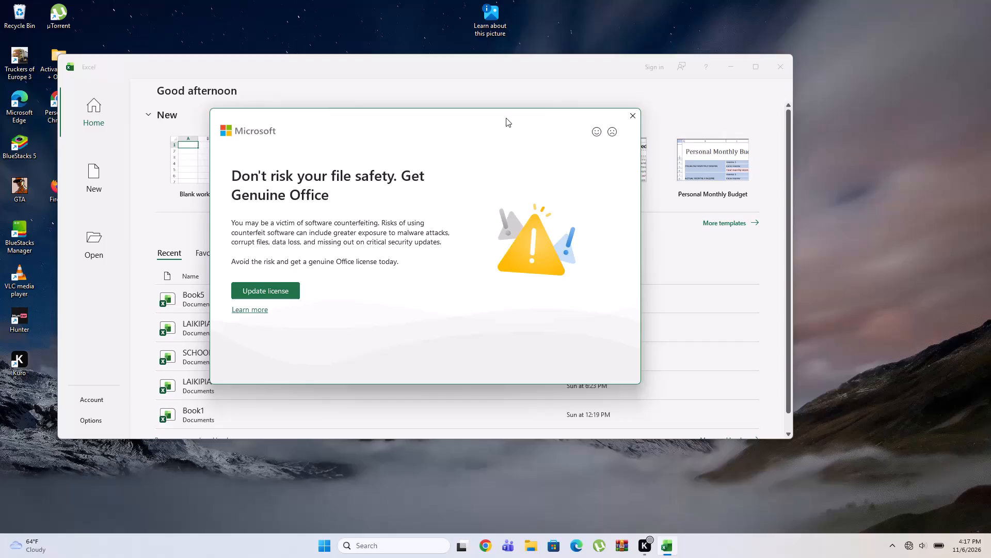
# Dismiss the Office licence notice and create a new blank workbook.
pyautogui.click(629, 119)
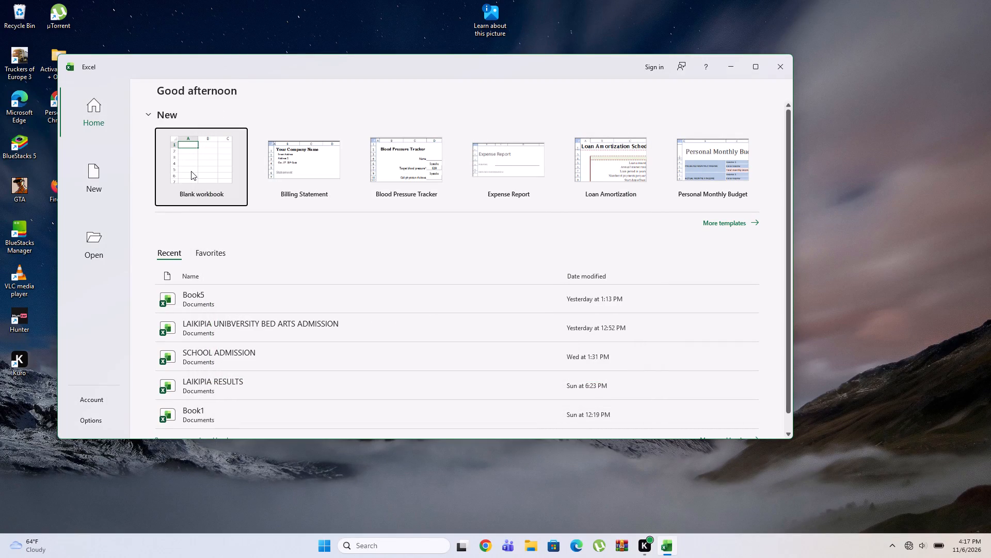
pyautogui.click(191, 171)
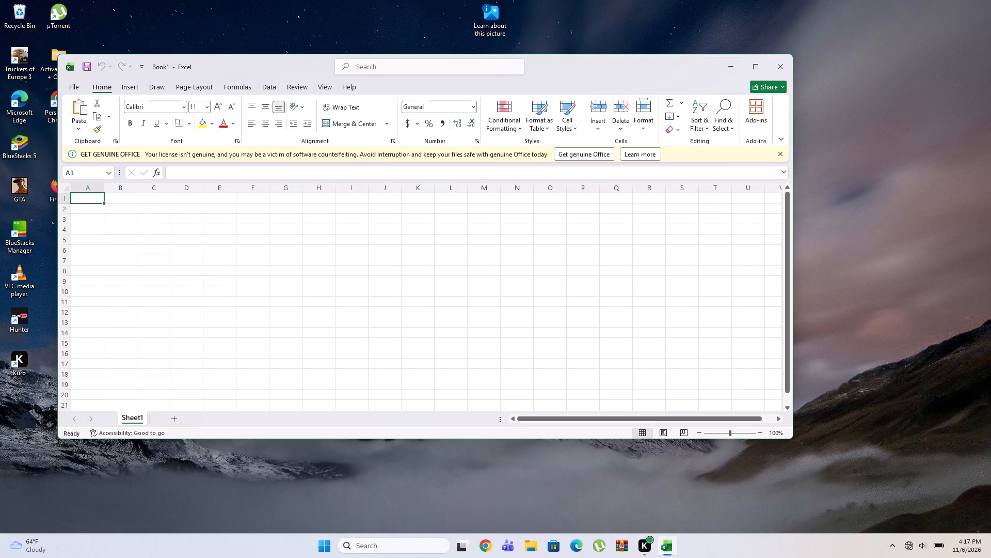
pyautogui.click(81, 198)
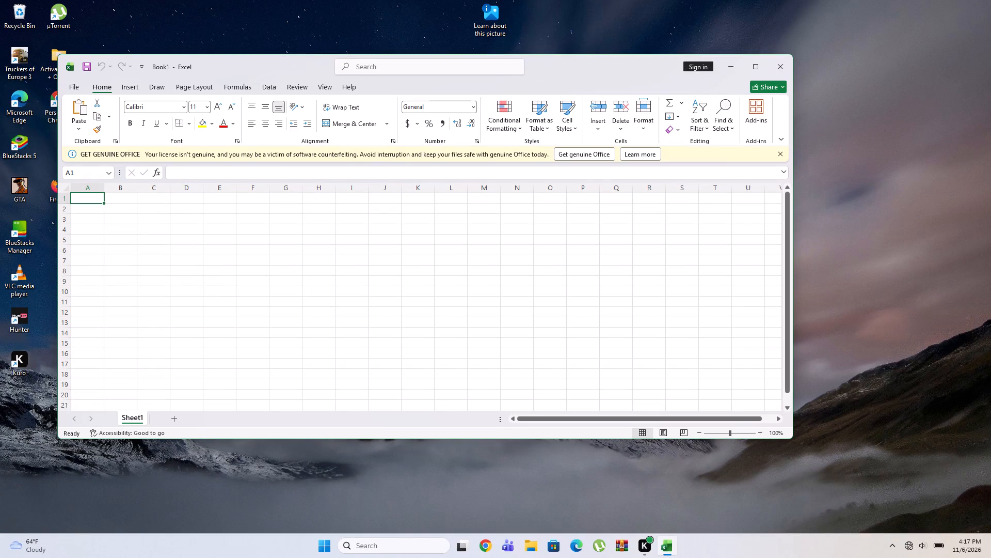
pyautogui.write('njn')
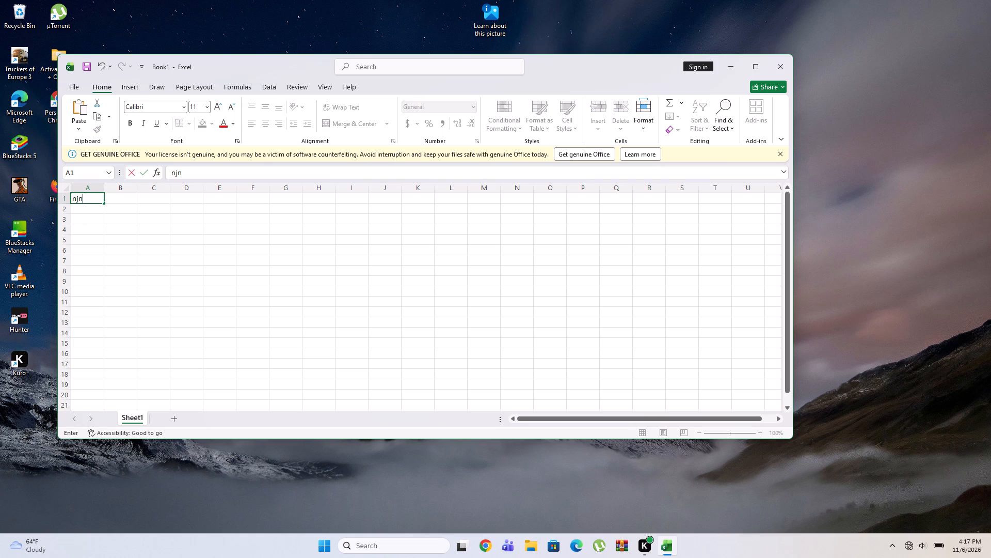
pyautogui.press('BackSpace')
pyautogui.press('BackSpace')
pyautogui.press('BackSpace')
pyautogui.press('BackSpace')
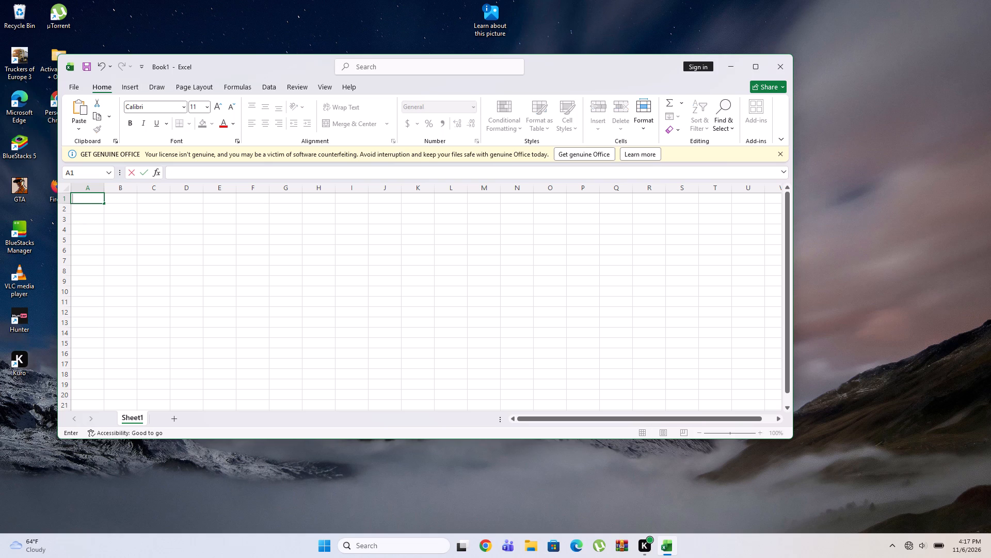
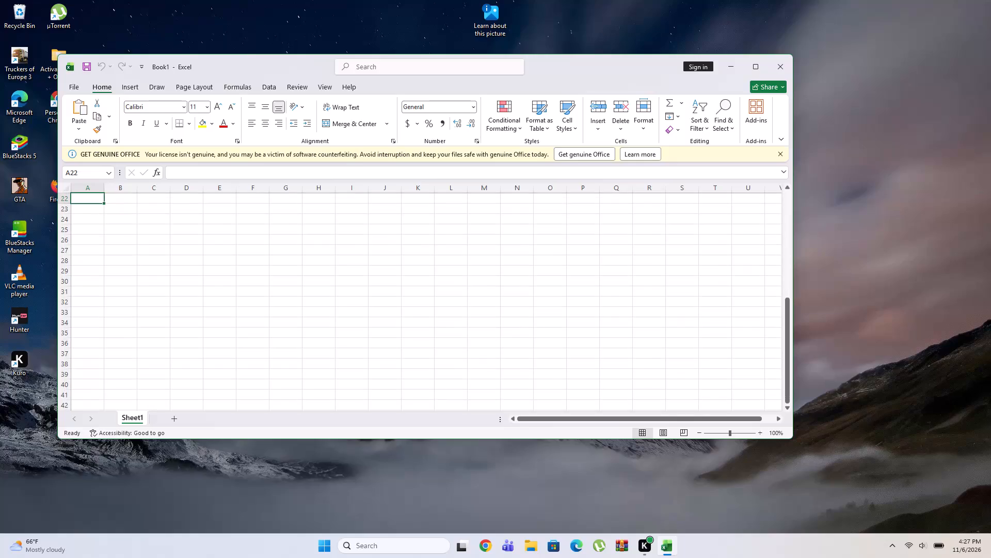
# Begin an entry in cell A22 of Sheet1 with four leading spaces followed by the letter "u".
pyautogui.press('space')
pyautogui.press('space')
pyautogui.press('space')
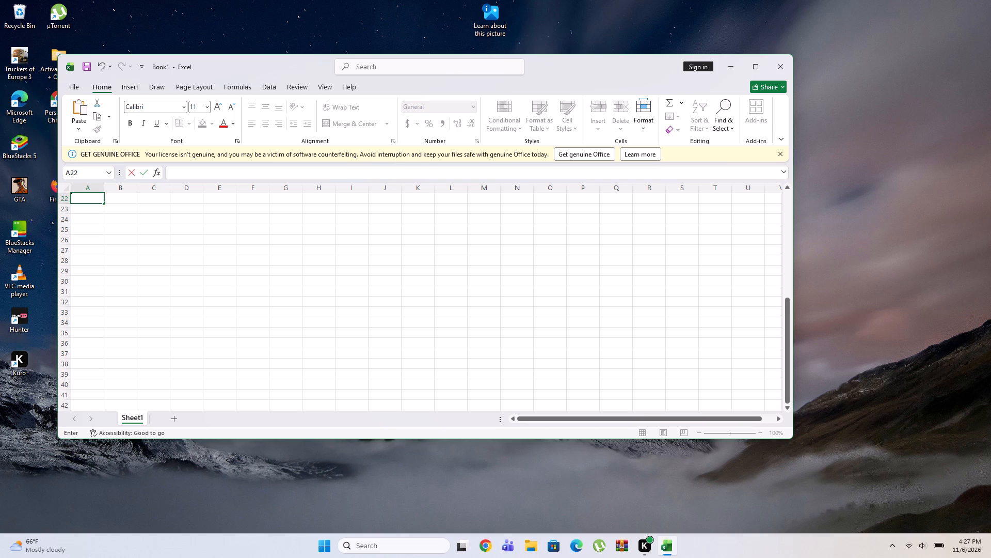
pyautogui.press('space')
pyautogui.write('u')
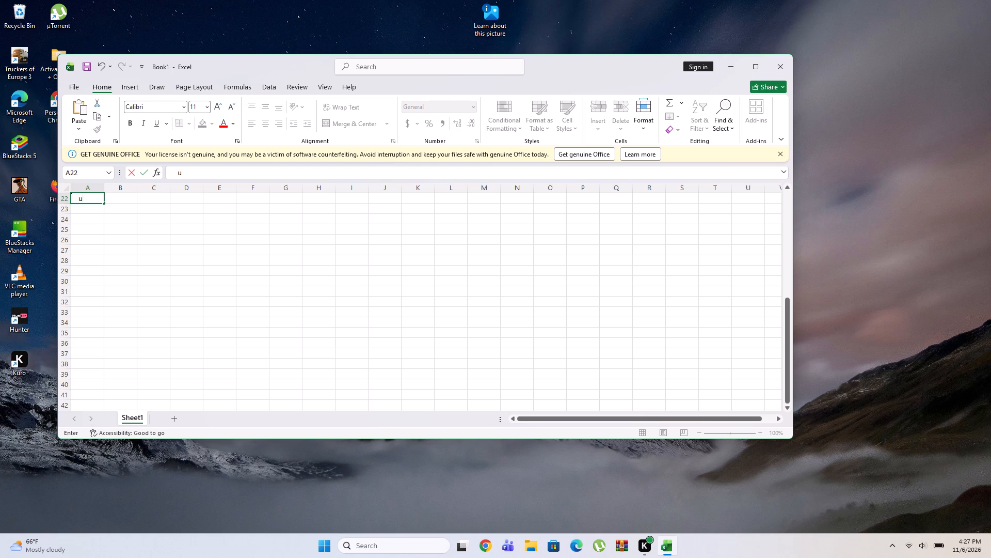
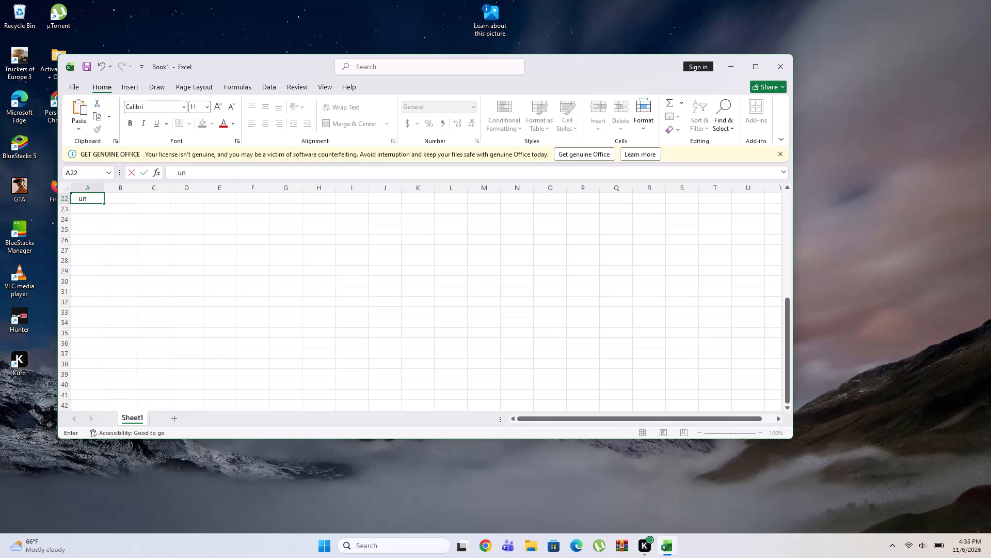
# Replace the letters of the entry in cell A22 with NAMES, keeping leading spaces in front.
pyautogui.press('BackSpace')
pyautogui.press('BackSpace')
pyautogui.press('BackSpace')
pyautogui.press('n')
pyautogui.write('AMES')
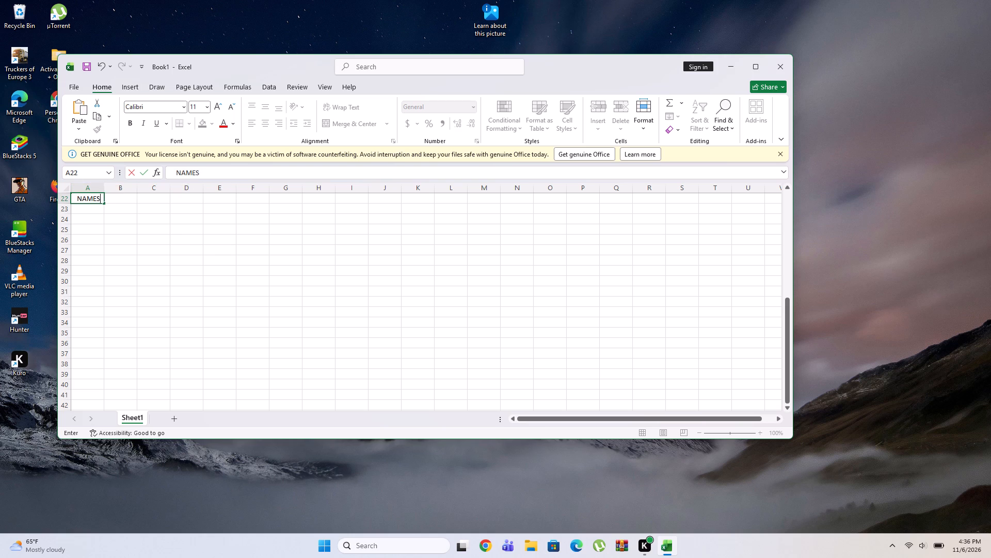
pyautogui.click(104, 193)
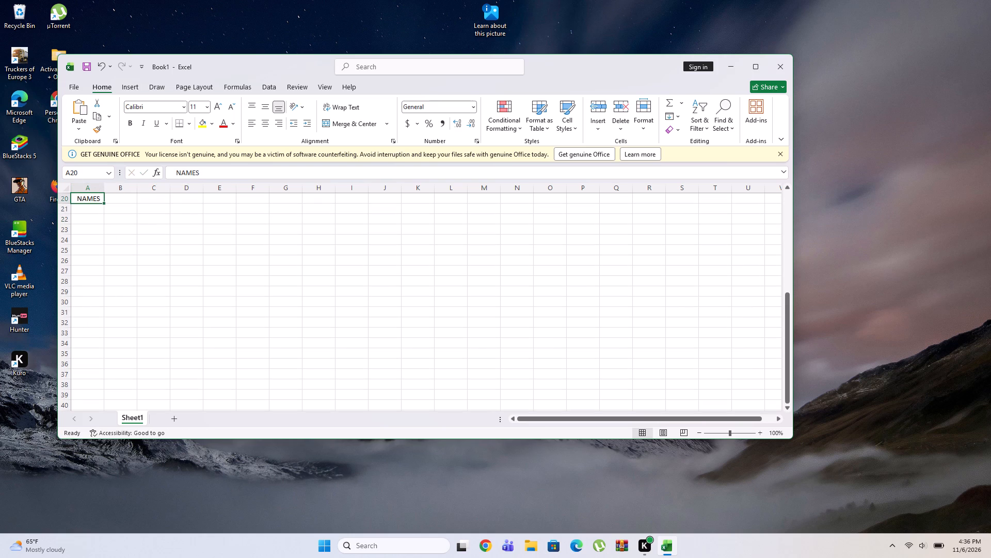
# Clear the NAMES entry from column A, which sits in cell A20.
pyautogui.click(89, 221)
pyautogui.click(90, 198)
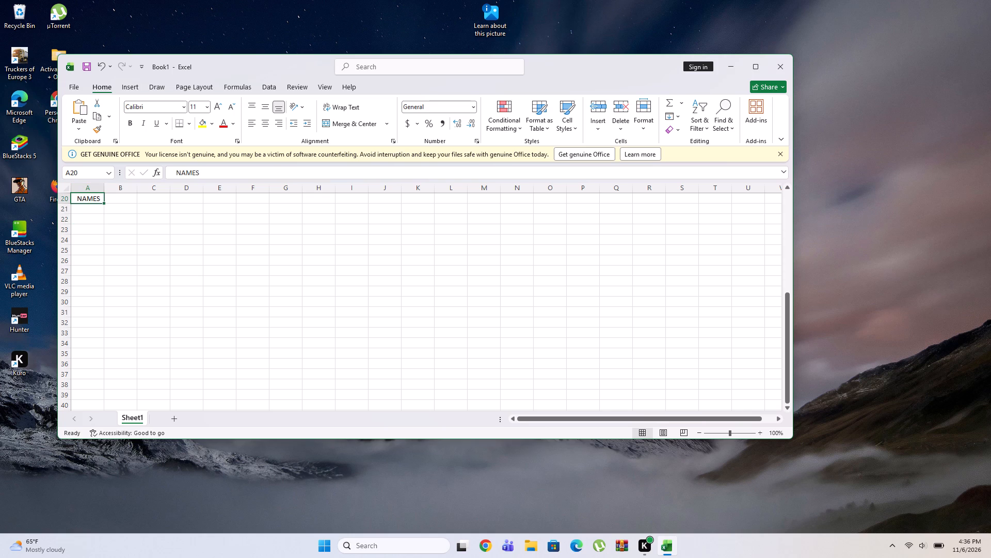
pyautogui.click(90, 189)
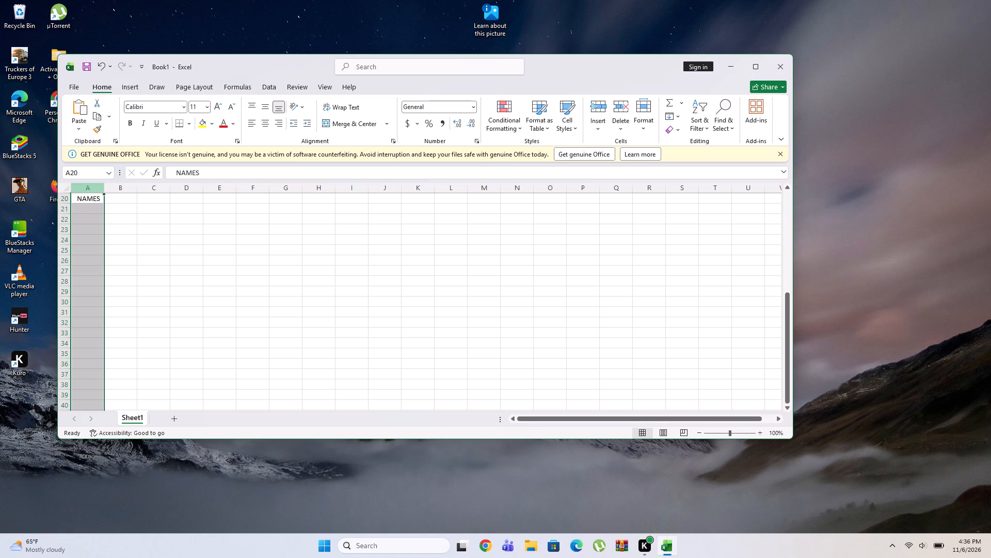
pyautogui.click(85, 198)
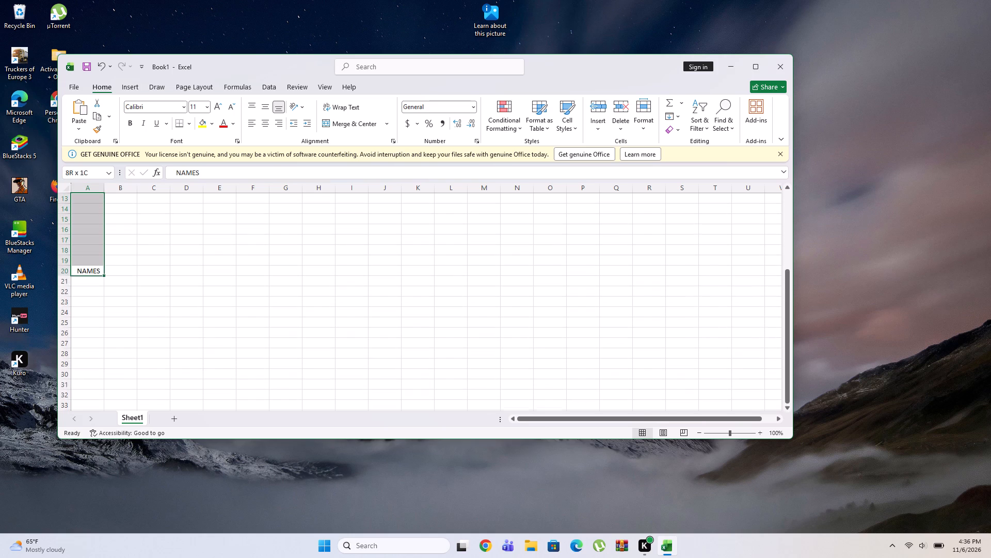
pyautogui.click(101, 274)
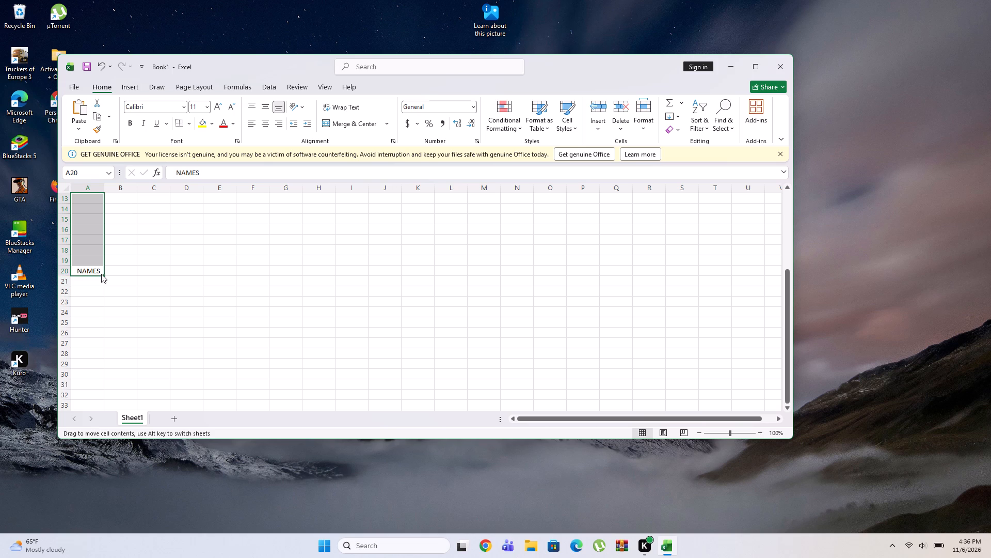
pyautogui.press('Delete')
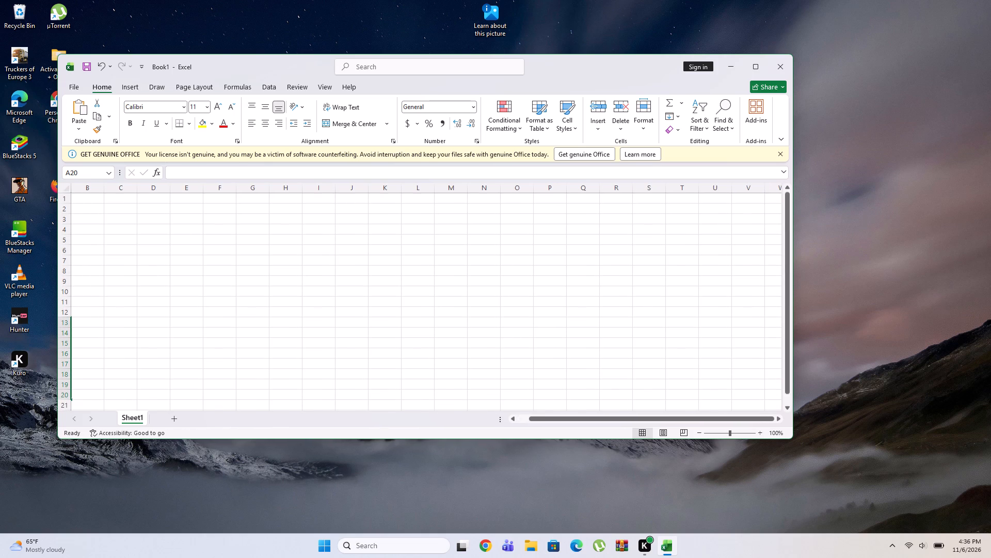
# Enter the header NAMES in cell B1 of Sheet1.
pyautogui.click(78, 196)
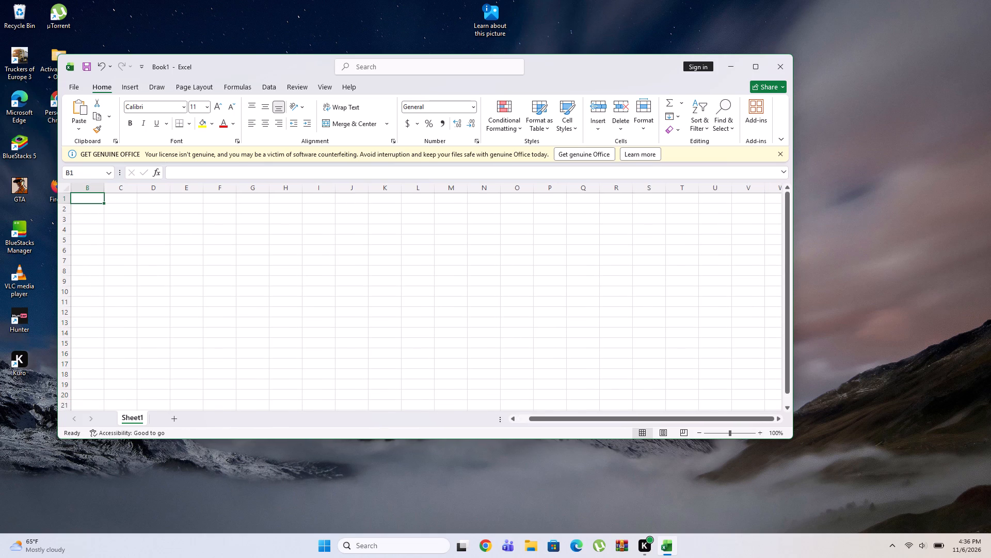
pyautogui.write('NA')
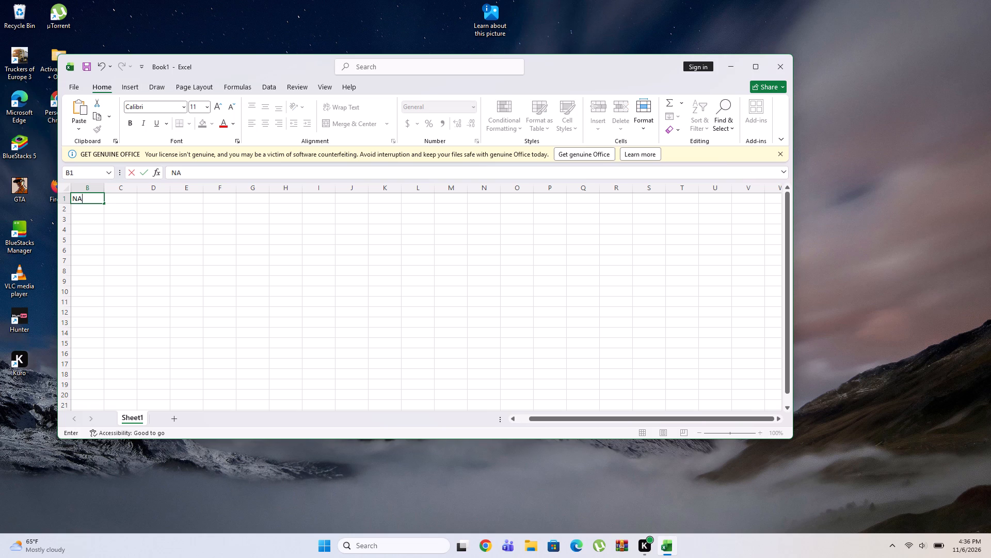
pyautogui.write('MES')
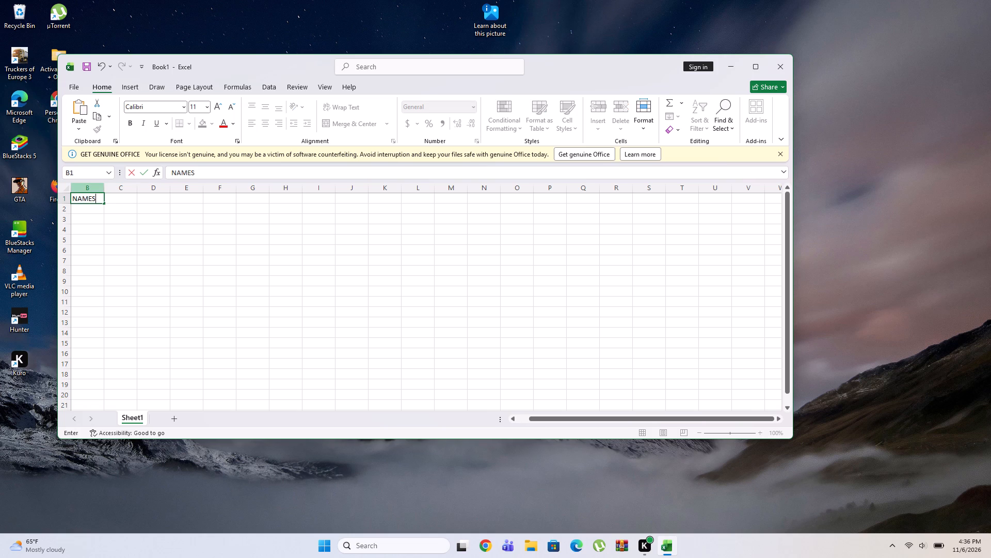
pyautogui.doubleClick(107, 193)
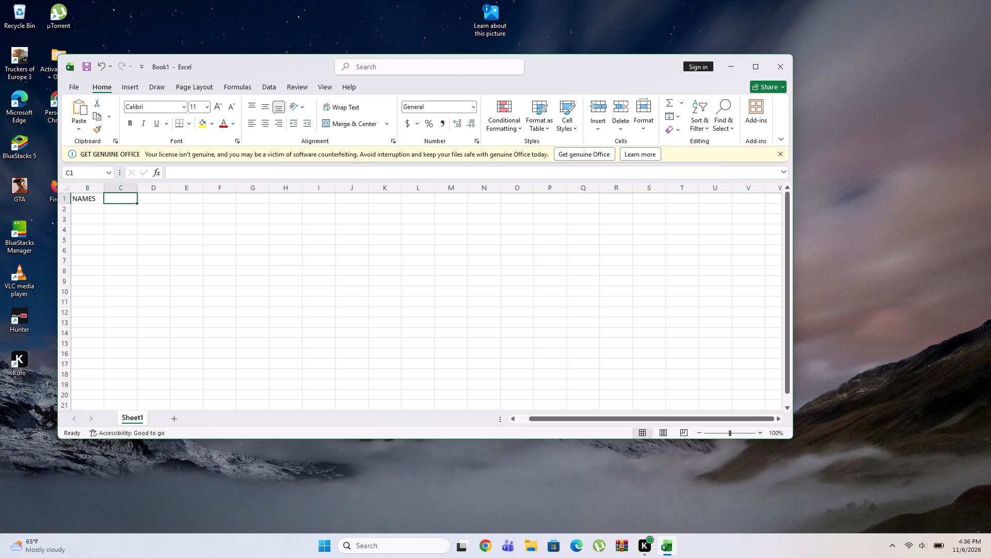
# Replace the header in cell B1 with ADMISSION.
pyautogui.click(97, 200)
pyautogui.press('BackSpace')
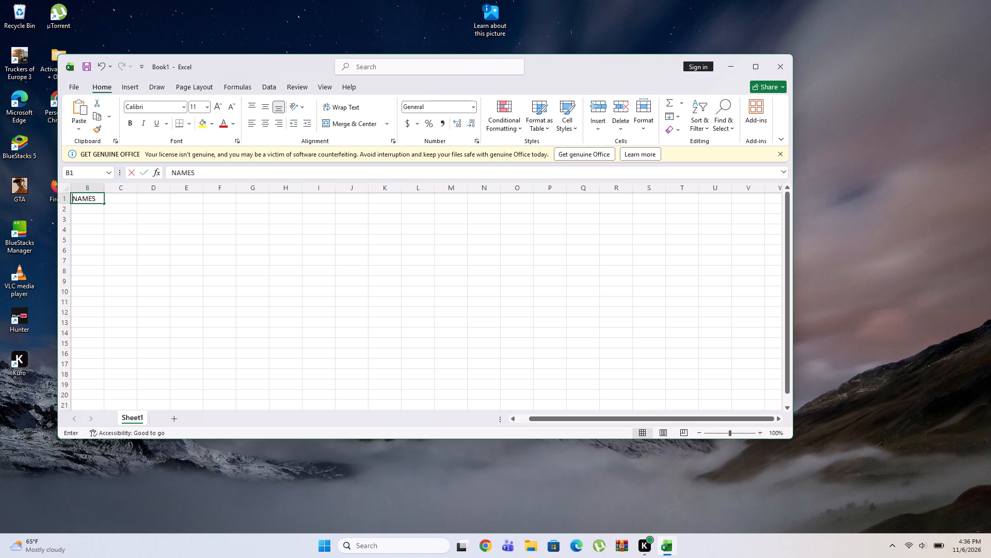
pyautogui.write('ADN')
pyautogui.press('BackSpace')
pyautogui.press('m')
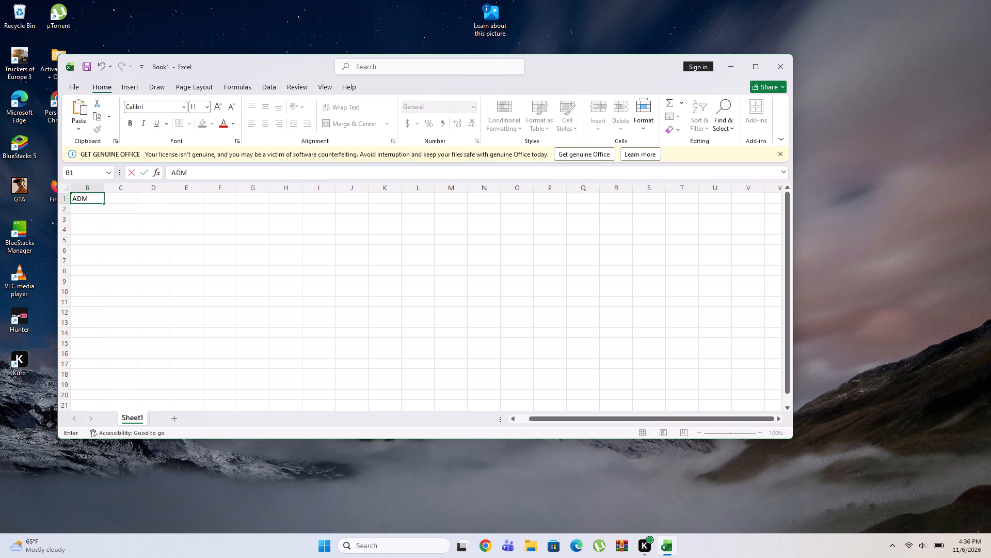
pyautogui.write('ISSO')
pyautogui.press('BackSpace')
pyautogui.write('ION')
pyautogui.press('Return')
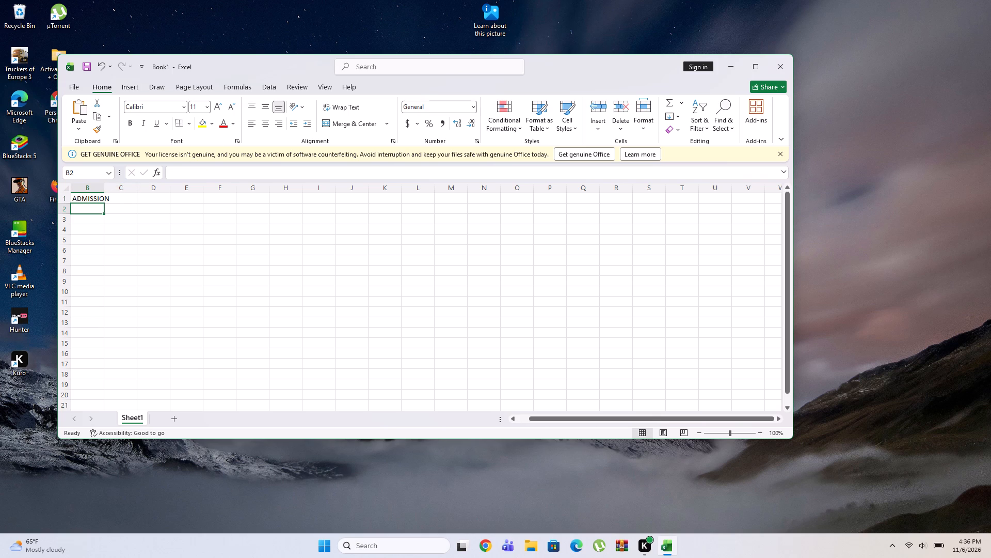
# Replace the header in cell B1 with the shorter text ADM NO.
pyautogui.click(110, 199)
pyautogui.press('BackSpace')
pyautogui.click(95, 199)
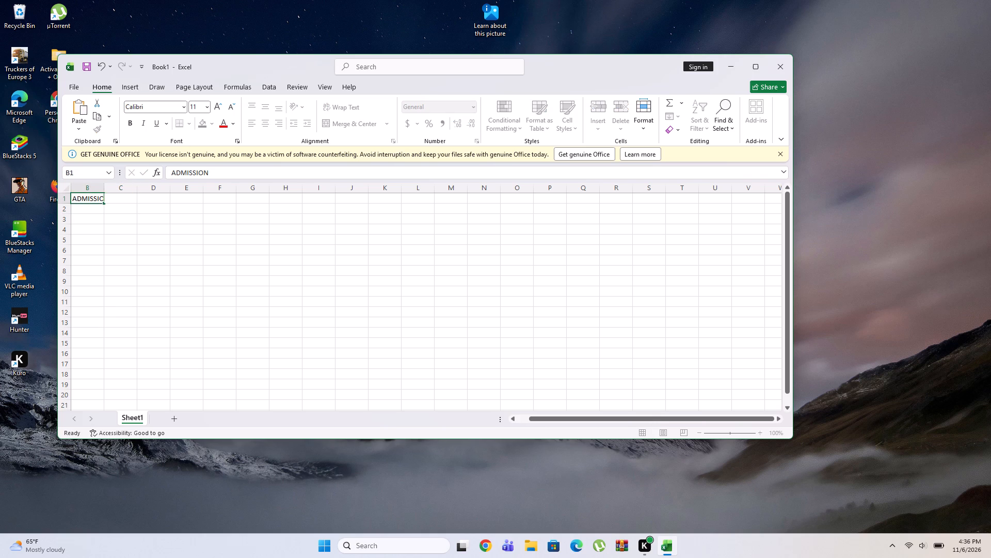
pyautogui.press('BackSpace')
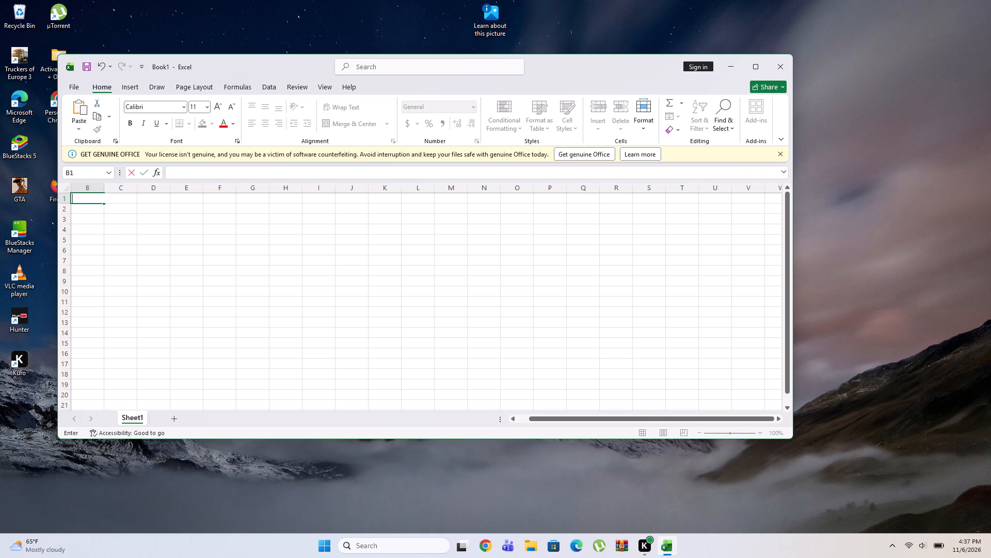
pyautogui.write('ADM NO')
pyautogui.click(124, 198)
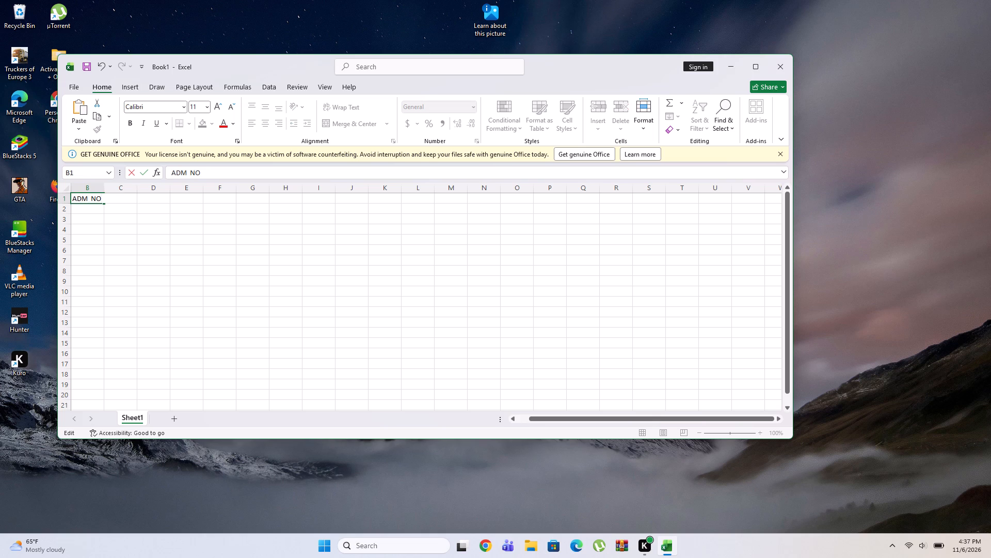
pyautogui.tripleClick(116, 196)
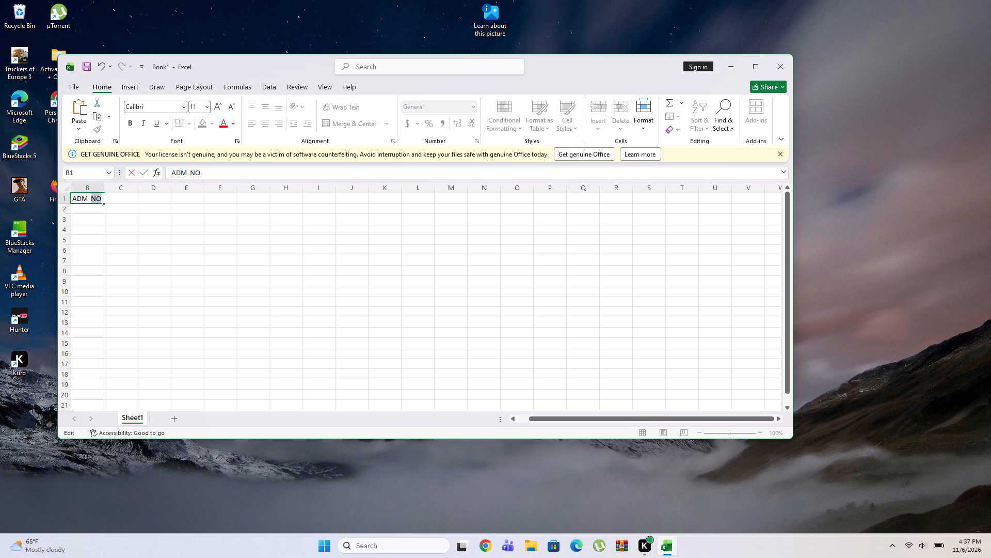
pyautogui.click(116, 196)
pyautogui.click(115, 197)
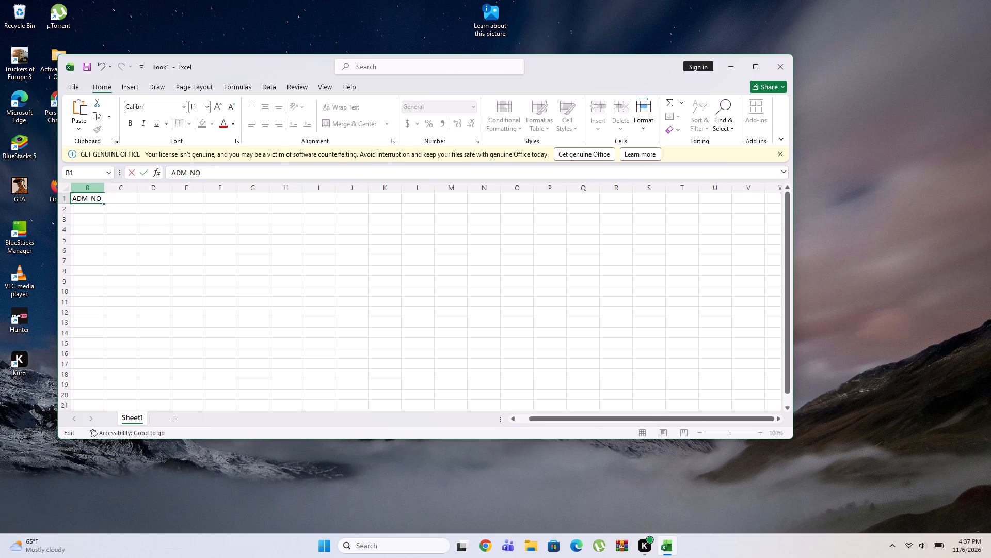
# Widen column B slightly so there is extra room beside the ADM NO header.
pyautogui.click(102, 191)
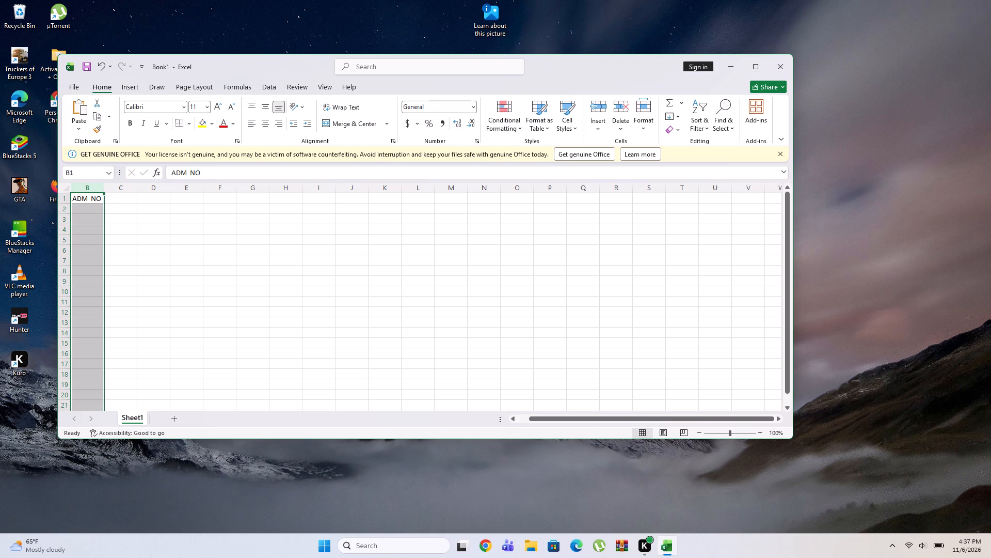
pyautogui.moveTo(103, 191); pyautogui.dragTo(117, 193)
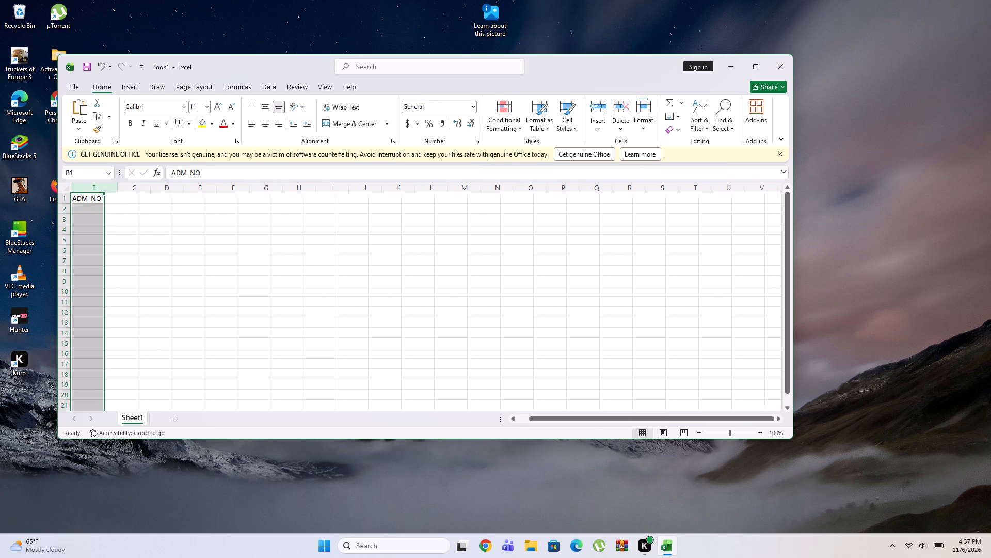
# Enter the headers NAMES, MATH, ENG and KISW in cells C1 to F1.
pyautogui.click(126, 198)
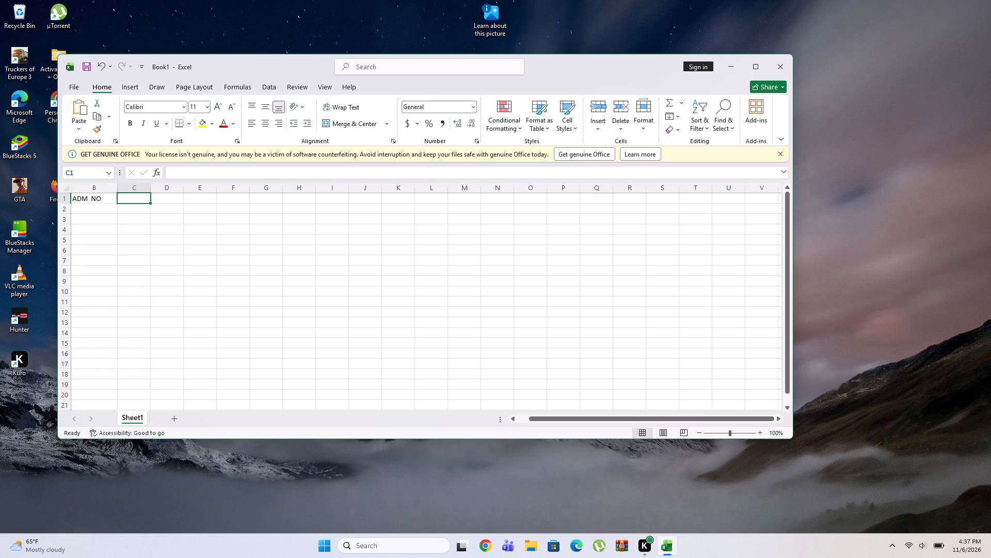
pyautogui.write('NAMES')
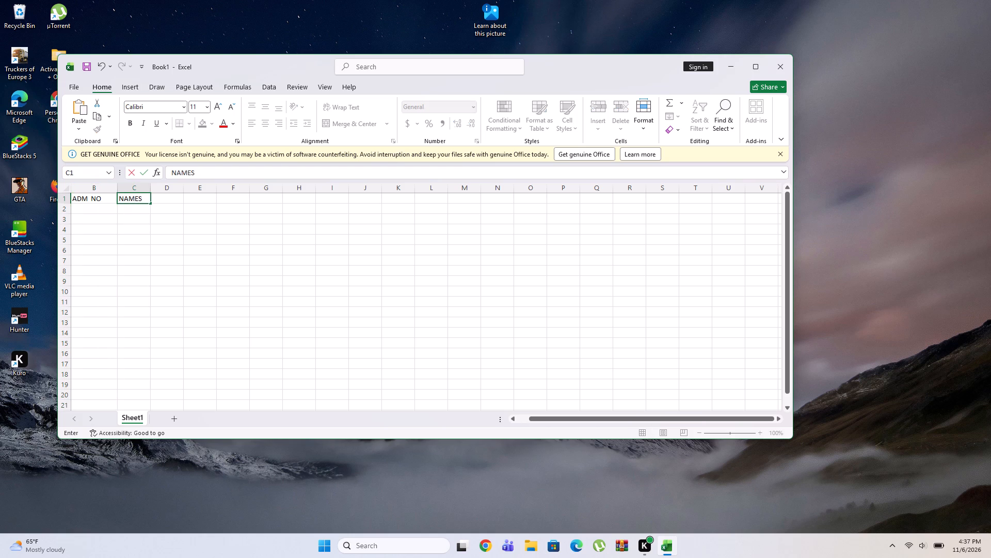
pyautogui.click(159, 198)
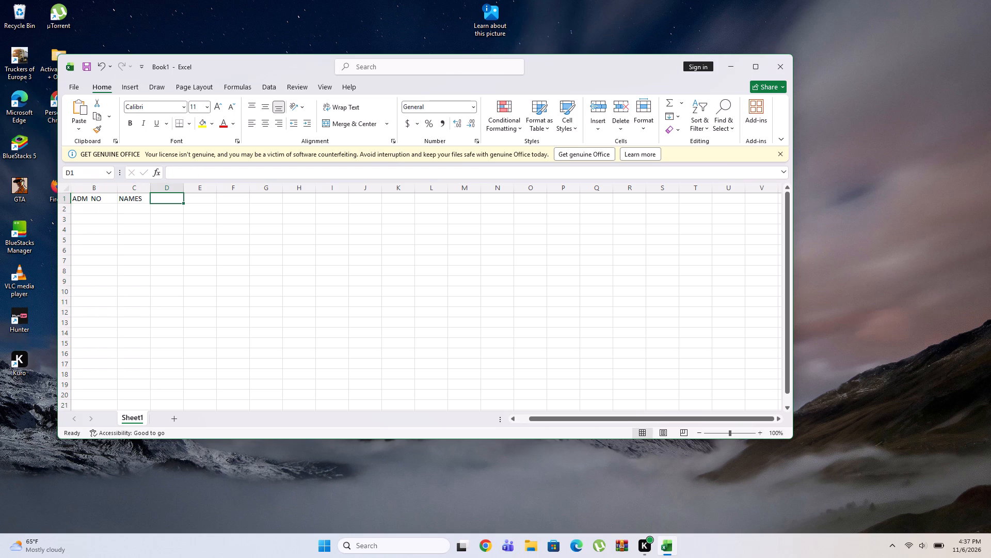
pyautogui.write('MATH')
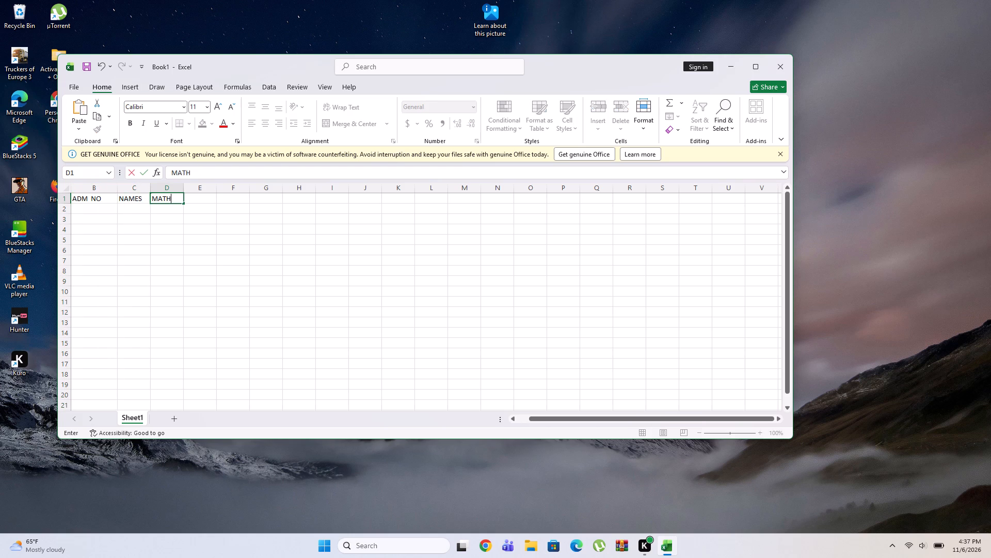
pyautogui.click(203, 199)
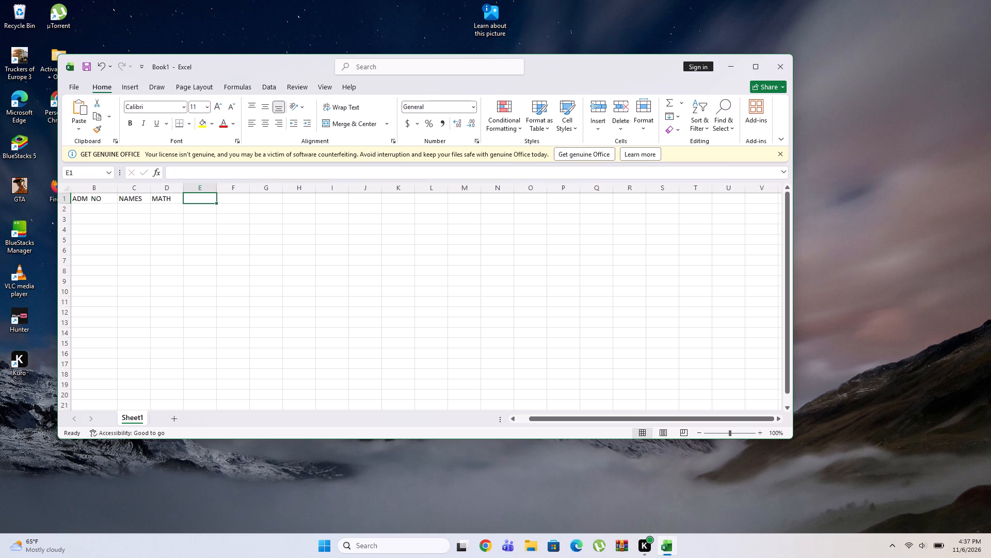
pyautogui.write('ENG')
pyautogui.click(230, 196)
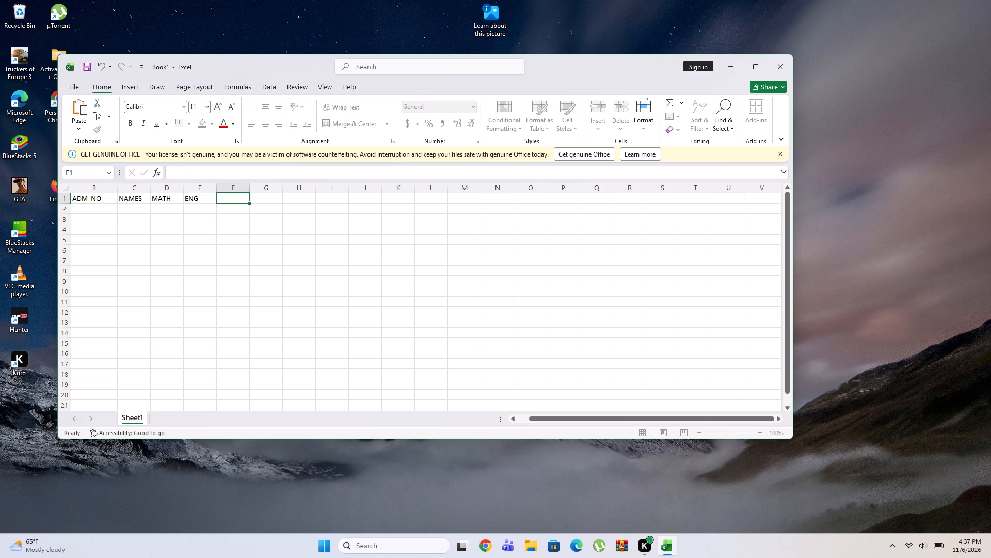
pyautogui.write('KISW')
# Enter the subject headers BIO, PHY, BUS and COMP in cells G1 to J1.
pyautogui.click(262, 199)
pyautogui.write('BIO')
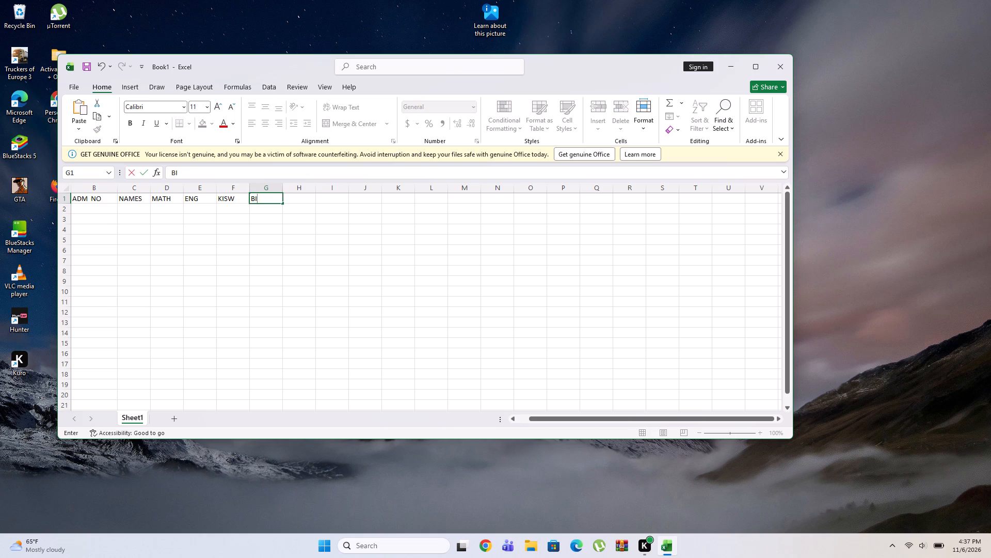
pyautogui.click(293, 198)
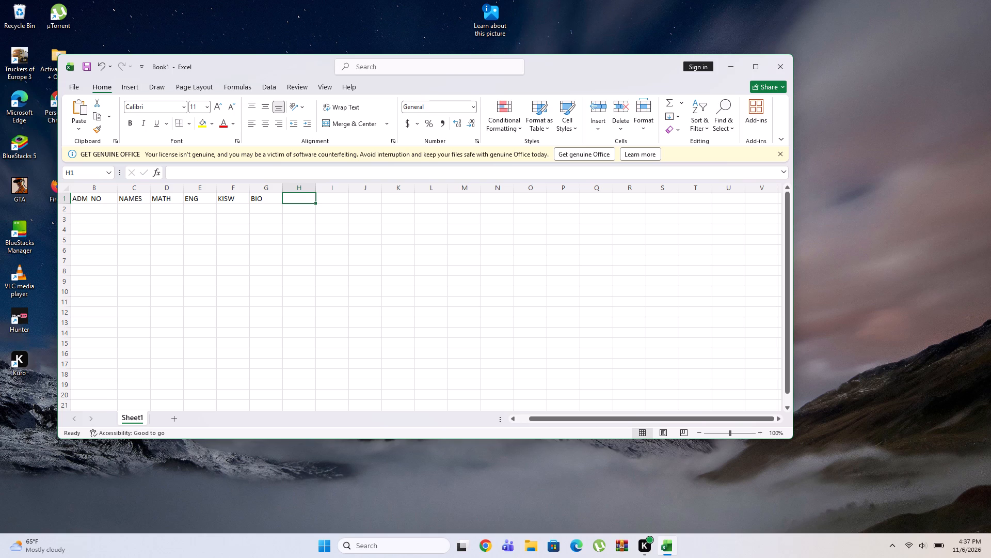
pyautogui.press('p')
pyautogui.write('HY')
pyautogui.click(327, 198)
pyautogui.write('BUS')
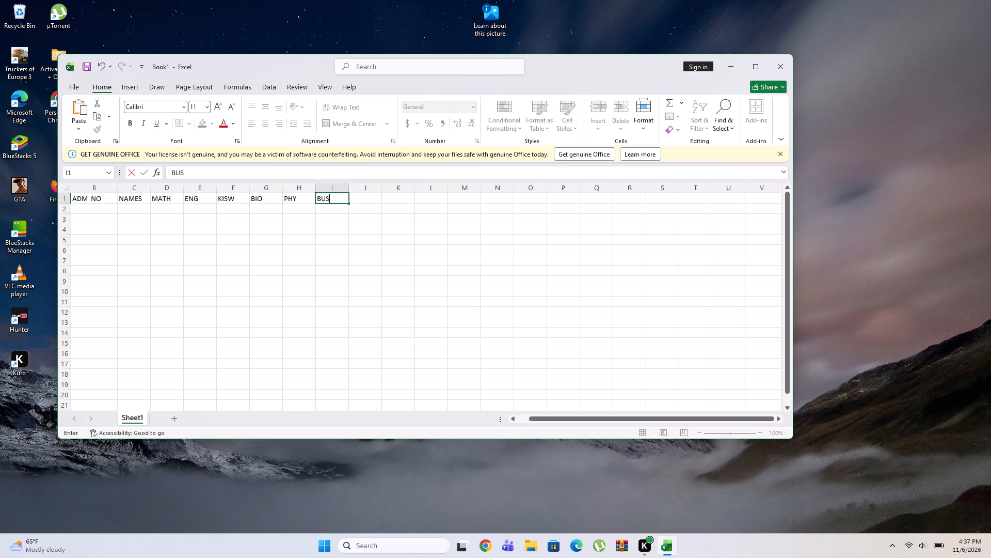
pyautogui.click(358, 197)
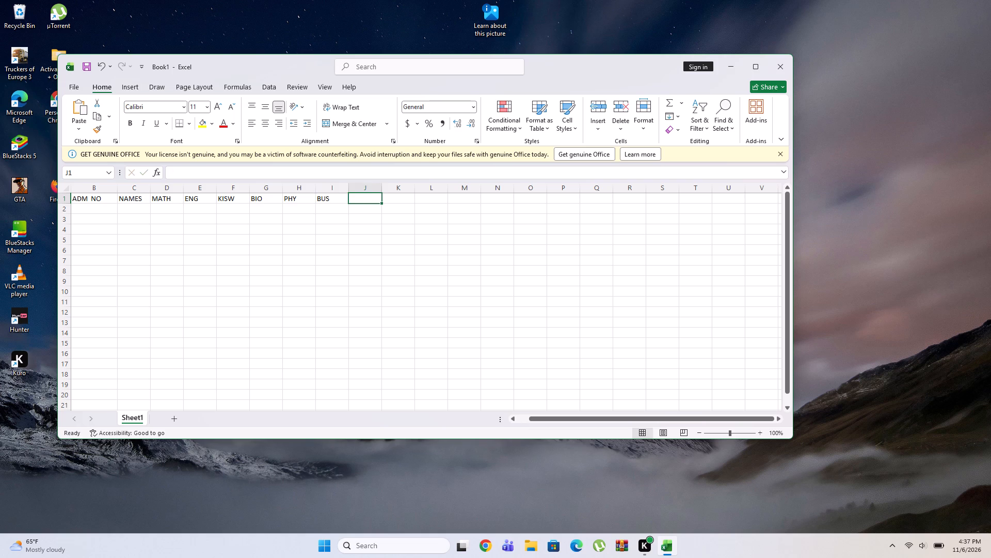
pyautogui.press('c')
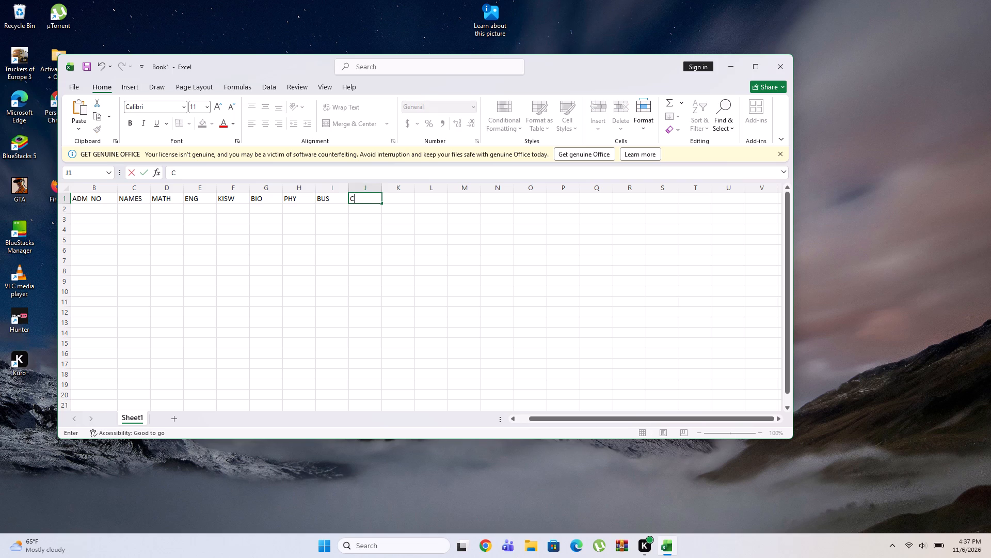
pyautogui.write('OMP')
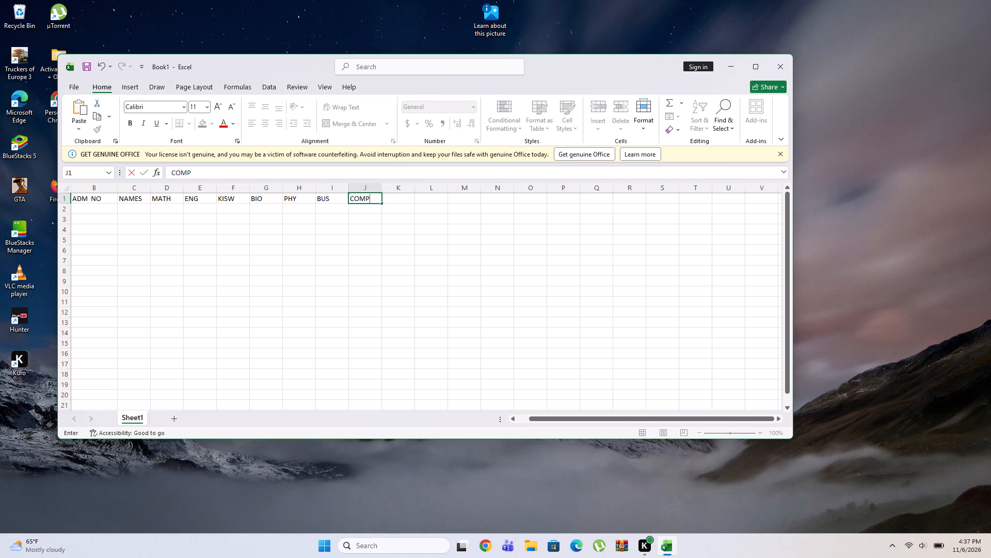
# Enter the subject headers CRE, HISTO and GEO in cells K1 to M1.
pyautogui.click(396, 198)
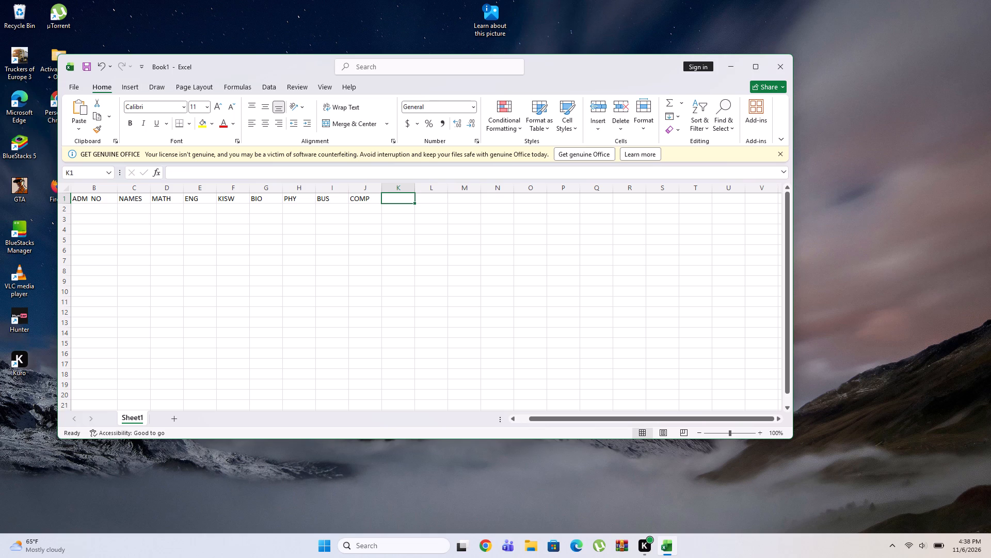
pyautogui.write('CRE')
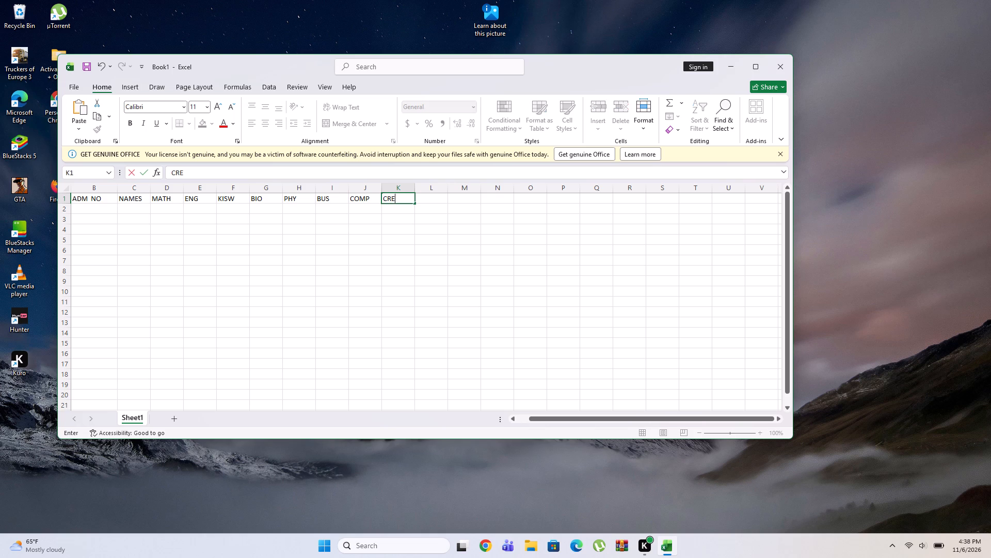
pyautogui.click(431, 198)
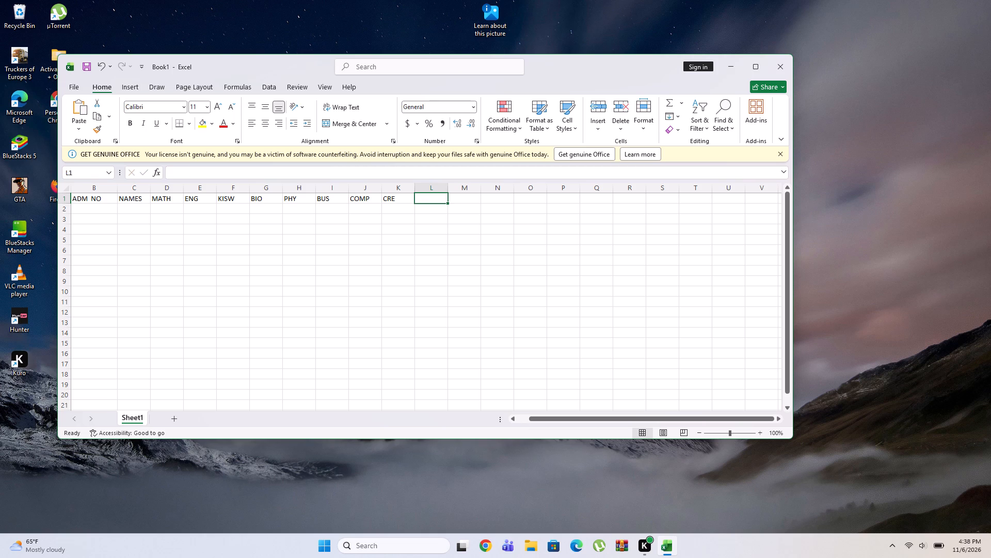
pyautogui.write('HISTOO')
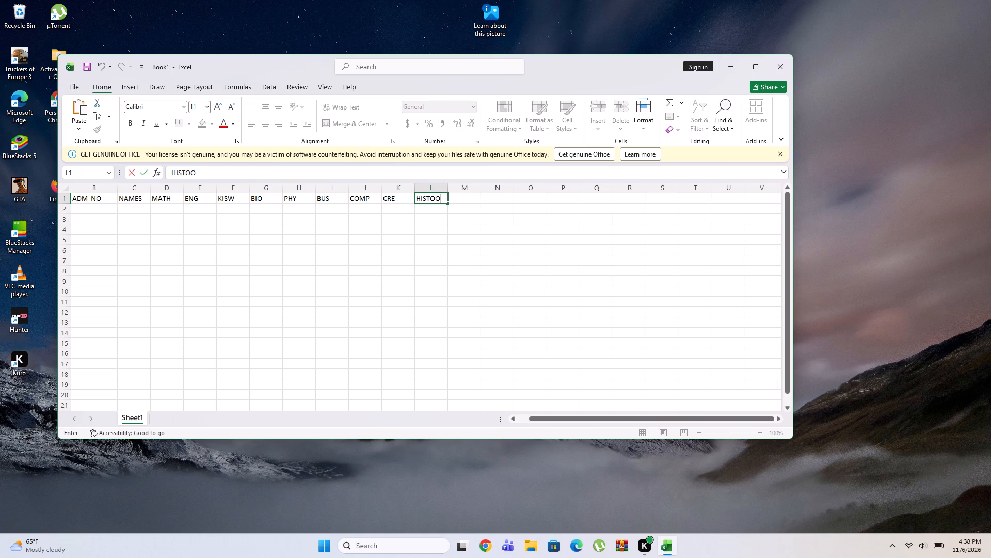
pyautogui.press('BackSpace')
pyautogui.click(459, 197)
pyautogui.write('GEO')
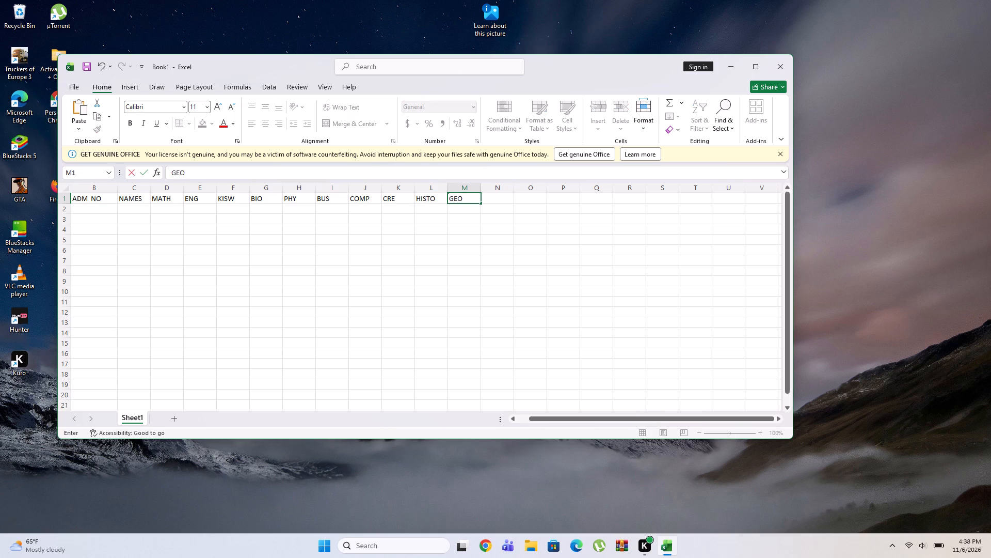
# Enter the admission numbers 101, 102, 103 and 104 in cells B2 to B5 under ADM NO.
pyautogui.click(81, 205)
pyautogui.write('101')
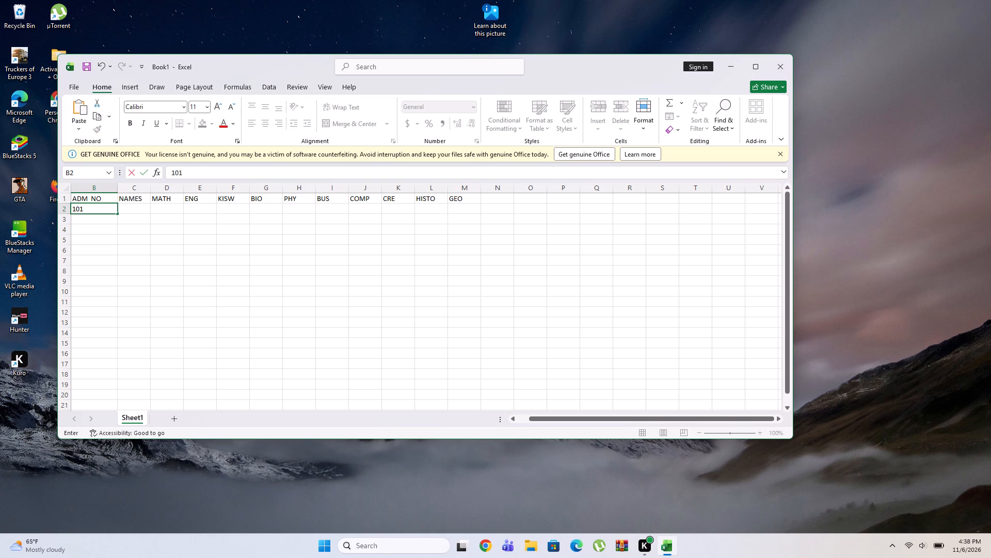
pyautogui.click(80, 218)
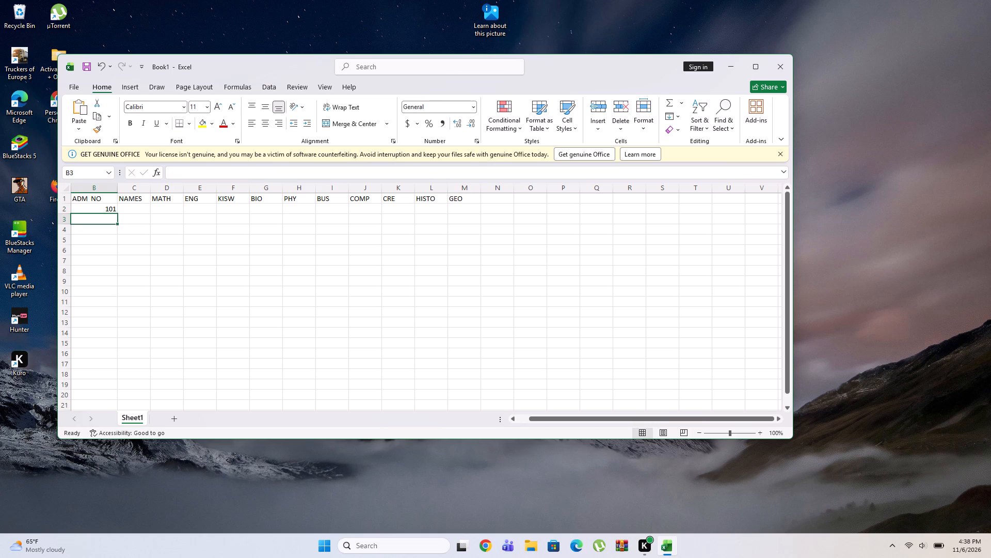
pyautogui.write('102')
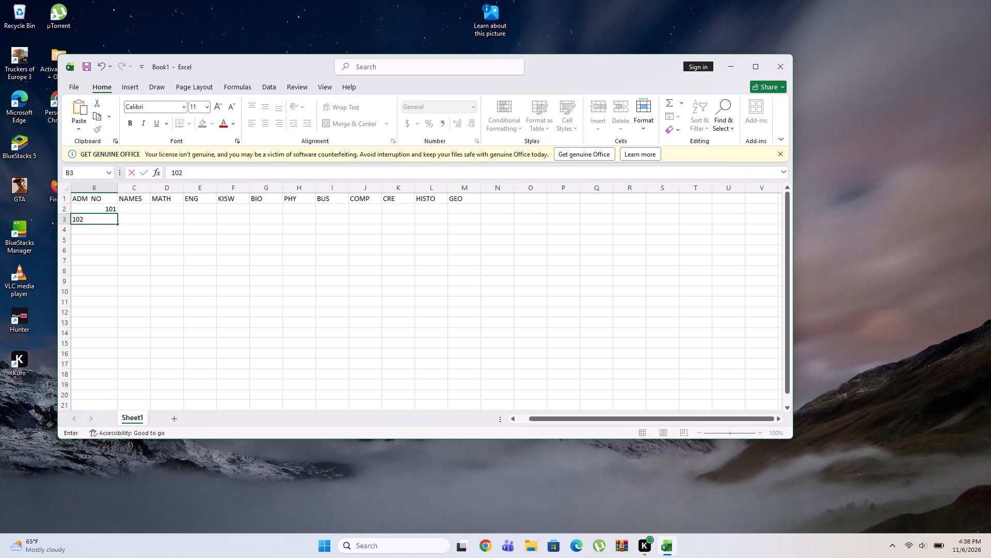
pyautogui.click(87, 232)
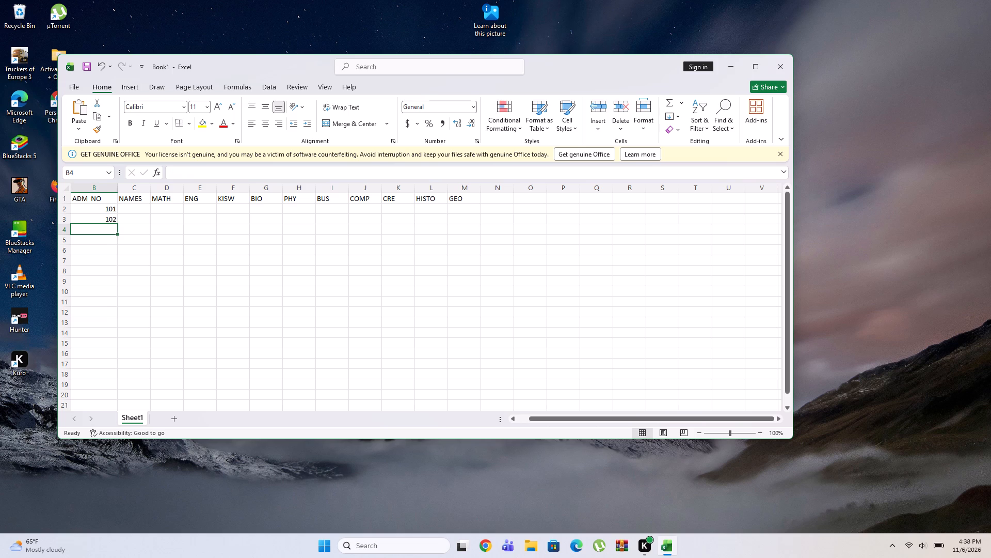
pyautogui.press('1')
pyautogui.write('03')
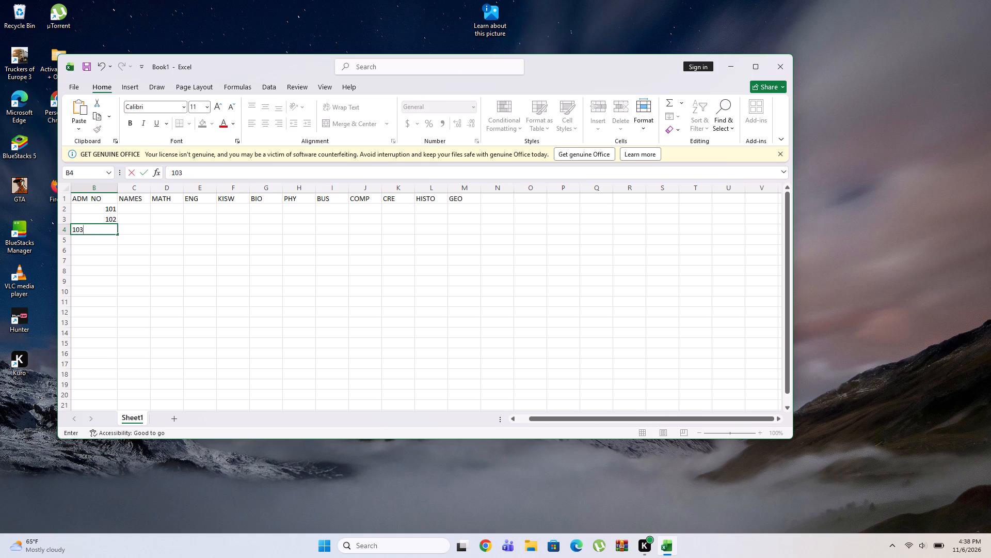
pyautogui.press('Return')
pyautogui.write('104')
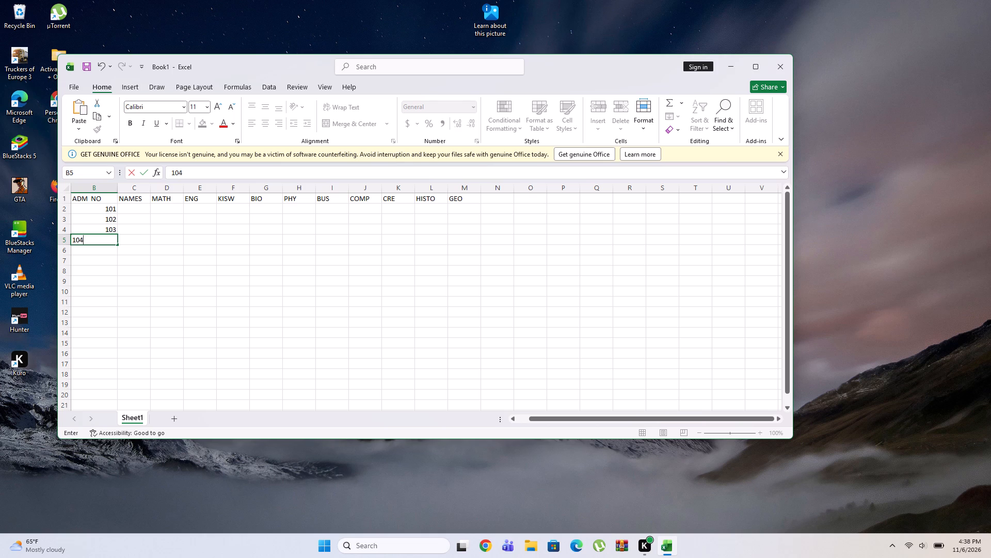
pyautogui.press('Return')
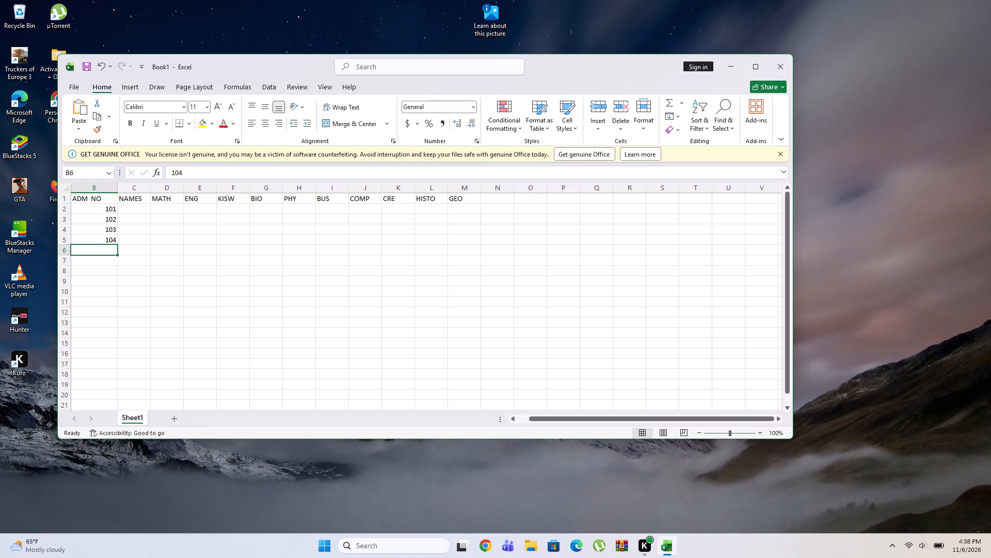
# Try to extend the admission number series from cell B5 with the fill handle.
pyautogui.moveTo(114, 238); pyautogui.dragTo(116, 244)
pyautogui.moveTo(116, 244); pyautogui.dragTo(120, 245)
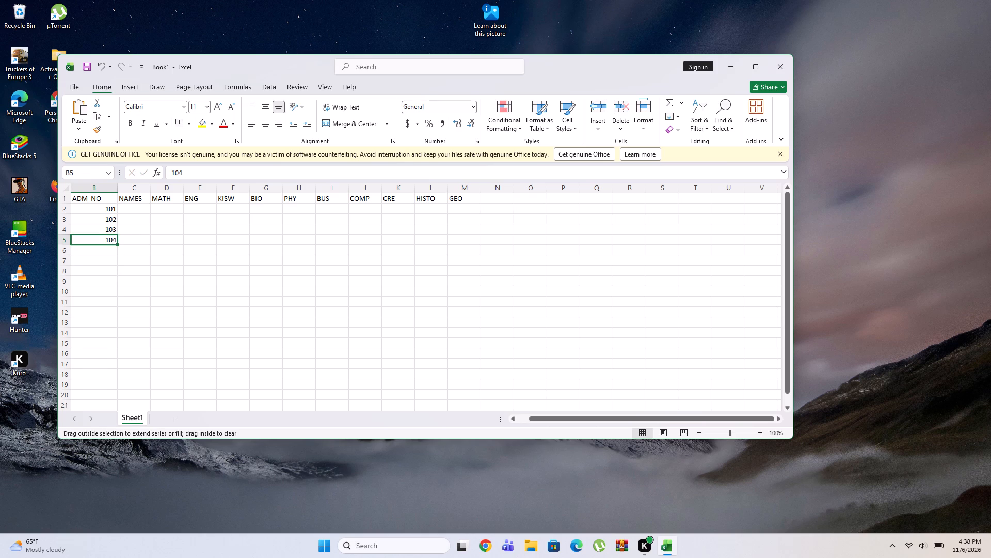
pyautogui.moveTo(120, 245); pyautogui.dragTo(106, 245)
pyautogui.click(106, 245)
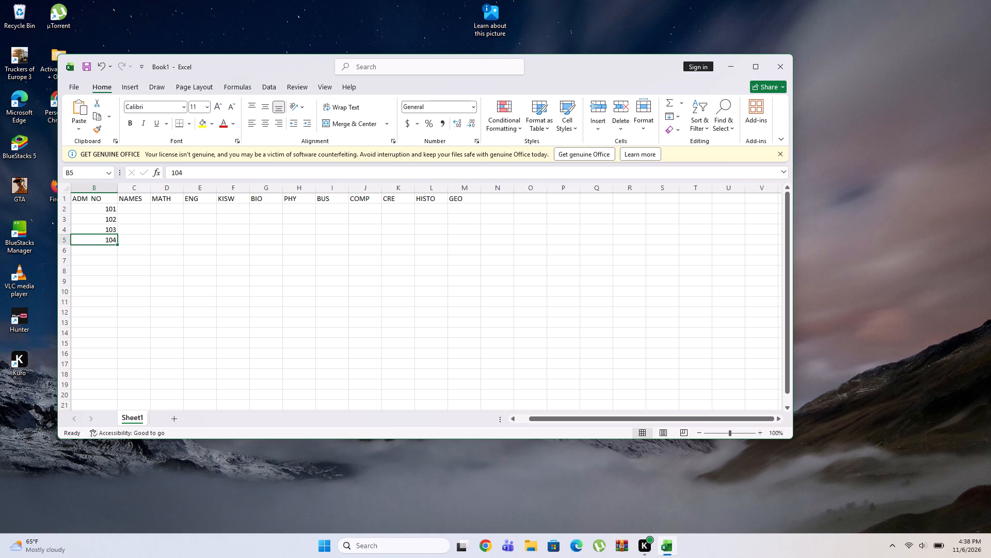
# Enter the admission numbers 105 and 106 in cells B6 and B7.
pyautogui.click(106, 251)
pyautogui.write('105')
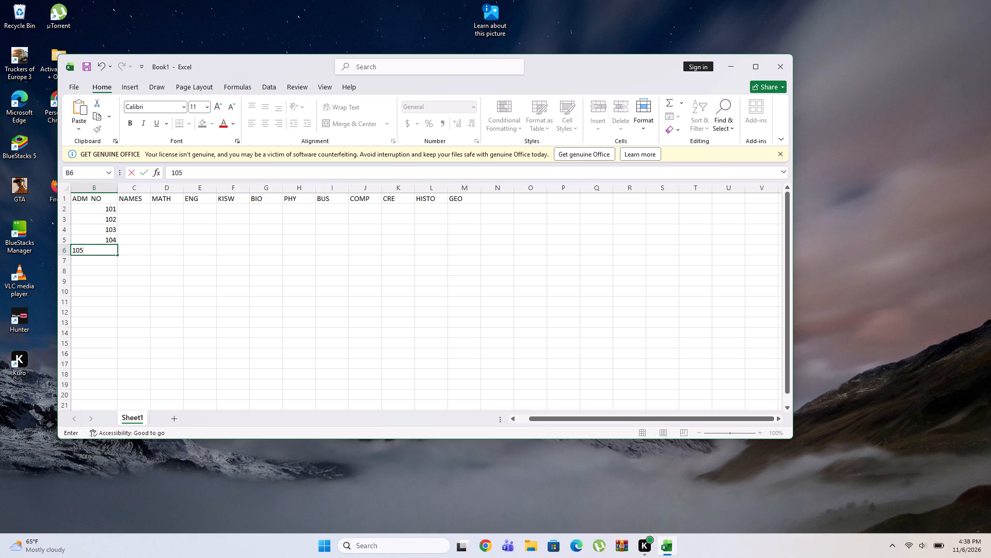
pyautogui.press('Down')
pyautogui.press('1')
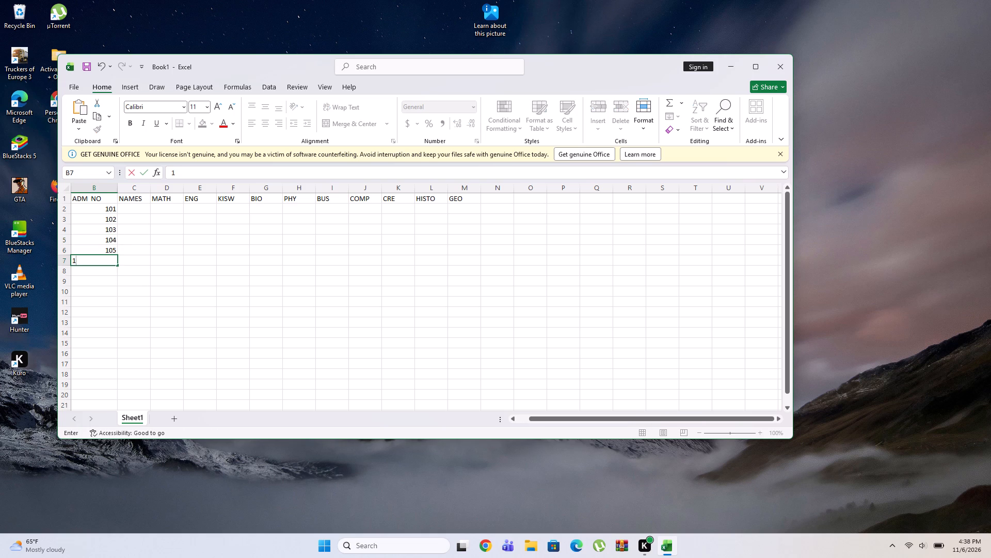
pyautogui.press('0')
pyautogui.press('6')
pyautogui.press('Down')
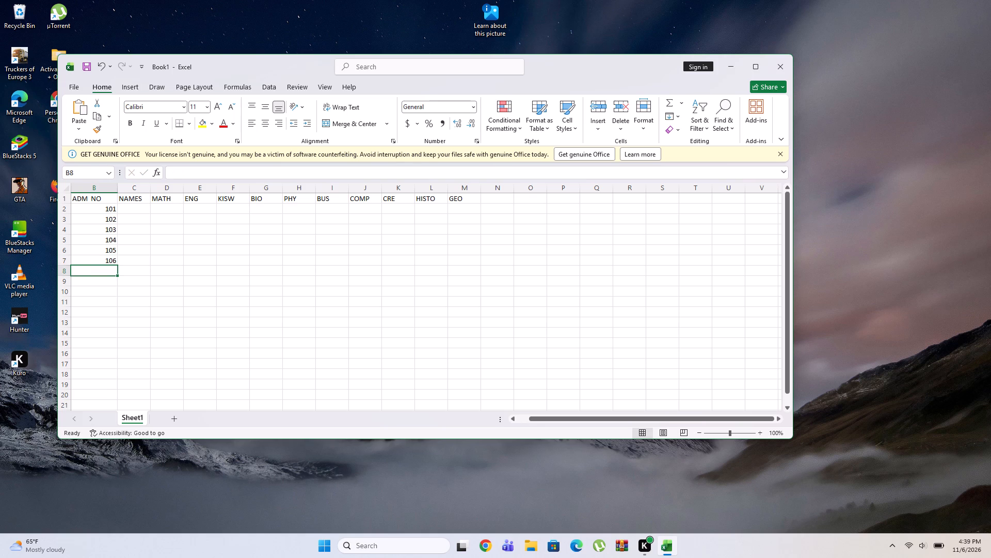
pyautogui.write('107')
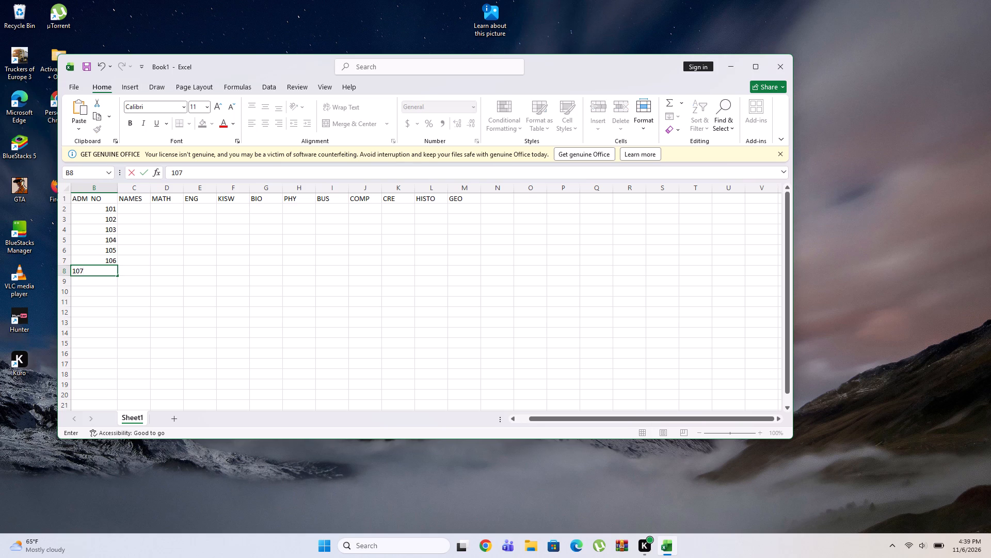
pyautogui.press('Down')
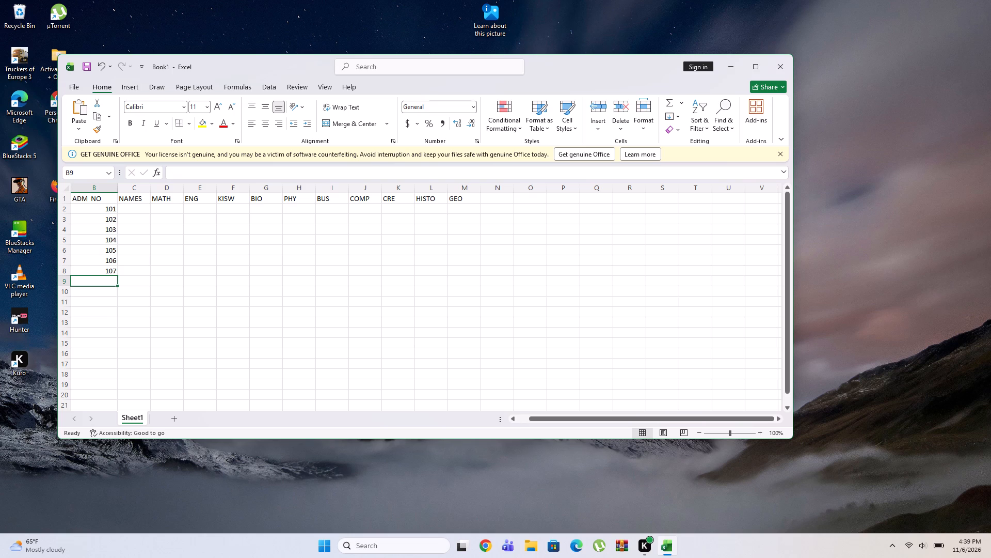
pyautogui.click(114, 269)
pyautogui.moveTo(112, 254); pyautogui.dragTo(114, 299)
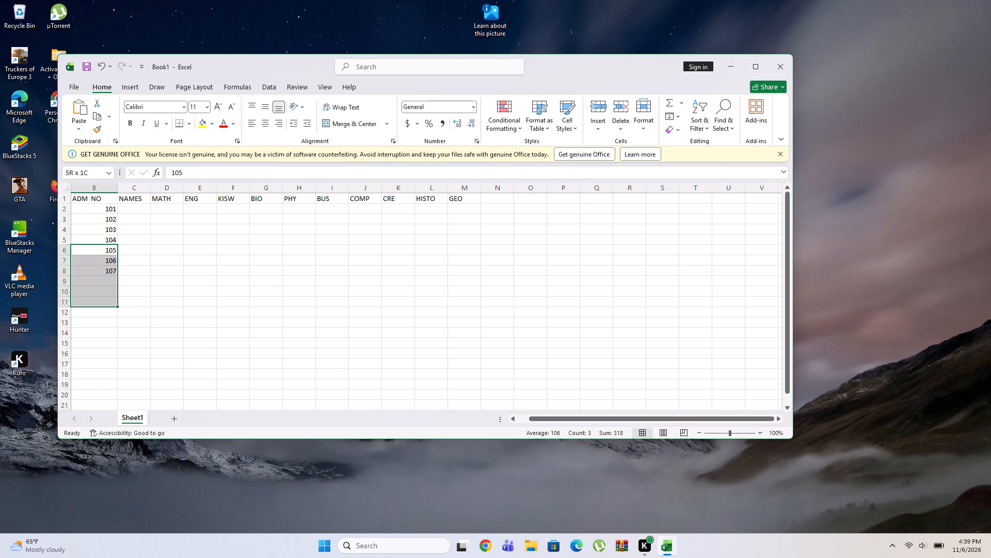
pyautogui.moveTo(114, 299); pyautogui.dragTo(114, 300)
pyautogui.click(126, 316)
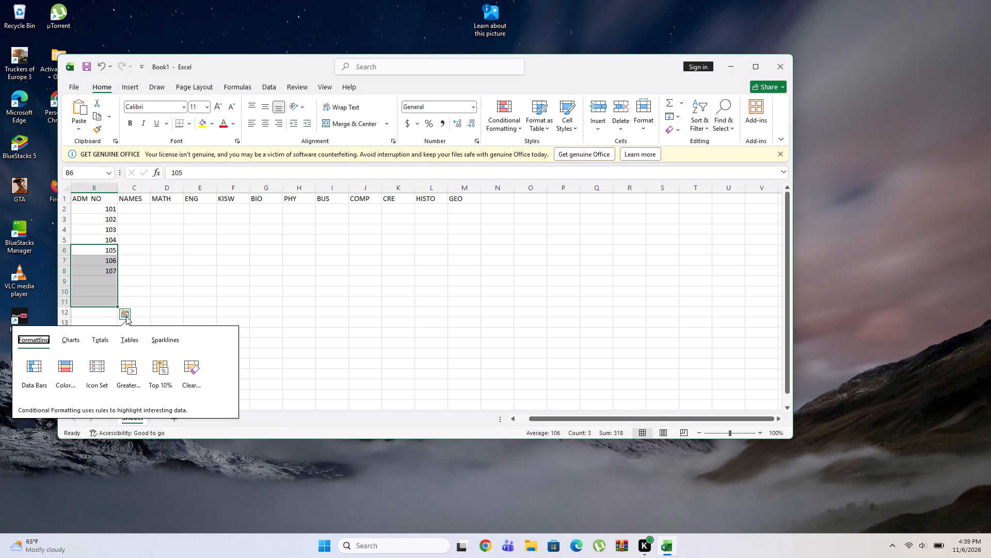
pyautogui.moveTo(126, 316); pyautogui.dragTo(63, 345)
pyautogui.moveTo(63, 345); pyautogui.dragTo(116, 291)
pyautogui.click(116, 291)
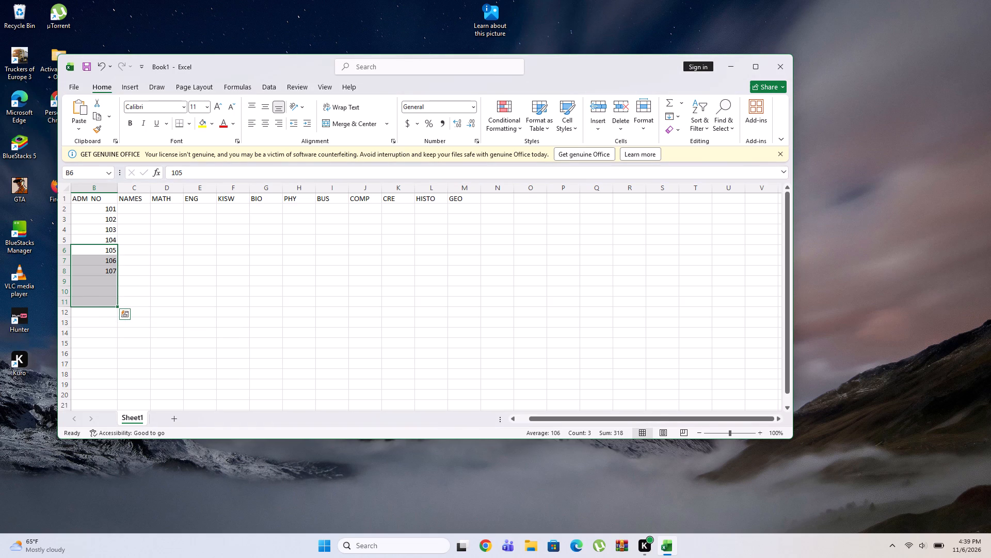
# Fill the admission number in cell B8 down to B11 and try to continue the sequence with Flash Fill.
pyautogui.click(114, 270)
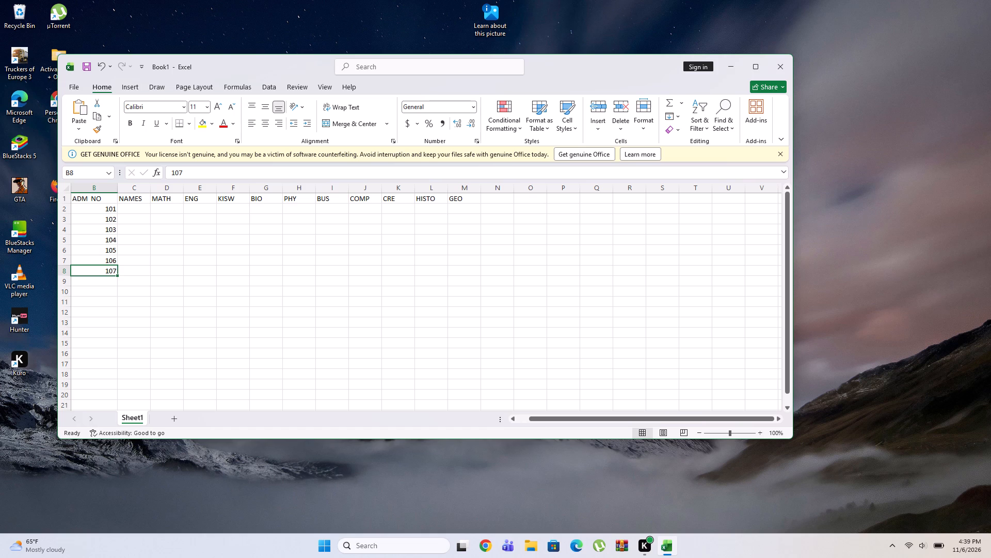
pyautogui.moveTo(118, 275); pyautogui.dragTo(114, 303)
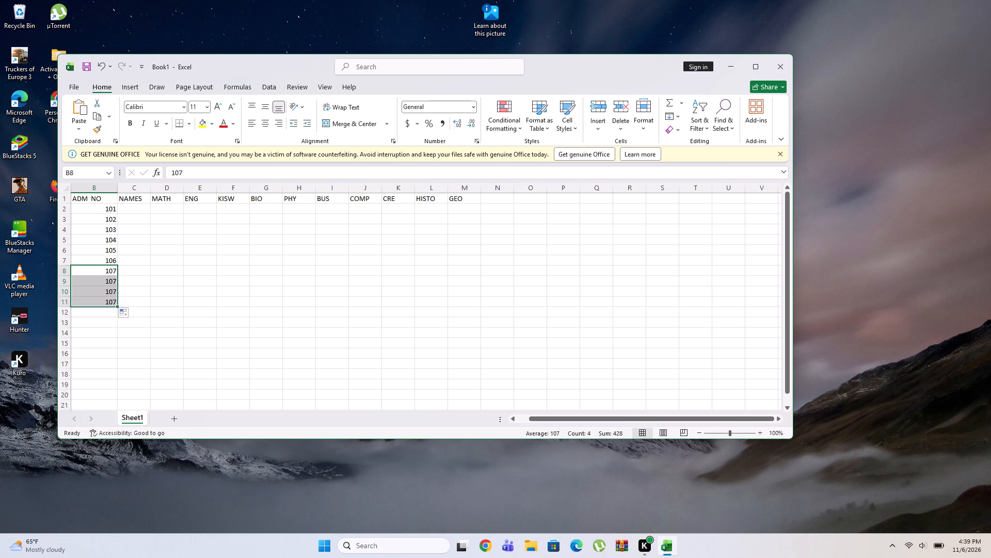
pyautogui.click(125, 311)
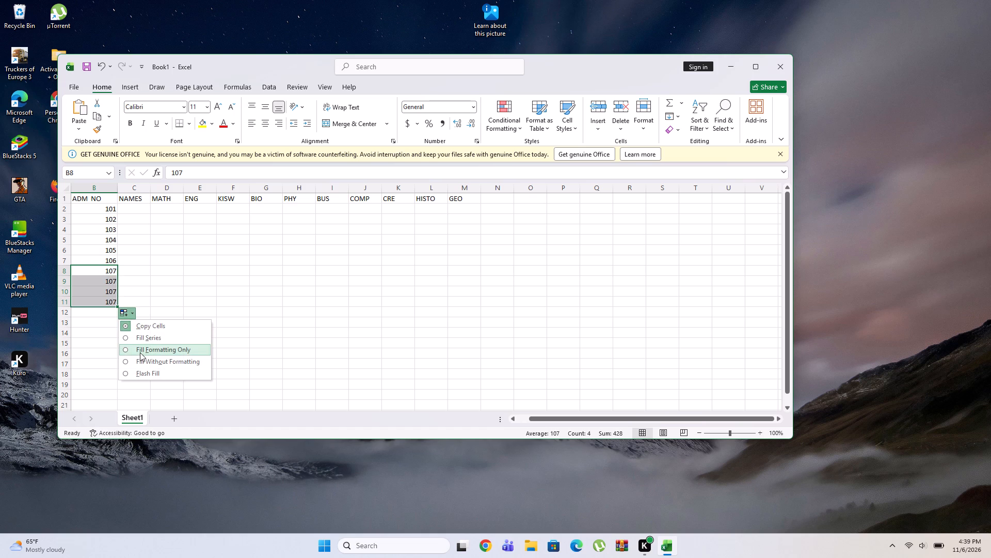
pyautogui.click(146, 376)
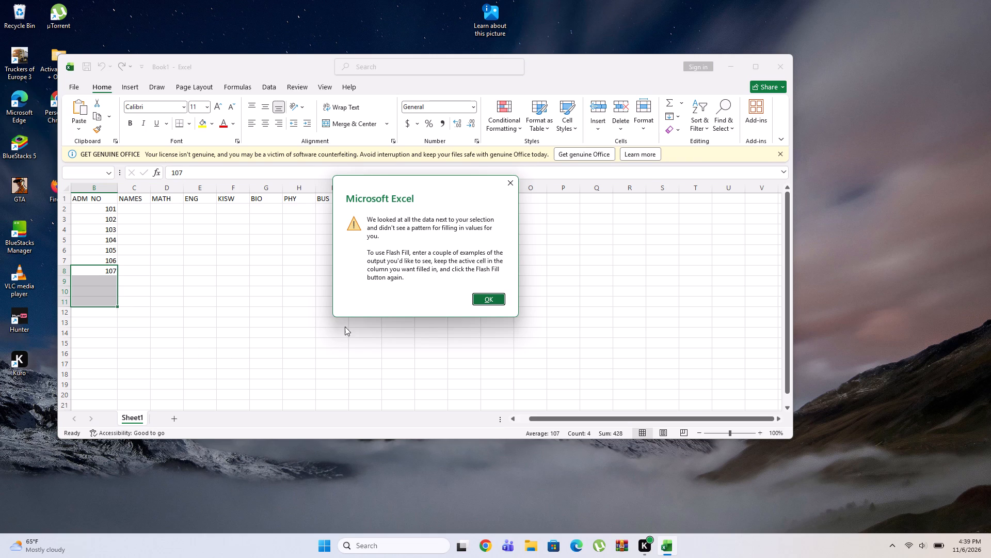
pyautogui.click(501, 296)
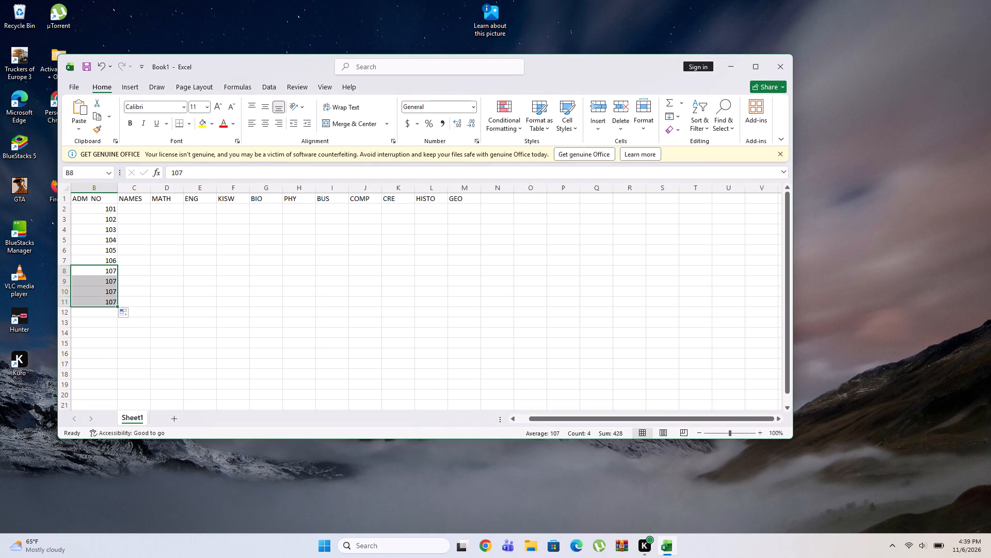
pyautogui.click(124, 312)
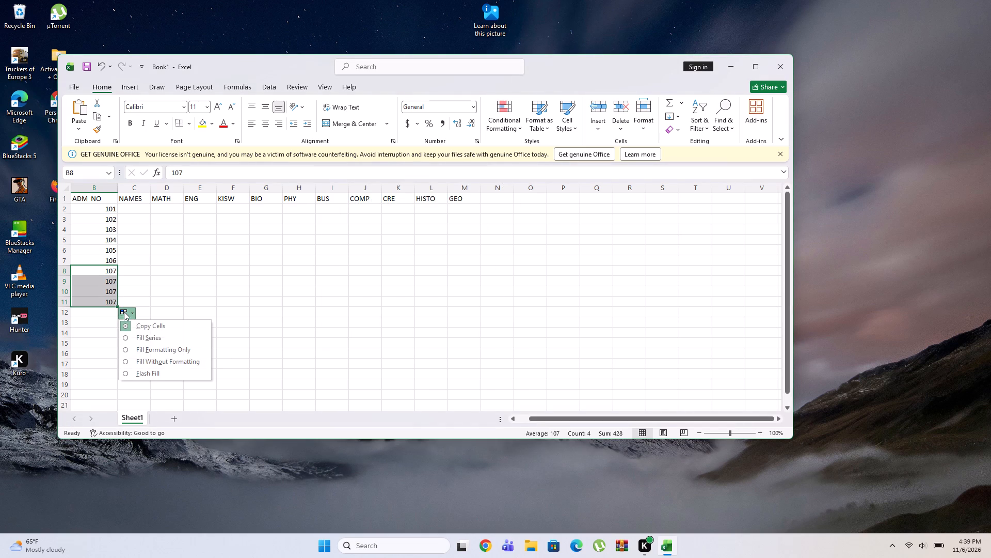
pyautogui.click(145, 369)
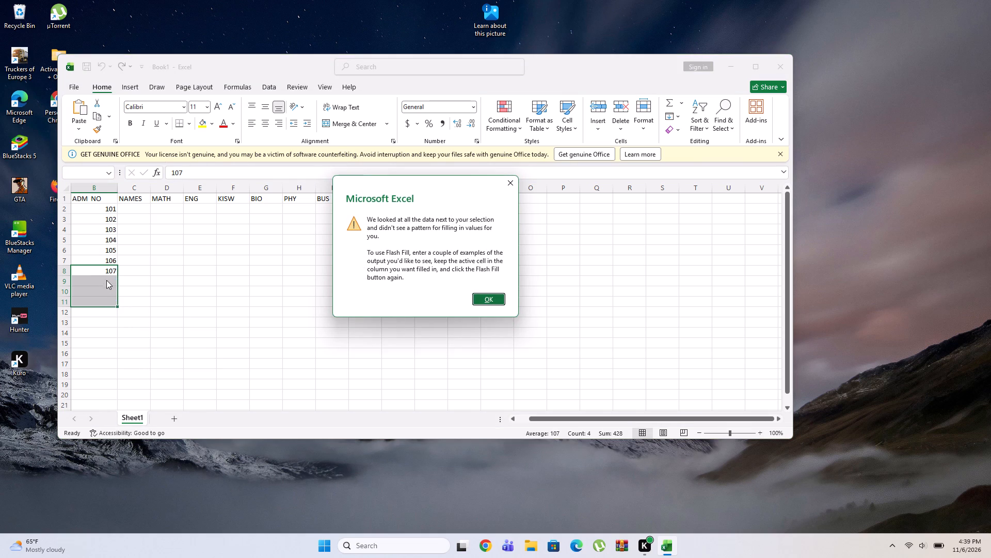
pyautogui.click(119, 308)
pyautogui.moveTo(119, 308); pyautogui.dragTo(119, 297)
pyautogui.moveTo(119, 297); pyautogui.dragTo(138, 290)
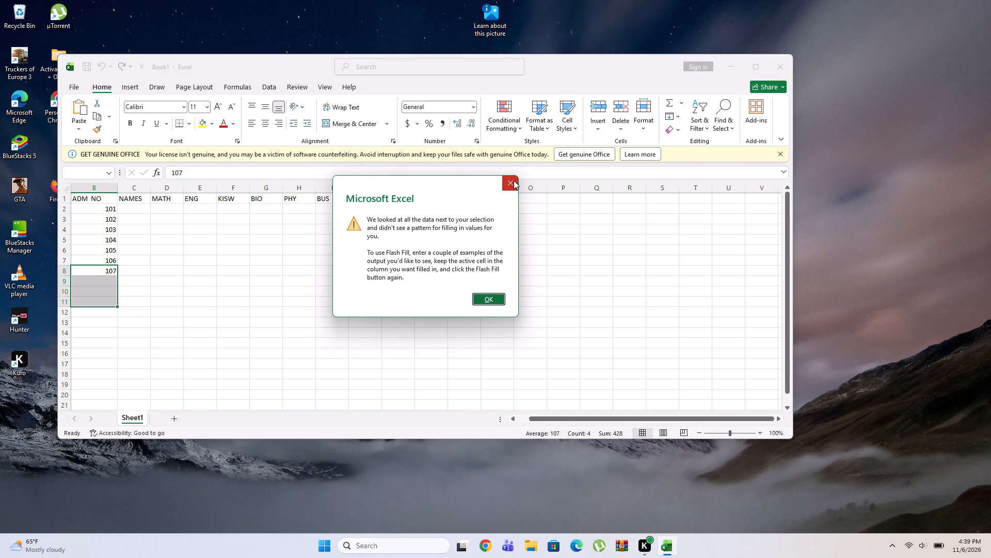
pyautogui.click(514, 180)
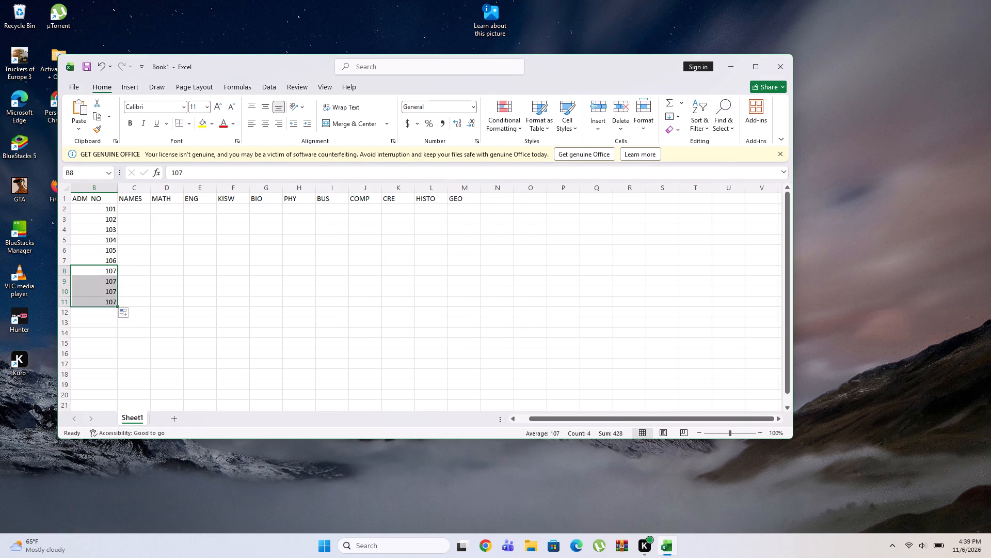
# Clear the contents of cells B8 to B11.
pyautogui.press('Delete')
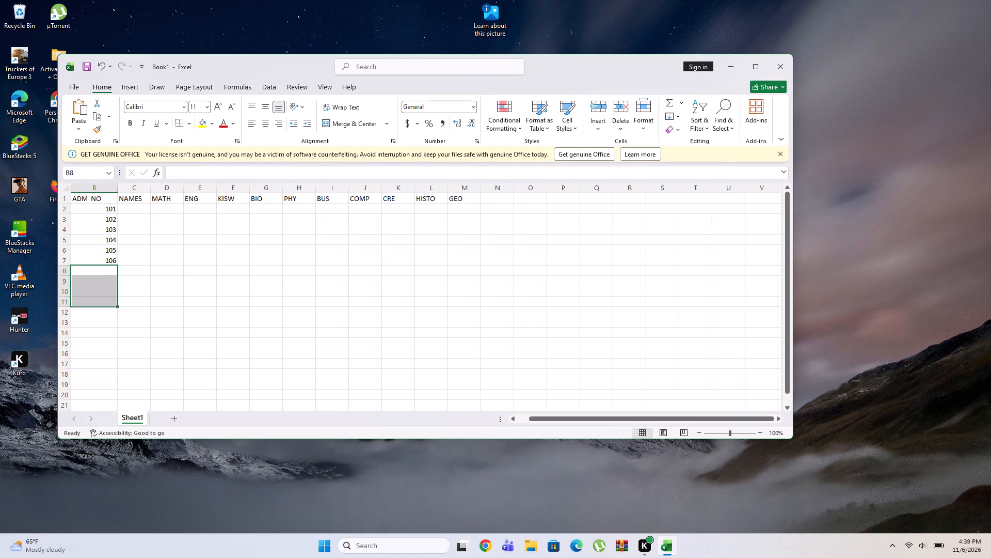
# Enter the admission numbers 107, 108, 109 and 110 in cells B8 to B11.
pyautogui.click(107, 269)
pyautogui.press('1')
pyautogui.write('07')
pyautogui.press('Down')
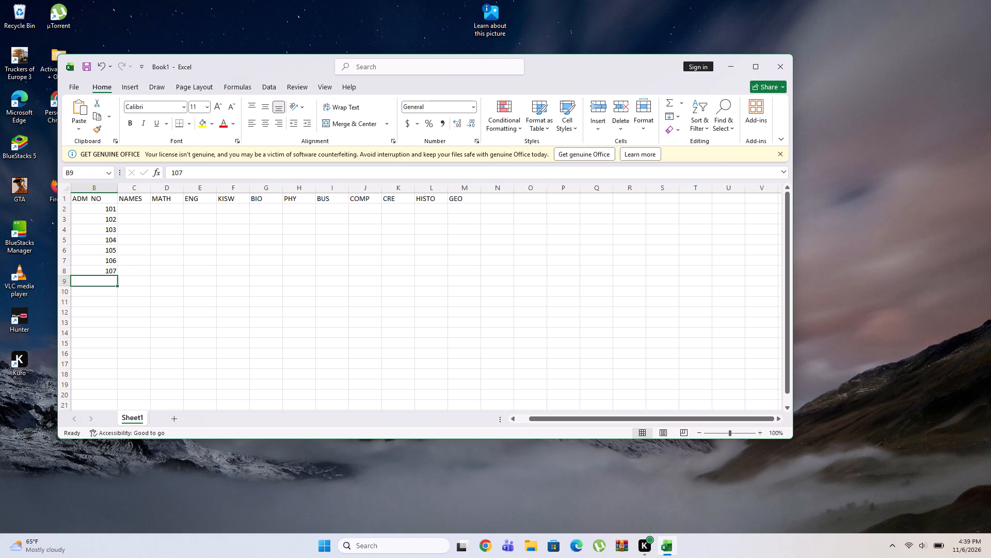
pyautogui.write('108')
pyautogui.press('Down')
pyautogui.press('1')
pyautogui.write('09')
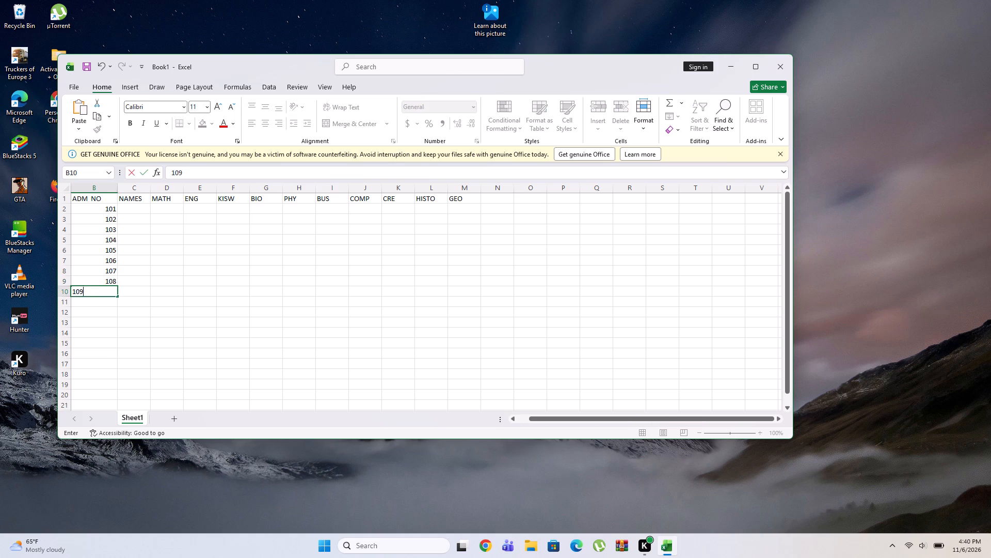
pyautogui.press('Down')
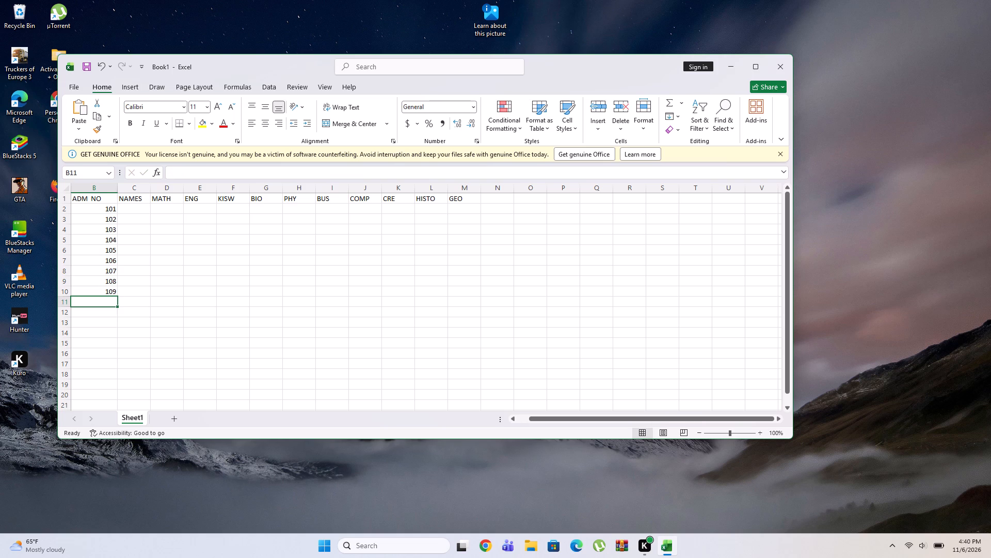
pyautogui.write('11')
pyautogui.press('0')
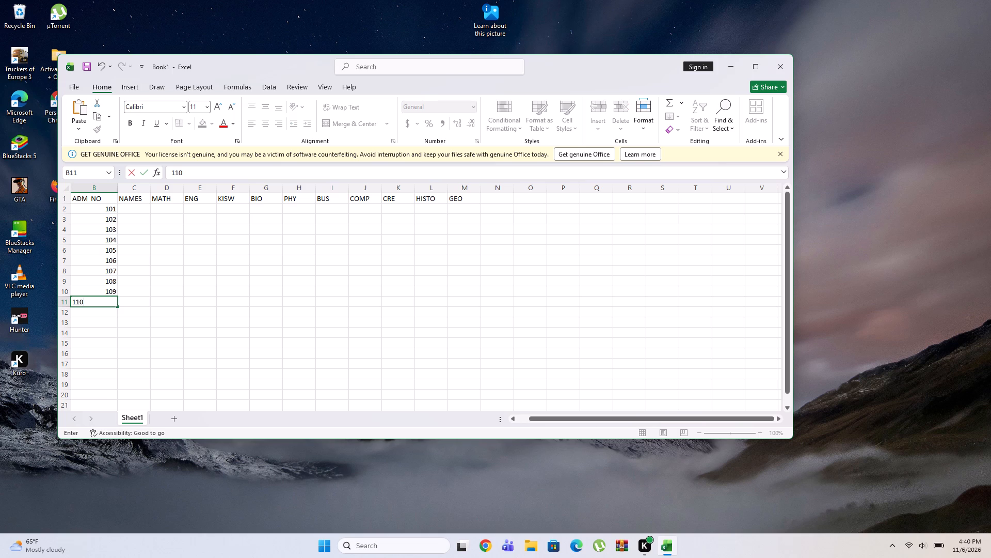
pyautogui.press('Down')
# Enter the admission numbers 111, 112, 113, 114 and 115 in cells B12 to B16.
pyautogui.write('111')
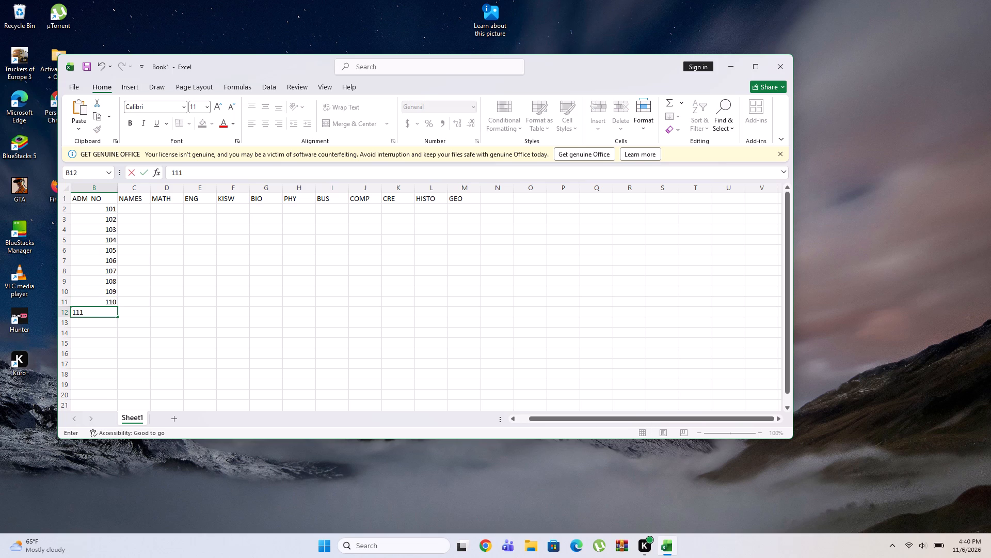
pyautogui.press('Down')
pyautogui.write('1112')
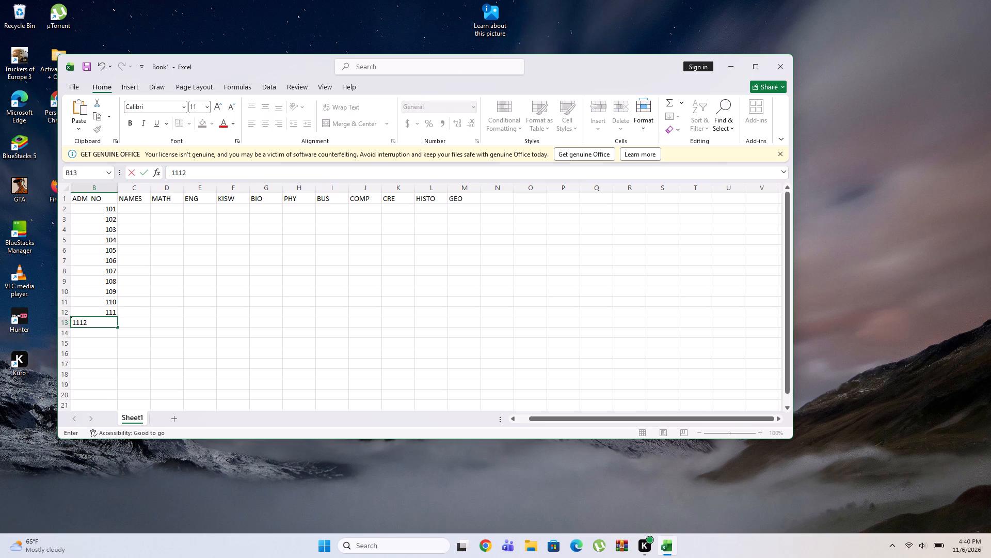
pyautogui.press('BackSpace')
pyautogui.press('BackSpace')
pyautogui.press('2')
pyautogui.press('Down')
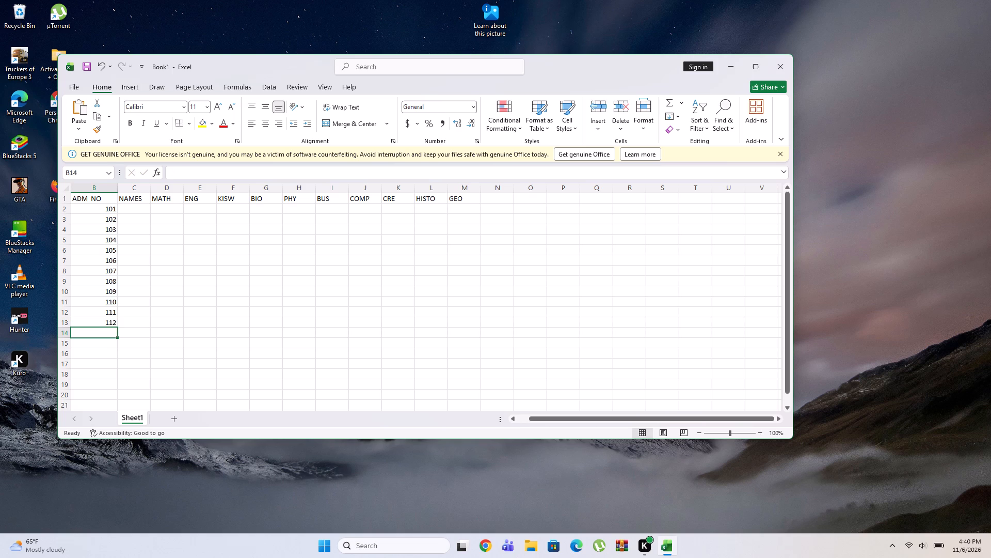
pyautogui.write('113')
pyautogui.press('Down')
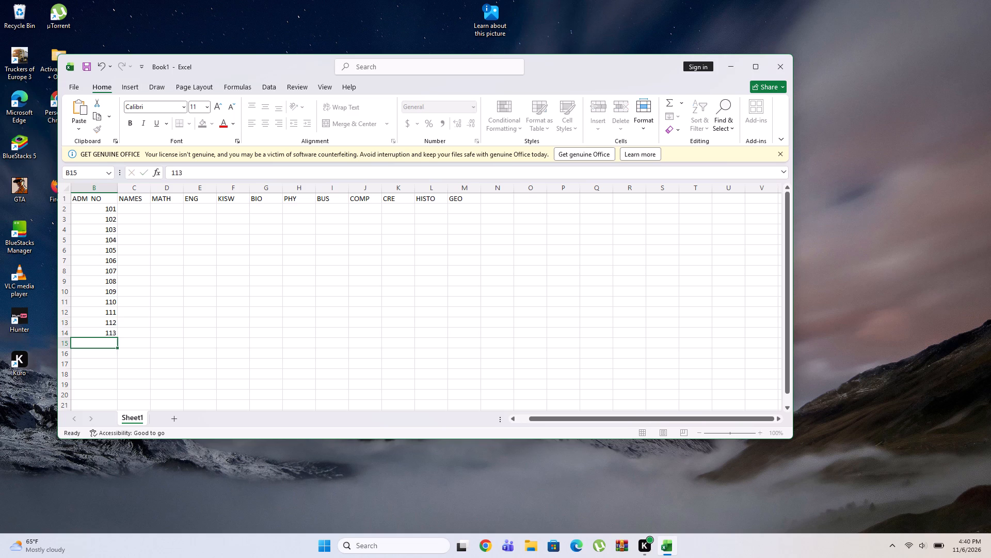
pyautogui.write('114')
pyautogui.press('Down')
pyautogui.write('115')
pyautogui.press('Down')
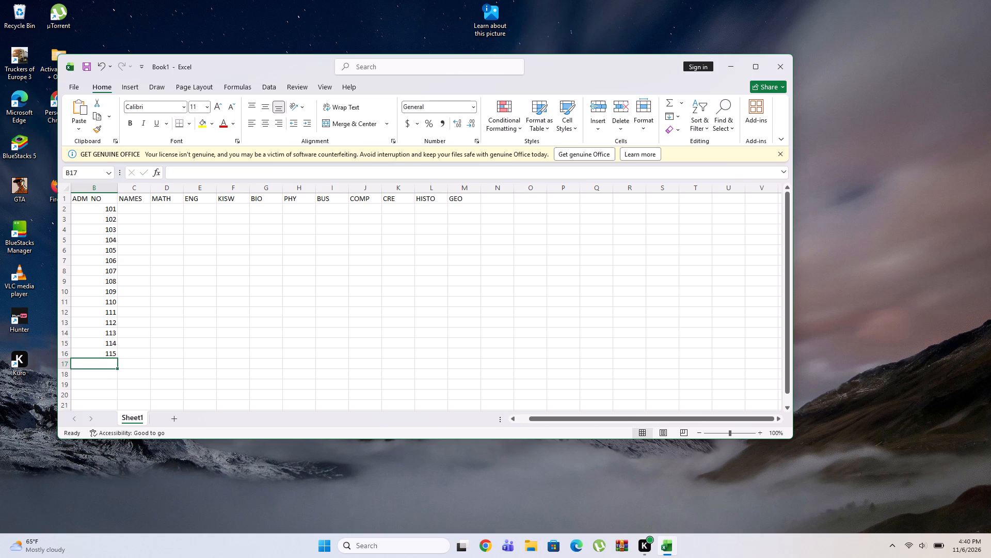
# Enter the admission numbers 116, 117, 118 and 119 in cells B17 to B20.
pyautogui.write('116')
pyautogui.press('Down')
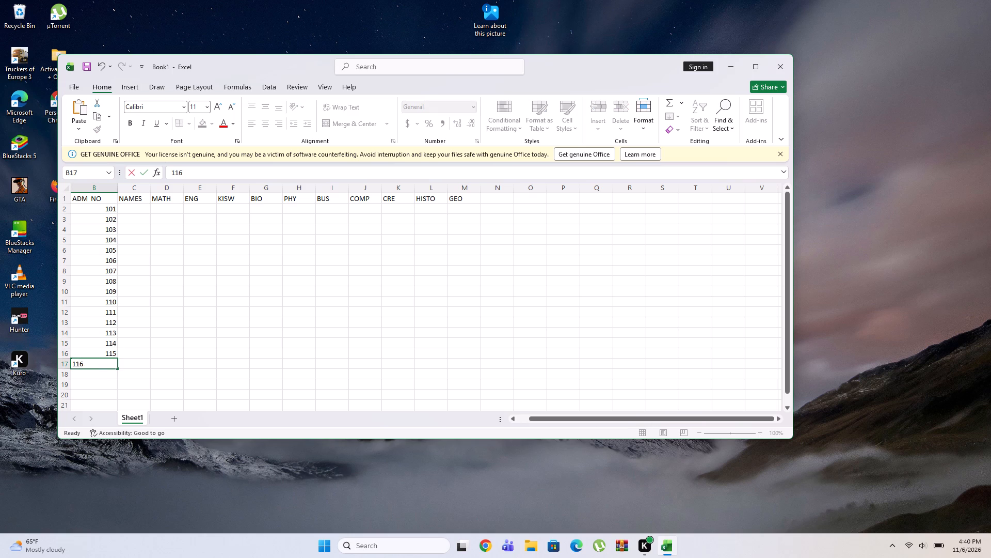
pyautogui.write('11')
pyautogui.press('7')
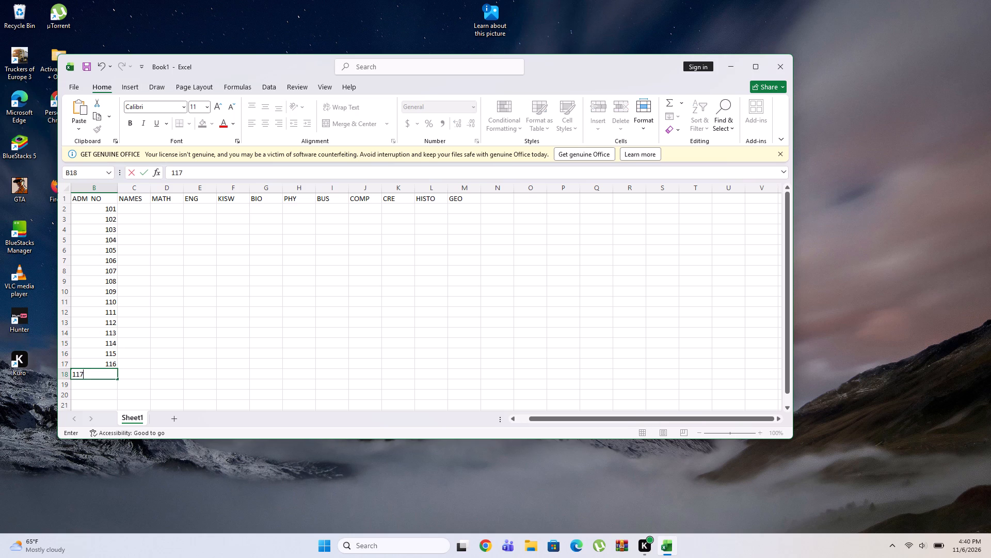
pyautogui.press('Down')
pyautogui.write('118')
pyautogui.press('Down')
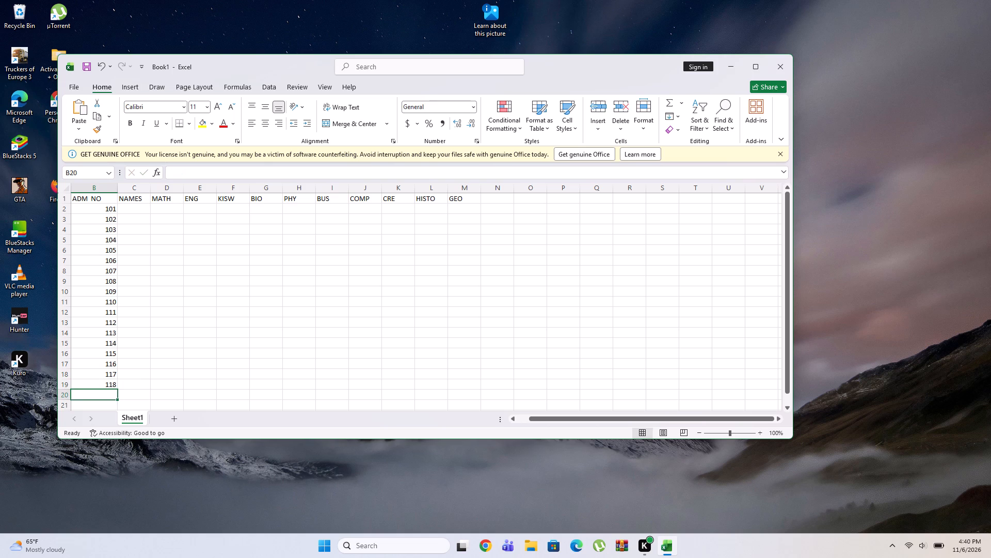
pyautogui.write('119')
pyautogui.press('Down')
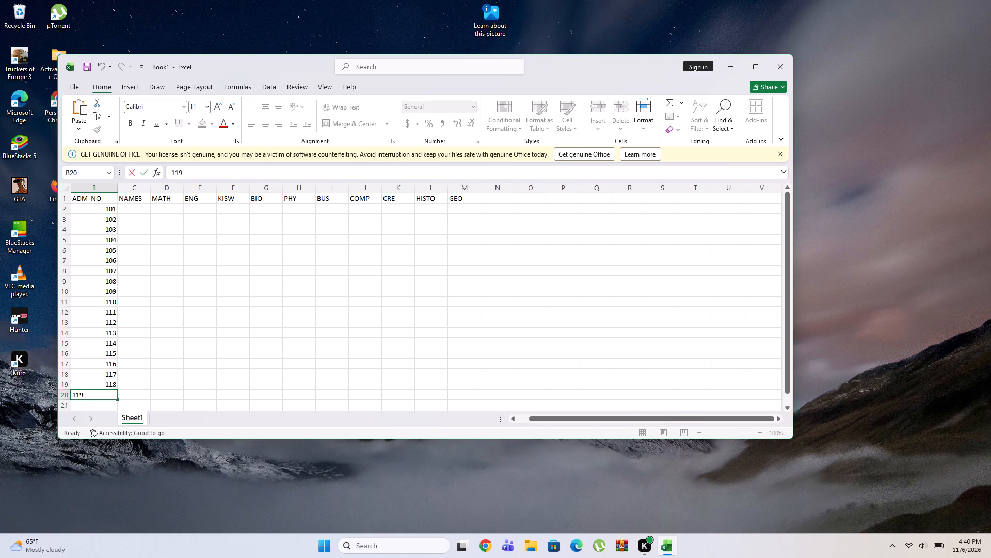
# Enter the admission numbers 120, 121, 122 and 123 in cells B21 to B24.
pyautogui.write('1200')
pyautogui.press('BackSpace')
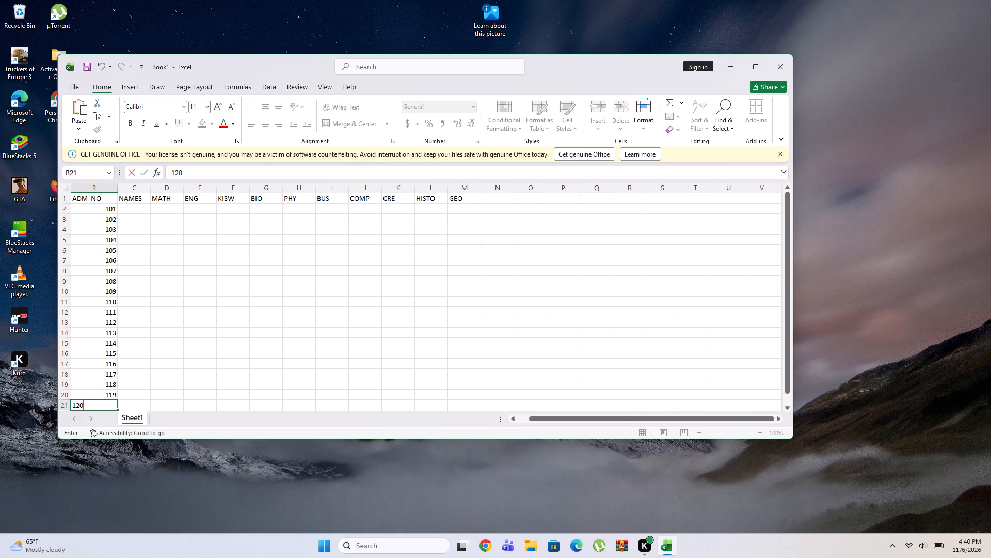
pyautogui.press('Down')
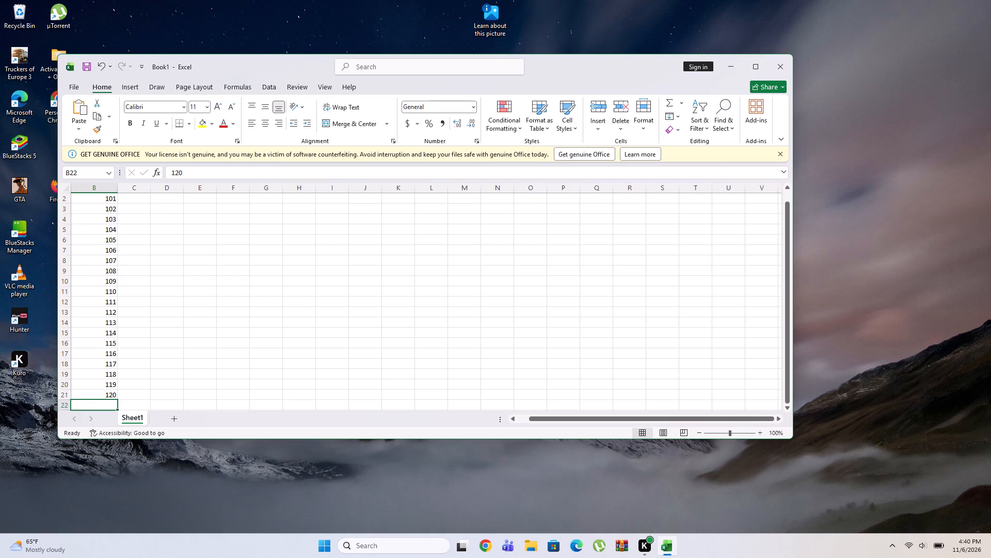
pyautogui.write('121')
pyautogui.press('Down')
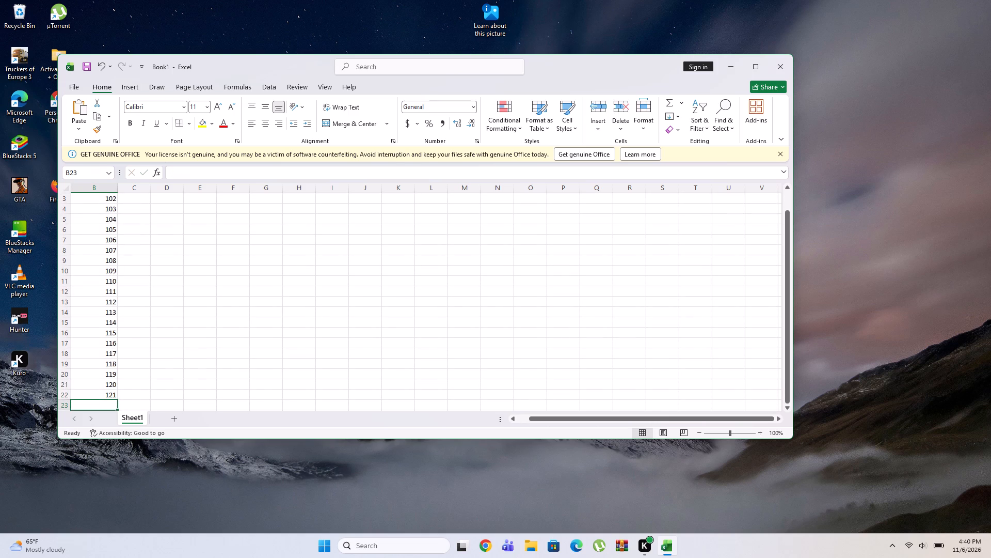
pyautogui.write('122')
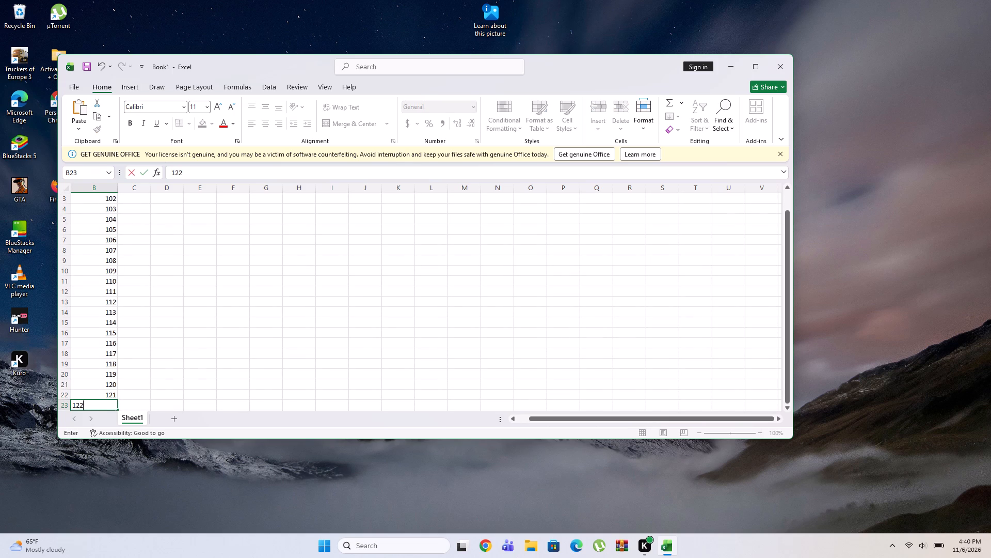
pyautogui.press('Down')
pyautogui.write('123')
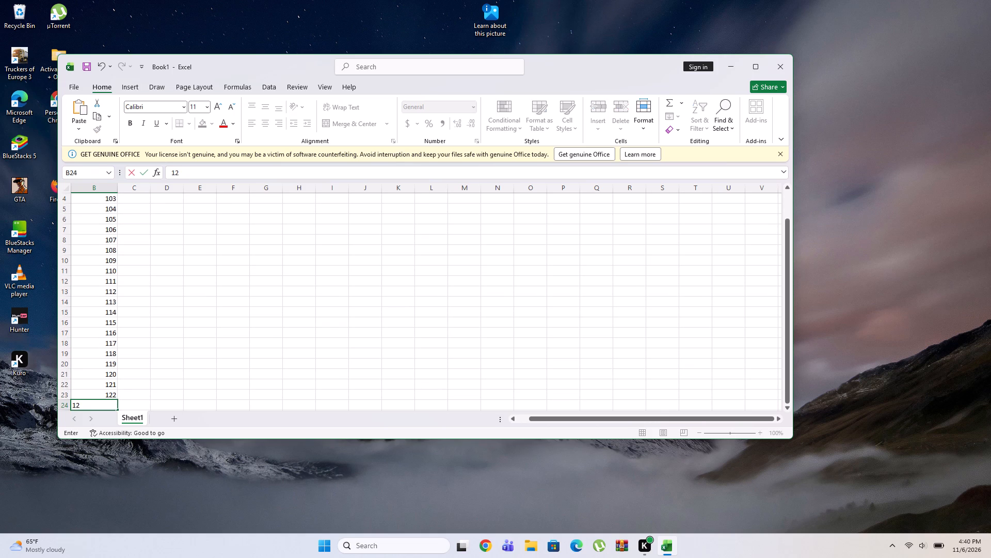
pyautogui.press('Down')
# Enter the admission numbers 124, 125 and 126 in cells B25 to B27.
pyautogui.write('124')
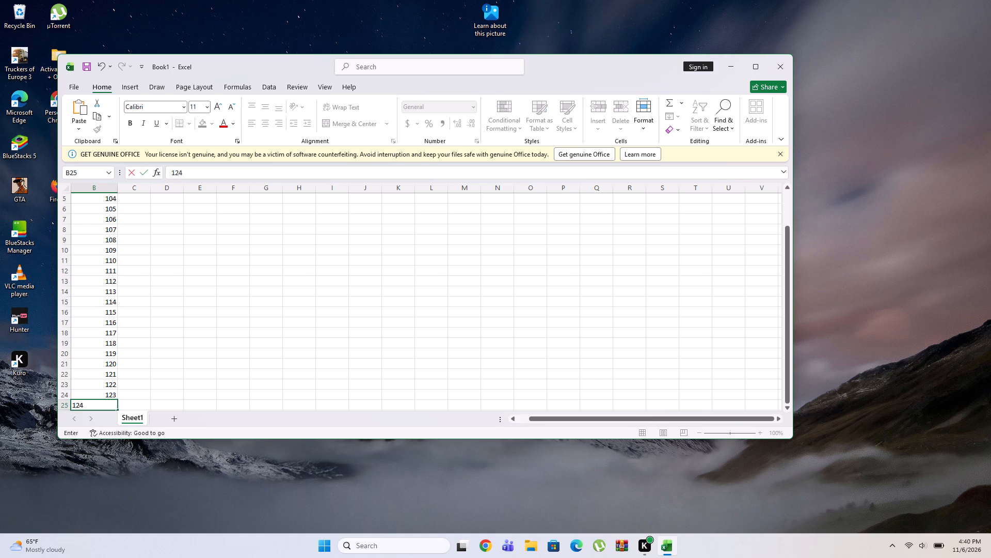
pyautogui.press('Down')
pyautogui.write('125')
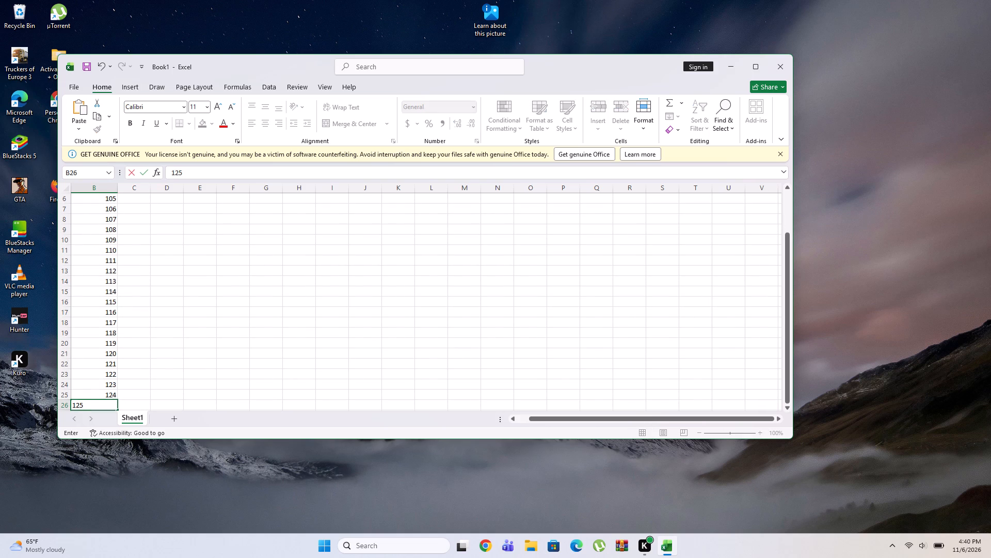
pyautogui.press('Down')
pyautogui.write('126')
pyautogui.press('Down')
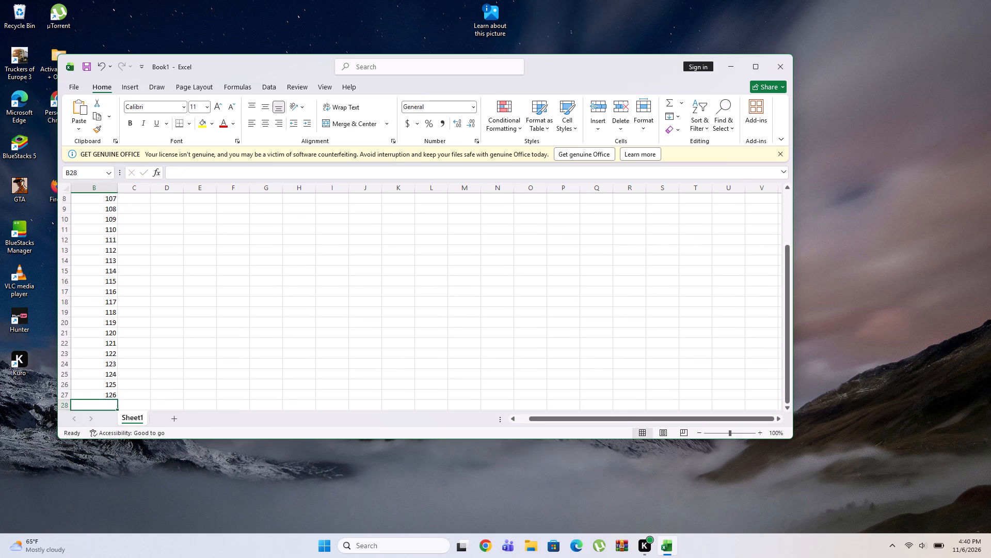
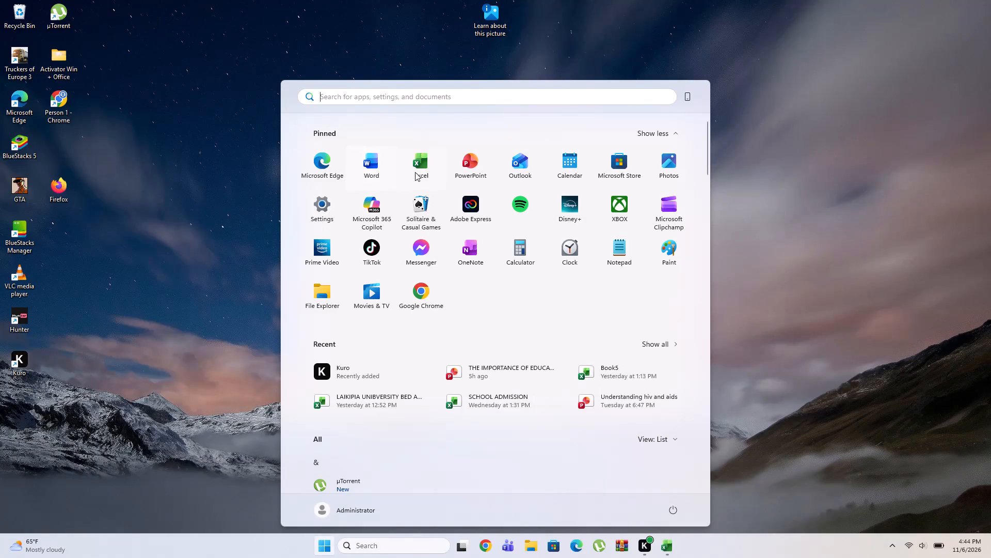
# Launch Excel from the pinned apps.
pyautogui.click(420, 171)
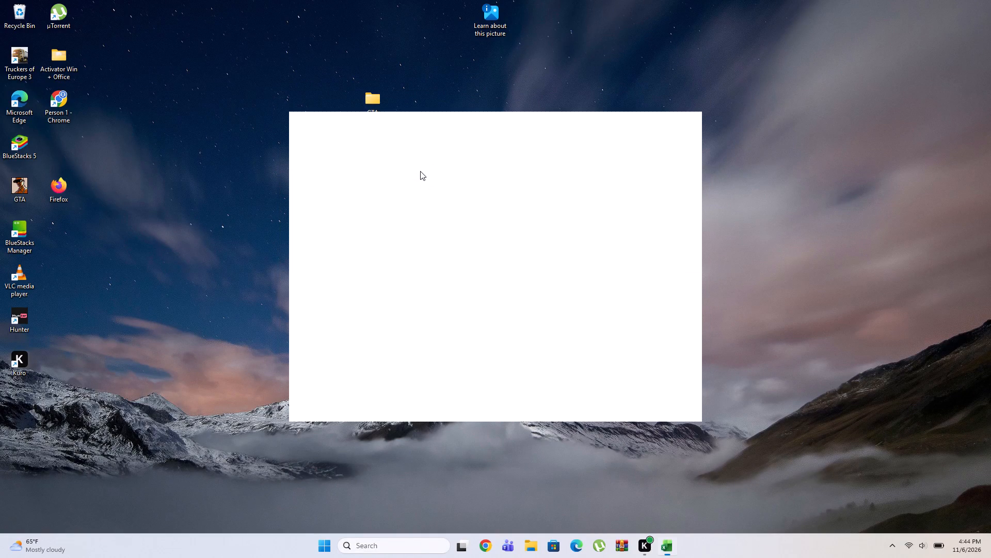
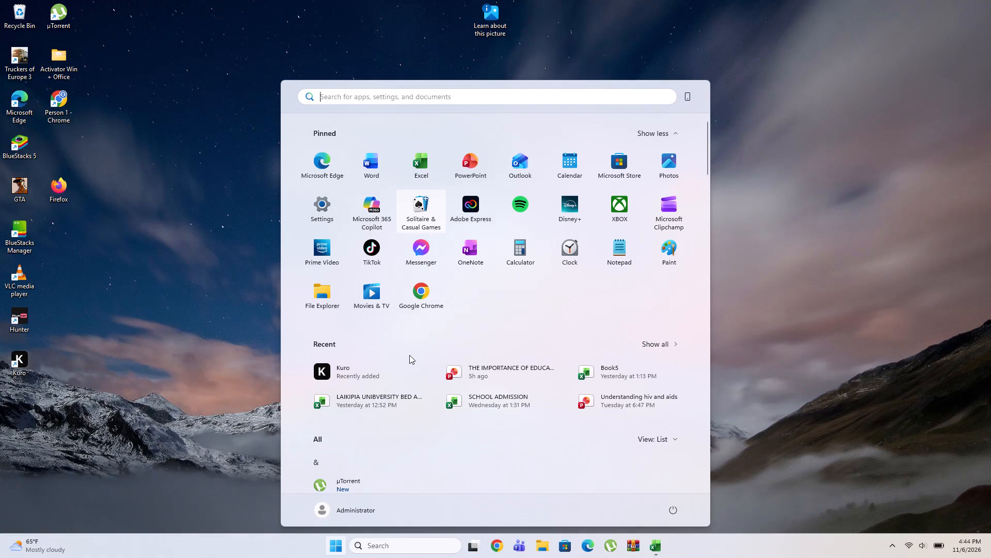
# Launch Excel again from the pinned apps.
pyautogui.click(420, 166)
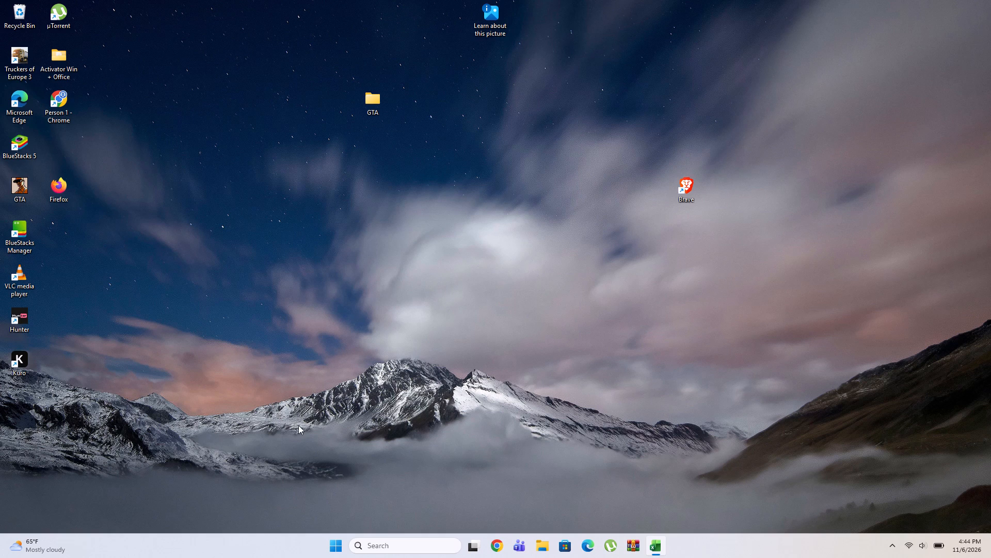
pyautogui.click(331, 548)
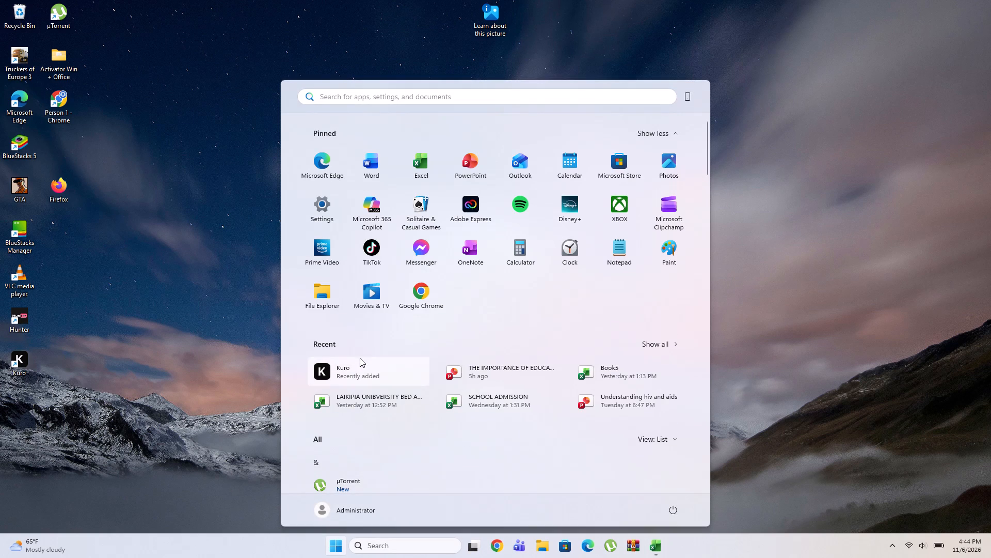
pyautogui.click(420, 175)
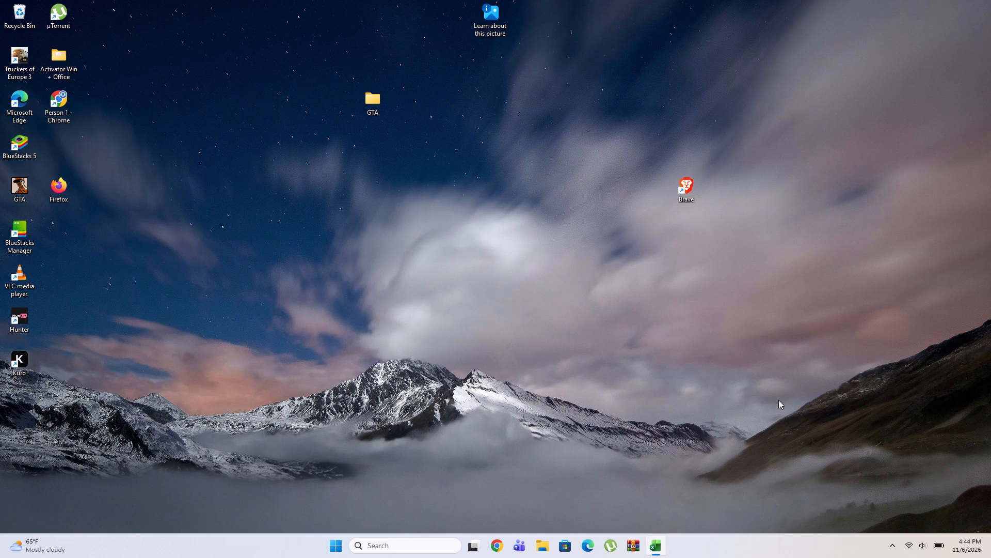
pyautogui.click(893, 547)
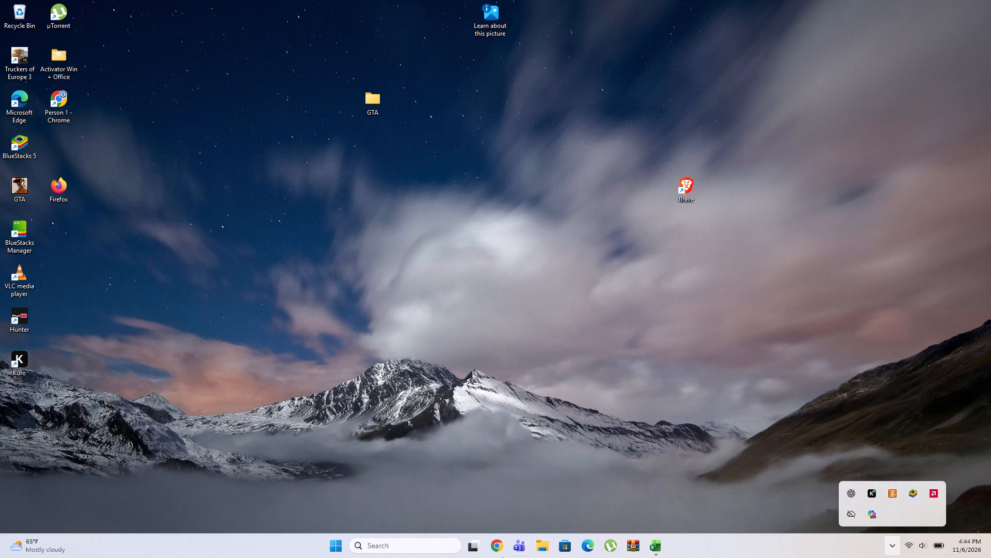
# Switch to the open Book1 workbook in Excel and complete the entry of 180 in cell B81.
pyautogui.click(656, 542)
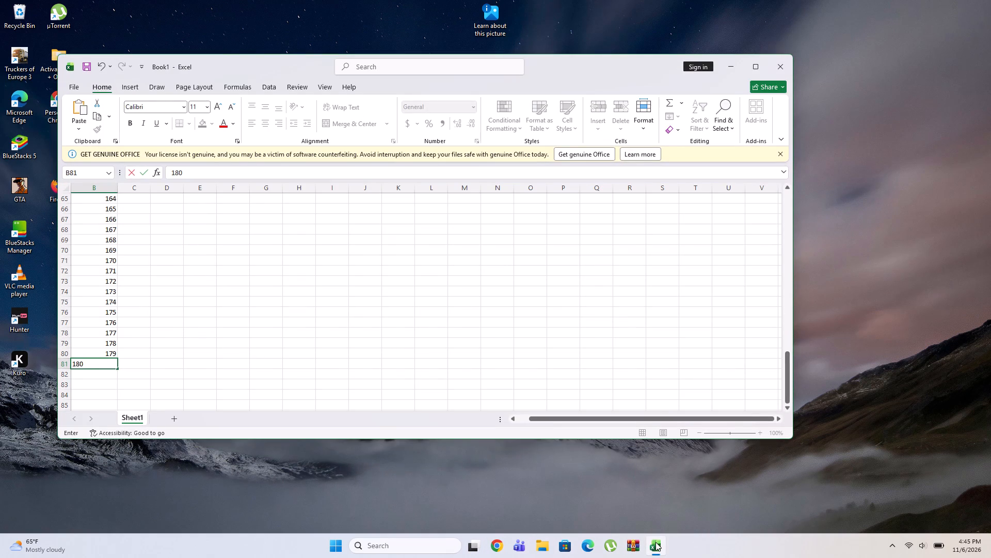
pyautogui.press('Down')
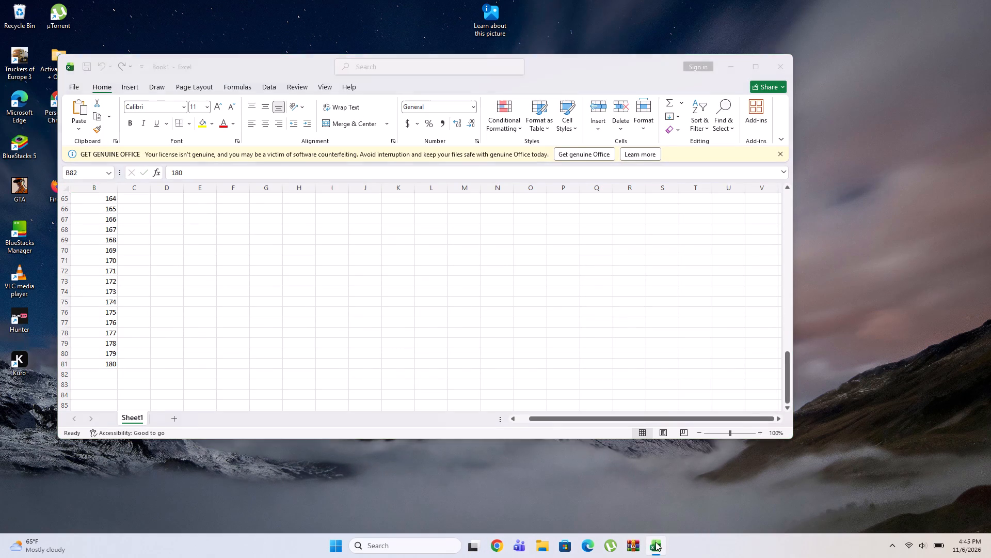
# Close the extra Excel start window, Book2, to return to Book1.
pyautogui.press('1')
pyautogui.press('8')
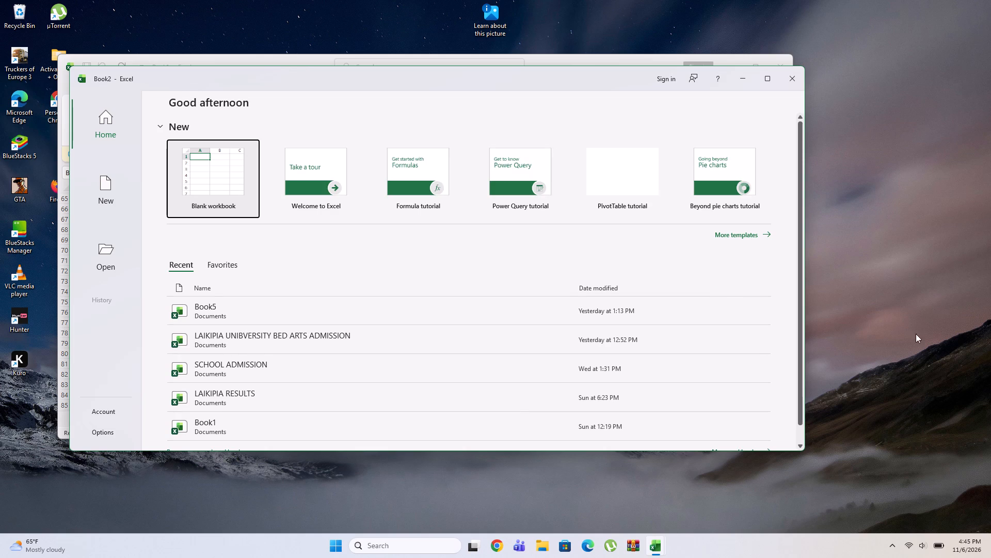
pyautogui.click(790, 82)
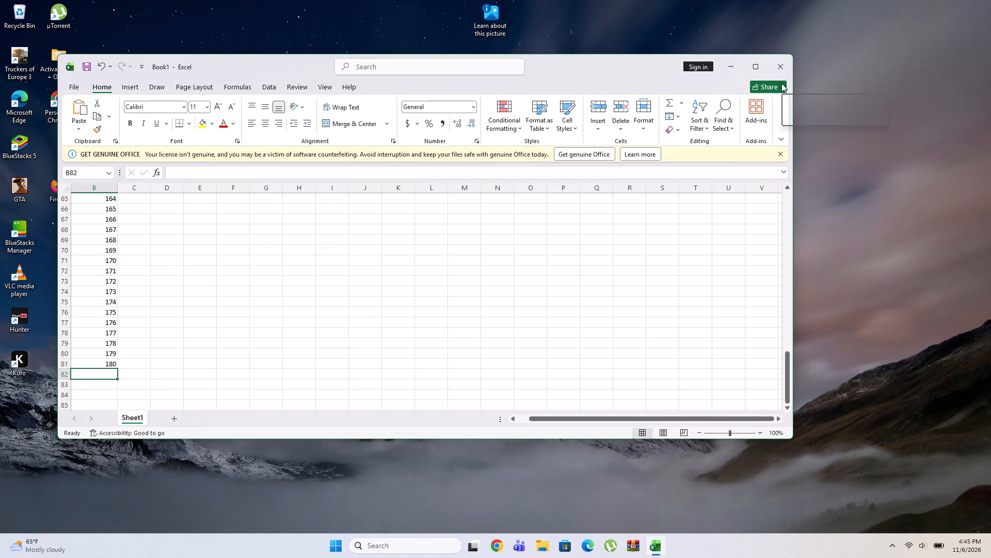
# Continue the number series in column B by entering 181 to 185 in cells B82 to B86.
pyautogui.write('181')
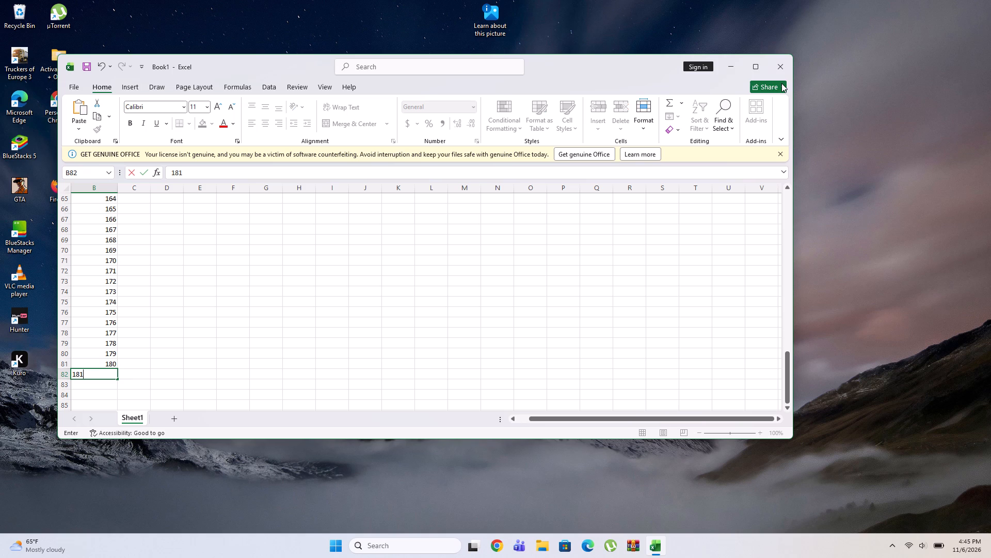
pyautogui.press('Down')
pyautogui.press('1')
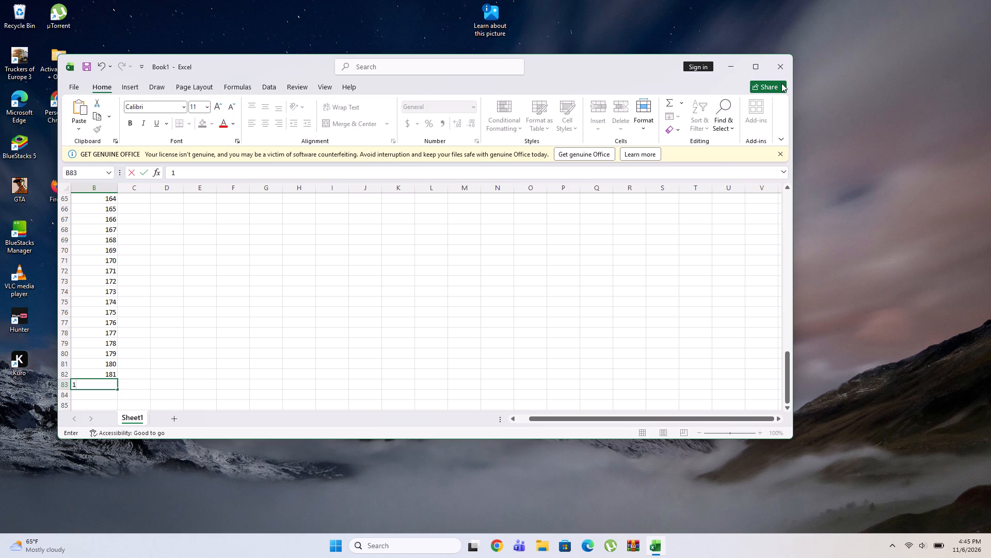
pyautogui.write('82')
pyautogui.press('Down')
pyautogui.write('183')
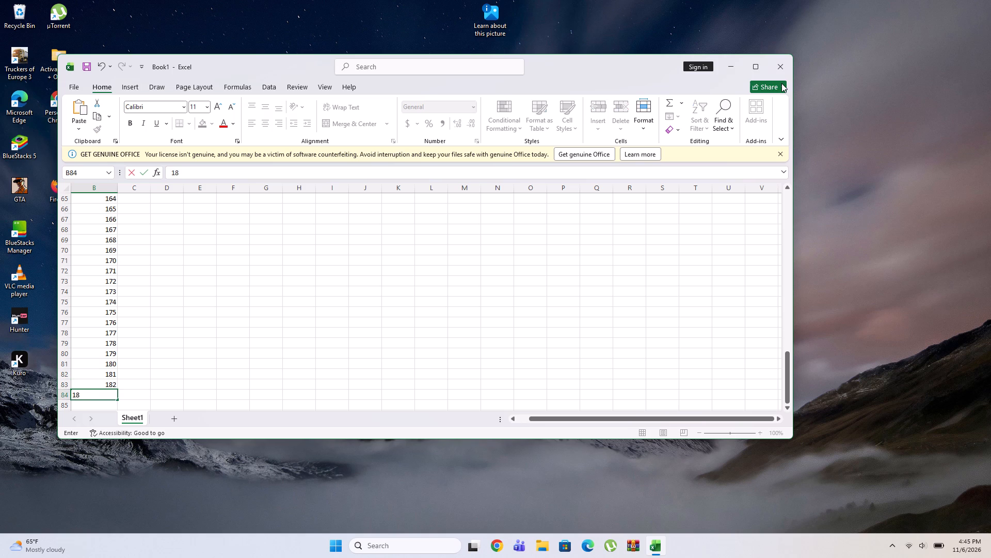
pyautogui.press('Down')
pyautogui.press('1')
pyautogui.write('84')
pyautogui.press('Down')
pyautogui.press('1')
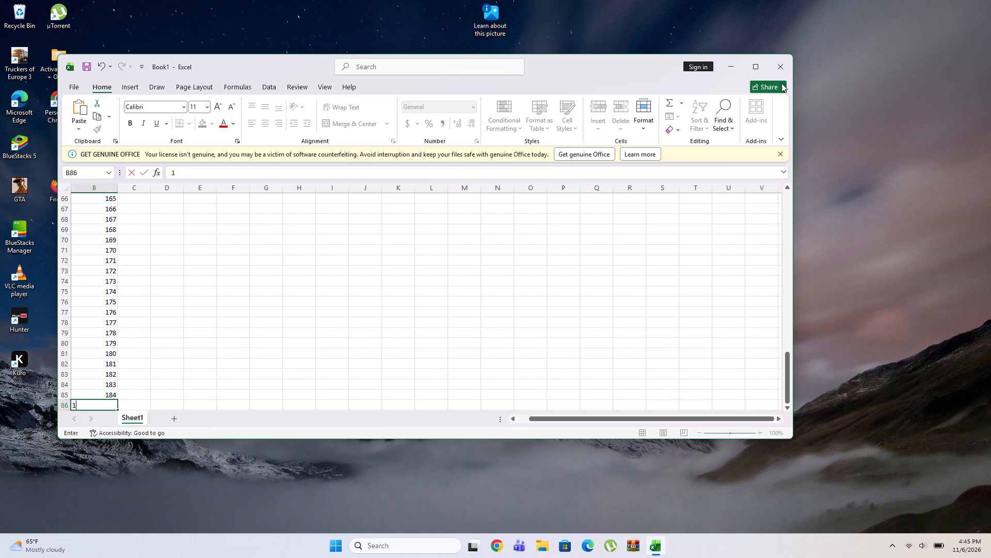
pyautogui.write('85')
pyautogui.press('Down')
# Enter the numbers 186 to 190 in cells B87 to B91.
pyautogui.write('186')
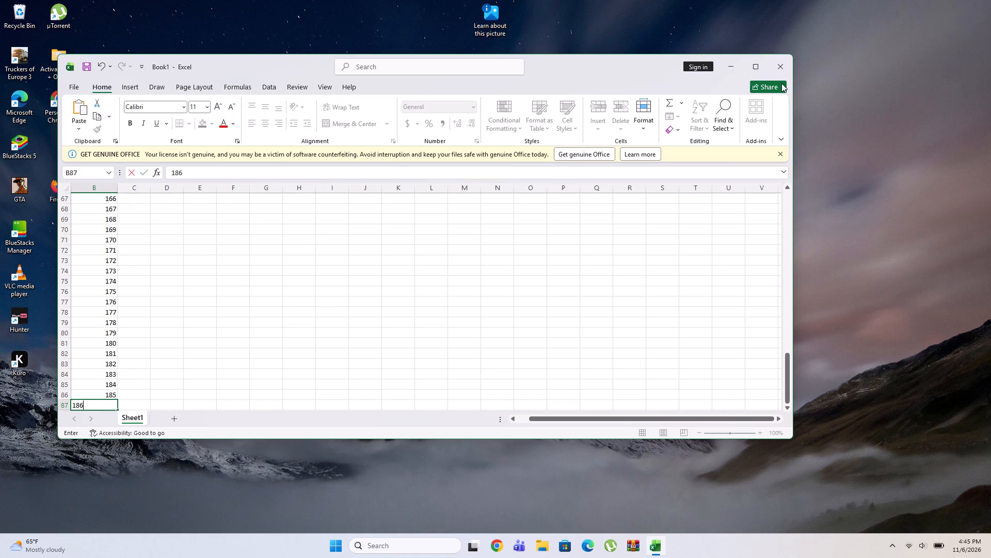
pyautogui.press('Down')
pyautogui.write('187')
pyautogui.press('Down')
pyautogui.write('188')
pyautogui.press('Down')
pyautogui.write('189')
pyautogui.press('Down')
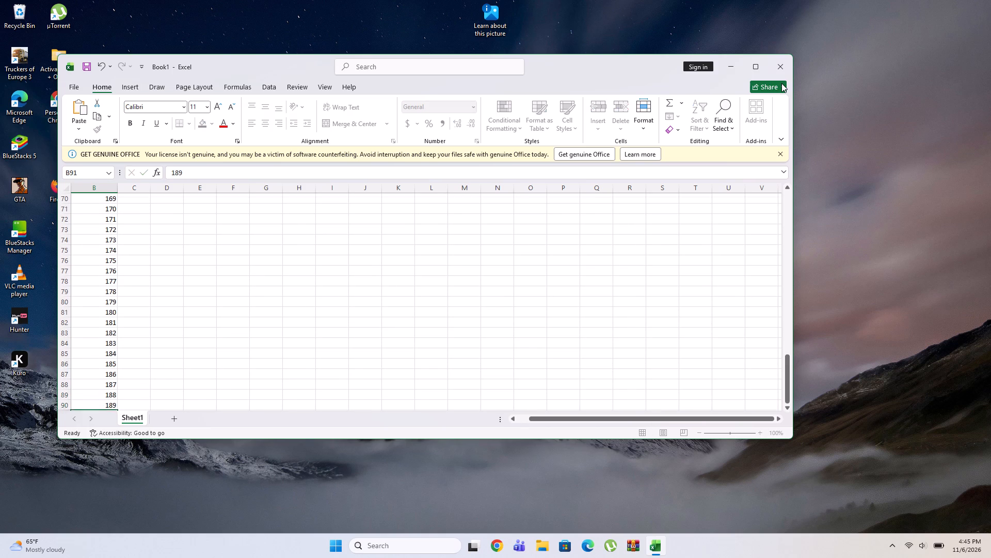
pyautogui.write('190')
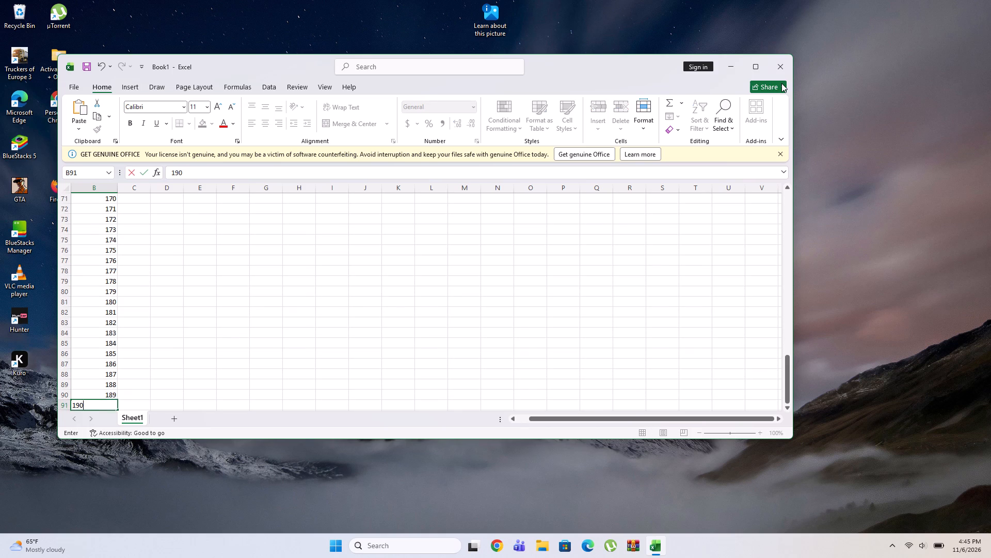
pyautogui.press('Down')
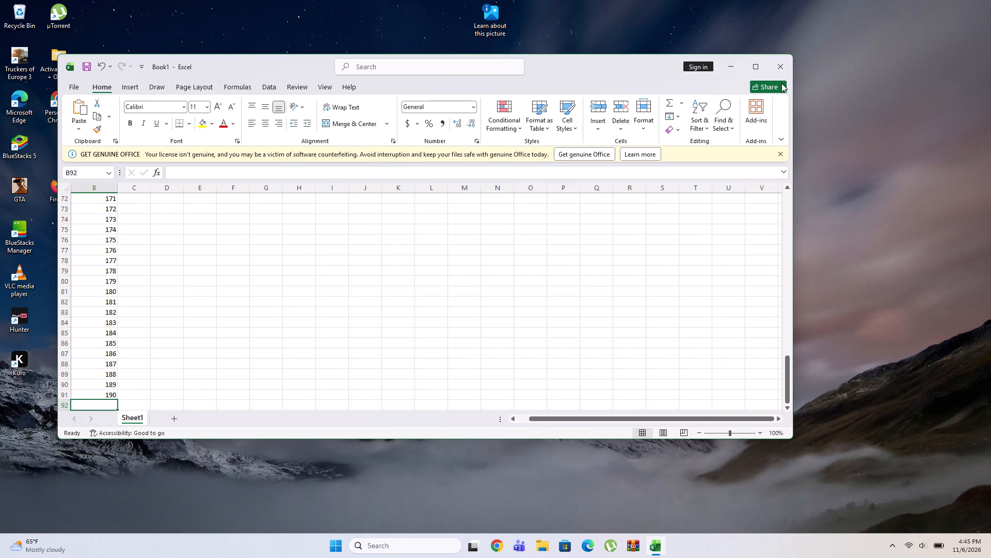
# Enter the numbers 191 to 195 in cells B92 to B96.
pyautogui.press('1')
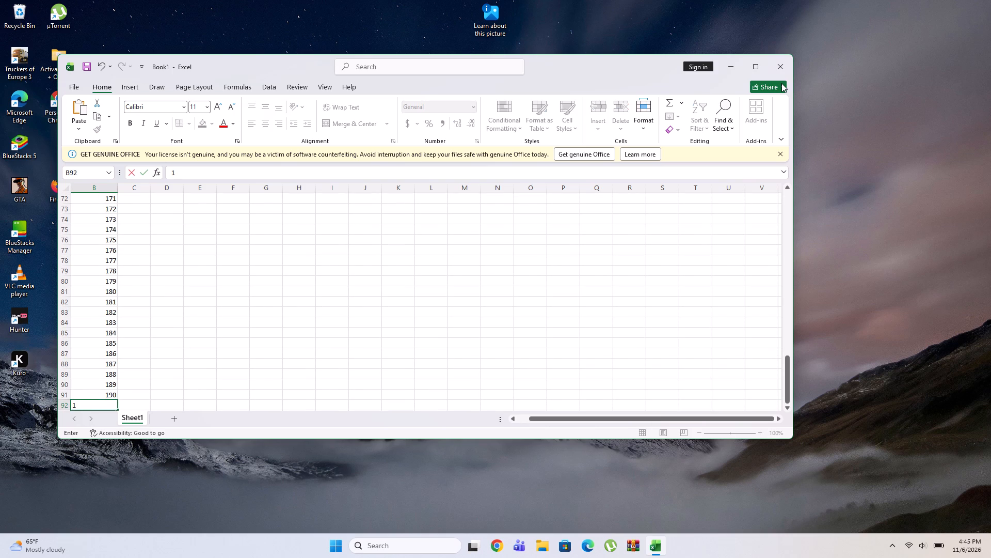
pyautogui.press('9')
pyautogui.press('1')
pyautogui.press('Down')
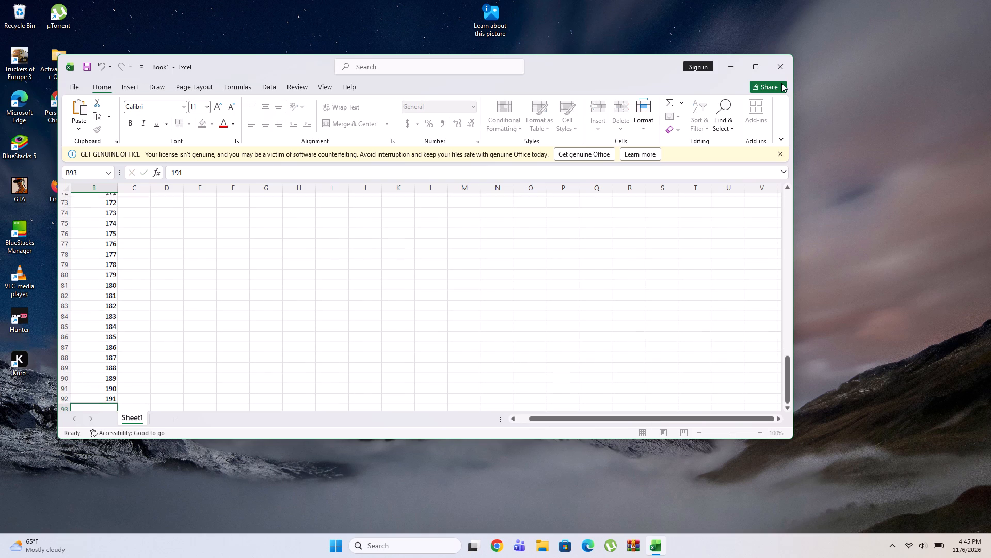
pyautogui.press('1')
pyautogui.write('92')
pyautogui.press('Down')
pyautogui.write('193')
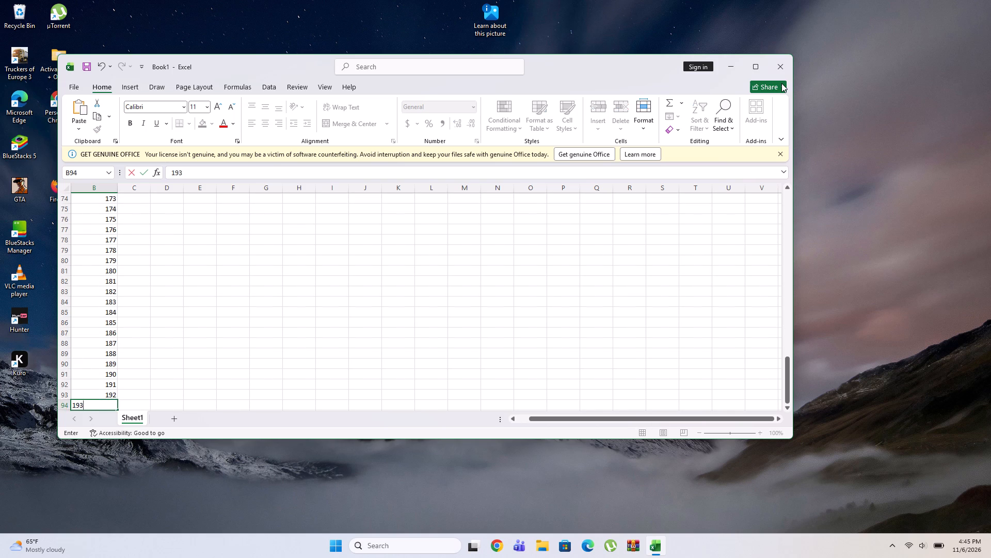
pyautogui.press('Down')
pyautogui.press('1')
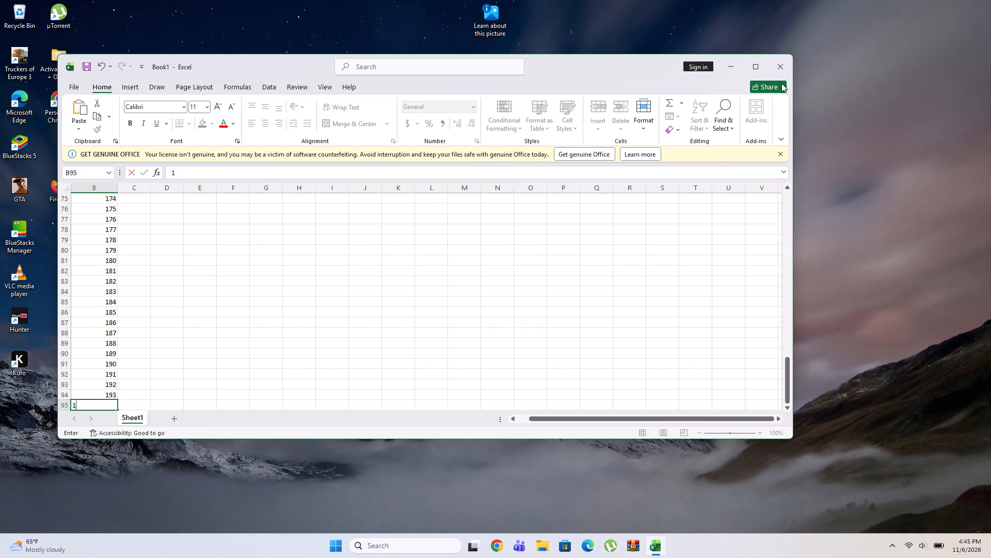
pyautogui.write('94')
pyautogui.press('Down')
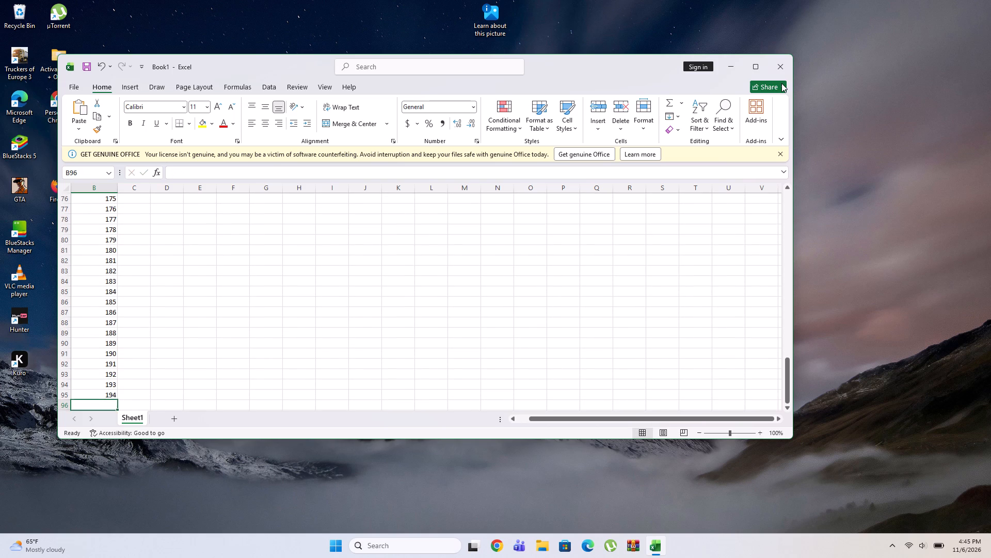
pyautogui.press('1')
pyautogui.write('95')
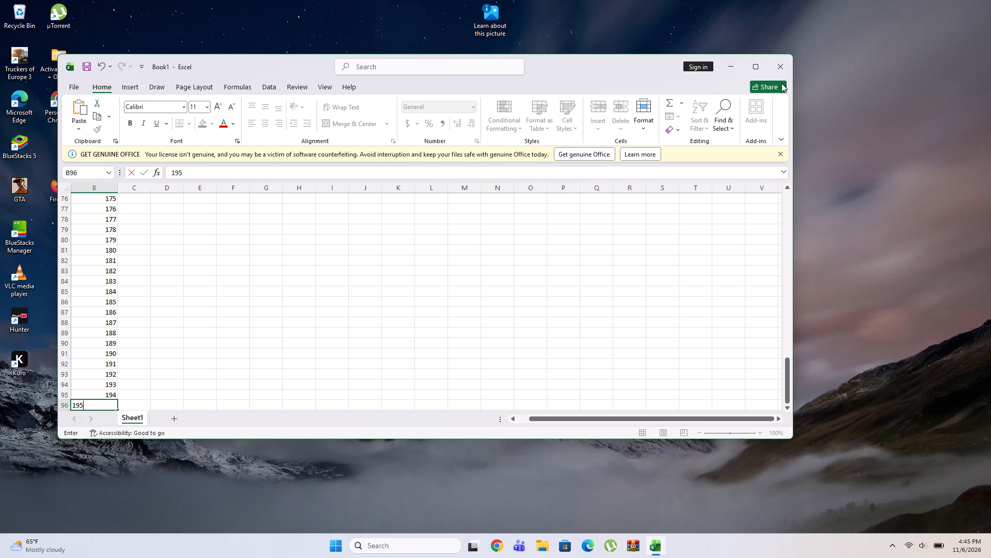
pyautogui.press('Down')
# Enter the numbers 196 to 201 in cells B97 to B102.
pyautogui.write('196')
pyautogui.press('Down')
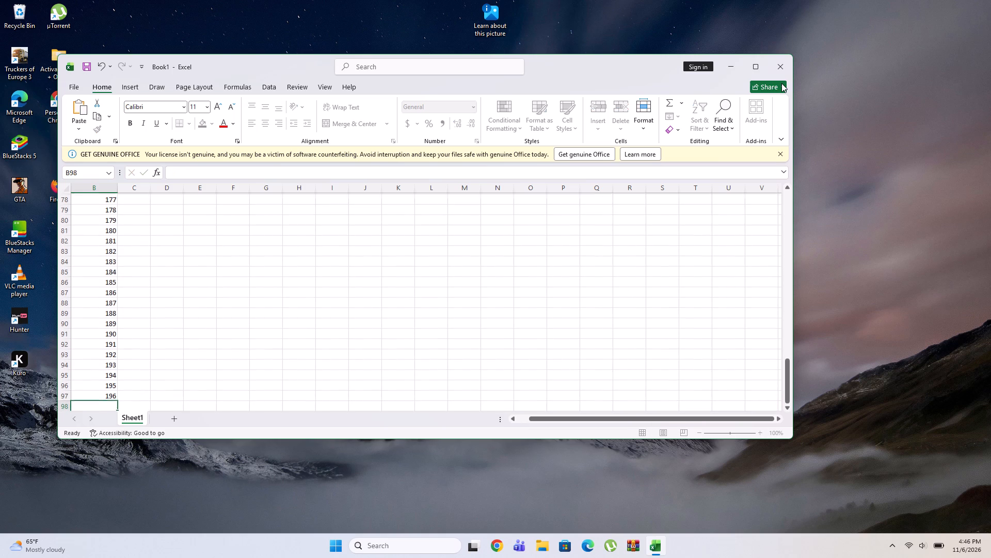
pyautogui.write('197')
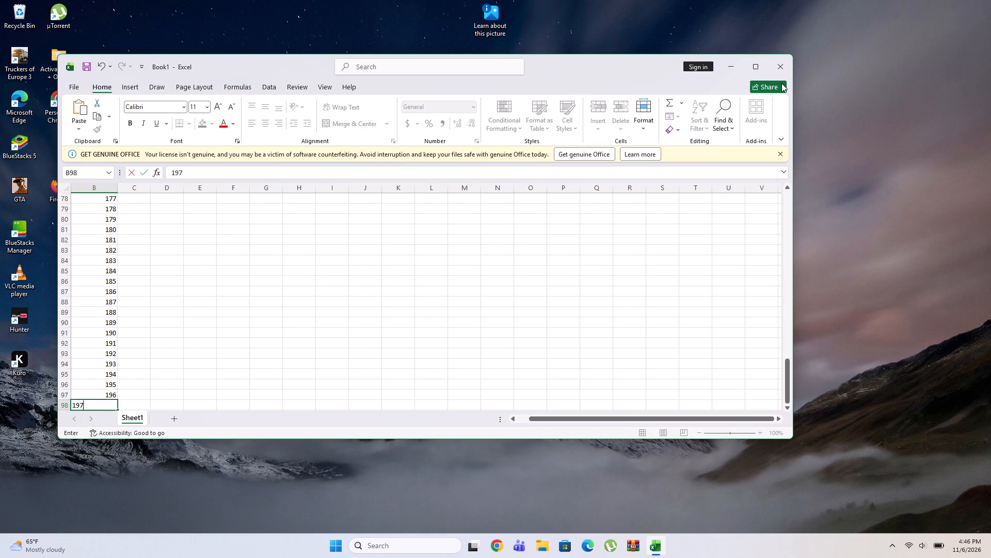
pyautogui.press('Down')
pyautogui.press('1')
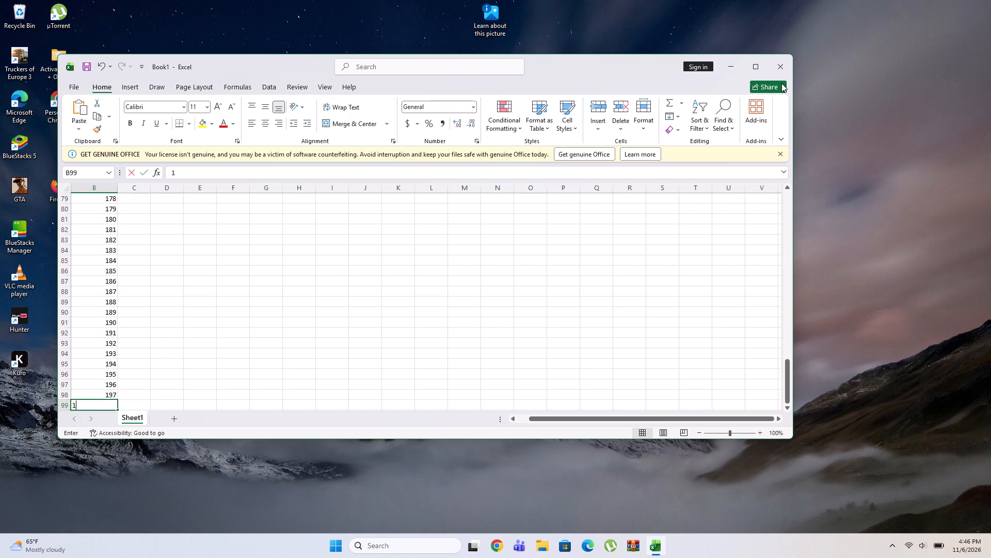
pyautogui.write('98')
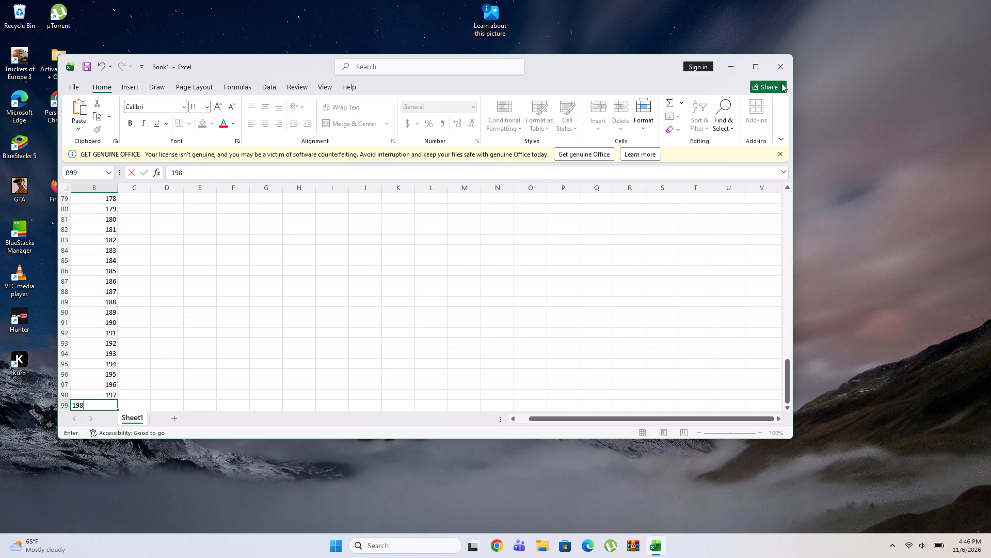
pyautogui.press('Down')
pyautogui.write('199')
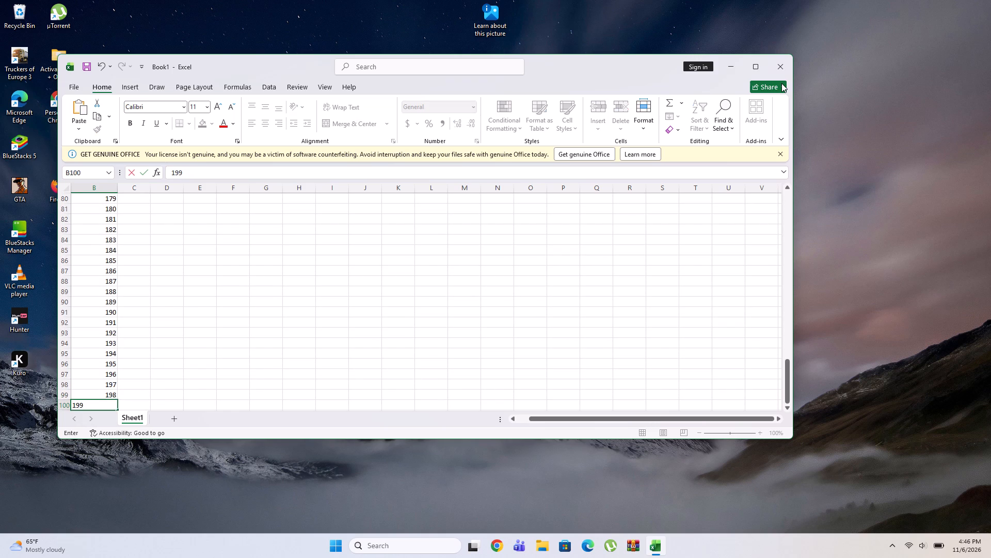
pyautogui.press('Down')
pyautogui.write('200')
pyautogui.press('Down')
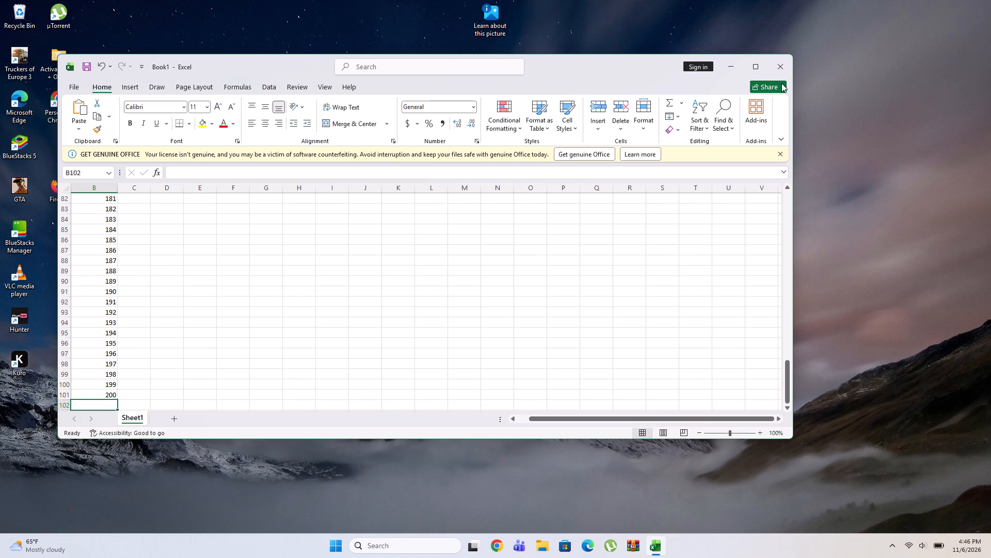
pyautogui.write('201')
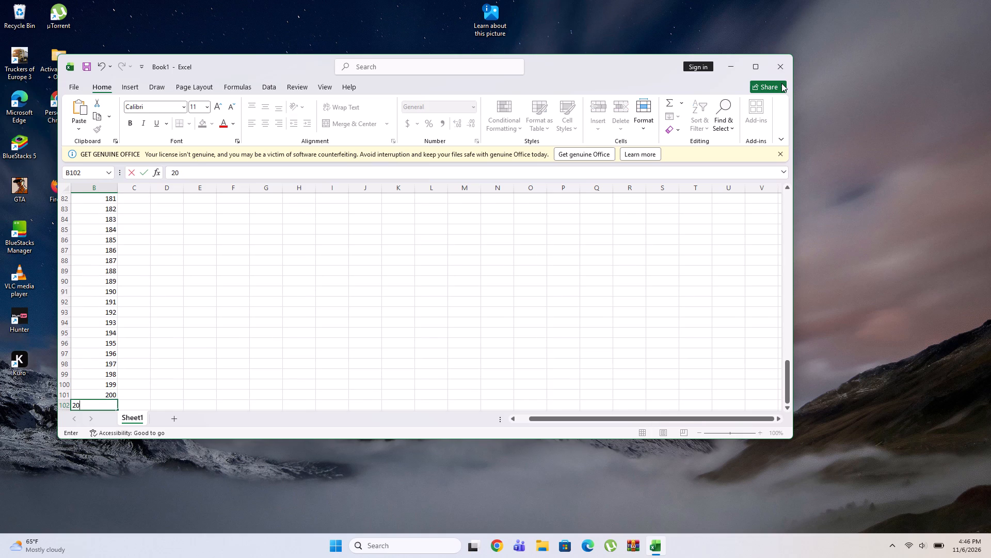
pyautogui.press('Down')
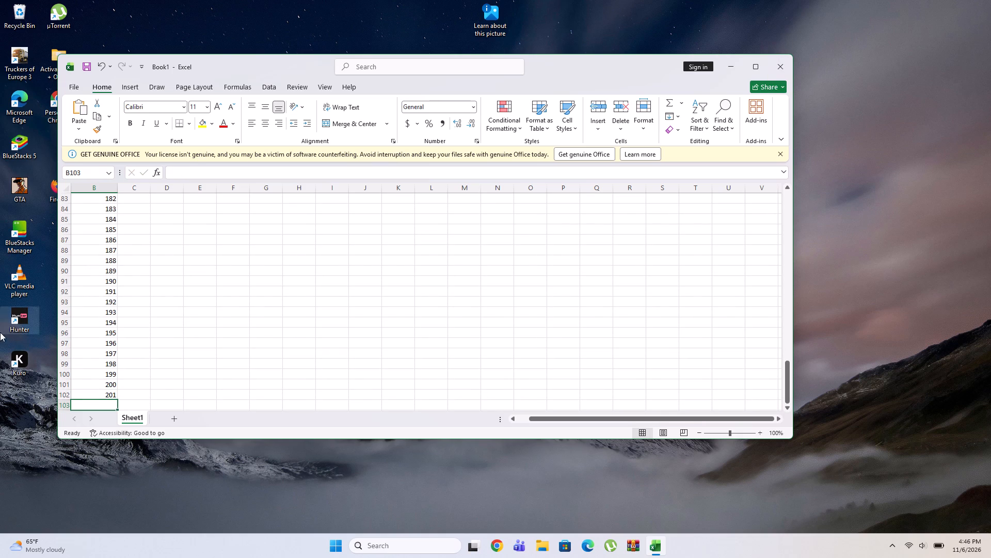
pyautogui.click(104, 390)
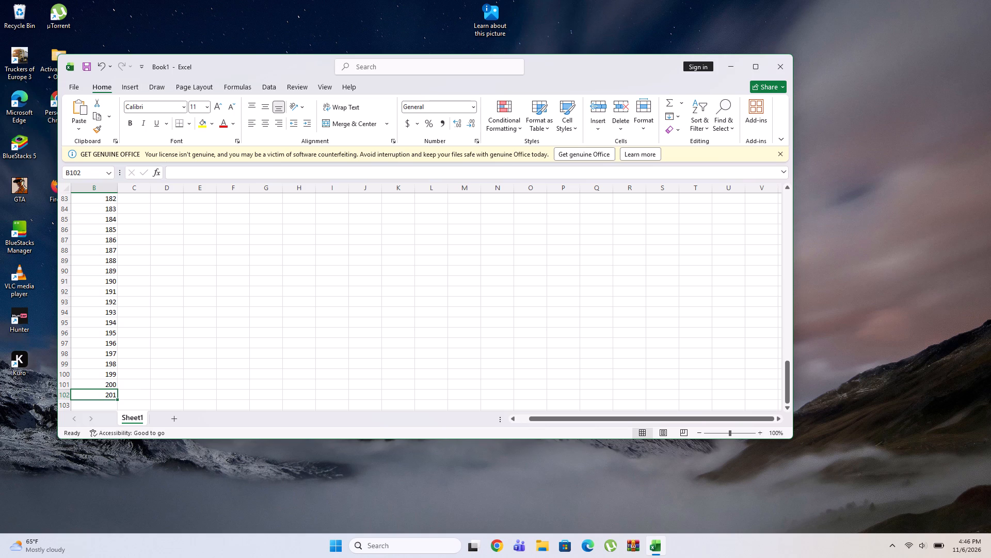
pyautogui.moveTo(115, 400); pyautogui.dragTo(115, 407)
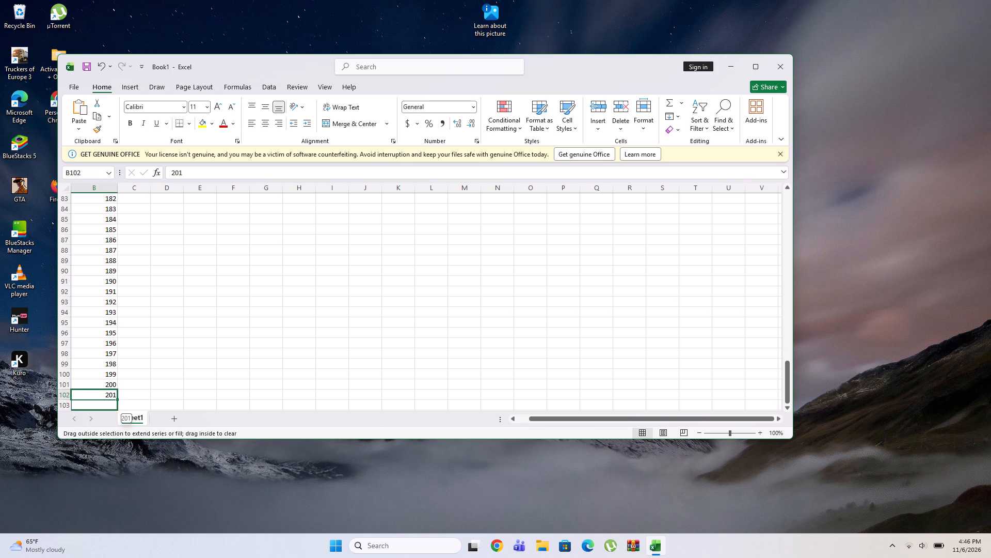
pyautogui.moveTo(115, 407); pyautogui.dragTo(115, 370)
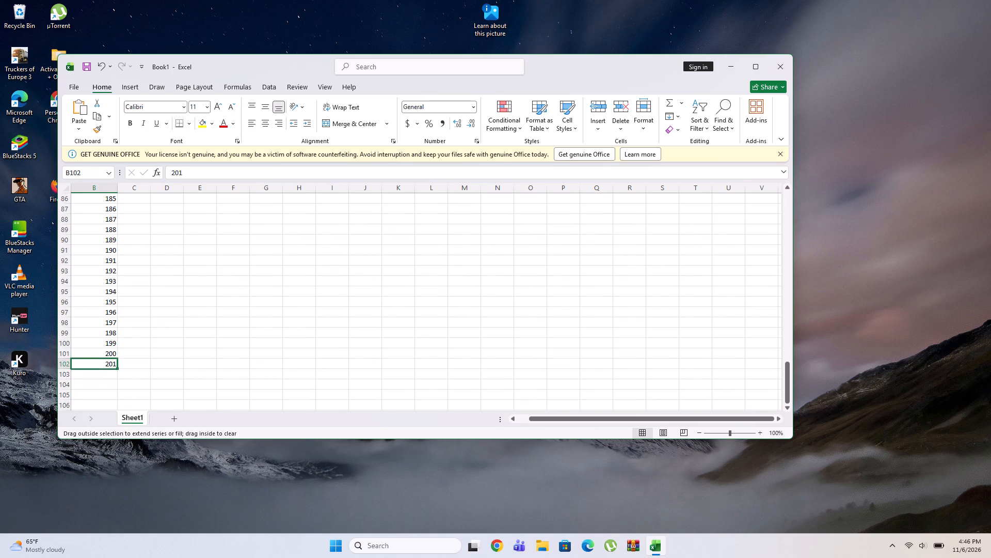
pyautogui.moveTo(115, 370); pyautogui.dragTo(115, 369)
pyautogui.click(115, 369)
# Continue the number series in column B by entering 202 to 205 in cells B103 to B106.
pyautogui.click(106, 374)
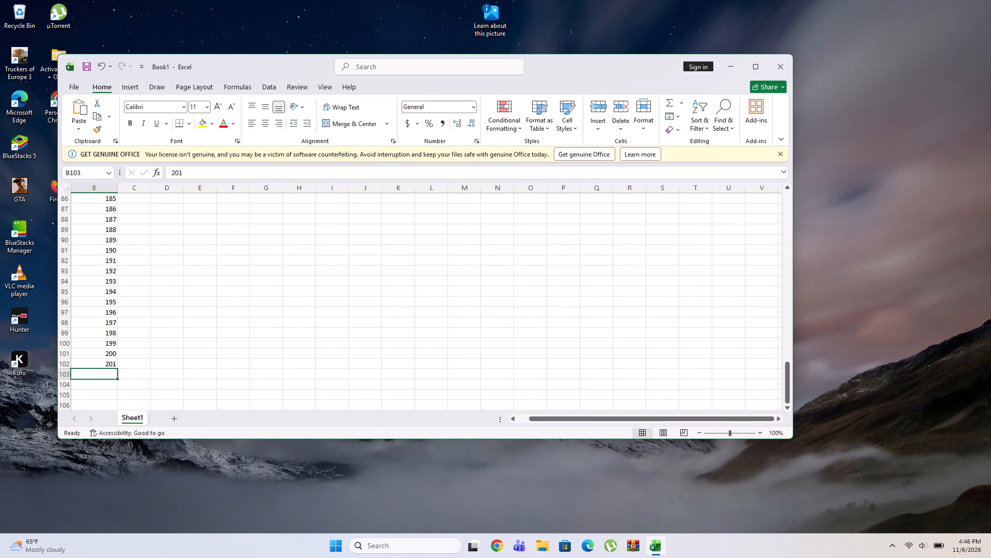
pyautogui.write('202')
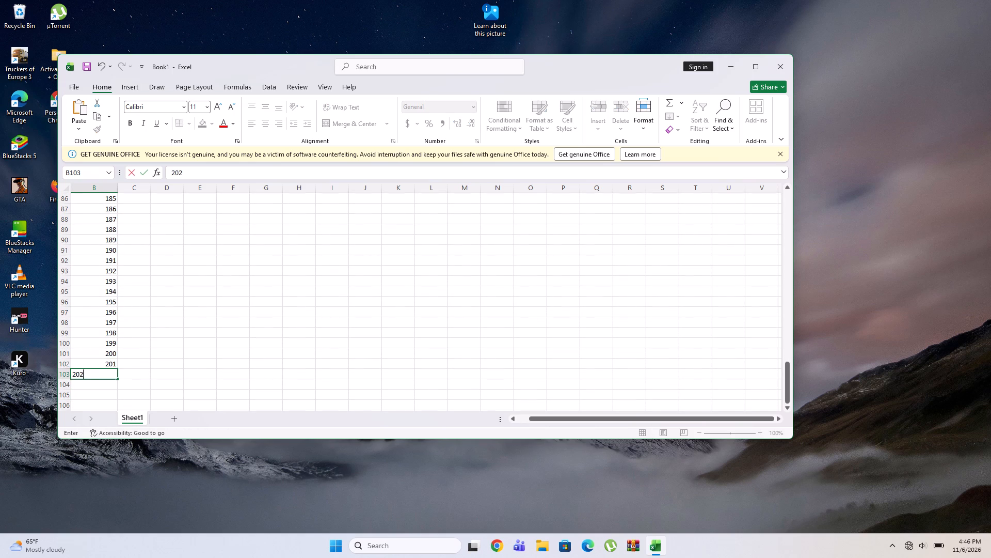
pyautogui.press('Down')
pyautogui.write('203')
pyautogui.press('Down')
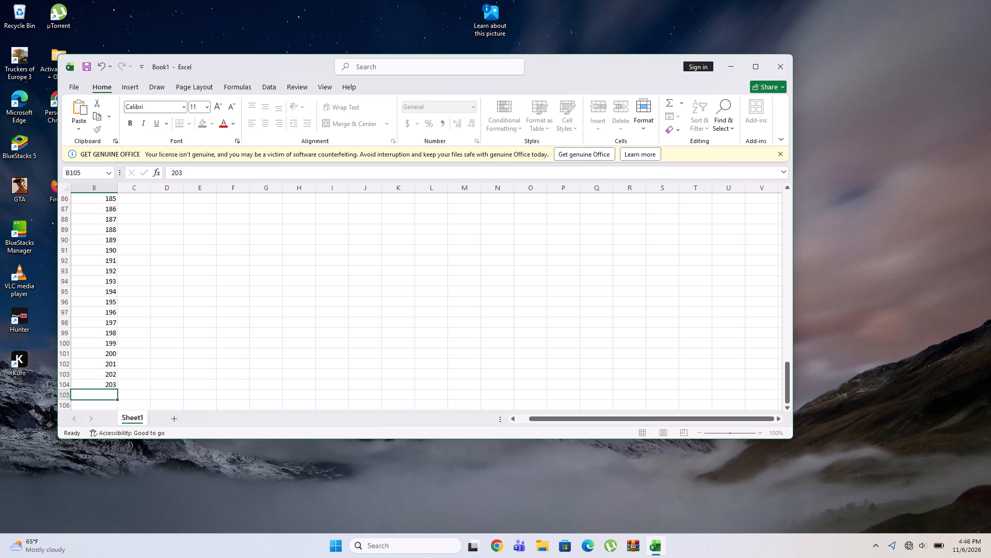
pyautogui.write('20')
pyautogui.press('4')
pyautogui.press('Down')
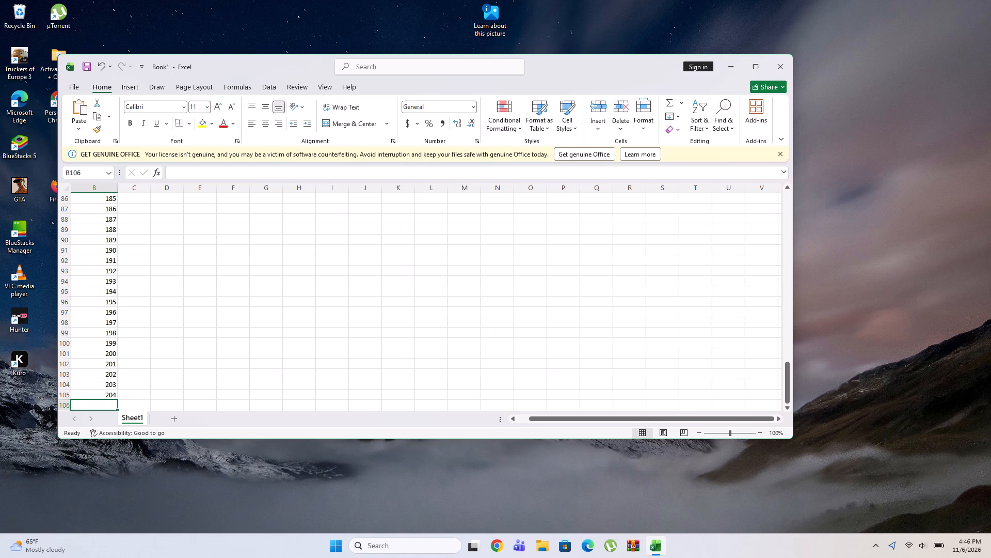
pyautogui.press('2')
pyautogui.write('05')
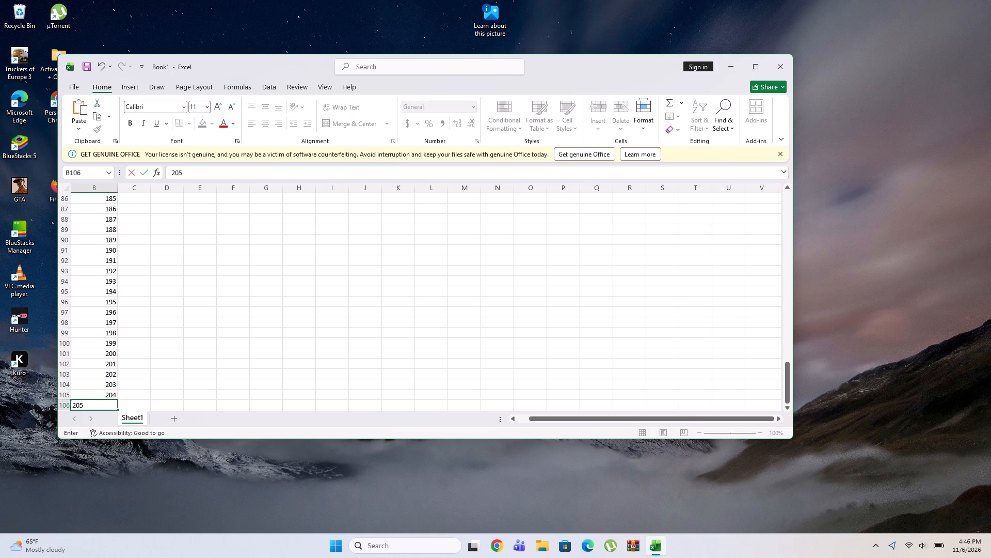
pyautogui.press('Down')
# Enter the numbers 206 to 210 in cells B107 to B111.
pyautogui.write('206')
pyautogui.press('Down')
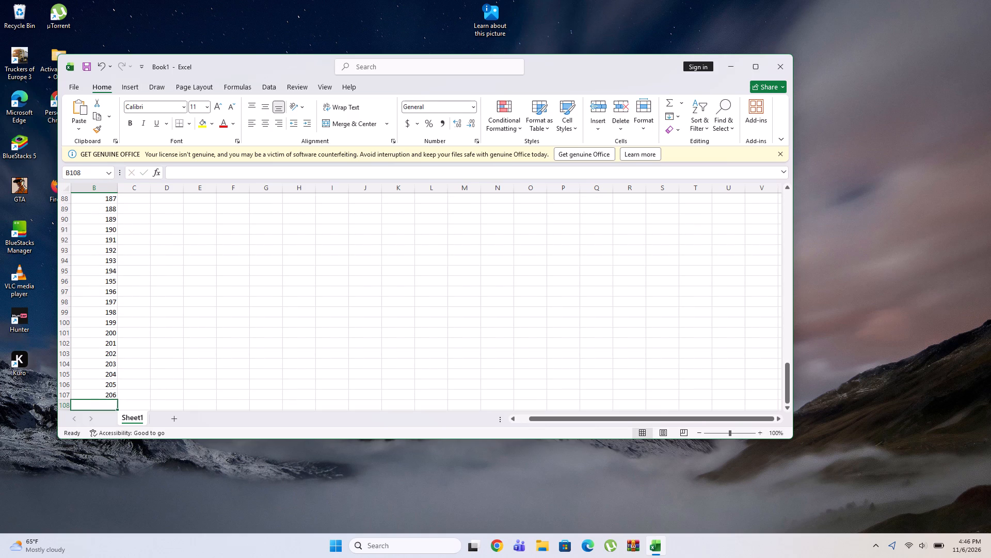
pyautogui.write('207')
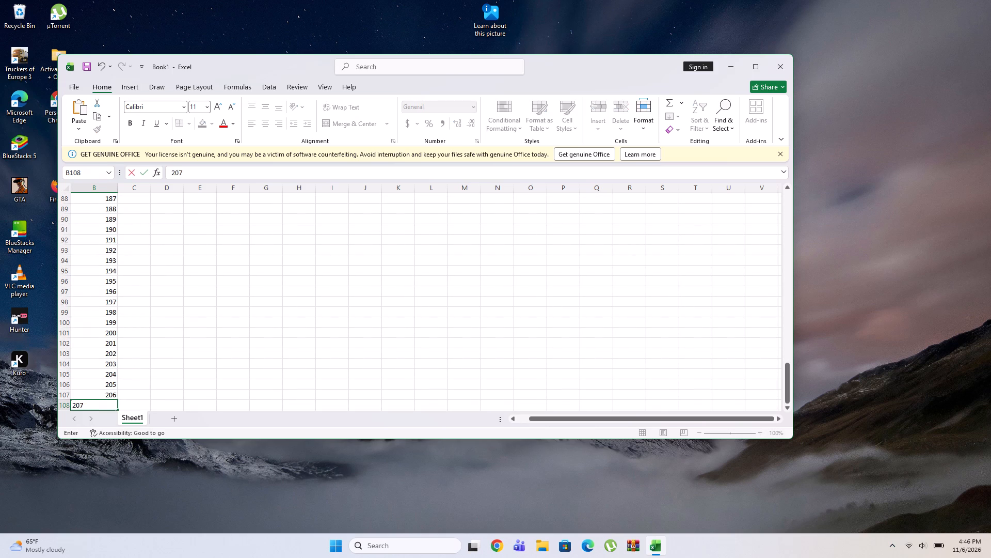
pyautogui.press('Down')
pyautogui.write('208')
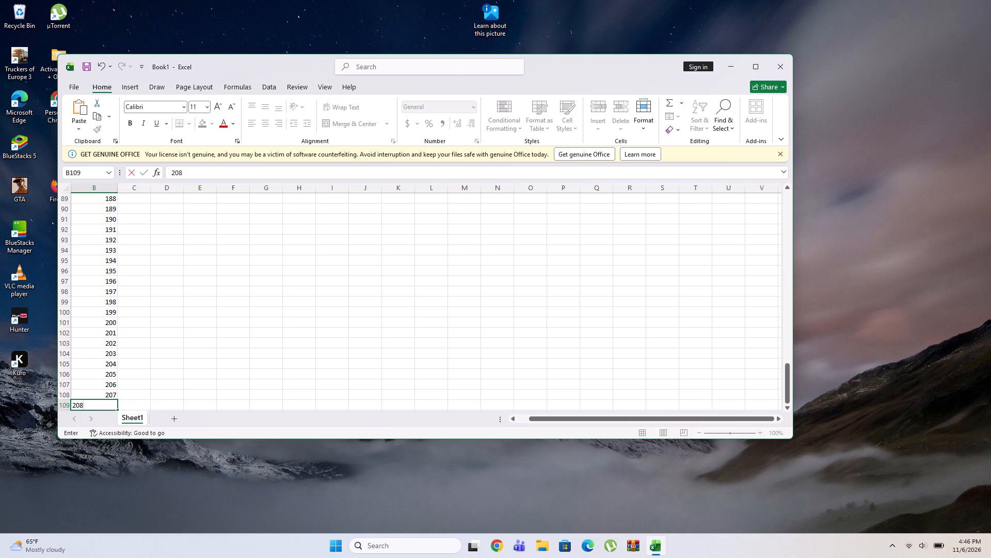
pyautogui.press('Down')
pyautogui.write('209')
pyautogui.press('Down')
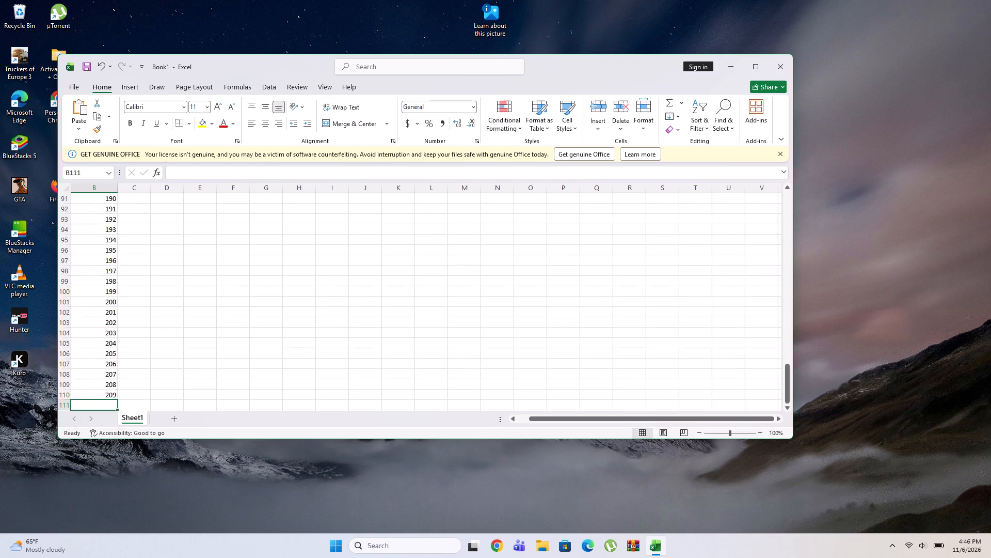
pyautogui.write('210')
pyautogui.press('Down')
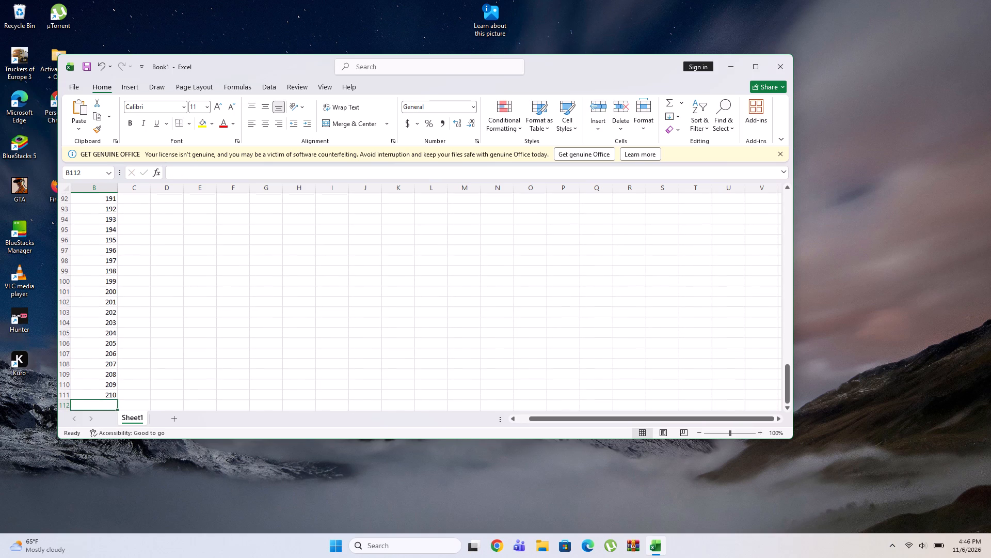
# Enter the numbers 211 to 215 in cells B112 to B116.
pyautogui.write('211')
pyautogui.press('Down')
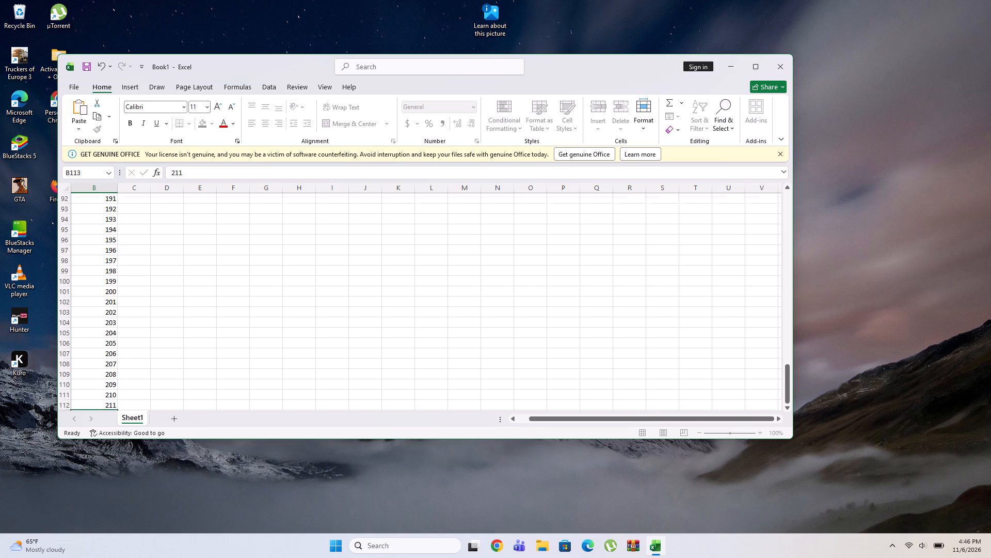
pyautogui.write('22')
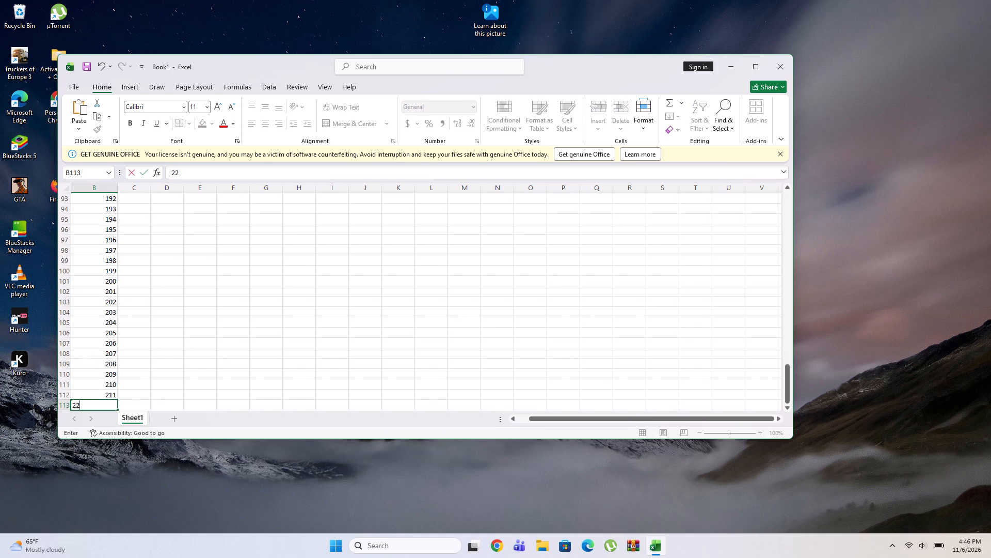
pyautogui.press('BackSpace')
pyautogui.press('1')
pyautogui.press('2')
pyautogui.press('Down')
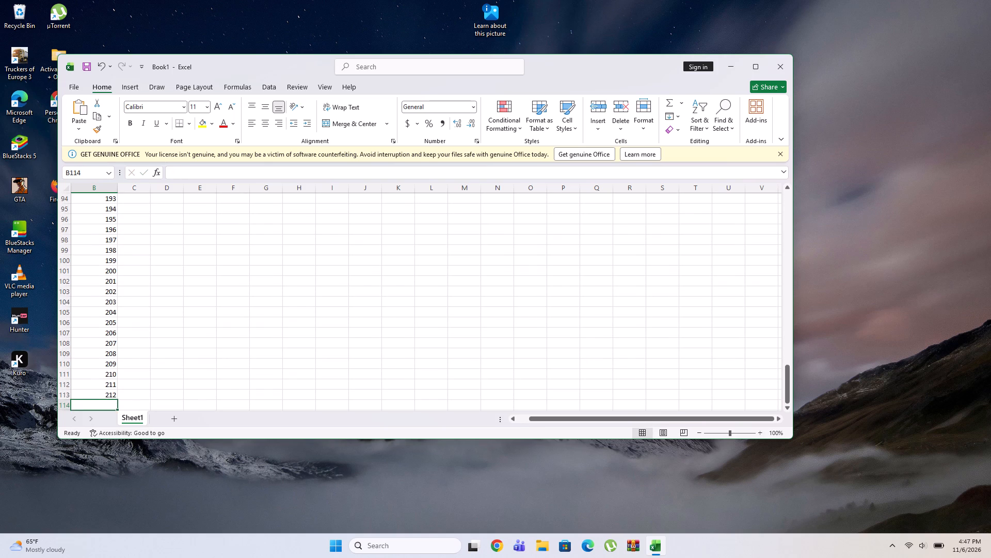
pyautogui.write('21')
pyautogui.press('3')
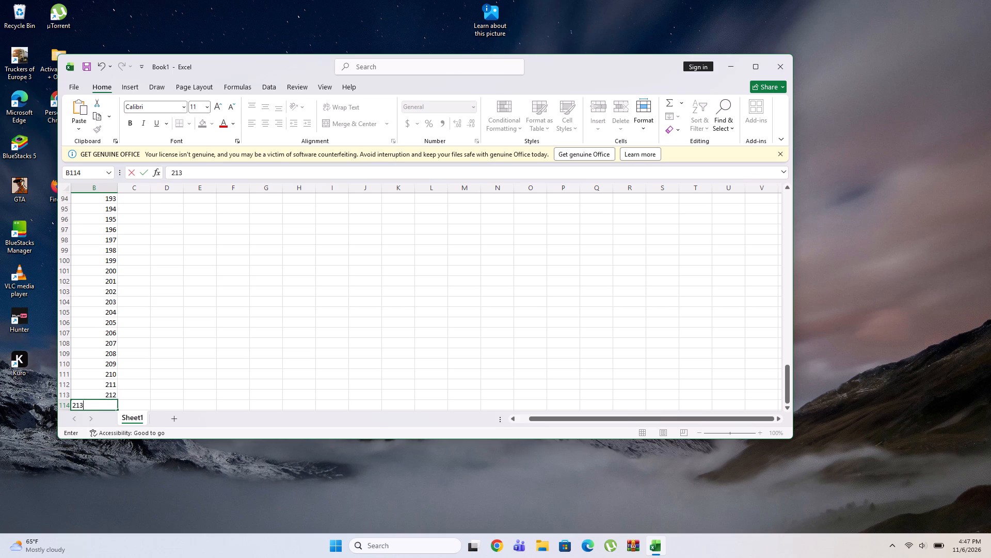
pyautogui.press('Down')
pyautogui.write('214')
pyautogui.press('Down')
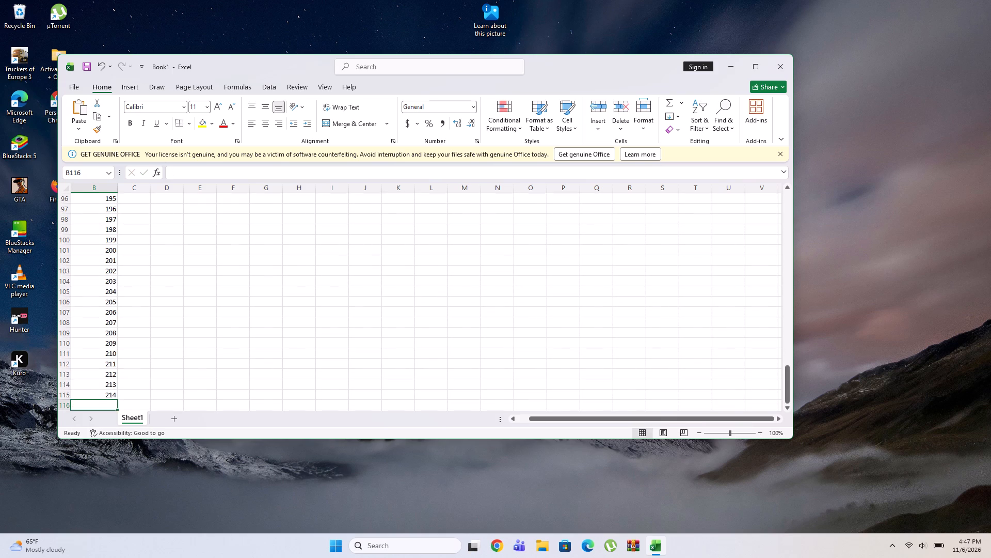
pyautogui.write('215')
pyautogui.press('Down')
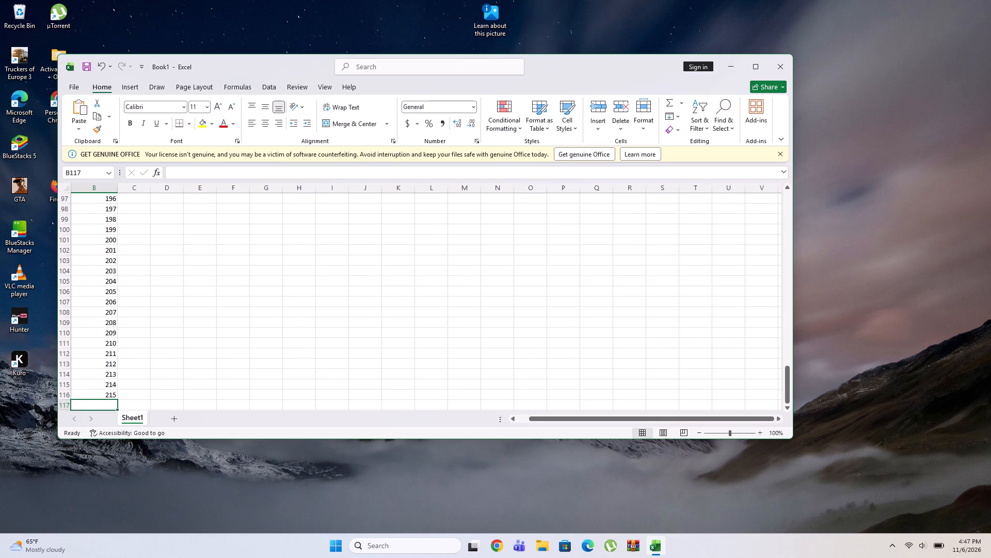
# Enter the numbers 216 to 220 in cells B117 to B121.
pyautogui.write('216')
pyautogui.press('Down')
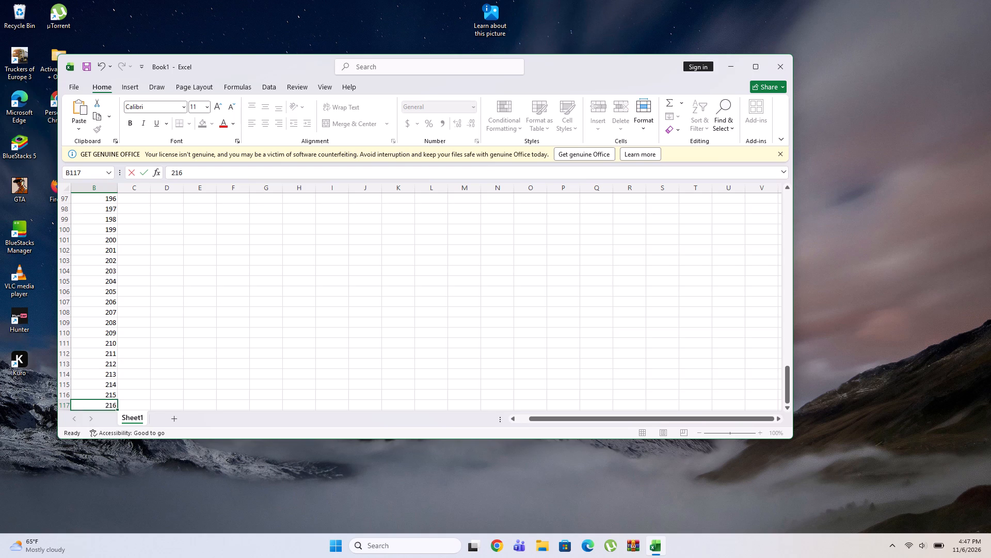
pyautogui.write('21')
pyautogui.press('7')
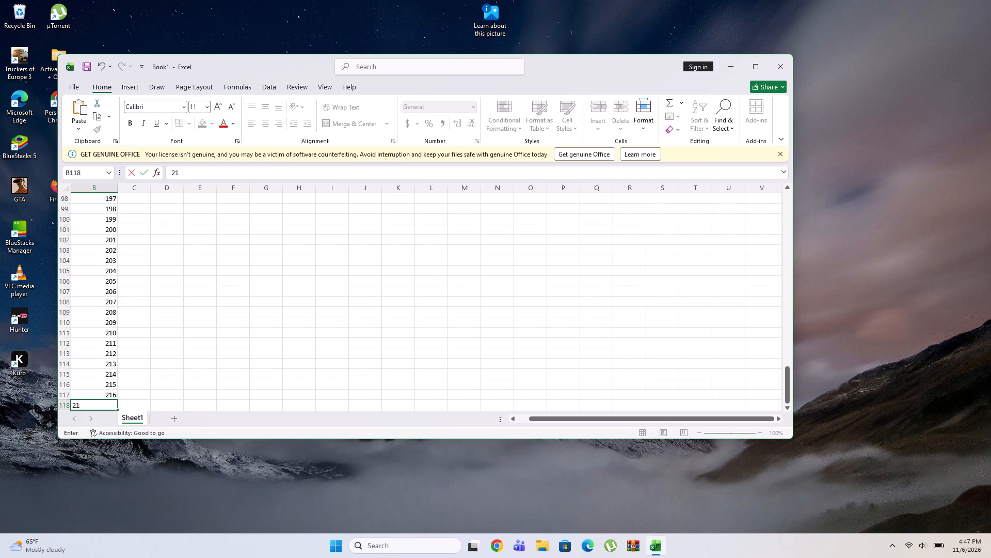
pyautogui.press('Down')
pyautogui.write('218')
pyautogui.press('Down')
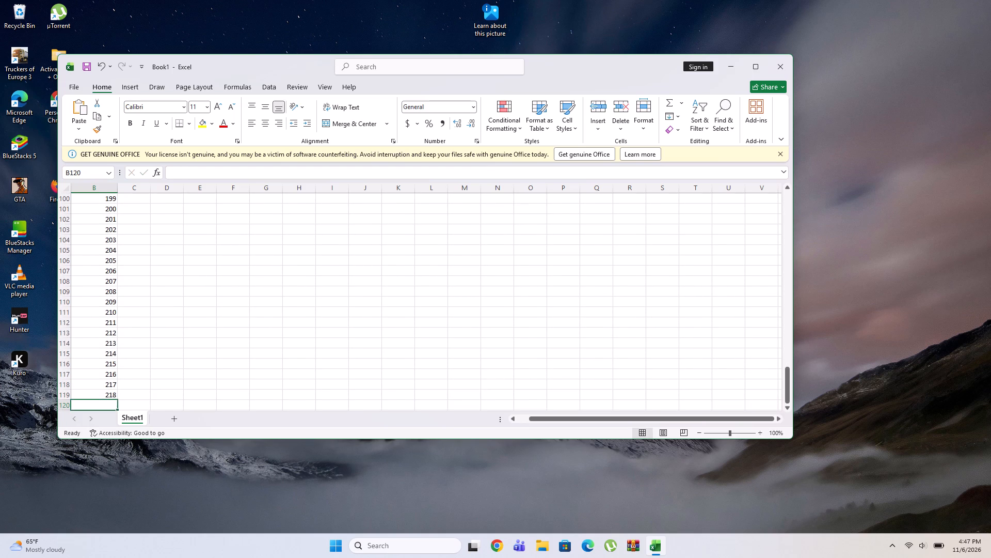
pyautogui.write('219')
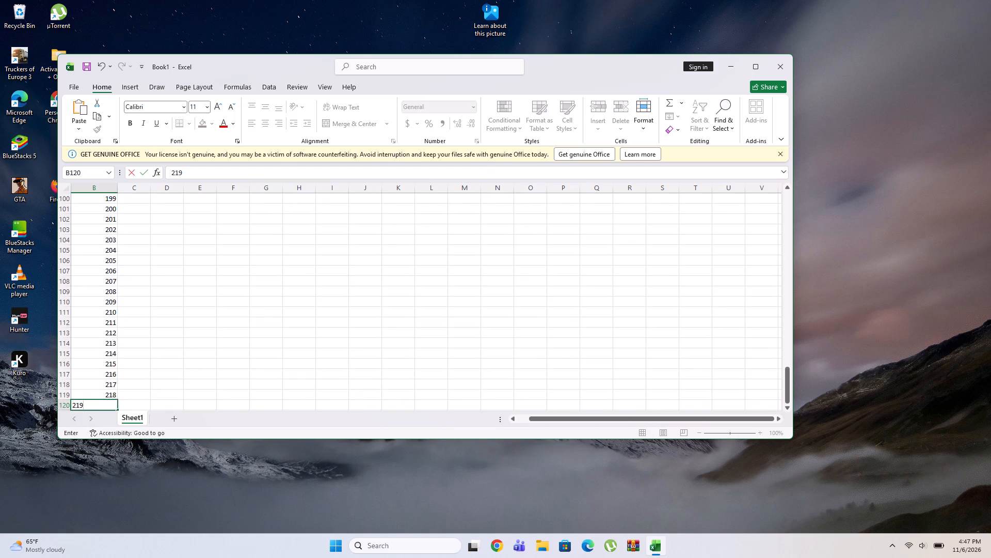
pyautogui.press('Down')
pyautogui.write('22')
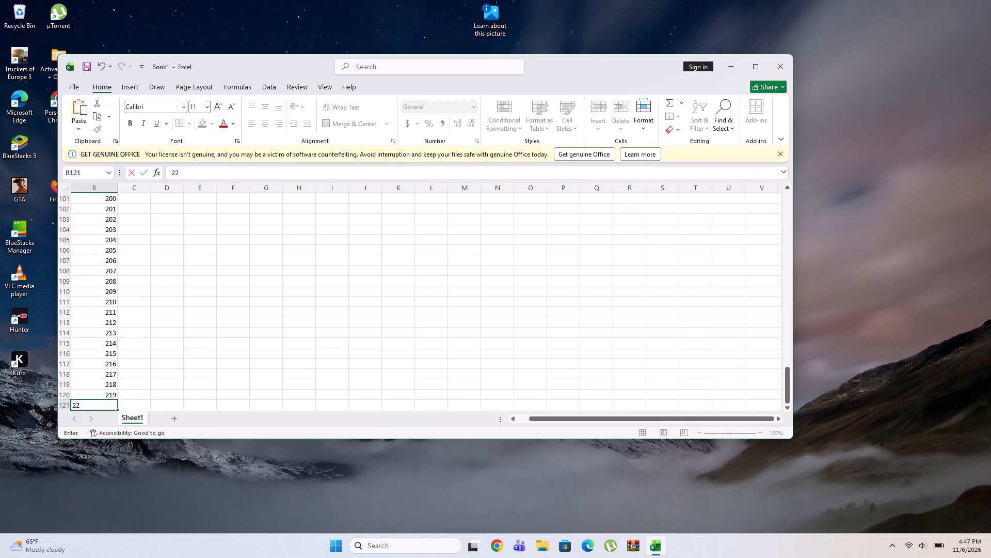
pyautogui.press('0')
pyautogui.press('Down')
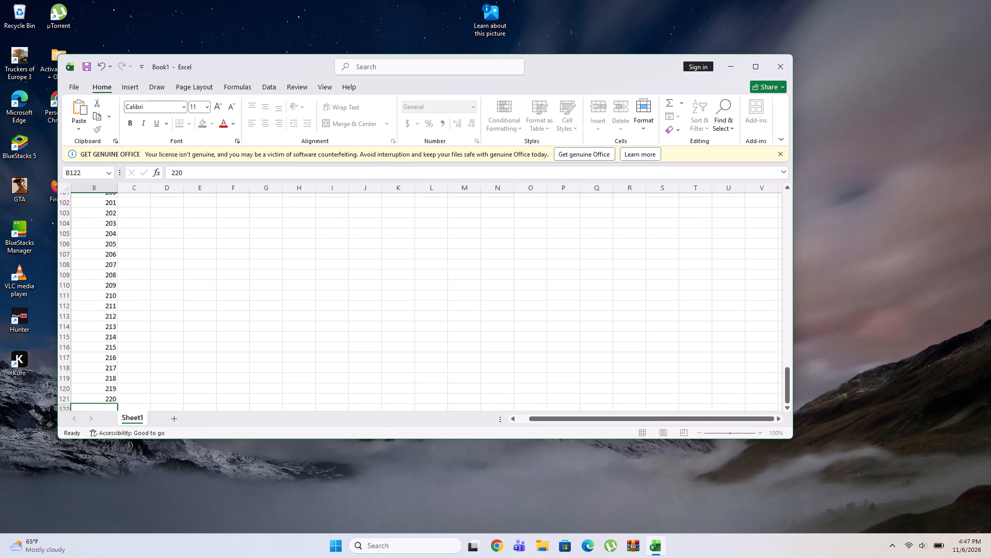
# Enter the numbers 221 to 225 in cells B122 to B126.
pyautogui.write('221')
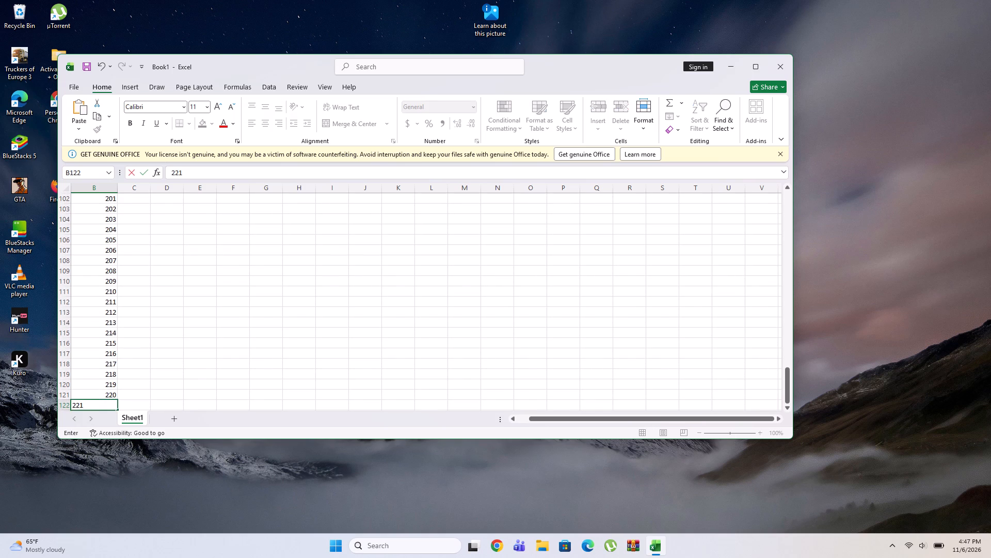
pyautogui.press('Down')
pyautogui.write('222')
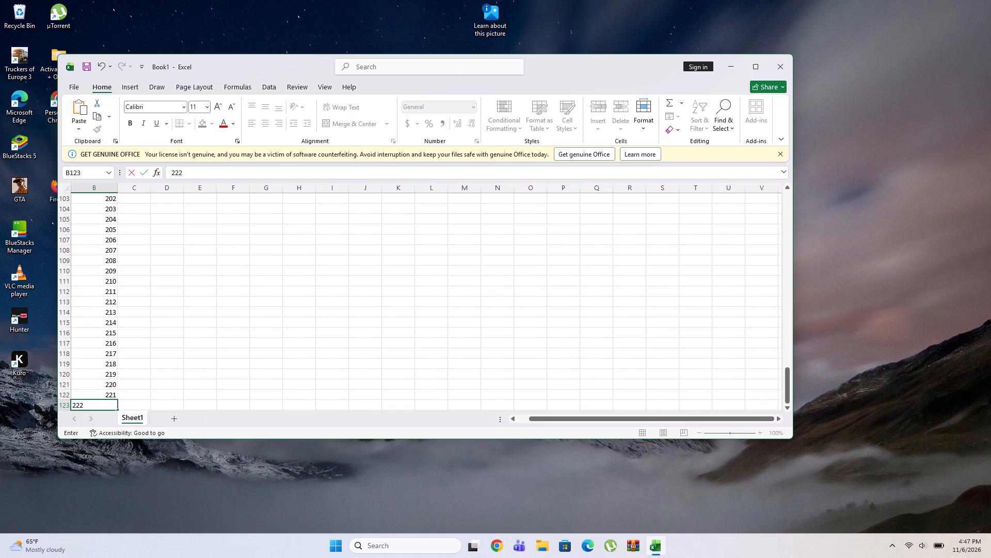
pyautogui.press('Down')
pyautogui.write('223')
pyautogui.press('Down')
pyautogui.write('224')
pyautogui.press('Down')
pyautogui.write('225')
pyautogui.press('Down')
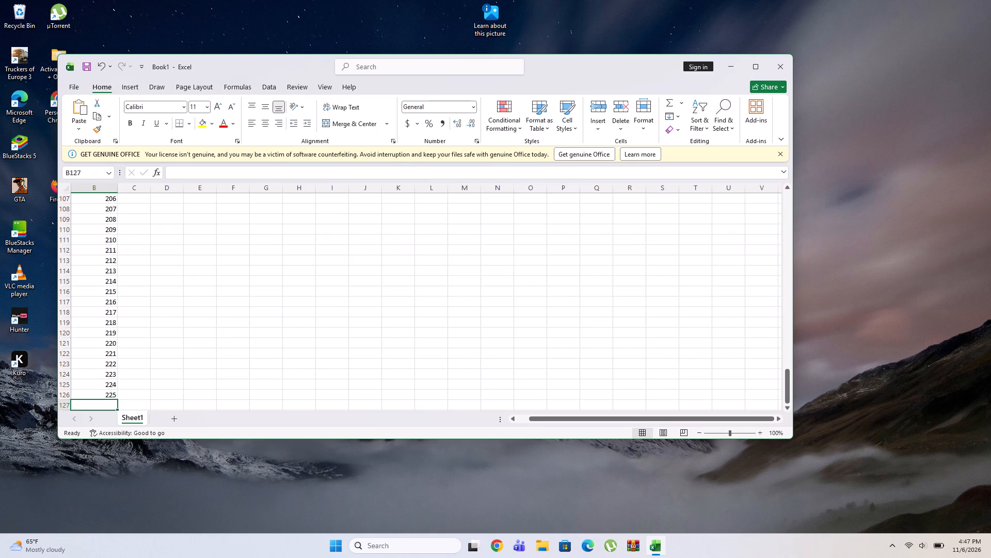
# Enter the numbers 226 to 230 in cells B127 to B131.
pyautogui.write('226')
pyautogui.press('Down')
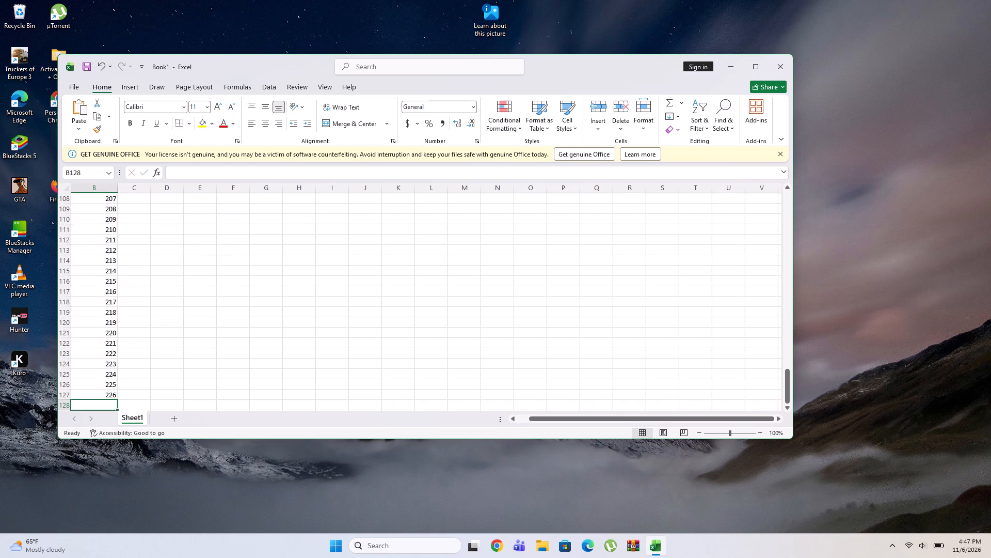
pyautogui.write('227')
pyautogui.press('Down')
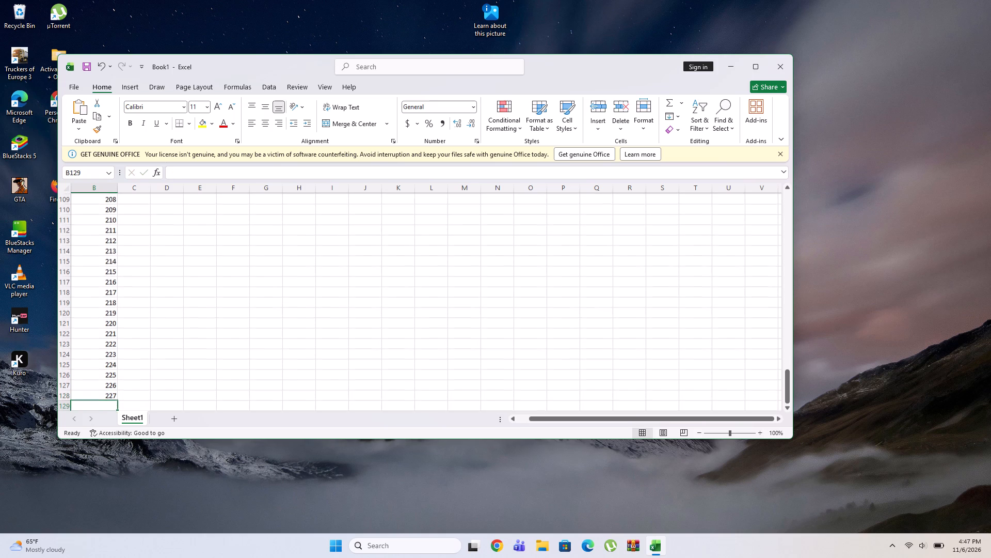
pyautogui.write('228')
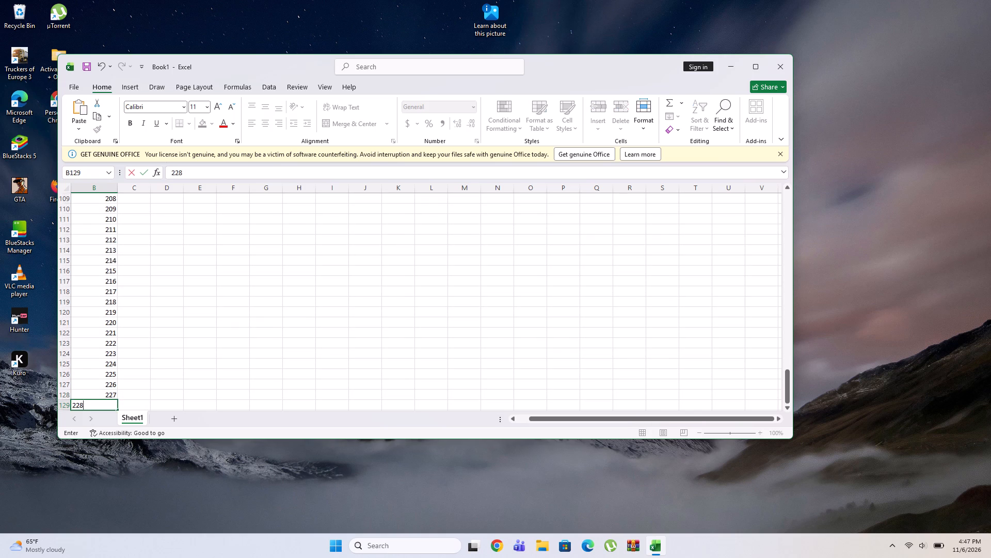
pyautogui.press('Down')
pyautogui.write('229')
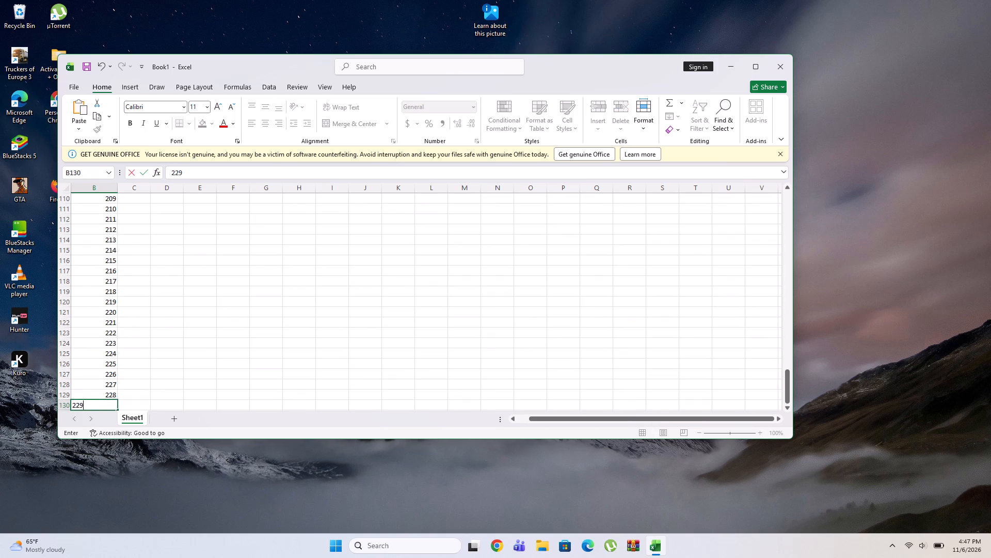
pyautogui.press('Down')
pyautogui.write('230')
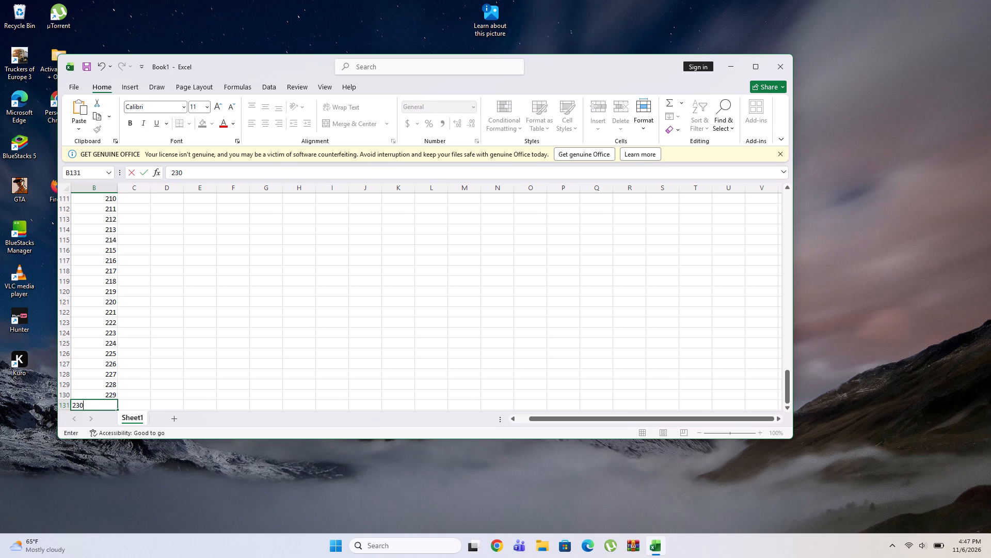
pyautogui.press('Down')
# Enter the numbers 231 to 235 in cells B132 to B136.
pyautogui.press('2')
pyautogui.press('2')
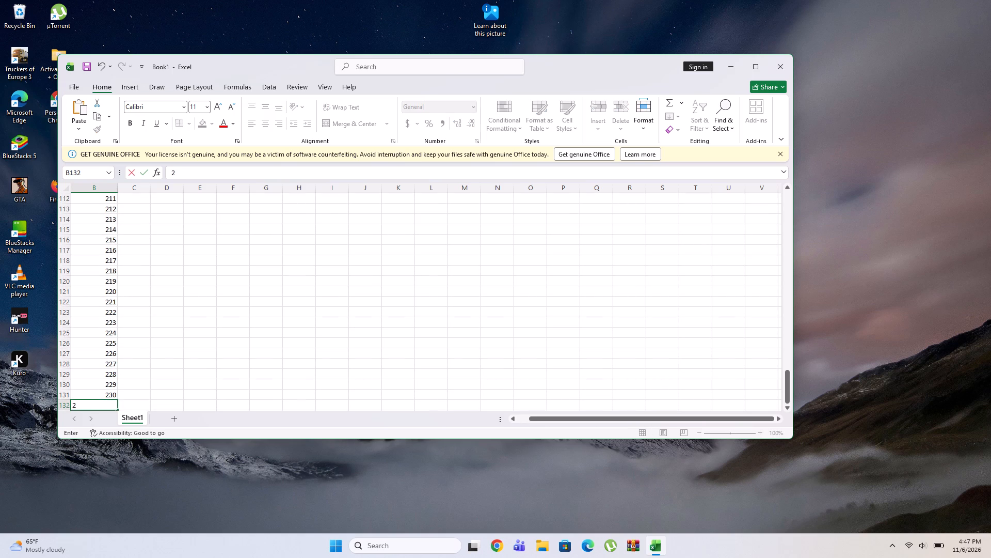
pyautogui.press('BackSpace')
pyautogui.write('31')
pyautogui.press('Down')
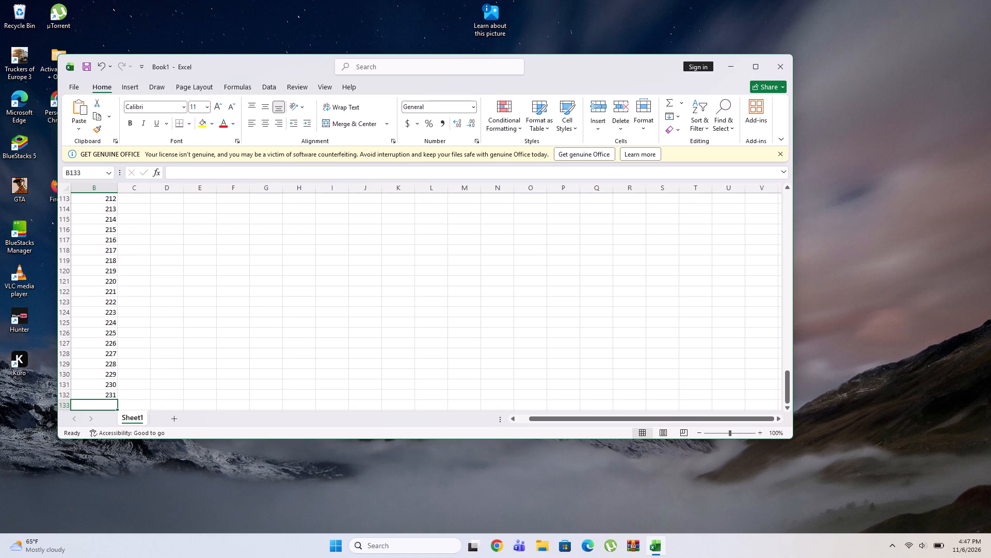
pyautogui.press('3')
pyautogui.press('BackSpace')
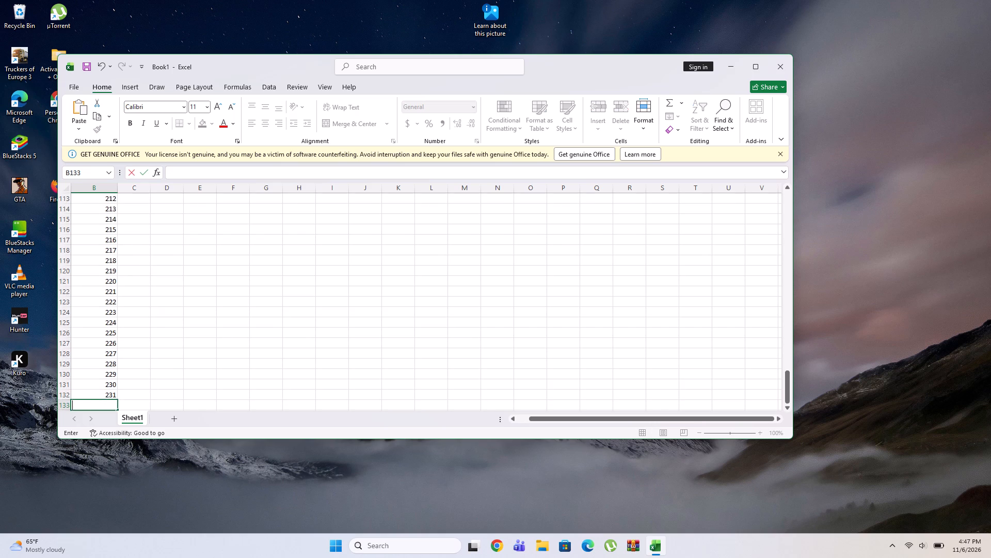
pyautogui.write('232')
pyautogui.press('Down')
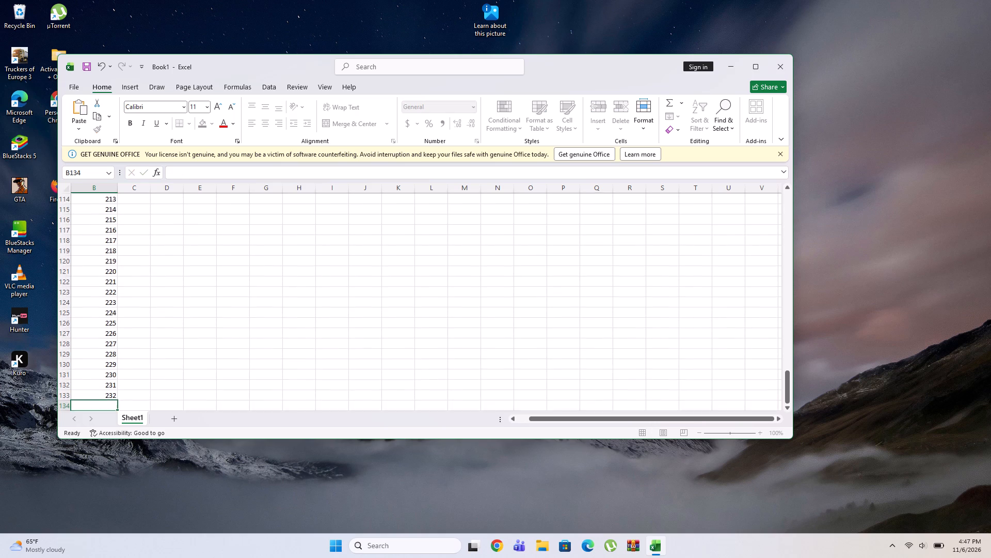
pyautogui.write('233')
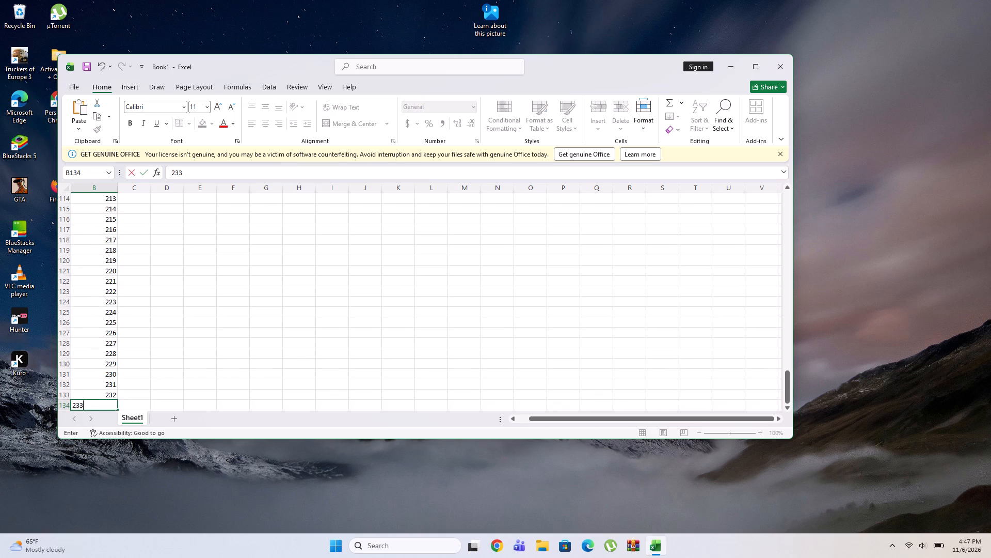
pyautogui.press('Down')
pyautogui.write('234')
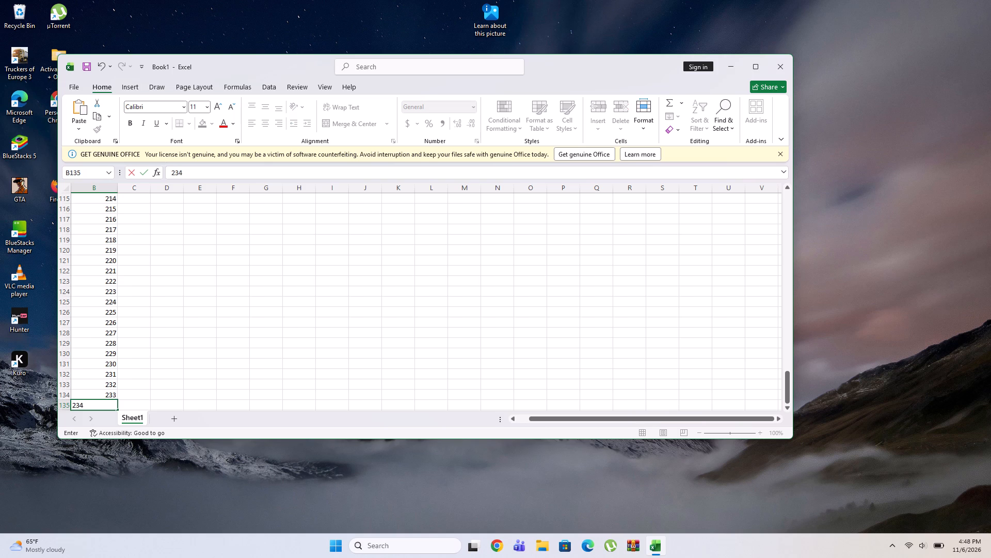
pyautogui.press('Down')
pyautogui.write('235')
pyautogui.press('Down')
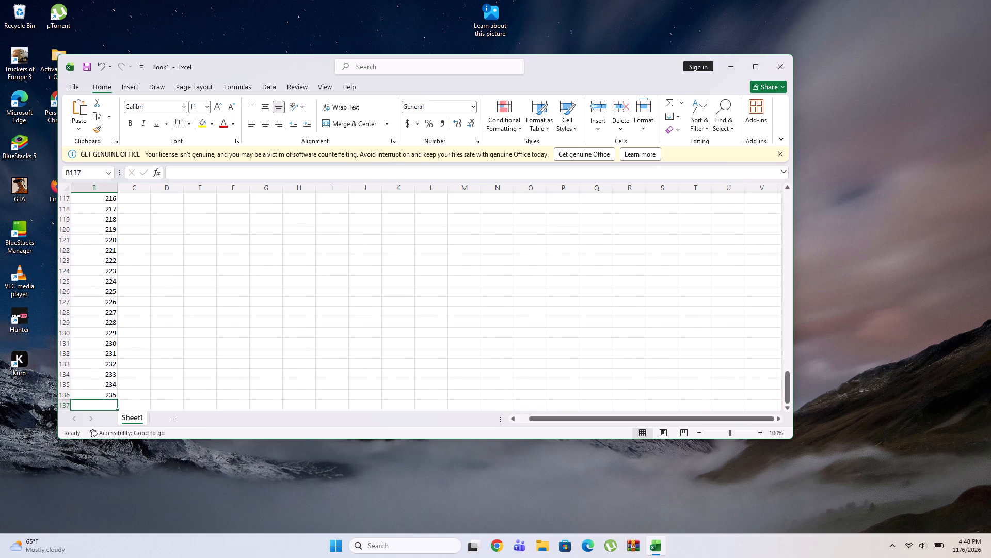
# Enter the numbers 236 to 240 in cells B137 to B141.
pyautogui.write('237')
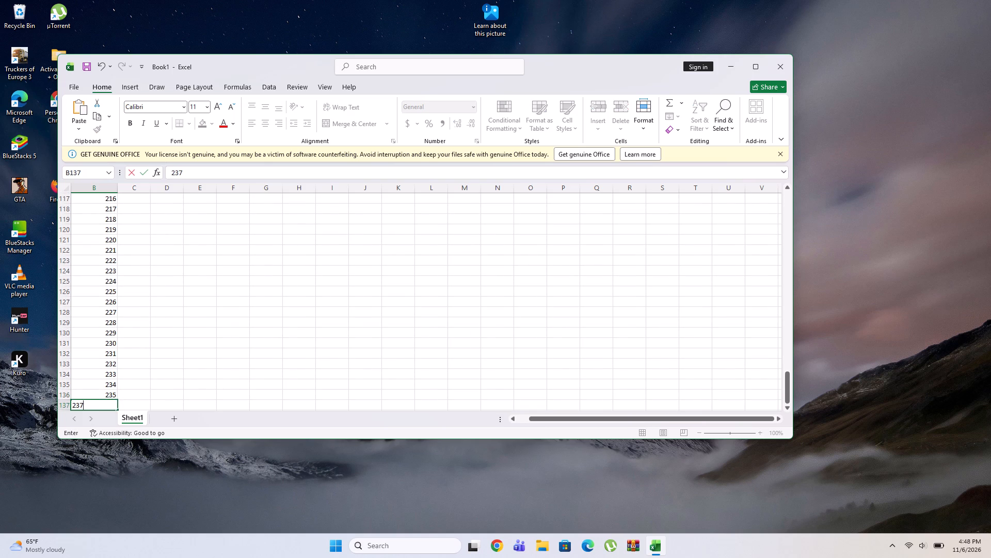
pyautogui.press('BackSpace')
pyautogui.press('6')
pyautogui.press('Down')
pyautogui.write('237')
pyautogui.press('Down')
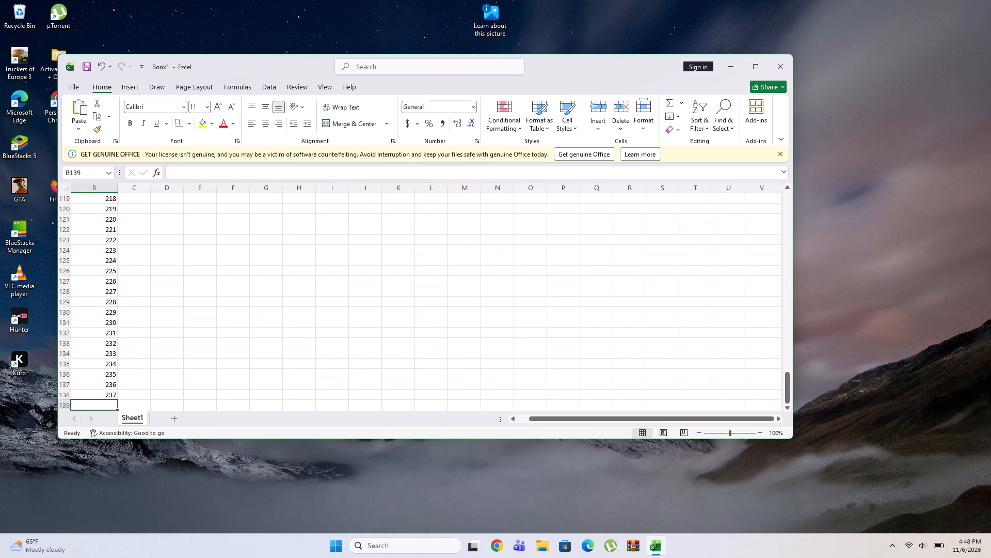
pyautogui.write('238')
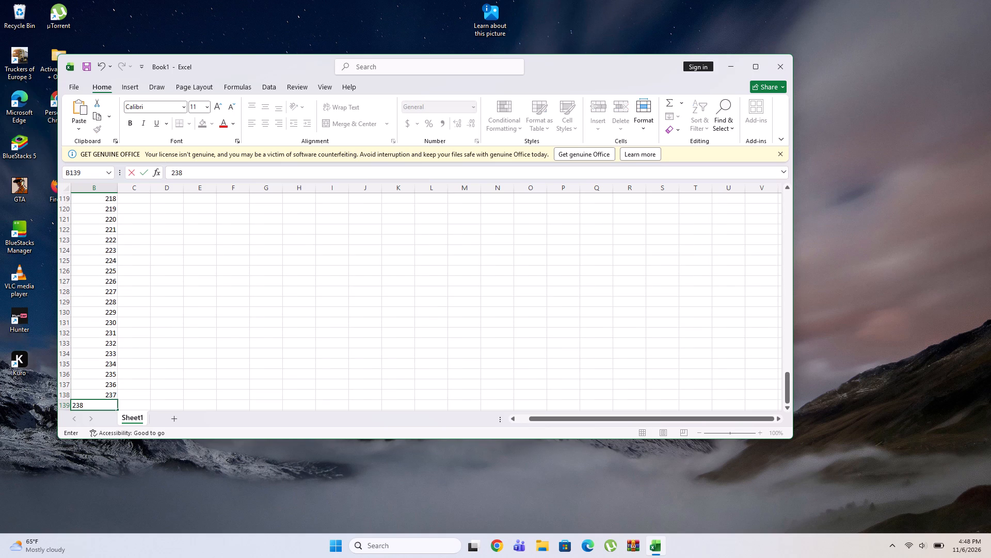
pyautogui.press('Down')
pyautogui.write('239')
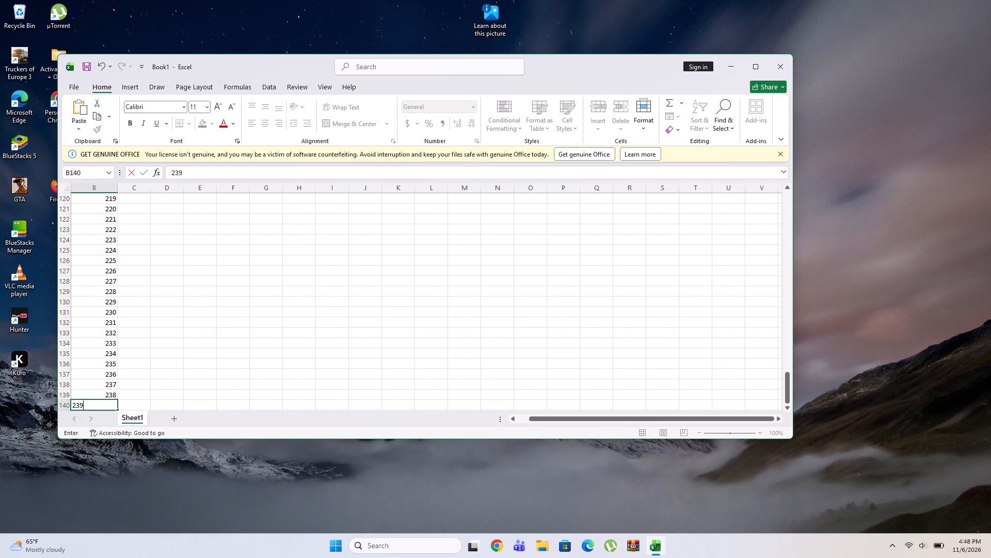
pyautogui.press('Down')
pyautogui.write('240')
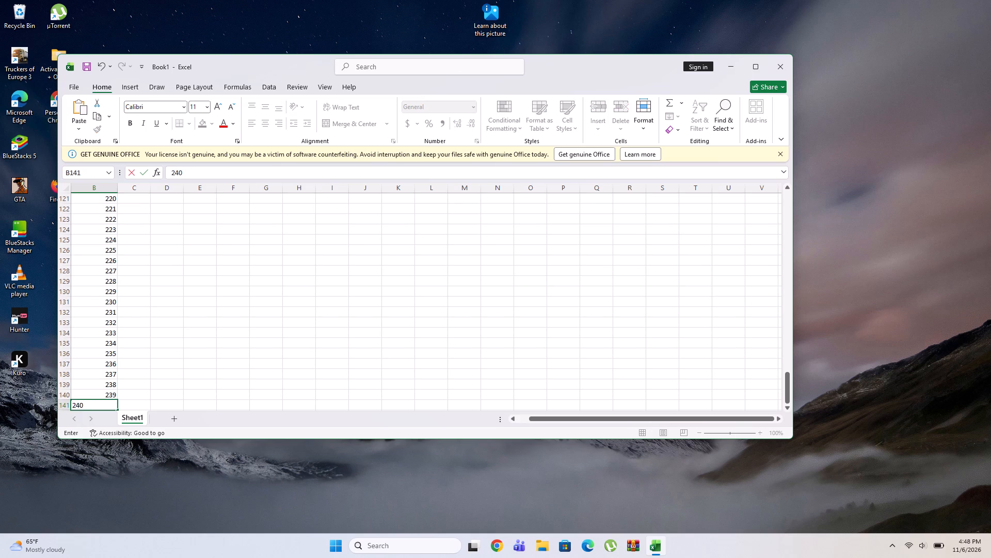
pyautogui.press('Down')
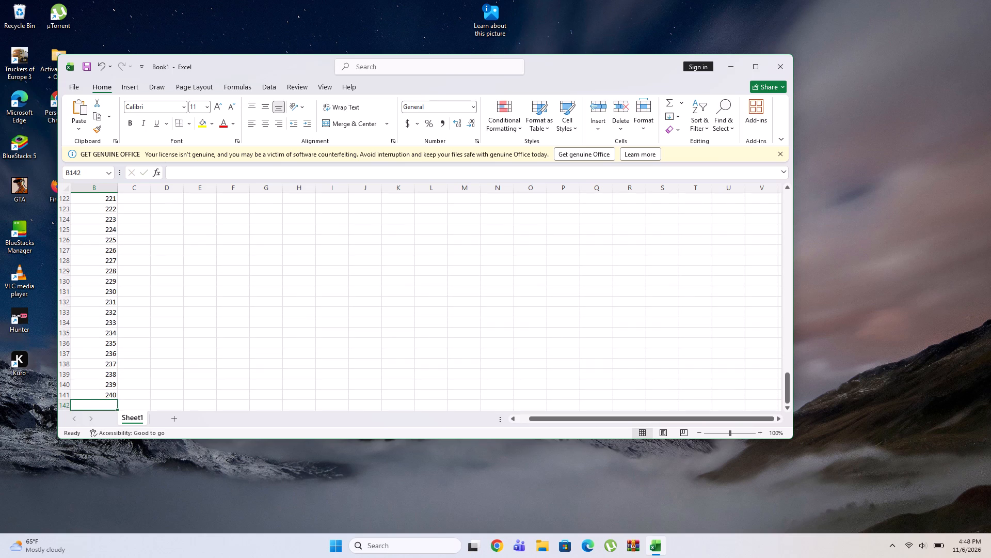
# Enter the numbers 241 to 245 in cells B142 to B146.
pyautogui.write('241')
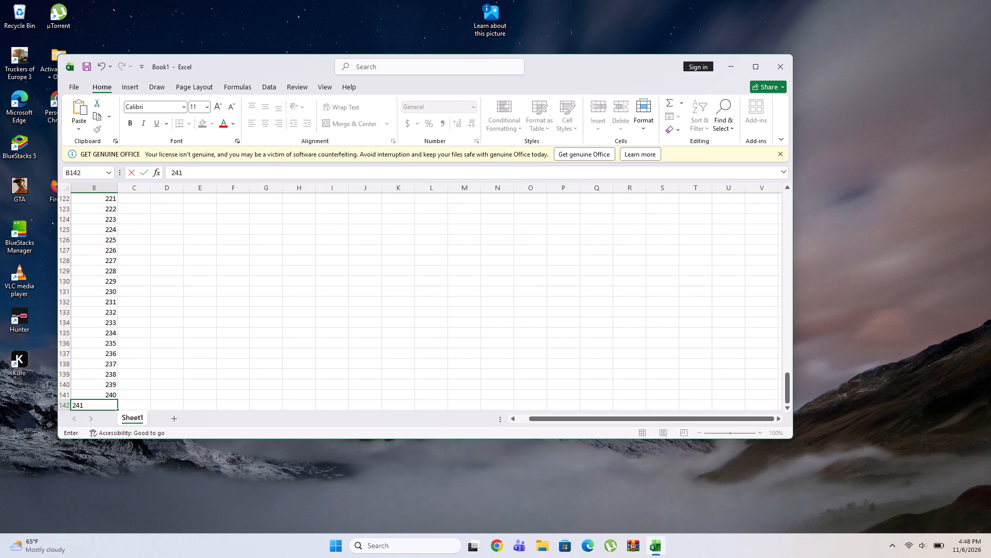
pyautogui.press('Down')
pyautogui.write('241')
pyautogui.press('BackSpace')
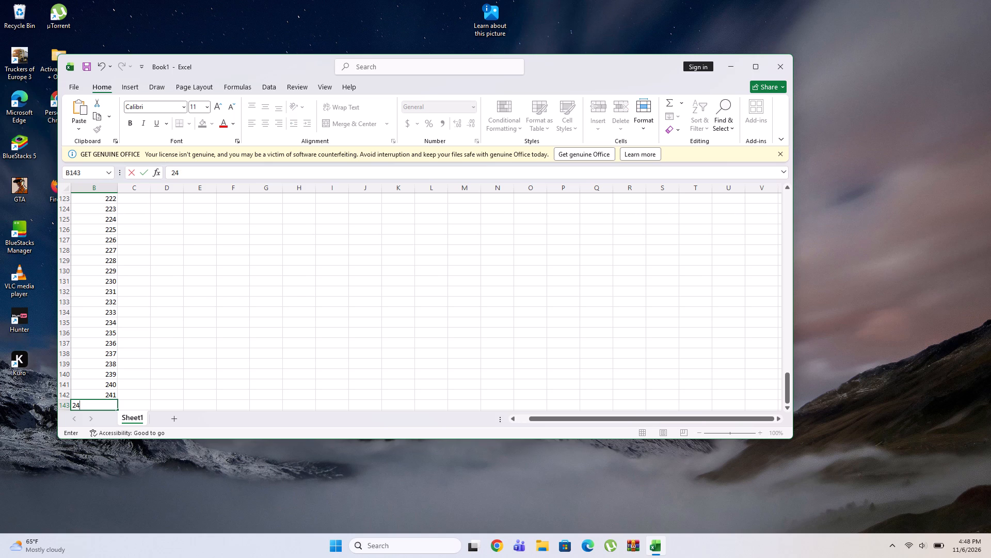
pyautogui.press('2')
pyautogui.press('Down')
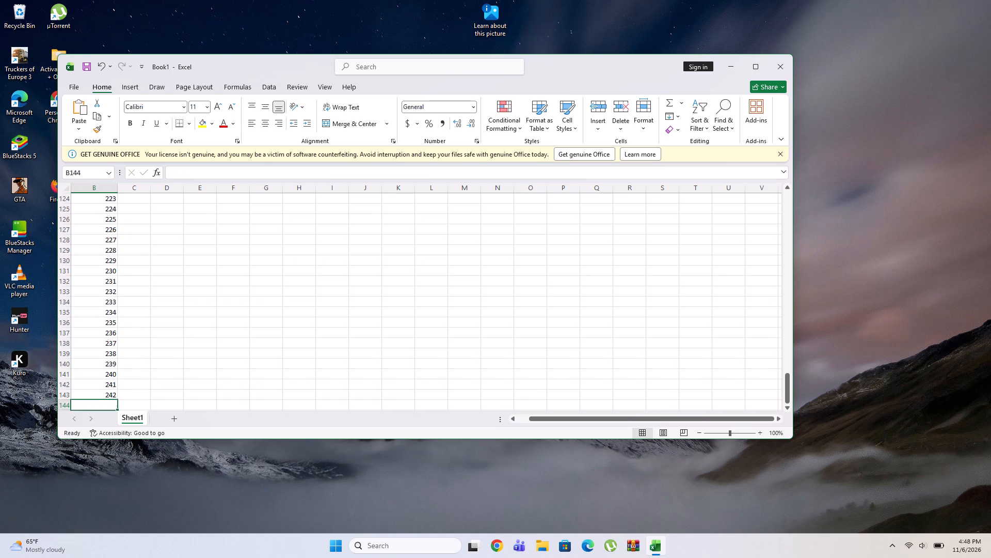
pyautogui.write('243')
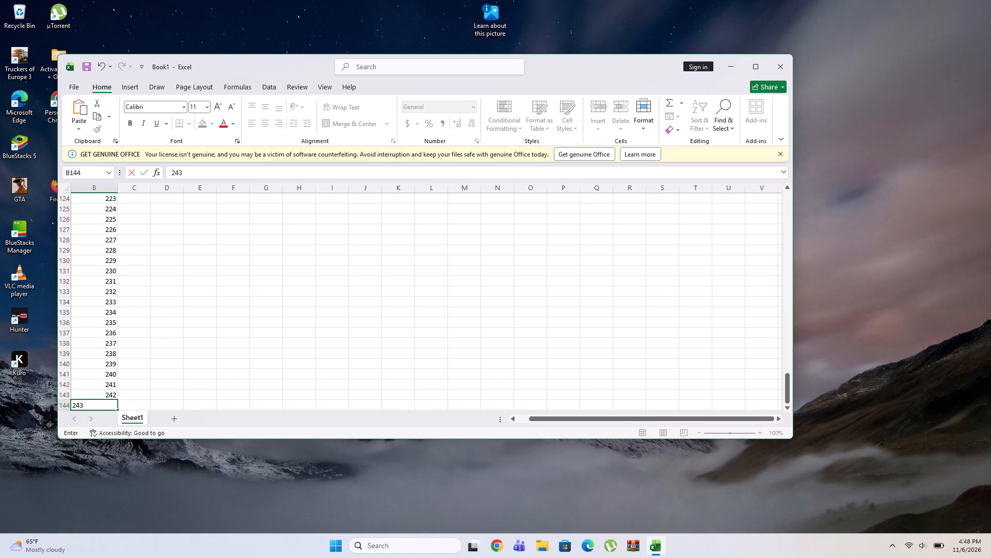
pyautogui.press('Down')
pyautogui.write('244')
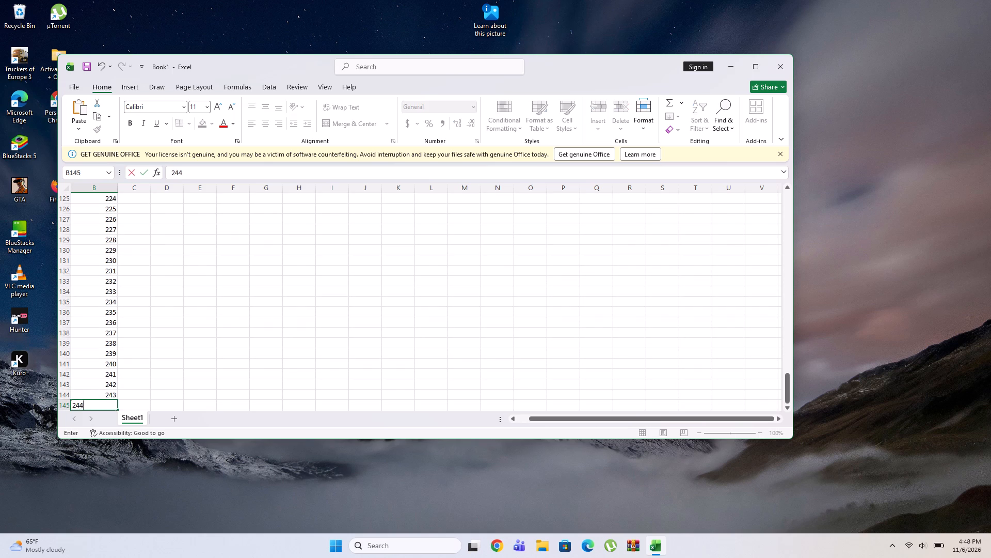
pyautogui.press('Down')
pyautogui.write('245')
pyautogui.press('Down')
# Enter the numbers 246 to 250 in cells B147 to B151.
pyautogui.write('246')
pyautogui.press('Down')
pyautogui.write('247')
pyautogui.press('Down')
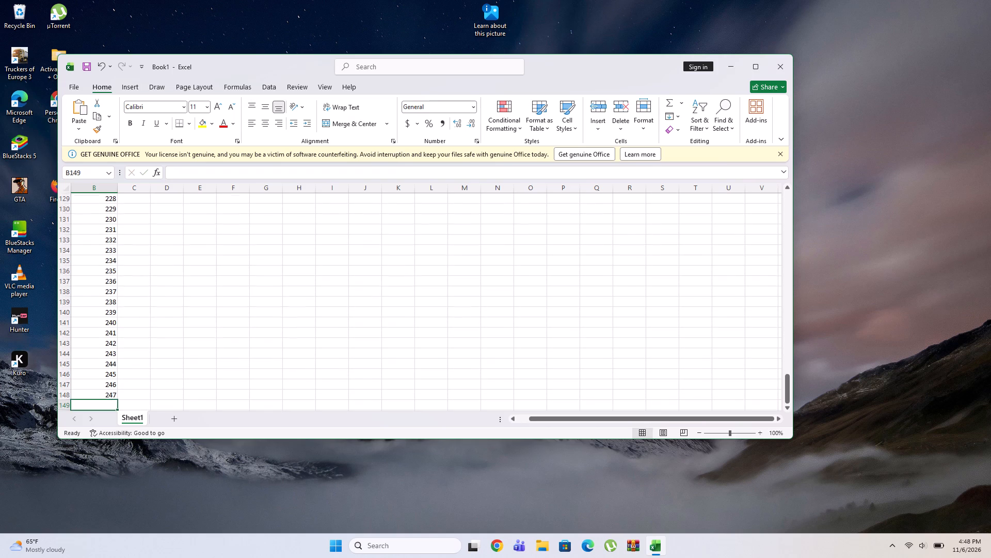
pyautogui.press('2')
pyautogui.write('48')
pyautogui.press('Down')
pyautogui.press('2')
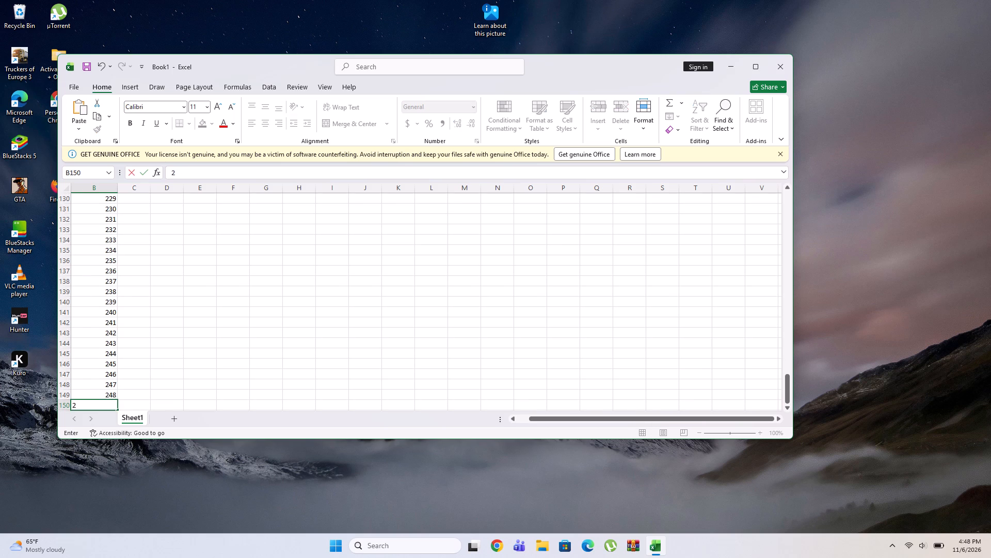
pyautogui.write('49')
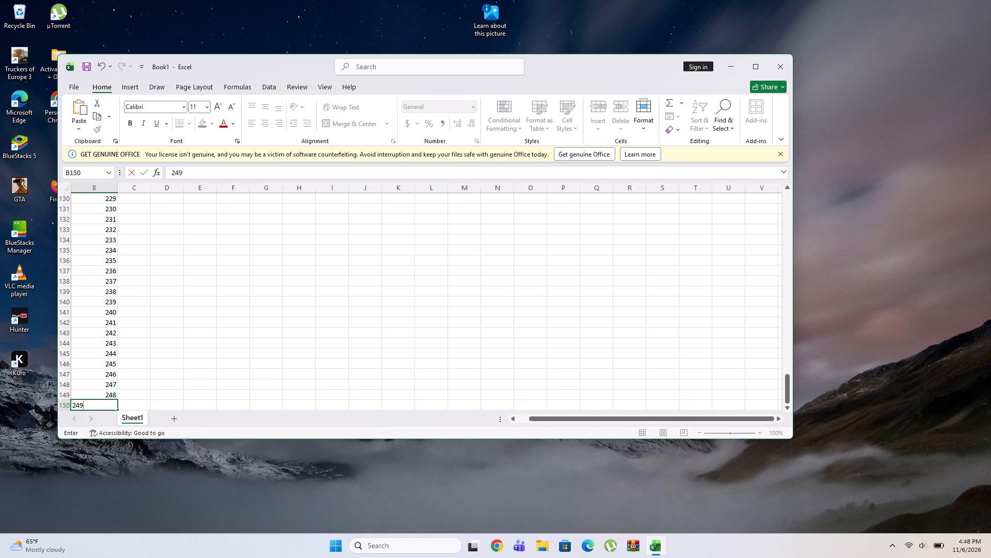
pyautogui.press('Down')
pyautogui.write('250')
pyautogui.click(106, 374)
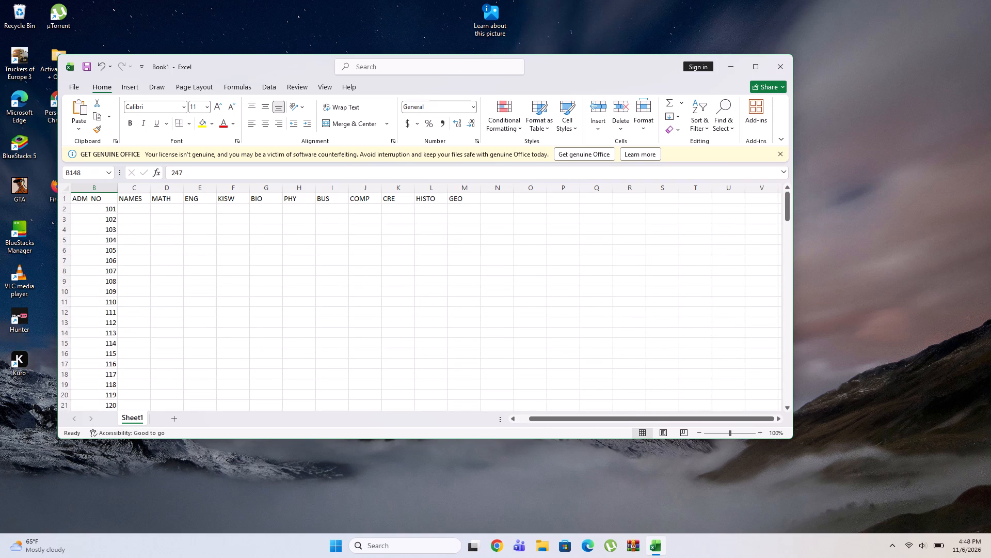
# Widen the NAMES column C to a width of about 17 so that full student names fit.
pyautogui.click(130, 209)
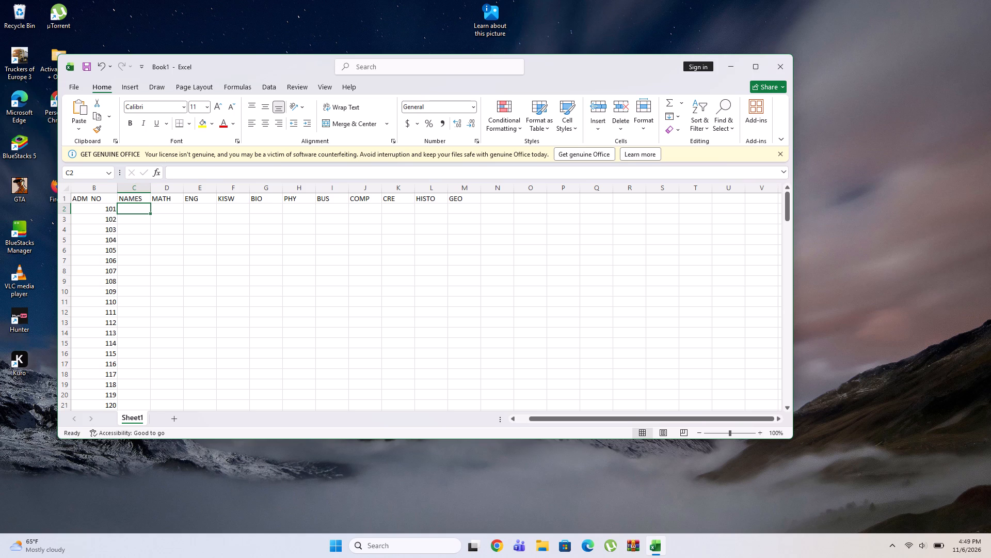
pyautogui.moveTo(151, 191); pyautogui.dragTo(167, 192)
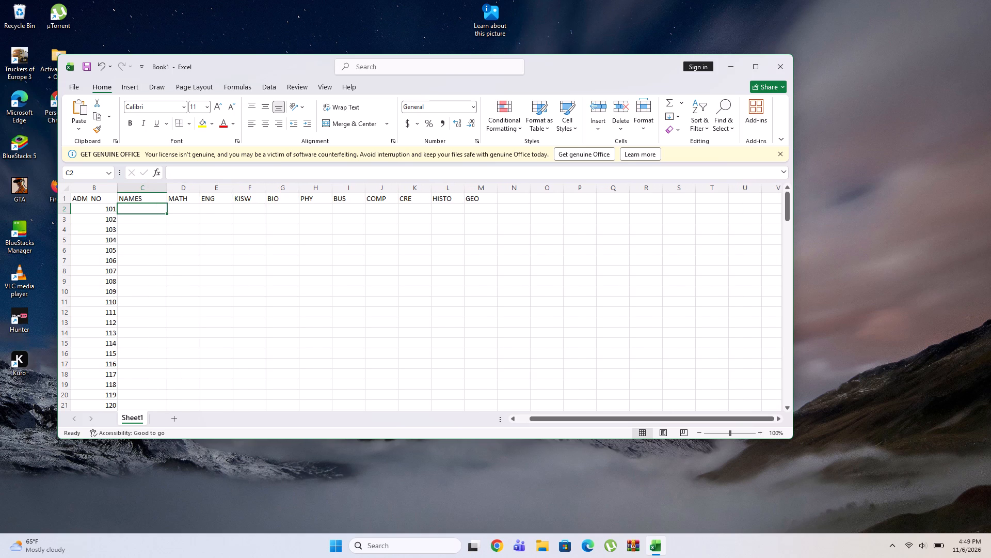
pyautogui.click(167, 192)
pyautogui.moveTo(167, 192); pyautogui.dragTo(145, 193)
pyautogui.moveTo(145, 193); pyautogui.dragTo(182, 192)
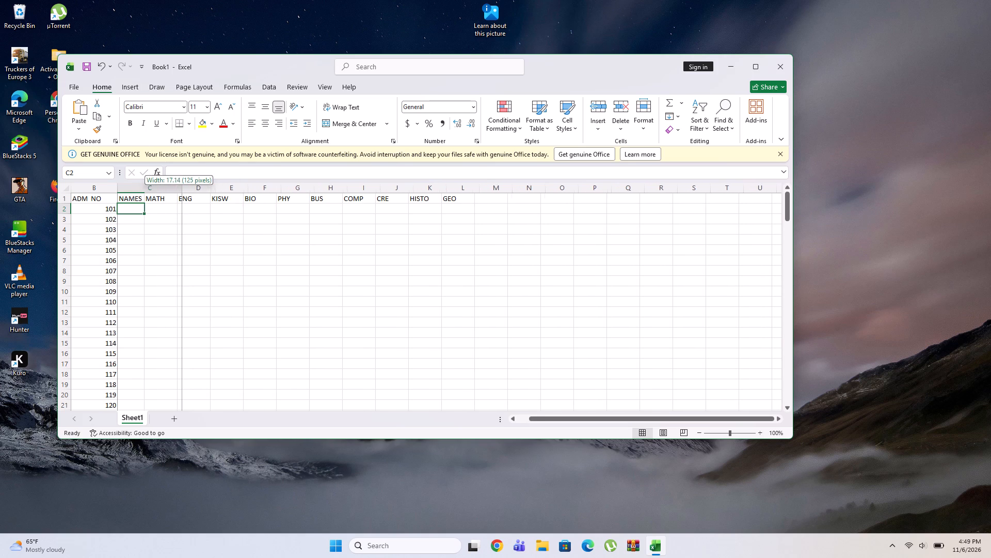
pyautogui.moveTo(182, 192); pyautogui.dragTo(183, 192)
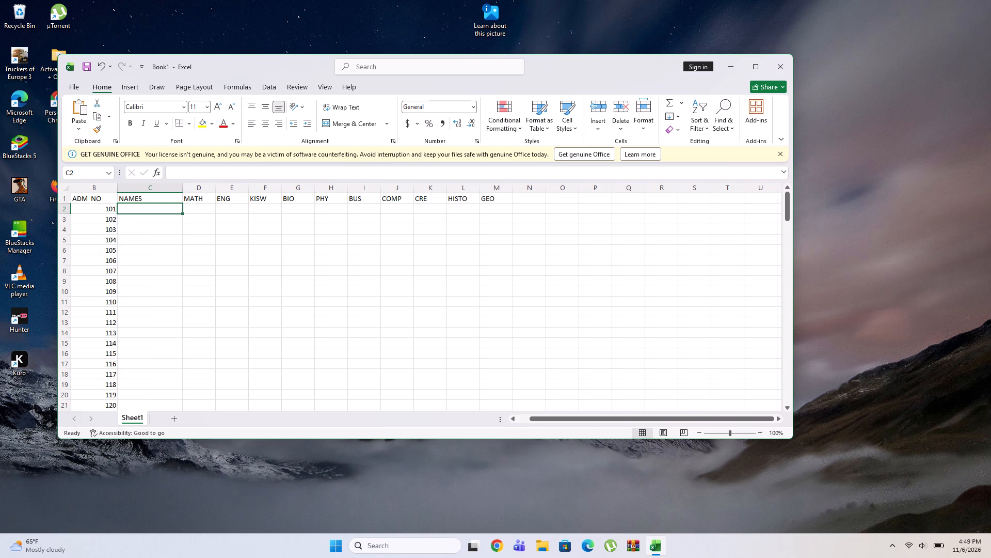
# Enter the first student's full name in capitals in cell C2, beside admission number 101.
pyautogui.click(136, 207)
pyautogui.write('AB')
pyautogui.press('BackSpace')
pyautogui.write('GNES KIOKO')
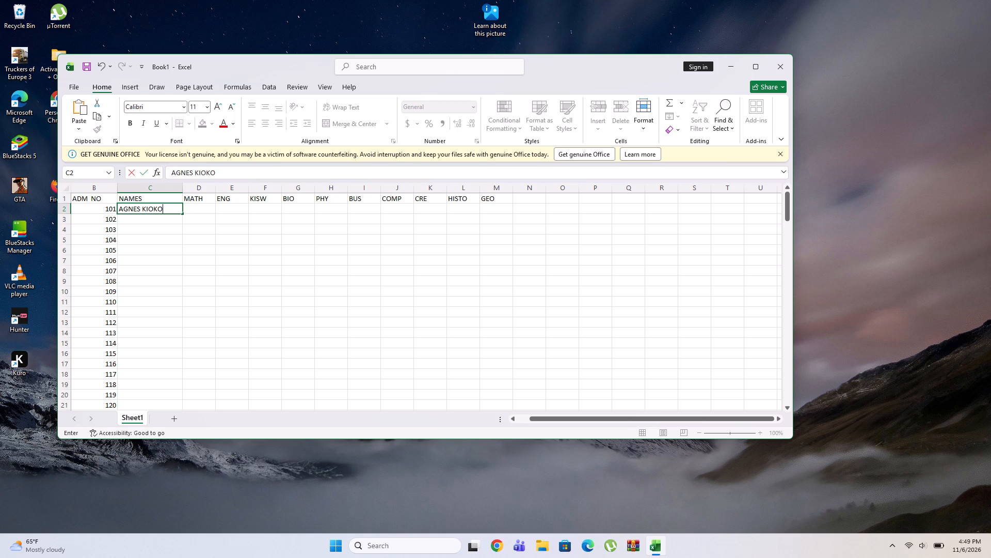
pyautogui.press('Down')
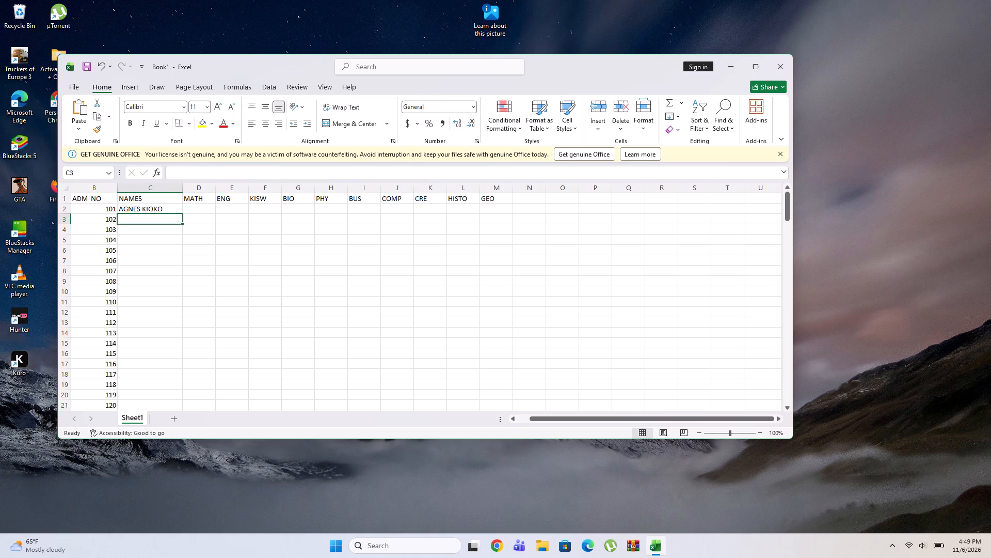
# Enter the next four students' full names in capitals in cells C3 to C6, beside admission numbers 102 to 105.
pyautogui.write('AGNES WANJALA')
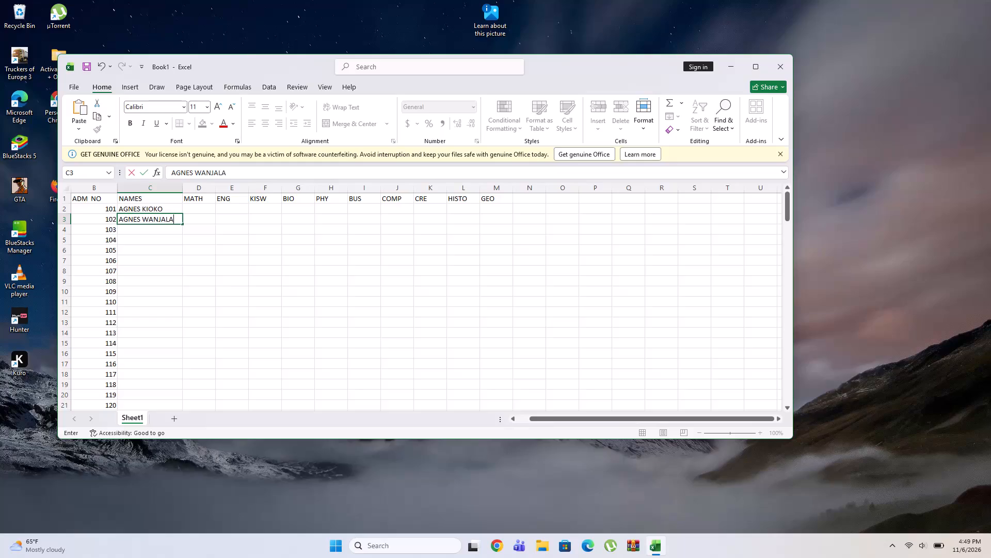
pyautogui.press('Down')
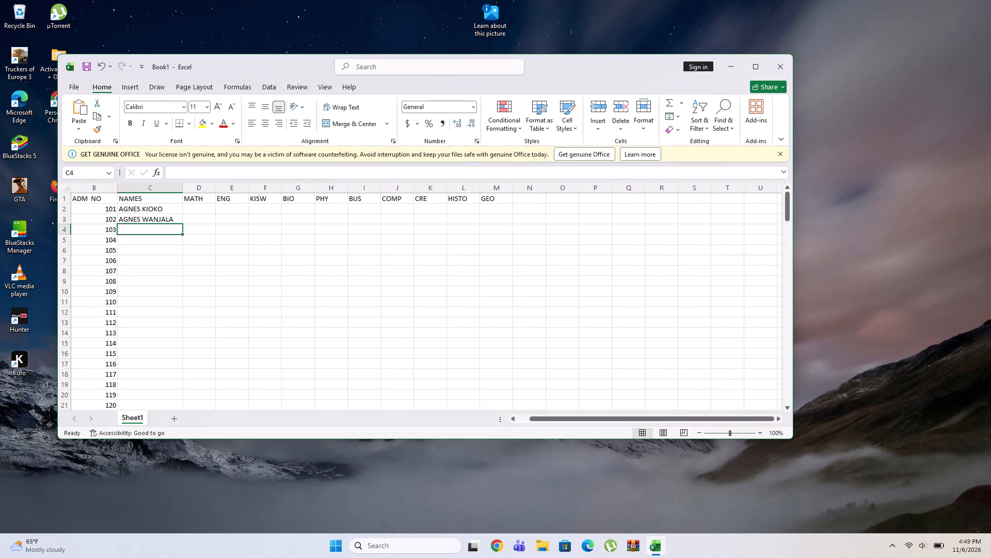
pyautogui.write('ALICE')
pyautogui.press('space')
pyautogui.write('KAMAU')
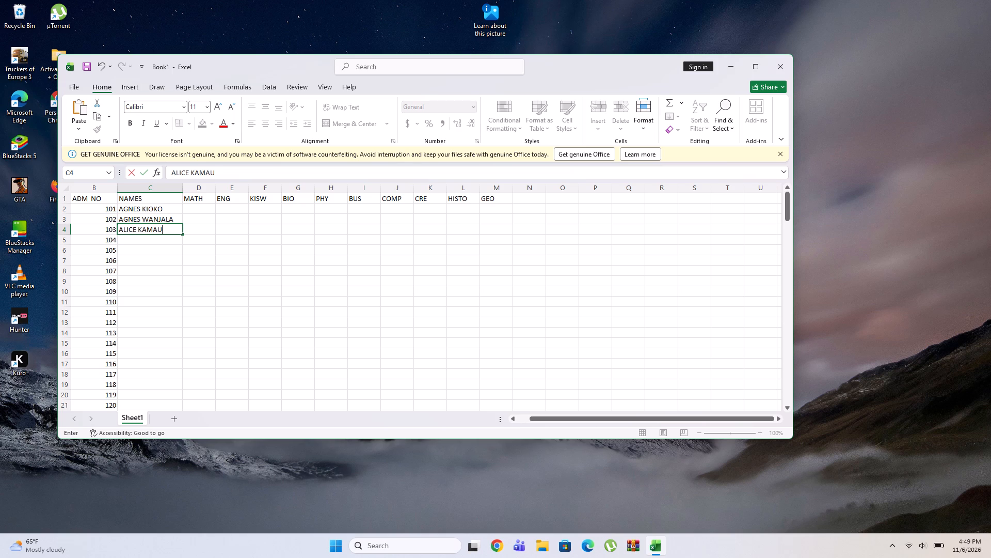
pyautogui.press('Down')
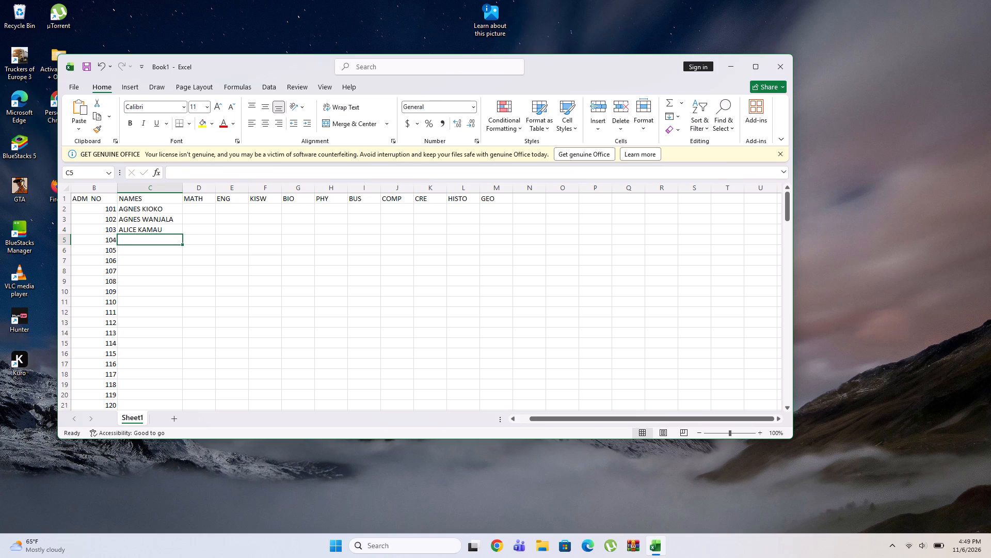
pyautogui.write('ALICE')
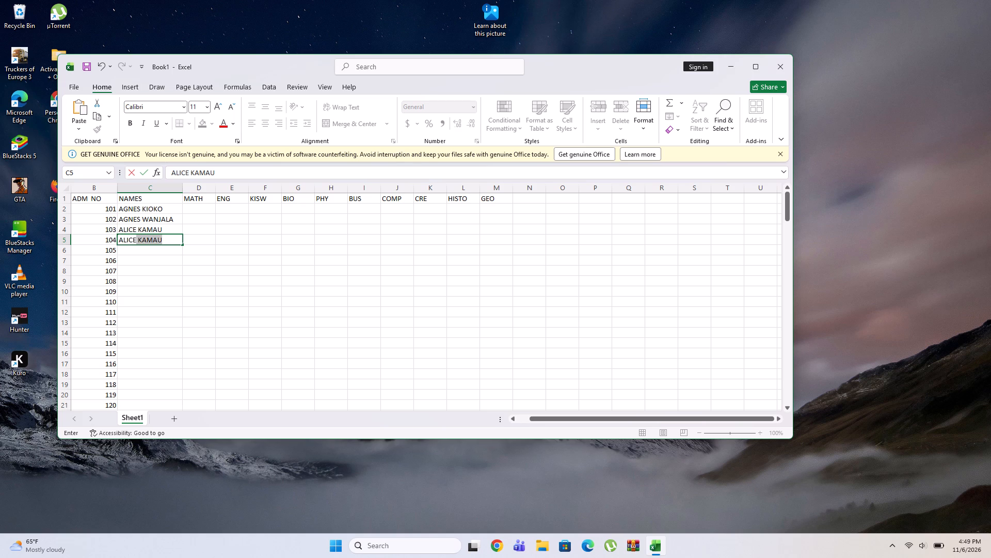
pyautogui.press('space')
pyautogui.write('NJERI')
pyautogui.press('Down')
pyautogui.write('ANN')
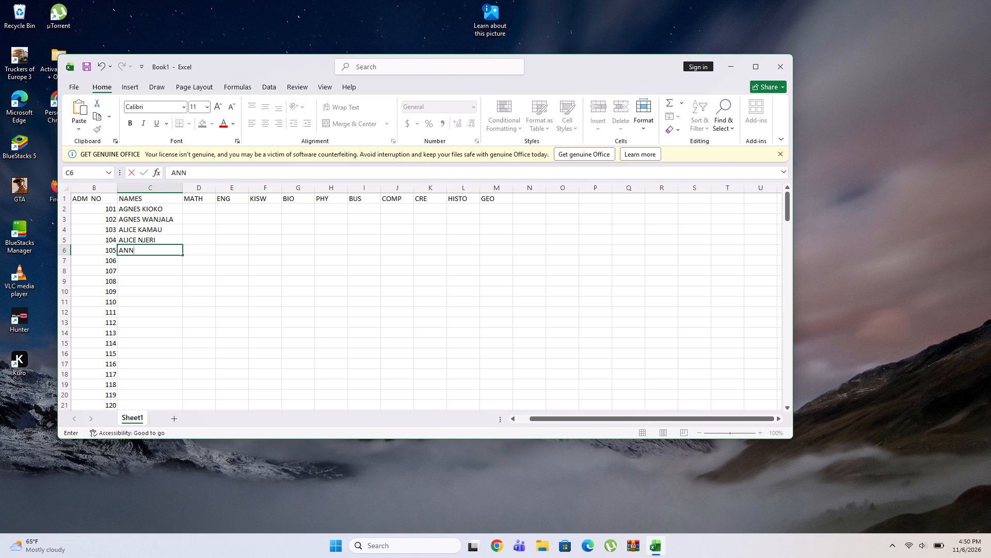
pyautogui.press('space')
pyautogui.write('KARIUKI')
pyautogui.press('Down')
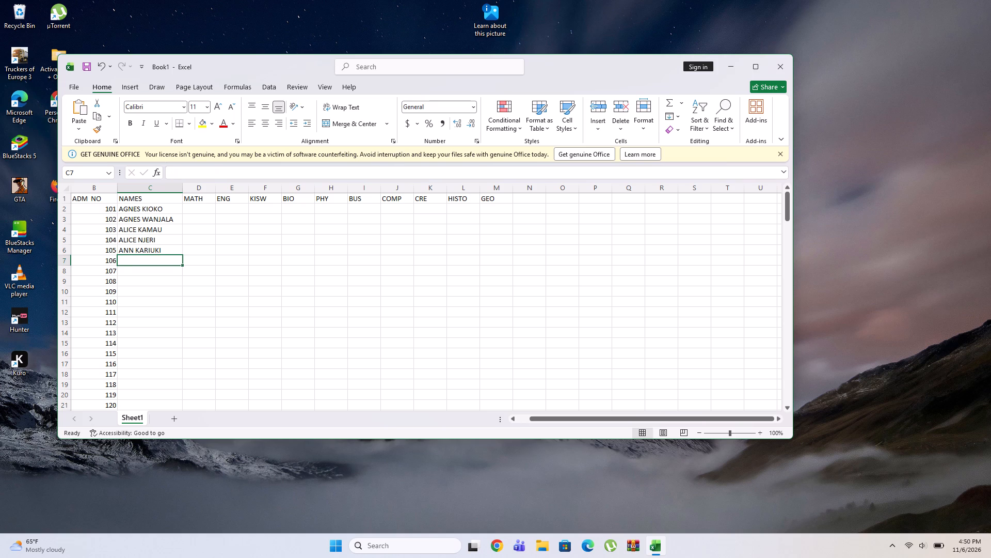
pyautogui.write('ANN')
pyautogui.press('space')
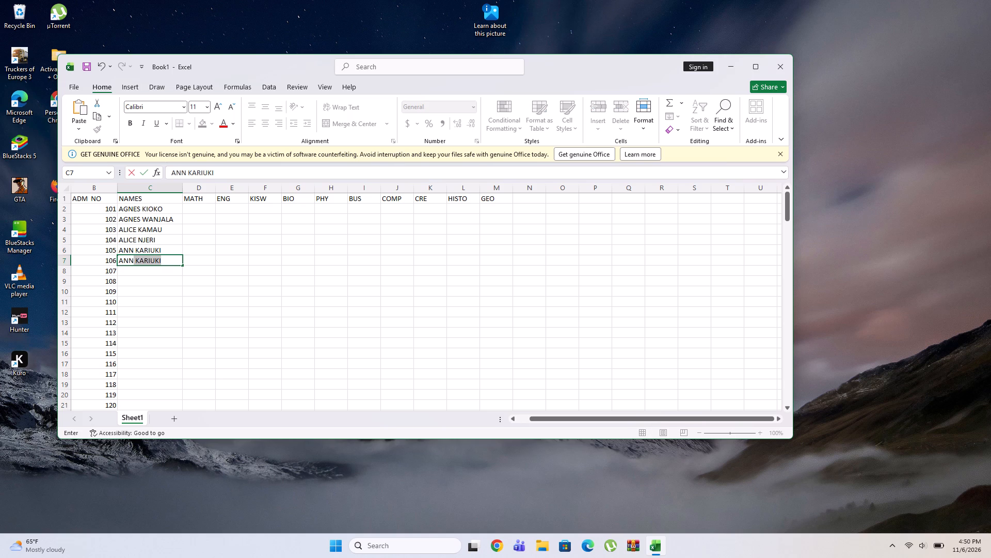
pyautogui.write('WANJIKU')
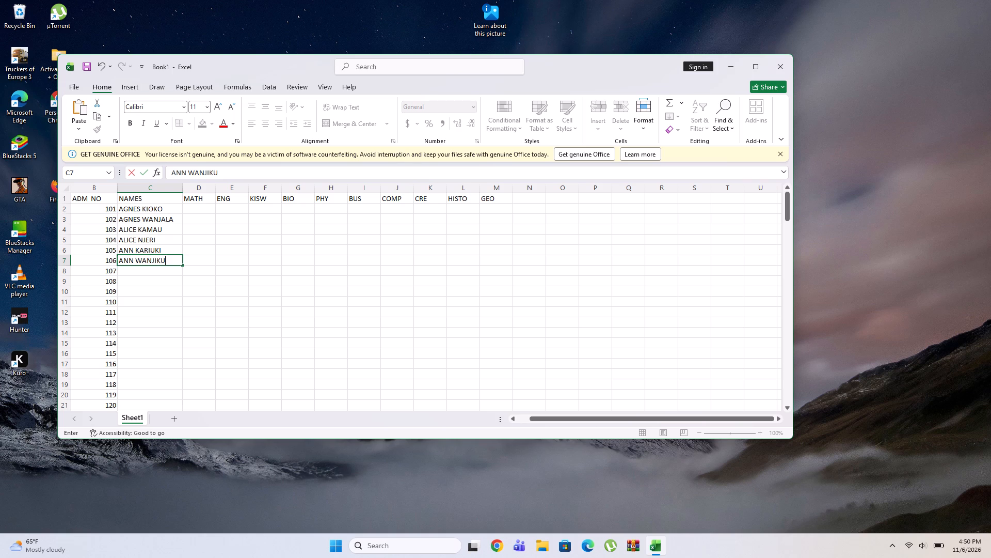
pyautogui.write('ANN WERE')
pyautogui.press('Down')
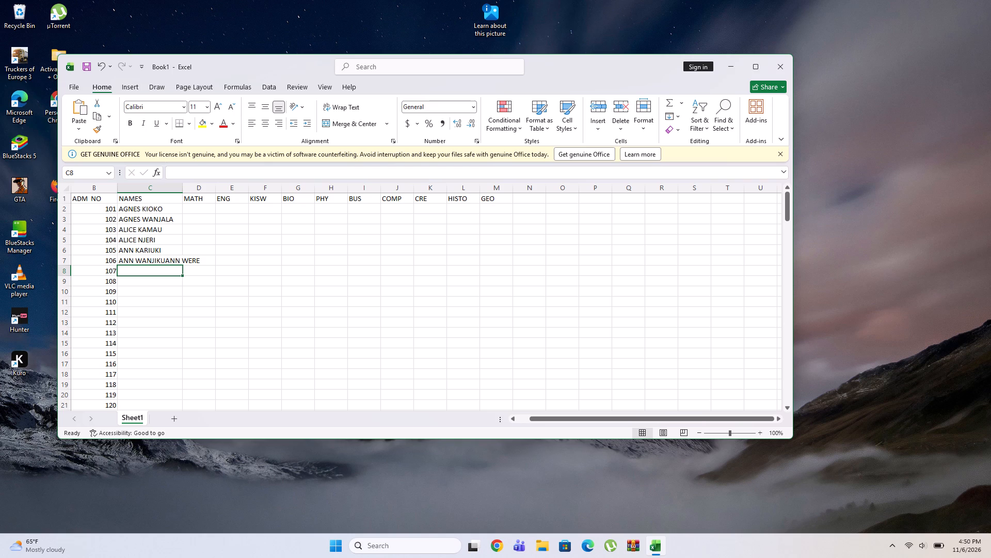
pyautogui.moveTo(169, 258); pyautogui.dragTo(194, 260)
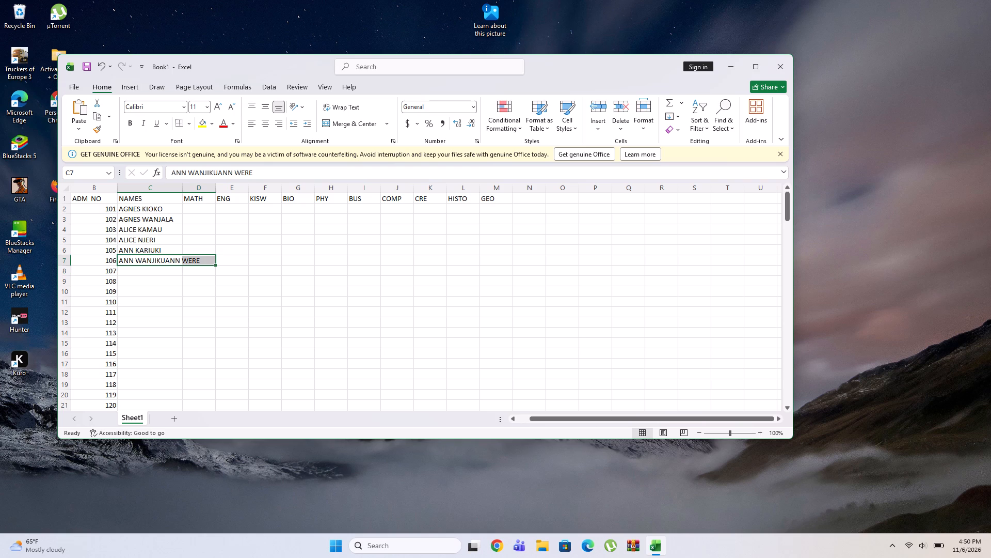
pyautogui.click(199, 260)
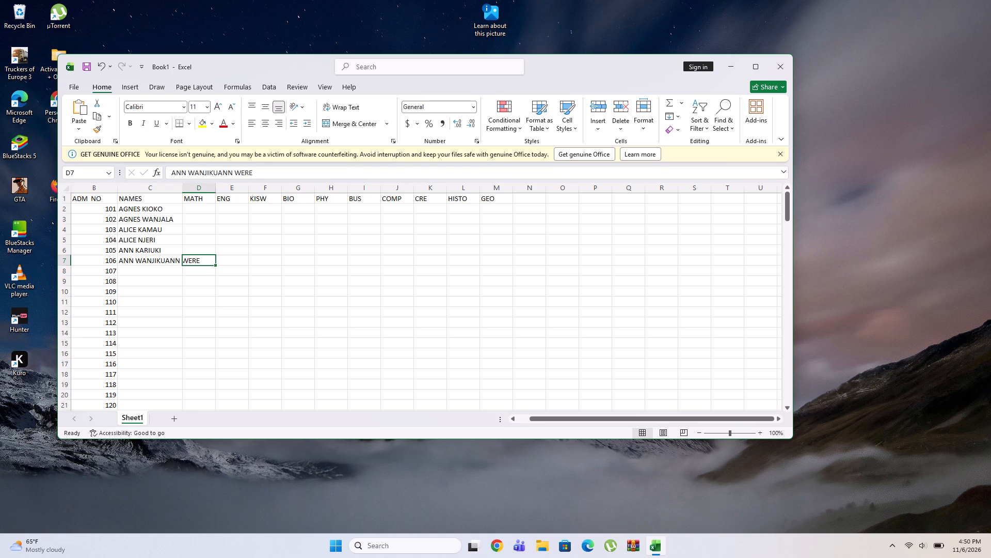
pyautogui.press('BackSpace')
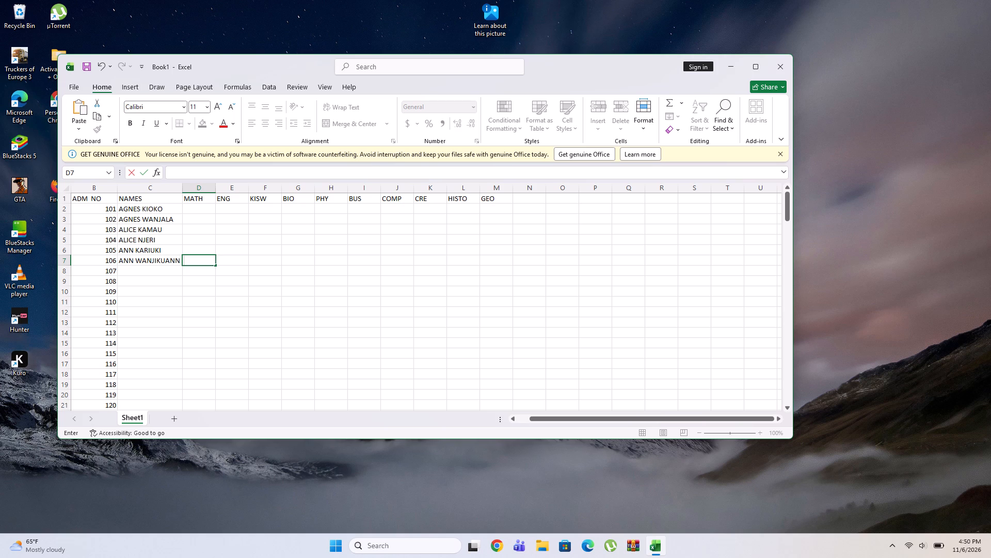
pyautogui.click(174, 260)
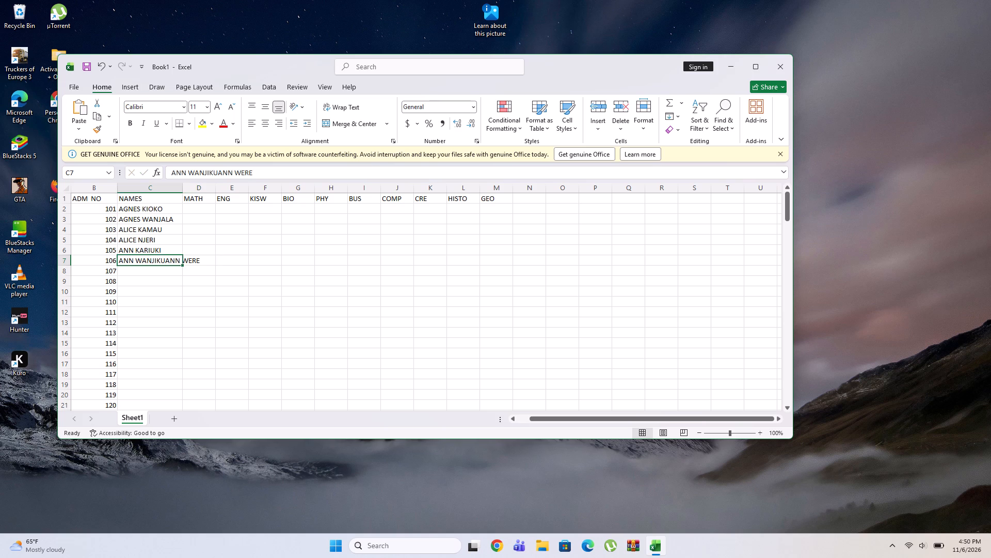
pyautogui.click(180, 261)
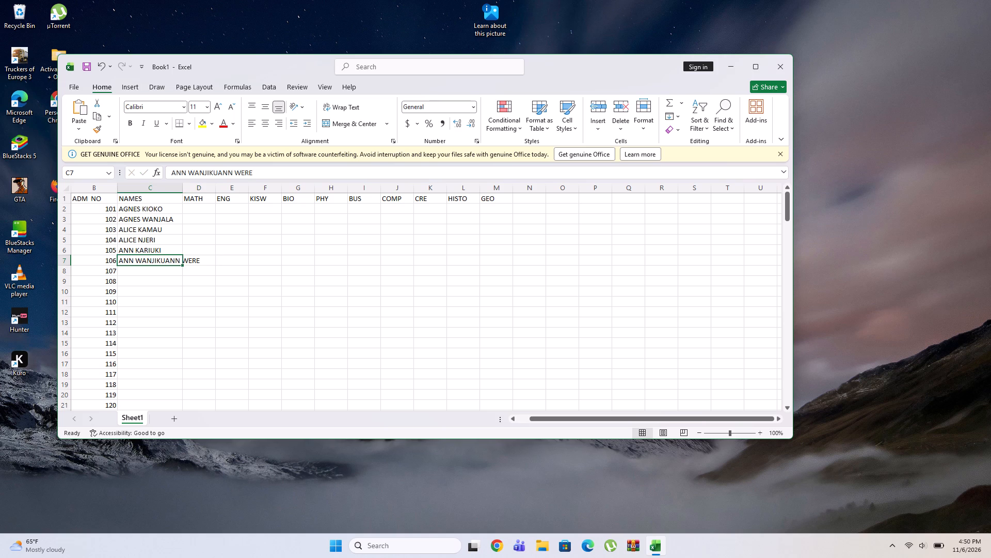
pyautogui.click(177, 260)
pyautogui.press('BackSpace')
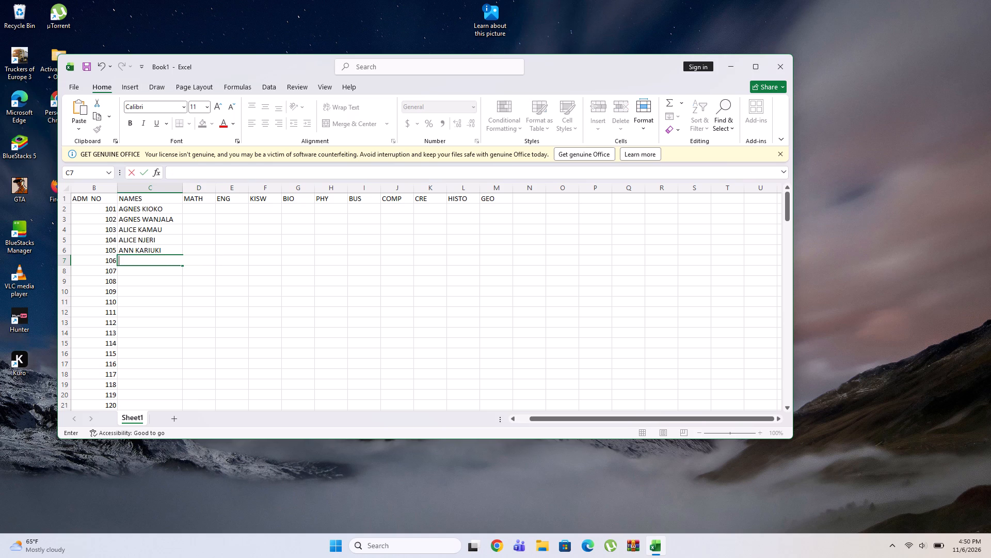
# Enter the students' full names in capitals in cells C7 and C8, beside admission numbers 106 and 107.
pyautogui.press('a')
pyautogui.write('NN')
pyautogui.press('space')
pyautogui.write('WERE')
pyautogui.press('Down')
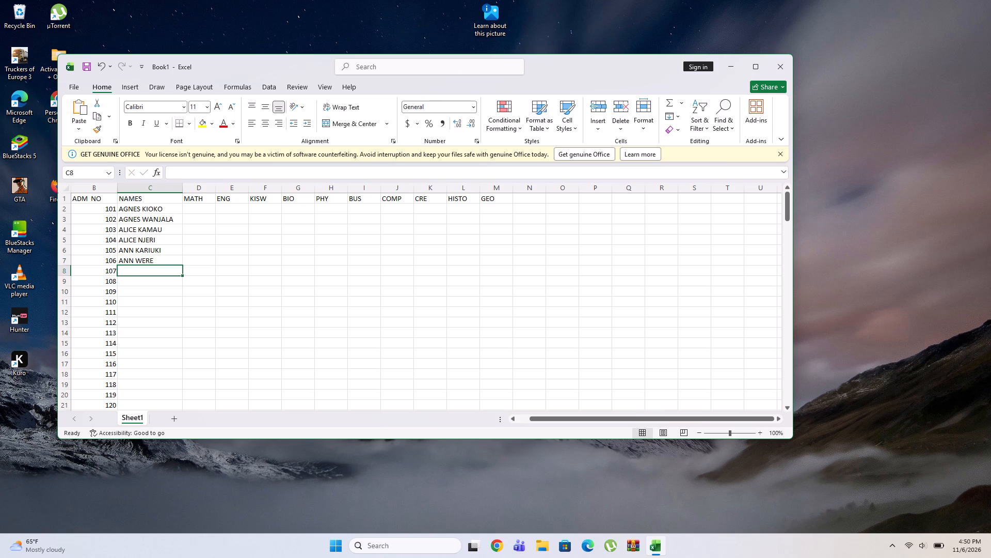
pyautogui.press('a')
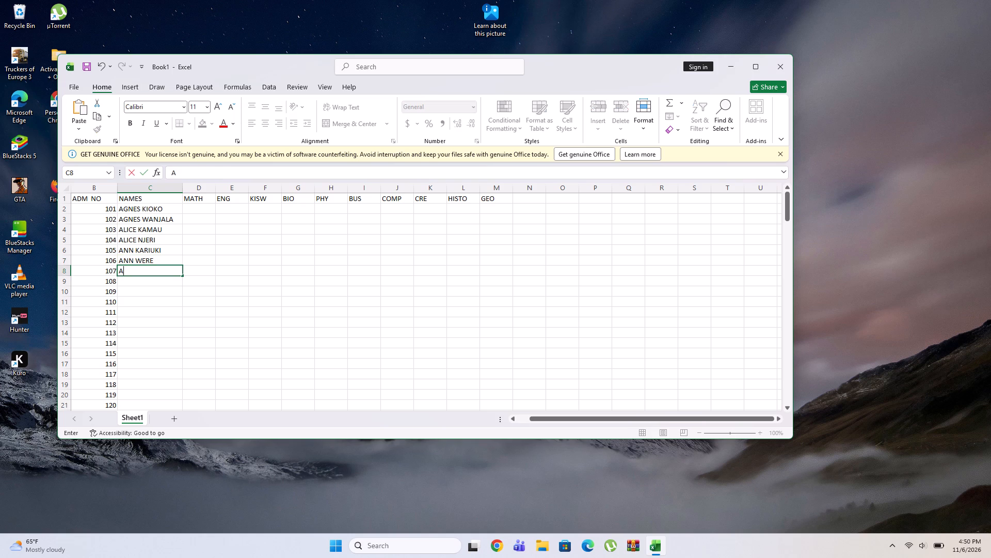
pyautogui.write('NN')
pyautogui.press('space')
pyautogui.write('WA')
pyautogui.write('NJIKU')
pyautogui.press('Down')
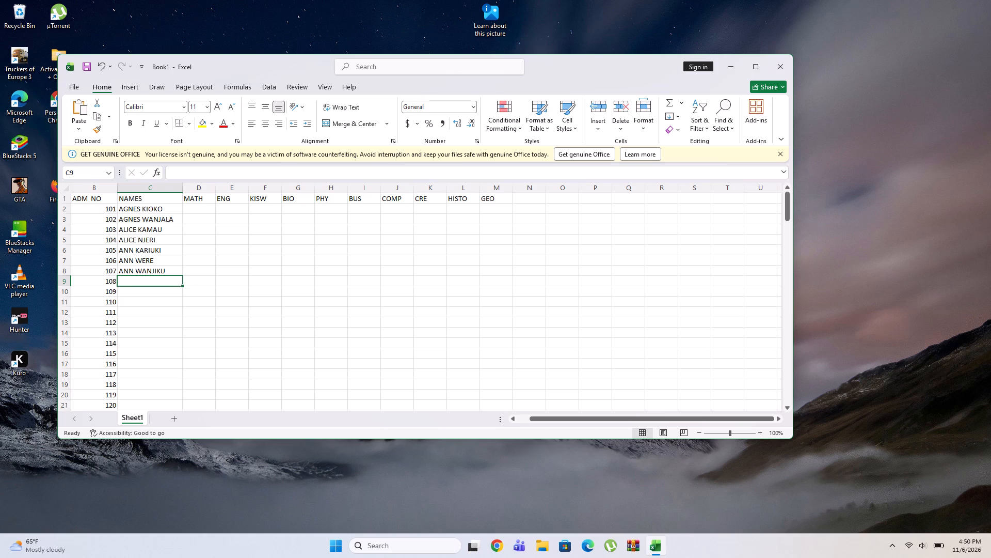
# Enter the next three students' full names in capitals in cells C9 to C11, beside admission numbers 108 to 110.
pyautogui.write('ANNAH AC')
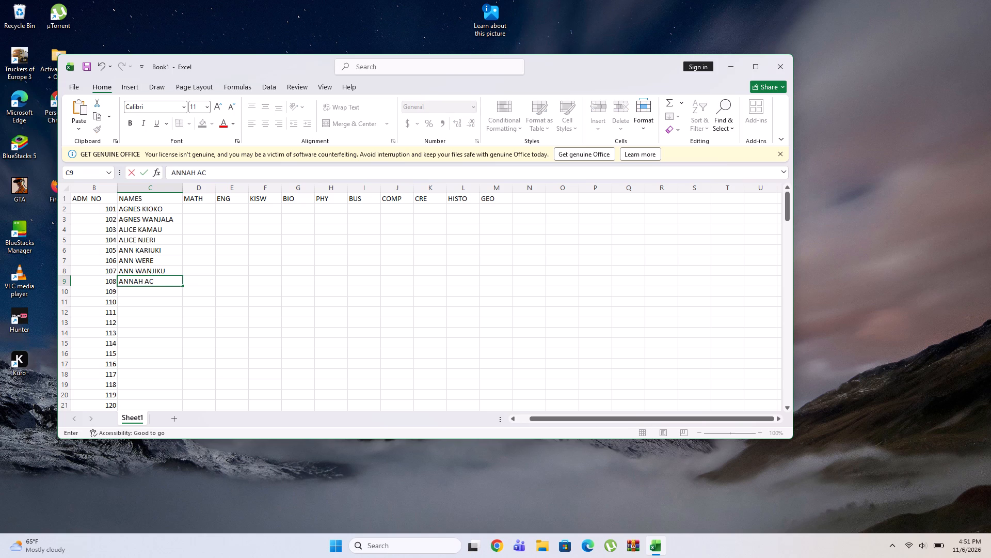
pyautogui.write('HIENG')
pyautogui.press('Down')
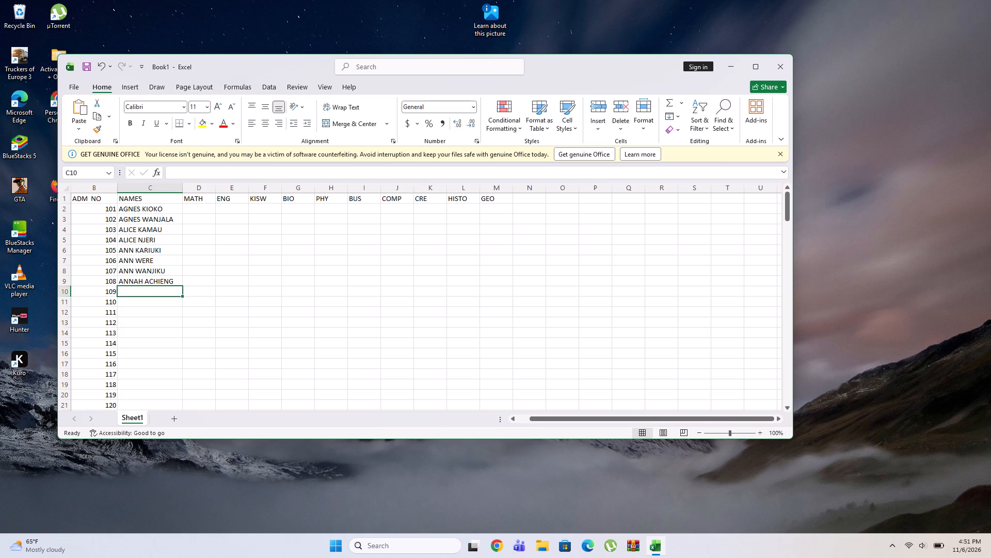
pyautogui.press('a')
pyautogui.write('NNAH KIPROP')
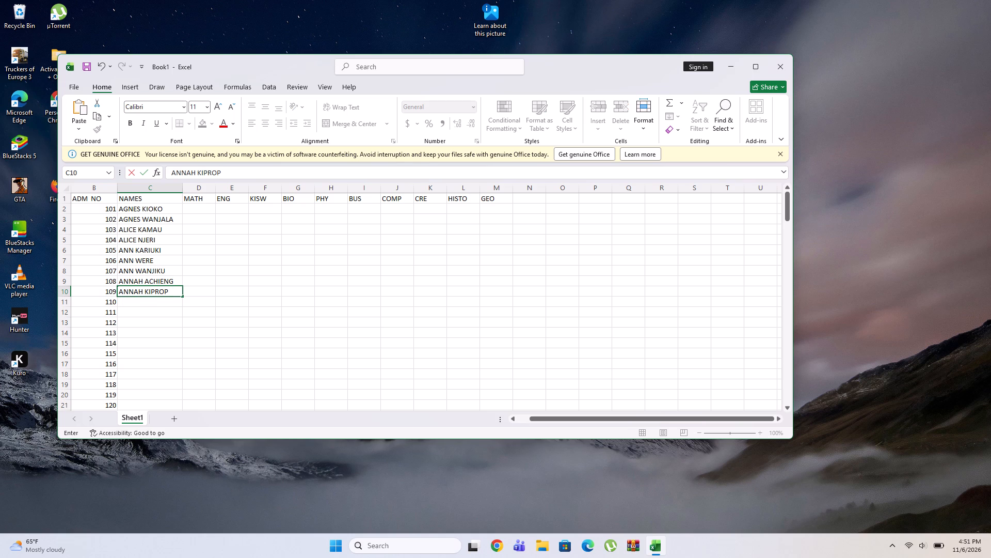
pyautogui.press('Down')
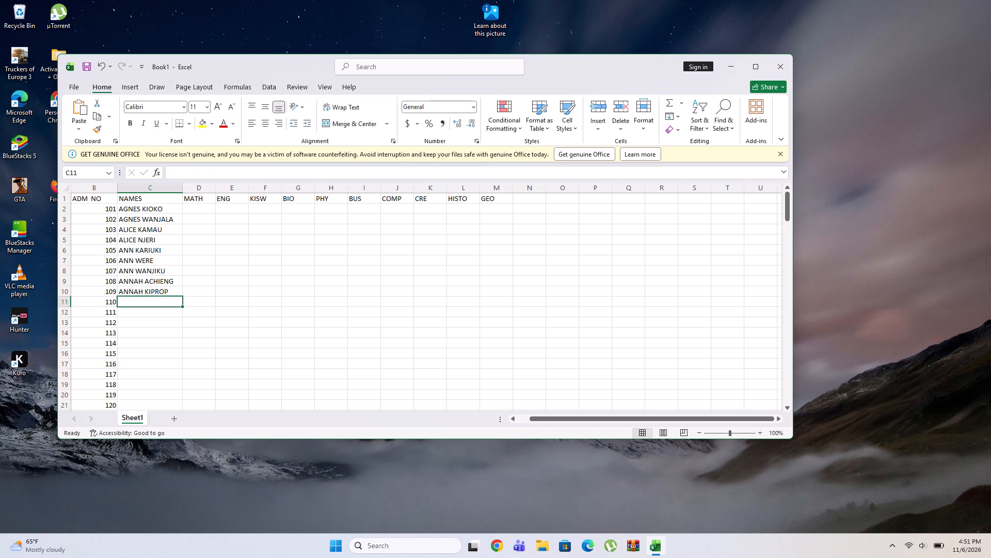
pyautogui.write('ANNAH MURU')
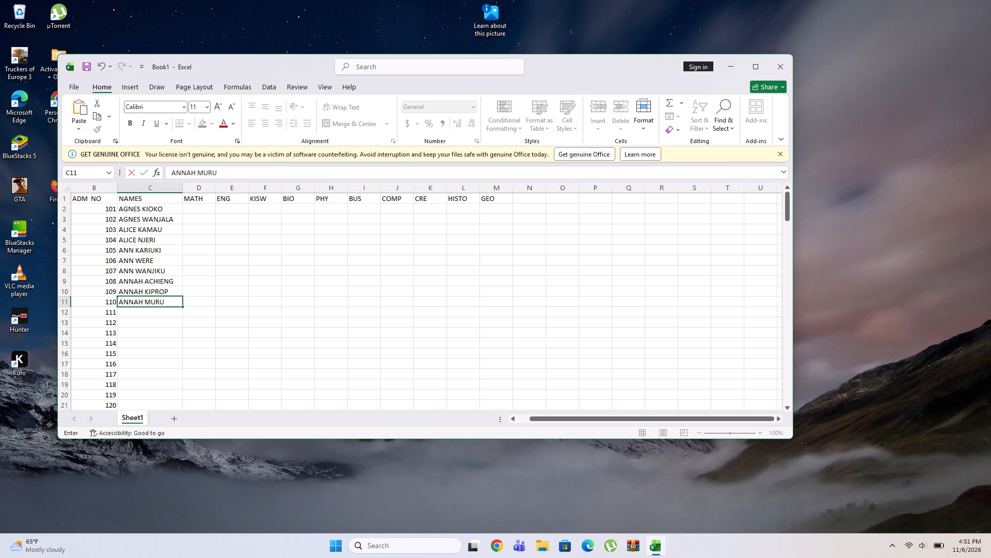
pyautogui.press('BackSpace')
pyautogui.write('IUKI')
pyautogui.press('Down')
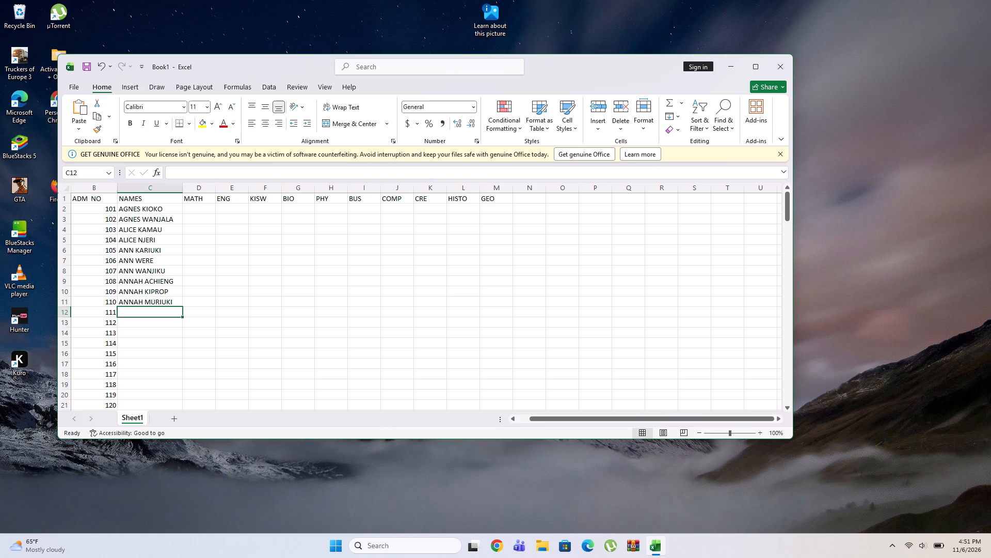
# Enter the next two students' full names in capitals in cells C12 and C13, beside admission numbers 111 and 112.
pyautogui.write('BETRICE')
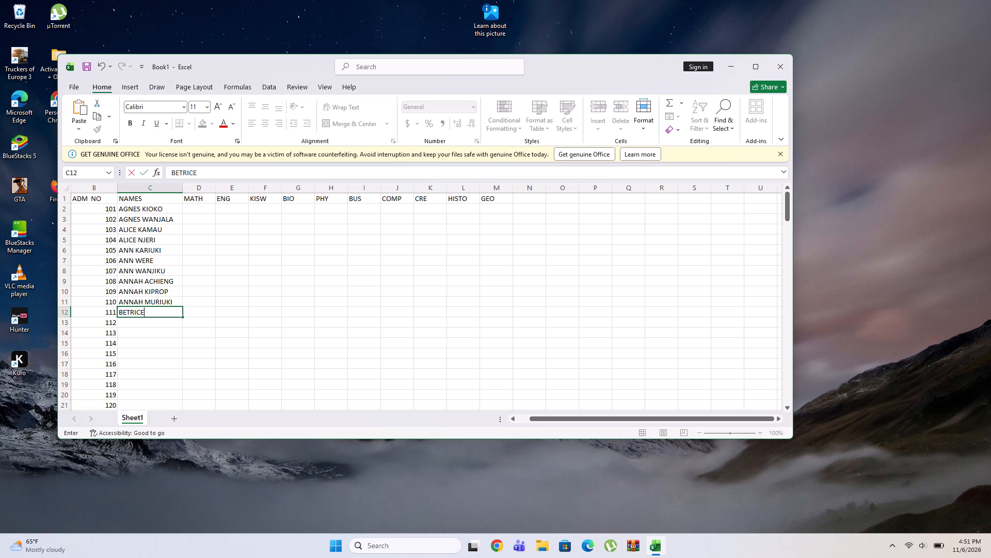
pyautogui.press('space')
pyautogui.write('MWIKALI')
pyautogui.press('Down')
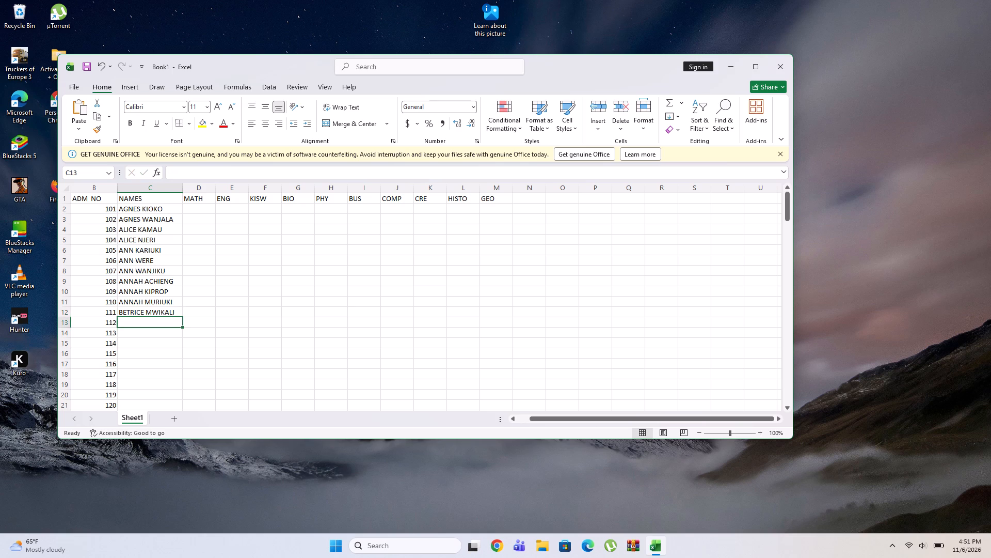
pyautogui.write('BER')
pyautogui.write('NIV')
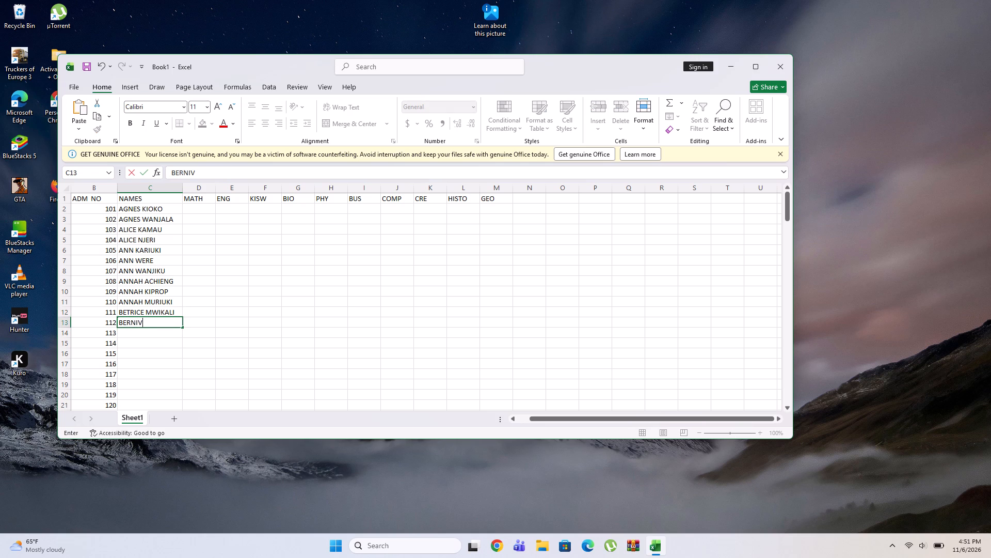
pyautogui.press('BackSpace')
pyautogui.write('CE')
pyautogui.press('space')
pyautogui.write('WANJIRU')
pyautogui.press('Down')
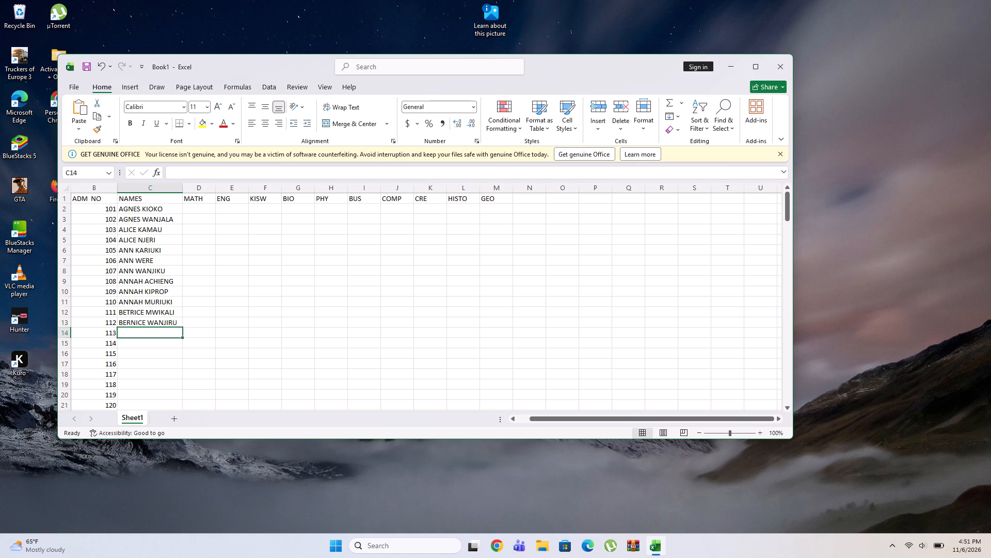
# Enter the next two students' full names in capitals in cells C14 and C15, beside admission numbers 113 and 114.
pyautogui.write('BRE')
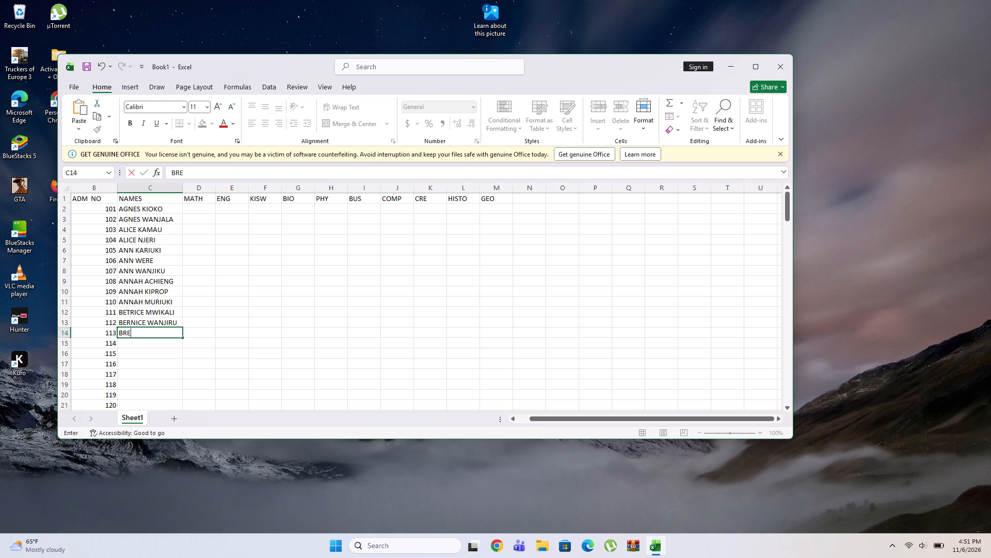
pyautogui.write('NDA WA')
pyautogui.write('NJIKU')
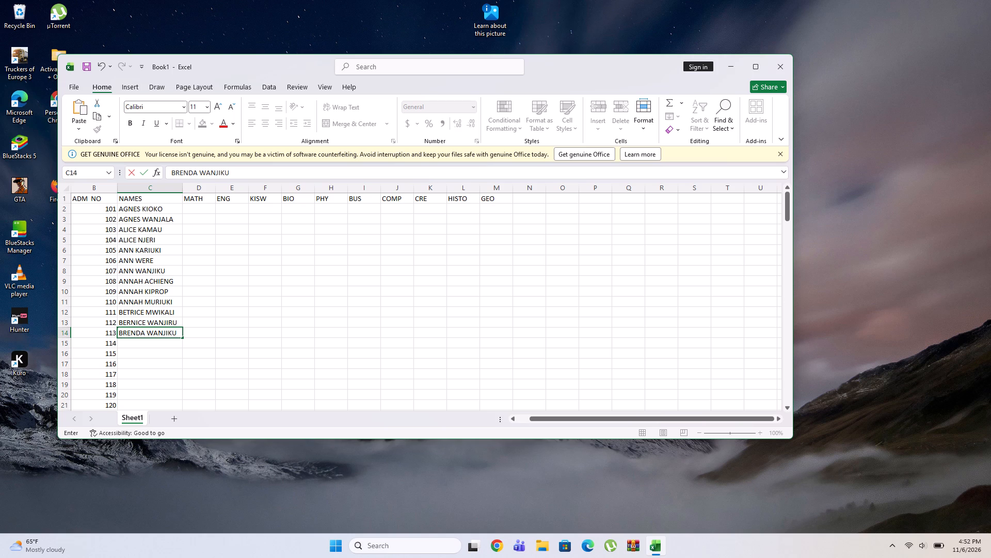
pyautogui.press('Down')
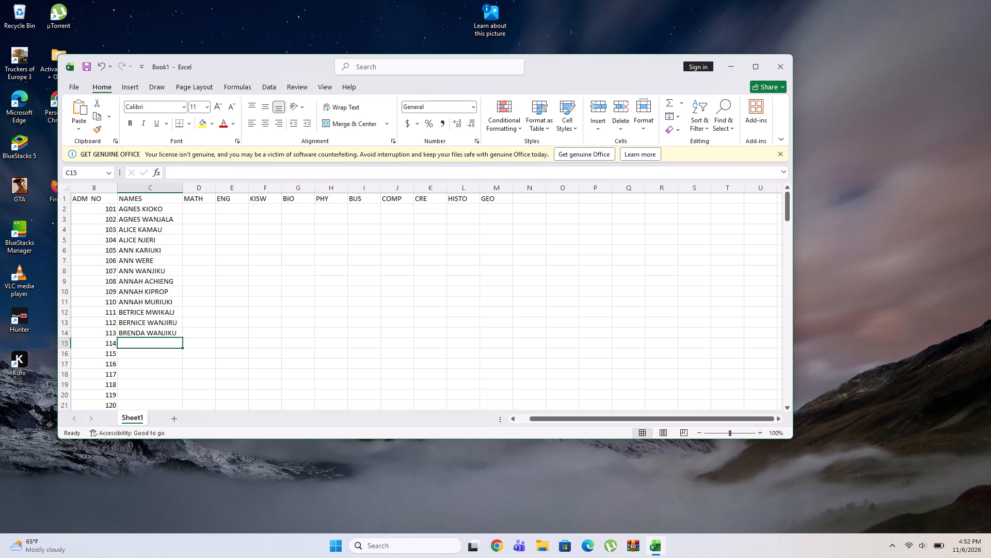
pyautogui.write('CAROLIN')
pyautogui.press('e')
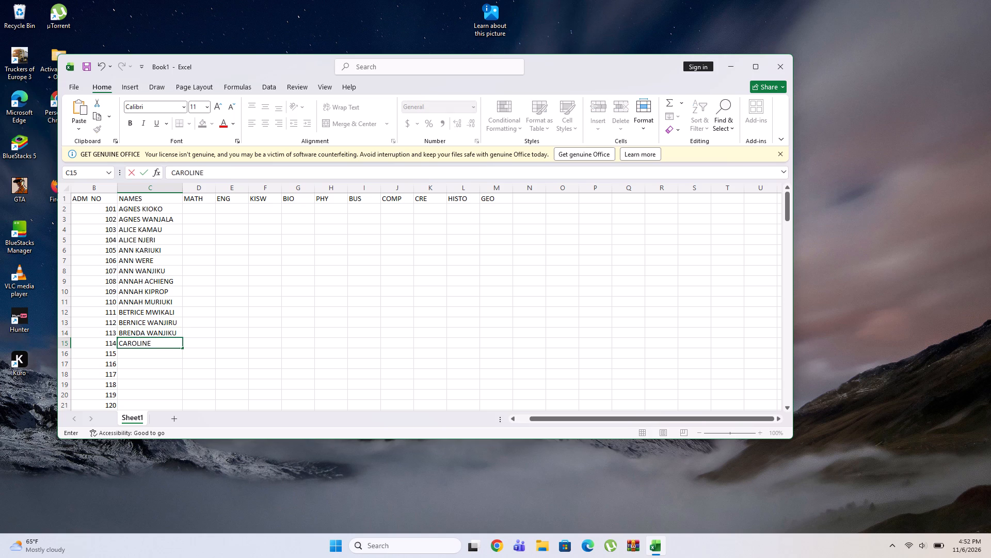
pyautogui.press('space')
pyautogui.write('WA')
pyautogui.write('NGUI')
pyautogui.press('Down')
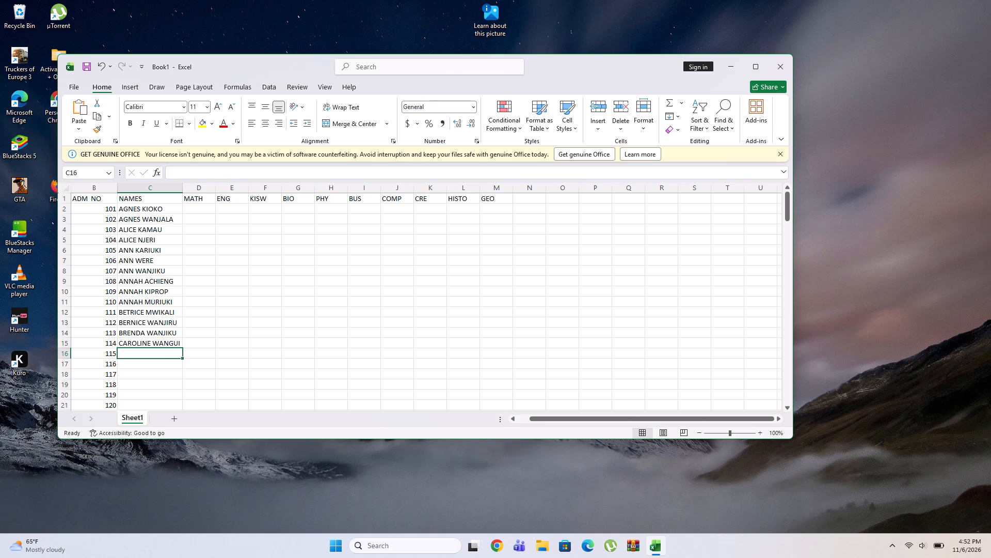
# Enter the next two students' full names in capitals in cells C16 and C17, beside admission numbers 115 and 116.
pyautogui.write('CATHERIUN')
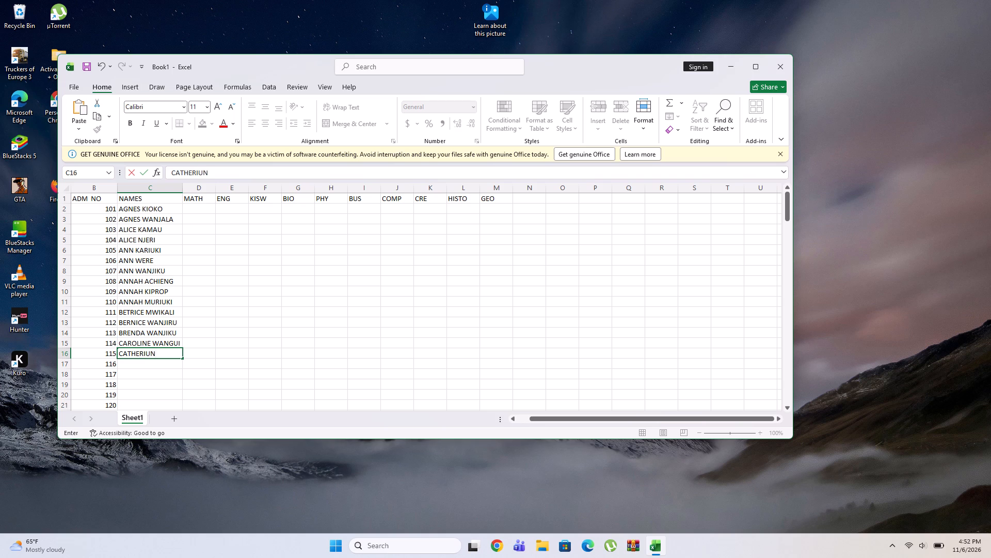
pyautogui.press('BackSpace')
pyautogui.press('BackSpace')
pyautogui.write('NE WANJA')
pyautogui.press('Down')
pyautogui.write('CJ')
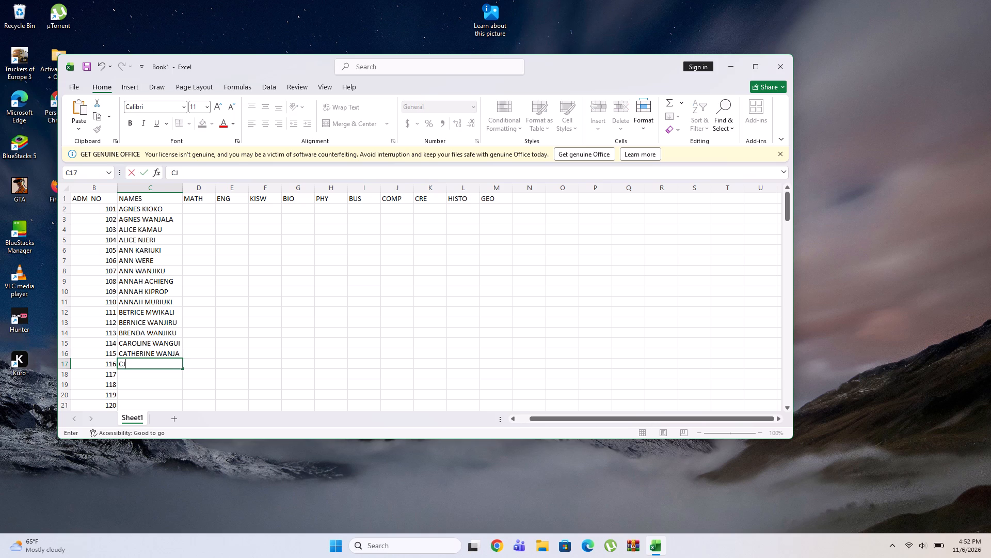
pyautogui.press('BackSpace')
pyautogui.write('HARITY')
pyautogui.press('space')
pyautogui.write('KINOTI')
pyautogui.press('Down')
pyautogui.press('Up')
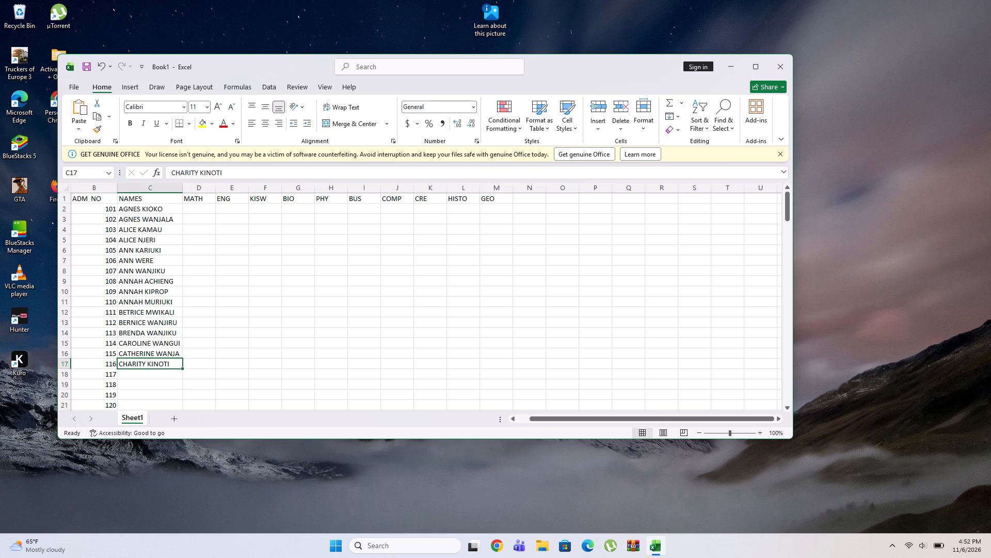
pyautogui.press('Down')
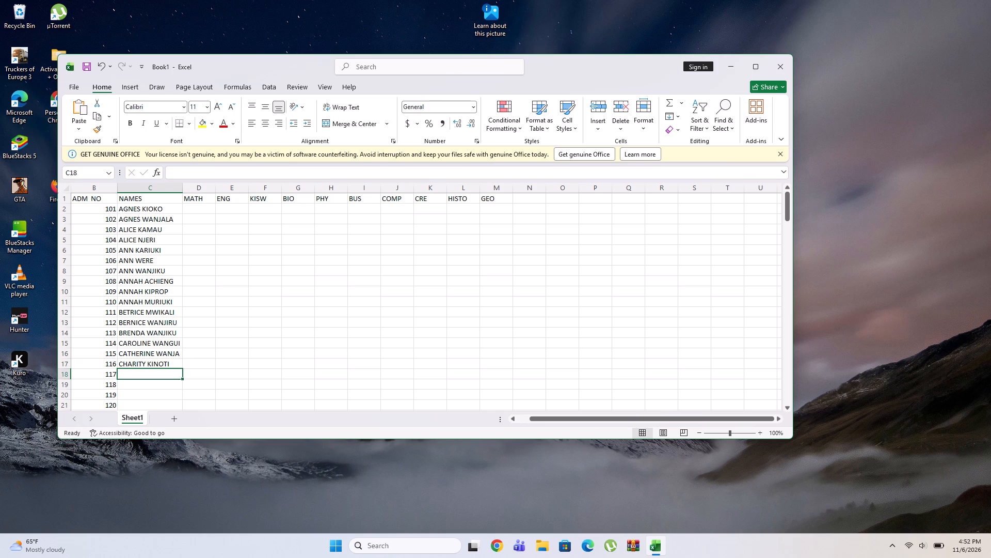
# Enter the next two students' full names in capitals in cells C18 and C19, beside admission numbers 117 and 118.
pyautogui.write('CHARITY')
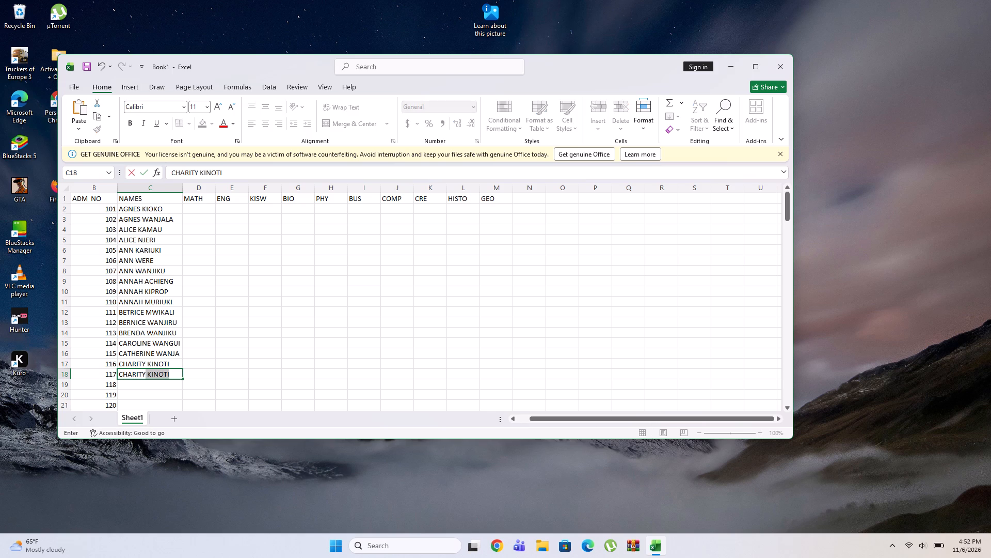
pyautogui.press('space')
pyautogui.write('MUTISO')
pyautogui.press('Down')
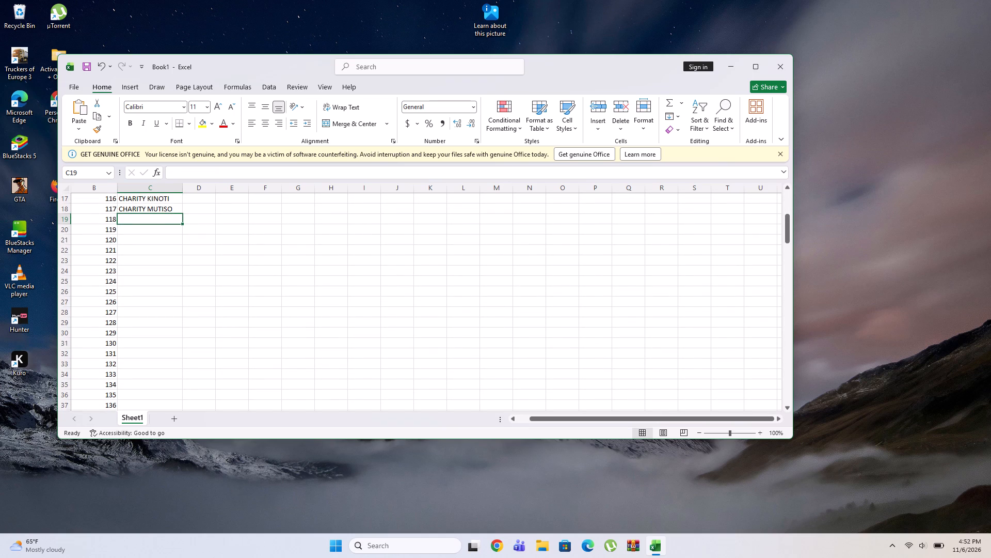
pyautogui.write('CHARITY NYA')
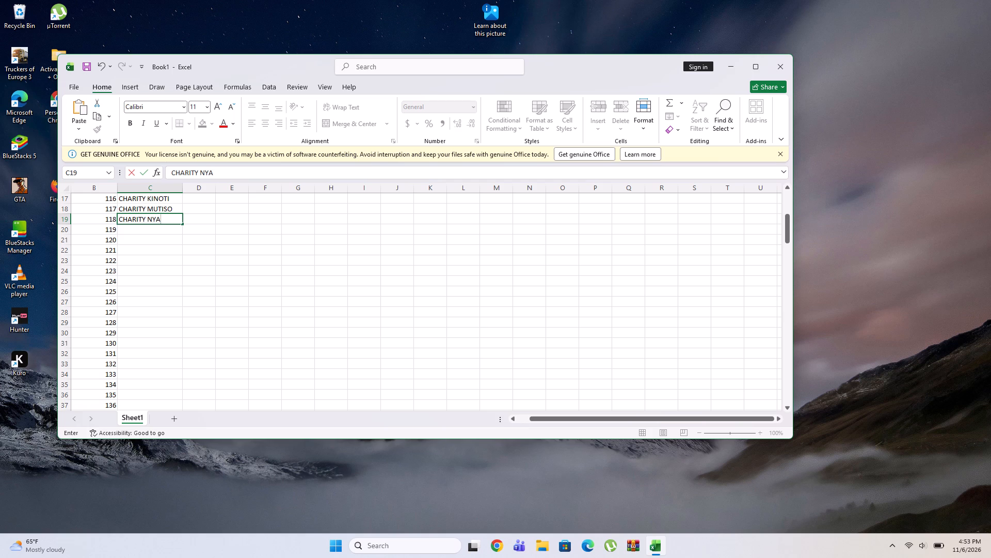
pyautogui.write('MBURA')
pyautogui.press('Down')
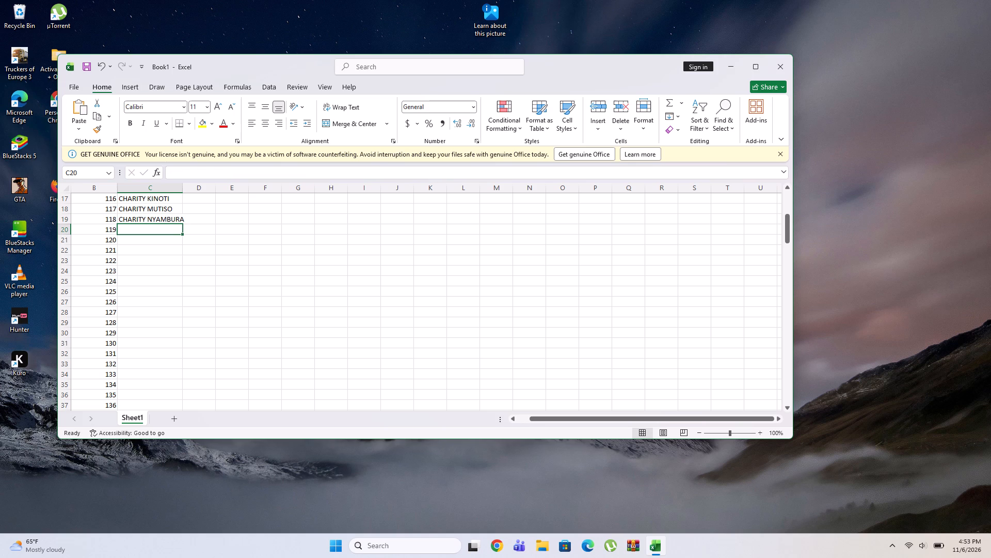
# Enter the next student's full name in capitals in cell C20, beside admission number 119.
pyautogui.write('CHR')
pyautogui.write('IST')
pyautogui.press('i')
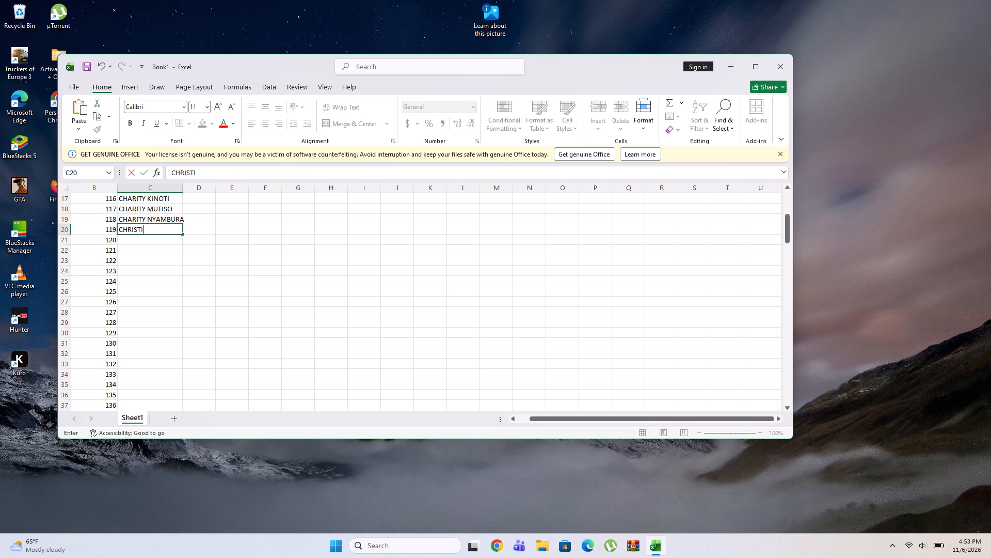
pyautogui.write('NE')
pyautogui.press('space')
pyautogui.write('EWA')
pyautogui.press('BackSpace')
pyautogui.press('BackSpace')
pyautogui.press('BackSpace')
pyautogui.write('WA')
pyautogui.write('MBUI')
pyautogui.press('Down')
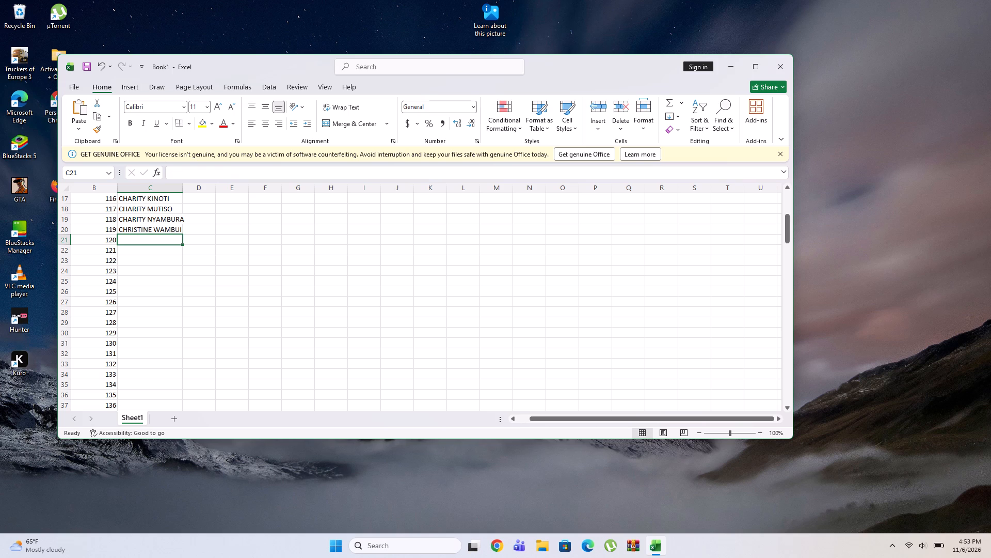
# Enter the next two students' full names in capitals in cells C21 and C22, beside admission numbers 120 and 121.
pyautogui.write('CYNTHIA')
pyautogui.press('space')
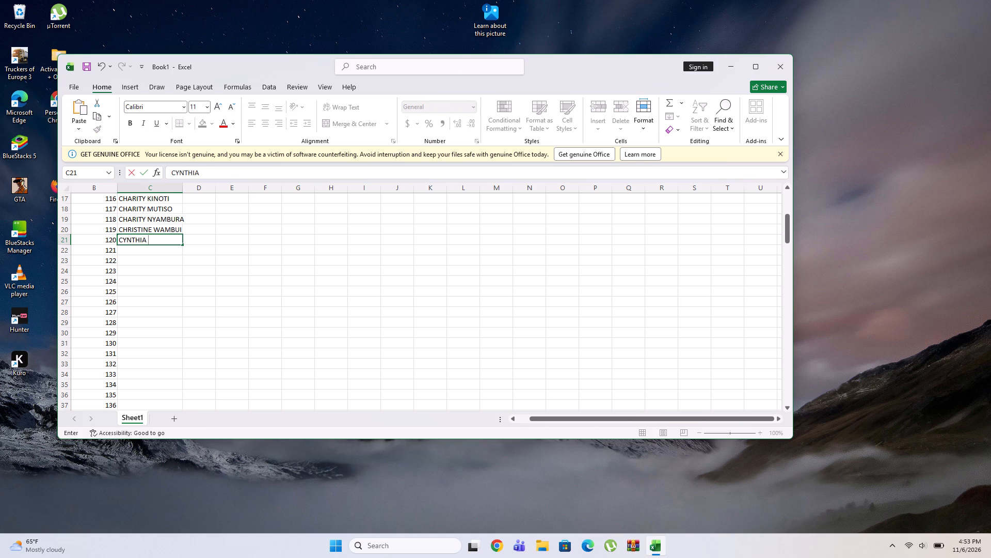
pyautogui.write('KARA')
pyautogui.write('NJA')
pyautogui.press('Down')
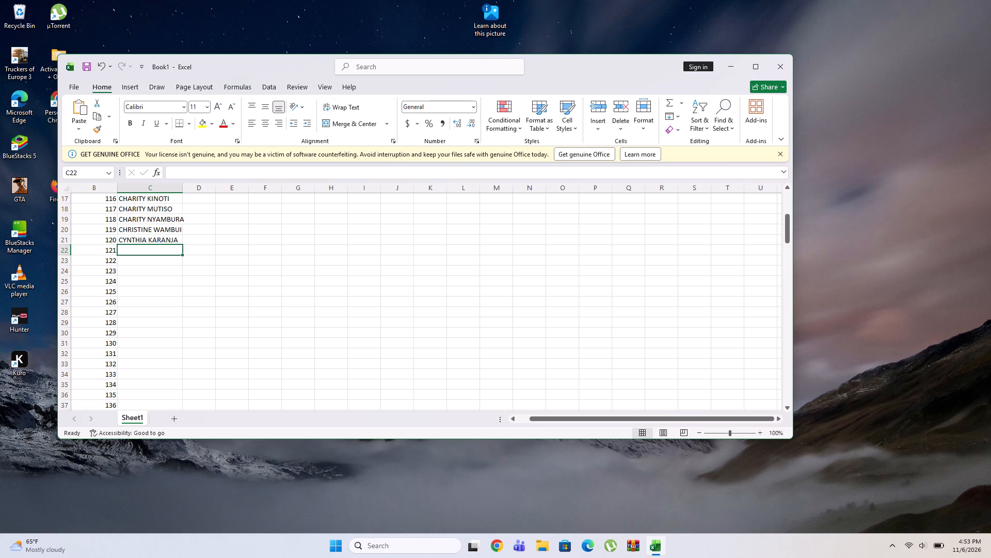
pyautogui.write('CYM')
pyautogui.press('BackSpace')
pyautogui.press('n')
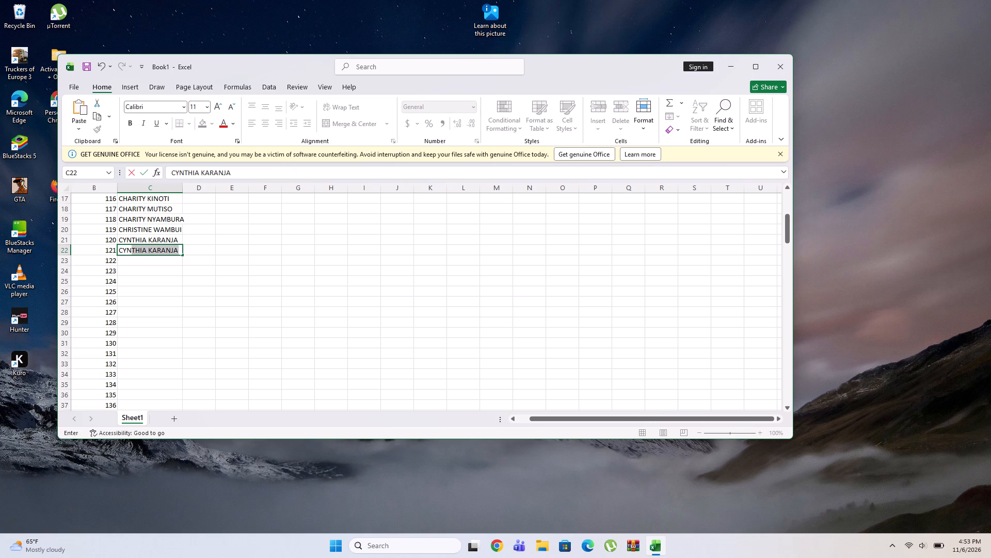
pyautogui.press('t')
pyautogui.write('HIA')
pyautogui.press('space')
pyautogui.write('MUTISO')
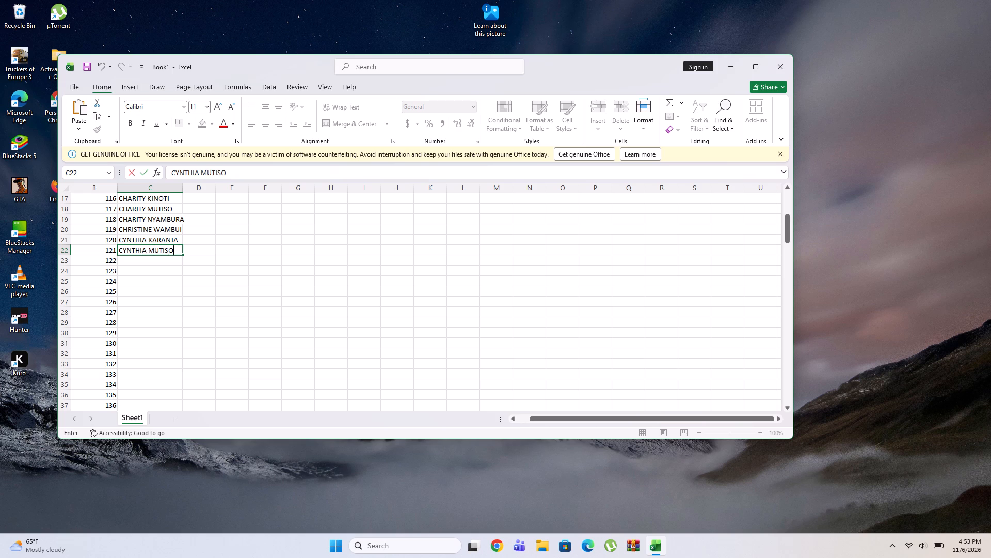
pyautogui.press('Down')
# Enter the next student's full name in capitals in cell C23, beside admission number 122.
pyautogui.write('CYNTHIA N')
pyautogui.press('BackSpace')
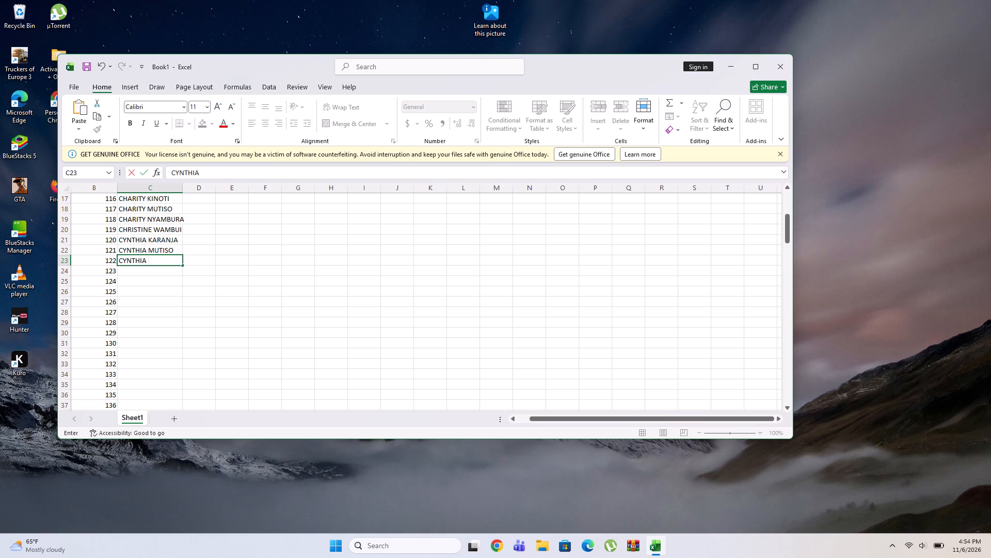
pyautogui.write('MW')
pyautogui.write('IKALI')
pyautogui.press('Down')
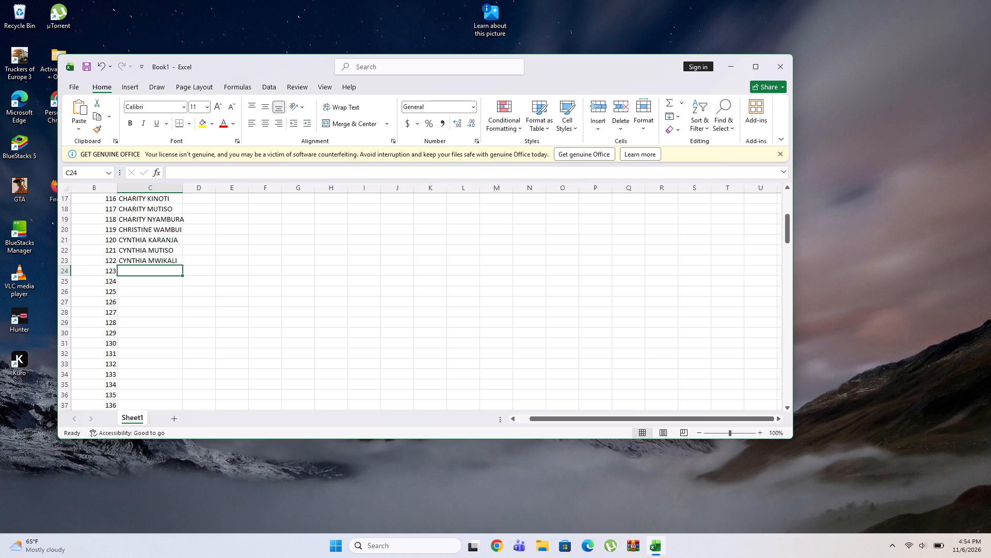
# Enter the next student's full name in capitals in cell C24, beside admission number 123.
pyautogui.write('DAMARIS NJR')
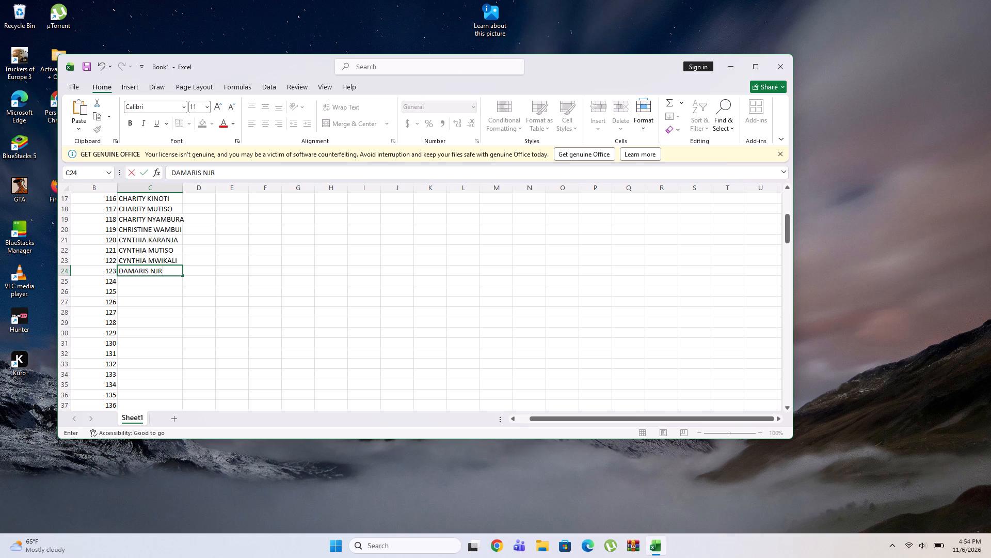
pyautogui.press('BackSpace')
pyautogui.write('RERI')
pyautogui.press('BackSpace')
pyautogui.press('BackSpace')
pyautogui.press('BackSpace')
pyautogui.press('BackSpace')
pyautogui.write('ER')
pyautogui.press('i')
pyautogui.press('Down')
# Enter the next two students' full names in capitals in cells C25 and C26, beside admission numbers 124 and 125.
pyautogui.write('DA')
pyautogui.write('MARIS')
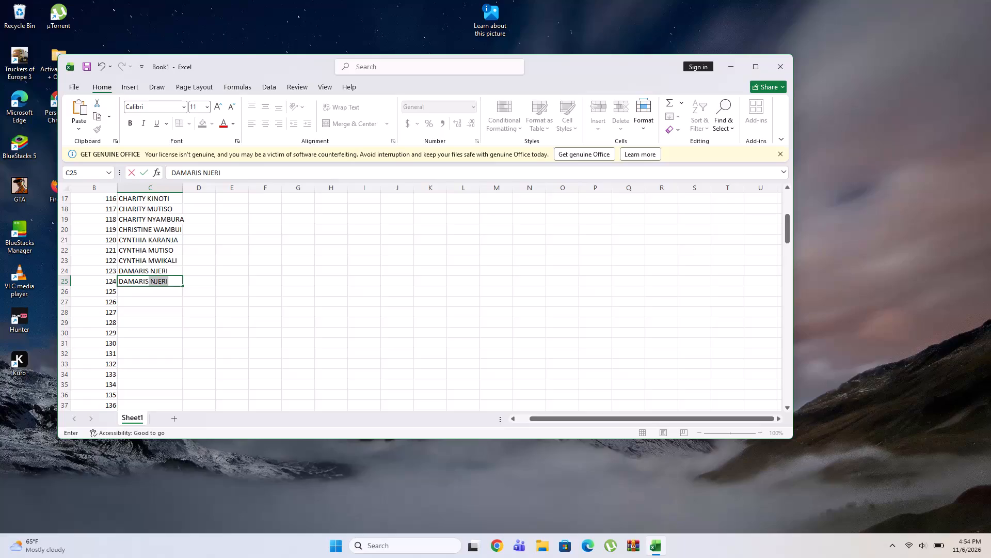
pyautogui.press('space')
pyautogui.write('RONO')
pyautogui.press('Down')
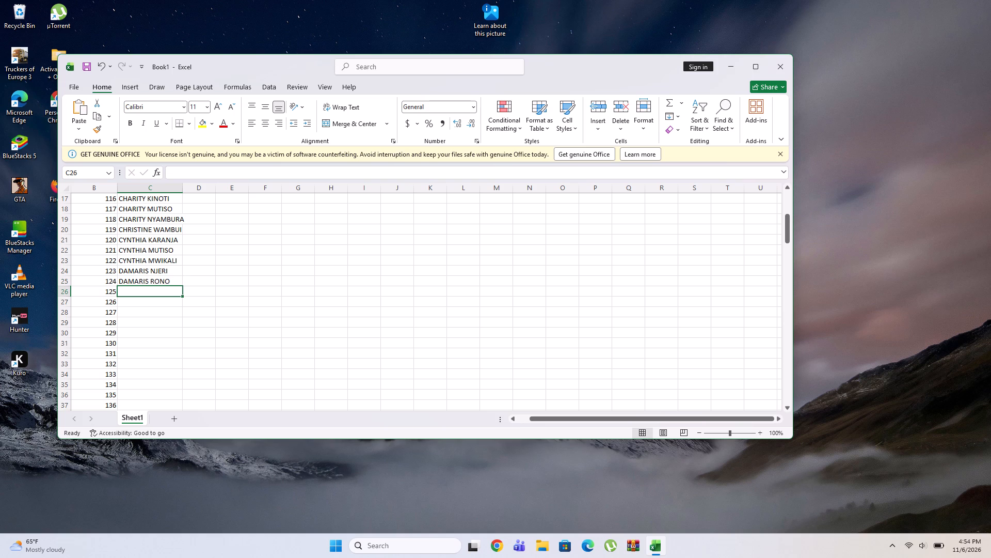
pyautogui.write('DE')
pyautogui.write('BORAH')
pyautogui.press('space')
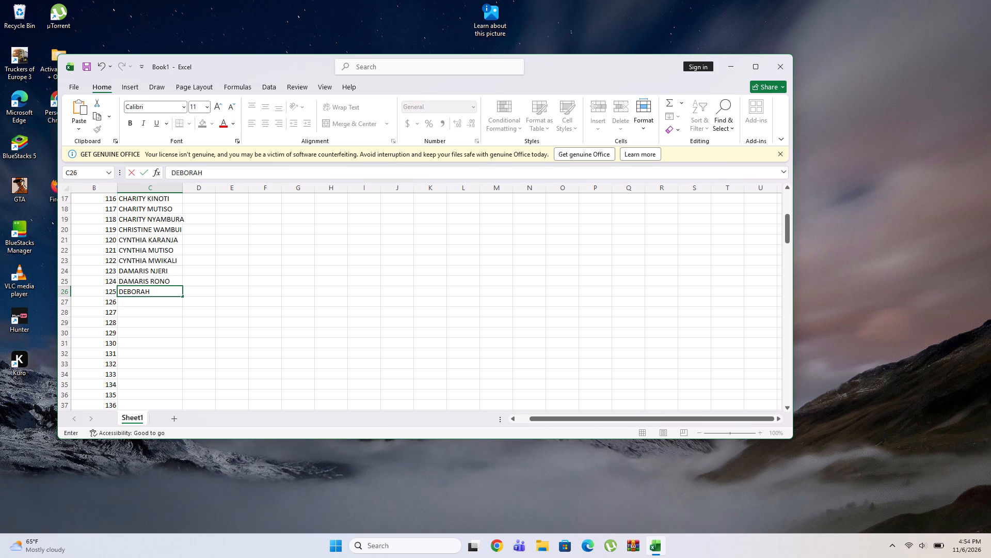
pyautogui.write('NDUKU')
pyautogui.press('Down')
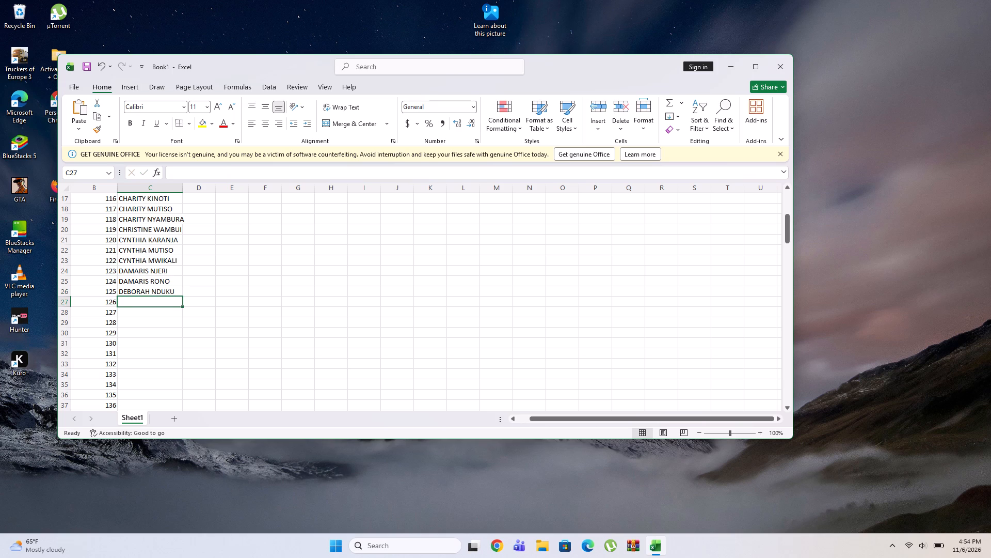
# Enter the next three students' full names in capitals in cells C27 to C29, beside admission numbers 126 to 128.
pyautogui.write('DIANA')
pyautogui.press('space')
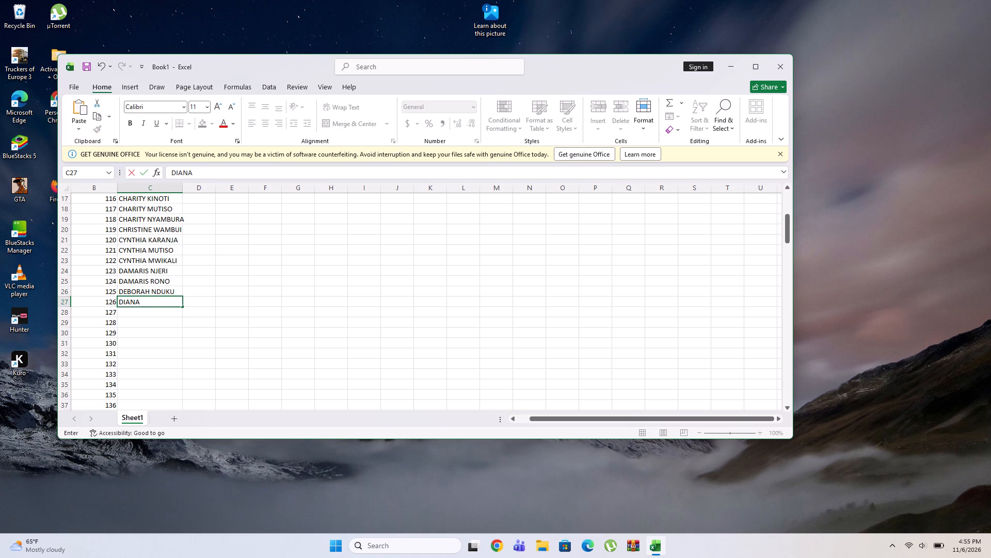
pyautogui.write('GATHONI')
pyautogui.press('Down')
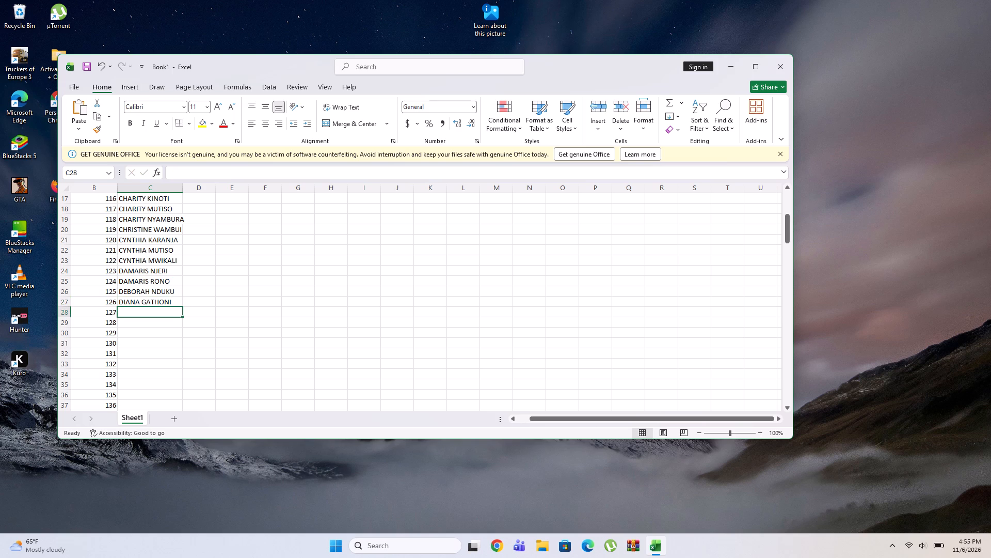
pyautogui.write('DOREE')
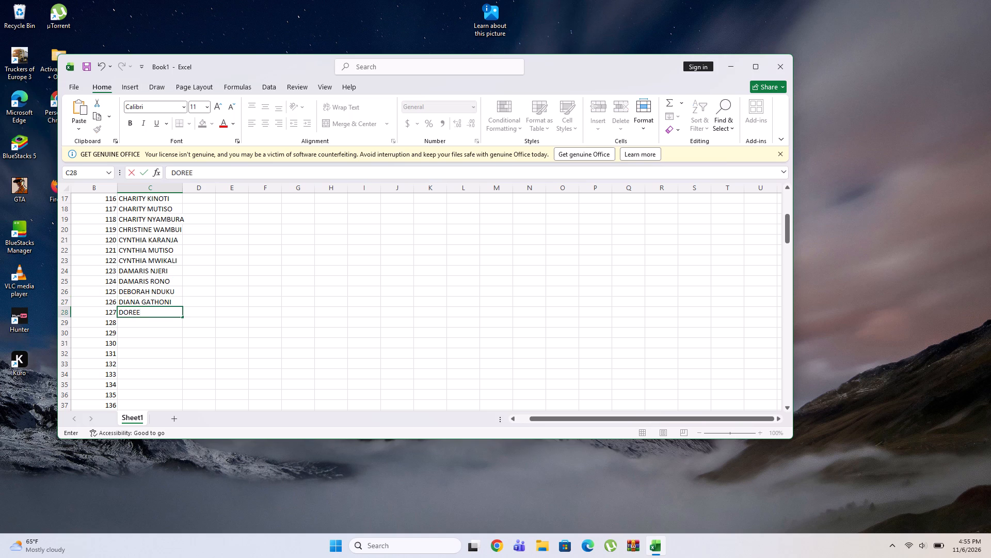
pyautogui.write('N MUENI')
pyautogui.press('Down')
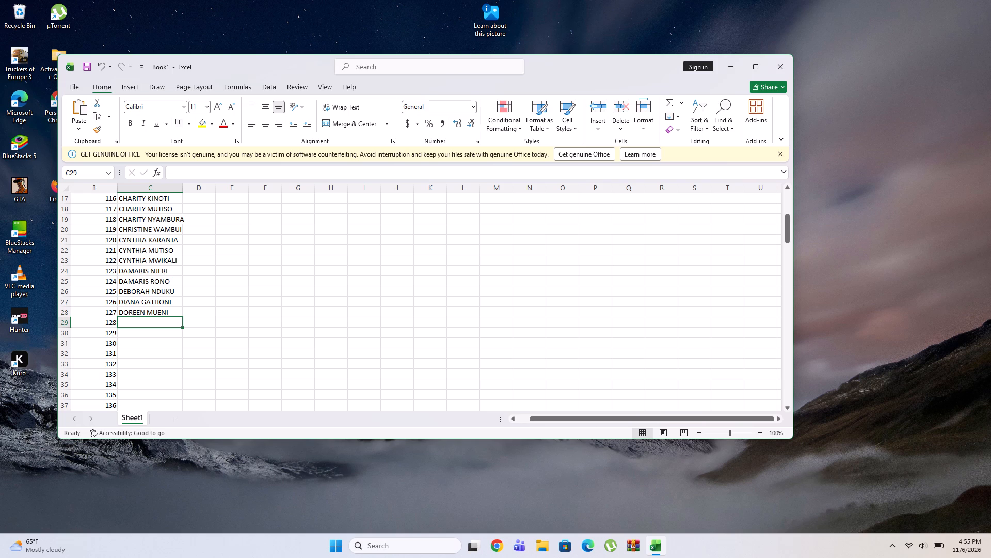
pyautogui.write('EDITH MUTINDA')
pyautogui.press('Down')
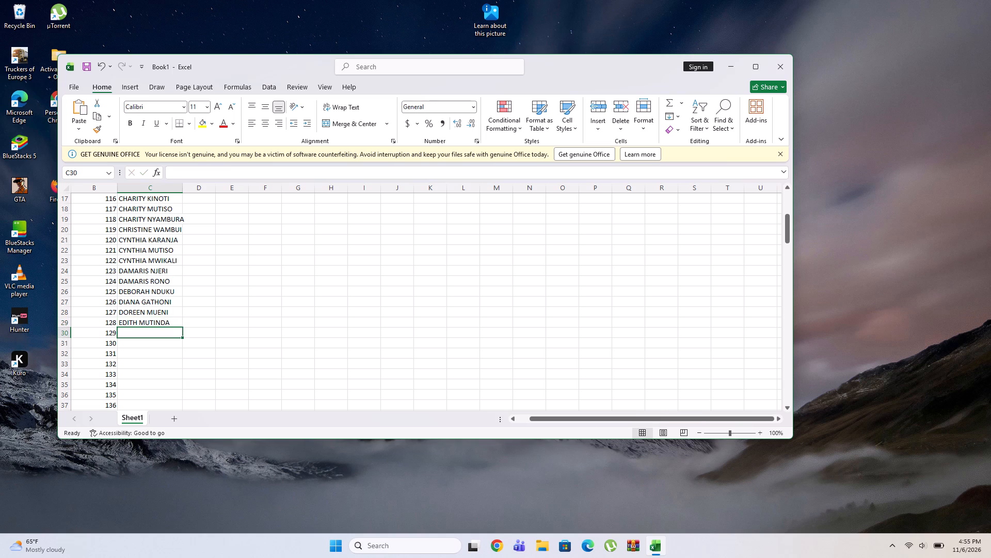
# Enter the next student's full name in capitals in cell C30, beside admission number 129.
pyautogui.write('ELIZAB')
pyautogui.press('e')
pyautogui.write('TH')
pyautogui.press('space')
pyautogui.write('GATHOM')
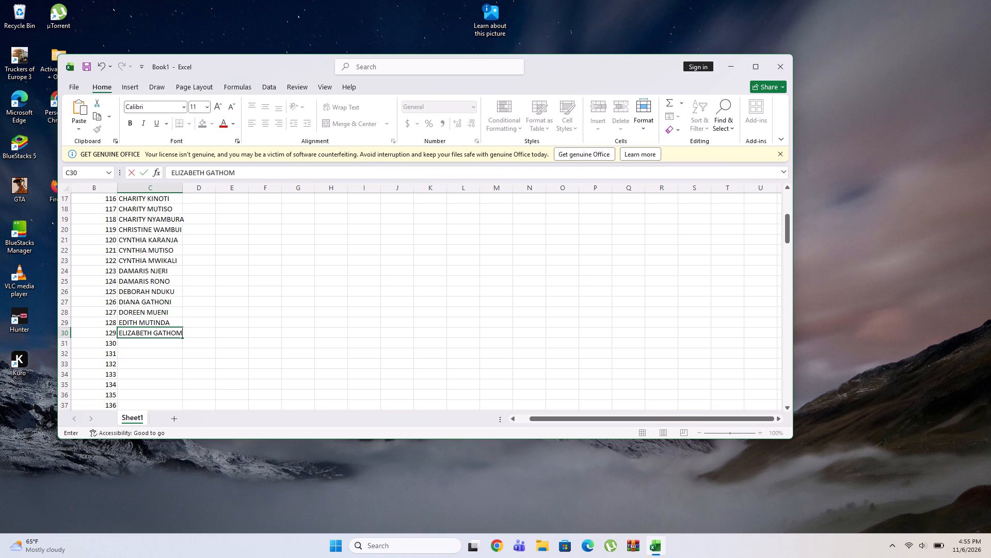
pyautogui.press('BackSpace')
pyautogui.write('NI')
# Widen column C slightly to give the student name in C30 more room.
pyautogui.click(183, 193)
pyautogui.moveTo(183, 193); pyautogui.dragTo(193, 189)
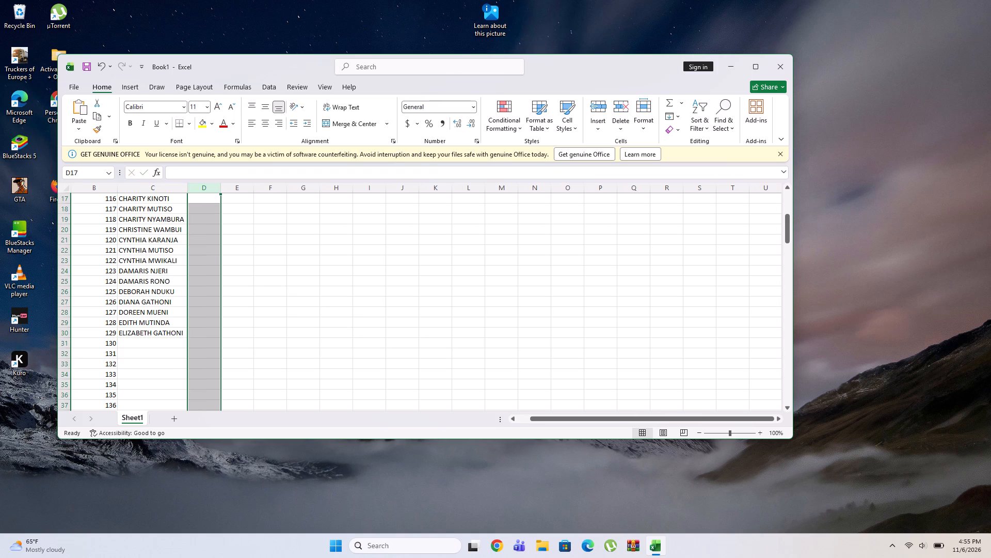
# Enter the next student's full name in capitals in cell C31, beside admission number 130.
pyautogui.moveTo(193, 189); pyautogui.dragTo(141, 338)
pyautogui.click(141, 338)
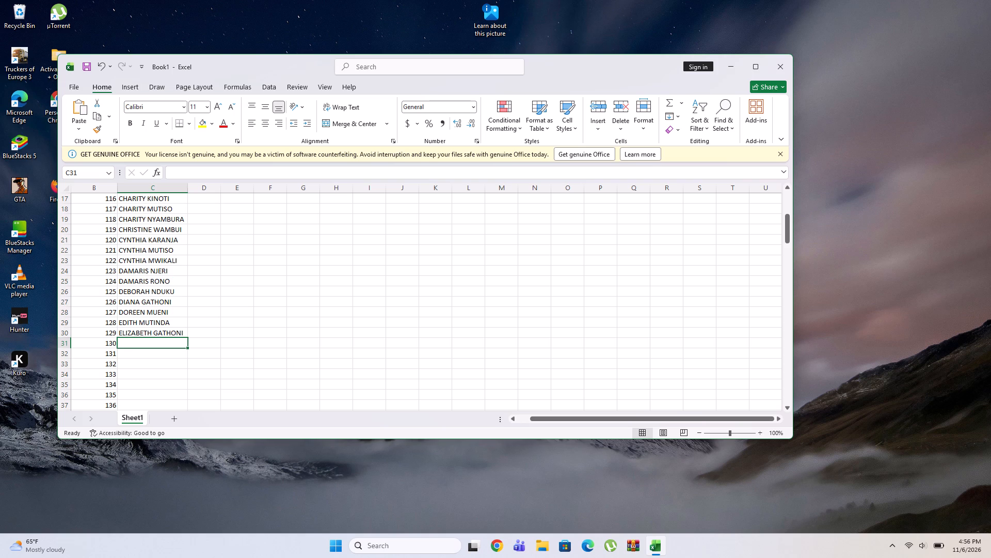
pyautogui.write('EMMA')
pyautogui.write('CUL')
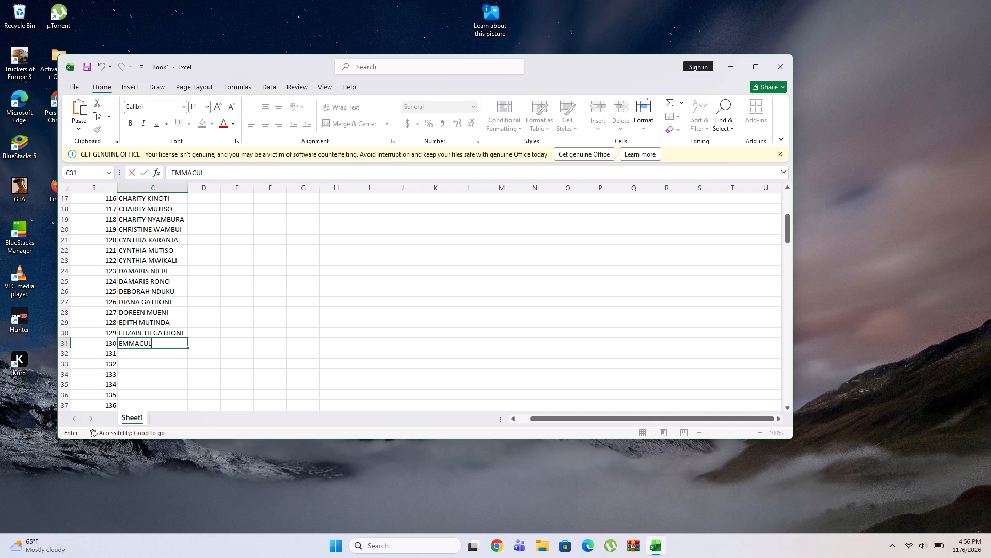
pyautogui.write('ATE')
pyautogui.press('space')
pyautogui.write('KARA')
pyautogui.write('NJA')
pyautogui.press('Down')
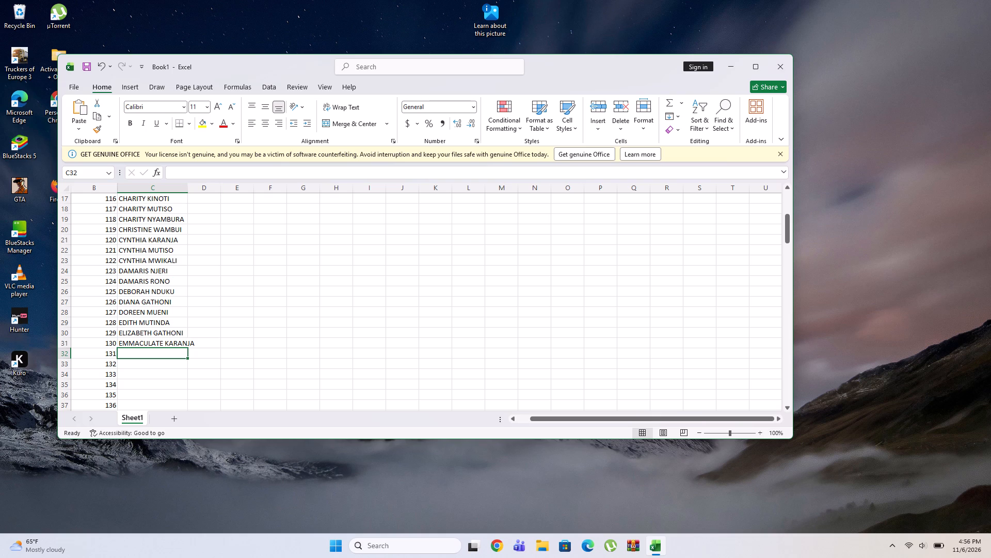
# Widen column C further to fit the longer student name in C31.
pyautogui.moveTo(188, 192); pyautogui.dragTo(198, 192)
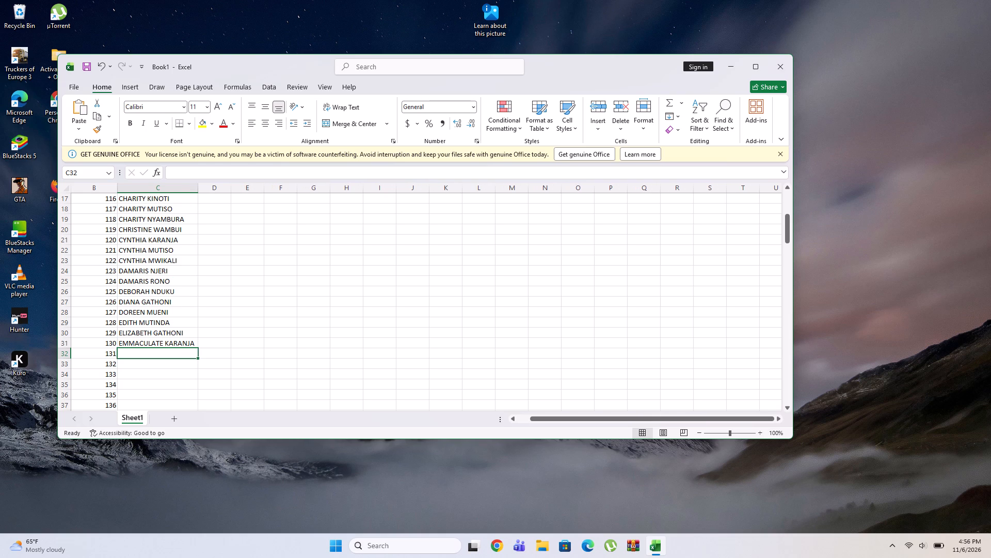
# Enter the next student's full name in capitals in cell C32, beside admission number 131.
pyautogui.click(166, 354)
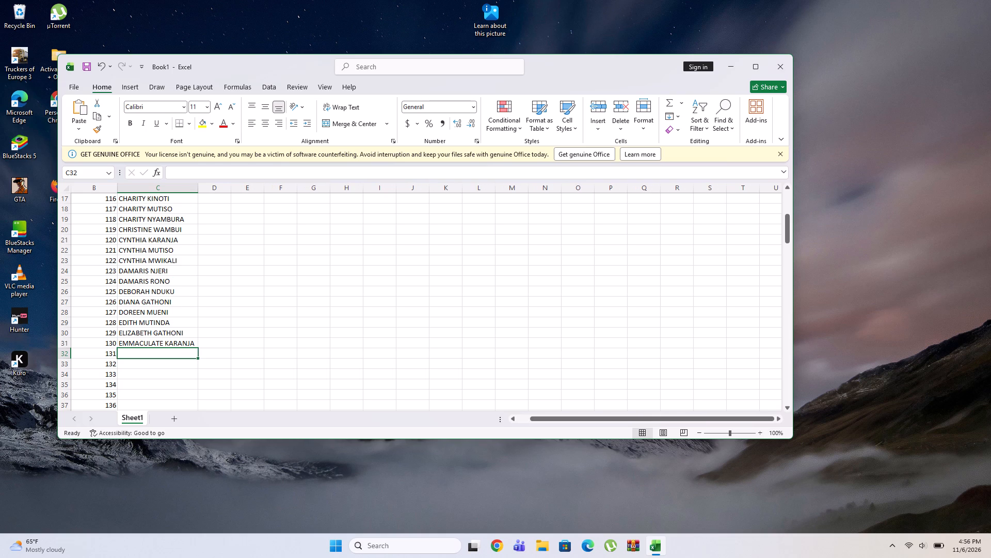
pyautogui.click(166, 354)
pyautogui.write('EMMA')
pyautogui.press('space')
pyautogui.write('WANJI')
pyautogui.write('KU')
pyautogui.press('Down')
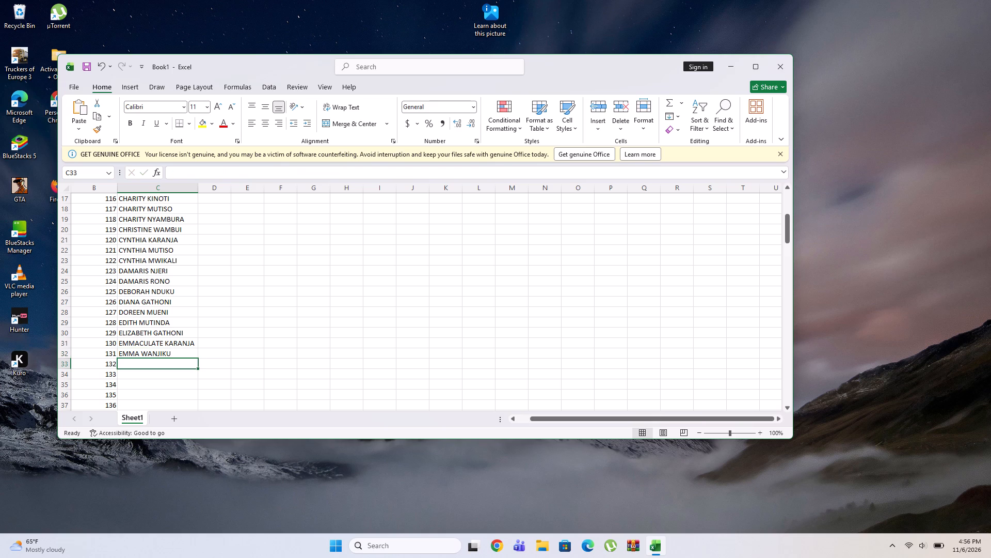
# Enter the next student's full name in capitals in cell C33, beside admission number 132.
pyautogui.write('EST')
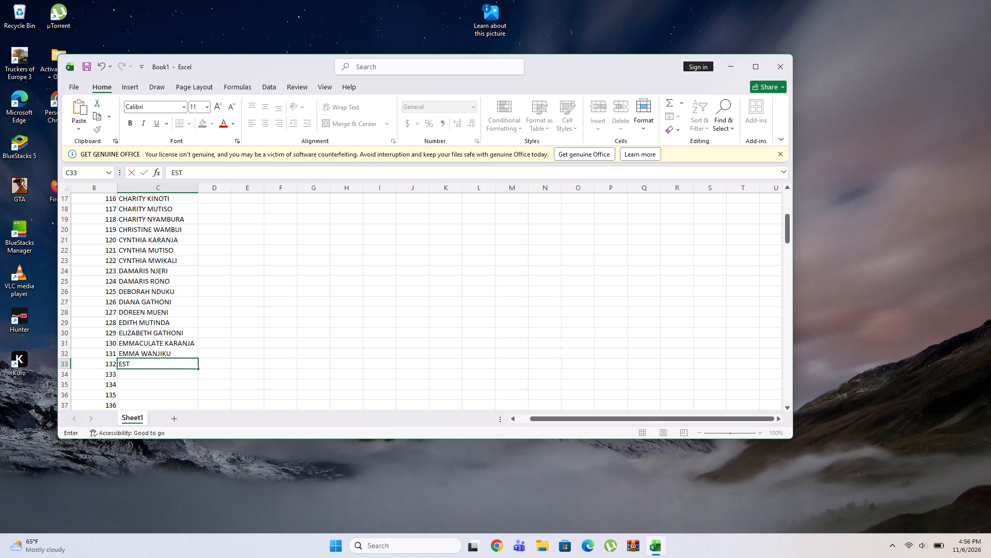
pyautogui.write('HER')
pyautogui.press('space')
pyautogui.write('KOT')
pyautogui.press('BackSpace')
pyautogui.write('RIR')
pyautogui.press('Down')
# Enter the next two students' full names in capitals in cells C34 and C35, beside admission numbers 133 and 134.
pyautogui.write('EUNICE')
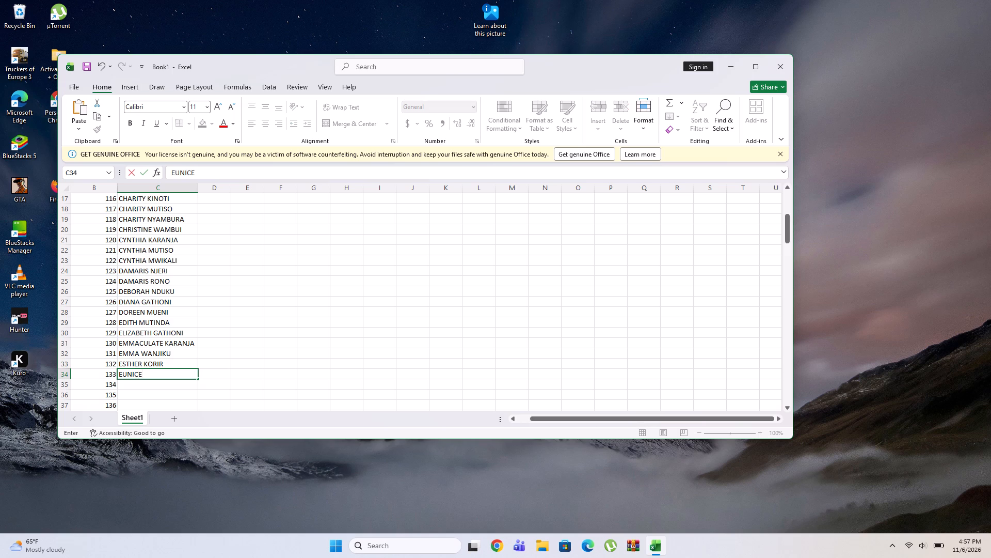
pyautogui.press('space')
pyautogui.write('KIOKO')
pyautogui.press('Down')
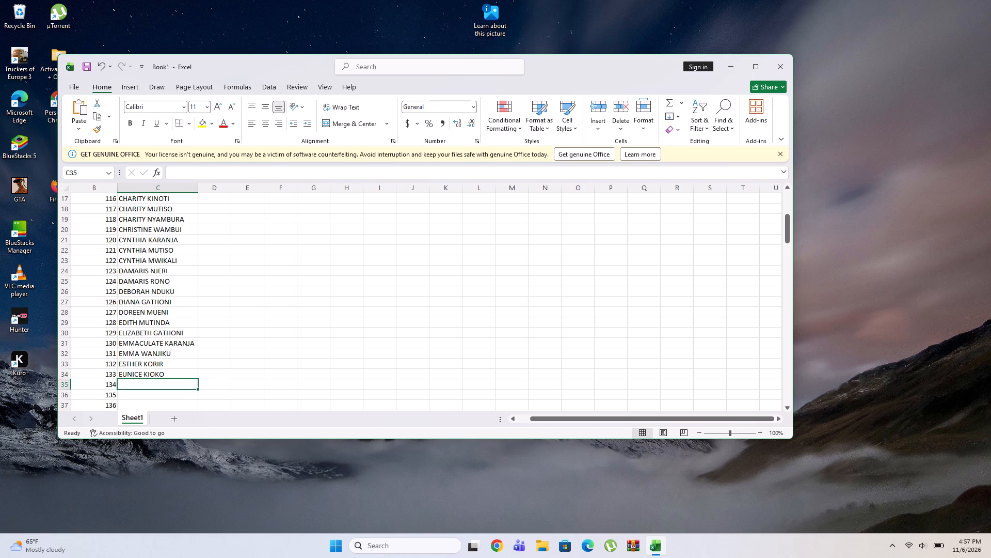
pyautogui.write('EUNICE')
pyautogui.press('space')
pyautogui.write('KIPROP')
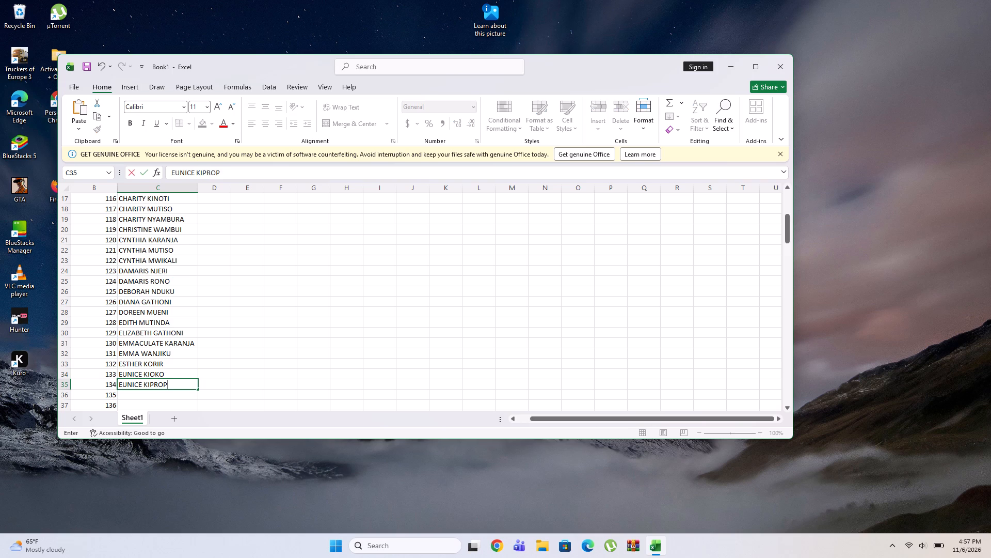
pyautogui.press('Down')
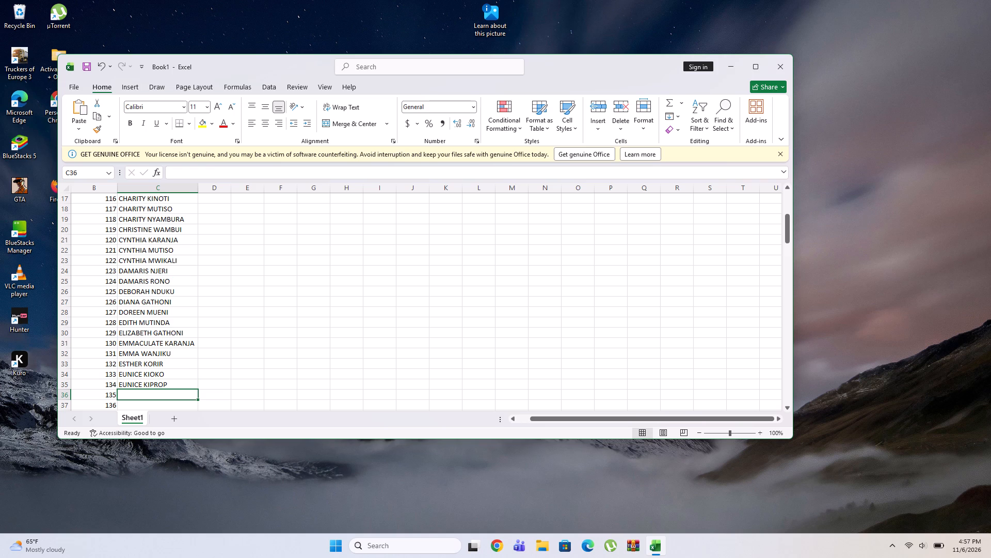
# Enter the next two students' full names in capitals in cells C36 and C37, beside admission numbers 135 and 136.
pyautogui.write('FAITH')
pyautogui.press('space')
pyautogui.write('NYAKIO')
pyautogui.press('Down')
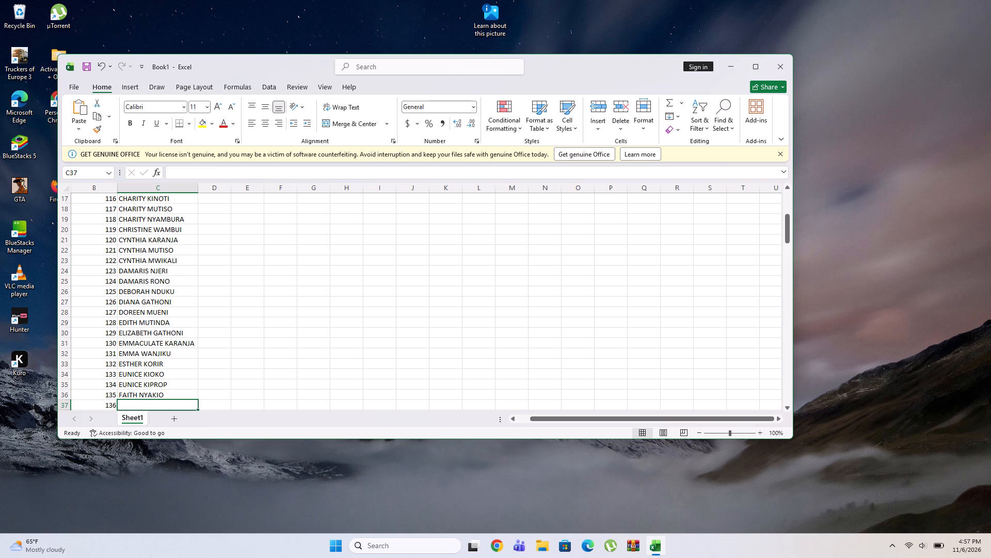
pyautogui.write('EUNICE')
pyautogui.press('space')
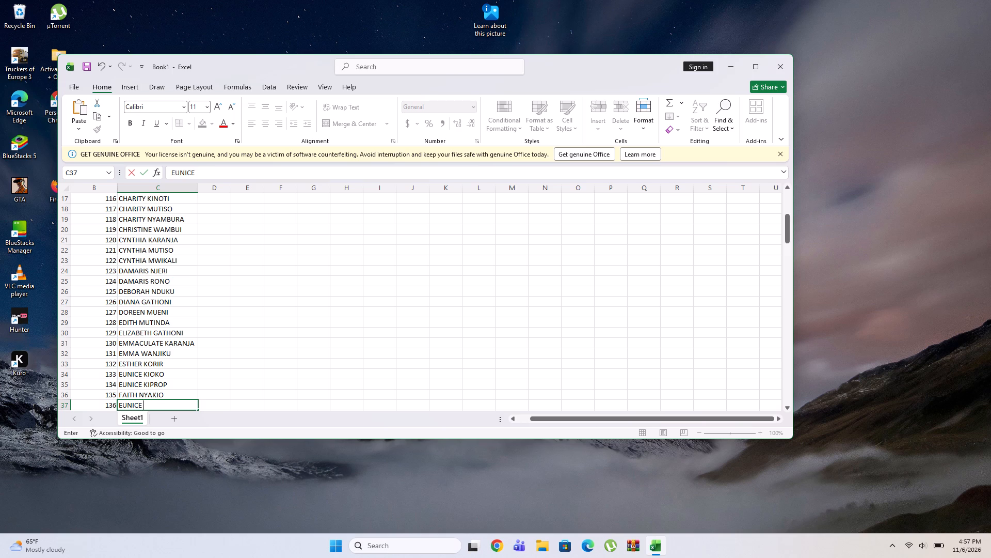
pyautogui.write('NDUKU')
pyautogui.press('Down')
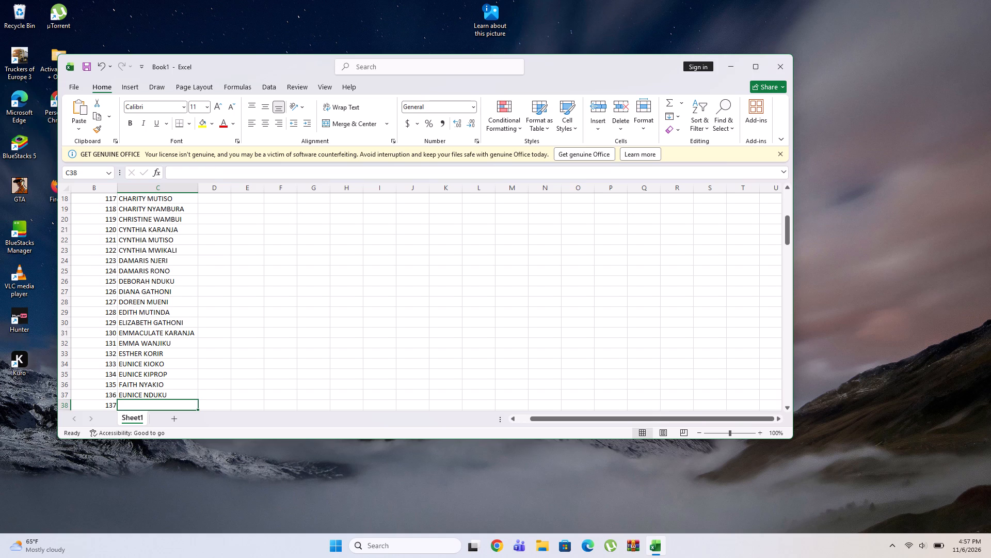
# Enter the next student's full name in capitals in cell C38, beside admission number 137.
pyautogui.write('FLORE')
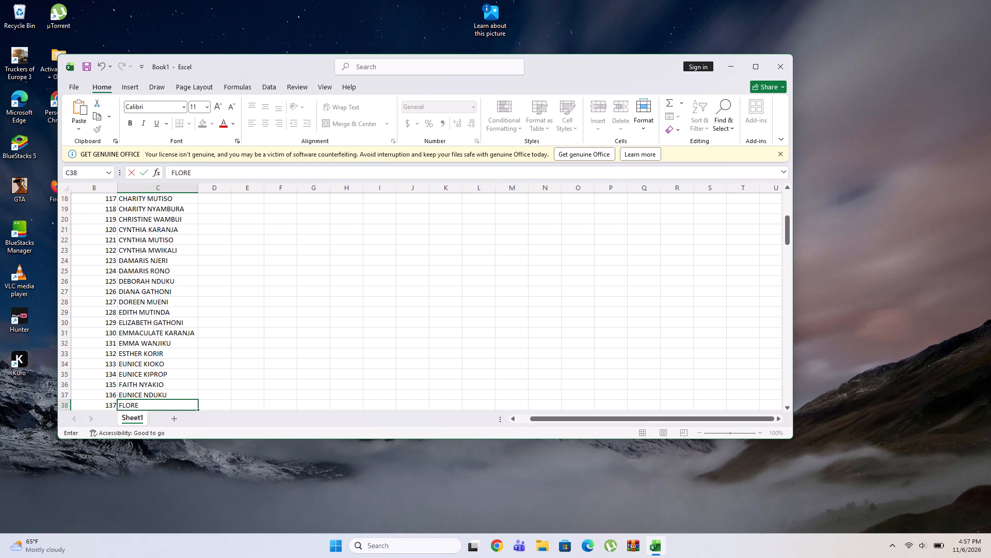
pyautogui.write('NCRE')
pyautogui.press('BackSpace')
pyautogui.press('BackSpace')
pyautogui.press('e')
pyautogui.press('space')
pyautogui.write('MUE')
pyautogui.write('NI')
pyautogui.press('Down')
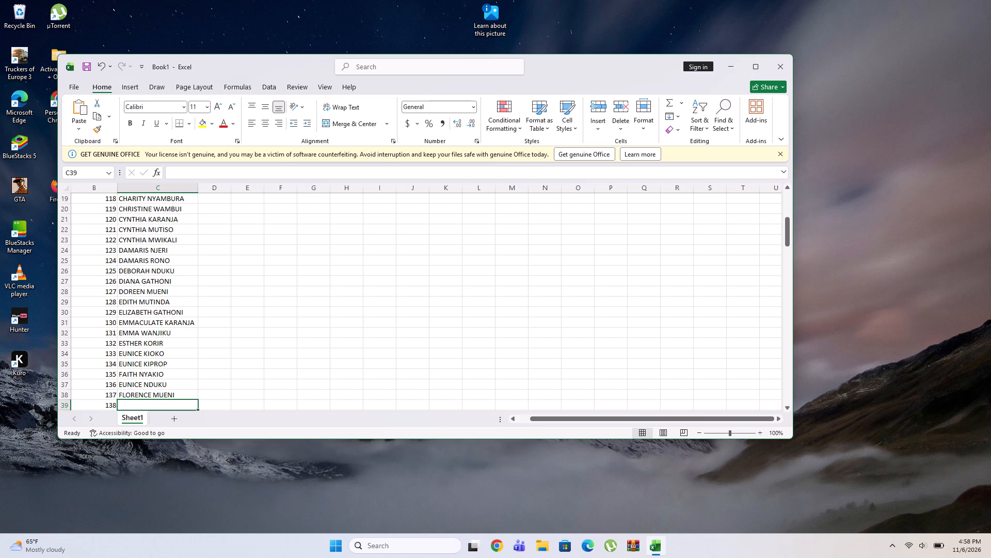
# Enter the next two students' full names in capitals in cells C39 and C40, beside admission numbers 138 and 139.
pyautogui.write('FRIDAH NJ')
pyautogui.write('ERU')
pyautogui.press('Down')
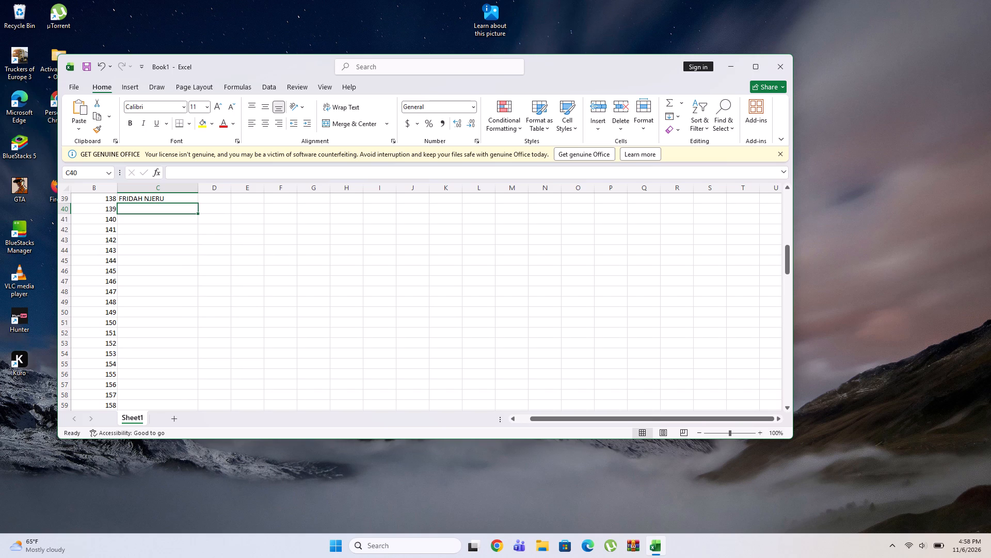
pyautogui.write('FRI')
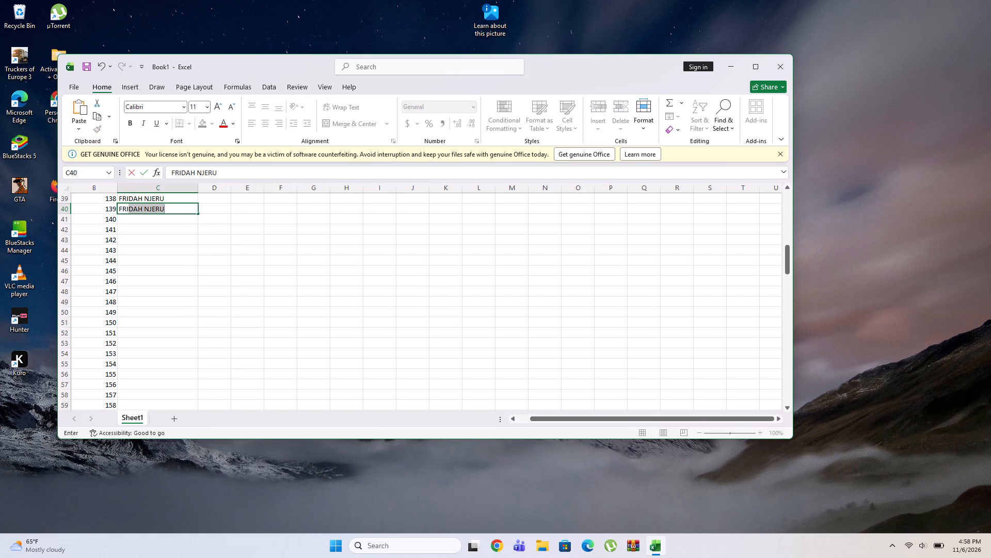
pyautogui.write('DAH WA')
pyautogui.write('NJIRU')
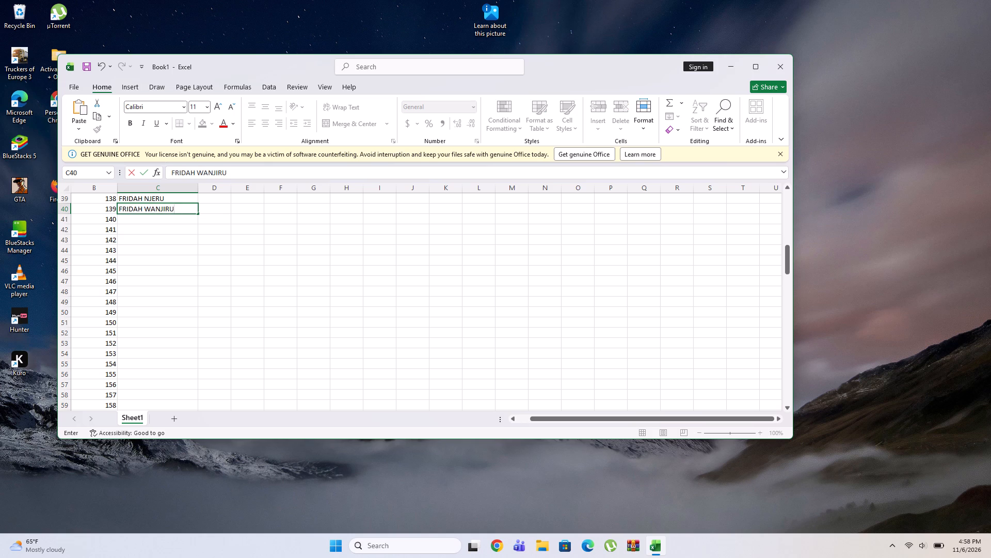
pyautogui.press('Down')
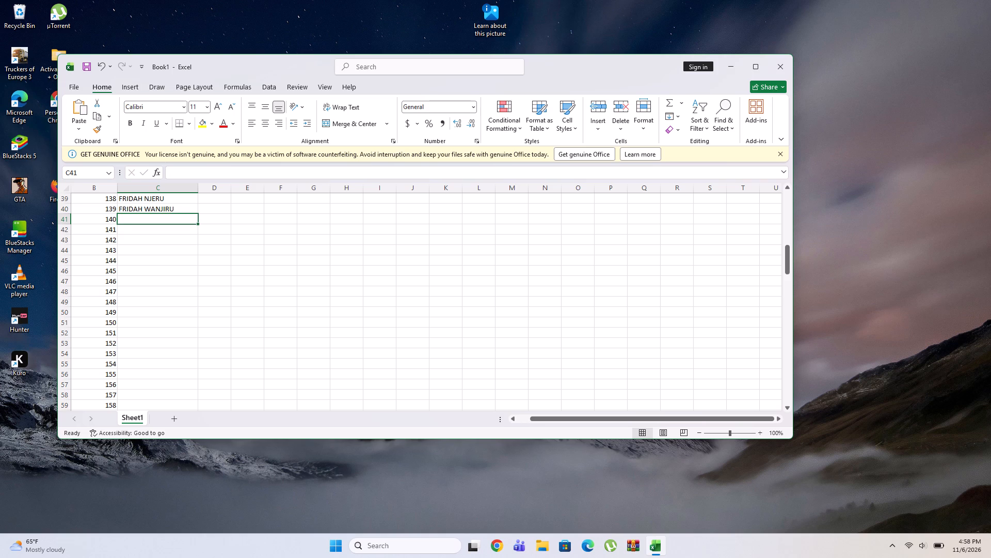
# Enter the next student's full name in capitals in cell C41, beside admission number 140.
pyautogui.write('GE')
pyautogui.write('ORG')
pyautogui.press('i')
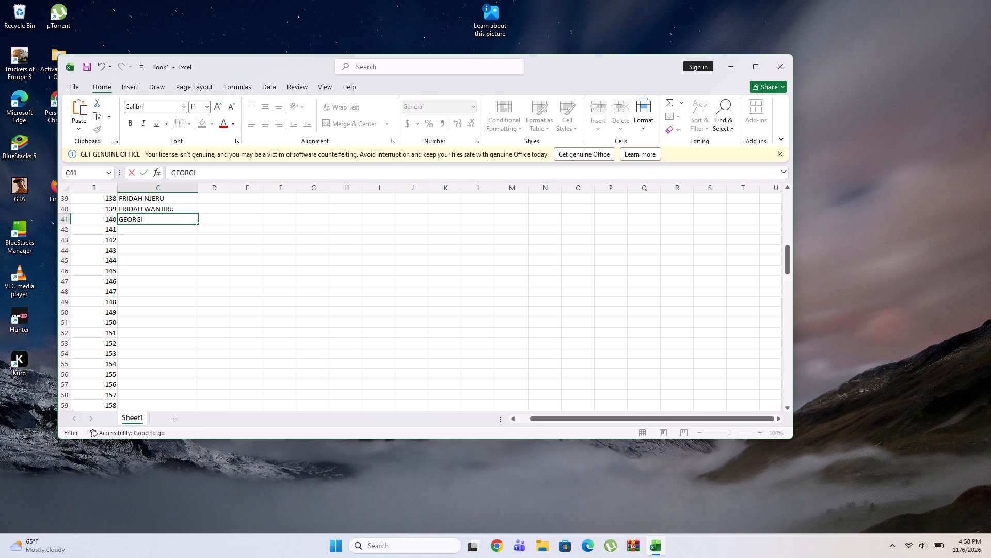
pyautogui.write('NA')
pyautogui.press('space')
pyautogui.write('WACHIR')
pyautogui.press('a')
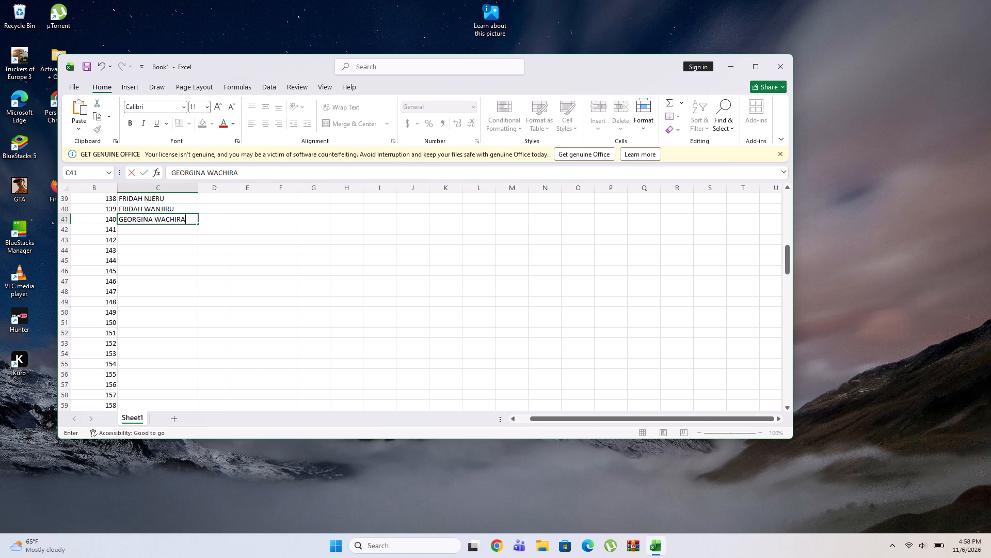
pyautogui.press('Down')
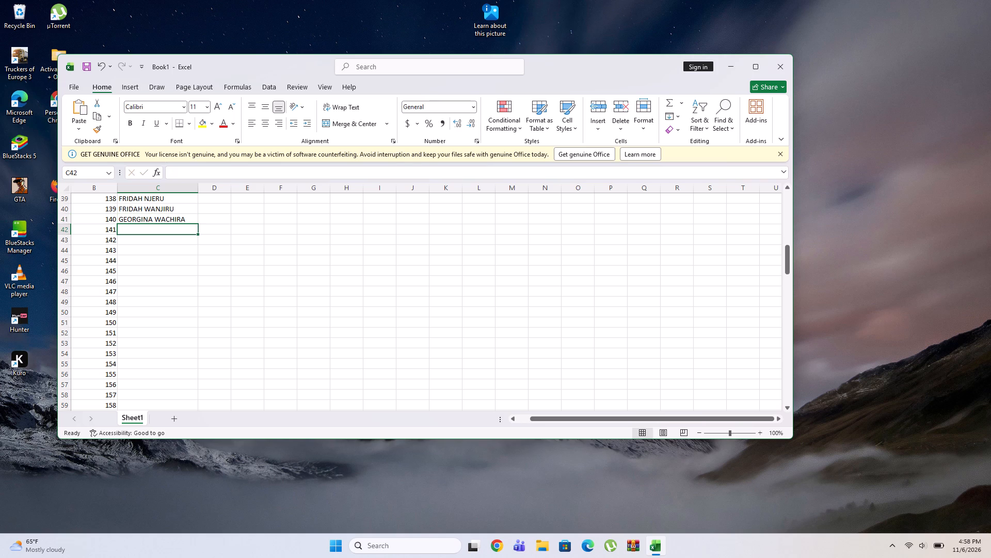
# Enter the next two students' full names in capitals in cells C42 and C43, beside admission numbers 141 and 142.
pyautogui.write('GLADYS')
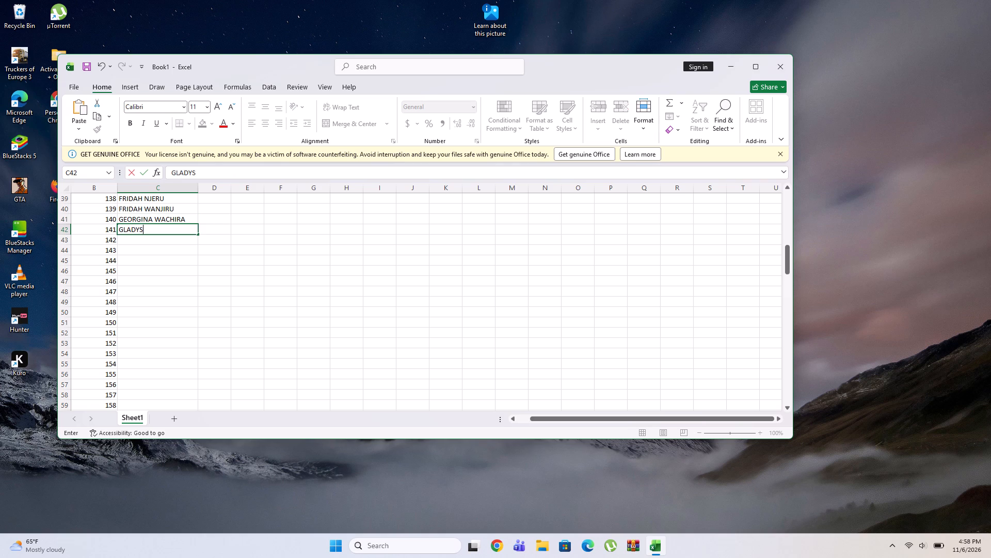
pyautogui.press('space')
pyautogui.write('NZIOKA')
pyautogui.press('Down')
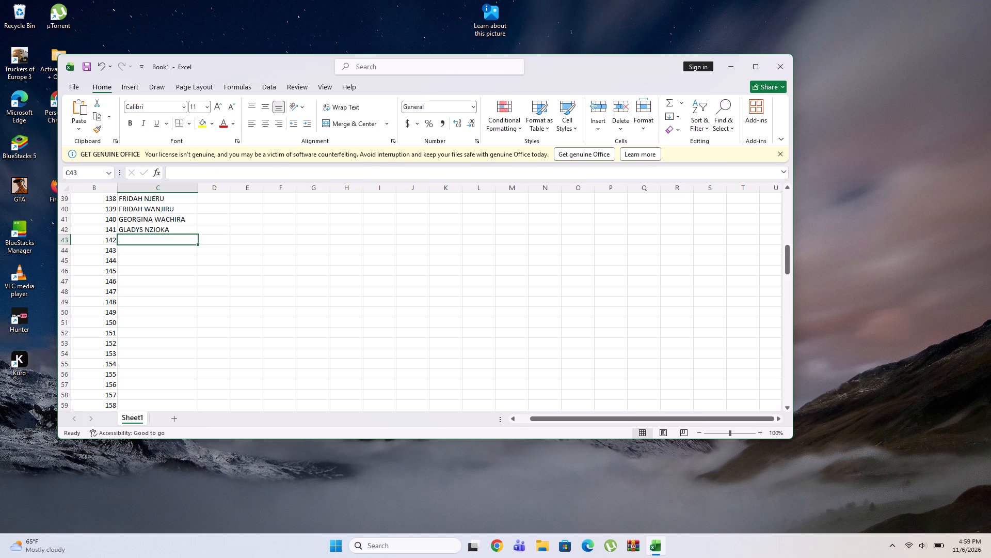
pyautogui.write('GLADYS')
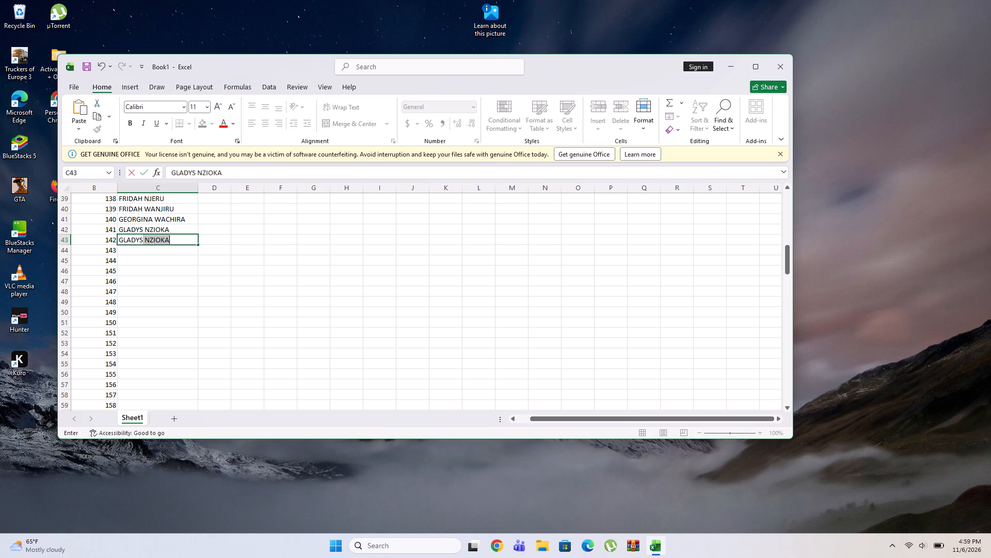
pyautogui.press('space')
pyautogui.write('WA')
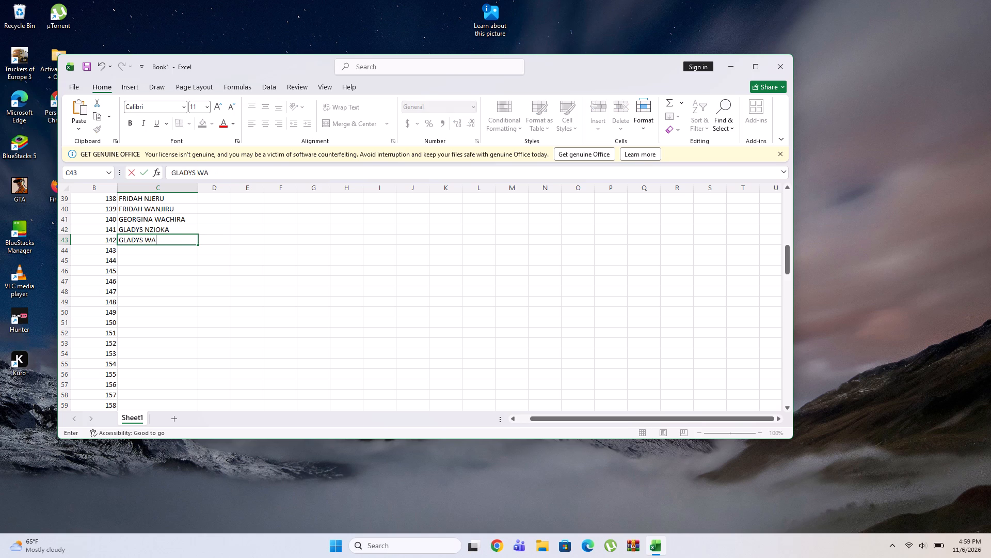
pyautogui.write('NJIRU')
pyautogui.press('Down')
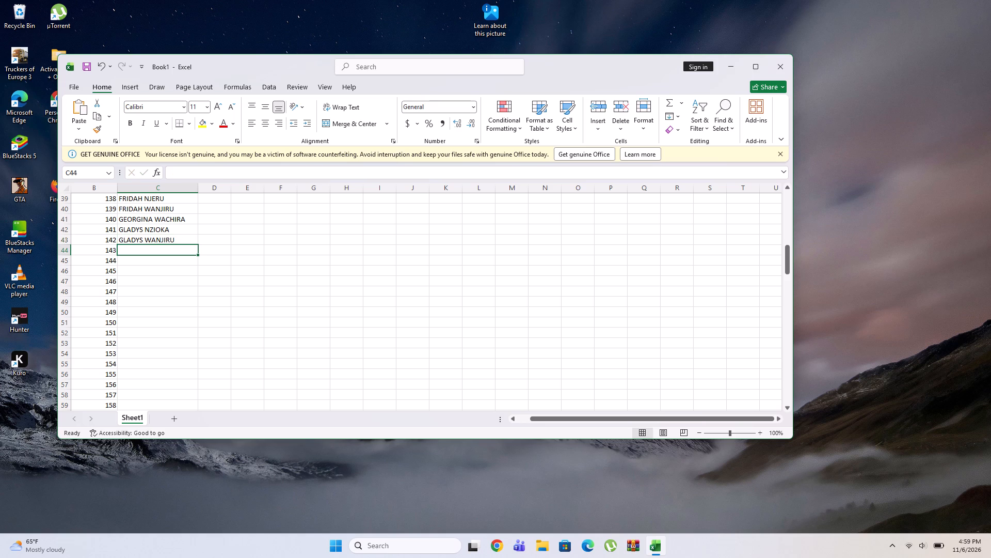
# Enter the next two students' full names in capitals in cells C44 and C45, beside admission numbers 143 and 144.
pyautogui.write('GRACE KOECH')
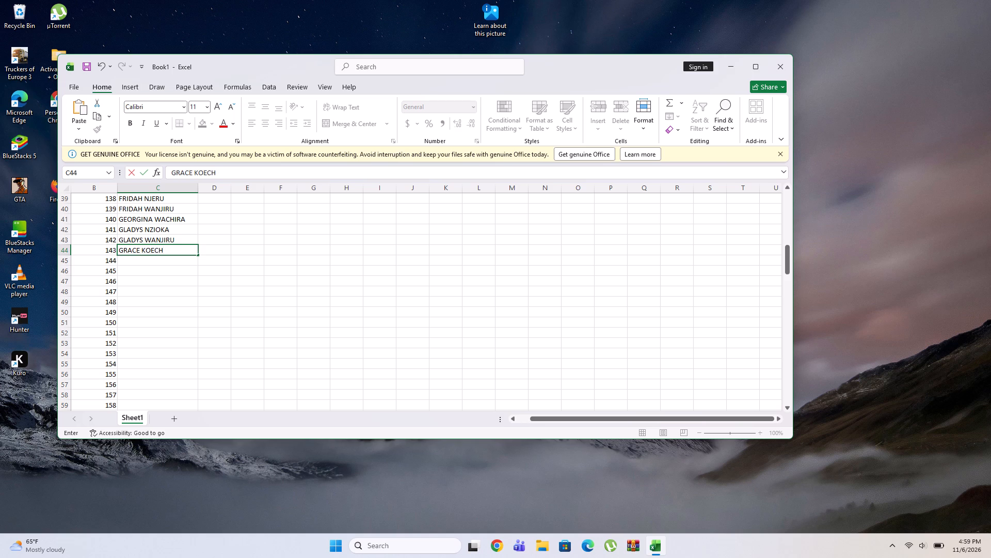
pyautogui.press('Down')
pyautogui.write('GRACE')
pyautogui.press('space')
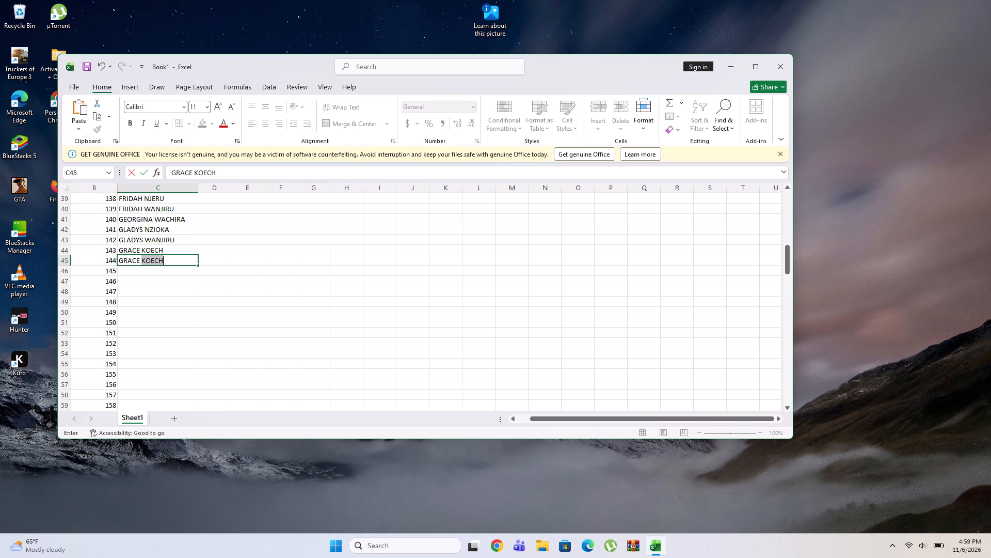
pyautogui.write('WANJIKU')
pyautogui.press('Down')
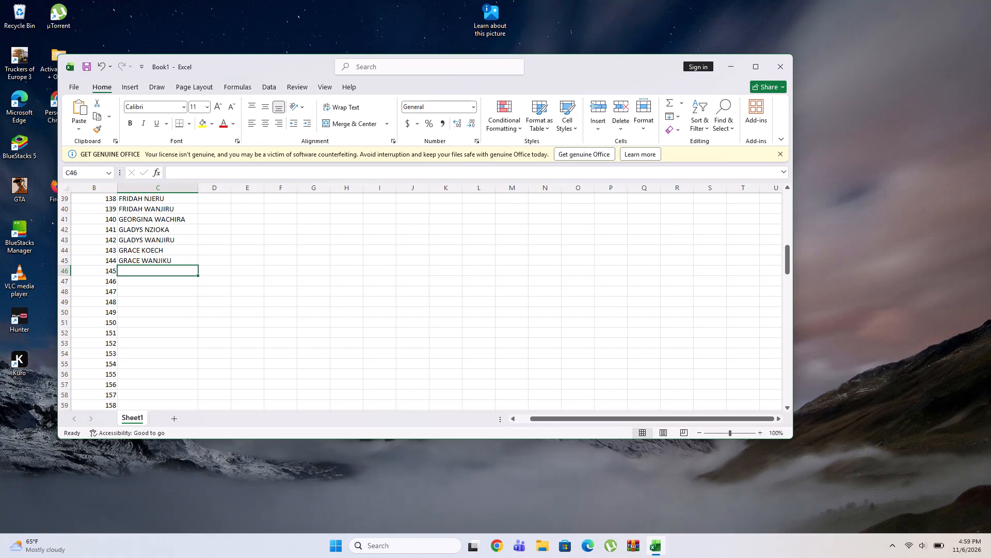
# Enter the next two students' full names in capitals in cells C46 and C47, beside admission numbers 145 and 146.
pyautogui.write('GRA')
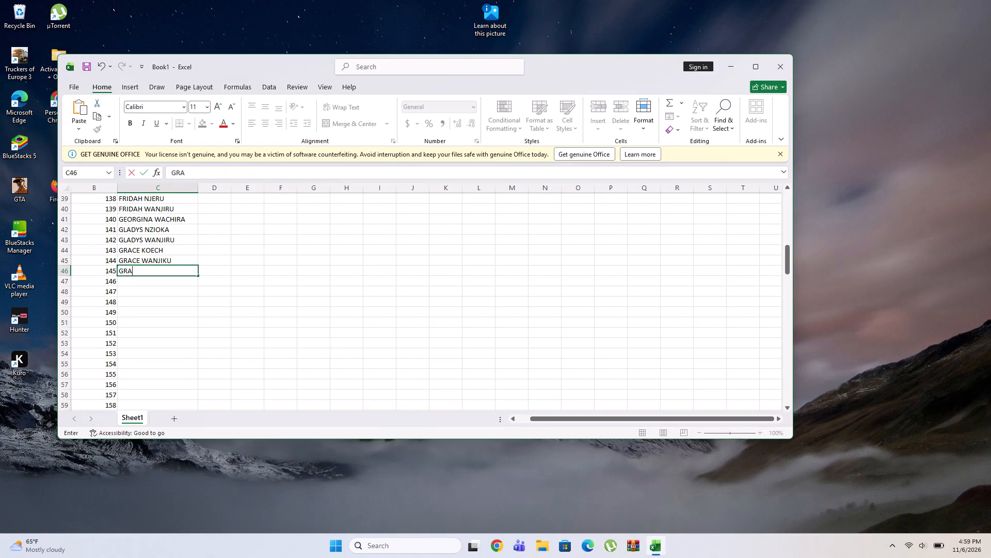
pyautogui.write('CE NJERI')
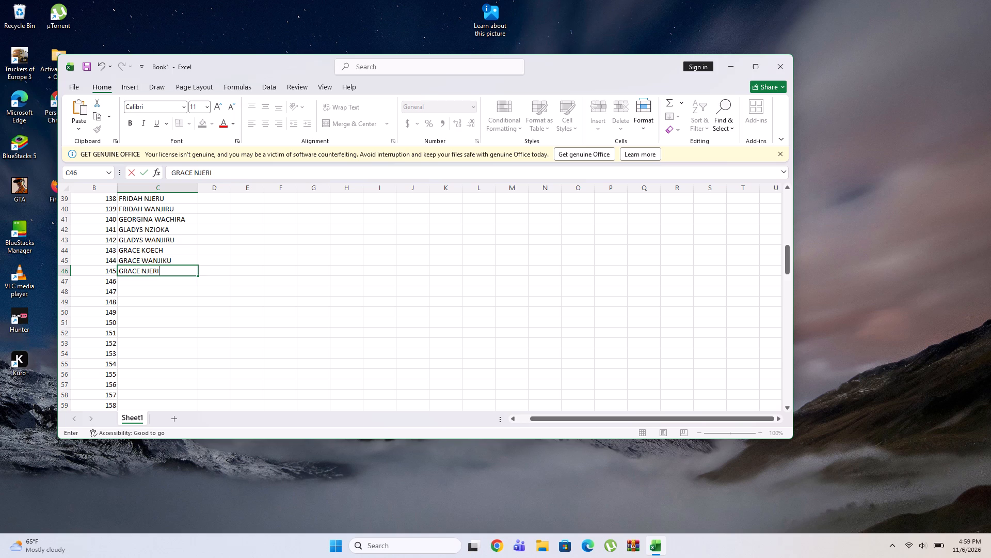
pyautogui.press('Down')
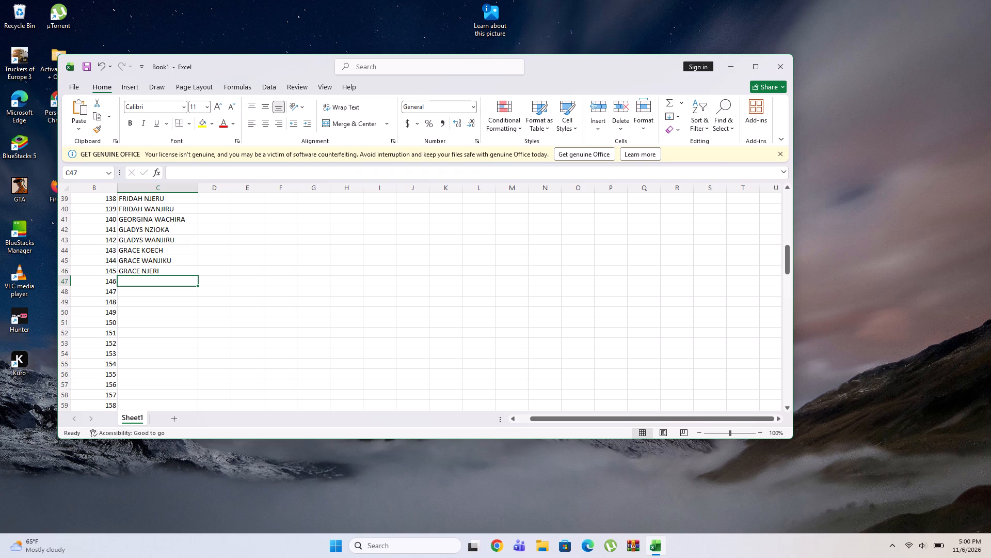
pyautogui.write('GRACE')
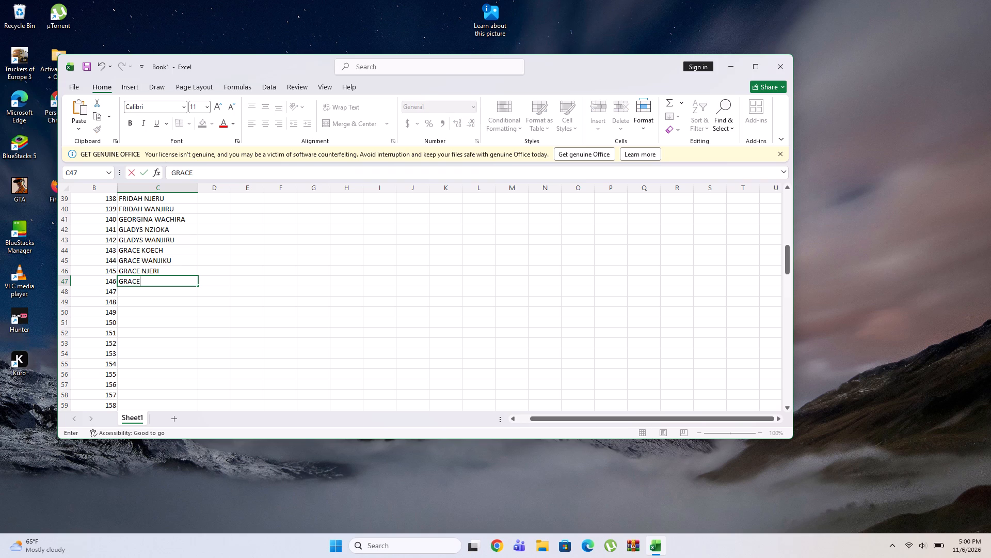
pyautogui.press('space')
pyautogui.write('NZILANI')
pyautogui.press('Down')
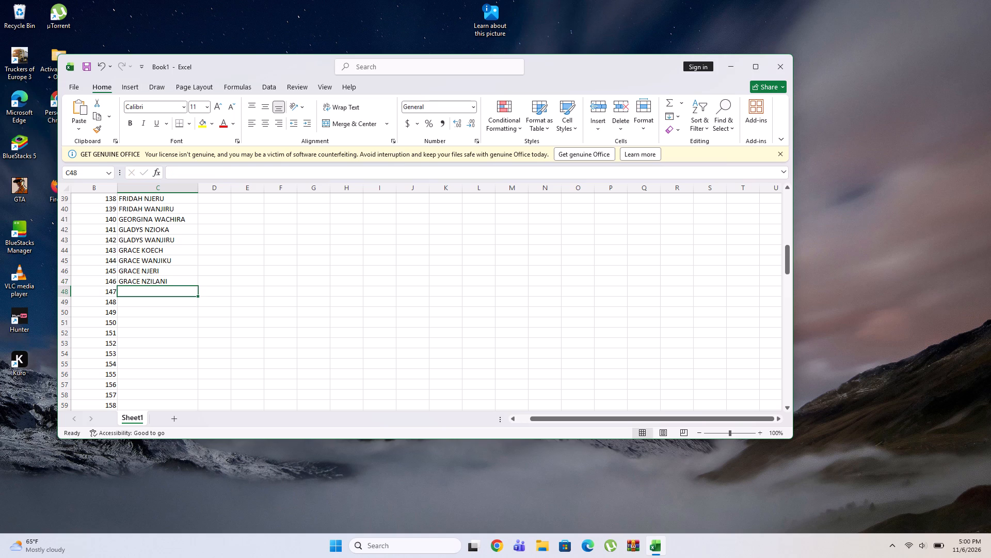
# Enter the next student's full name in capitals in cell C48, beside admission number 147.
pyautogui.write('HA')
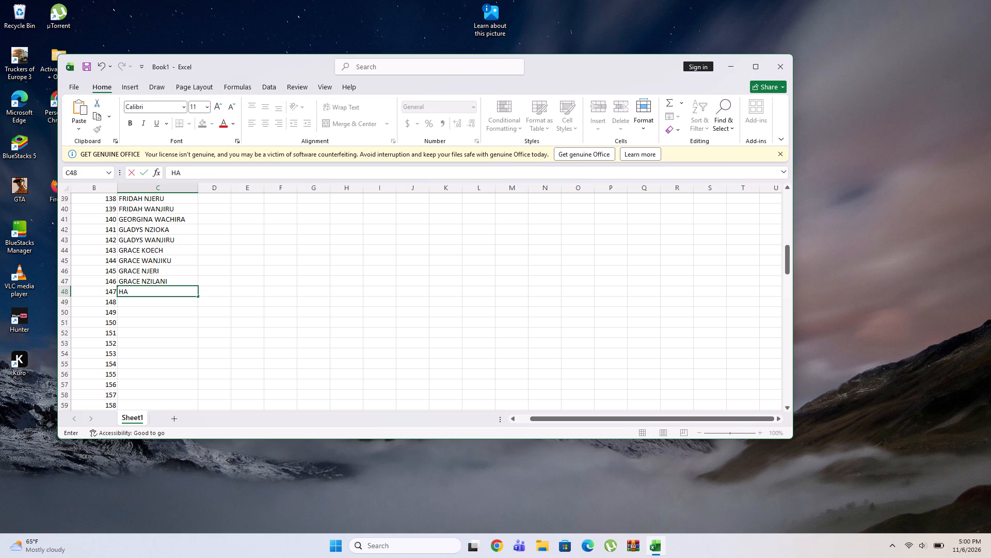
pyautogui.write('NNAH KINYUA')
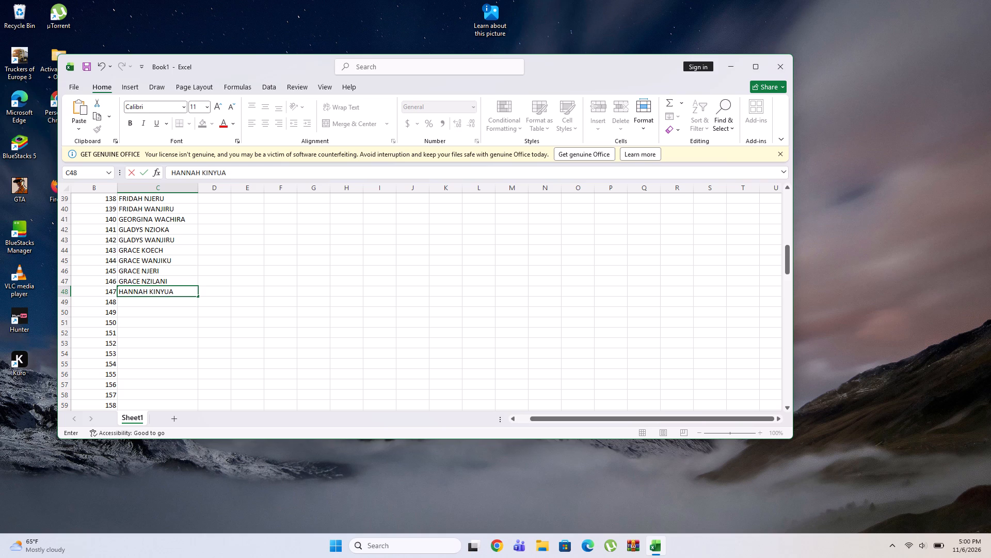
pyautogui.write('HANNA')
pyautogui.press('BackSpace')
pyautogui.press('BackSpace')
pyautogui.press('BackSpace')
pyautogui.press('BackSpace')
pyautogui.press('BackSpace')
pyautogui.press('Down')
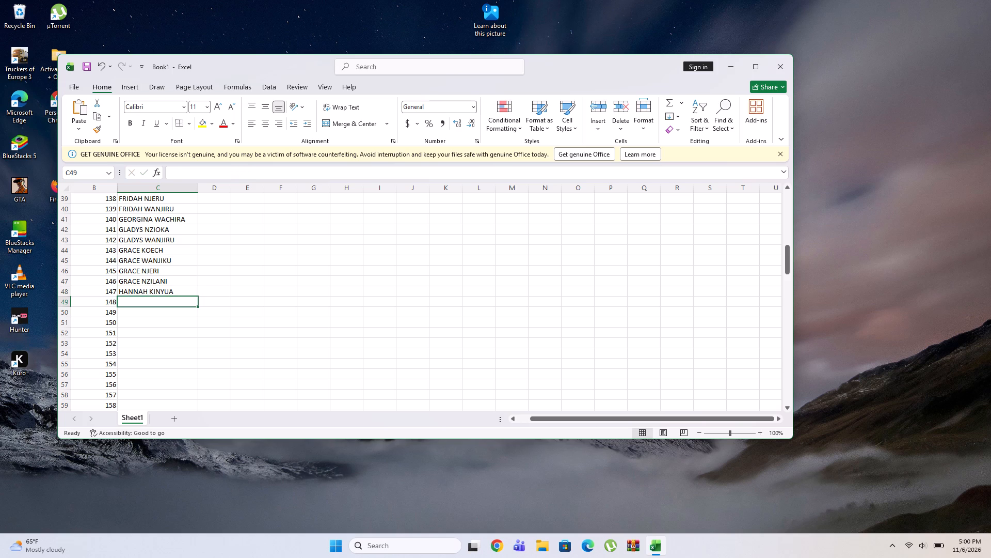
# Enter the next student's full name in capitals in cell C49, beside admission number 148.
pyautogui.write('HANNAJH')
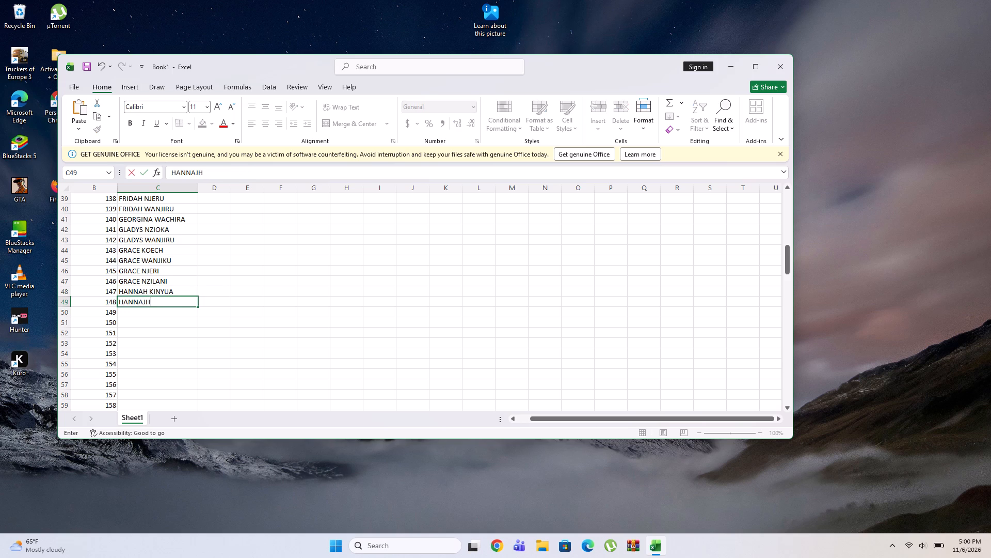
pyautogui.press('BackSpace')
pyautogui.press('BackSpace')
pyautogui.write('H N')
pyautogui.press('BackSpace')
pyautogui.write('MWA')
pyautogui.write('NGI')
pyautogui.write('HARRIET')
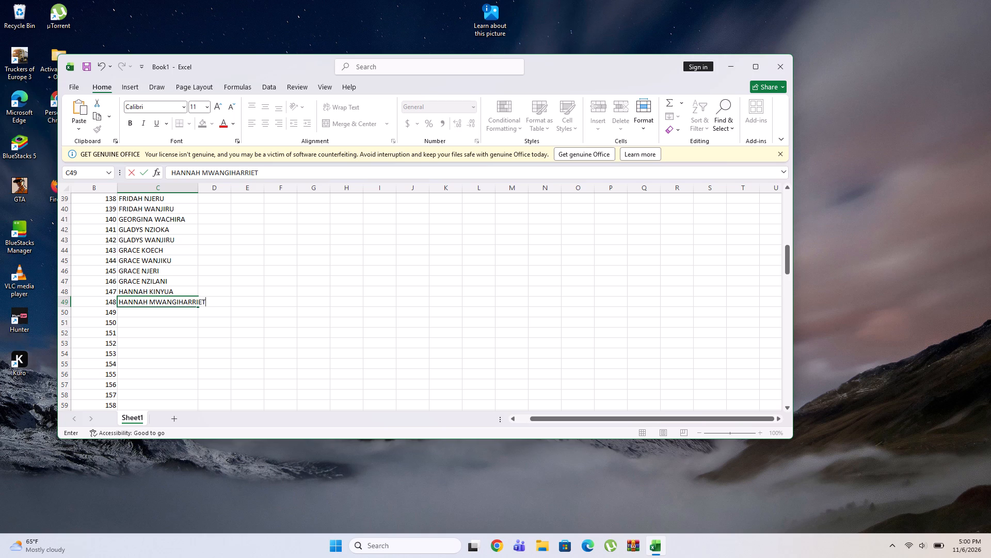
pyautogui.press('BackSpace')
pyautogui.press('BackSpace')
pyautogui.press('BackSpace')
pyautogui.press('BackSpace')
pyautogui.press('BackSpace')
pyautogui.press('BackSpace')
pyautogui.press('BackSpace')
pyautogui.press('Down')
# Enter the next two students' full names in capitals in cells C50 and C51, beside admission numbers 149 and 150.
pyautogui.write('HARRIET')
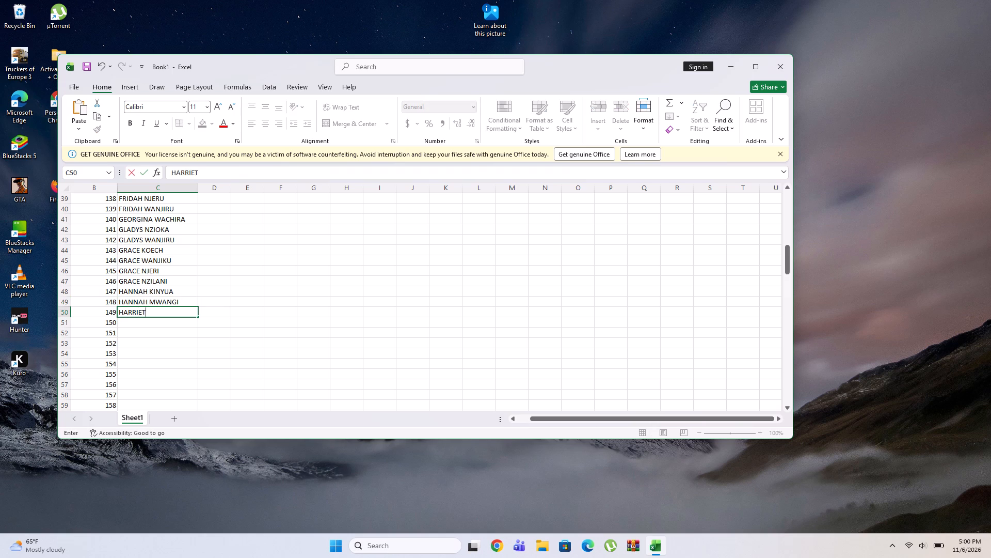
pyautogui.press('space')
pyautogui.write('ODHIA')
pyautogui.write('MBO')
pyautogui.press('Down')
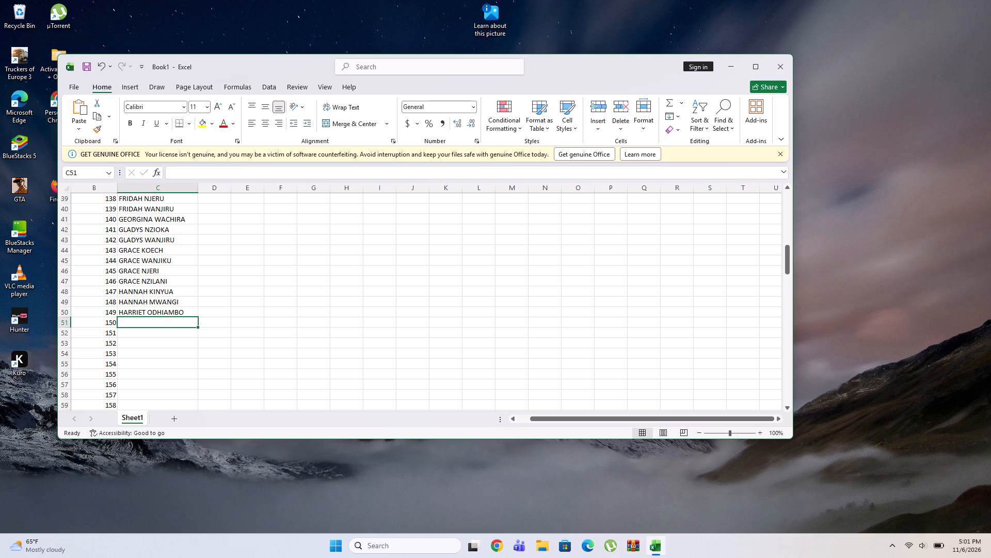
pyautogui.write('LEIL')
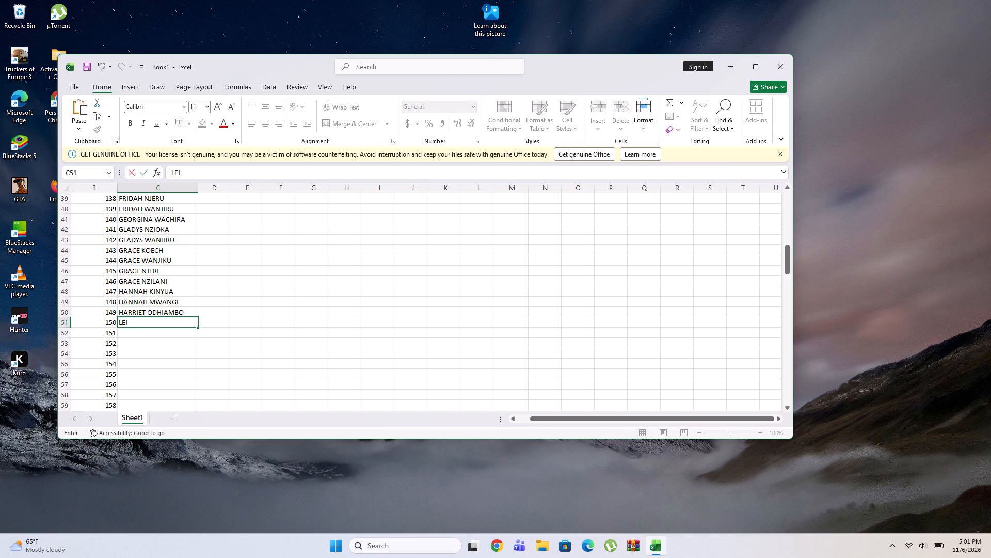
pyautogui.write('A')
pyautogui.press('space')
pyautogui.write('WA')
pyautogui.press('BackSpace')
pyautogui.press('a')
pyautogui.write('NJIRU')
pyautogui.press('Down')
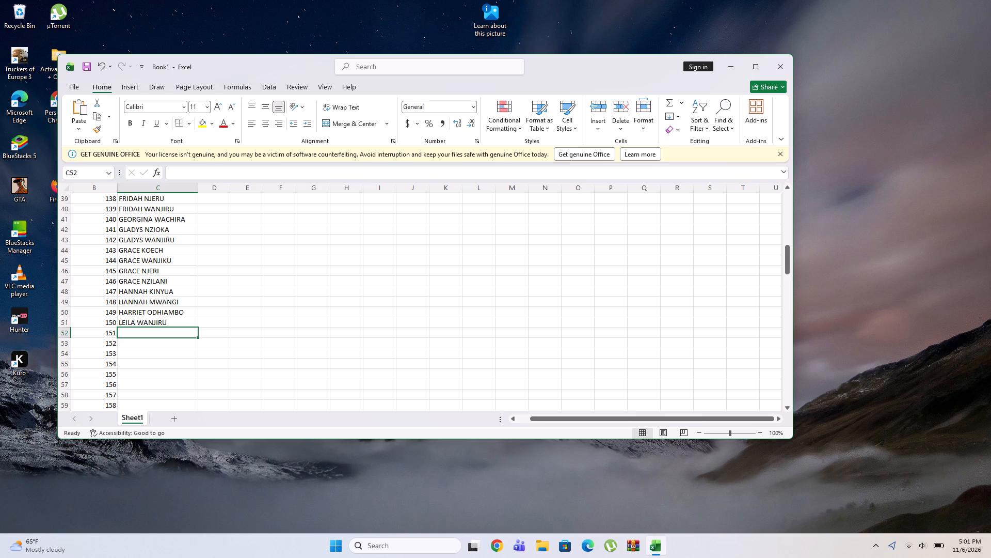
# Enter the next student's full name in capitals in cell C52, beside admission number 151.
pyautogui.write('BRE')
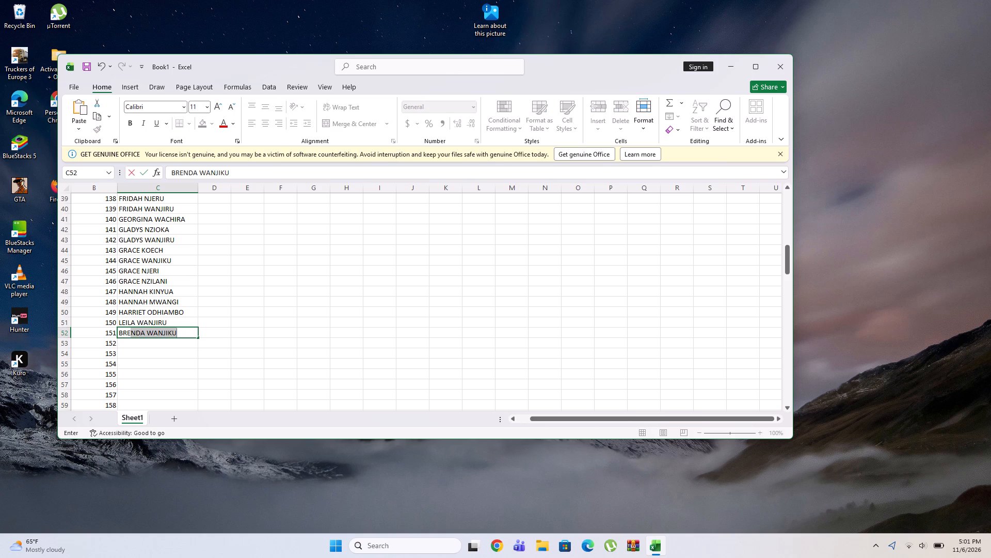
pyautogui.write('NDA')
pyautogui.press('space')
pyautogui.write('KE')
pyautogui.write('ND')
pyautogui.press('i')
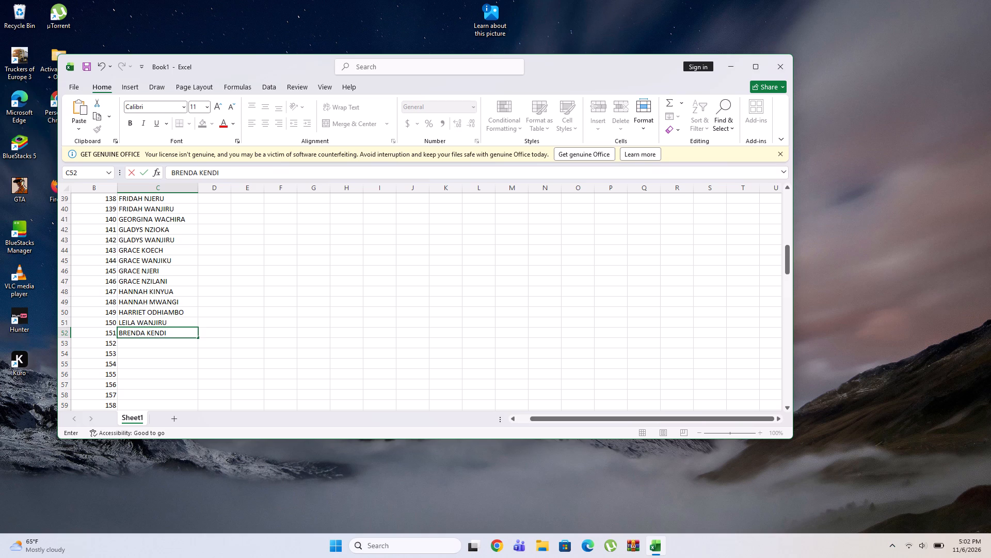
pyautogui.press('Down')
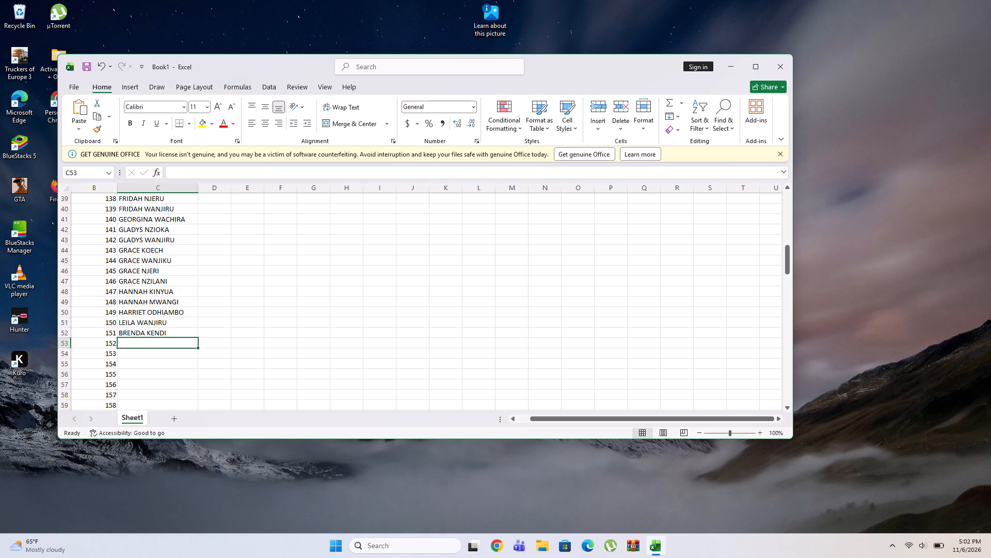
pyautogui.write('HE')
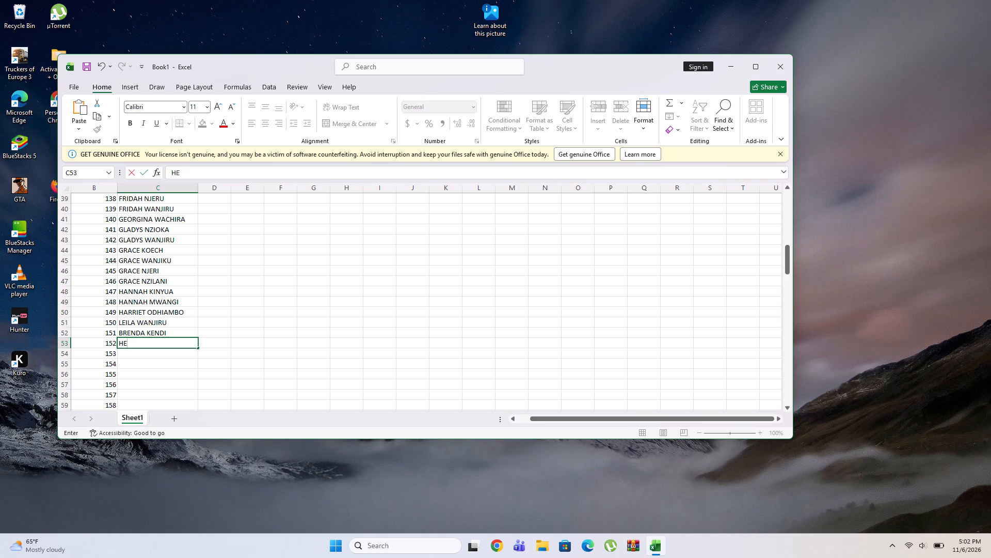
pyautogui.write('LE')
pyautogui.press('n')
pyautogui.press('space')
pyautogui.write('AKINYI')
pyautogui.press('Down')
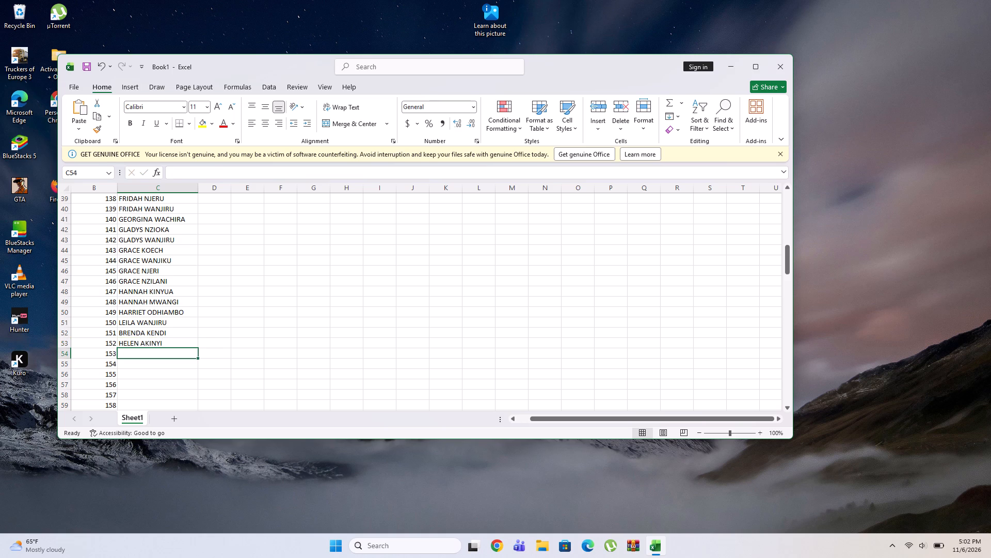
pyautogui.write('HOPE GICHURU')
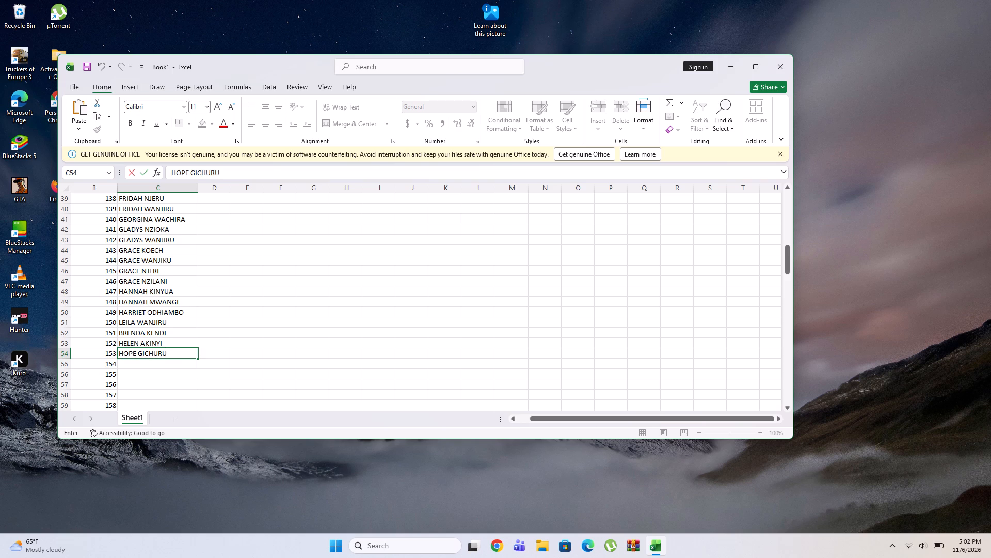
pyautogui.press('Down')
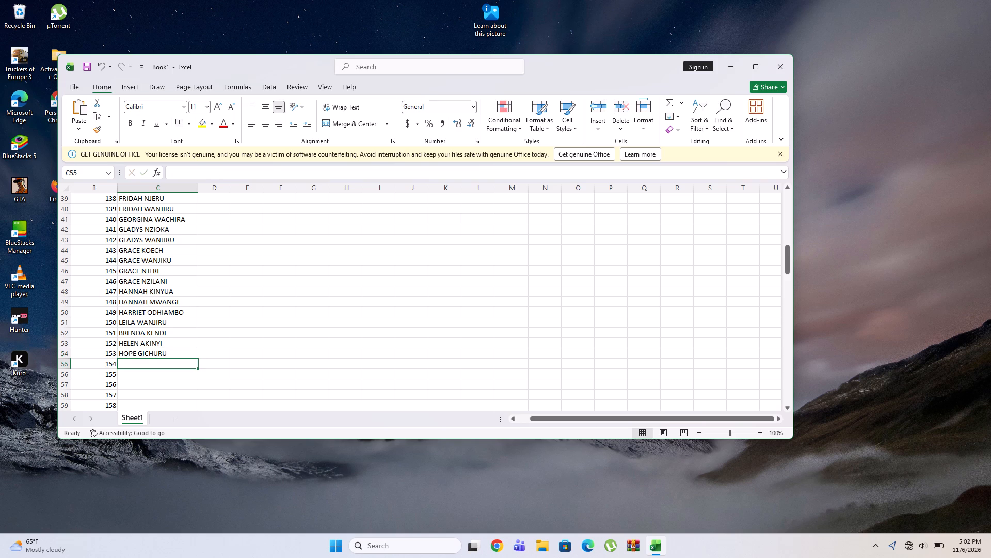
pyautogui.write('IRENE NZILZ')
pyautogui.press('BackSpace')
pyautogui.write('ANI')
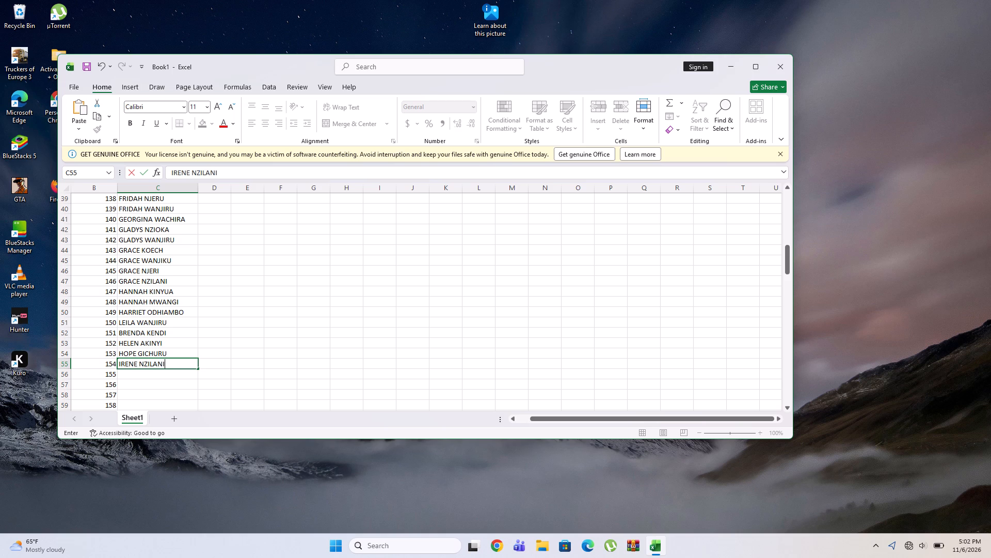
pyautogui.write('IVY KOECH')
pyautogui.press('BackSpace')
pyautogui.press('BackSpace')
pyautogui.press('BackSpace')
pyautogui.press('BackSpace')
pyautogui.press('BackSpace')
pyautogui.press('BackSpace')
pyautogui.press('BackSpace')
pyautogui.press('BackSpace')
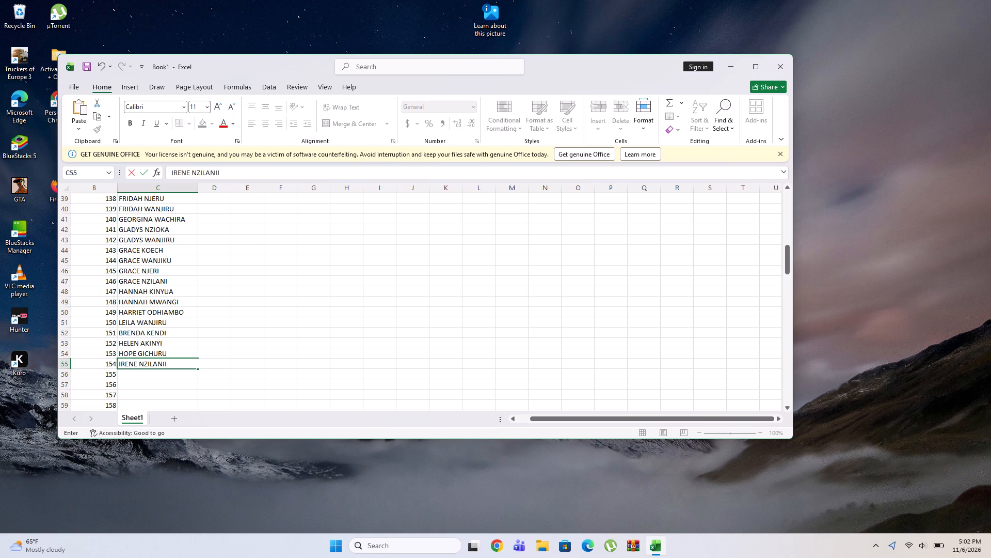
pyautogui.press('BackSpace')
# Enter the next student's full name in capitals in cell C56, beside admission number 155.
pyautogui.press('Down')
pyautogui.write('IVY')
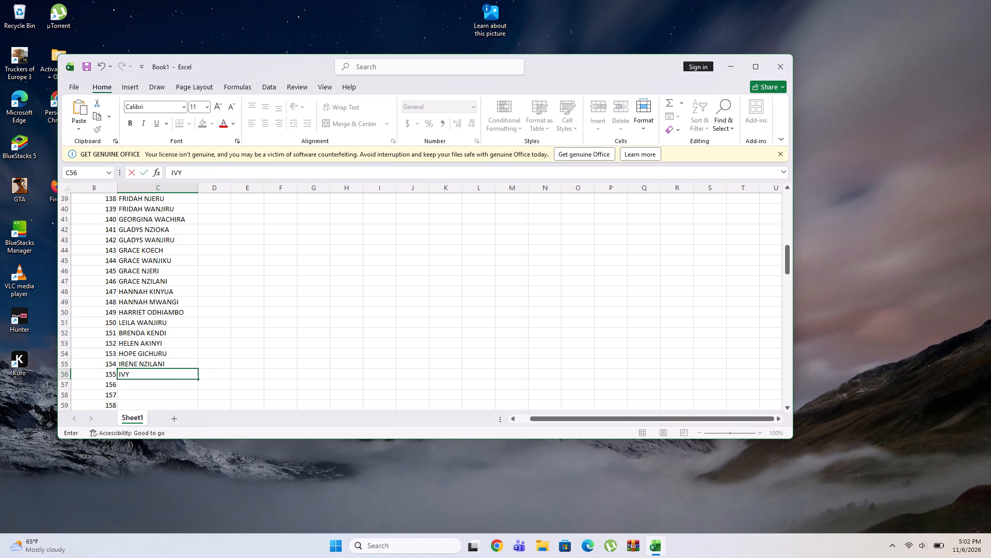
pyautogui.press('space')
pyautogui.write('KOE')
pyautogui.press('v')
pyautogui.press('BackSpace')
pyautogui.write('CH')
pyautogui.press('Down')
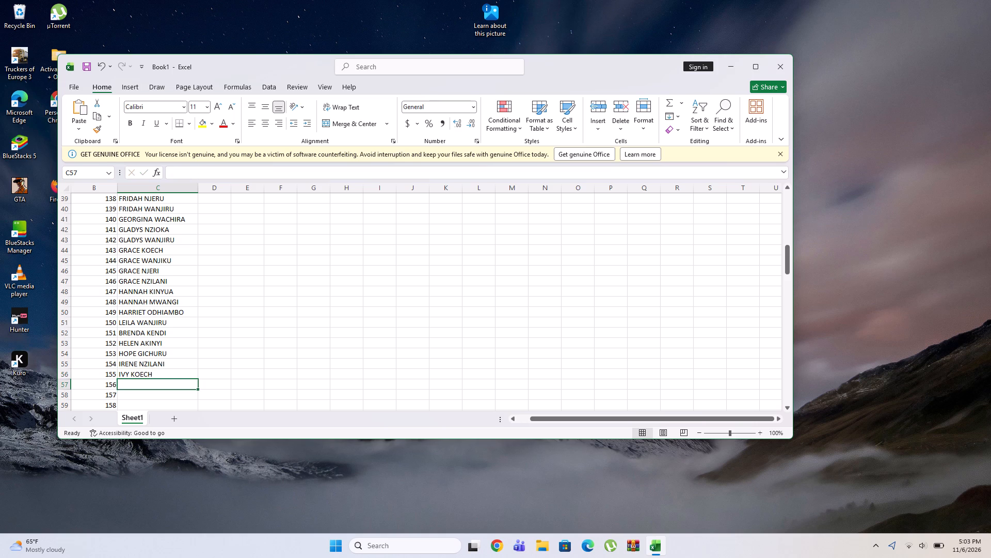
# Enter the next two students' full names in capitals in cells C57 and C58, beside admission numbers 156 and 157.
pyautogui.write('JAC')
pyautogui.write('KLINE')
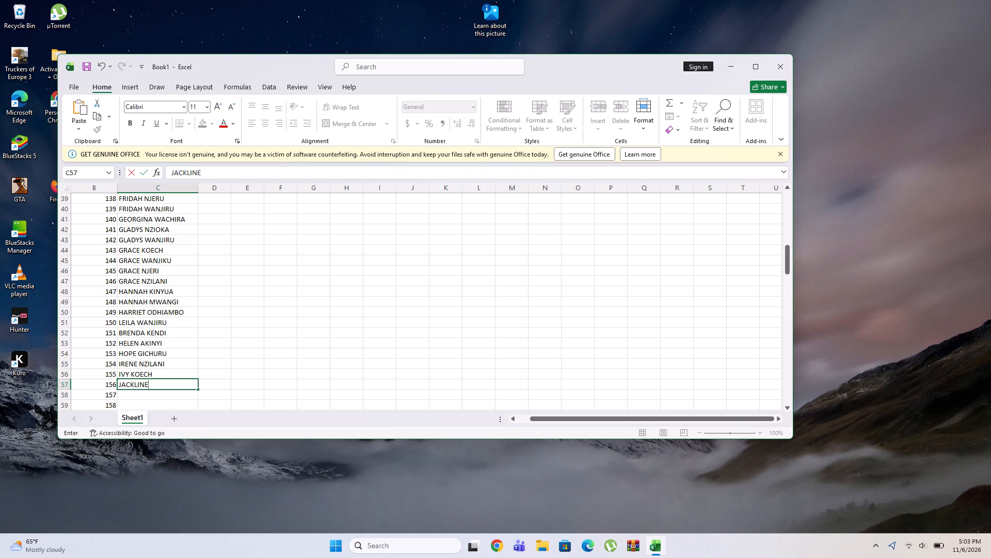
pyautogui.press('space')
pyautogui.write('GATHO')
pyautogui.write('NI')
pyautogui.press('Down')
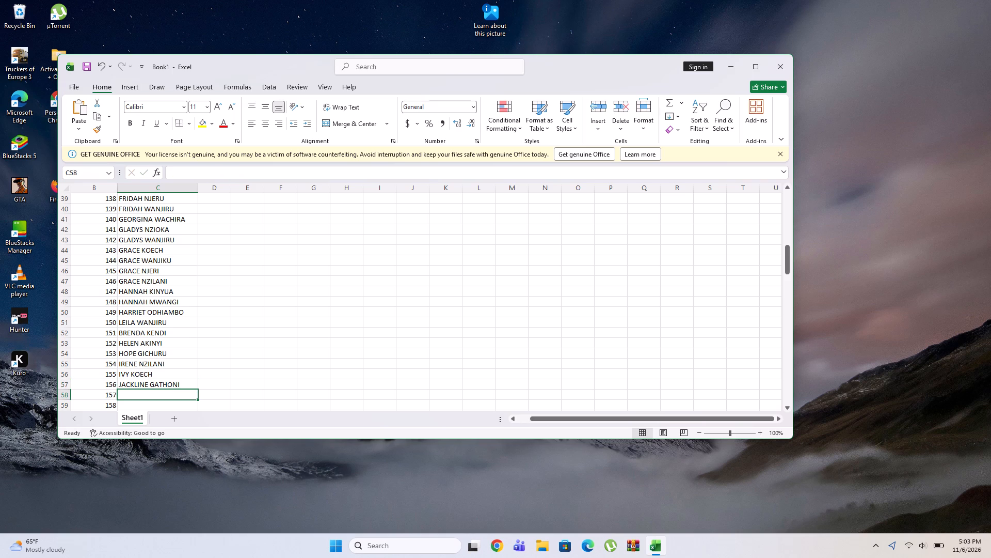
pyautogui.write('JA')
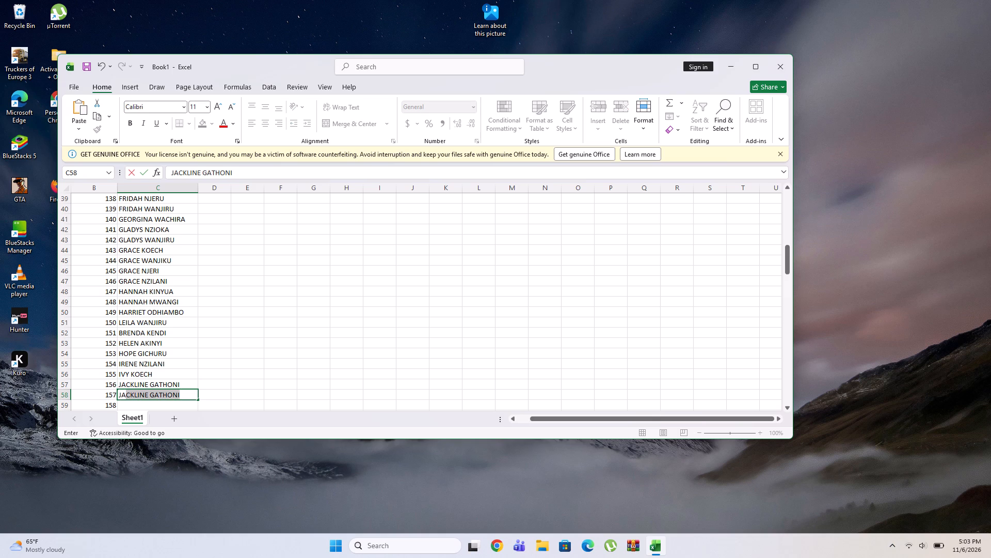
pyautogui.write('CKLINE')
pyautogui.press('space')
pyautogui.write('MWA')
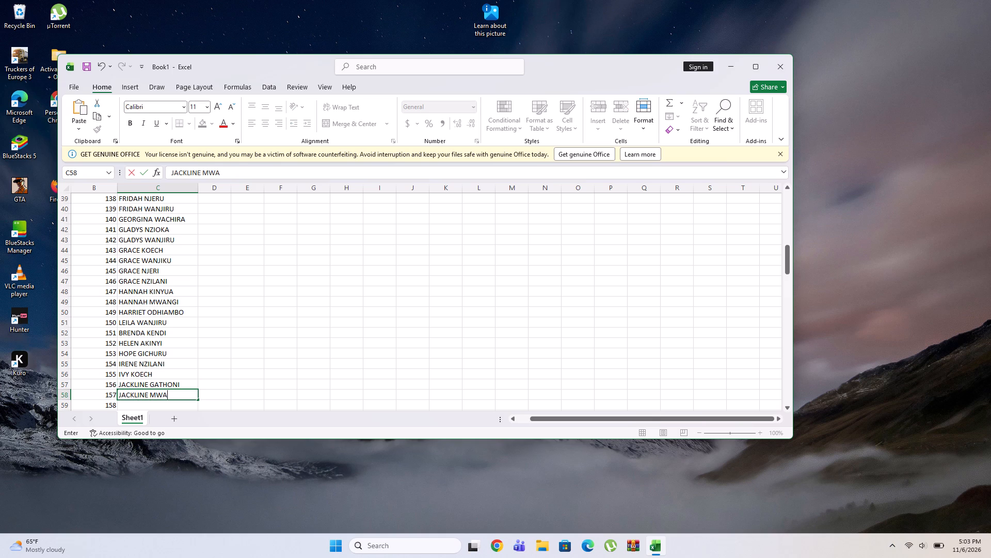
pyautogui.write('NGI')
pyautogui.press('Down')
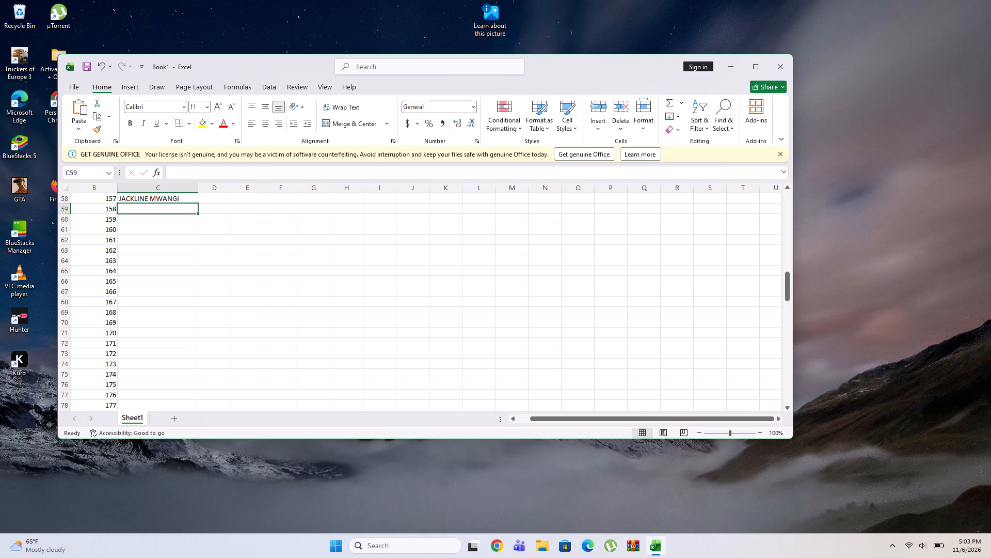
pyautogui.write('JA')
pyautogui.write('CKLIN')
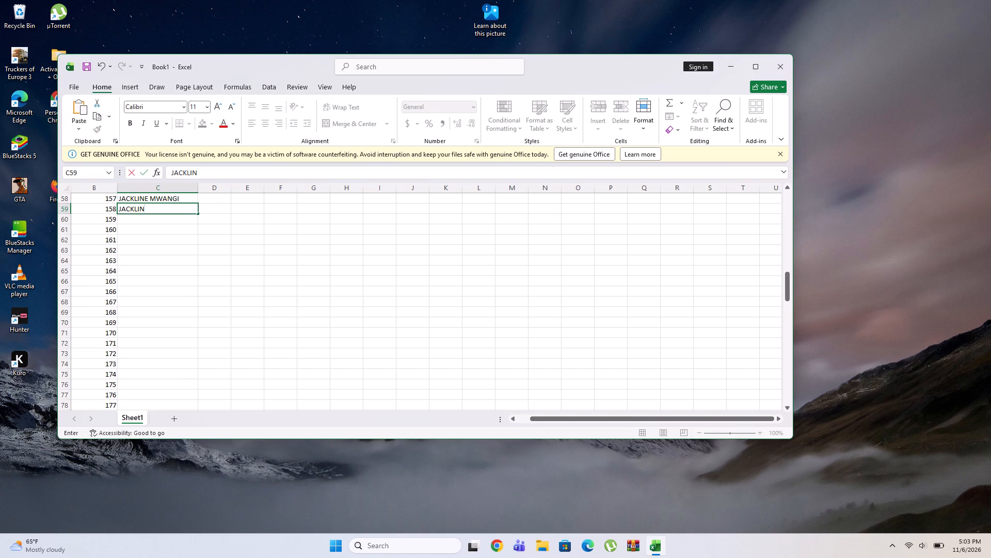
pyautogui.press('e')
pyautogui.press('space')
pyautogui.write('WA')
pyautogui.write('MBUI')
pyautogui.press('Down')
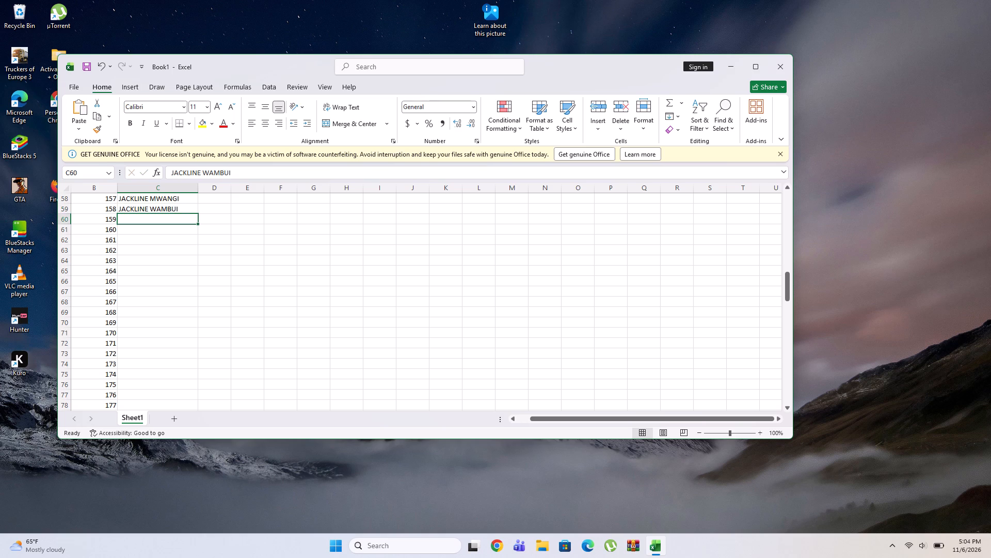
# Enter the next two students' full names in capitals in cells C60 and C61, beside admission numbers 159 and 160.
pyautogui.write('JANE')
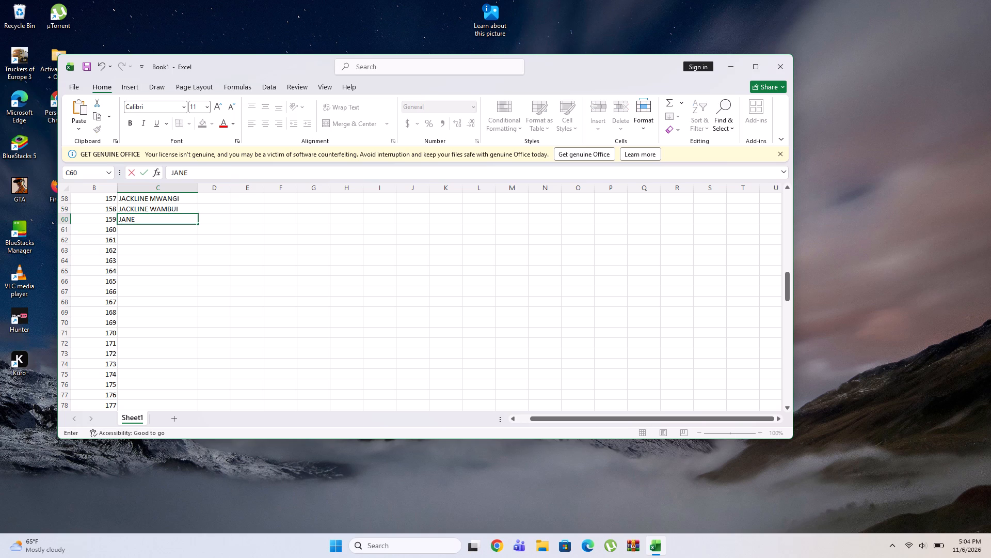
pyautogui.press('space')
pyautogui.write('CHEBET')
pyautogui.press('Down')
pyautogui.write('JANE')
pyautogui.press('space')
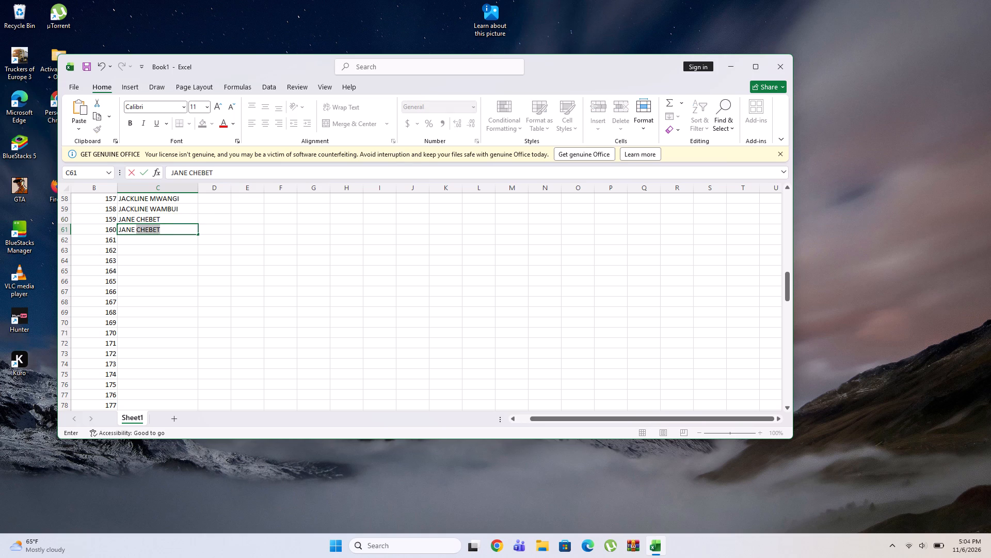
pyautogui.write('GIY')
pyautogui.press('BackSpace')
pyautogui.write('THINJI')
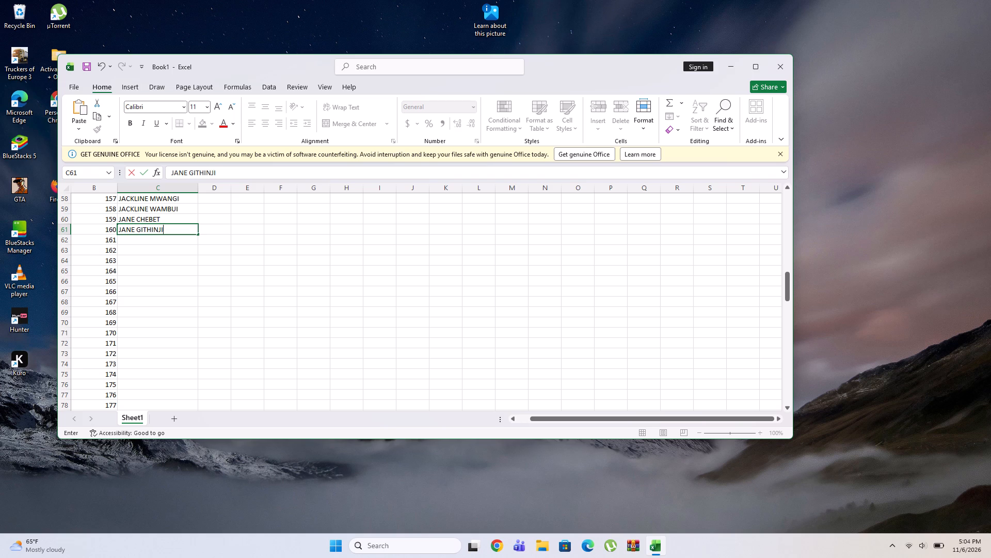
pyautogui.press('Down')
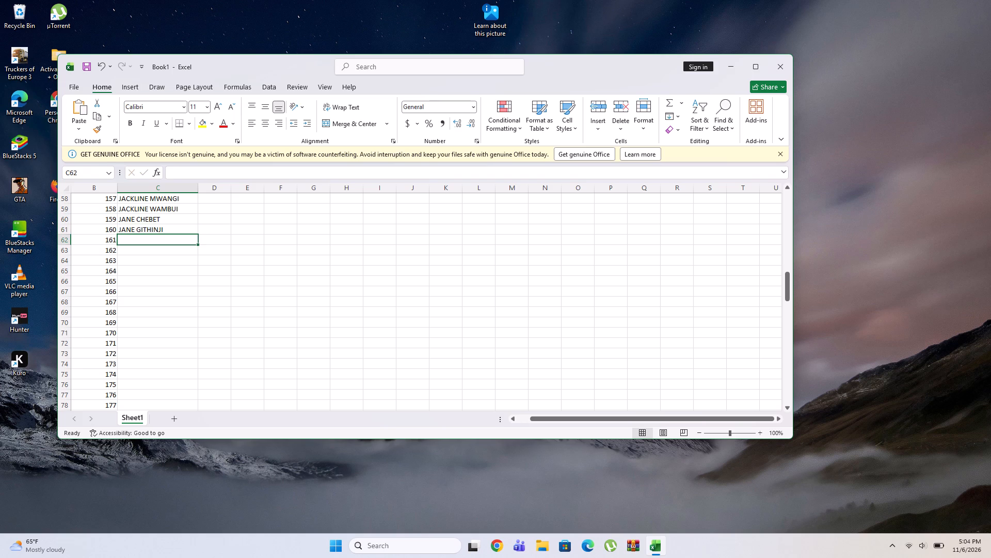
# Enter the next two students' full names in capitals in cells C62 and C63, beside admission numbers 161 and 162.
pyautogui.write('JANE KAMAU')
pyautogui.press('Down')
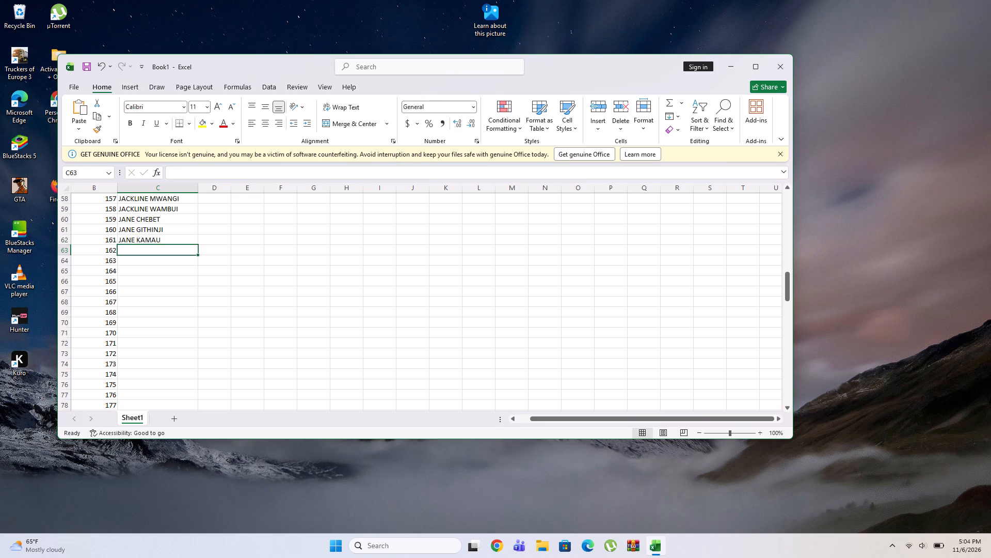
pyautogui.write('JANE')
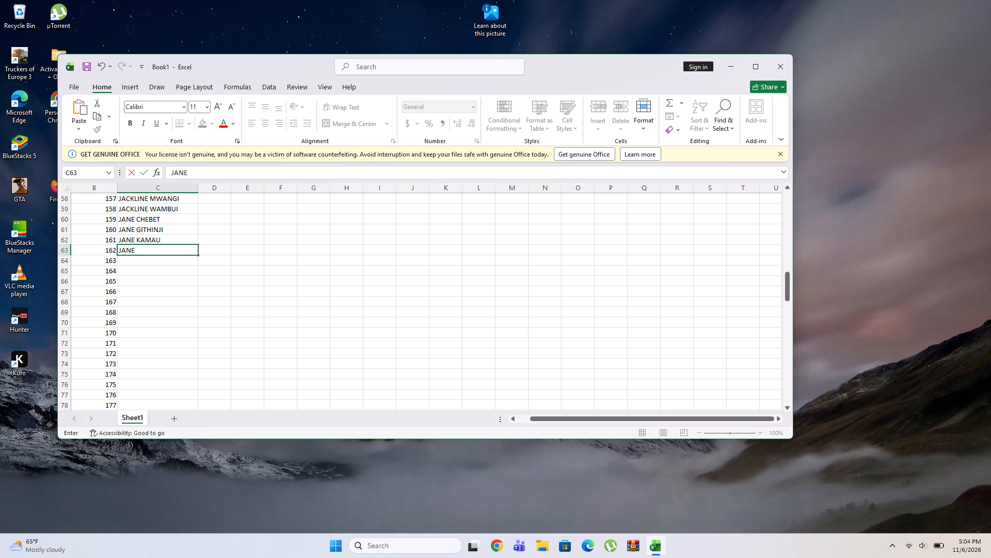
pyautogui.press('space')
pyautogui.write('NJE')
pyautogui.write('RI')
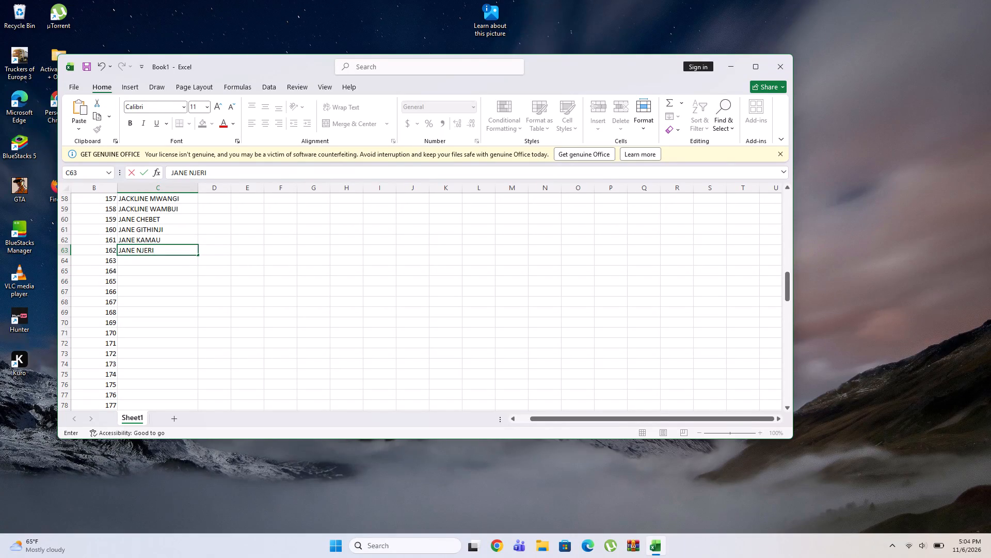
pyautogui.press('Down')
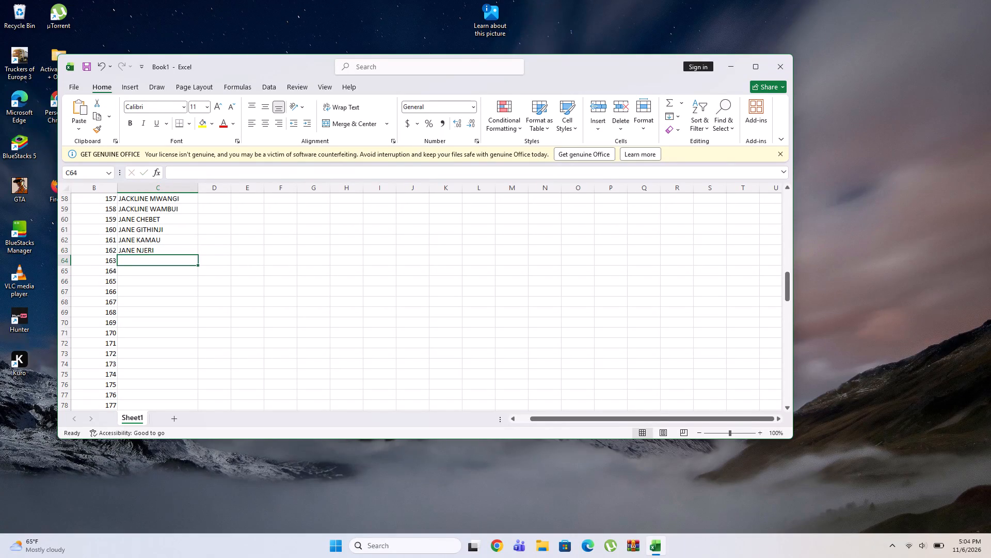
# Enter the next student's full name in capitals in cell C64, beside admission number 163.
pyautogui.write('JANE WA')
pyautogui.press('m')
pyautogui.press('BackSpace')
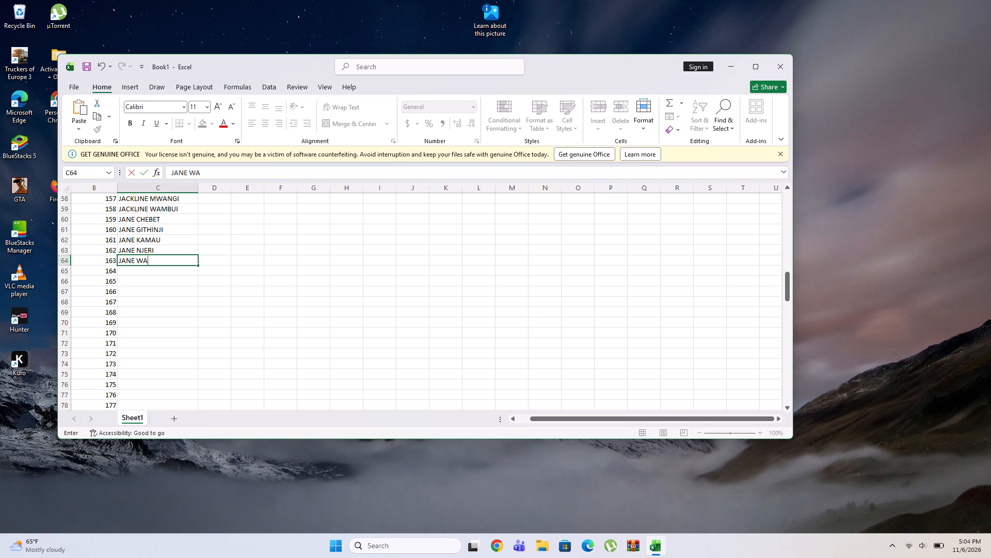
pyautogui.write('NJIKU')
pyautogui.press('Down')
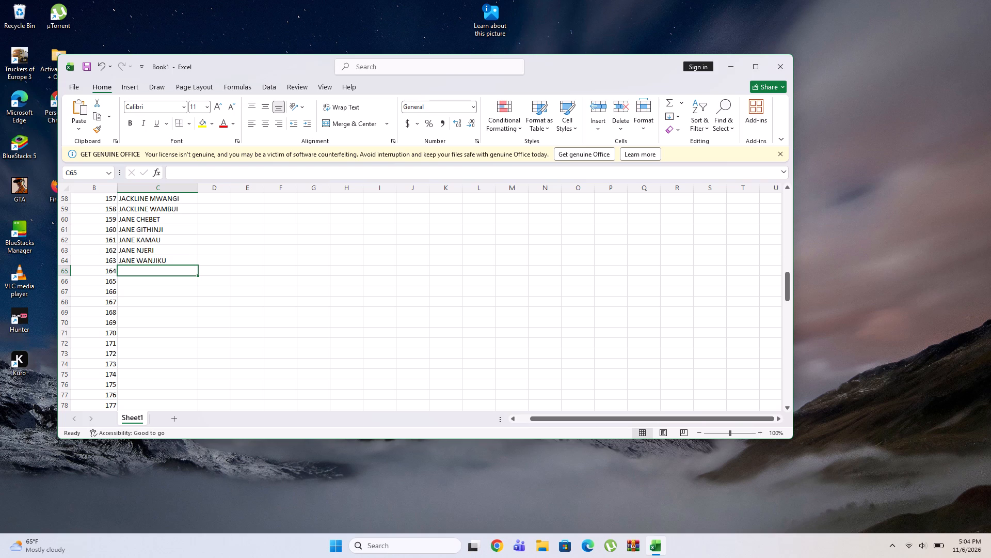
# Enter the next two students' full names in capitals in cells C65 and C66, beside admission numbers 164 and 165.
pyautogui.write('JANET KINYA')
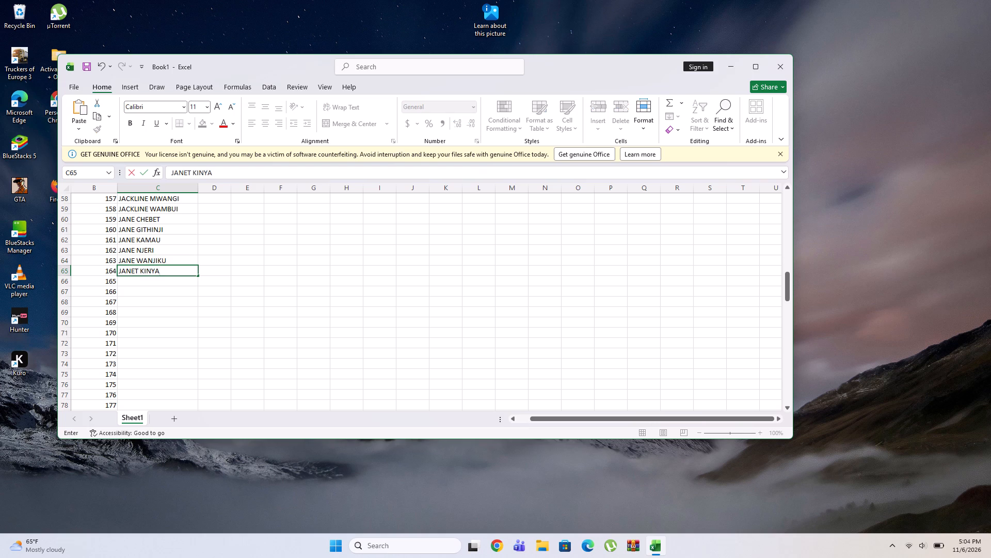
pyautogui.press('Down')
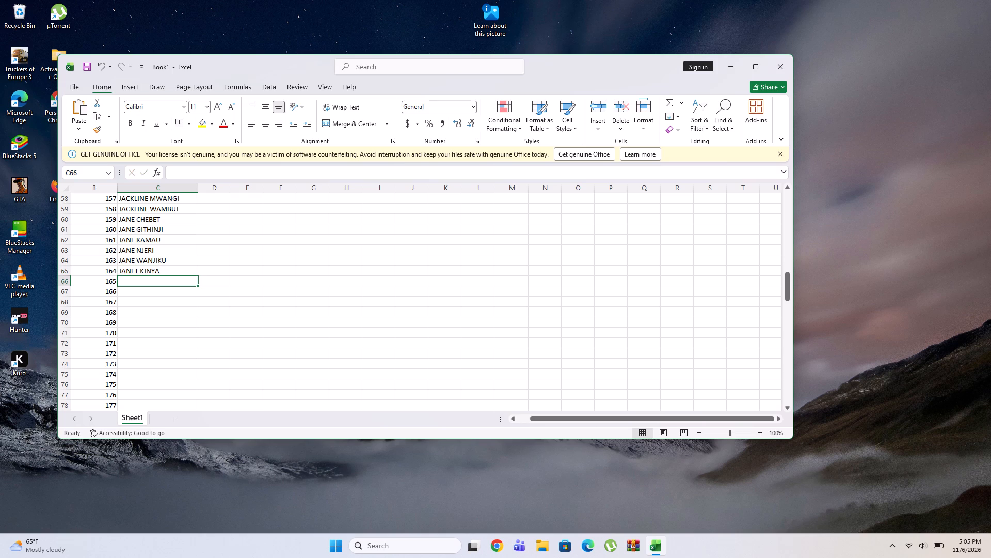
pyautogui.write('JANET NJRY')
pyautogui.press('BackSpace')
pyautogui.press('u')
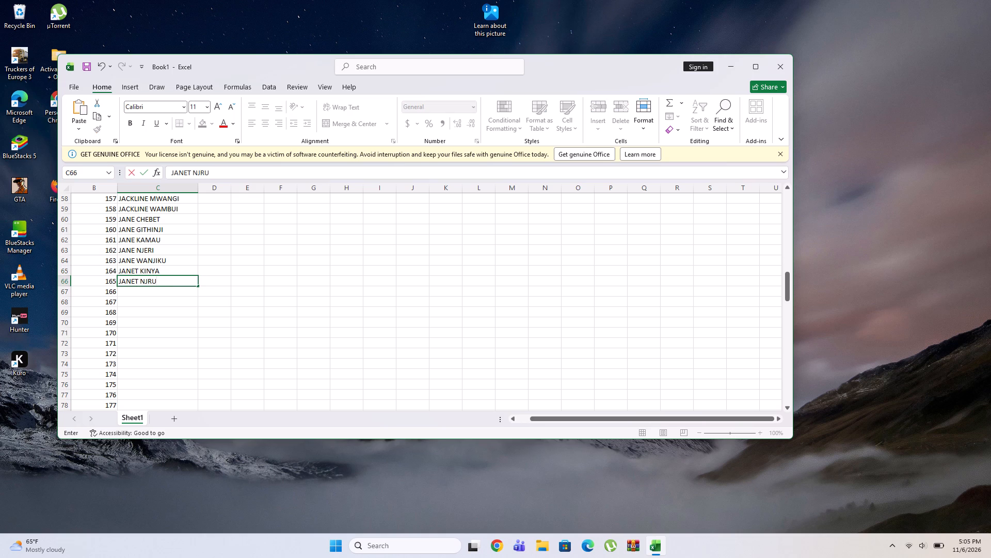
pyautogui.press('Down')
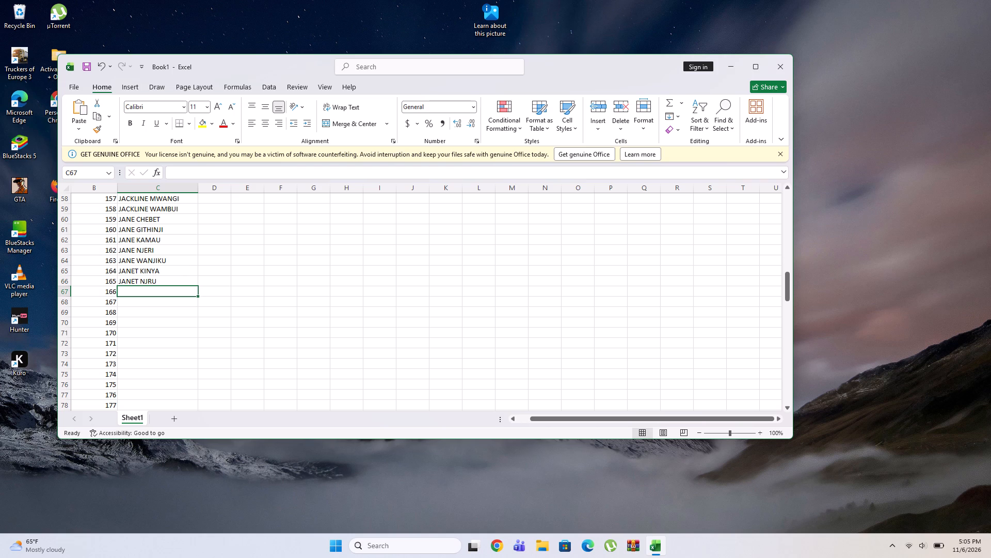
# Enter the next two students' full names in capitals in cells C67 and C68, beside admission numbers 166 and 167.
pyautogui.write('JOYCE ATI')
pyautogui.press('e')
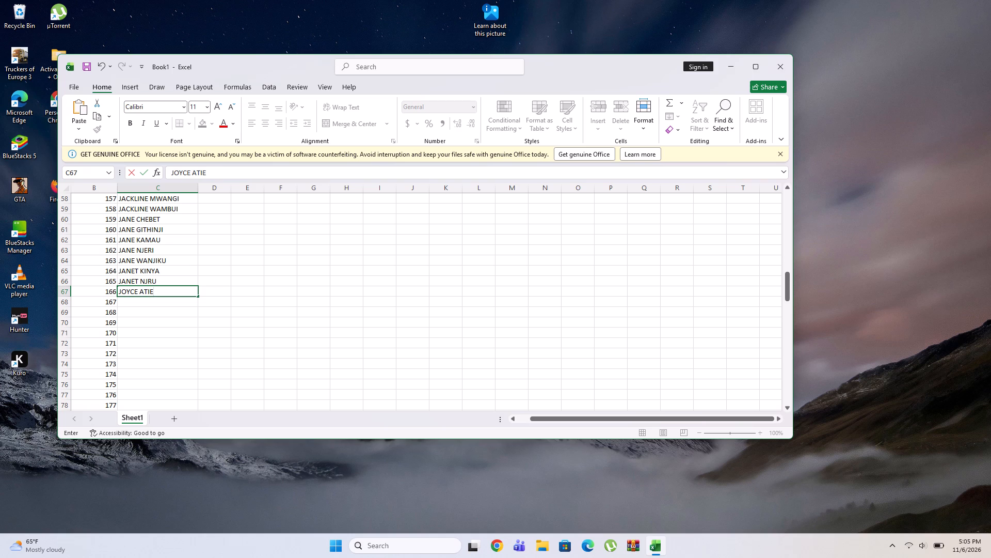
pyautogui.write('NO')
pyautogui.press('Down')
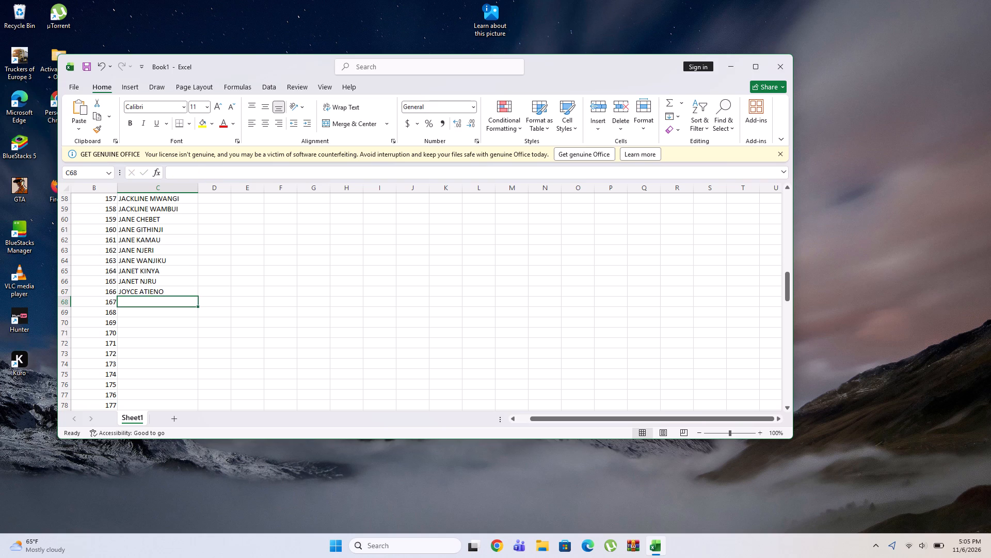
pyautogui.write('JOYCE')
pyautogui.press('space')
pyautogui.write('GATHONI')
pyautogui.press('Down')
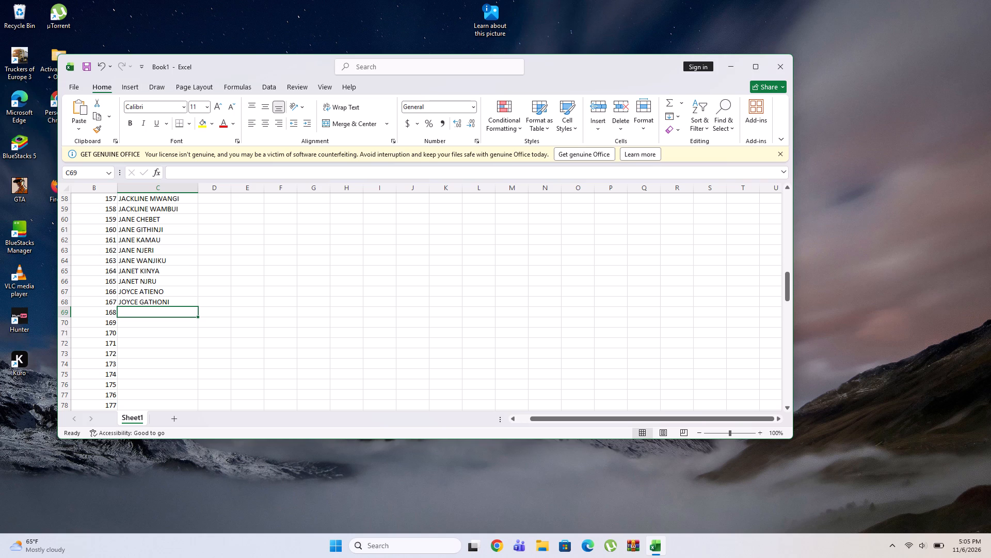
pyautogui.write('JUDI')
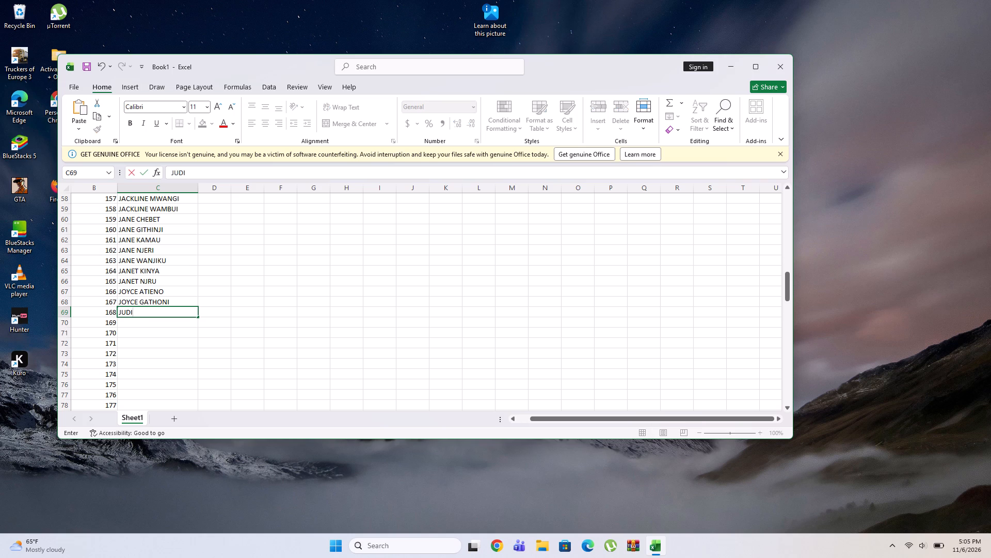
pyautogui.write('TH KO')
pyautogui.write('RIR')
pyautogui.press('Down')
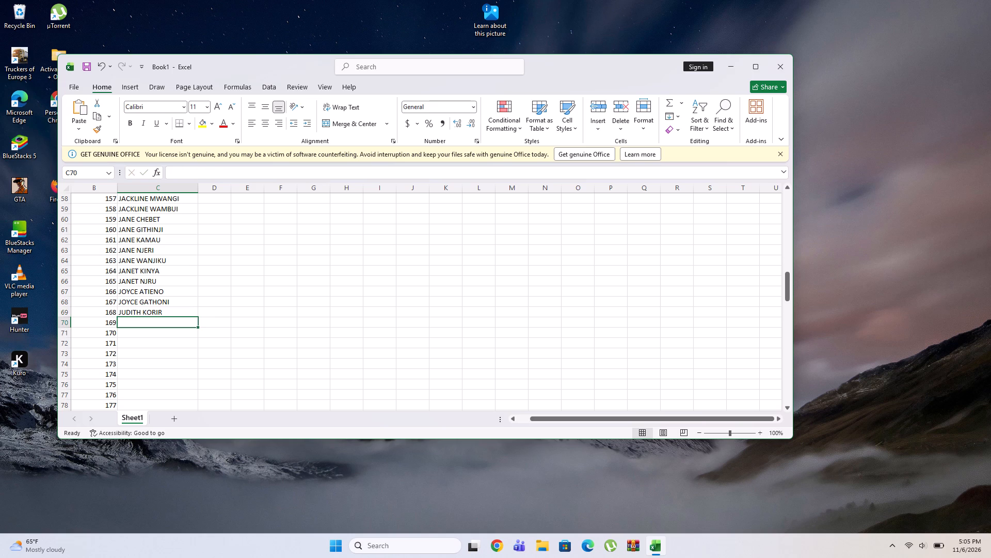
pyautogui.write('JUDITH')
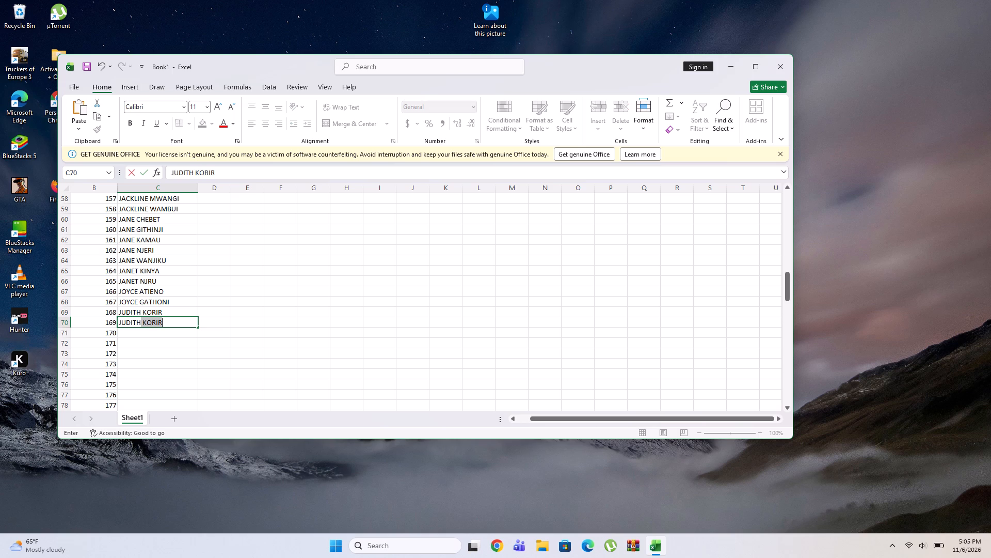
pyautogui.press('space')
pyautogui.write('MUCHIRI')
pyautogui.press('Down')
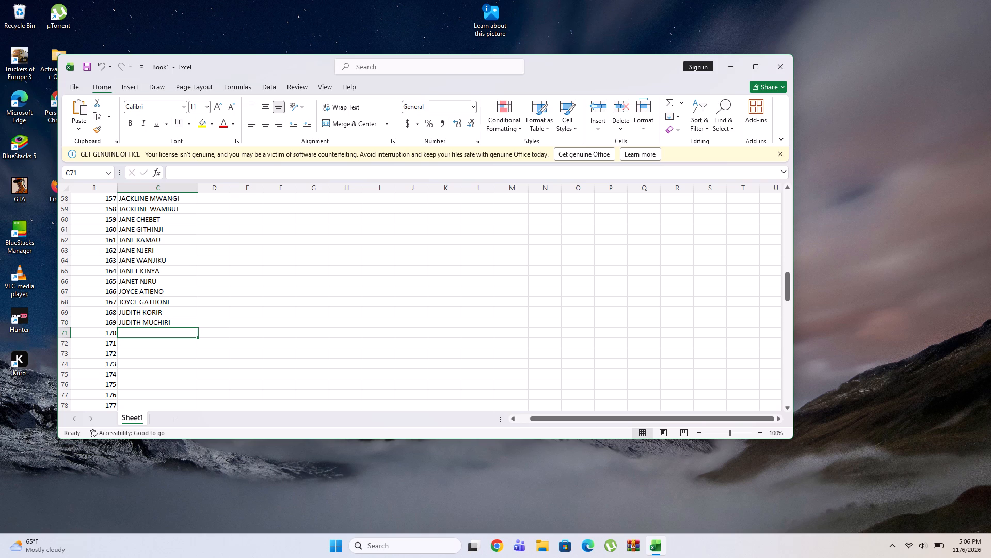
# Enter the next two students' full names in capitals in cells C71 and C72, beside admission numbers 170 and 171.
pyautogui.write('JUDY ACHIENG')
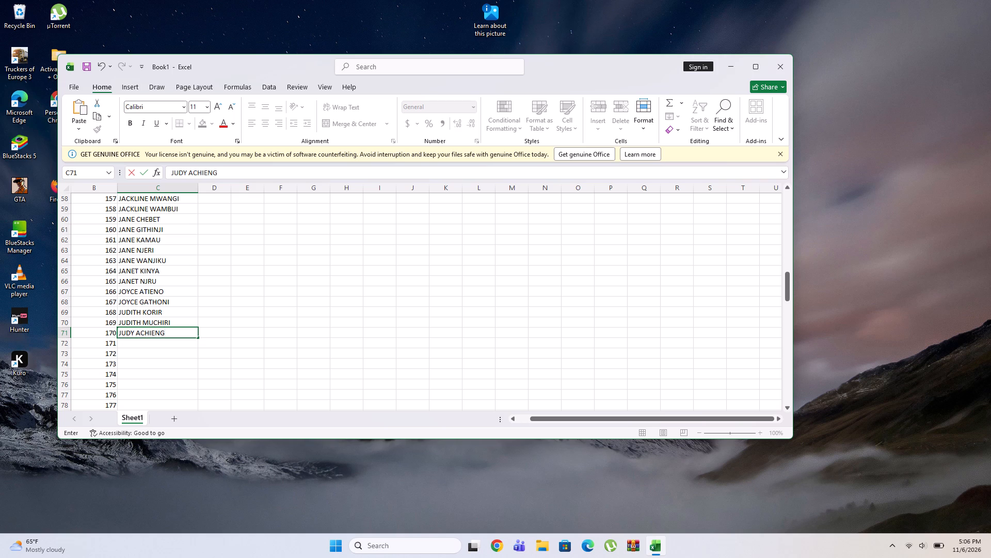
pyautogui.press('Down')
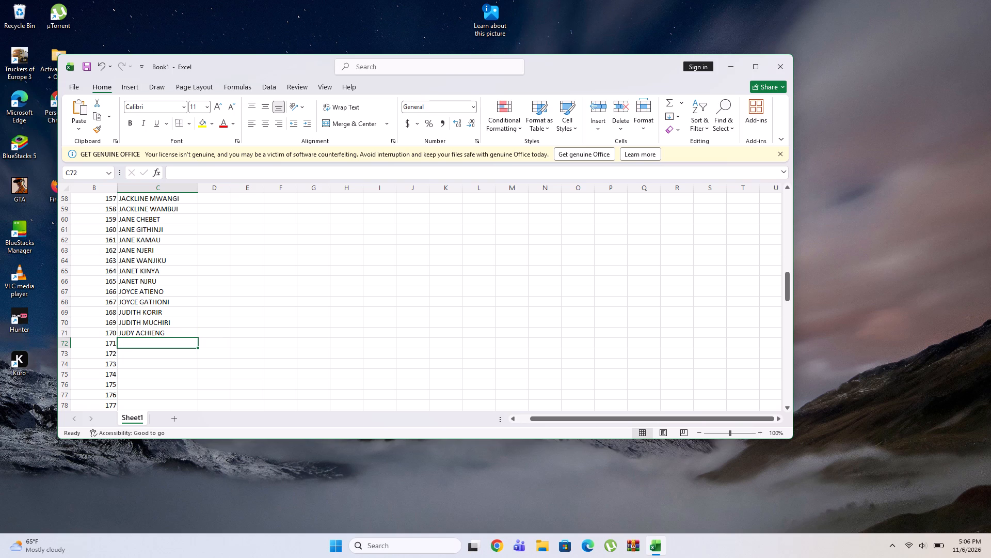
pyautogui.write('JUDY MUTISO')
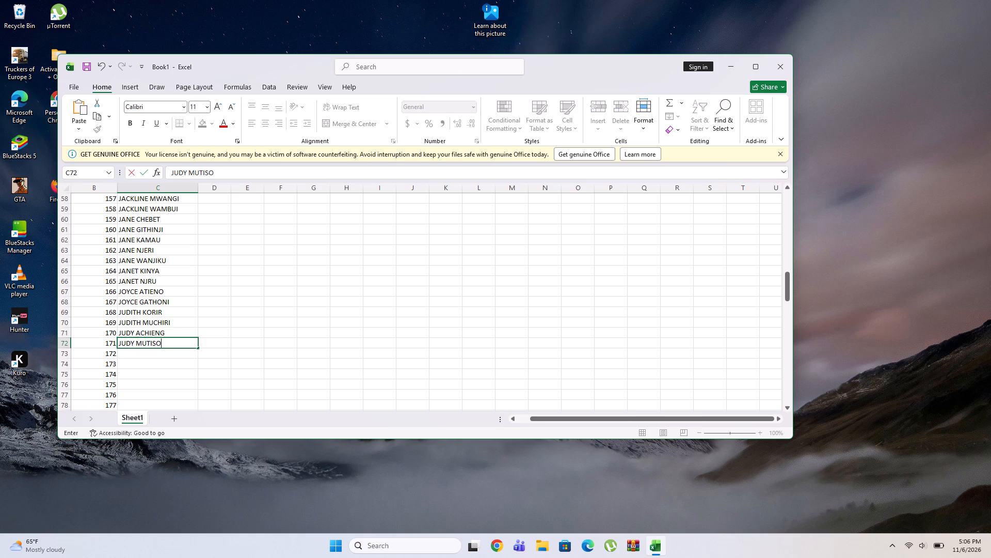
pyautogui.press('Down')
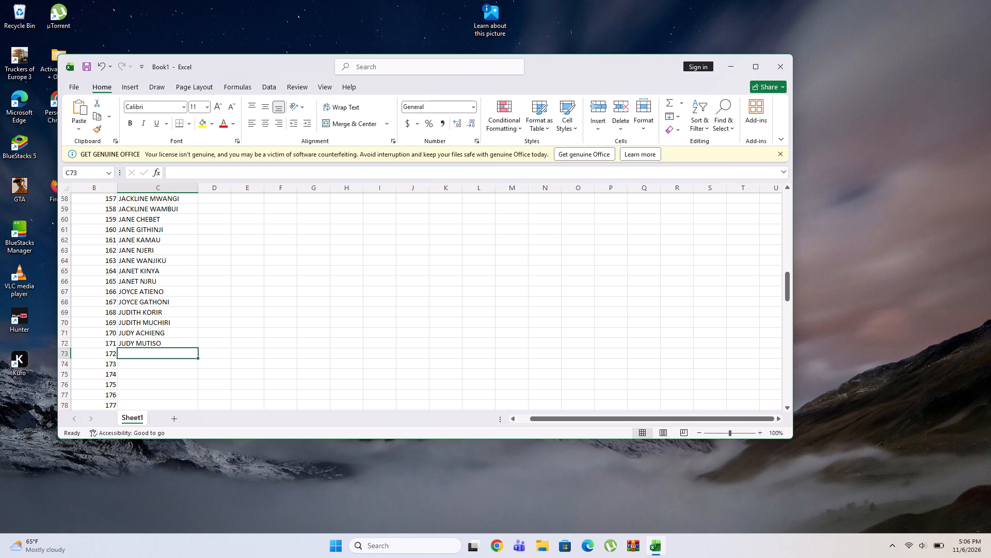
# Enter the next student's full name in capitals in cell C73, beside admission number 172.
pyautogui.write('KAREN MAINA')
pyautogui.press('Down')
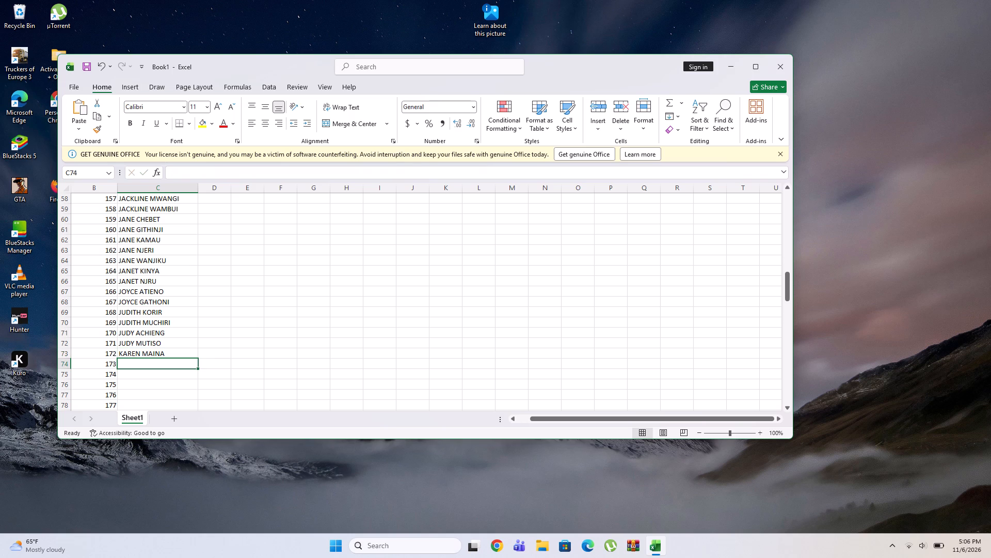
# Enter the next three students' full names in capitals in cells C74 to C76, beside admission numbers 173 to 175.
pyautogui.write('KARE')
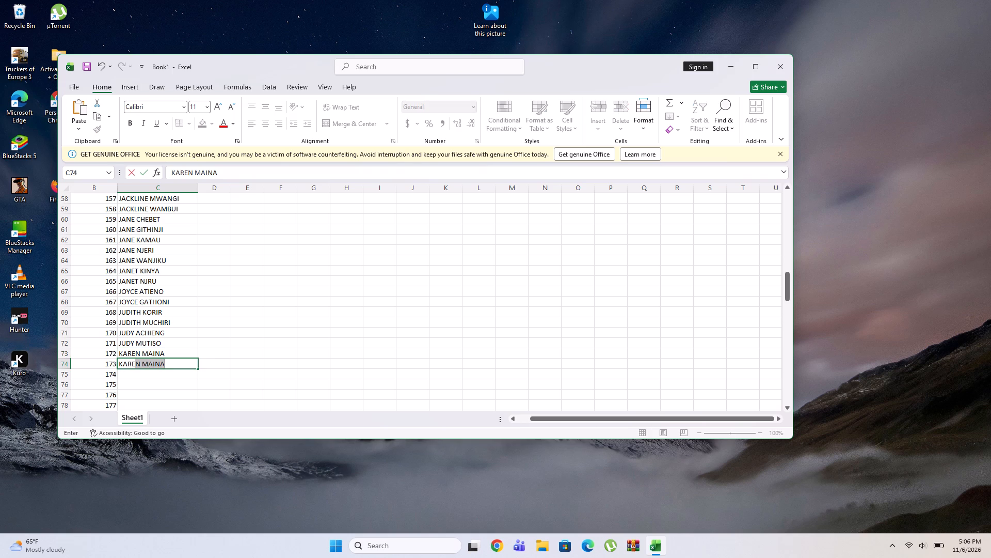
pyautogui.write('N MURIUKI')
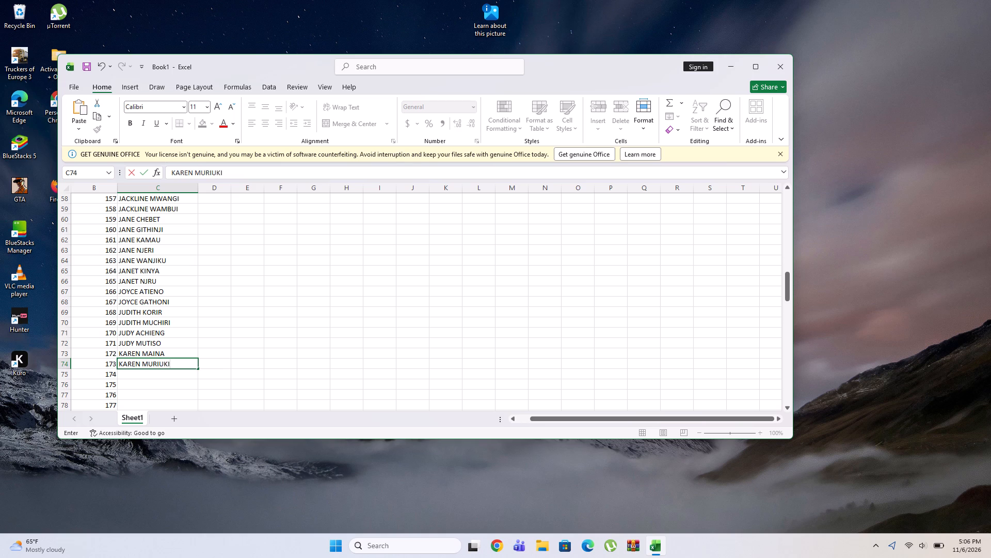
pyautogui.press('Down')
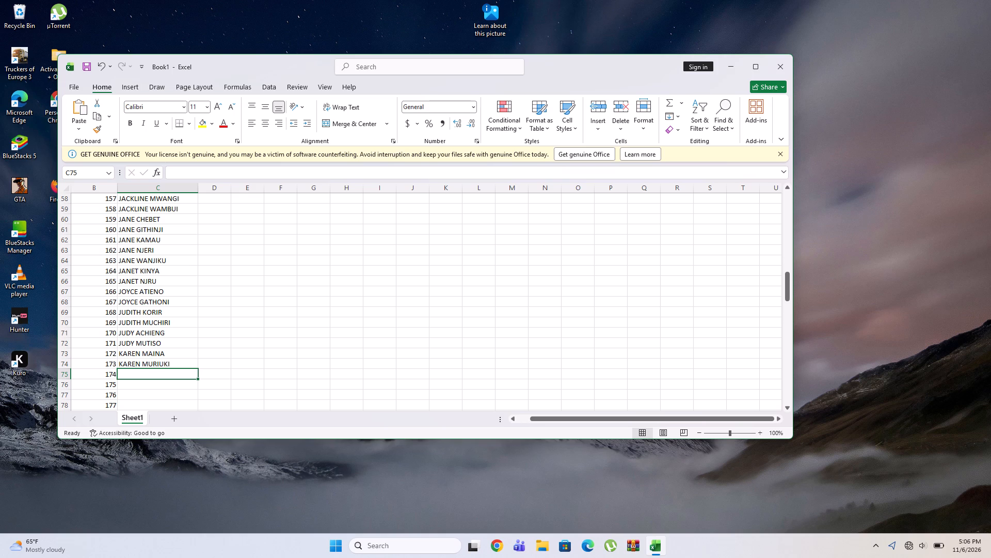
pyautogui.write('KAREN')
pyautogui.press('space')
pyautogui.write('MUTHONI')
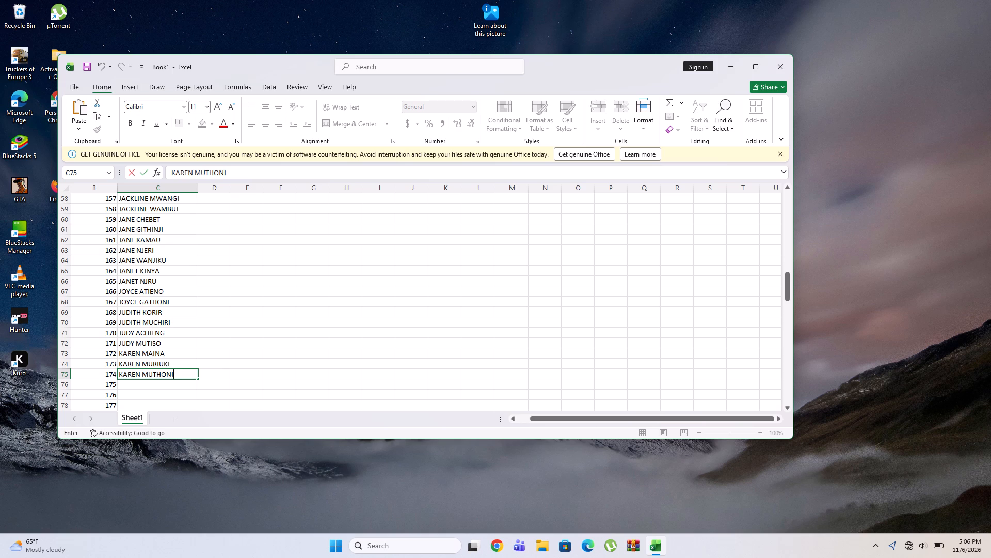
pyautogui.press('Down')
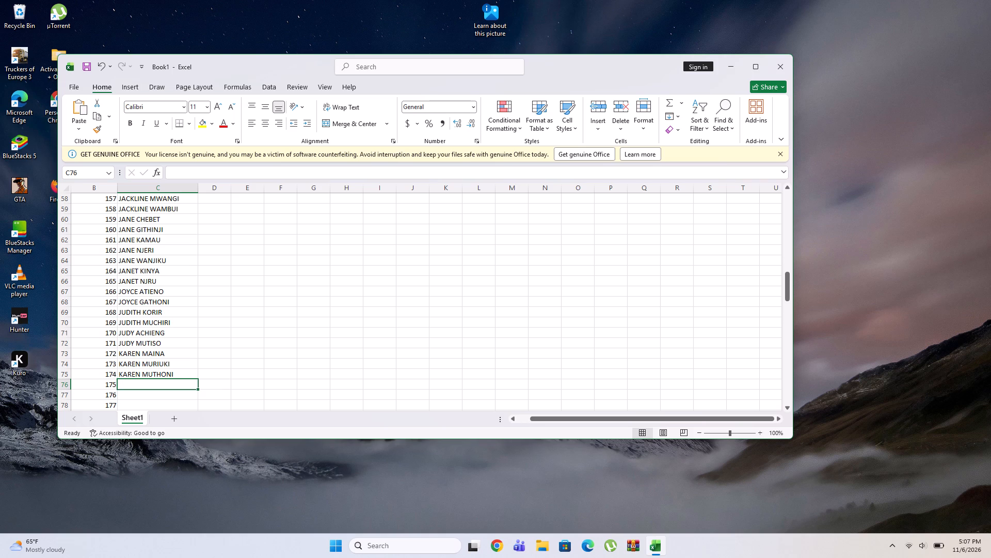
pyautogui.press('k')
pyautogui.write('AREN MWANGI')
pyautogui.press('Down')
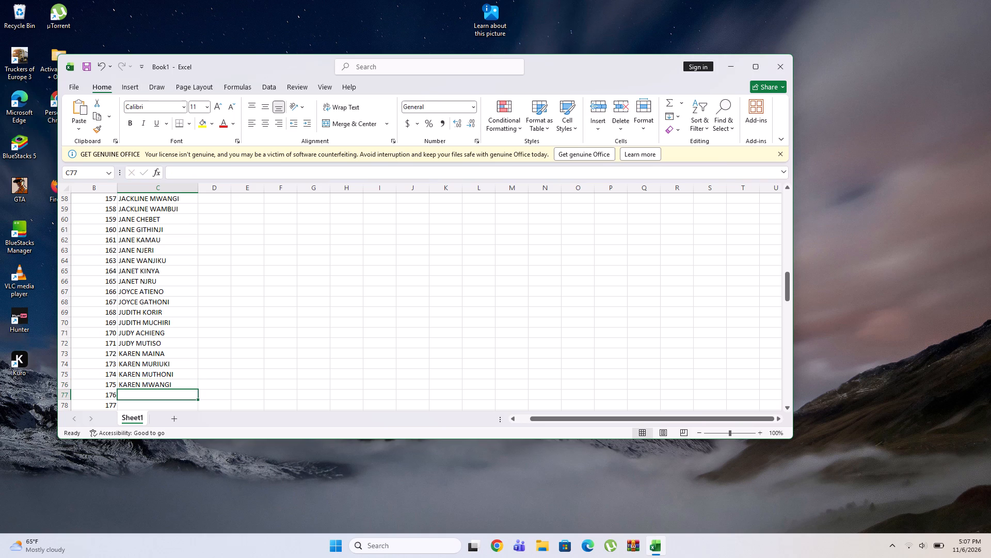
pyautogui.click(164, 358)
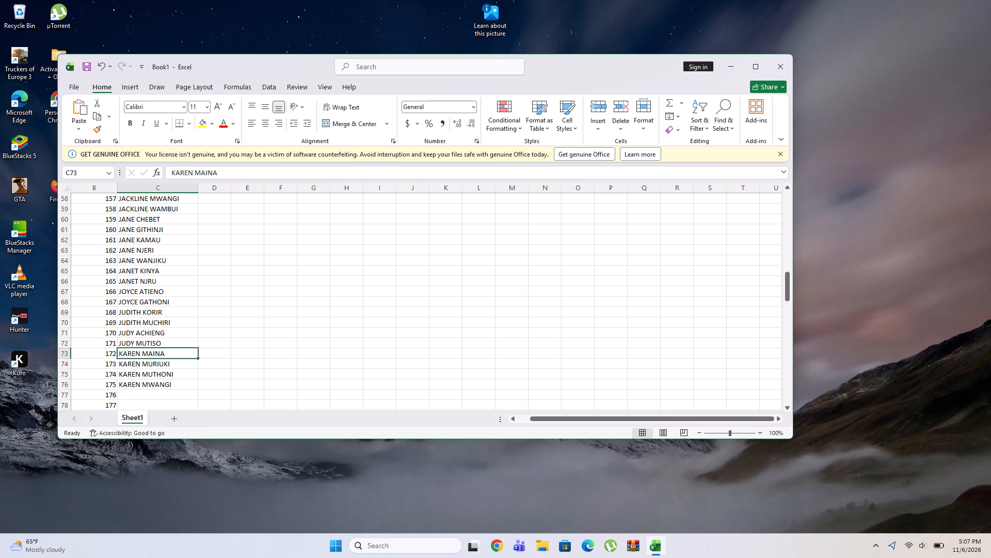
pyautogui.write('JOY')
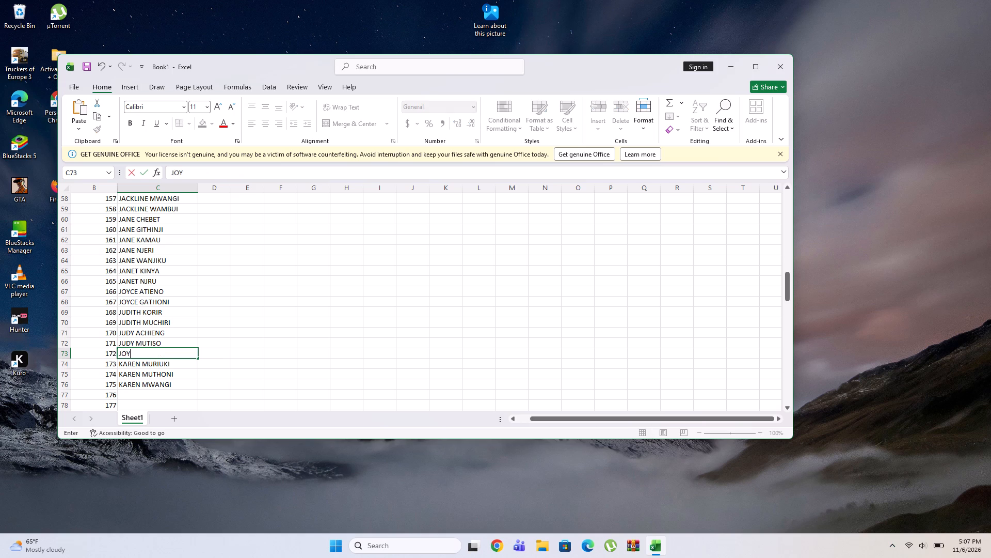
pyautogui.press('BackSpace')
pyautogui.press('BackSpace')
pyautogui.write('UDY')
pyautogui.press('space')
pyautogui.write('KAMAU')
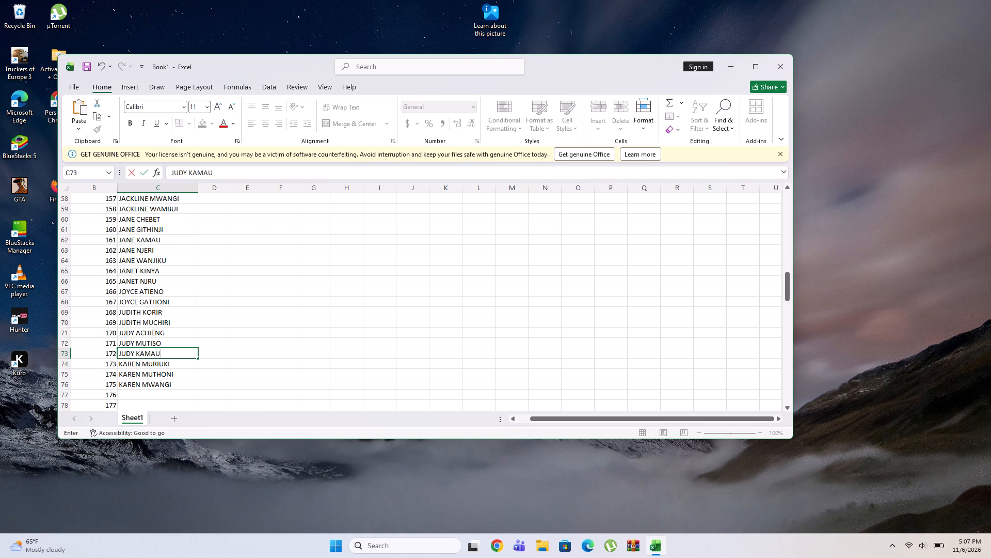
# Enter the next two students' full names in capitals in cells C77 and C78, beside admission numbers 176 and 177.
pyautogui.click(137, 395)
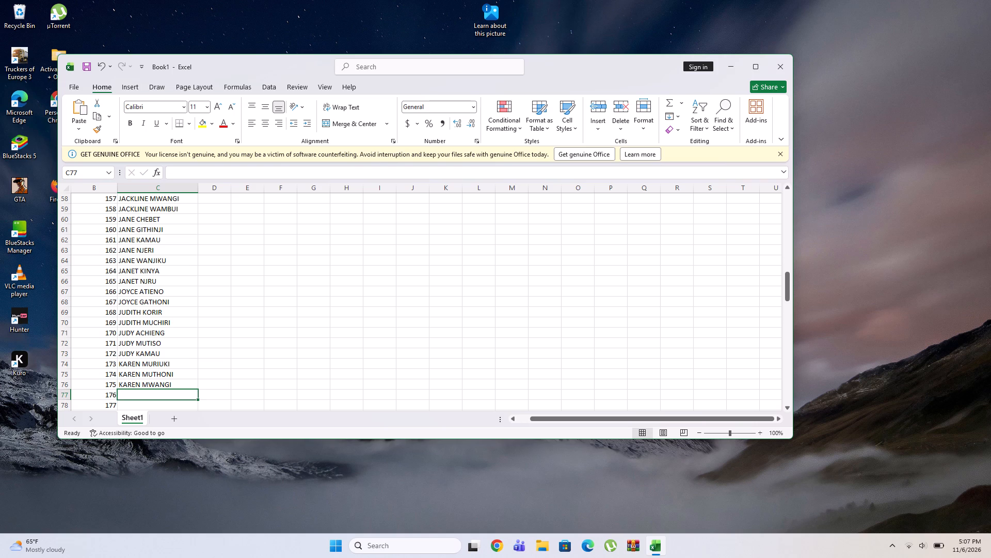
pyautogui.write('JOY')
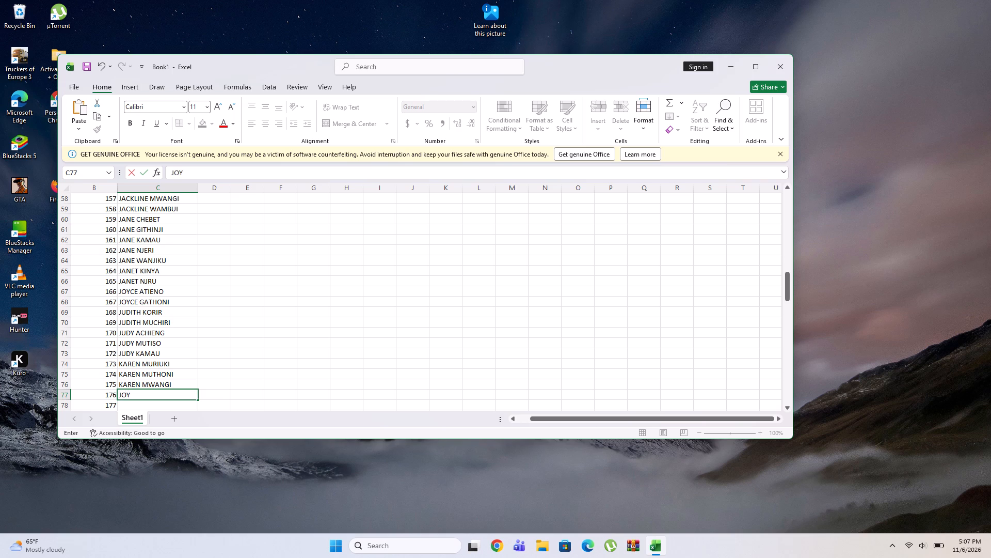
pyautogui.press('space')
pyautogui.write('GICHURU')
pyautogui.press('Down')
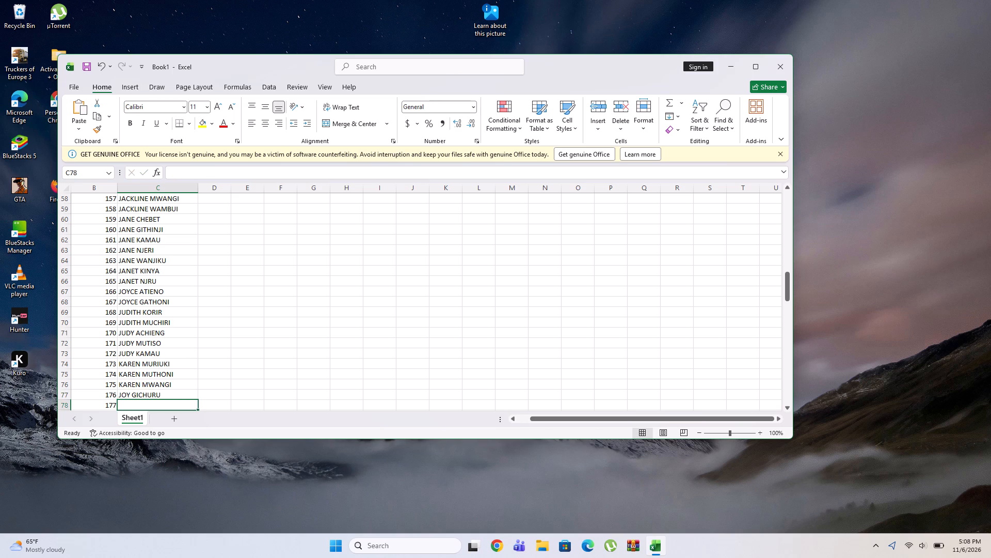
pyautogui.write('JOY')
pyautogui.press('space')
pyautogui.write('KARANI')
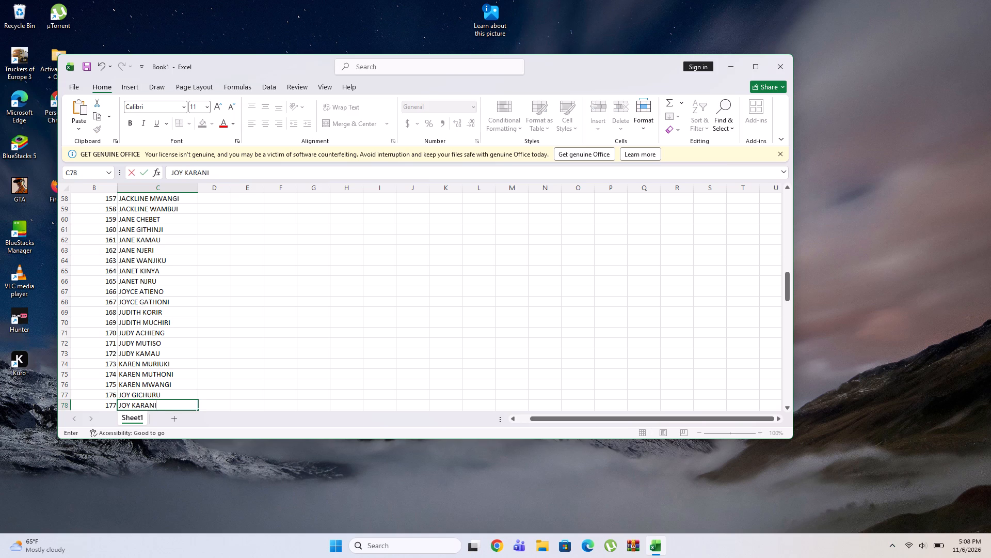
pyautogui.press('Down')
pyautogui.click(141, 401)
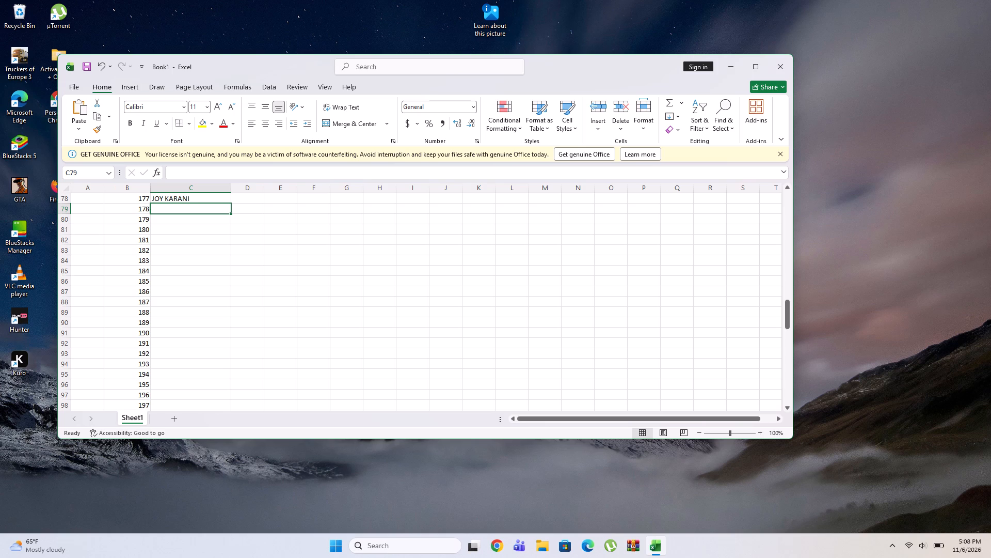
# Enter the next three students' full names in capitals in cells C79 to C81, beside admission numbers 178 to 180.
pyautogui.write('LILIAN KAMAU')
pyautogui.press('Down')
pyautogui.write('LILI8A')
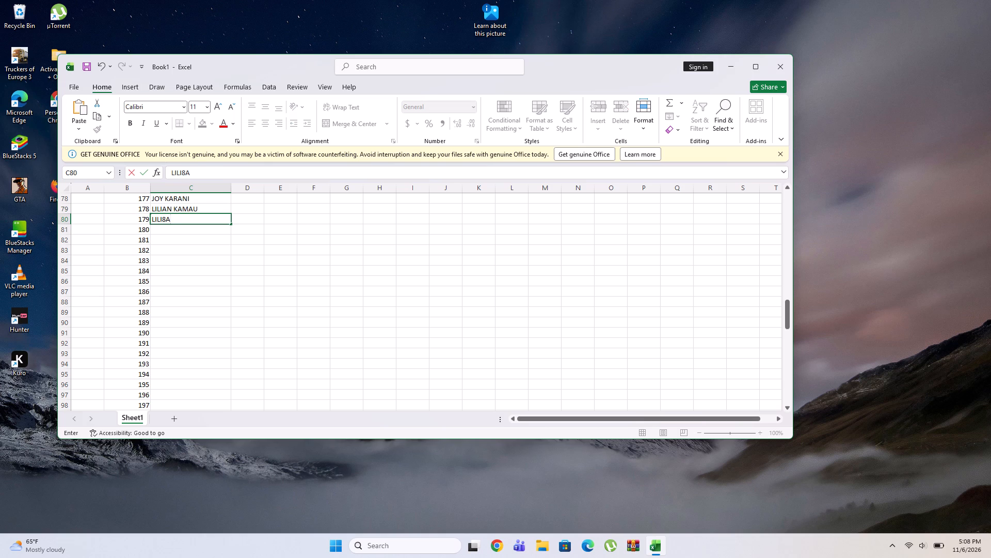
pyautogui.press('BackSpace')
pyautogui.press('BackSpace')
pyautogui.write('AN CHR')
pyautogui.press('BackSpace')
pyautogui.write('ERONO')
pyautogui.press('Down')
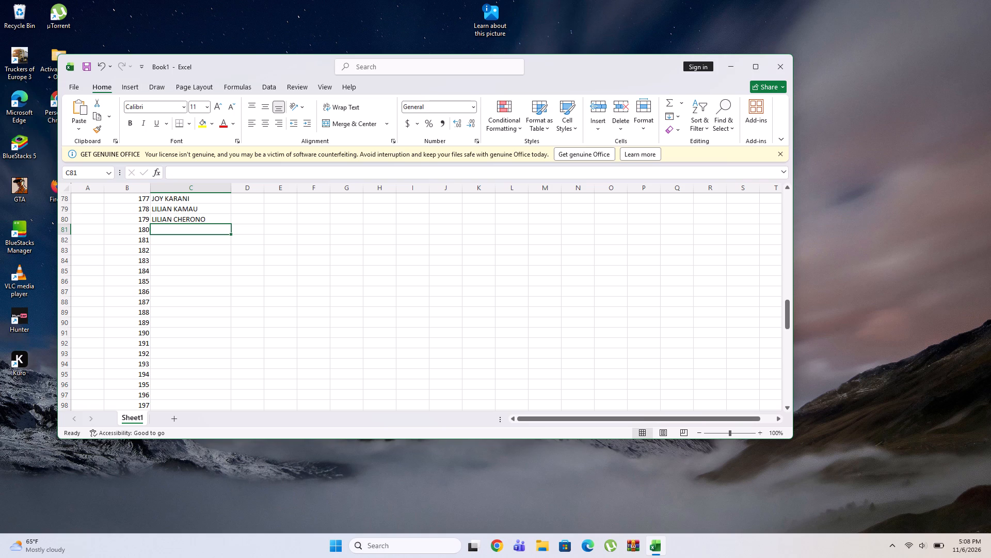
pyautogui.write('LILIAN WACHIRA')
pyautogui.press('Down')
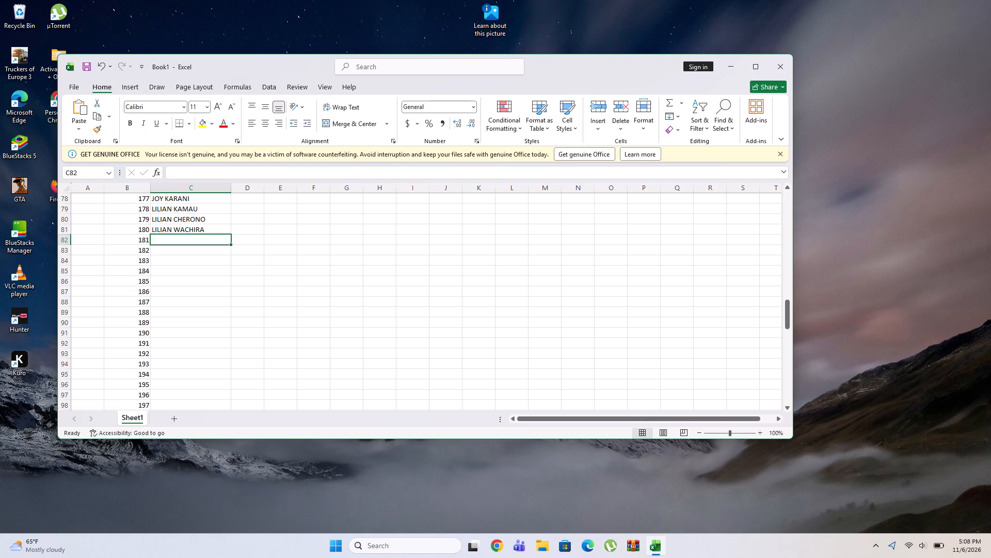
# Enter the next three students' full names in capitals in cells C82 to C84, beside admission numbers 181 to 183.
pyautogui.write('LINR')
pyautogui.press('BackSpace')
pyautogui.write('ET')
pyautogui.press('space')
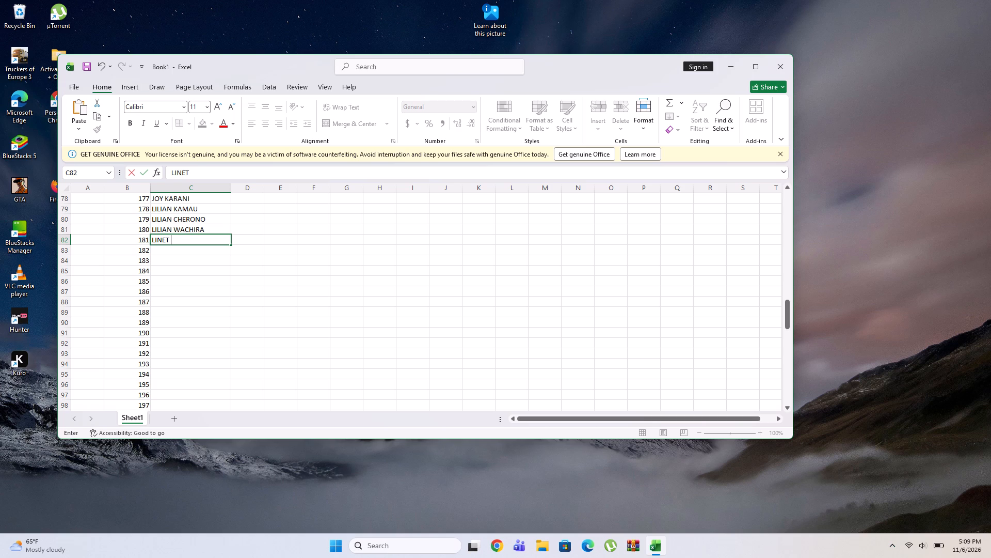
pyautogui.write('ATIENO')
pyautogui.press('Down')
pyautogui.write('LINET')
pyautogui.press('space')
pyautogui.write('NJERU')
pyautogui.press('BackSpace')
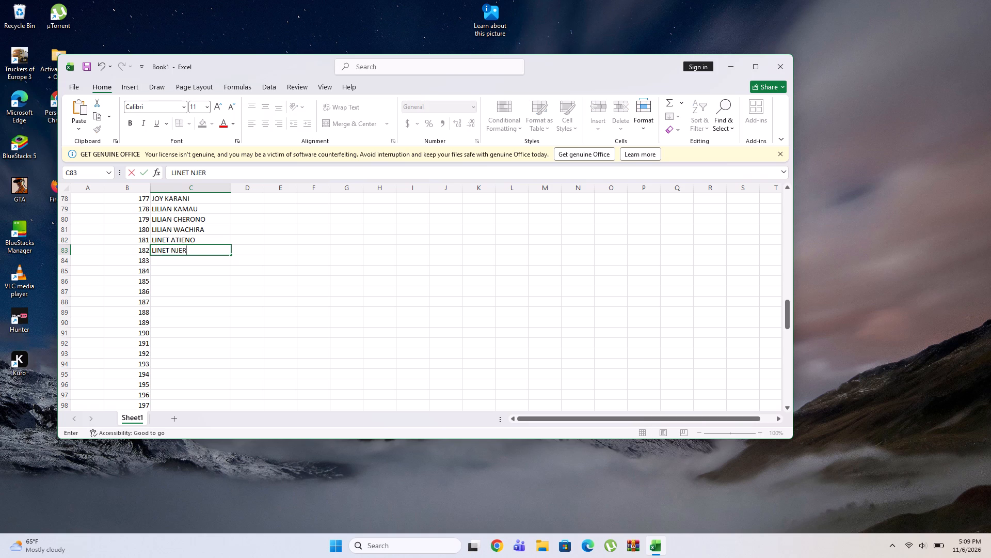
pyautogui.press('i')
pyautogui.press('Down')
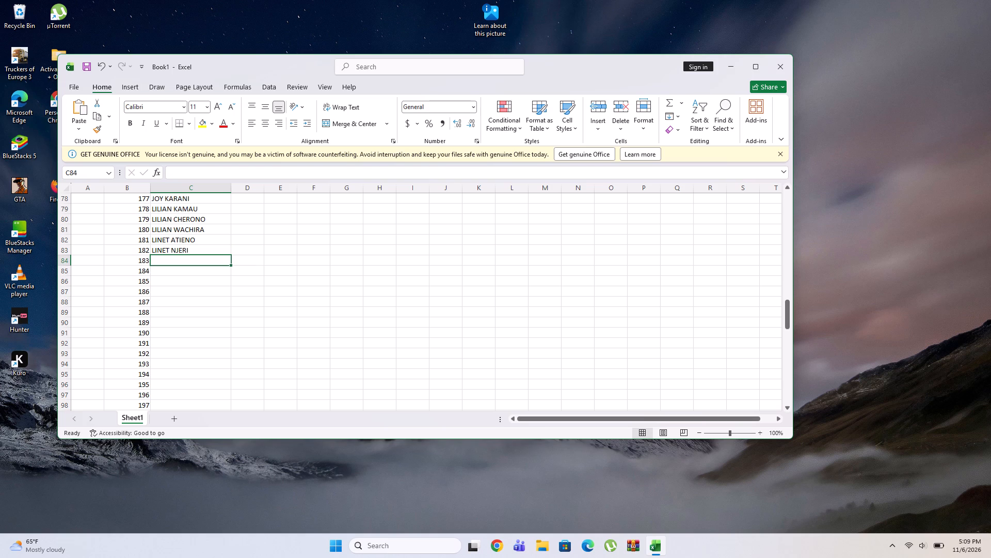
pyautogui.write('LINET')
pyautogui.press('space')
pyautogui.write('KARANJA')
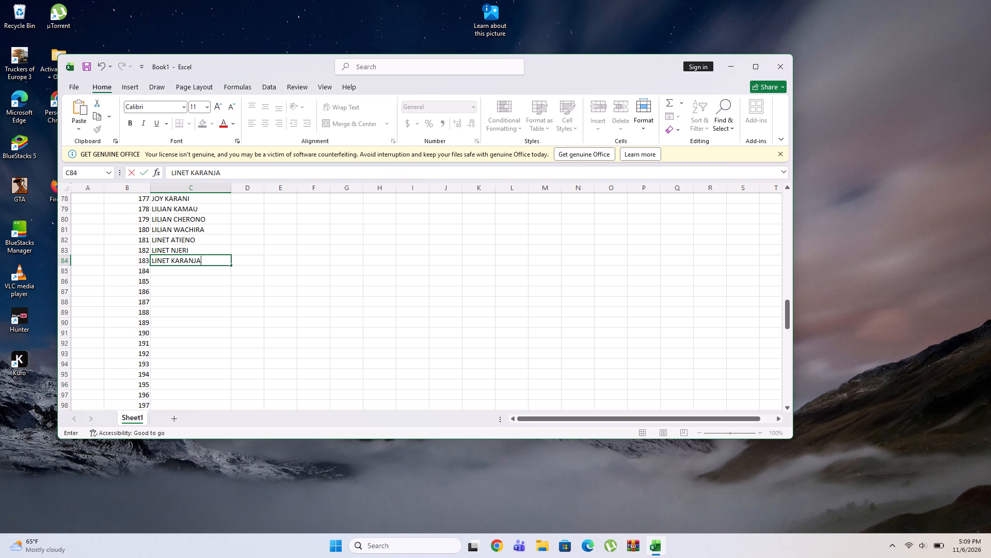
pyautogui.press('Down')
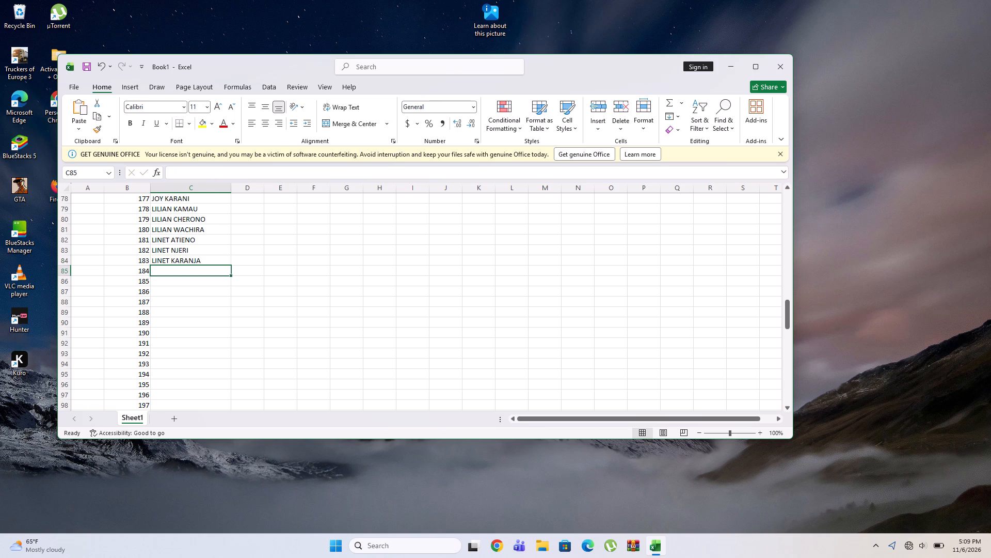
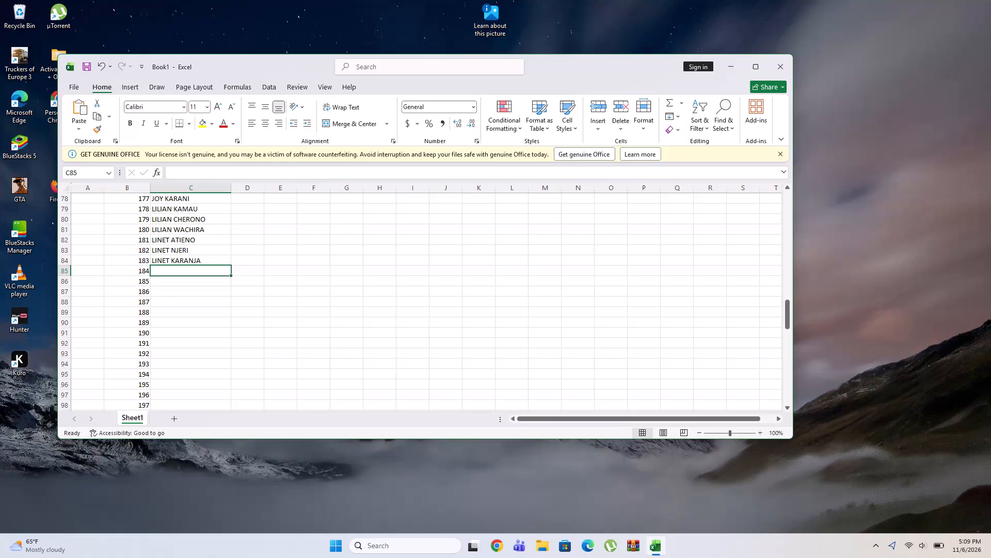
# Enter the next two students' full names in capitals in cells C85 and C86, beside admission numbers 184 and 185.
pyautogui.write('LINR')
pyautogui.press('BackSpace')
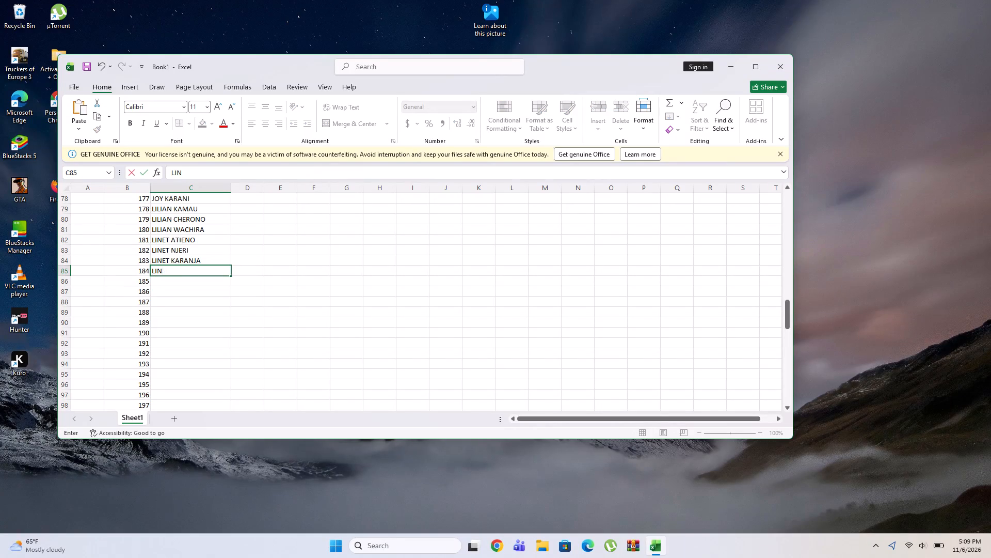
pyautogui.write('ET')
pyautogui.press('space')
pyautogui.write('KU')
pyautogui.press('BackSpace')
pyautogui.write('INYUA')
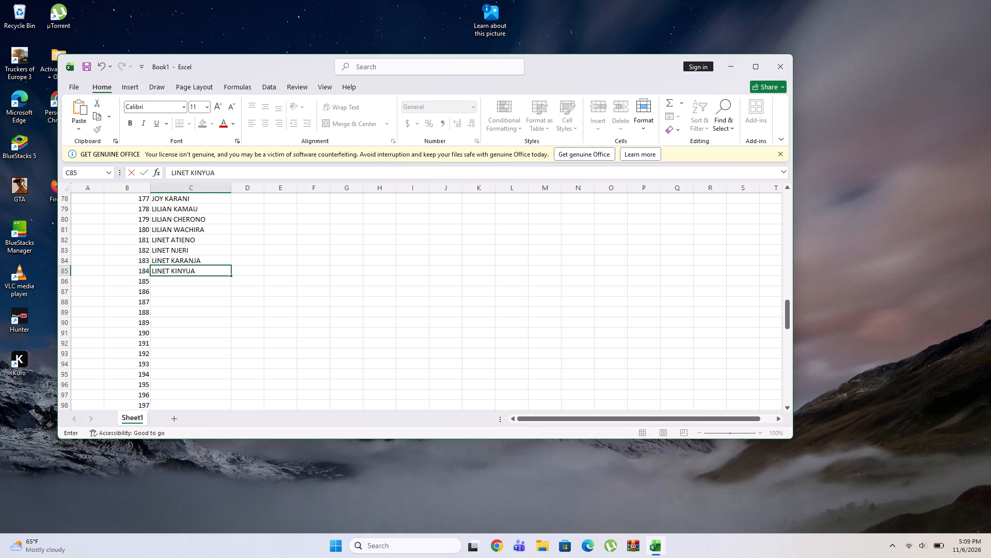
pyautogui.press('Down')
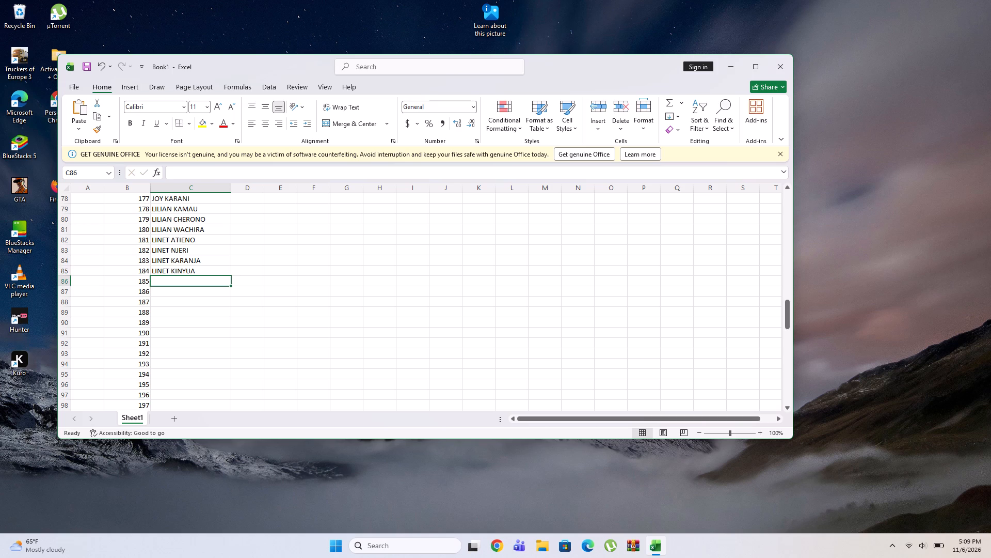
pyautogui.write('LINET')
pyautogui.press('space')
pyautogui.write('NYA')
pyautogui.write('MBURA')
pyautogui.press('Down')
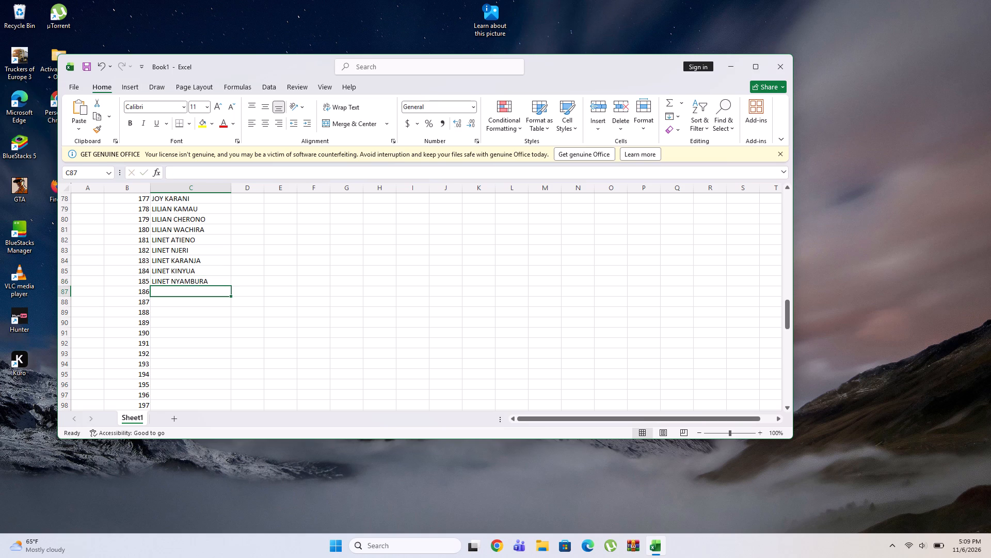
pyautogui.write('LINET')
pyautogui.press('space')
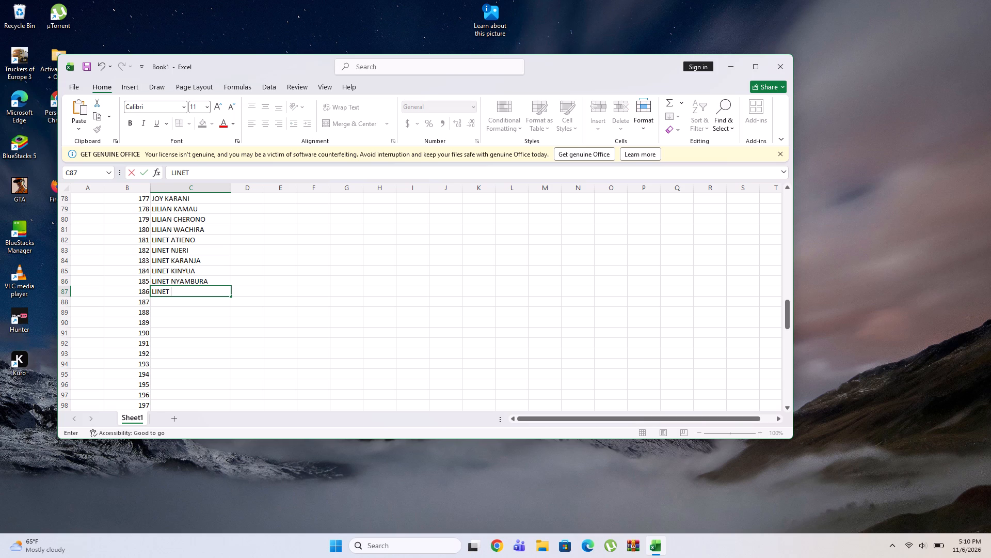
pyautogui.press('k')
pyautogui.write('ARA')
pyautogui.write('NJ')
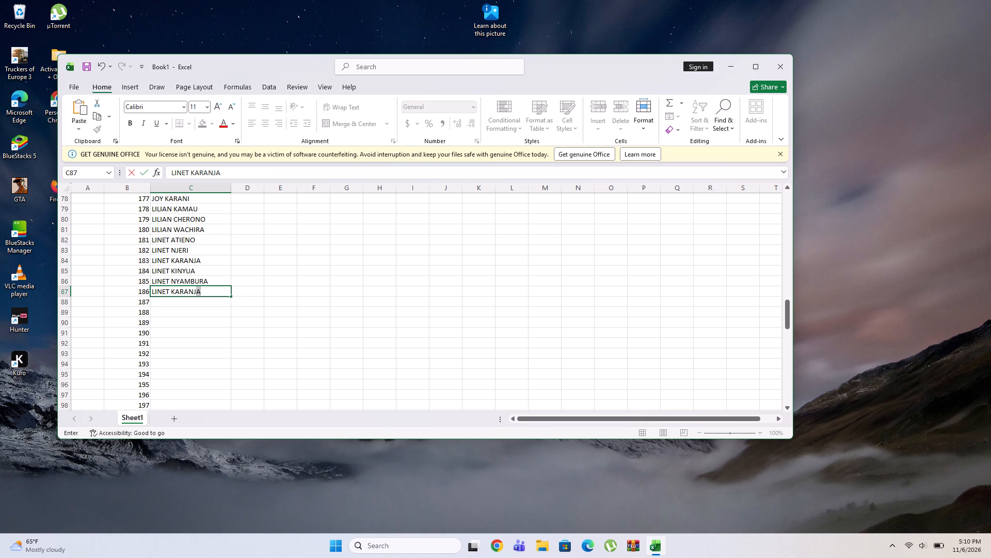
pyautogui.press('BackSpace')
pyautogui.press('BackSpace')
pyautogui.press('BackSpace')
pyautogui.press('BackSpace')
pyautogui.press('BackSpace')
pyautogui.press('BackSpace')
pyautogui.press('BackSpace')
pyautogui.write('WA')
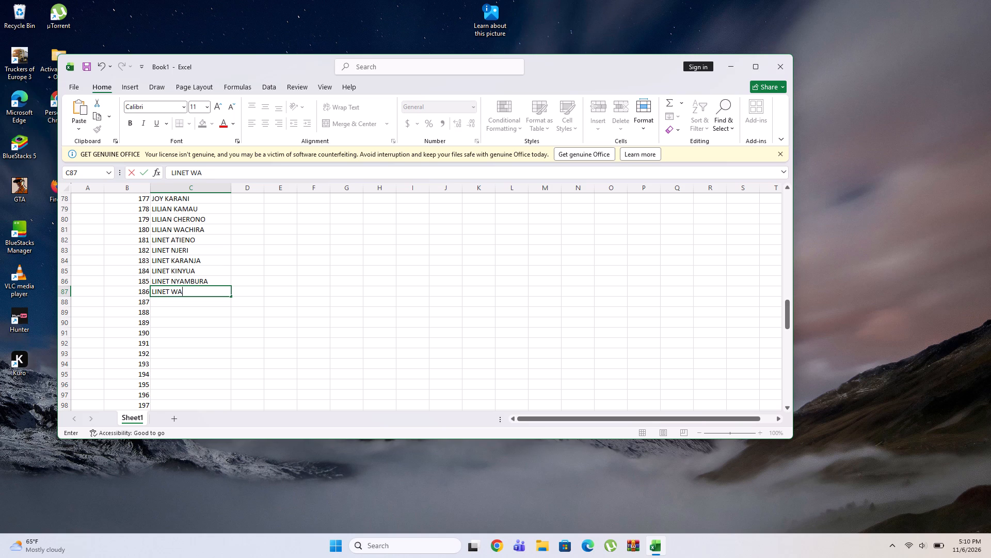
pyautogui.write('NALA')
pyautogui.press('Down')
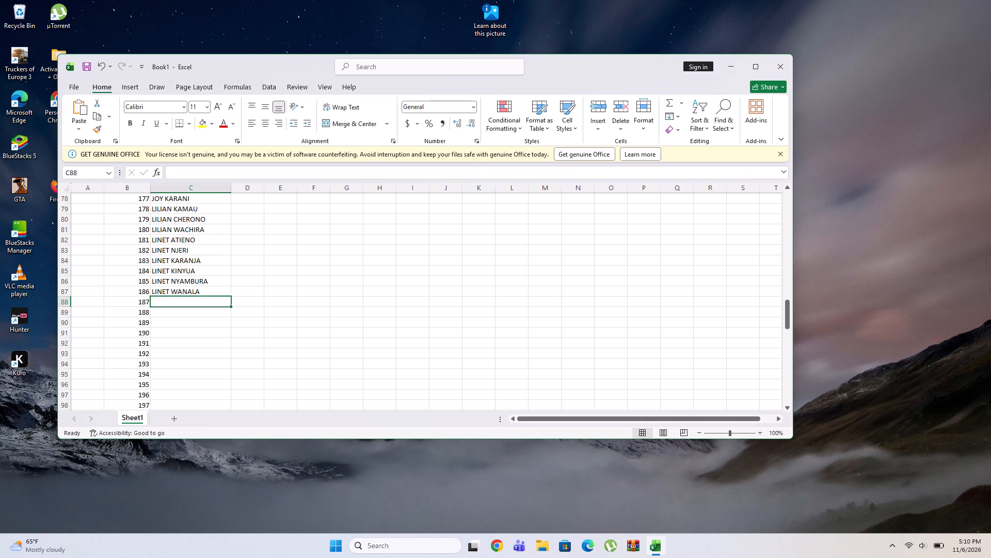
# Enter the next three students' full names in capitals in cells C88 to C90, beside admission numbers 187 to 189.
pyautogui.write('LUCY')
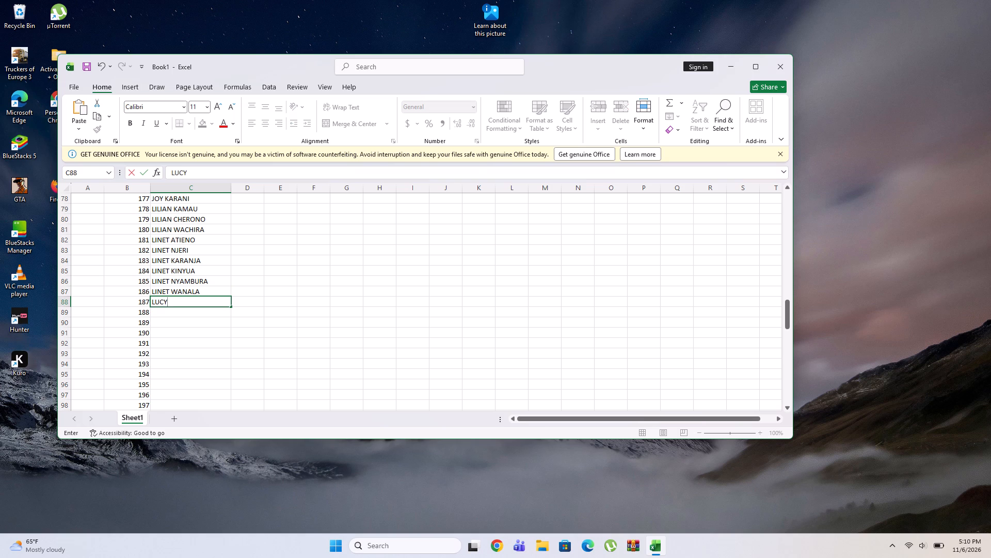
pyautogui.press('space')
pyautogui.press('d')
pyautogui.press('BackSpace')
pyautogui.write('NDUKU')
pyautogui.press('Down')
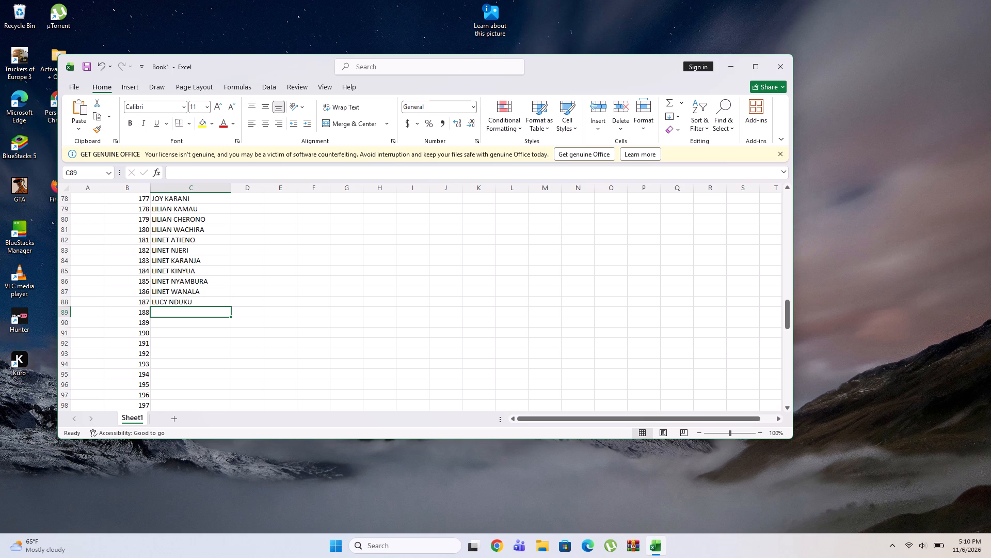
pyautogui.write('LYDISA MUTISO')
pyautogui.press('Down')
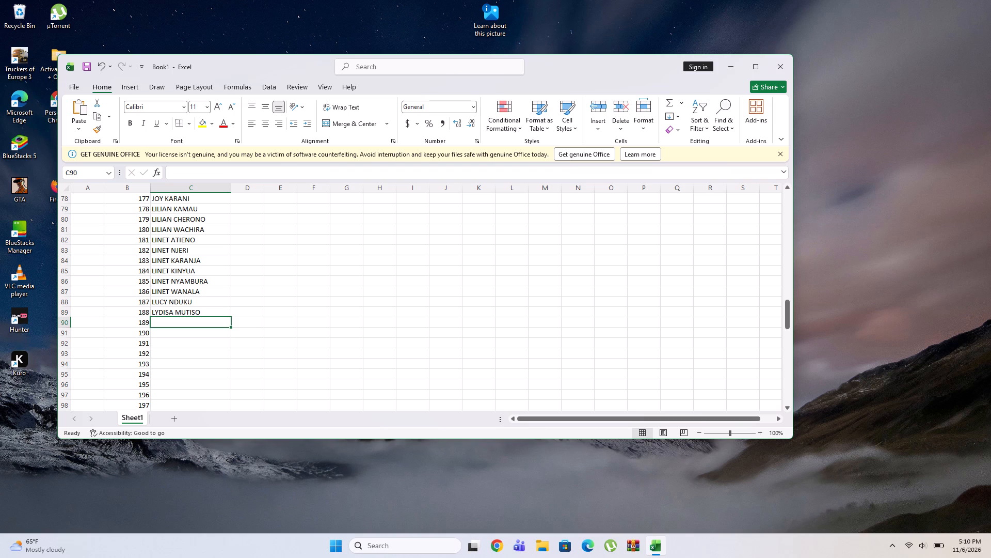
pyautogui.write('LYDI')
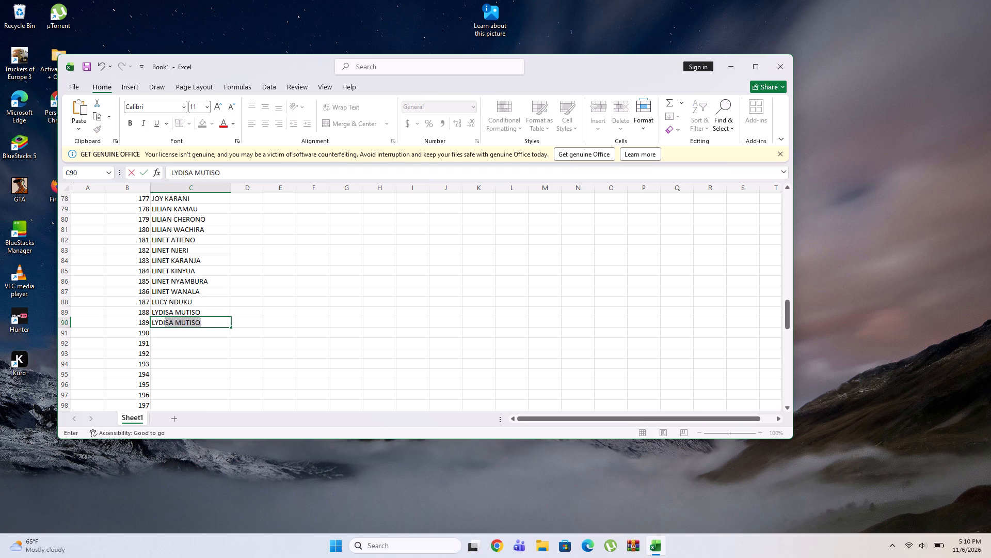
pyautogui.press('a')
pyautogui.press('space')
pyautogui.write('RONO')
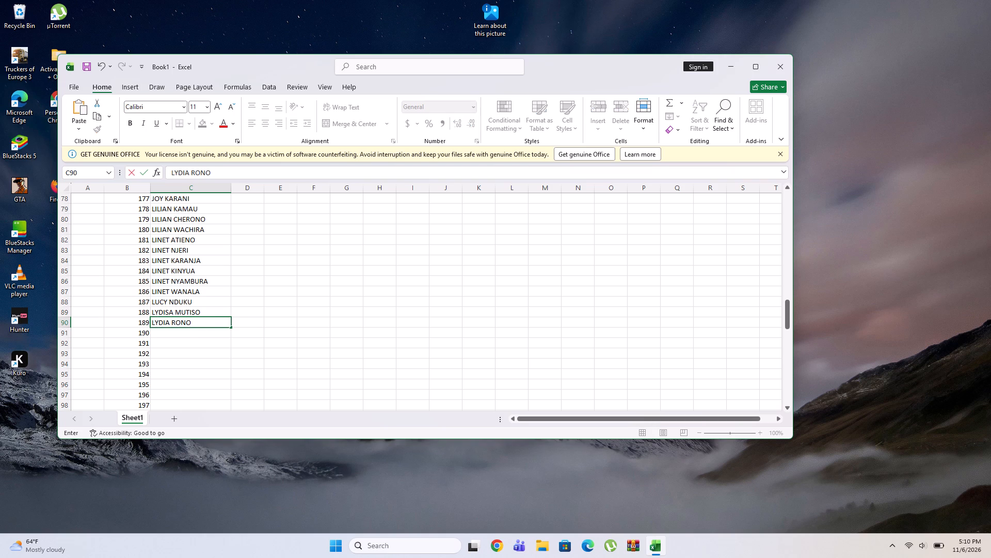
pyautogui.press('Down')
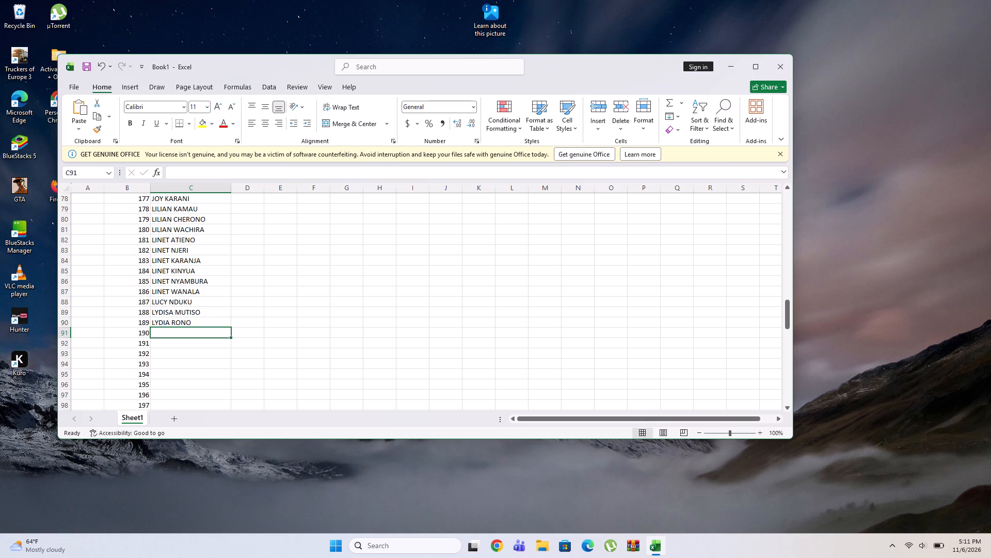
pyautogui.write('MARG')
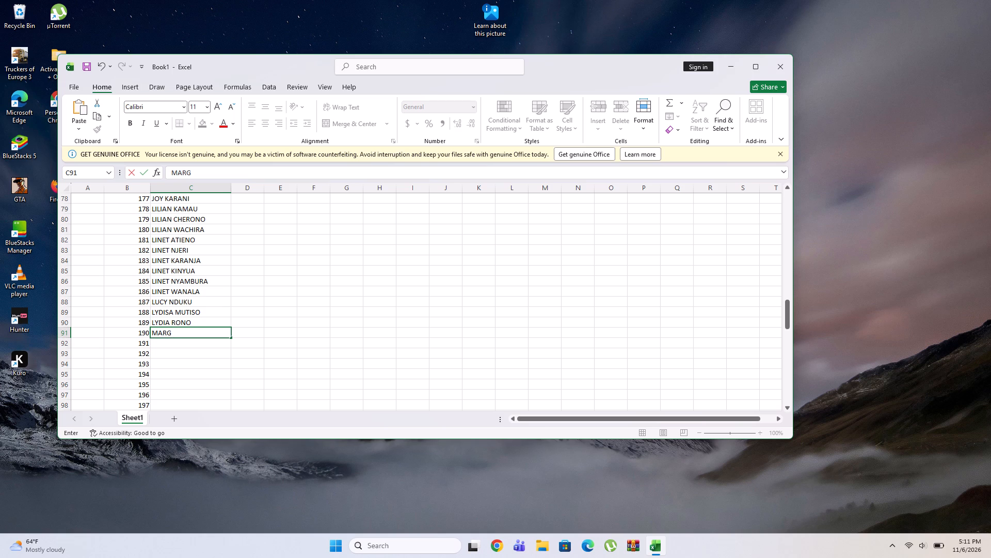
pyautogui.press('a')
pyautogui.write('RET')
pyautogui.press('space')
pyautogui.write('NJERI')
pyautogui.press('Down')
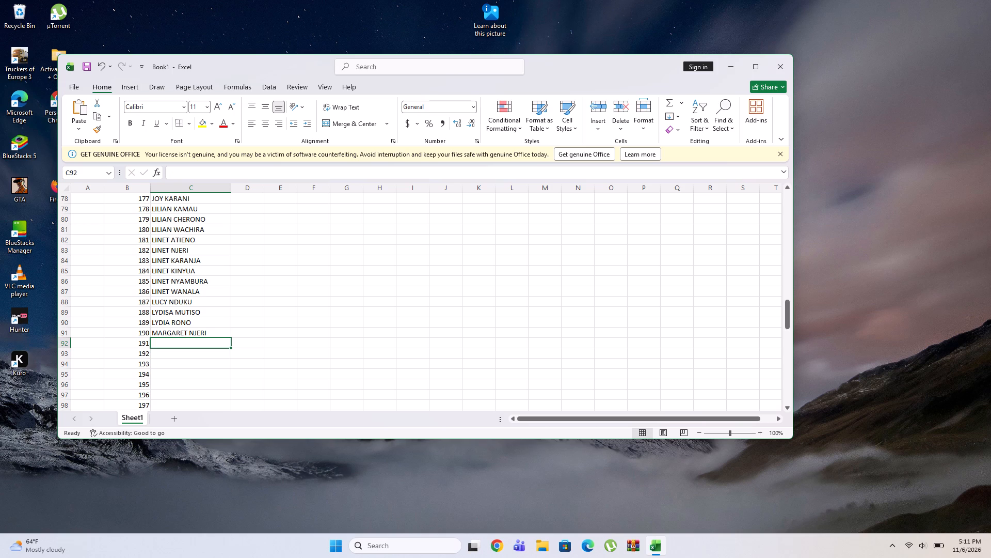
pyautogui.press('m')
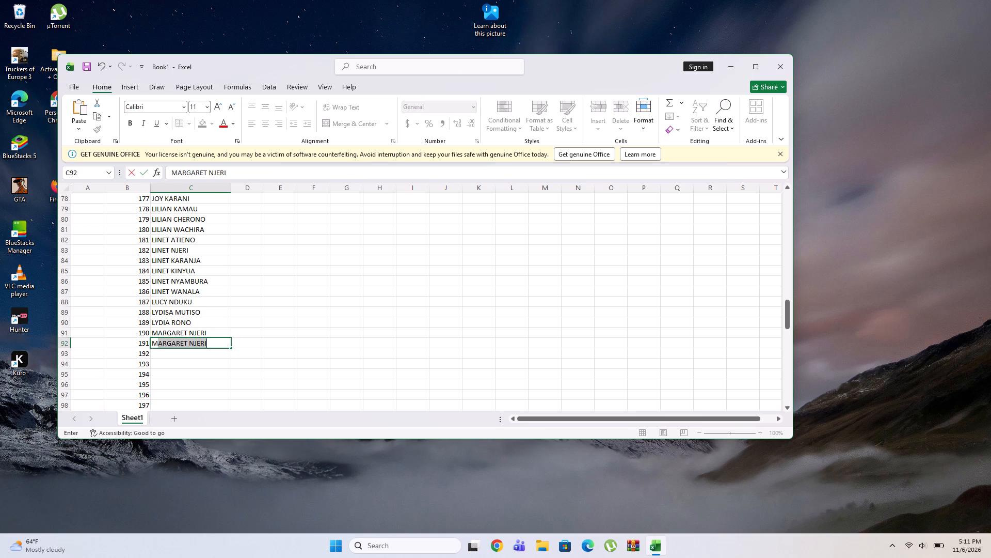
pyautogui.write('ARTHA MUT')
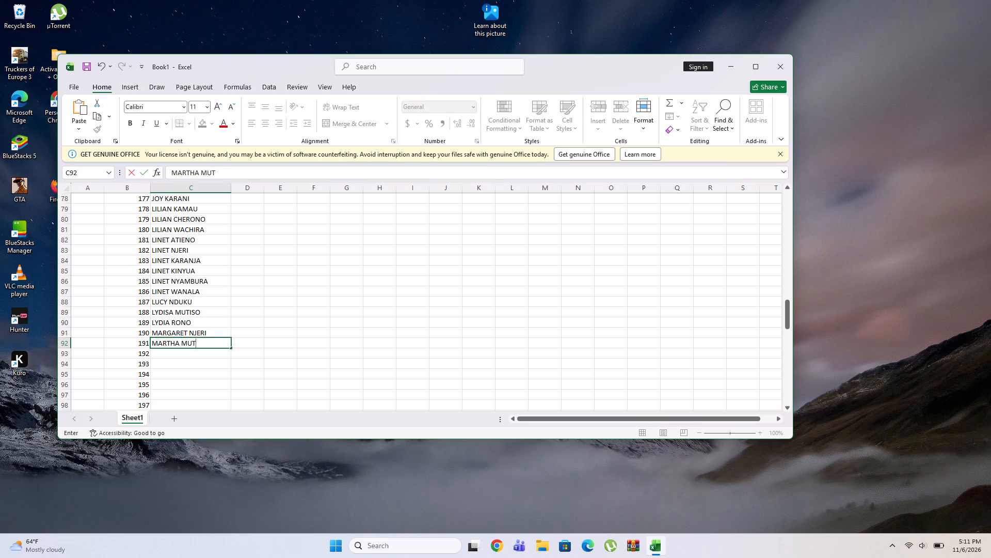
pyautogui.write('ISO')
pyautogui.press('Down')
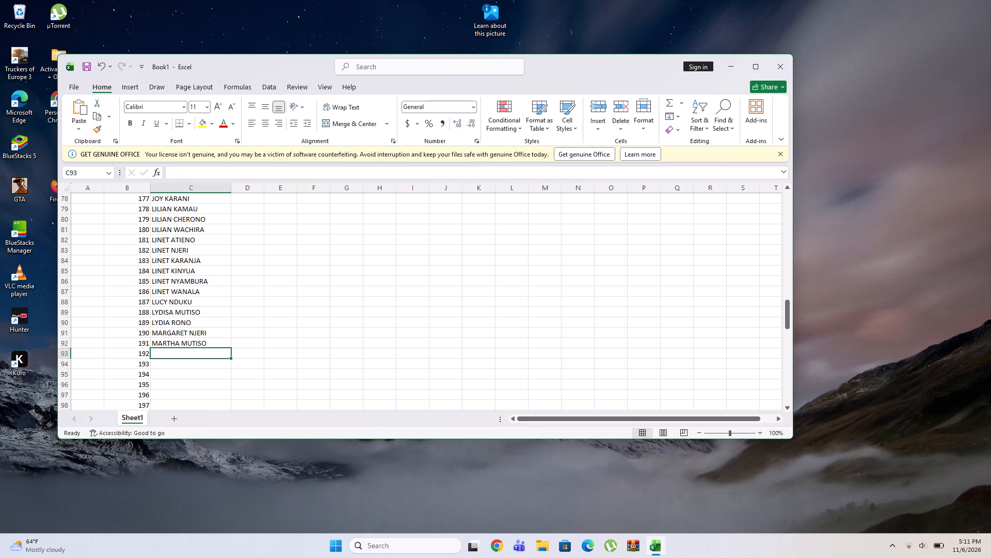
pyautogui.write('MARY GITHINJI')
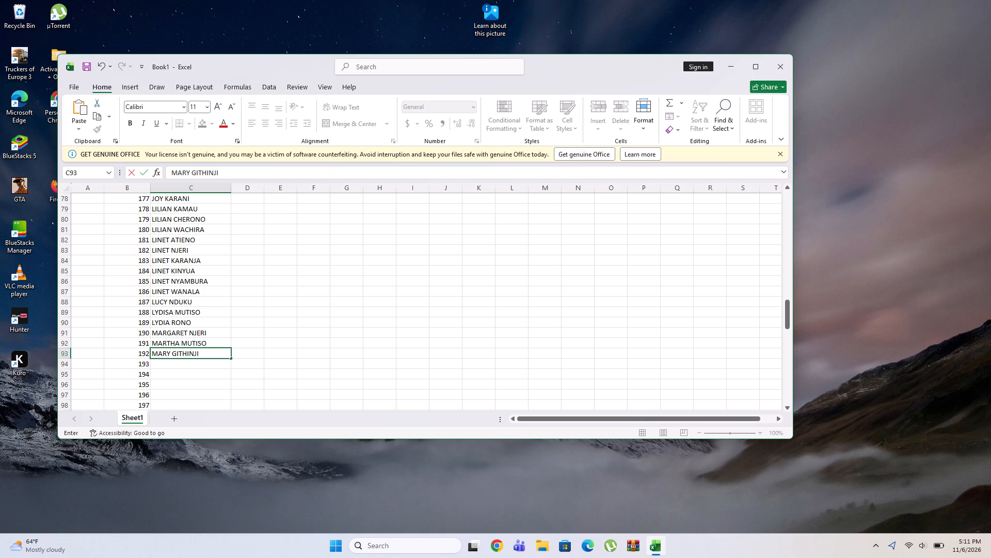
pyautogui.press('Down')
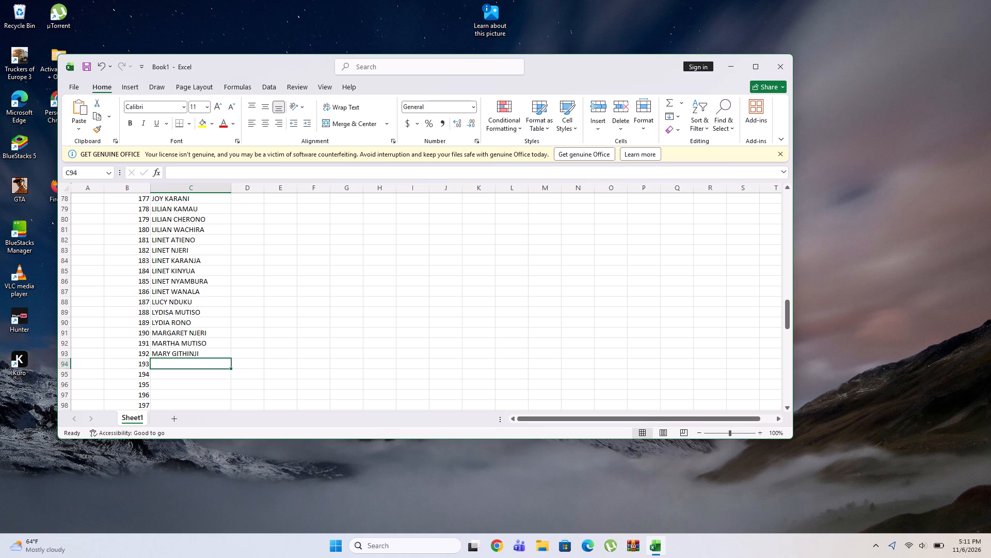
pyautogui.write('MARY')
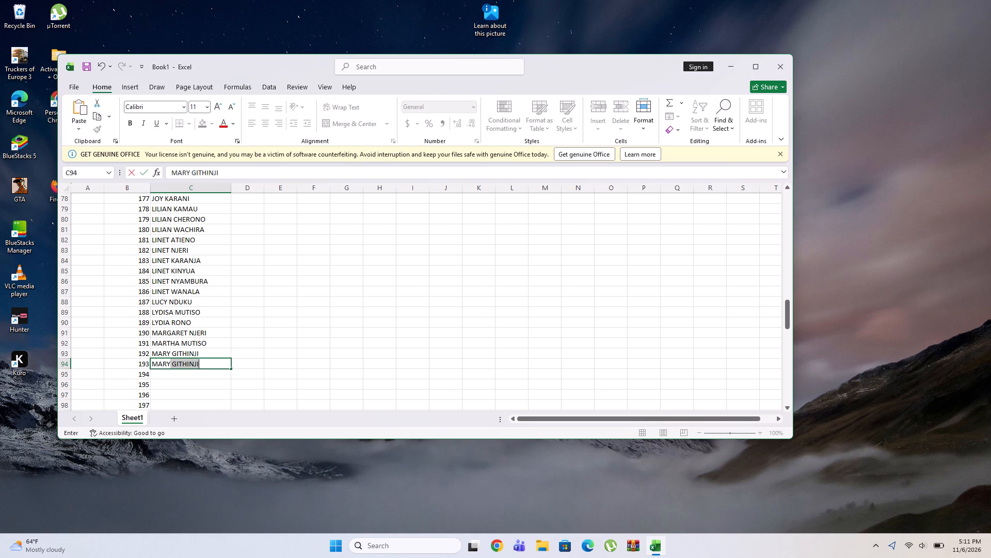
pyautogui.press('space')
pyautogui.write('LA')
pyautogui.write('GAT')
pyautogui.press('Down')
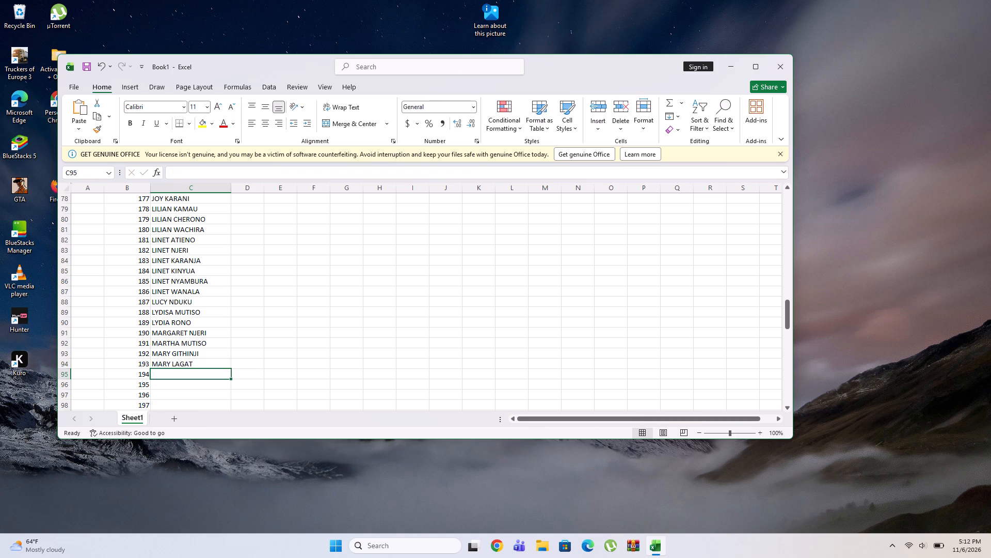
# Enter the next two students' full names in capitals in cells C95 and C96, beside admission numbers 194 and 195.
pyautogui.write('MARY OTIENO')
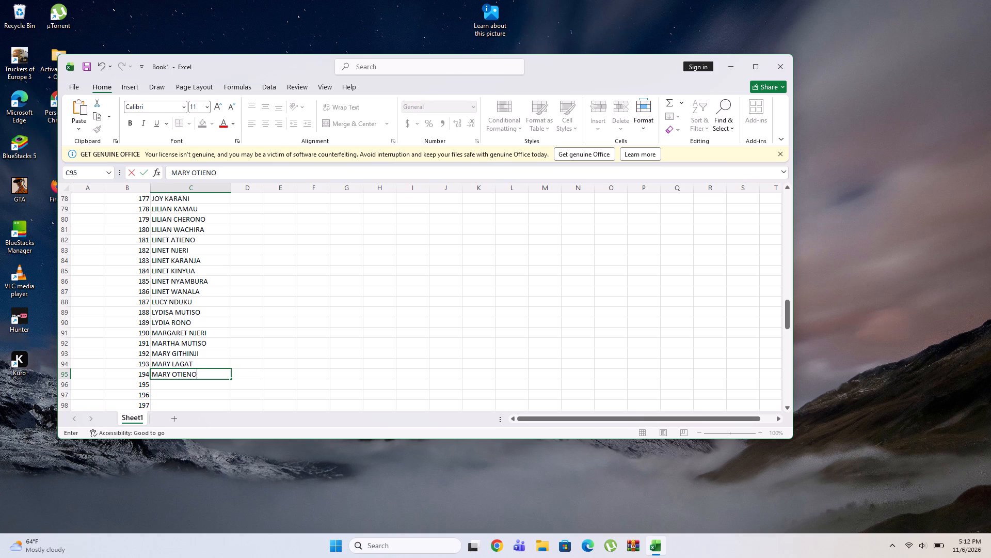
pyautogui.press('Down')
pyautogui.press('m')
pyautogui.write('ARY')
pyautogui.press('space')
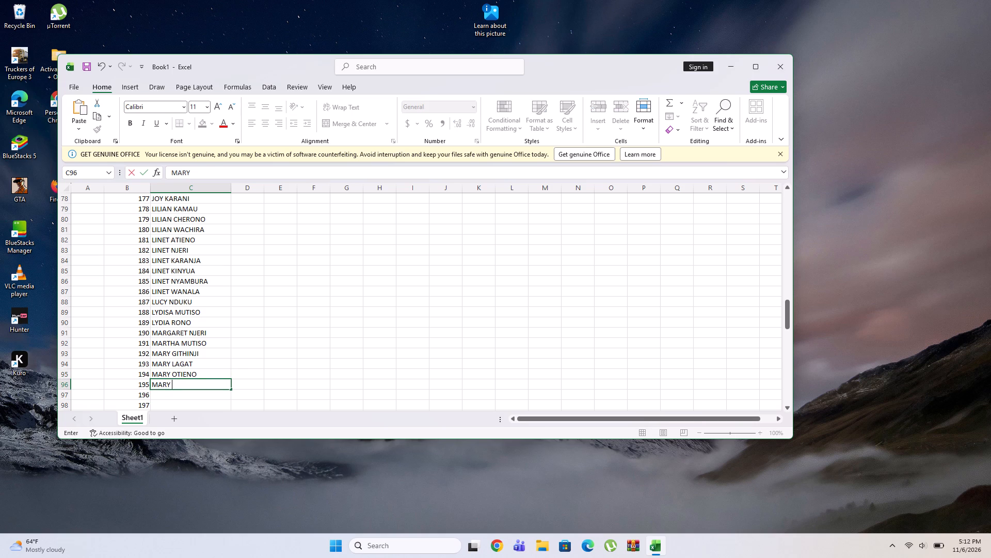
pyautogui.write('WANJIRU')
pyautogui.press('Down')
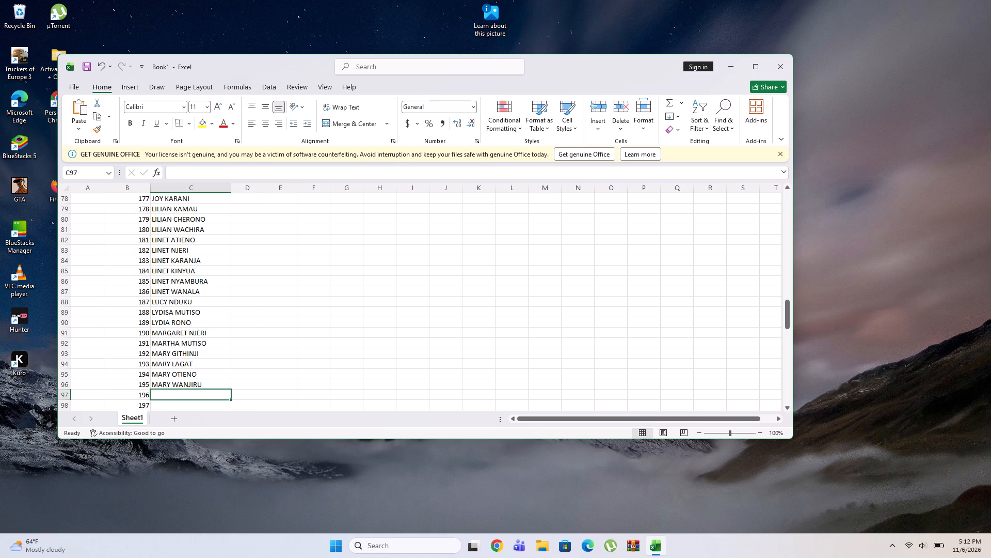
# Enter the next two students' full names in capitals in cells C97 and C98, beside admission numbers 196 and 197.
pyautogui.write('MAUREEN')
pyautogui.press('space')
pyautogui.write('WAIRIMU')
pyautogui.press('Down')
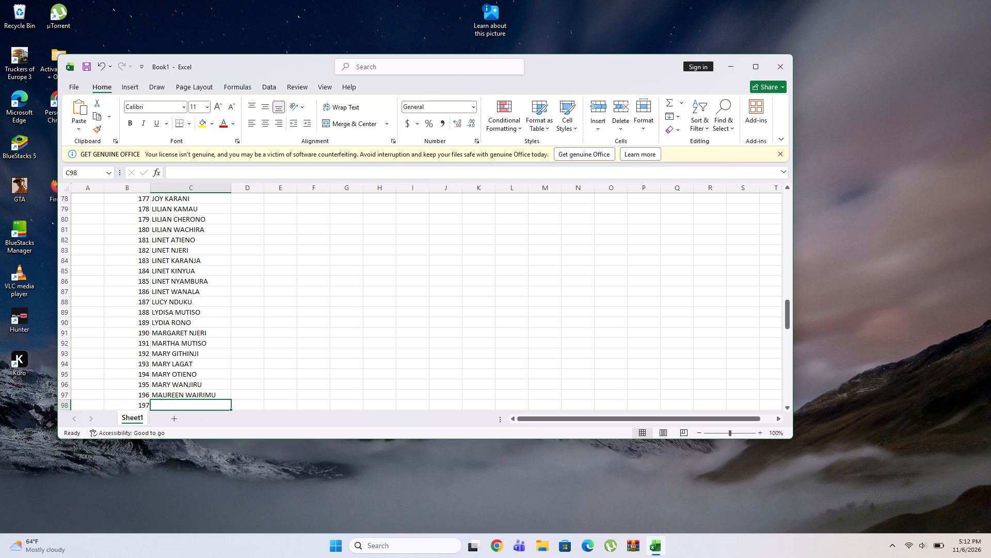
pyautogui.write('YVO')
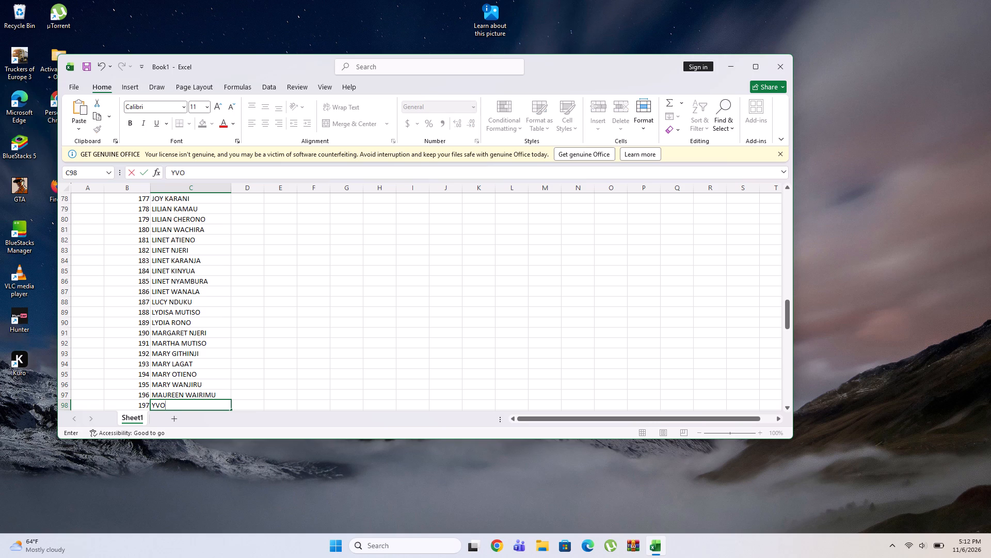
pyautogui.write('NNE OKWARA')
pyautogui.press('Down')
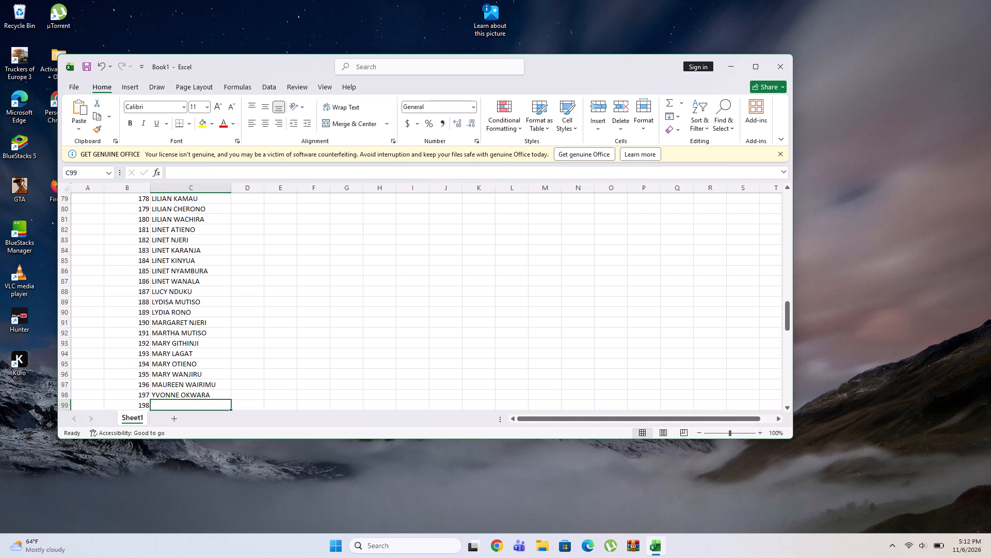
# Enter the next two students' full names in capitals in cells C99 and C100, beside admission numbers 198 and 199.
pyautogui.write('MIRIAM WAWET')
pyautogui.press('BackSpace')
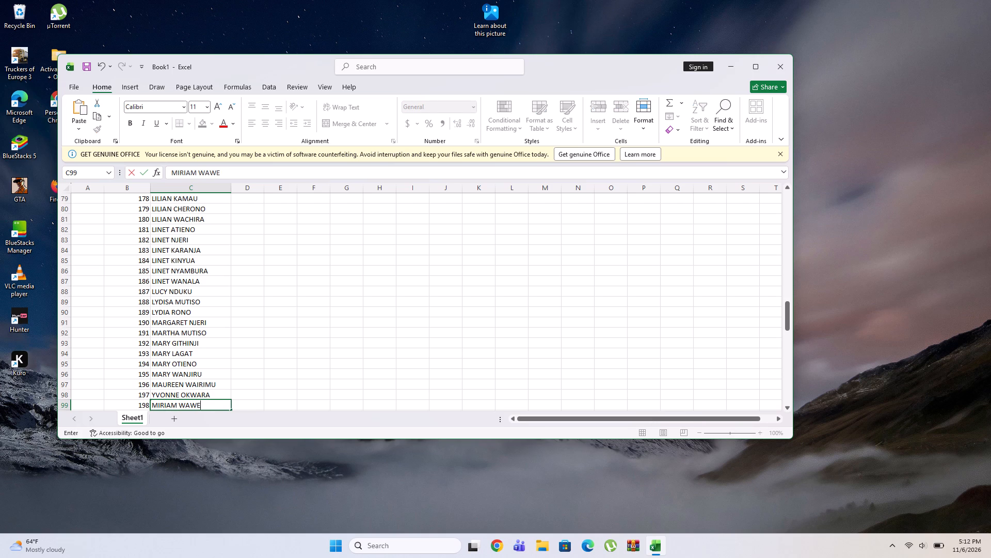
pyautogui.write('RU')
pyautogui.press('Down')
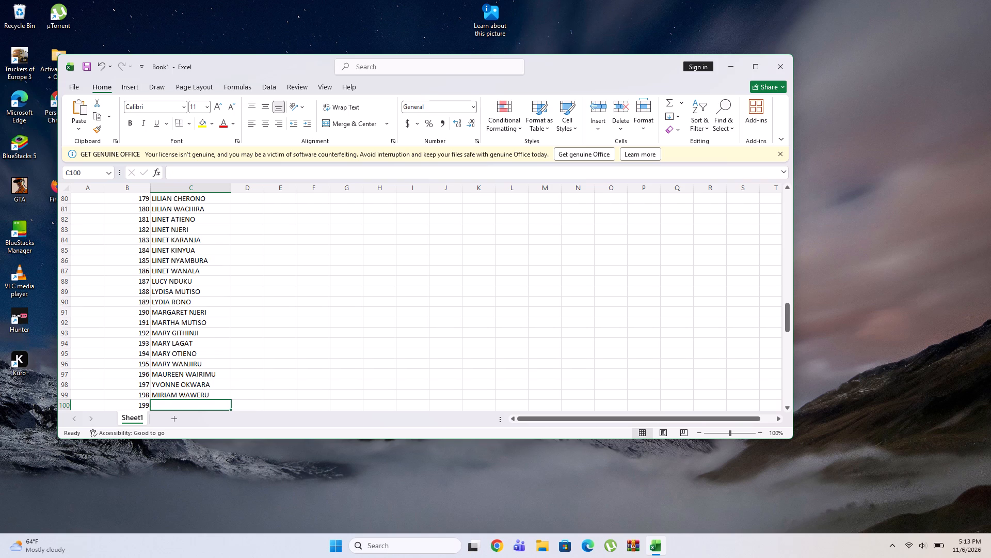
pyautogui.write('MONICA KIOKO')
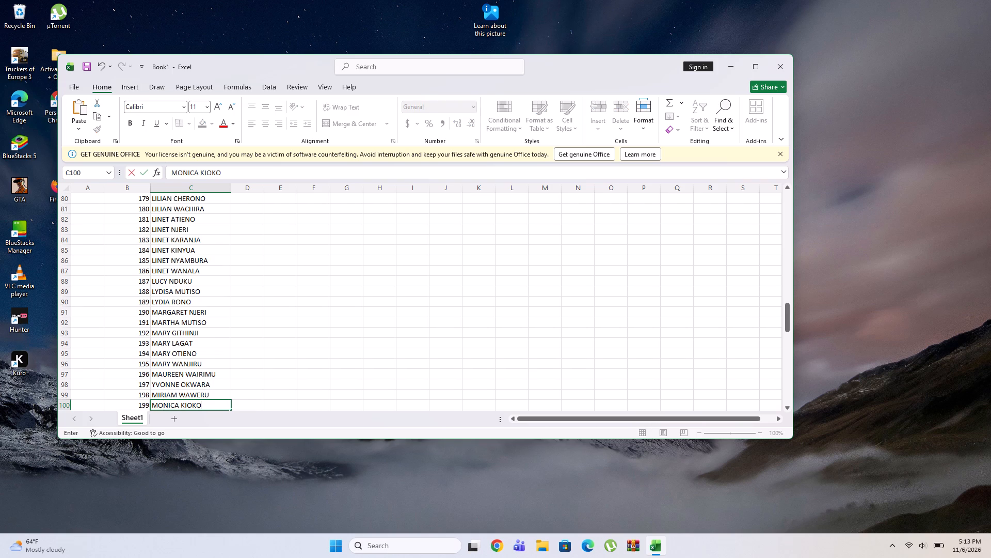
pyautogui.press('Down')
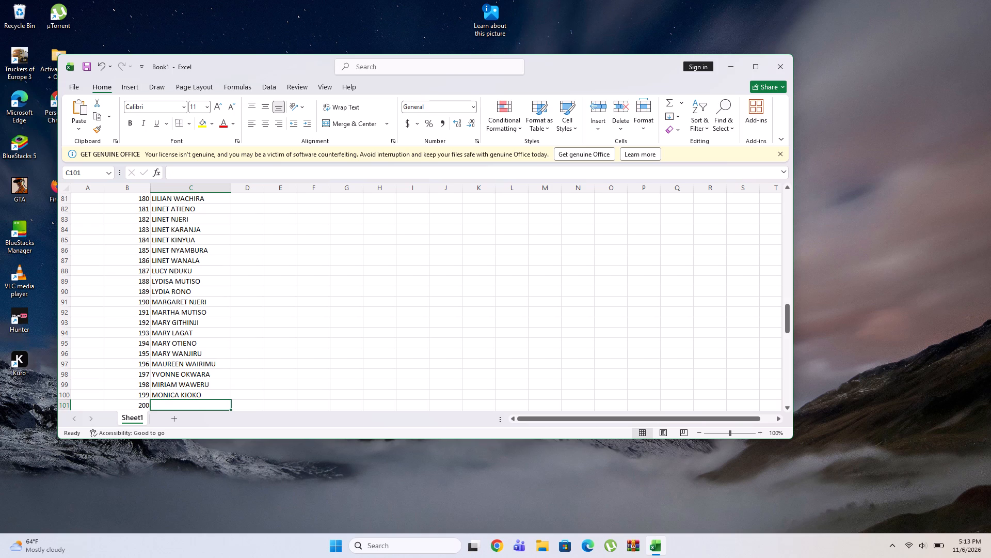
# Enter the next two students' full names in capitals in cells C101 and C102, beside admission numbers 200 and 201.
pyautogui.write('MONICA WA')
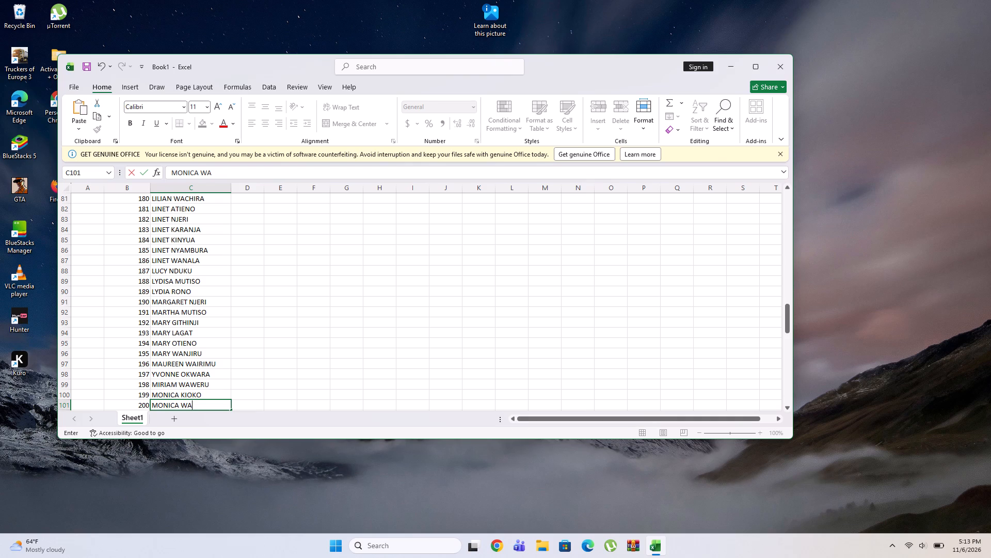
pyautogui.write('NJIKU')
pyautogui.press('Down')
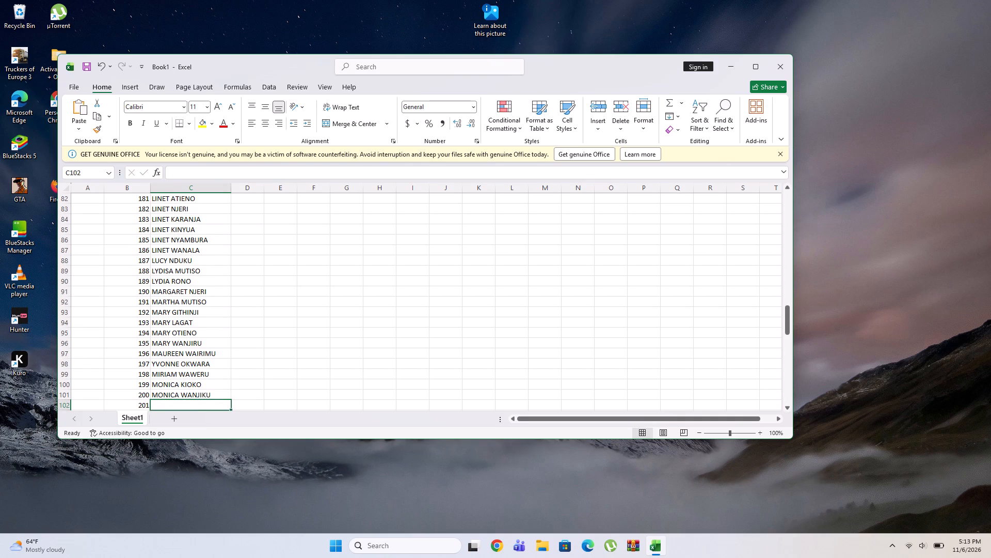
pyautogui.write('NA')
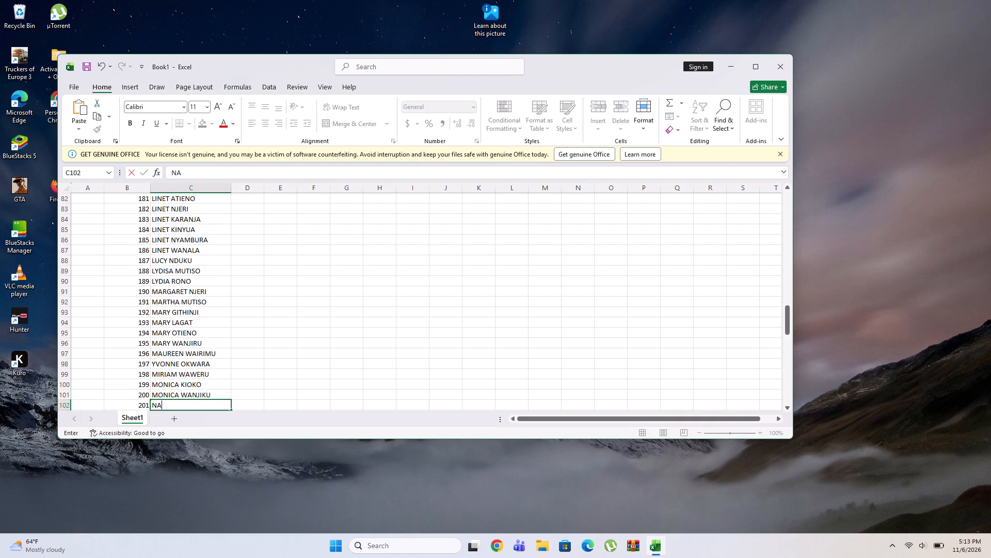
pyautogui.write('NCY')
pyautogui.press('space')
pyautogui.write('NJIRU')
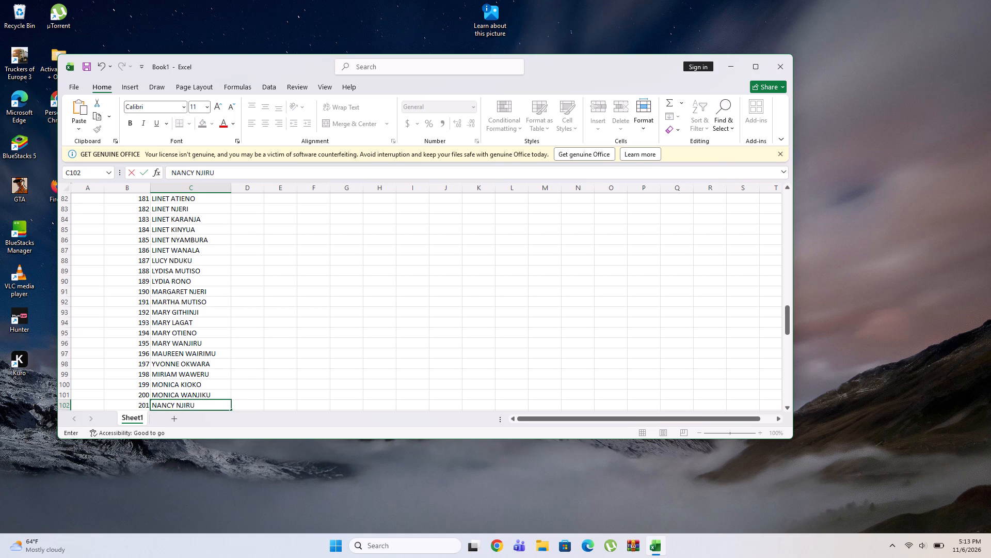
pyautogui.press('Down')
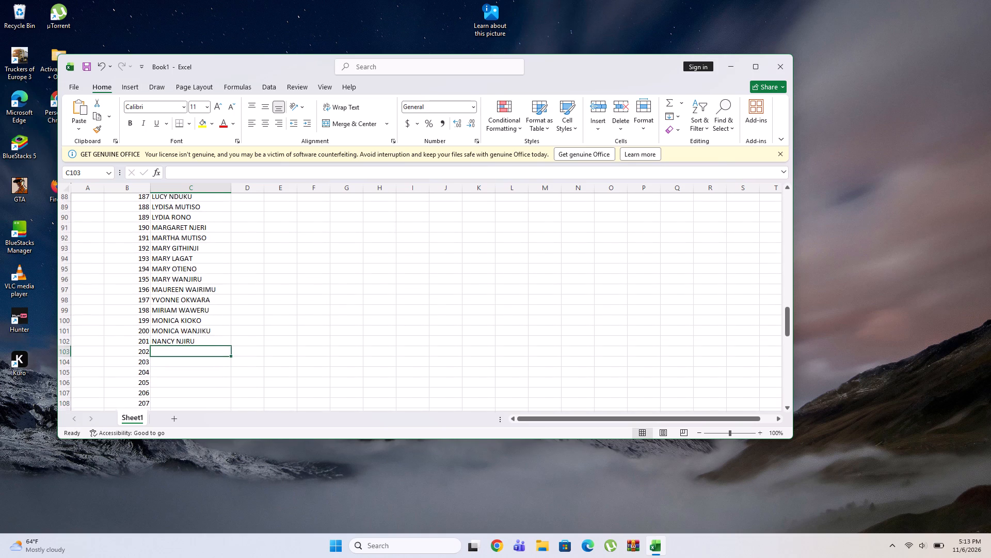
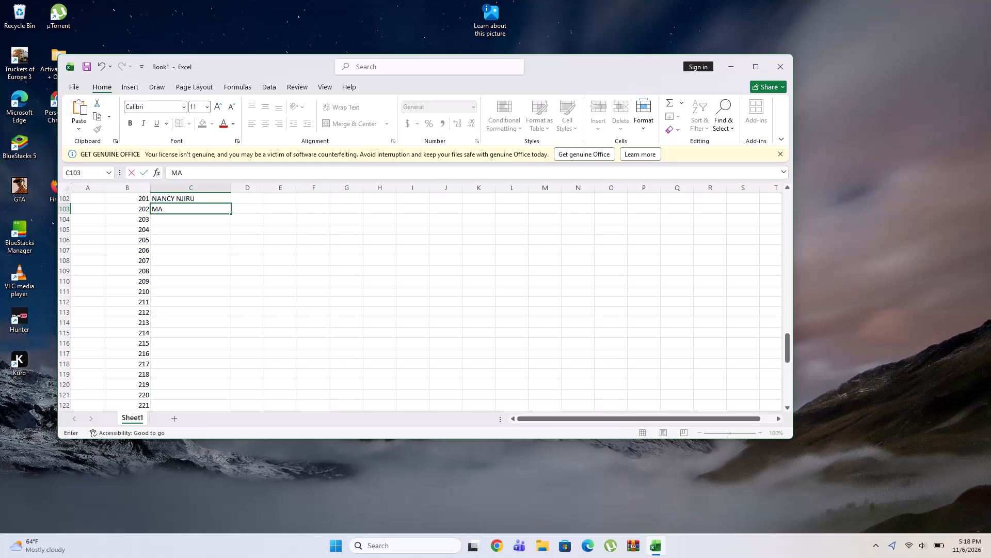
# Complete the student's name begun in cell C103 and enter the next full name in C104, in capitals, beside admission numbers 202 and 203.
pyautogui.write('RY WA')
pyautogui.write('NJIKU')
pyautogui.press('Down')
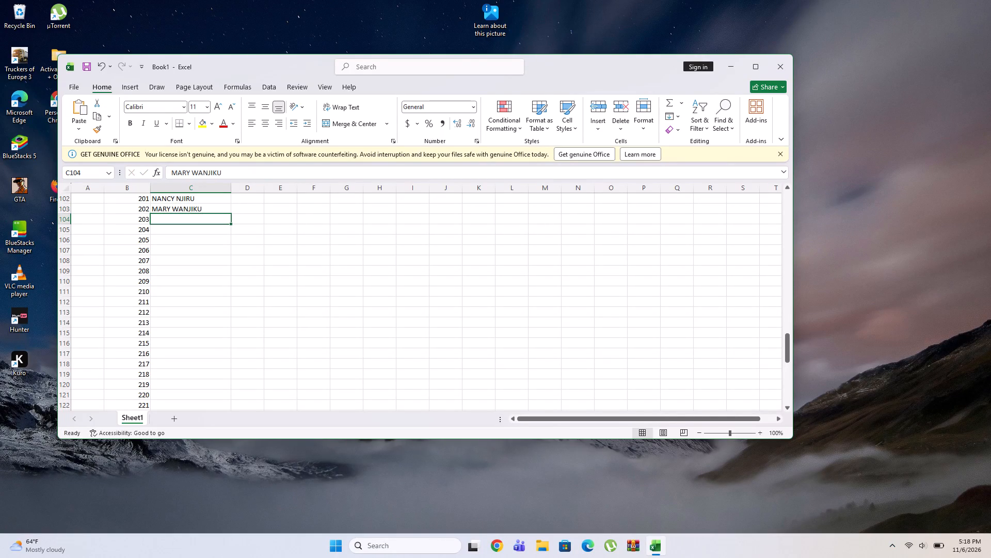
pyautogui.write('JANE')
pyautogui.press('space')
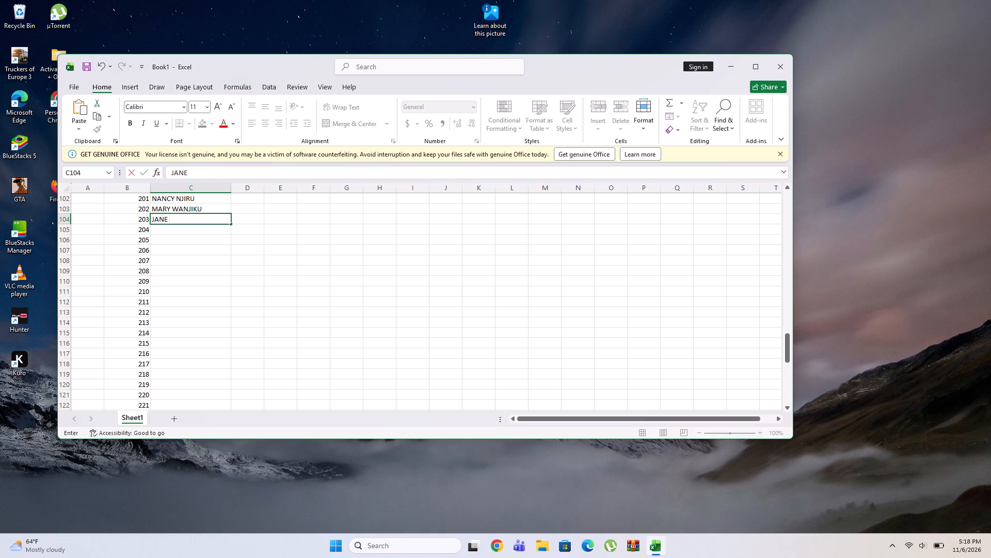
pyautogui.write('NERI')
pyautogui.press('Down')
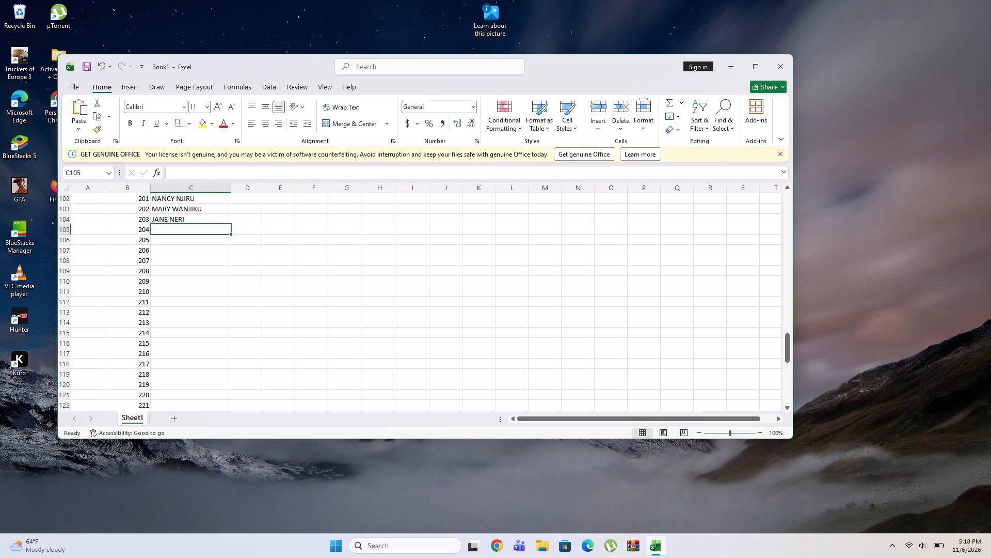
# Enter the next two students' full names in capitals in cells C105 and C106, beside admission numbers 204 and 205.
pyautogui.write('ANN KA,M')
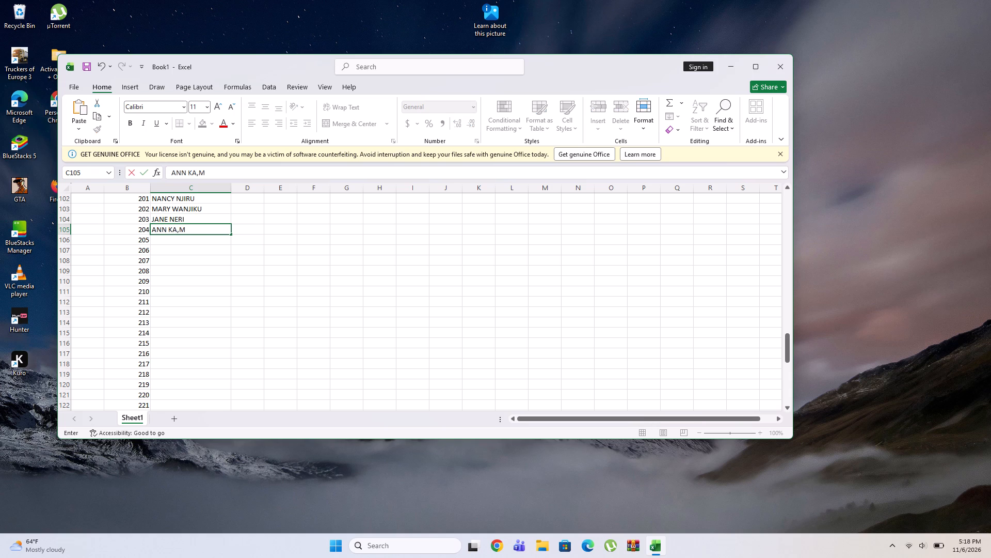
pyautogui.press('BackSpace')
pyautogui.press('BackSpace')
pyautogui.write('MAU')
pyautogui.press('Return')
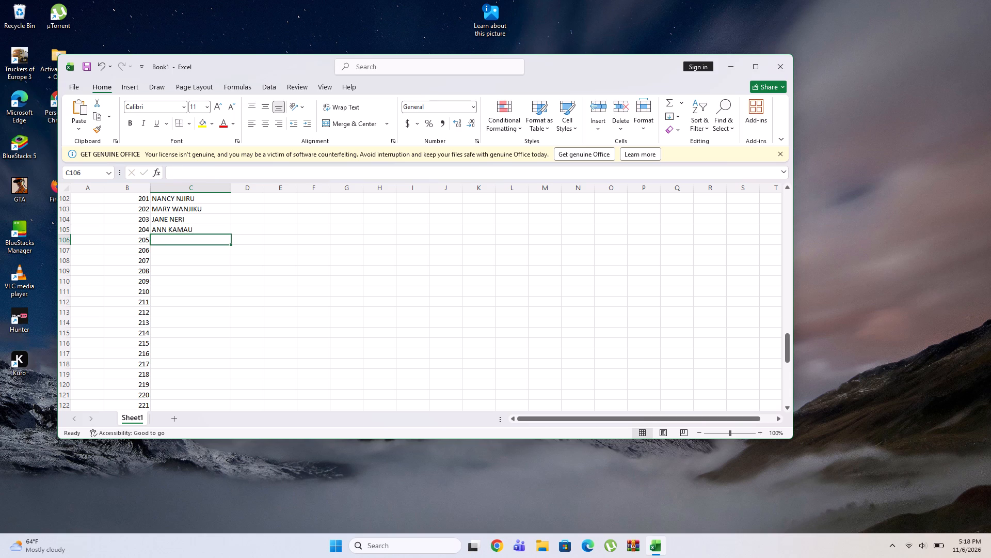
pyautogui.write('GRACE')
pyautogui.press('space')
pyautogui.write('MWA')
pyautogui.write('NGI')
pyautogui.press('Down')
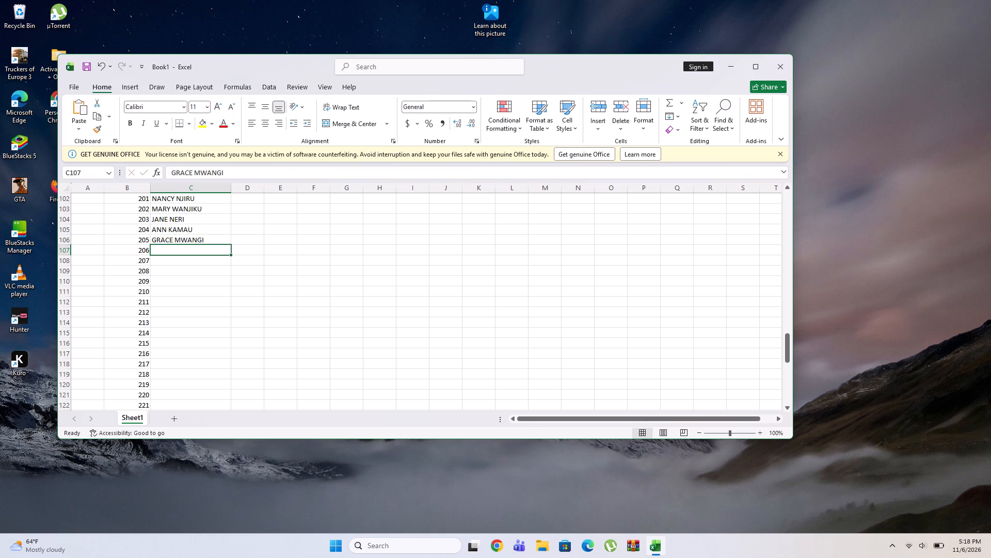
# Enter the next two students' full names in capitals in cells C107 and C108, beside admission numbers 206 and 207.
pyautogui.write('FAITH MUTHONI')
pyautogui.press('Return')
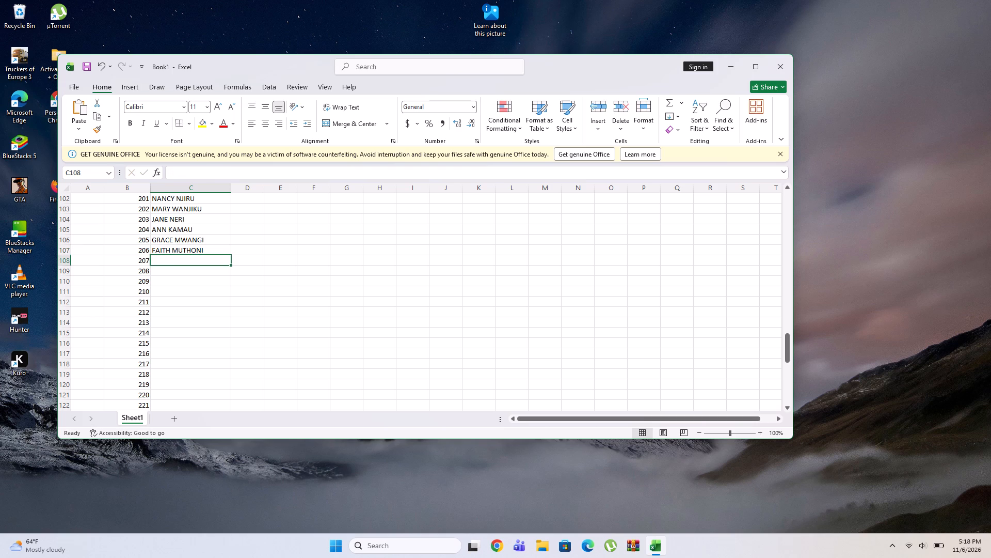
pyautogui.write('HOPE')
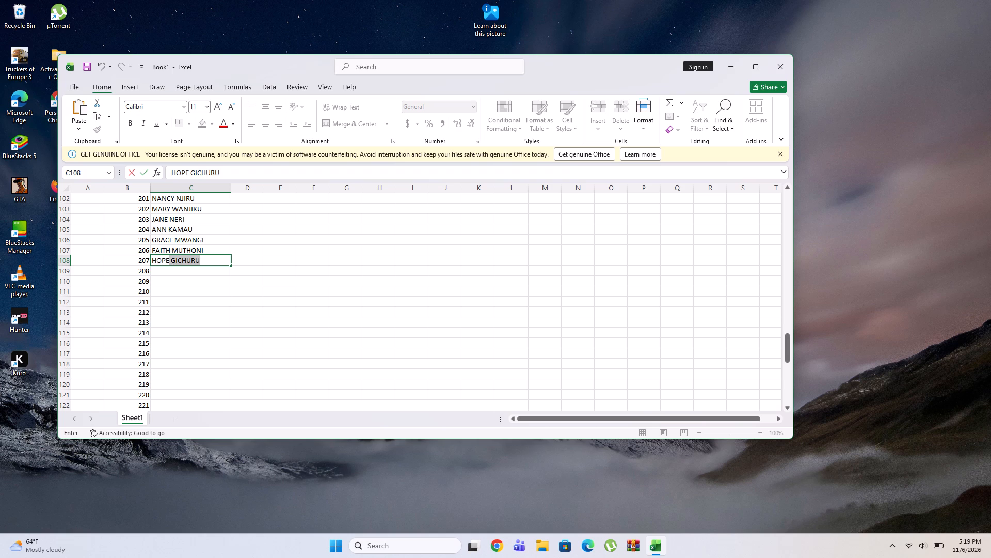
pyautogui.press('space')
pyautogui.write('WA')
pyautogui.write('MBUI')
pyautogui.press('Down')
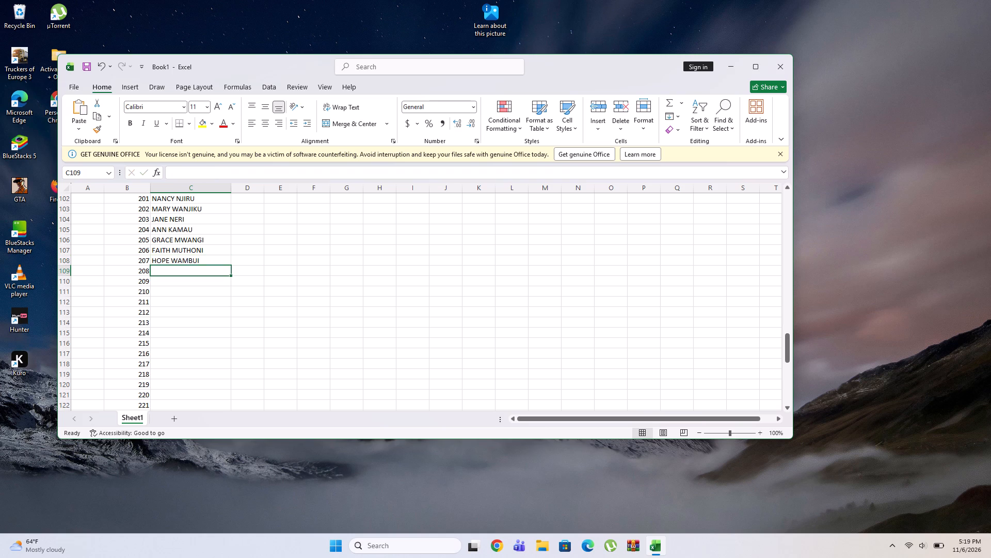
# Enter the next two students' full names in capitals in cells C109 and C110, beside admission numbers 208 and 209.
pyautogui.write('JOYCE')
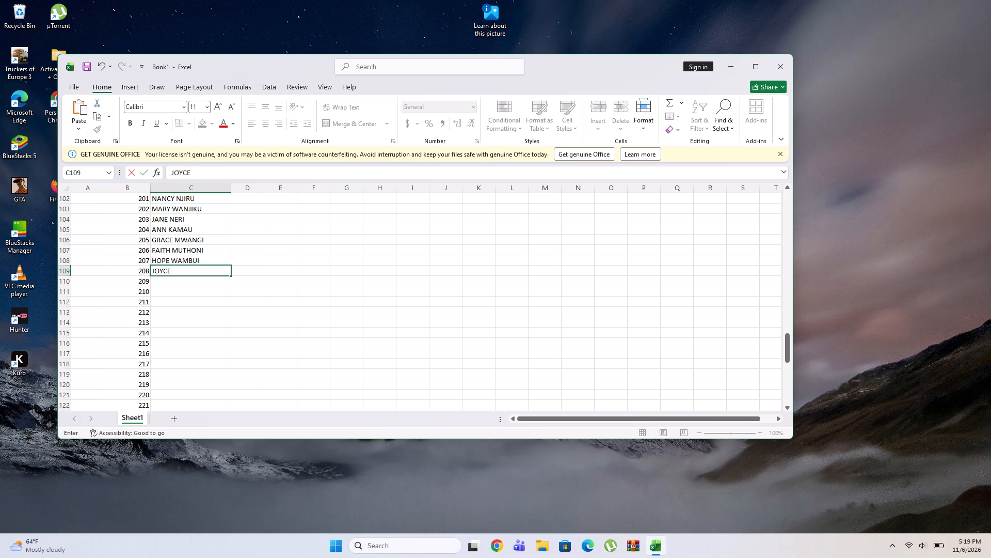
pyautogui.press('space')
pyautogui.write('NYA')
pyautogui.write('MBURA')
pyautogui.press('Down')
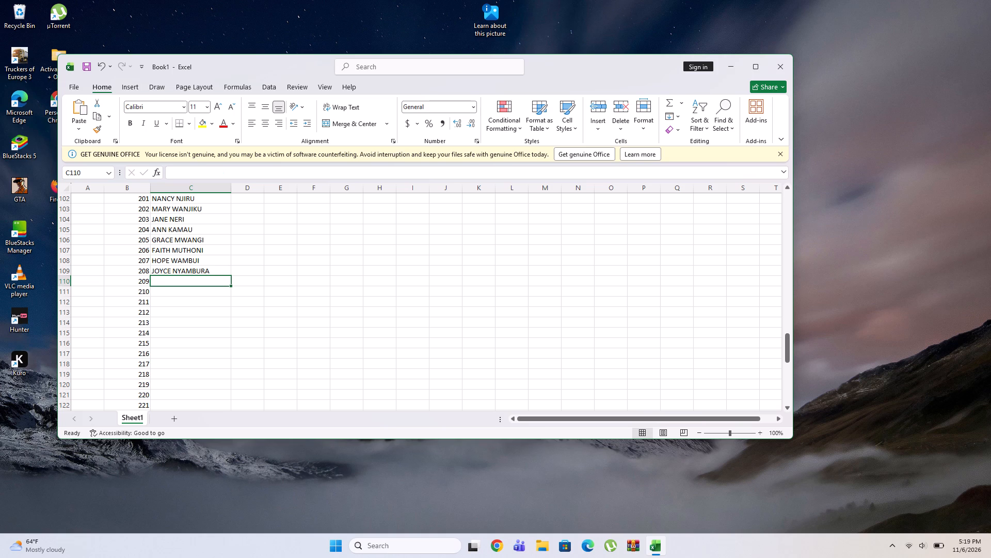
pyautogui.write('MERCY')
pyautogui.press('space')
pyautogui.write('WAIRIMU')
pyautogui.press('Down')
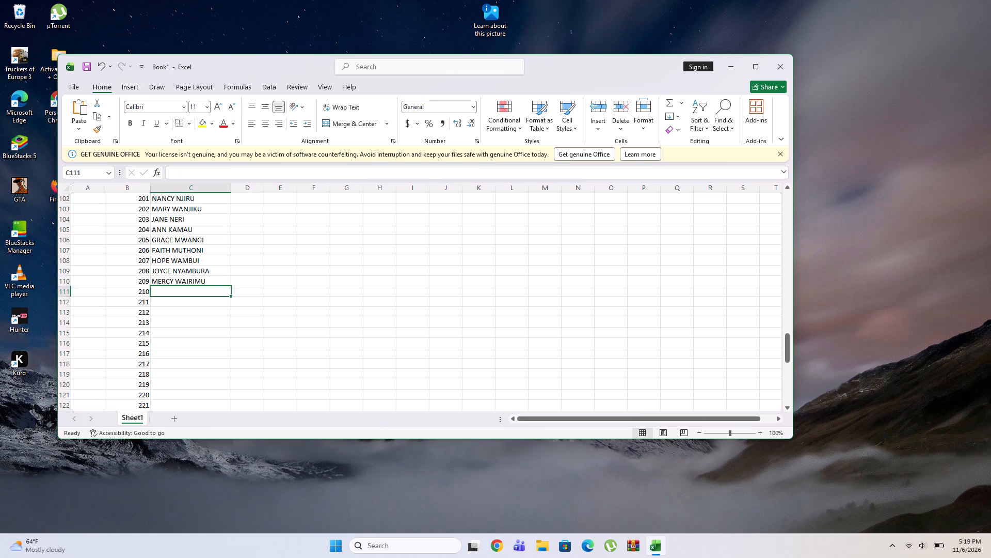
# Enter the next two students' full names in capitals in cells C111 and C112, beside admission numbers 210 and 211.
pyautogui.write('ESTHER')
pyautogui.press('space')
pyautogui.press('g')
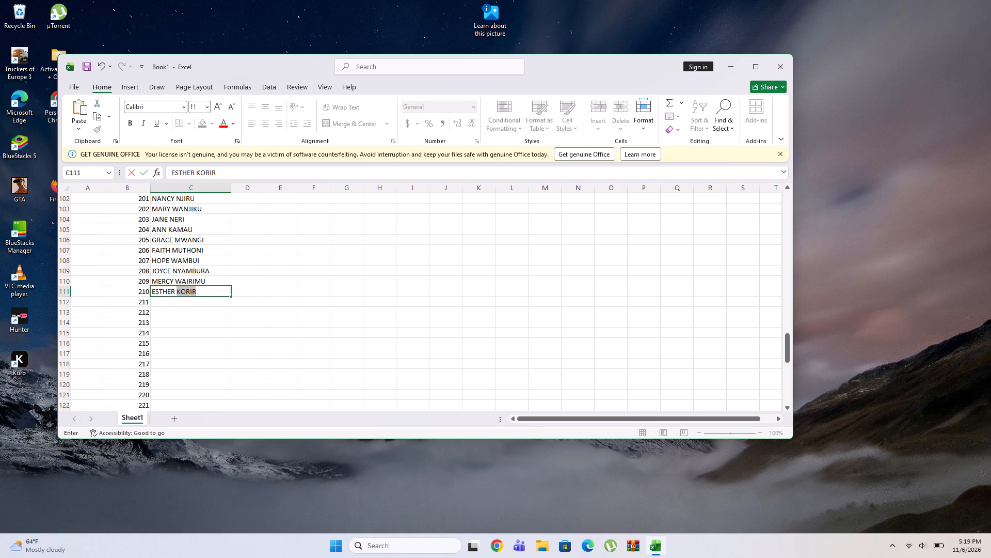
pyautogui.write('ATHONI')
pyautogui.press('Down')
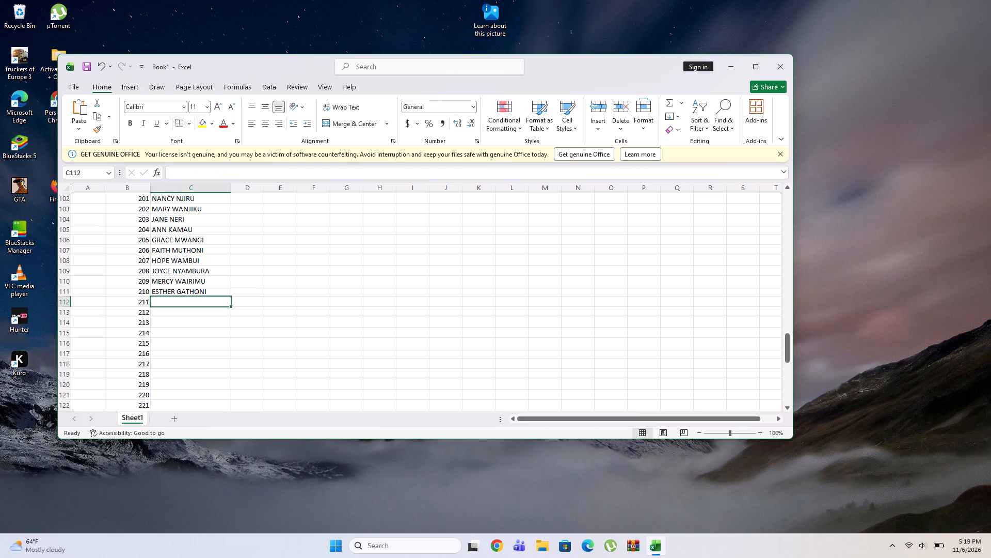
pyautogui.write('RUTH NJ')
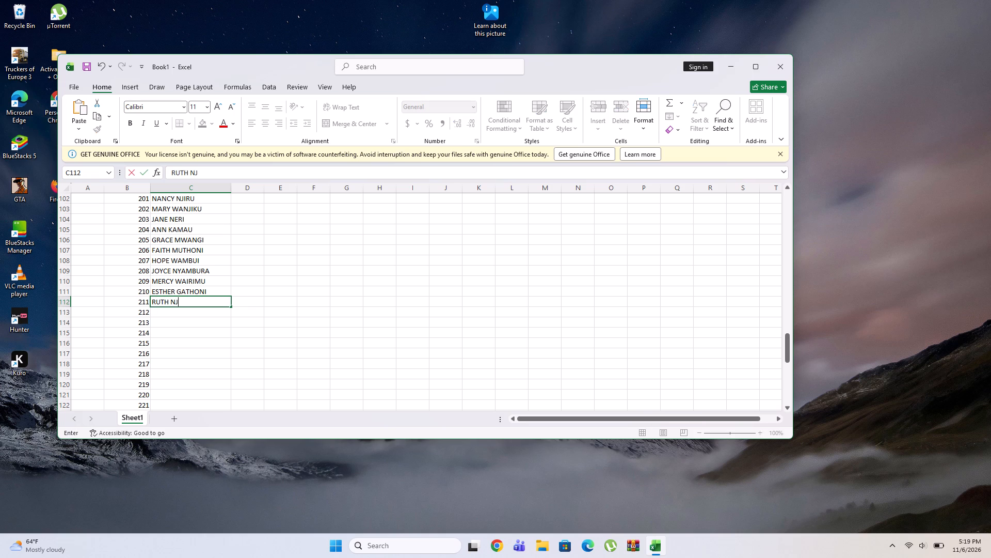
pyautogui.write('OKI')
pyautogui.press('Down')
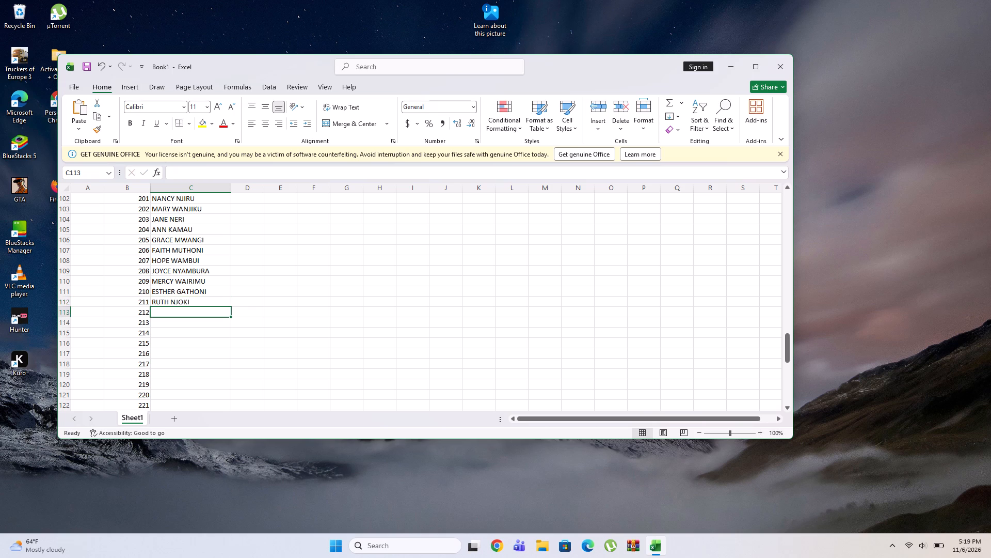
# Enter the next two students' full names in capitals in cells C113 and C114, beside admission numbers 212 and 213.
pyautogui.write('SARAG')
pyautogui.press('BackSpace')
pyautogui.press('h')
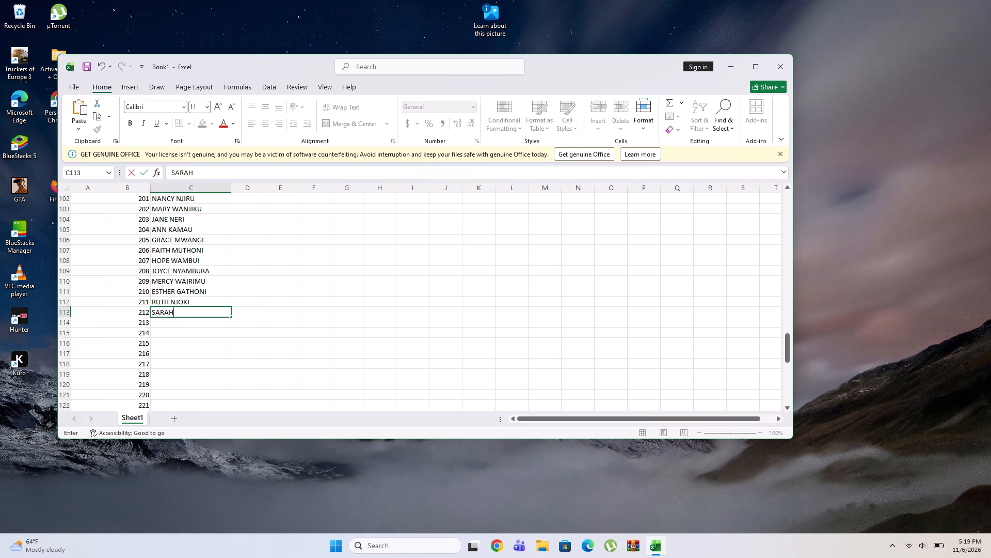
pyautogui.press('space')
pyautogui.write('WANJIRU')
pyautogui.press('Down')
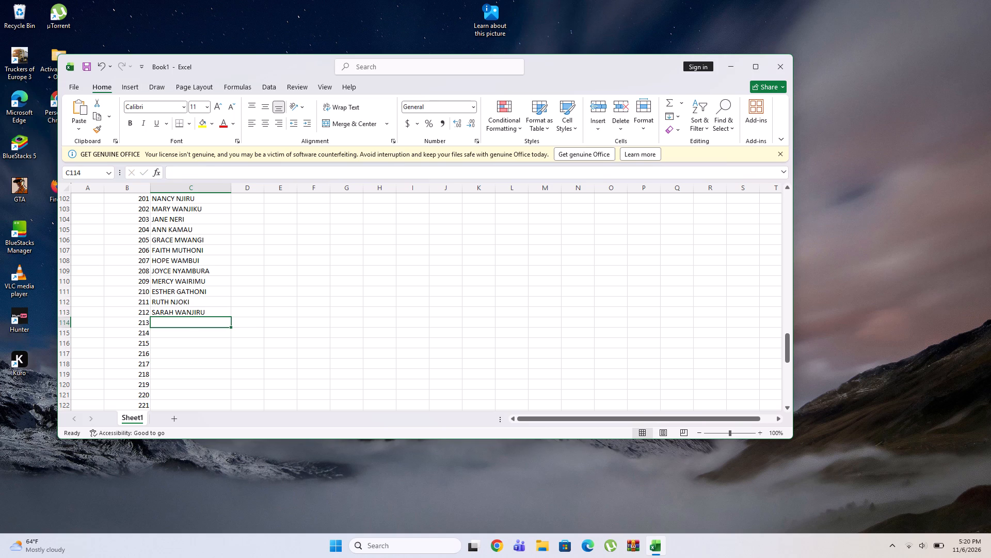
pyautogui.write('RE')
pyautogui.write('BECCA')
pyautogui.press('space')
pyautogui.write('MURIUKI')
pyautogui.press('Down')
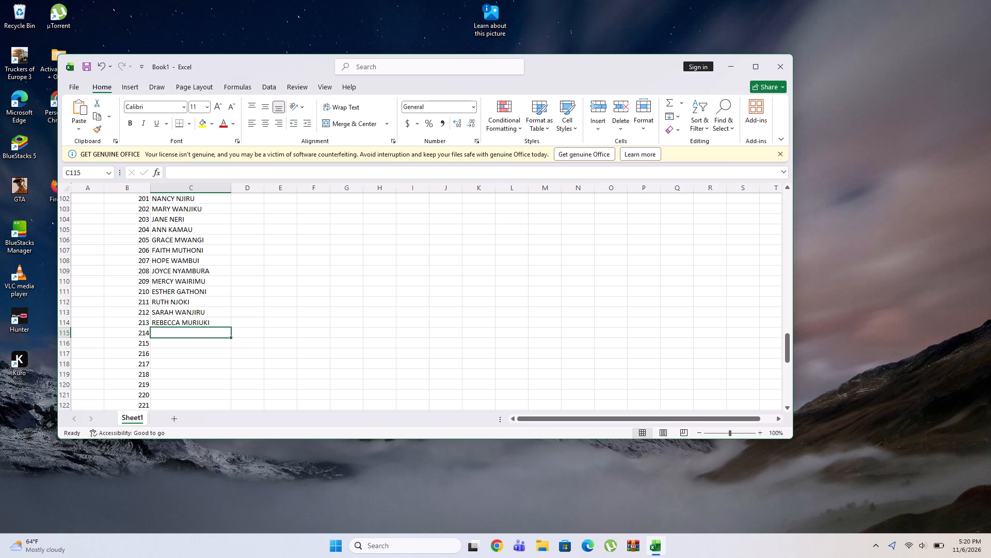
# Enter the next two students' full names in capitals in cells C115 and C116, beside admission numbers 214 and 215.
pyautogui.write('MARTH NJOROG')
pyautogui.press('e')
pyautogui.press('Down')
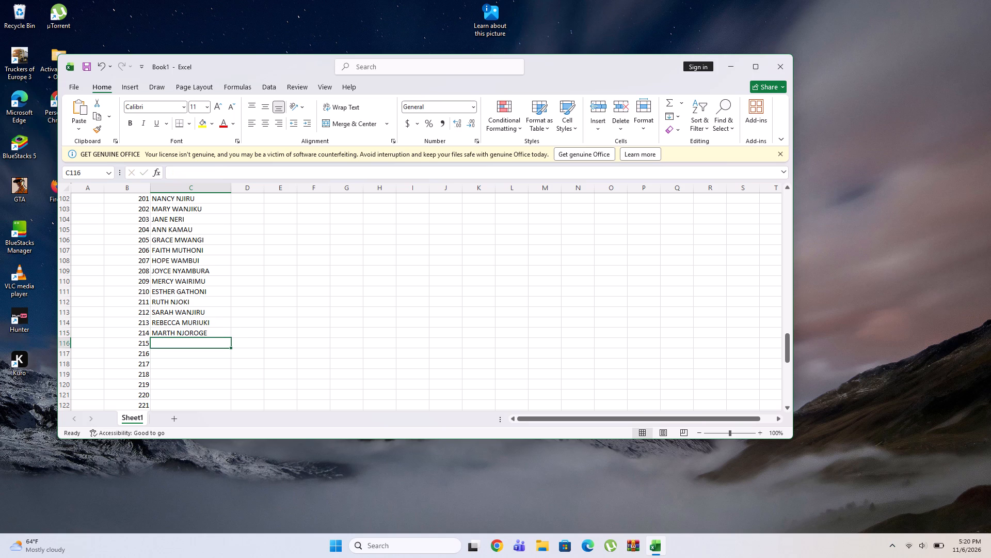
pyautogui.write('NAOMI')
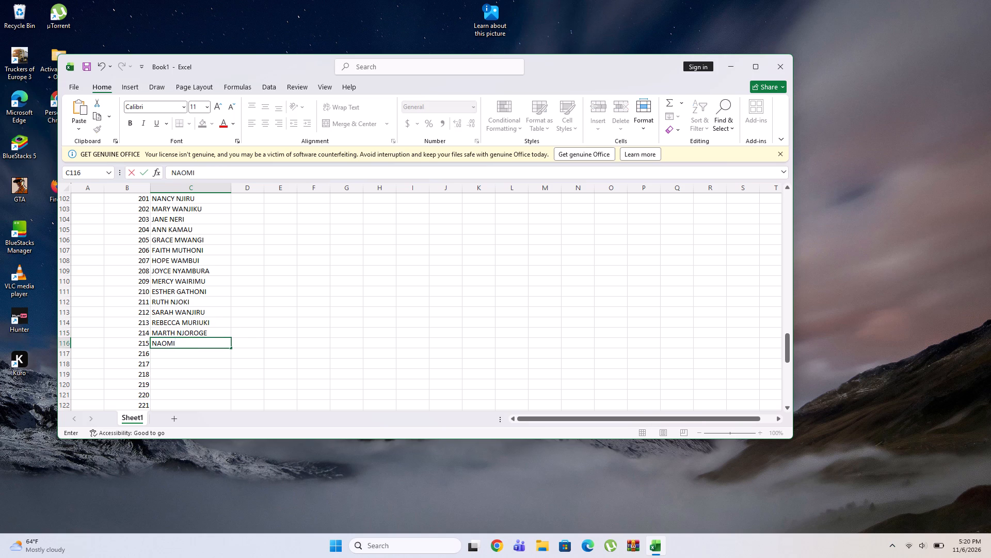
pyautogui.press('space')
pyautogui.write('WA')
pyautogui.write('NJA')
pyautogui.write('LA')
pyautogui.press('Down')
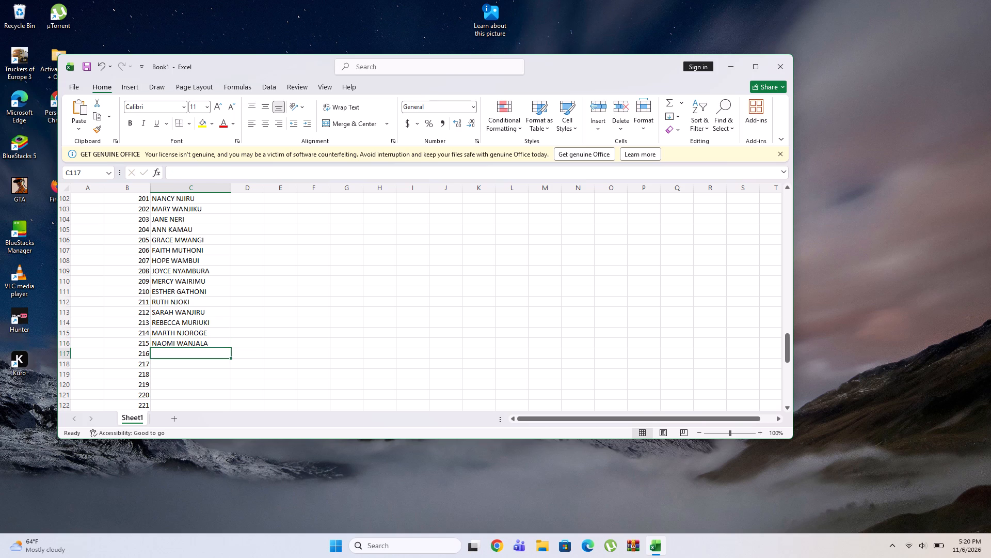
# Enter the next student's full name in capitals in cell C117, beside admission number 216.
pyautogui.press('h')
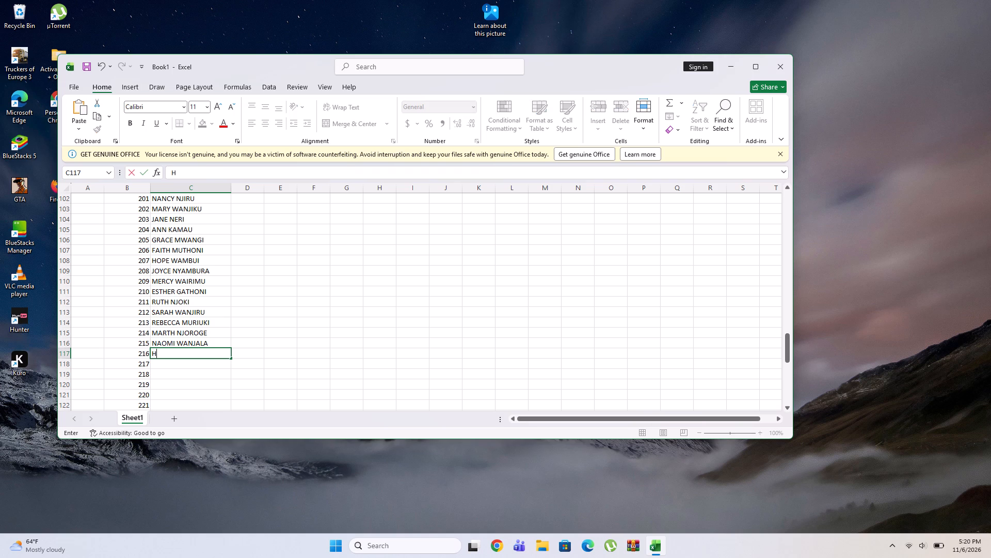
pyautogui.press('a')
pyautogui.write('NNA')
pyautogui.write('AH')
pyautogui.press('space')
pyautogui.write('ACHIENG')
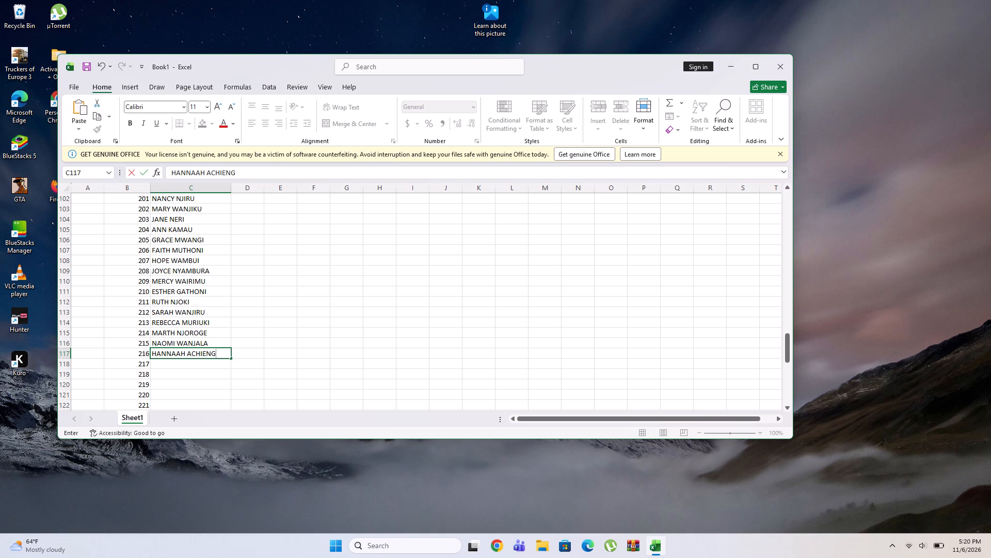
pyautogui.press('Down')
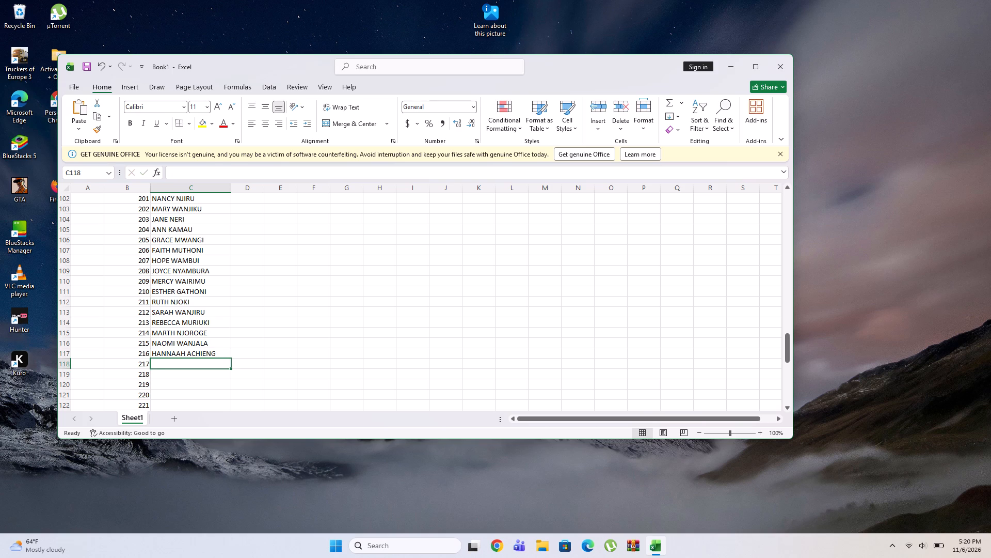
# Enter the next student's full name in capitals in cell C118, beside admission number 217.
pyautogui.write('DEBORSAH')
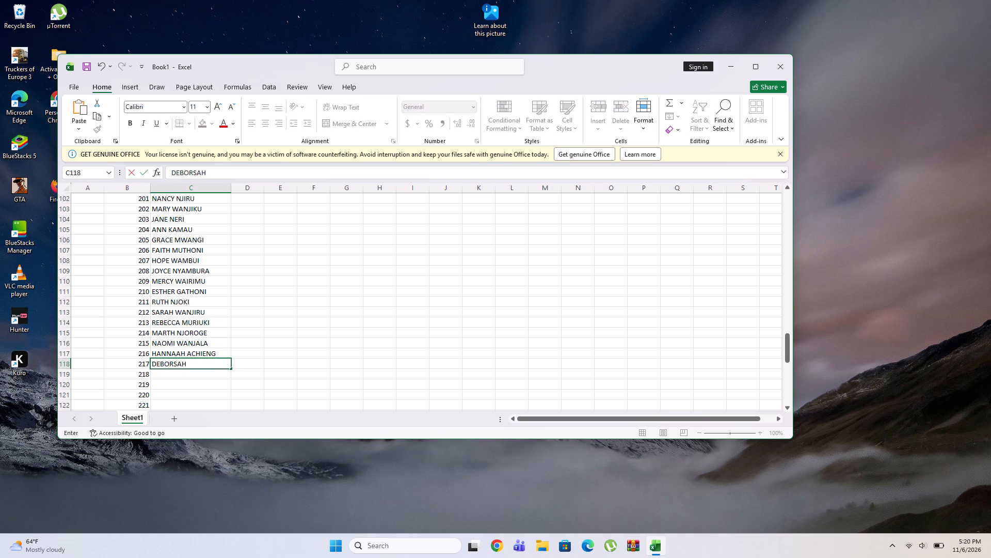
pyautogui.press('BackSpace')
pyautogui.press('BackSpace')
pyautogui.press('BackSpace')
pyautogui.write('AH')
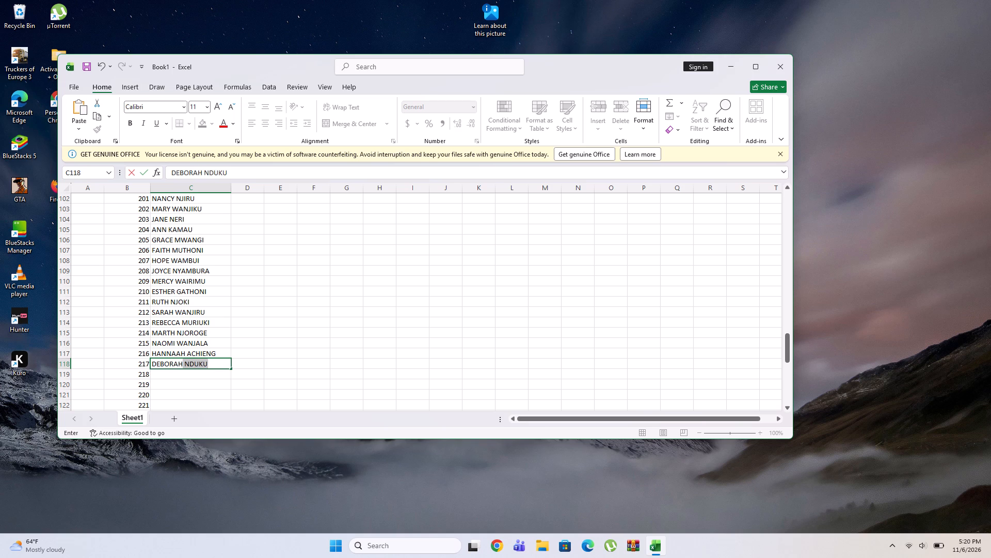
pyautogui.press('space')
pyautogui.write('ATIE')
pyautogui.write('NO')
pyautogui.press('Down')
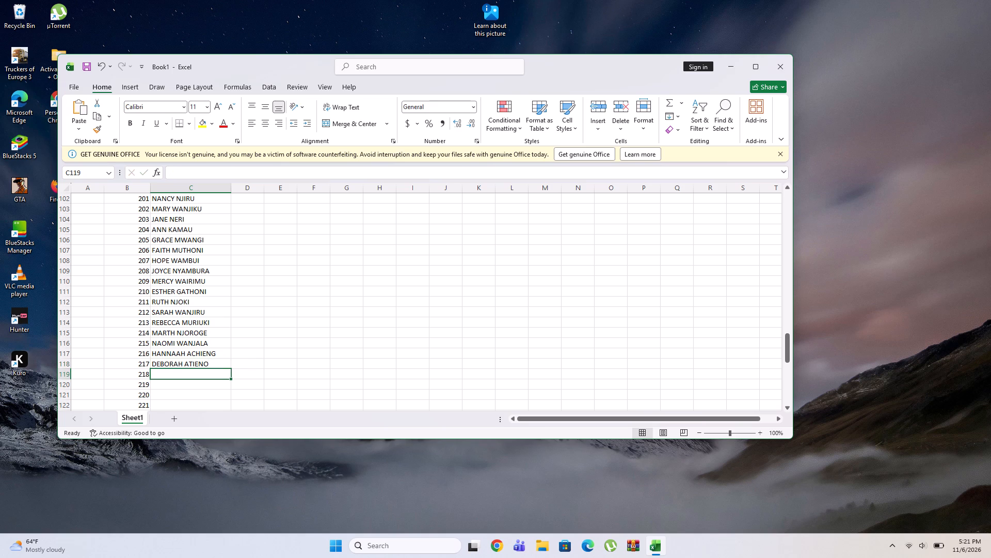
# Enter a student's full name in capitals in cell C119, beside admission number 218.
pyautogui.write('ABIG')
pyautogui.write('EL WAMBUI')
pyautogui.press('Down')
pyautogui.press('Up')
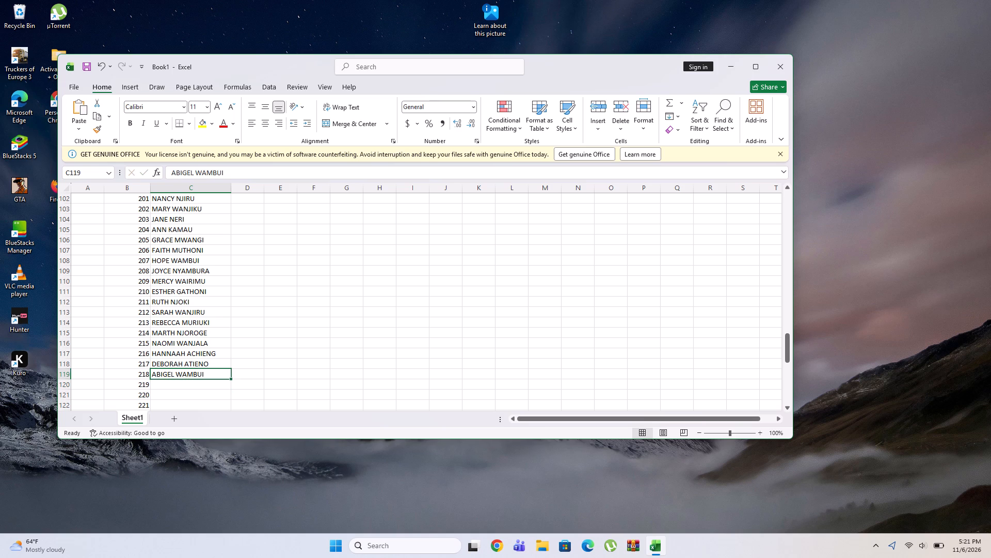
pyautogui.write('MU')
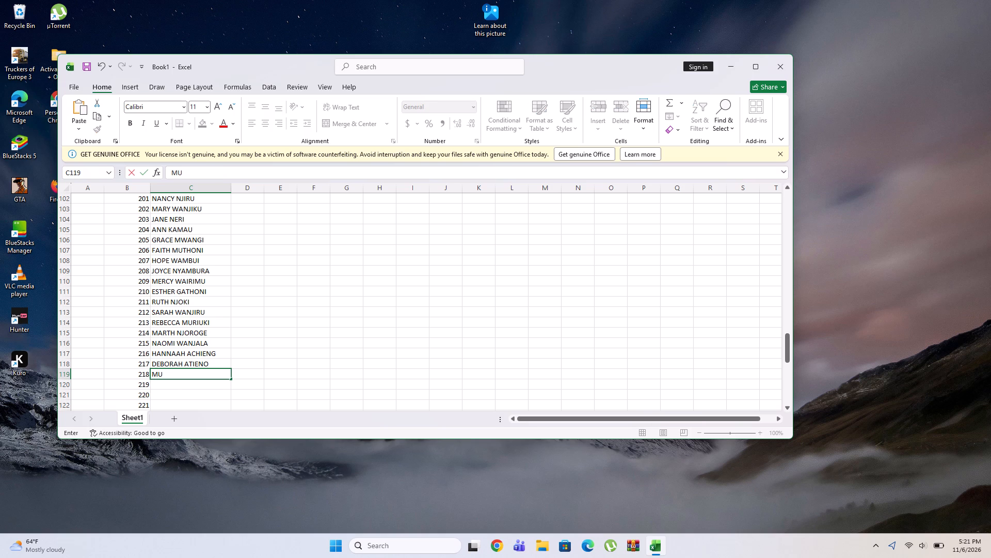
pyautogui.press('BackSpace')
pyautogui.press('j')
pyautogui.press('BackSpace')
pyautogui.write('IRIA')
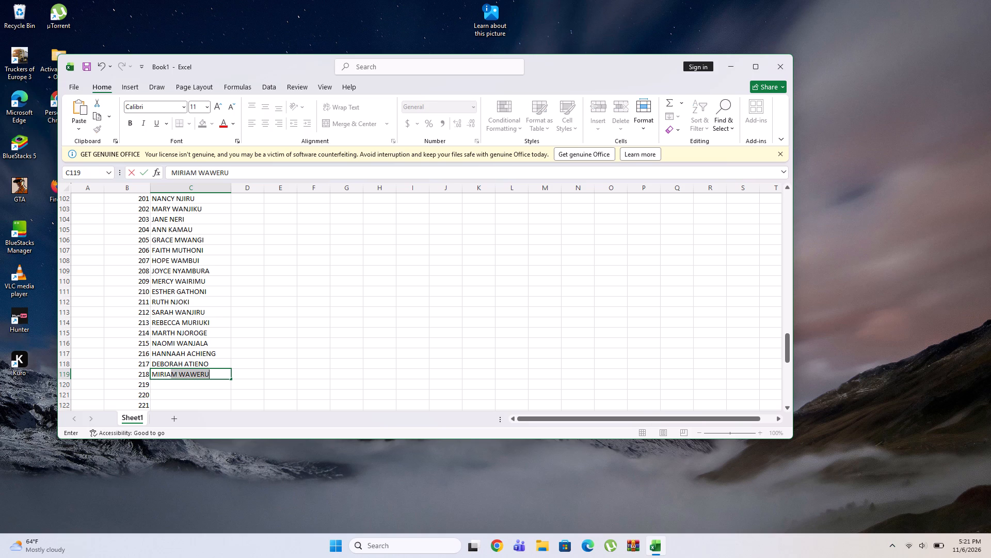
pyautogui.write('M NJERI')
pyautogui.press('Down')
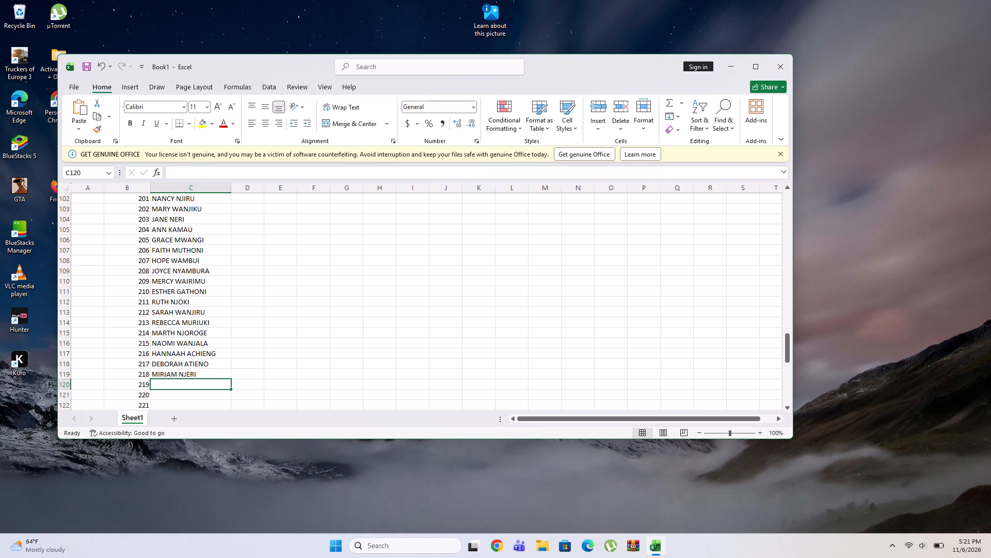
# Enter the next two students' full names in capitals in cells C120 and C121, beside admission numbers 219 and 220.
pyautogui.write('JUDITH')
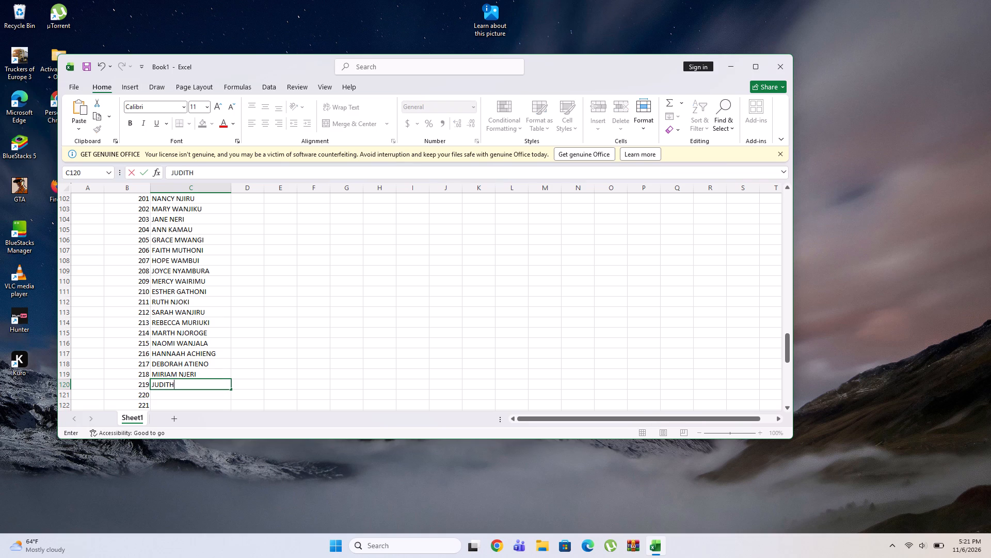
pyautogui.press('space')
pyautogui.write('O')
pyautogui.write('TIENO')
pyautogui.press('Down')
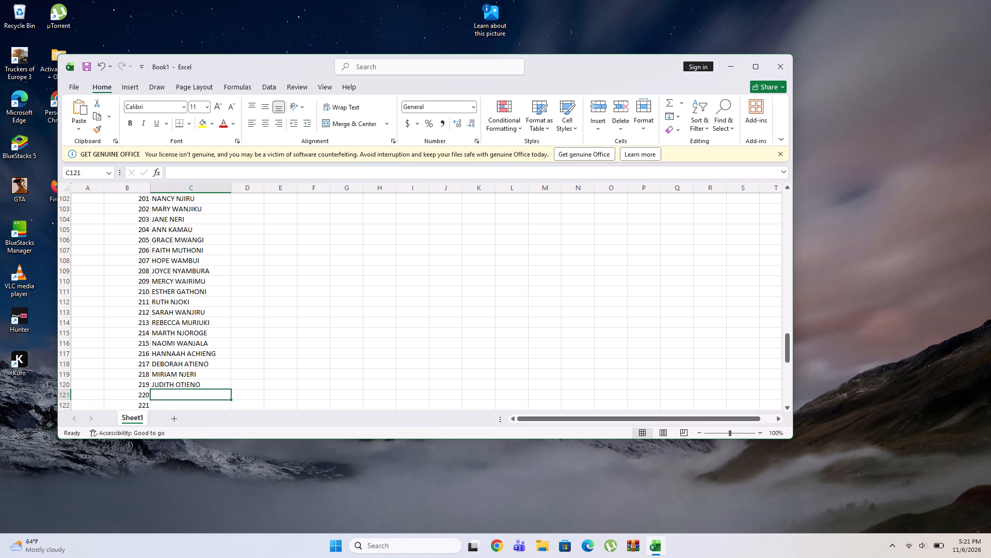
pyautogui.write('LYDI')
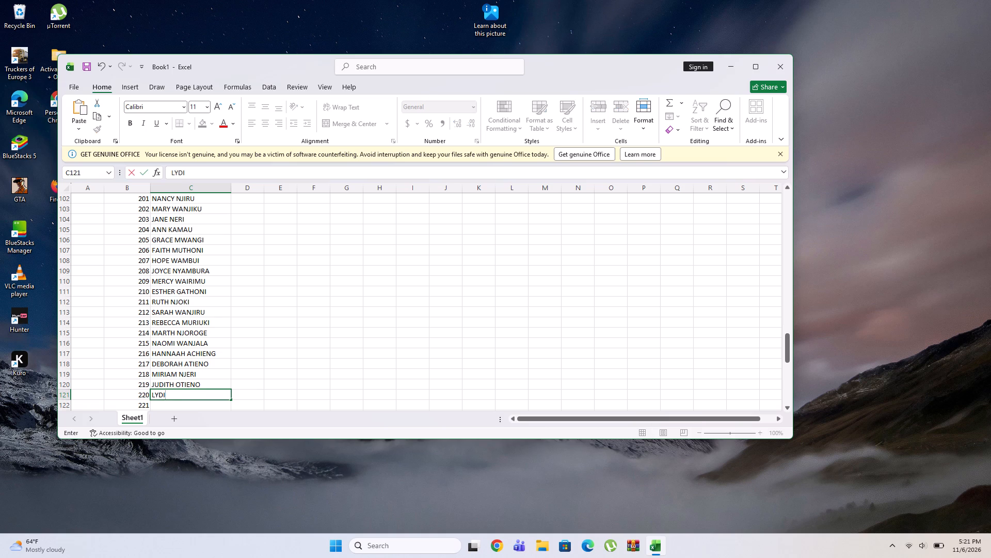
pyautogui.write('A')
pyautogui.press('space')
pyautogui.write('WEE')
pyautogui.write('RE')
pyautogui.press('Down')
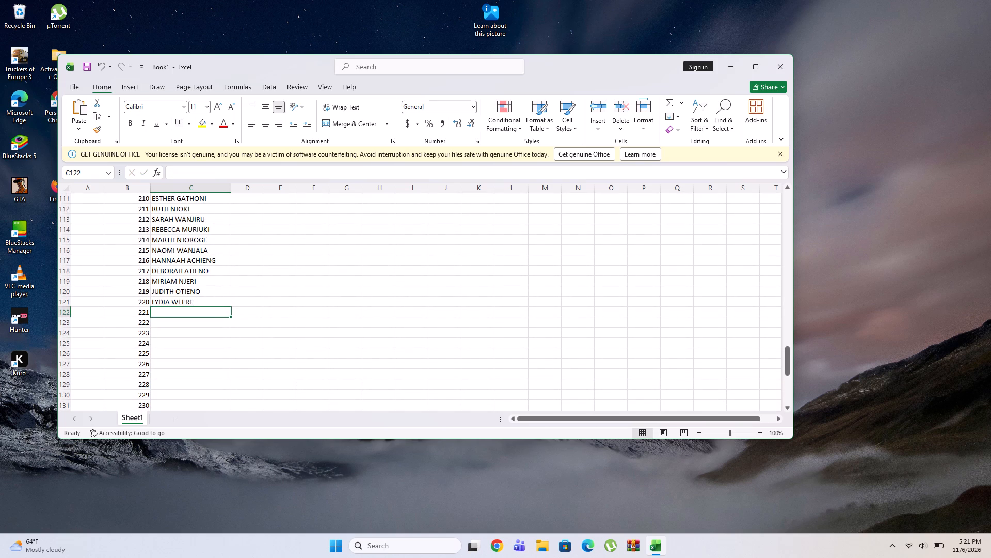
# Enter the next two students' full names in capitals in cells C122 and C123, beside admission numbers 221 and 222.
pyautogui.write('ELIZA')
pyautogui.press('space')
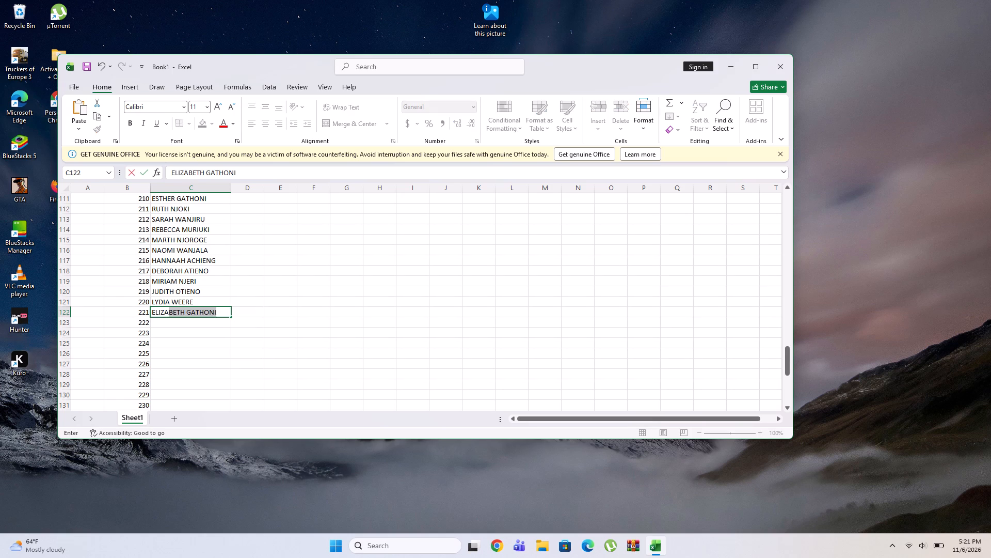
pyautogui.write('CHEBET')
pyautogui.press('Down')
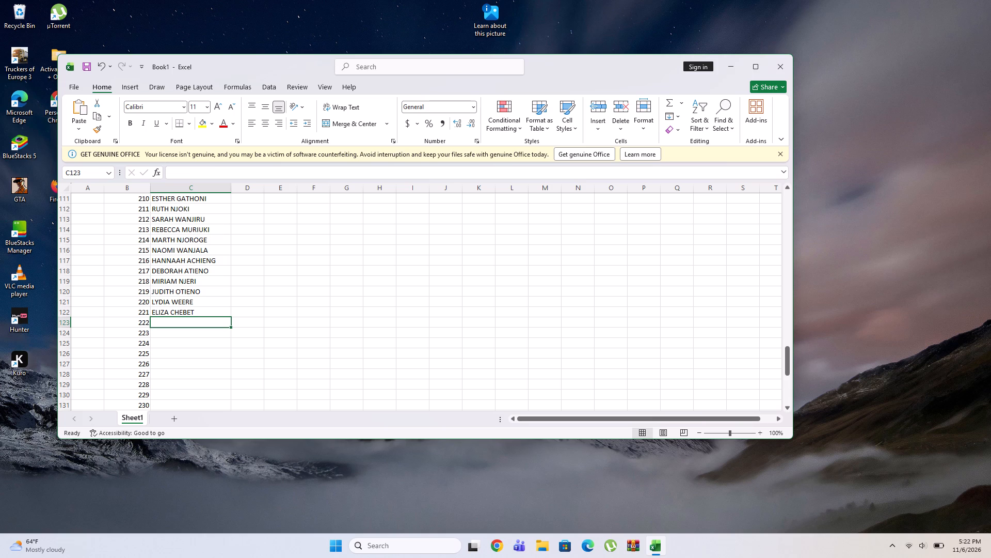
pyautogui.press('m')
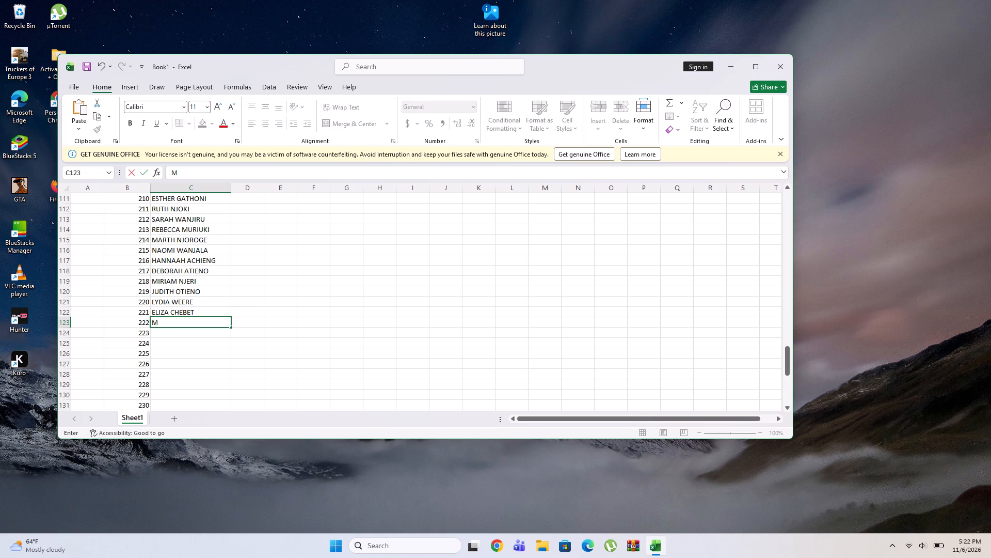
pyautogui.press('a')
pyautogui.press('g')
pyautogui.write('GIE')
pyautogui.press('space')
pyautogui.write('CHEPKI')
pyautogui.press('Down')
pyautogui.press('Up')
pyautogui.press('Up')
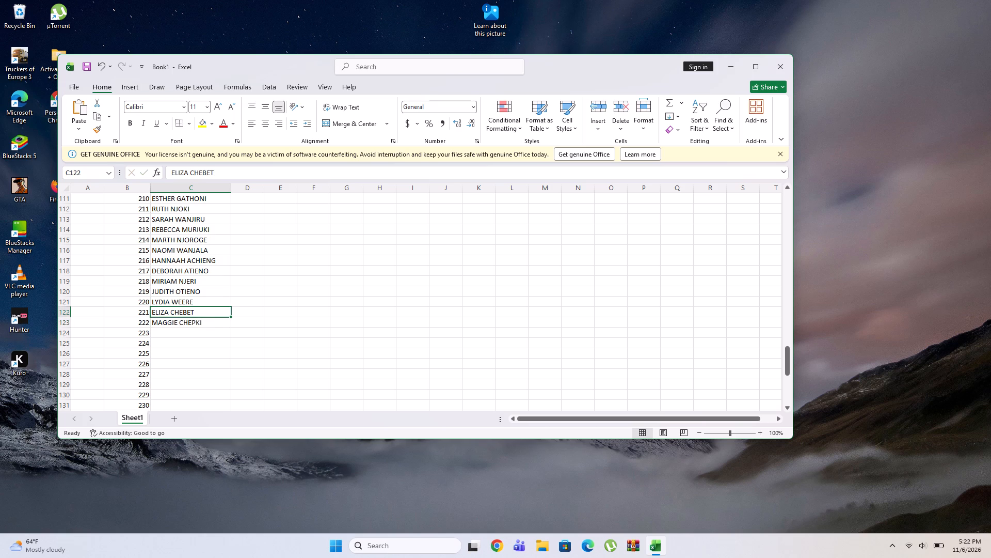
# Enter the next two students' full names in capitals in cells C124 and C125, beside admission numbers 223 and 224.
pyautogui.click(185, 334)
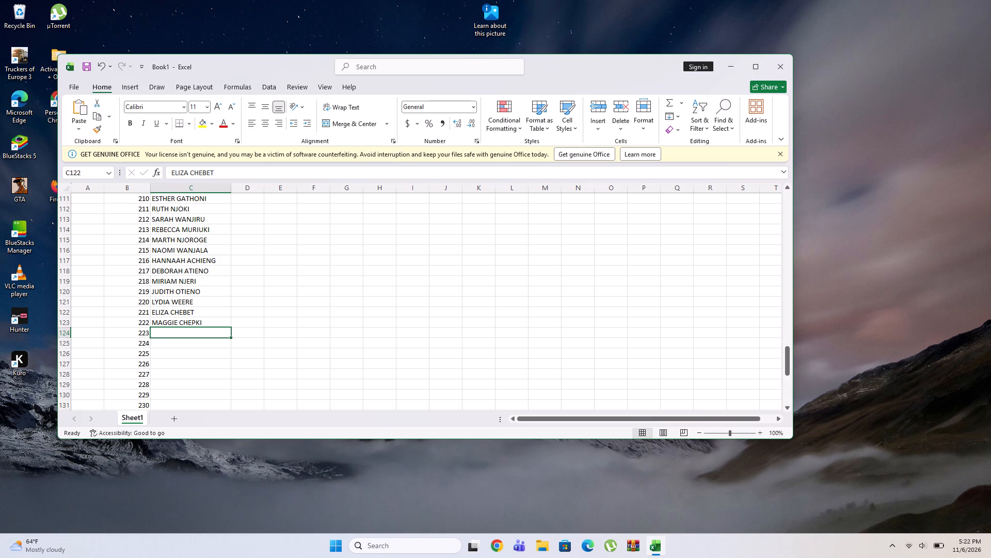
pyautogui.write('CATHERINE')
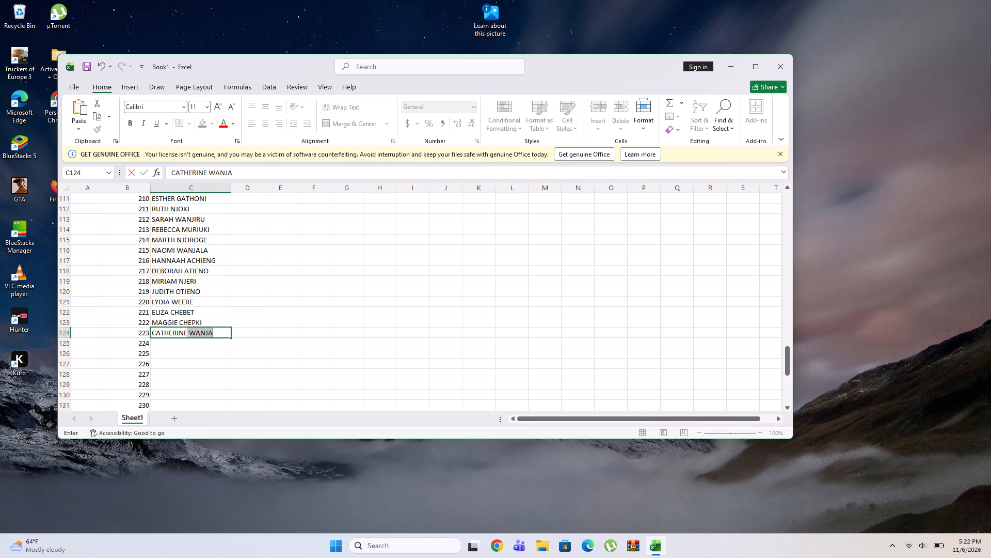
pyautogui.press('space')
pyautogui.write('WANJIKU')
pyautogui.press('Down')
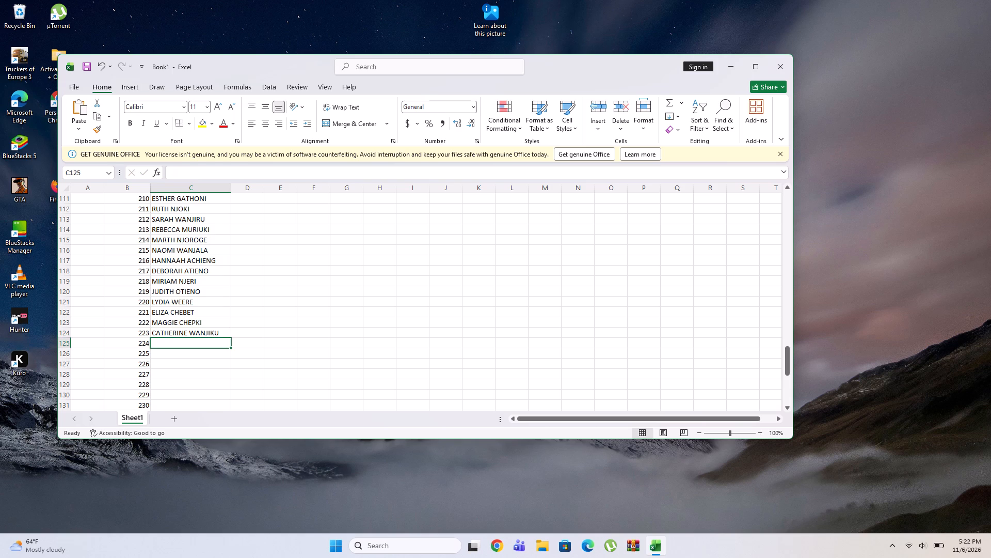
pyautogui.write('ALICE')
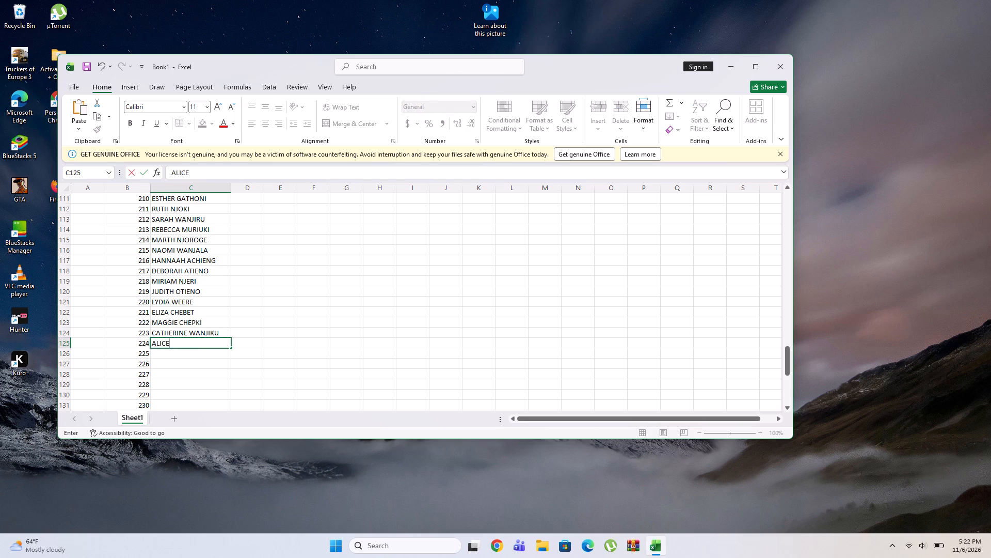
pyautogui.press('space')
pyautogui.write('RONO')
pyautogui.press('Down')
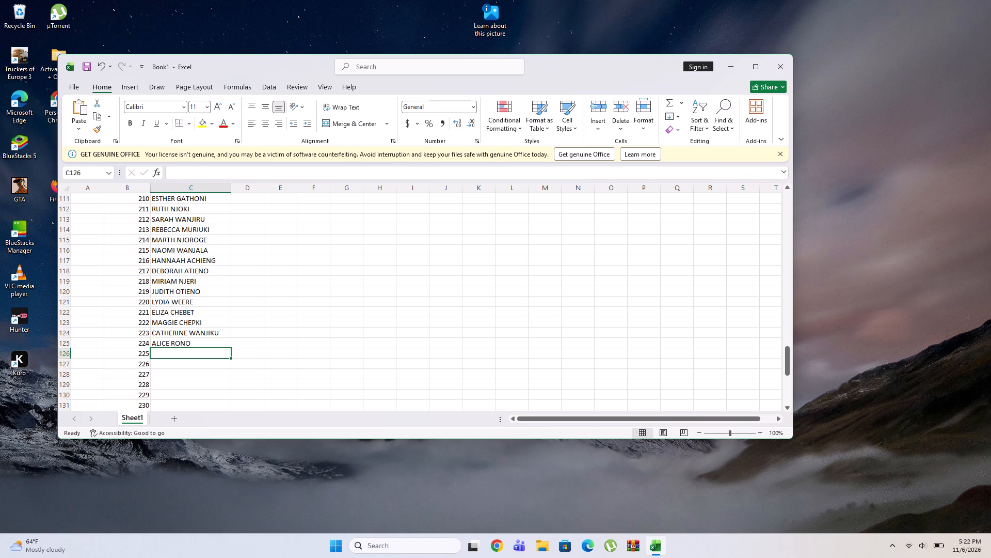
# Enter the next two students' full names in capitals in cells C126 and C127, beside admission numbers 225 and 226.
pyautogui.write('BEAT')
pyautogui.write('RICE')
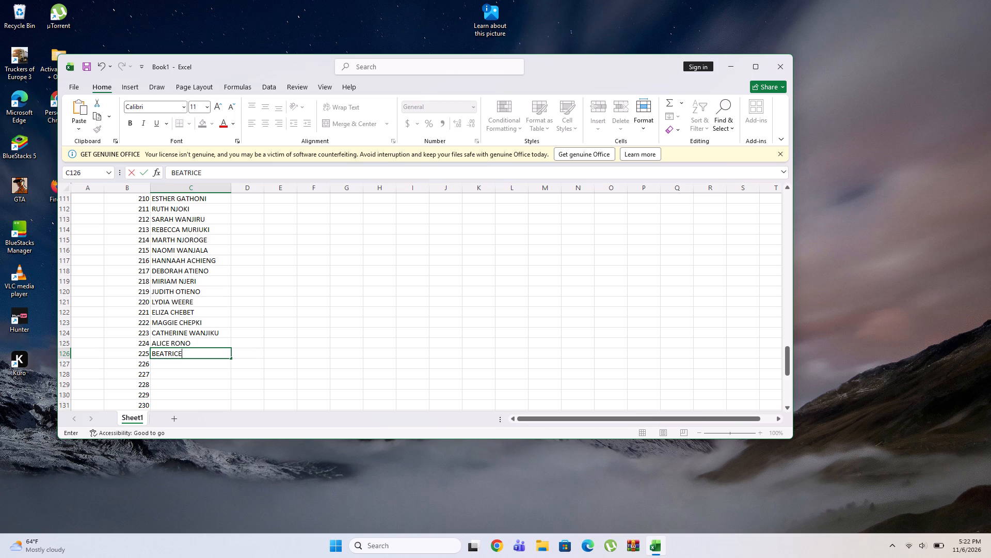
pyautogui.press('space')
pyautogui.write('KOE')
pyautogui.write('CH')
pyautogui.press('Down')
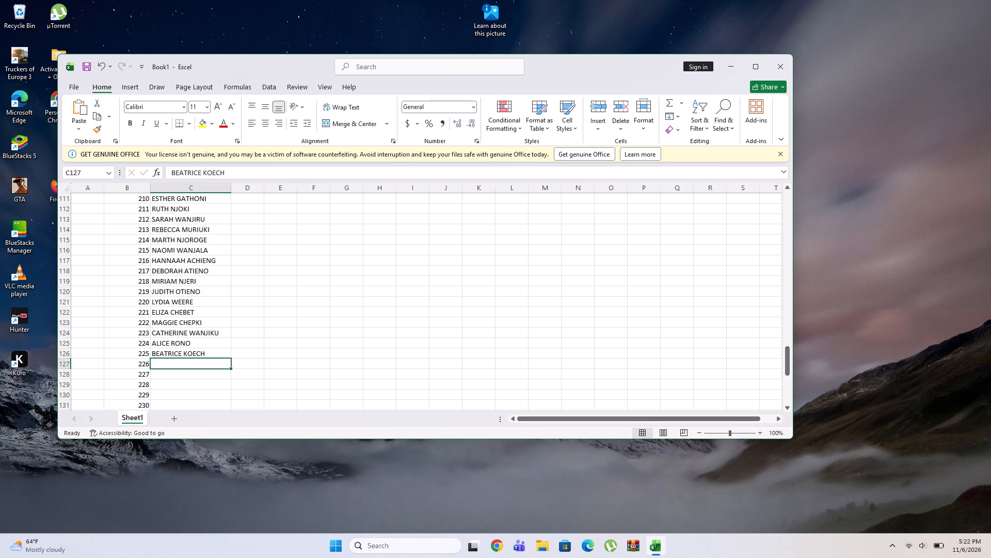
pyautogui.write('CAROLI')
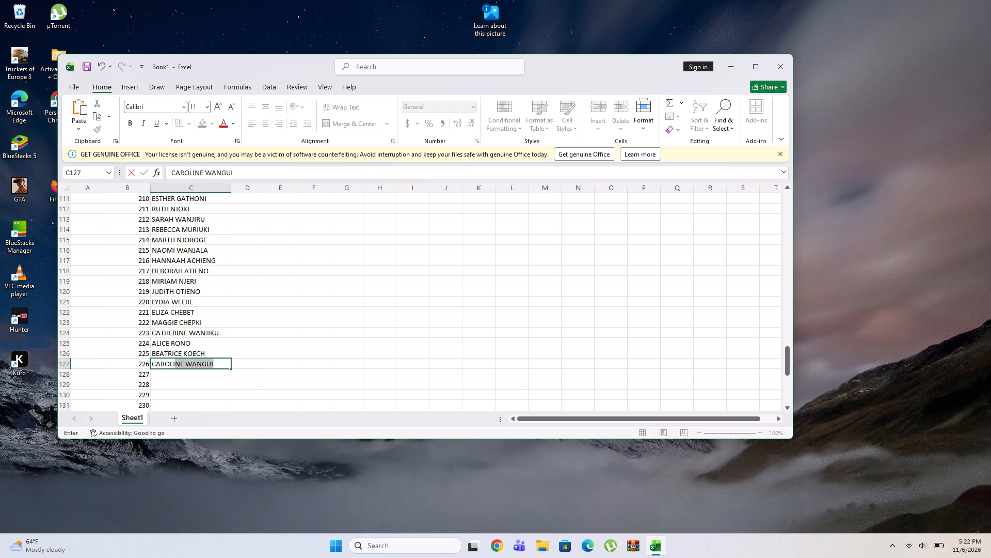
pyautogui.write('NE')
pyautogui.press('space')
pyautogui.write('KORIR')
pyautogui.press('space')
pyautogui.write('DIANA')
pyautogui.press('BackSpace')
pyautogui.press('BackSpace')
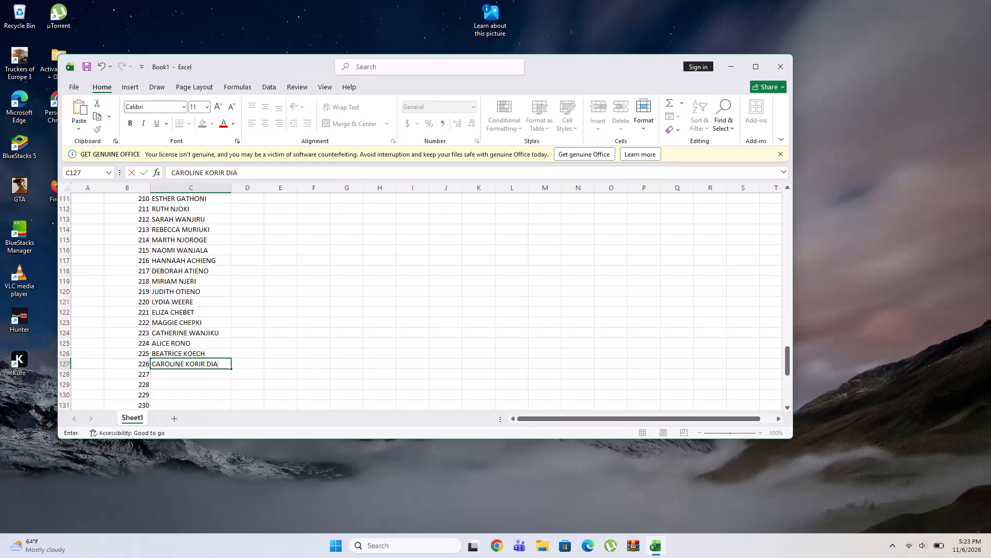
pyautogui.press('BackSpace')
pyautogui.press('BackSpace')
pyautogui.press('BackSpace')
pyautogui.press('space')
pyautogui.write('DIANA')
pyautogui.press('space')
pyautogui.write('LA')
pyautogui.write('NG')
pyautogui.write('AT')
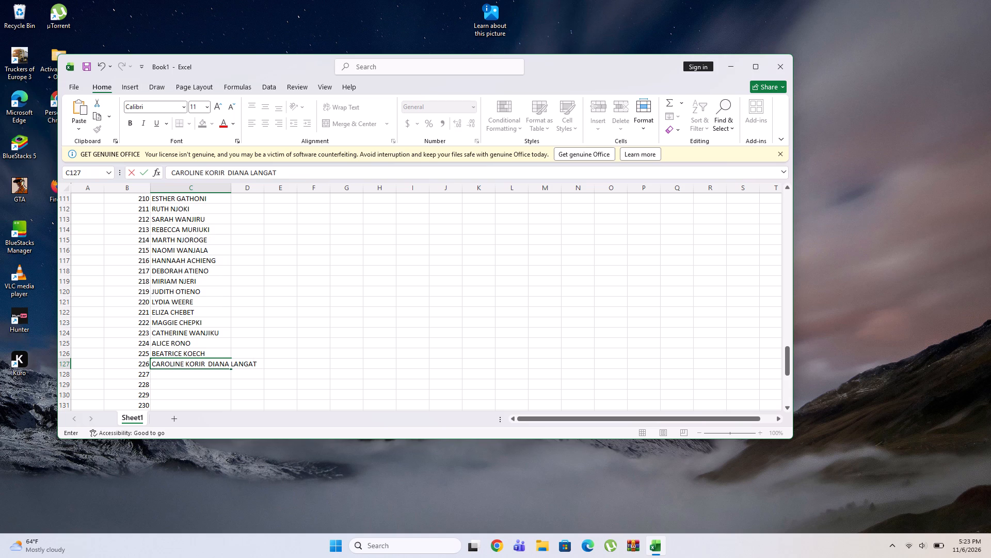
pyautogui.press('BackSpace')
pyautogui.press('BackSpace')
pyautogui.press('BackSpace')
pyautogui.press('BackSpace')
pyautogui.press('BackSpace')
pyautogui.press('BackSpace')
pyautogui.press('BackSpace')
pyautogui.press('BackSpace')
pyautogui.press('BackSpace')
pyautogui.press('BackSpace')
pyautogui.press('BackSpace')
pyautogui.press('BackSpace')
# Enter the next student's full name in capitals in cell C128, beside admission number 227.
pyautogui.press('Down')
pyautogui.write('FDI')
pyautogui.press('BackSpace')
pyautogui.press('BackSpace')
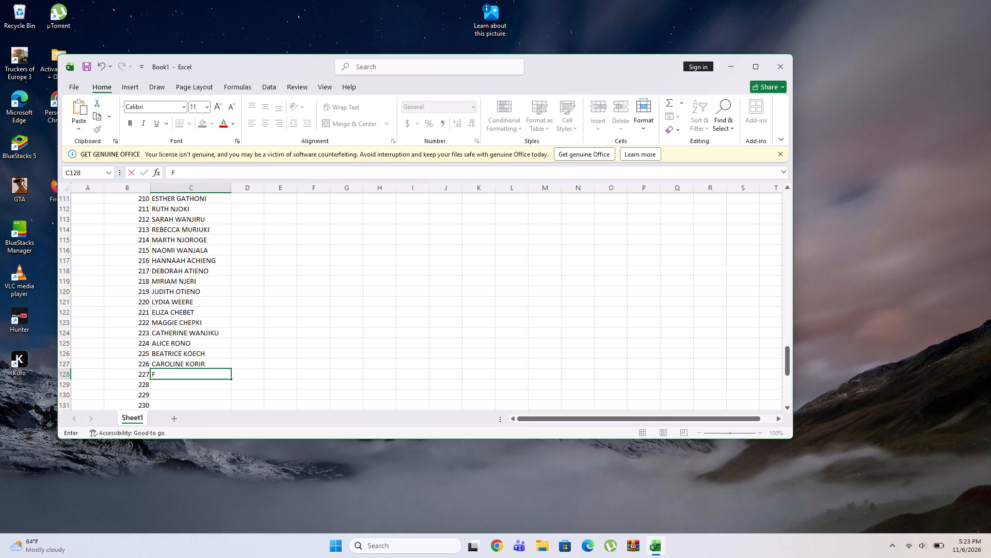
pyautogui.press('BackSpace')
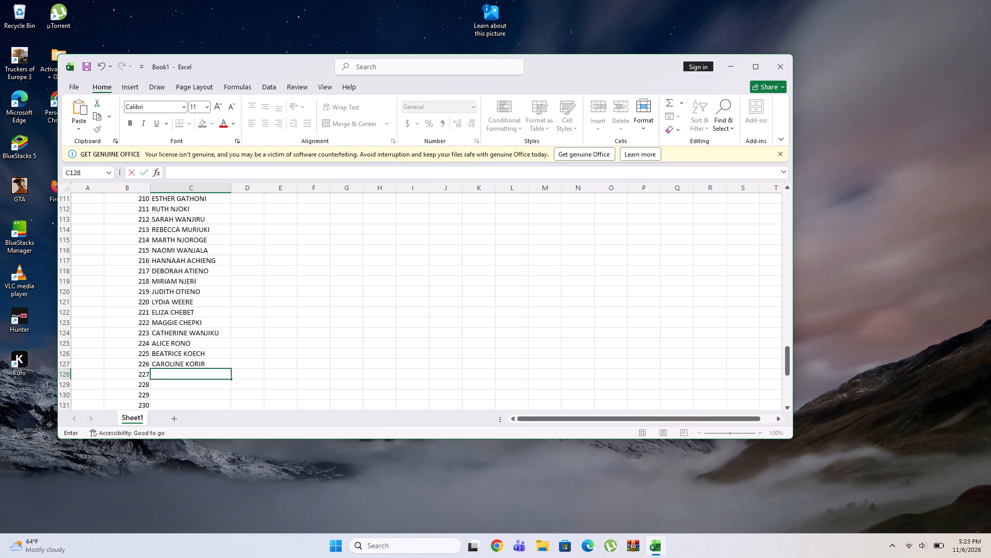
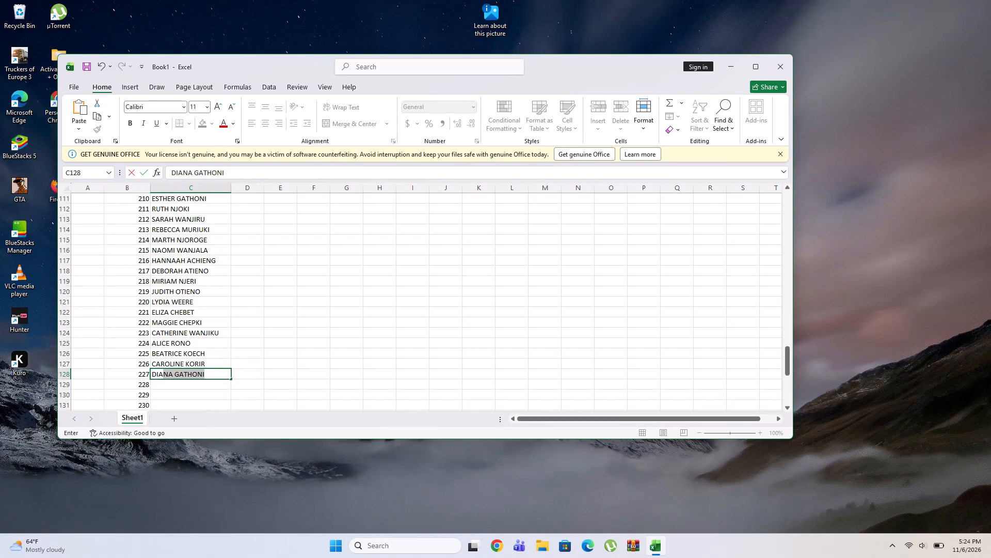
# Finish the student's full name in C128 and enter the next one in C129, in capitals, beside admission numbers 227 and 228.
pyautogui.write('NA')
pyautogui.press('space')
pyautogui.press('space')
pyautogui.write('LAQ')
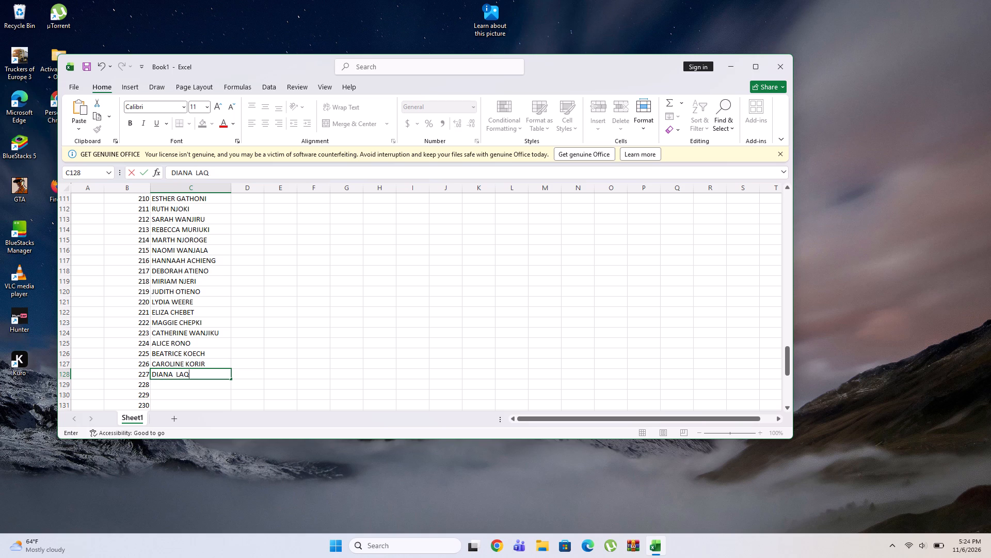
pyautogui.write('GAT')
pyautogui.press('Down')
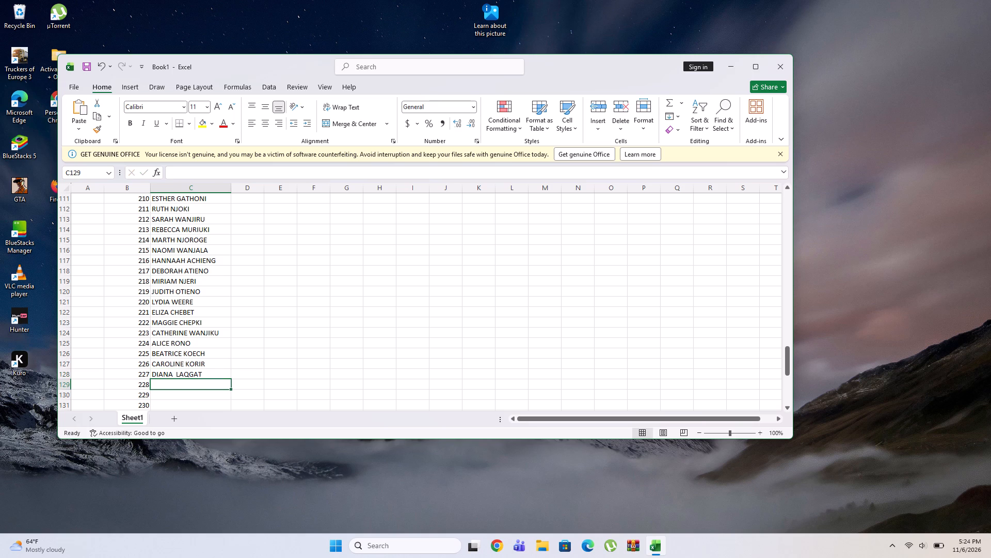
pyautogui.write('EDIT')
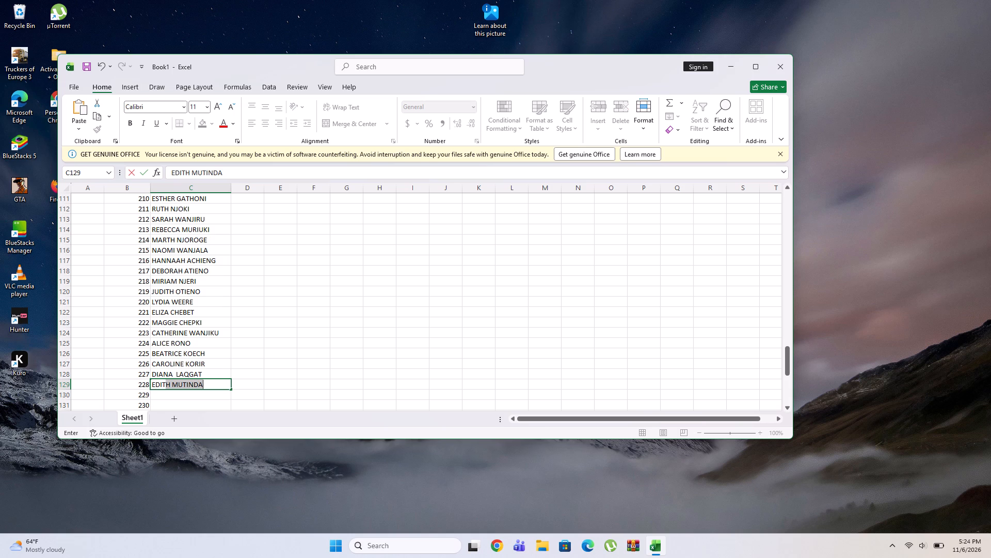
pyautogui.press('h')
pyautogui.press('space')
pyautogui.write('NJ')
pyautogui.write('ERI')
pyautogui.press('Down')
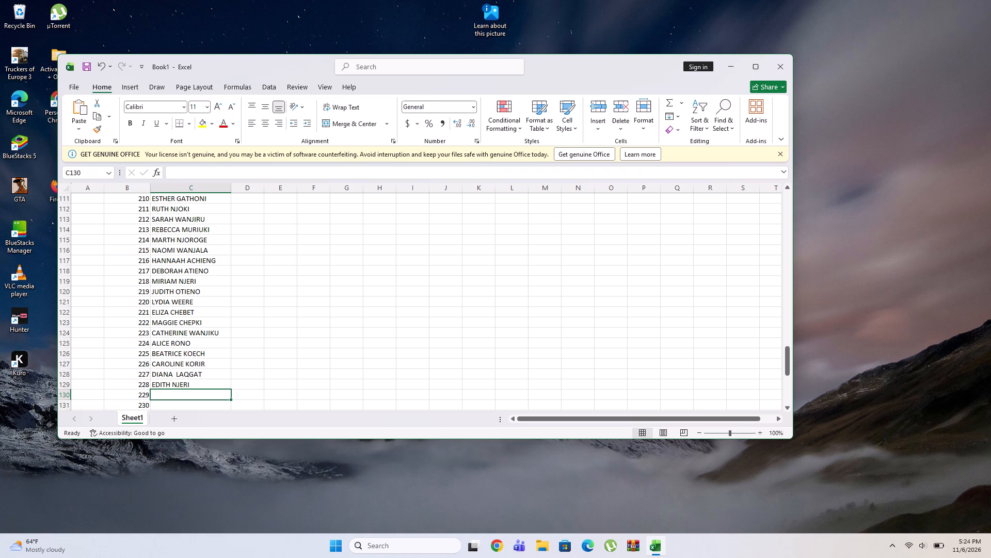
# Enter the next two students' full names in capitals in cells C130 and C131, beside admission numbers 229 and 230.
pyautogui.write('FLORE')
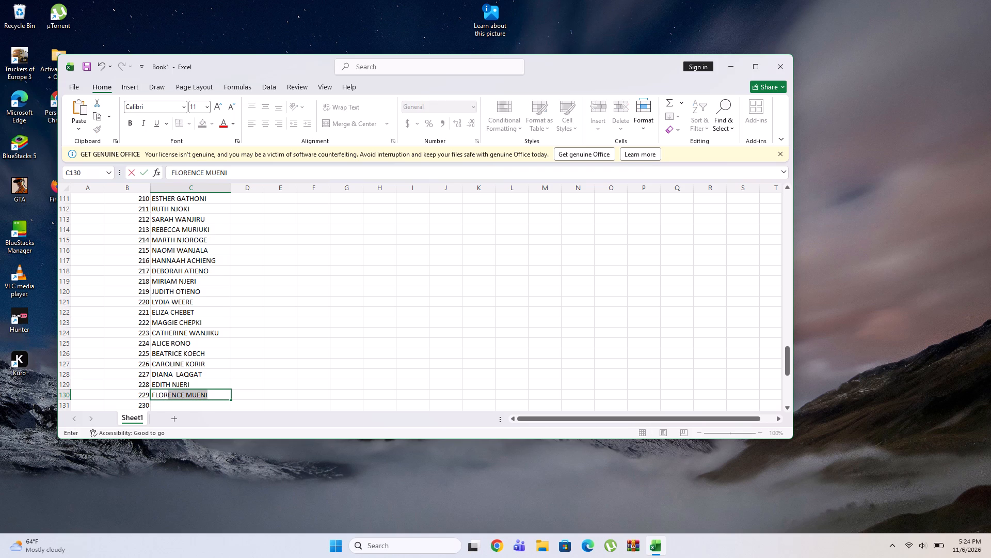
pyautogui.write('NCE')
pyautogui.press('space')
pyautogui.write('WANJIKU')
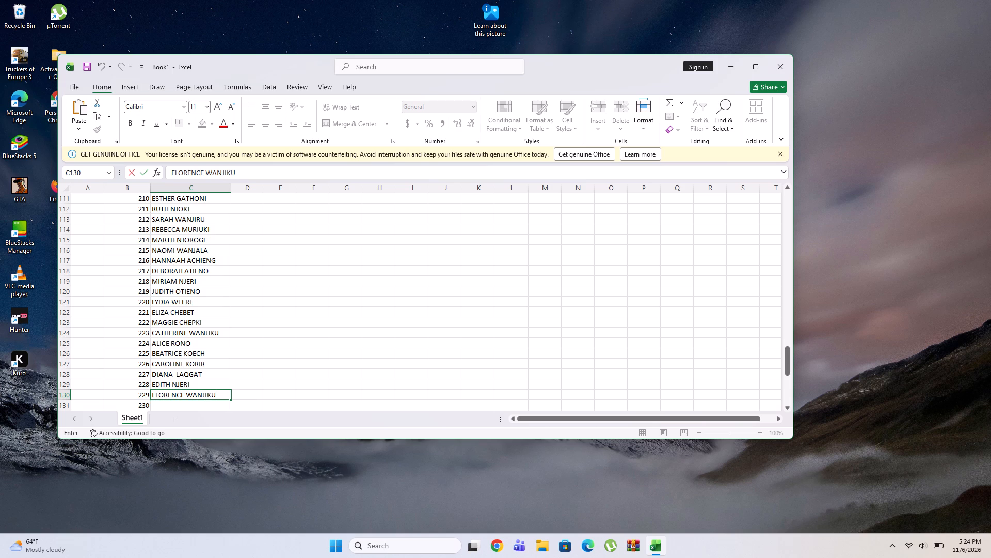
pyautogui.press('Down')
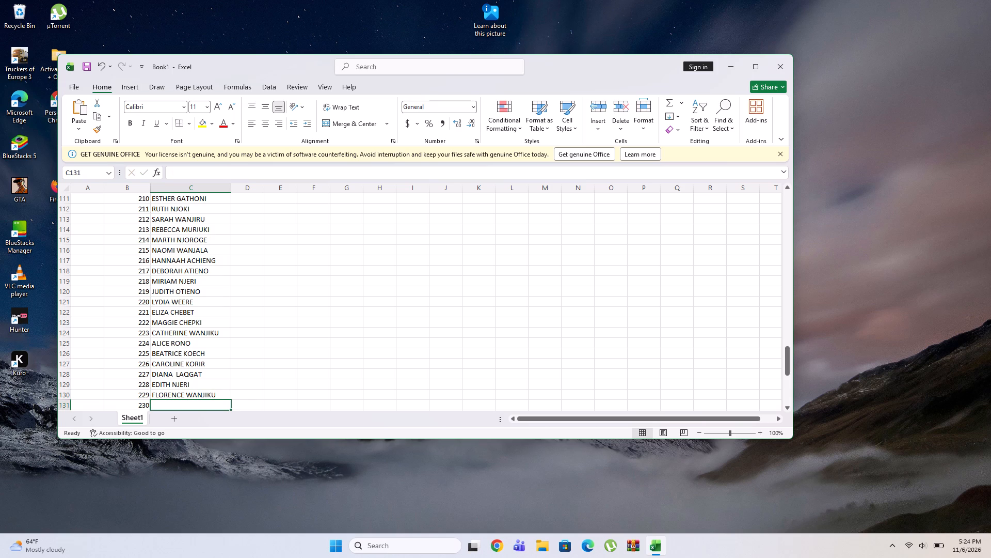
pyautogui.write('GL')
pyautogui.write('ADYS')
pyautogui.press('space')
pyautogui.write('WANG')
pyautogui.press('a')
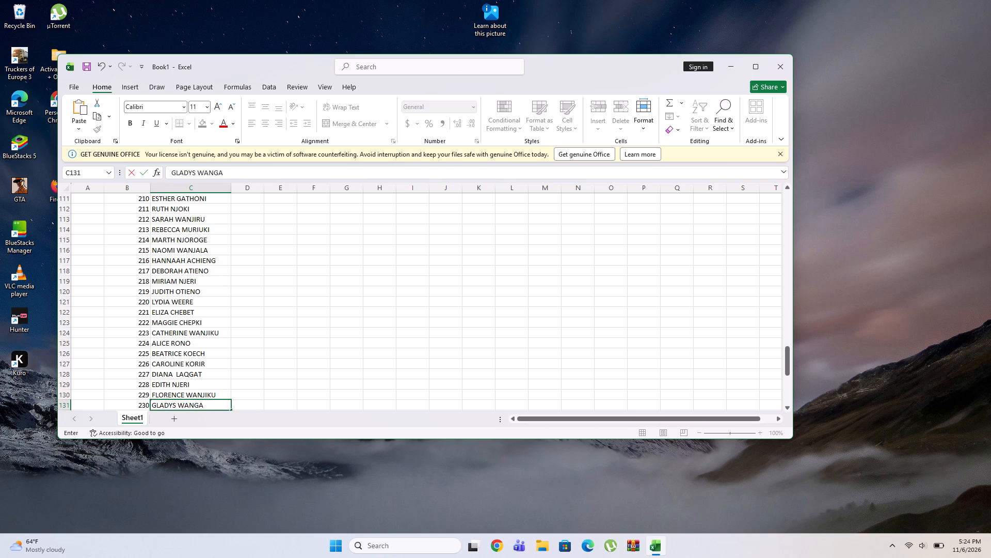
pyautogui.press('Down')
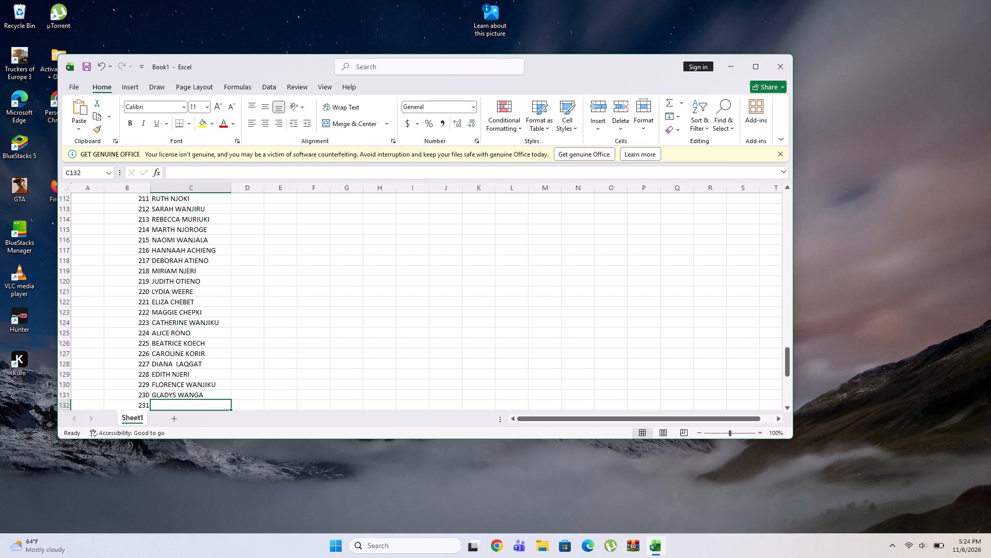
# Enter the next two students' full names in capitals in cells C132 and C133, beside admission numbers 231 and 232.
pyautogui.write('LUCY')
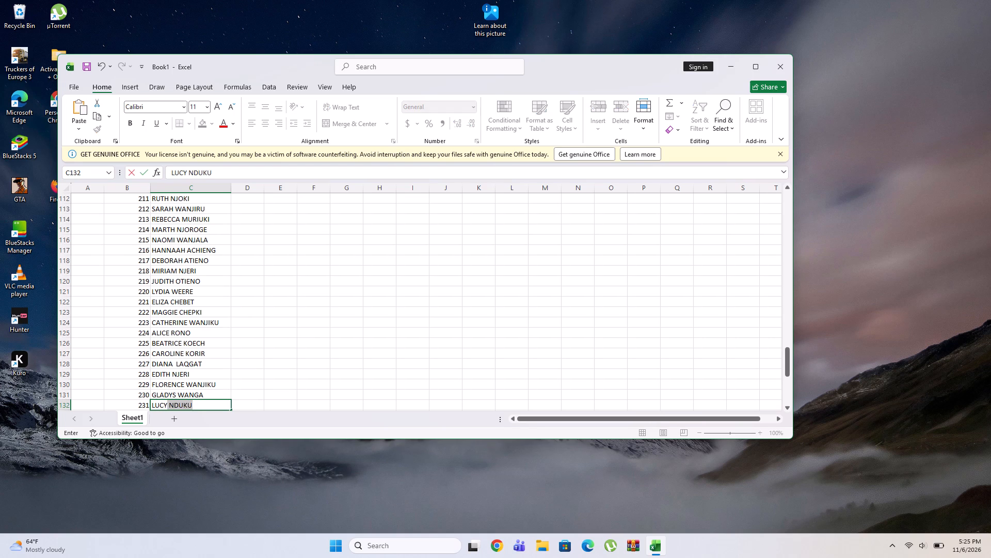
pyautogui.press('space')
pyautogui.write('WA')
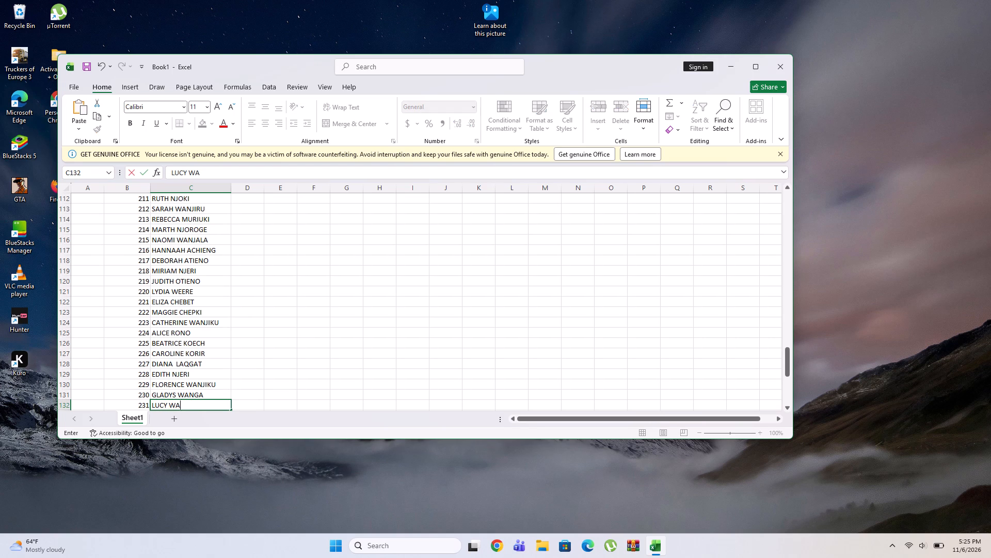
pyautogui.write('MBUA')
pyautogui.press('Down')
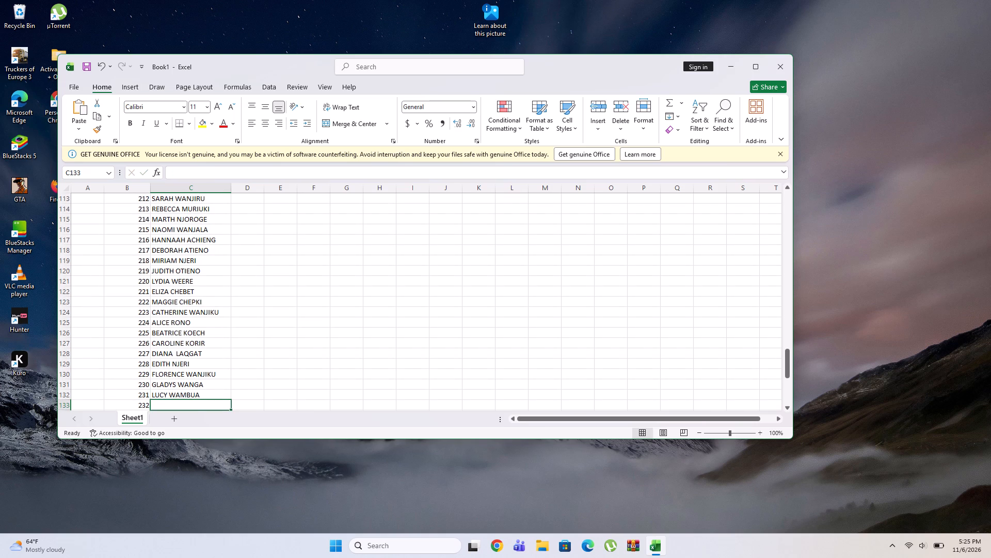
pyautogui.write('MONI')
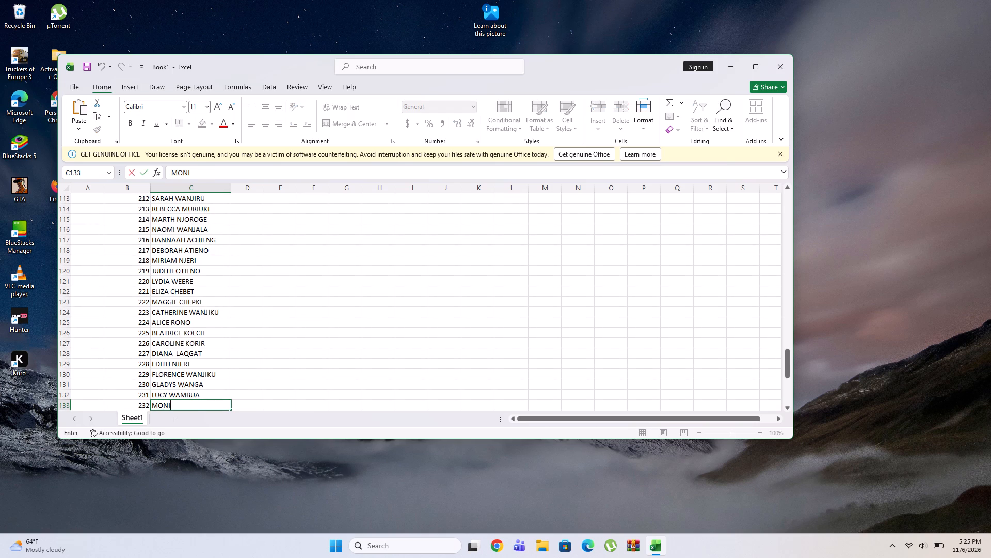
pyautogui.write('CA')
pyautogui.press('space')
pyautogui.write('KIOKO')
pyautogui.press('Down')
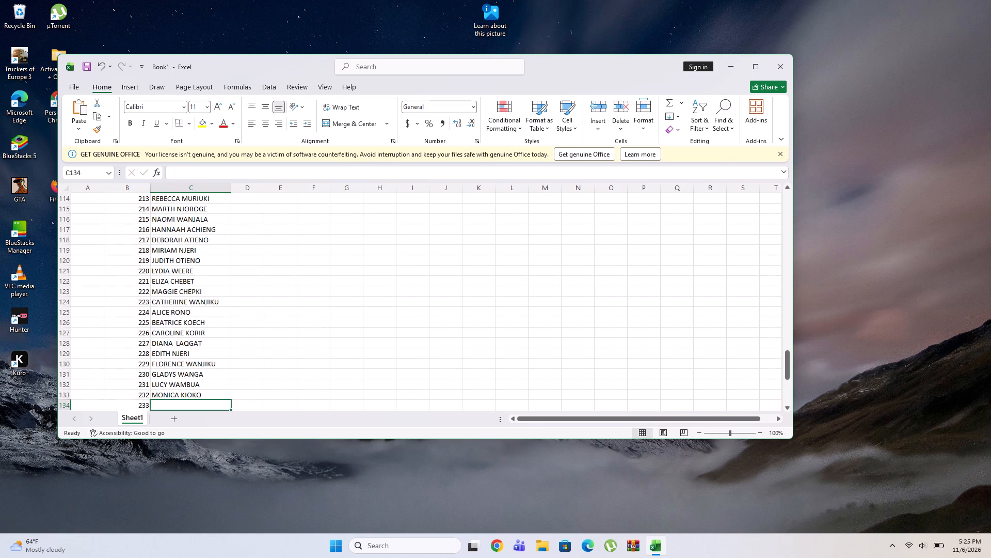
# Enter the next two students' full names in capitals in cells C134 and C135, beside admission numbers 233 and 234.
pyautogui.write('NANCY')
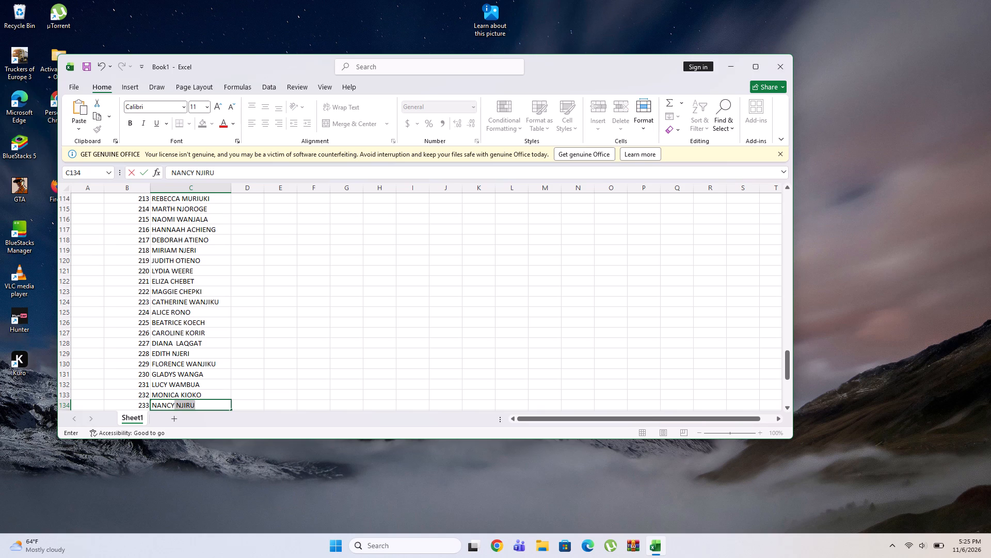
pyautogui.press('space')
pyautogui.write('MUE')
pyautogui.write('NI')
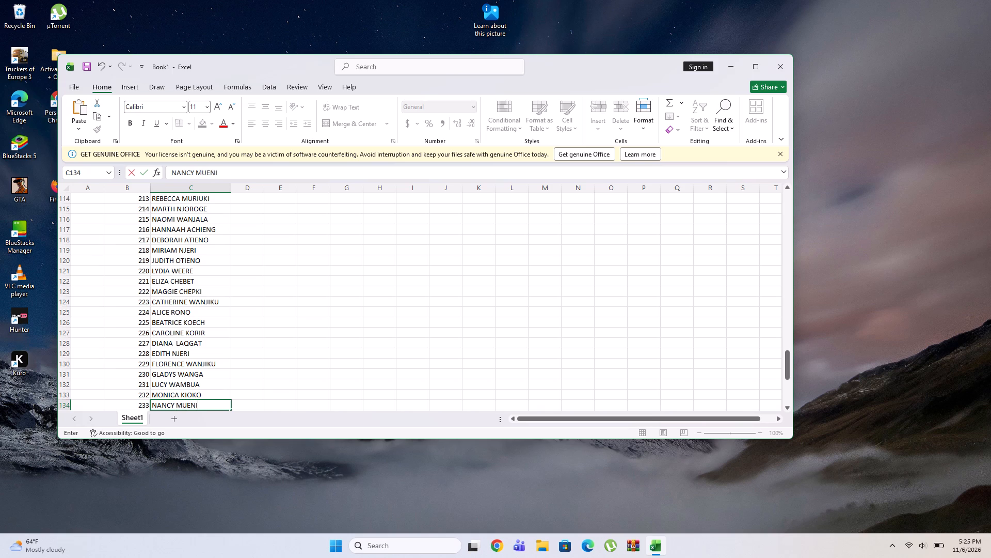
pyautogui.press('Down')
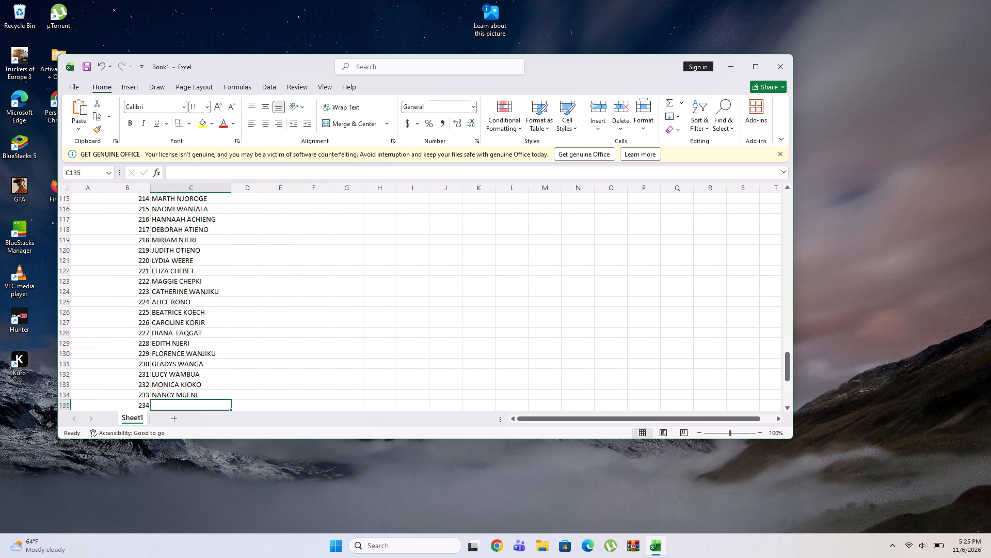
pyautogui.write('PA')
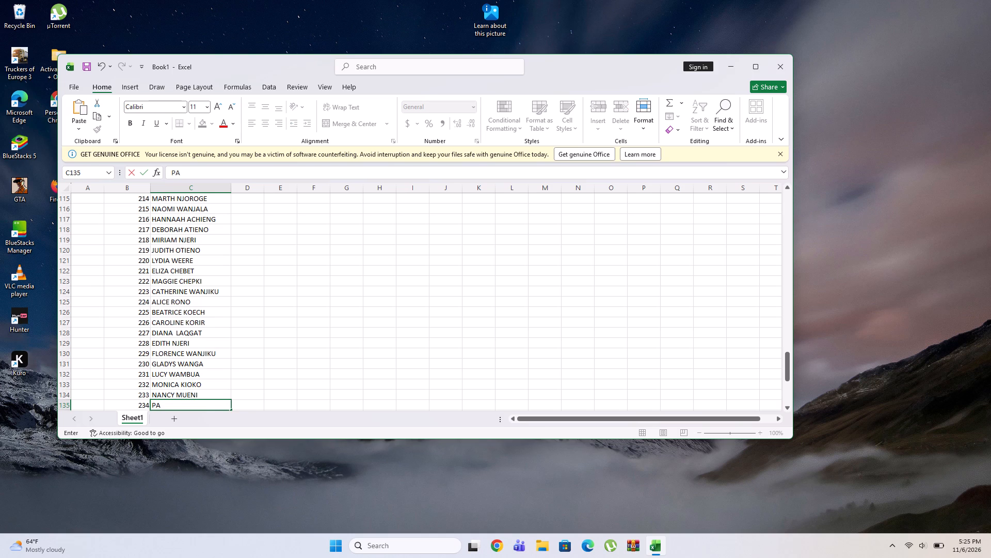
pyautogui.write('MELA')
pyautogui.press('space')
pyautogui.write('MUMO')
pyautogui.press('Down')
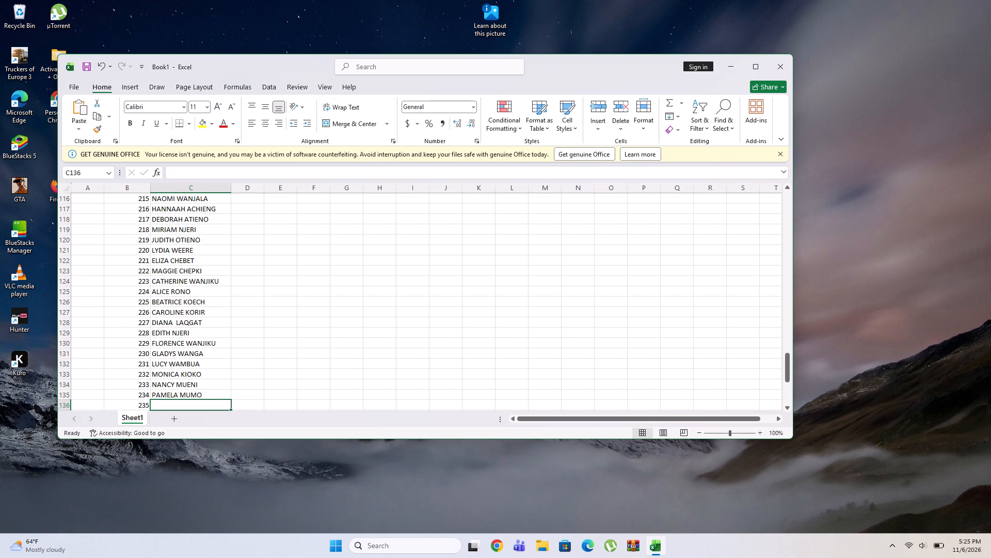
# Enter the next student's full name in capitals in cell C136, beside admission number 235.
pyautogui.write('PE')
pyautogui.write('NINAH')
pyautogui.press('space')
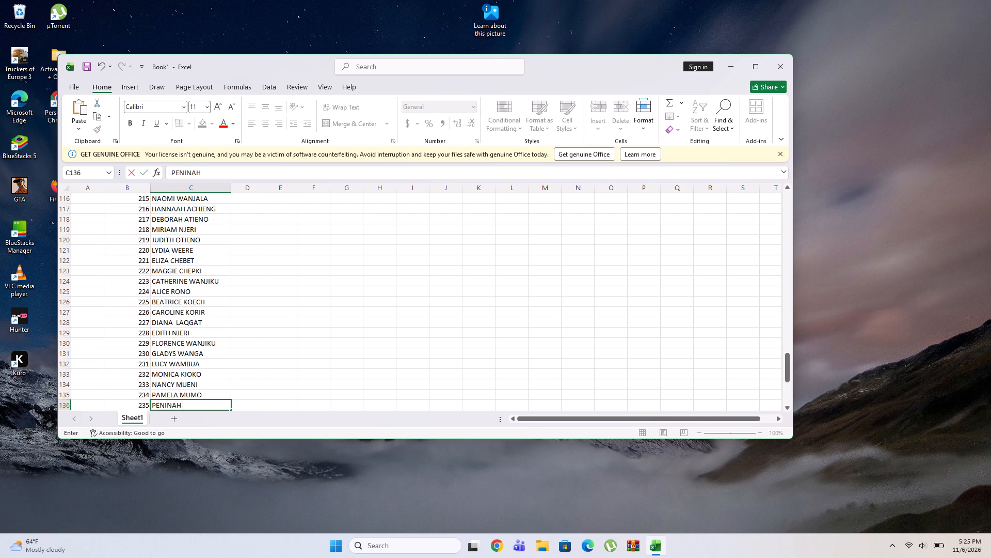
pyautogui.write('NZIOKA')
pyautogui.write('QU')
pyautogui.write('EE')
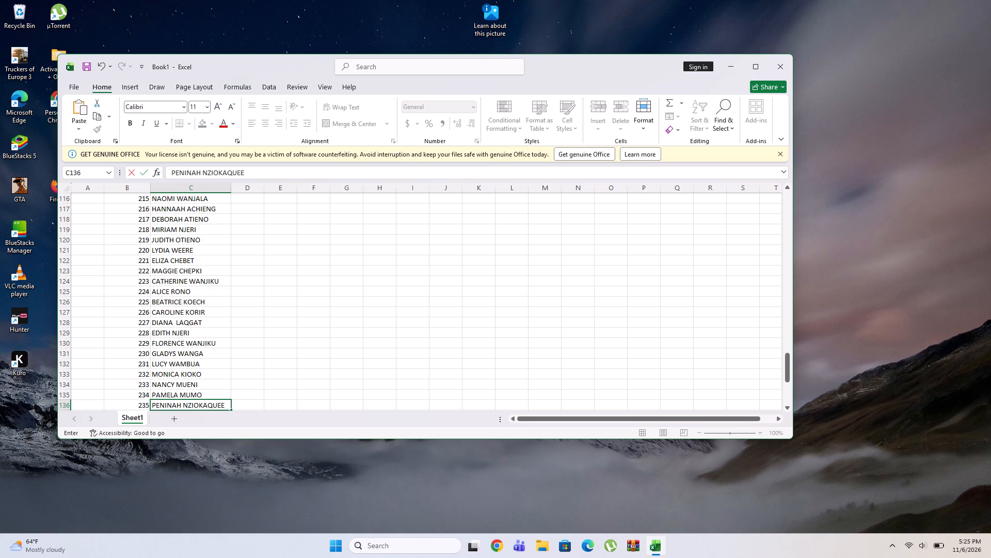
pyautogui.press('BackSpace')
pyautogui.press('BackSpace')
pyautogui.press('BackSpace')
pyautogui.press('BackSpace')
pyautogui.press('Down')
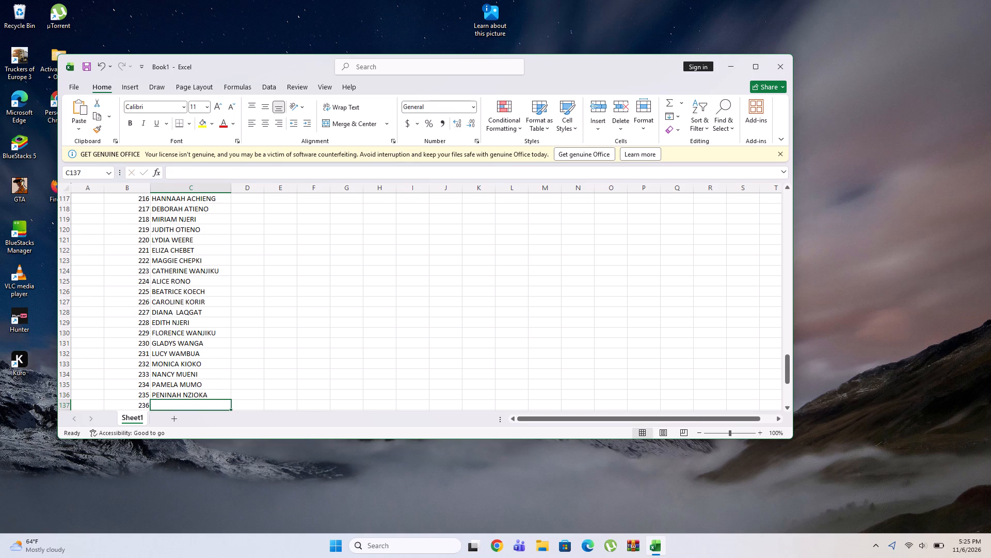
# Enter the next student's full name in capitals in cell C137, beside admission number 236.
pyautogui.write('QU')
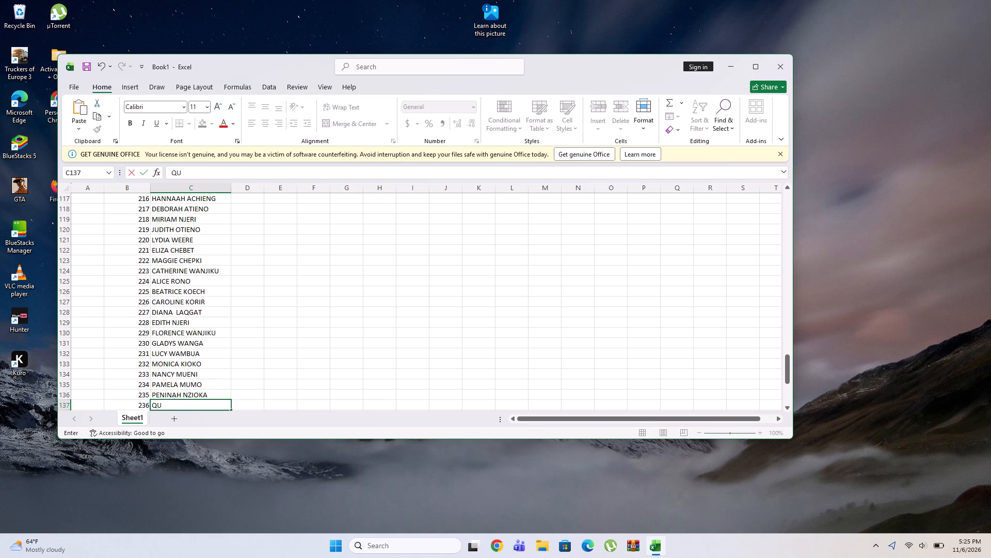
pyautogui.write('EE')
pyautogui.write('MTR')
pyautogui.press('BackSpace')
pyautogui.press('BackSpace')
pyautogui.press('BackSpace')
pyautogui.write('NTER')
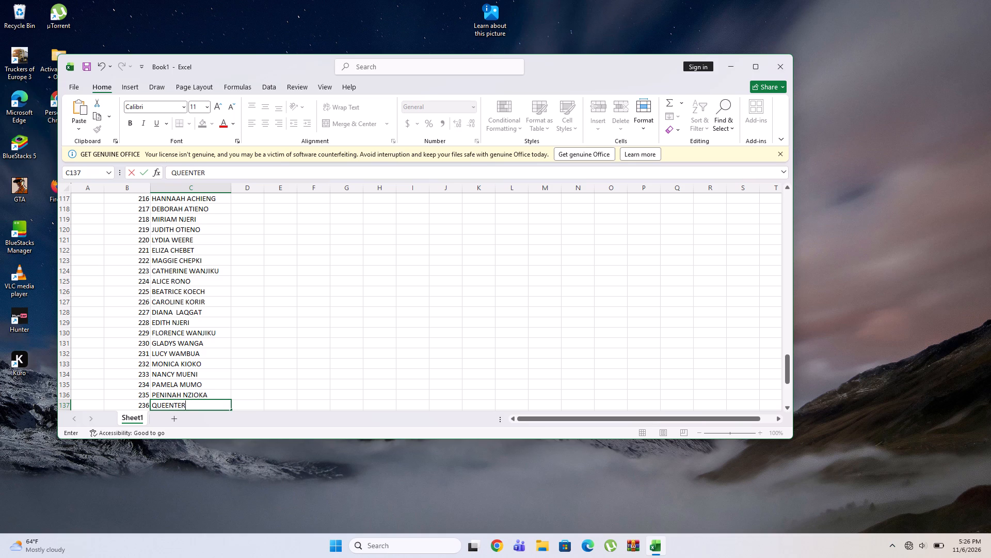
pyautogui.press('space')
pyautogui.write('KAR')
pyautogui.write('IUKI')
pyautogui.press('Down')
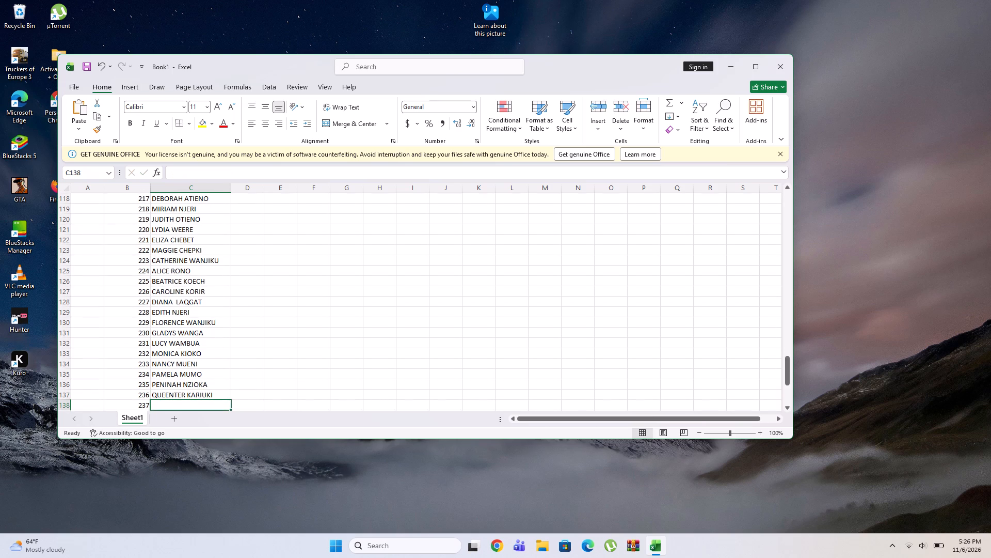
# Enter the next two students' full names in capitals in cells C138 and C139, beside admission numbers 237 and 238.
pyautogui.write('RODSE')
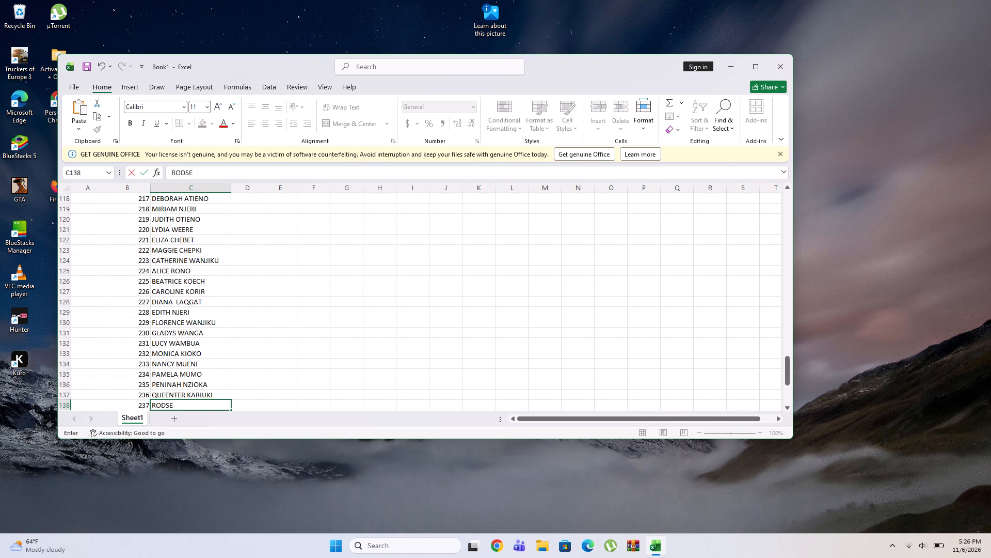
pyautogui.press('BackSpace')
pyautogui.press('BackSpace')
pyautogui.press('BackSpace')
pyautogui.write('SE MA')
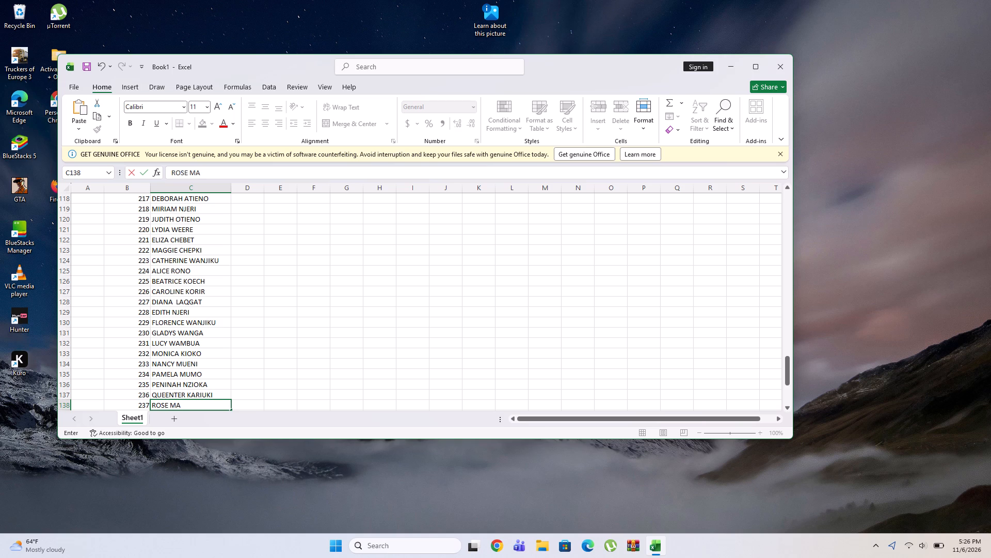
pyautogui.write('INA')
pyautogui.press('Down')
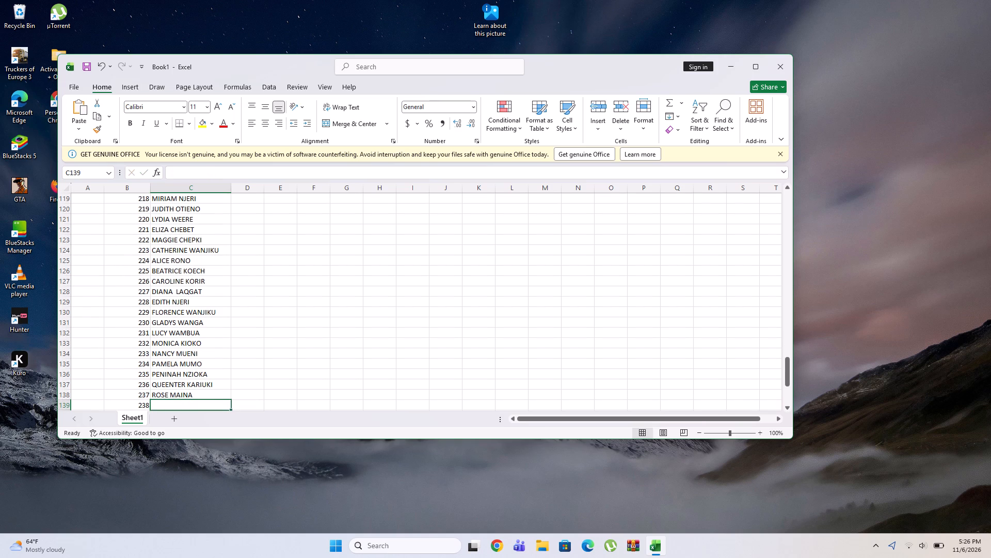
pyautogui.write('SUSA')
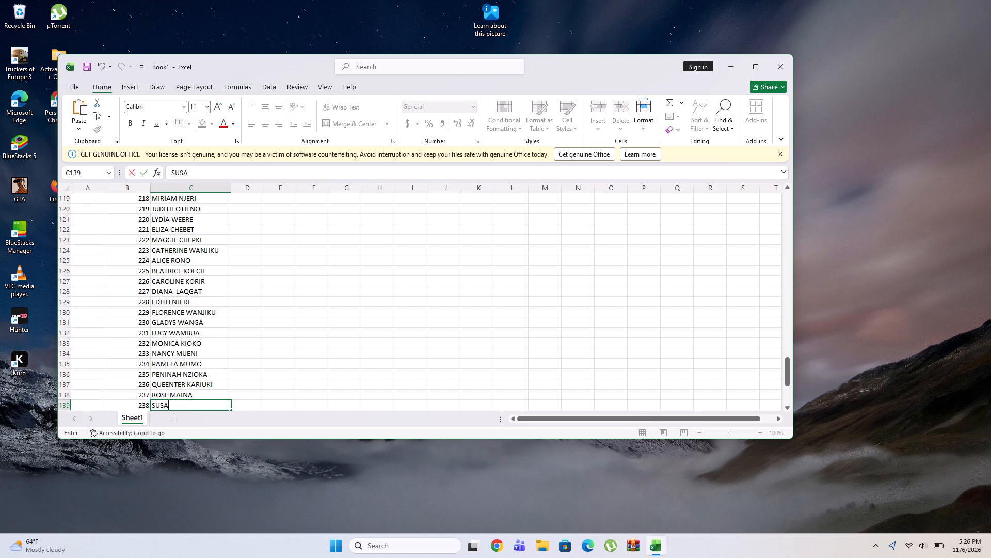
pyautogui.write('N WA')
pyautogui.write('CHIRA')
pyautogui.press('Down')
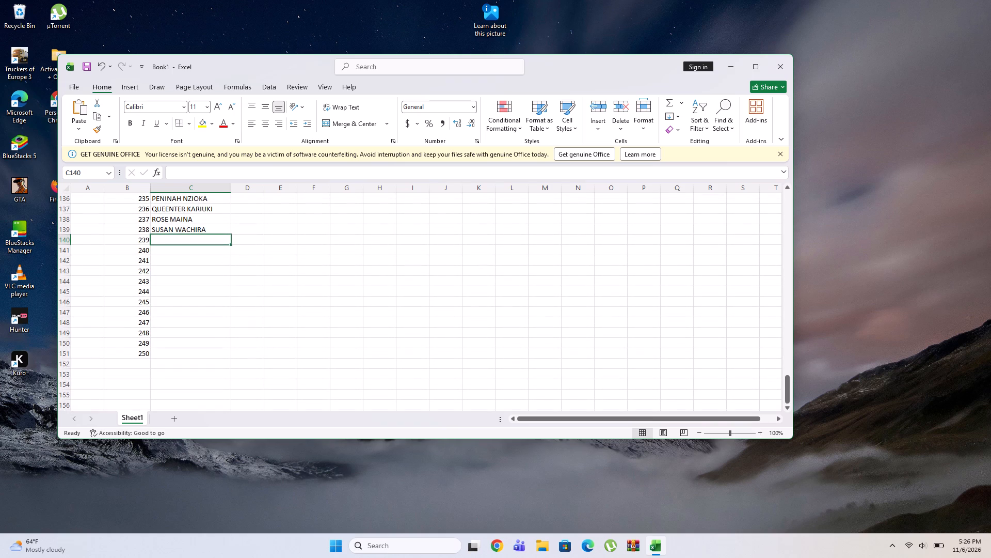
# Enter the next student's full name in capitals in cell C140, beside admission number 239.
pyautogui.click(181, 235)
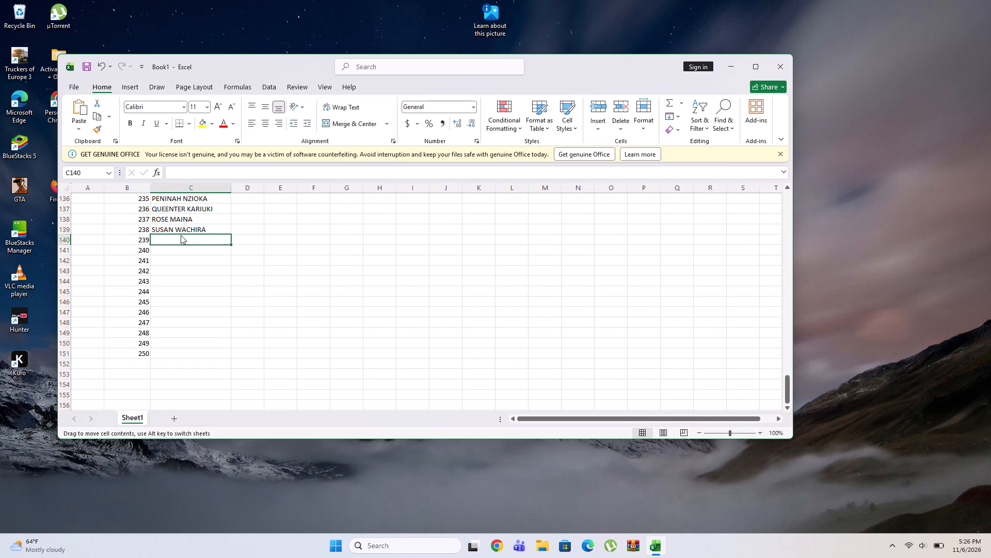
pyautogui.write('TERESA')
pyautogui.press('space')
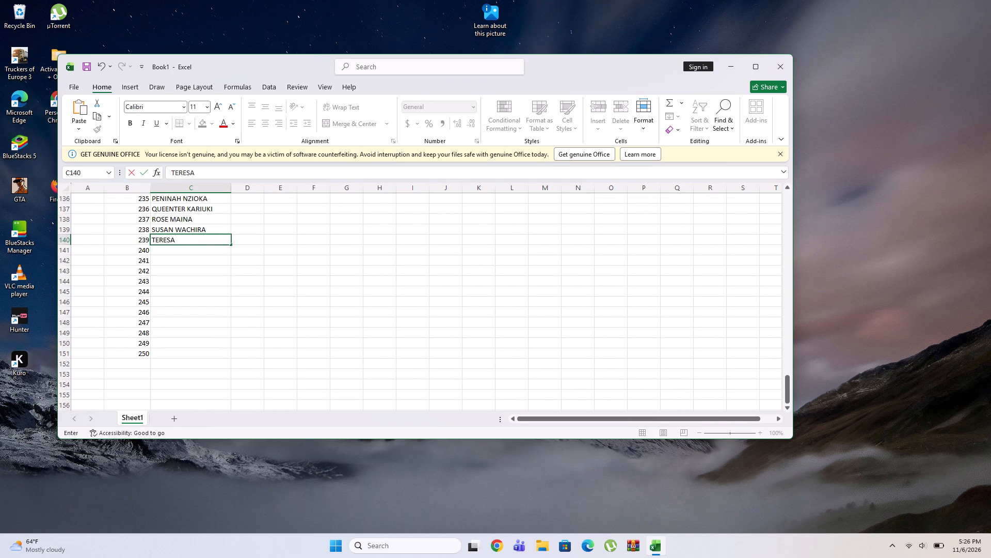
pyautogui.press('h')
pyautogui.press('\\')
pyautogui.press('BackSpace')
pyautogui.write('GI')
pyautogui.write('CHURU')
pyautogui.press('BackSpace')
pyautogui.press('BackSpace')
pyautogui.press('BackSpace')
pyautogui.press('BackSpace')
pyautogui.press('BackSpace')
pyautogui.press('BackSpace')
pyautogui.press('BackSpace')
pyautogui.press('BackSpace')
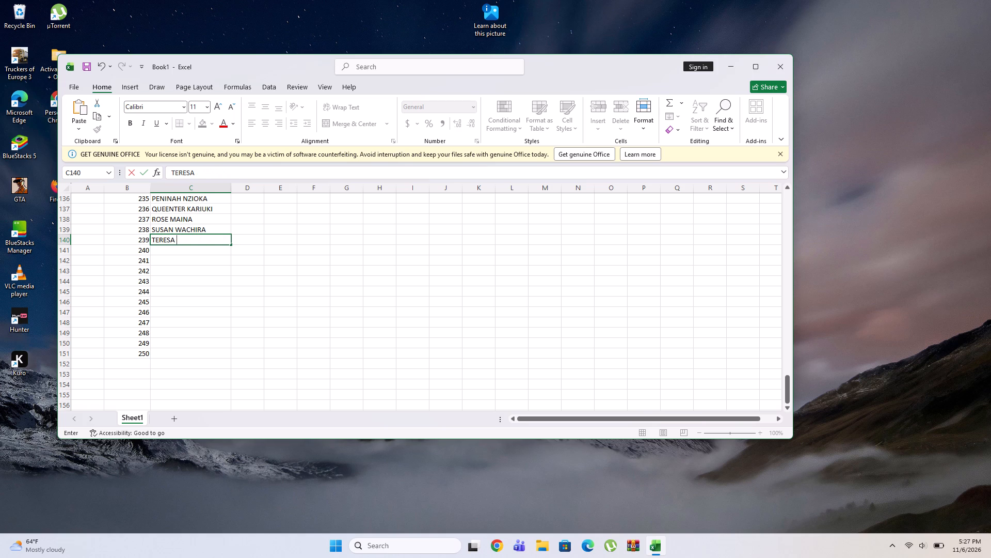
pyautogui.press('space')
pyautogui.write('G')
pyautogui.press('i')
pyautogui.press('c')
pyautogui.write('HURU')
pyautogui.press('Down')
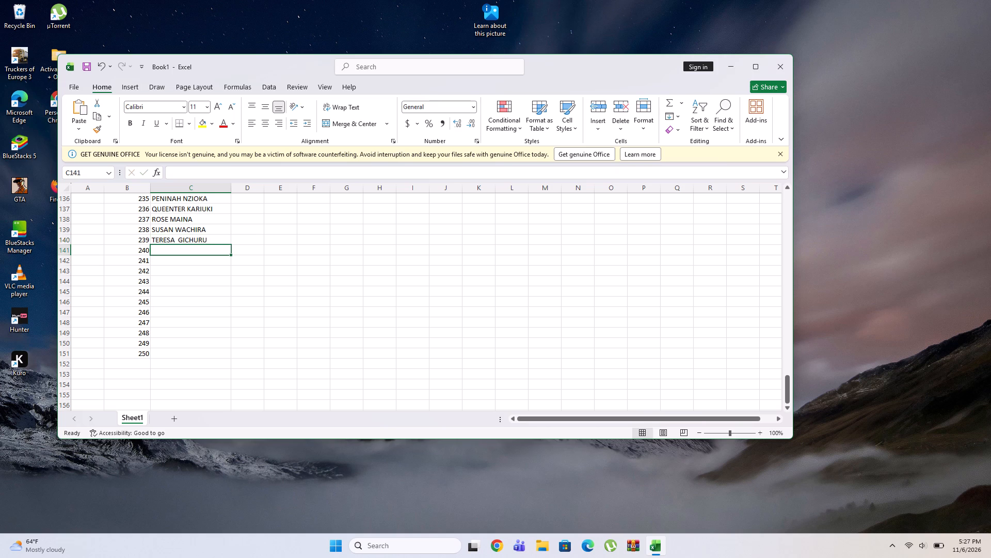
# Enter the next two students' full names in capitals in cells C141 and C142, beside admission numbers 240 and 241.
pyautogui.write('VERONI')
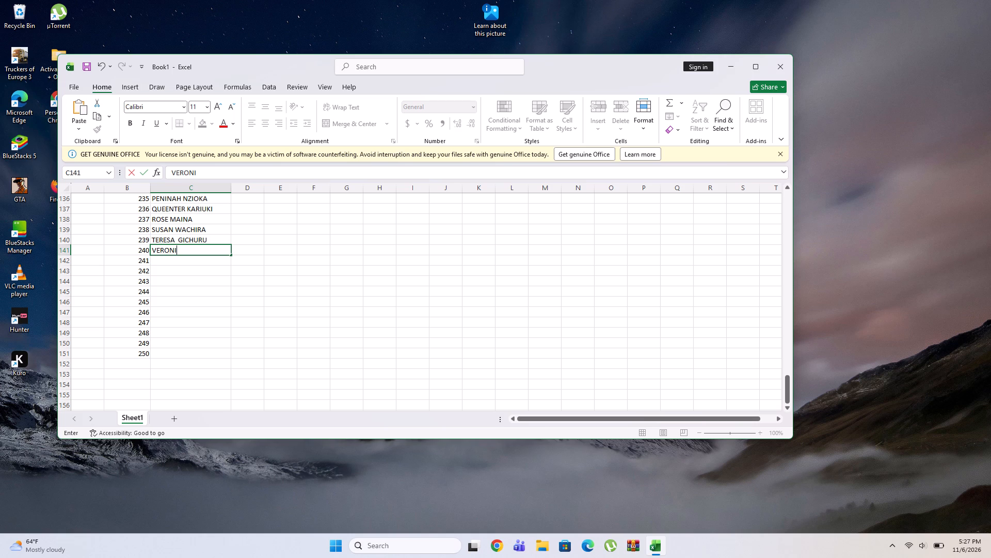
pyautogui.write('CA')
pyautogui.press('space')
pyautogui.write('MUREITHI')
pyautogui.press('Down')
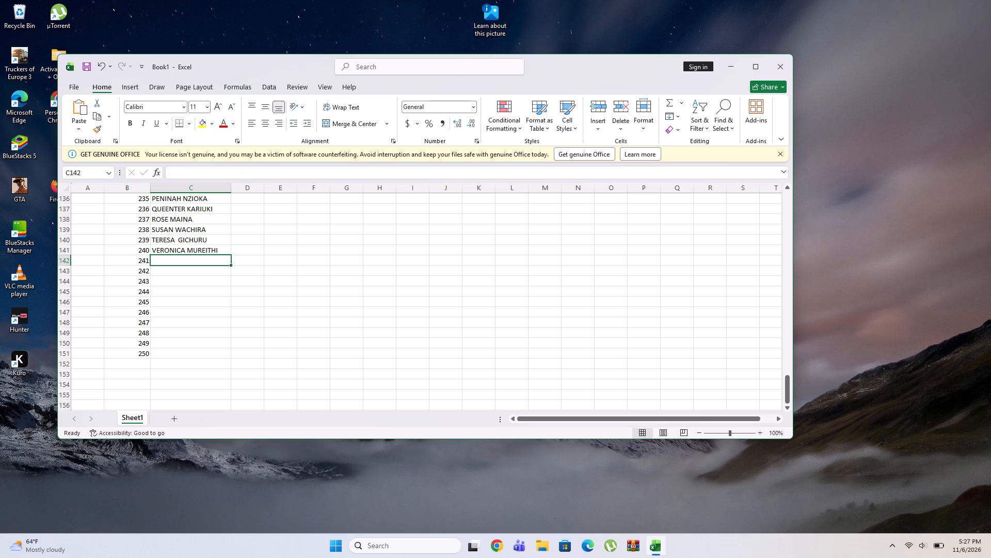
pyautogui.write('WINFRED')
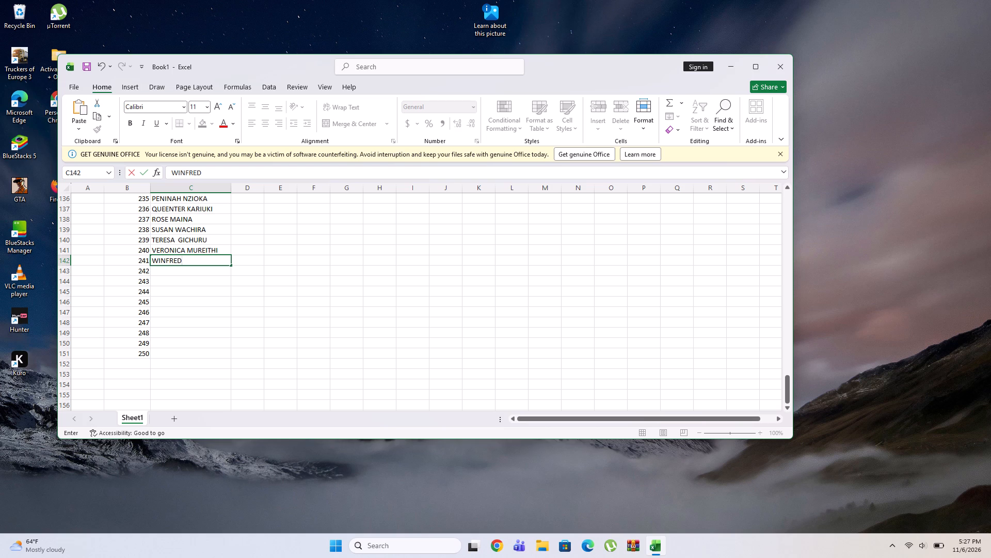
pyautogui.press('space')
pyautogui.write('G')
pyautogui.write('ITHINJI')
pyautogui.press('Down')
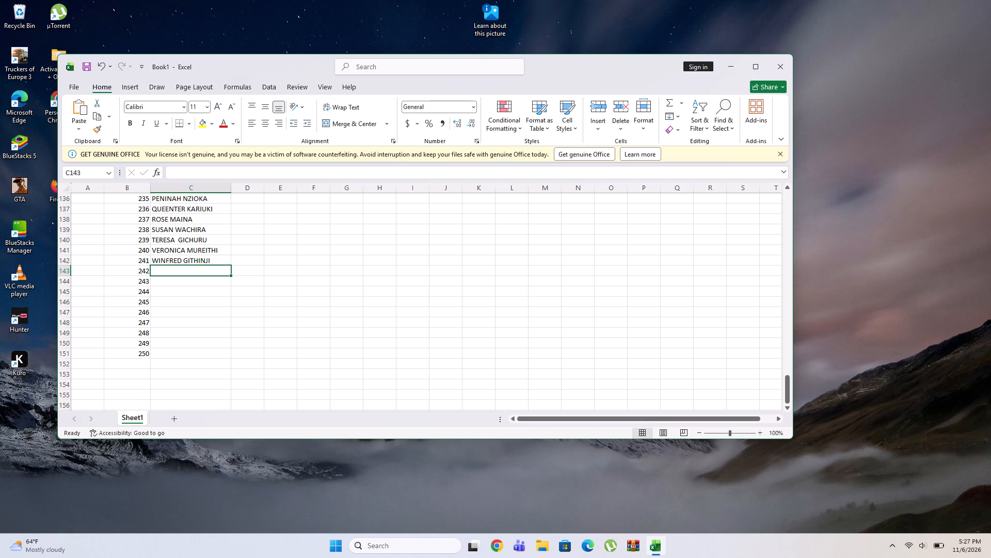
# Enter the next student's full name in capitals in cell C143, beside admission number 242.
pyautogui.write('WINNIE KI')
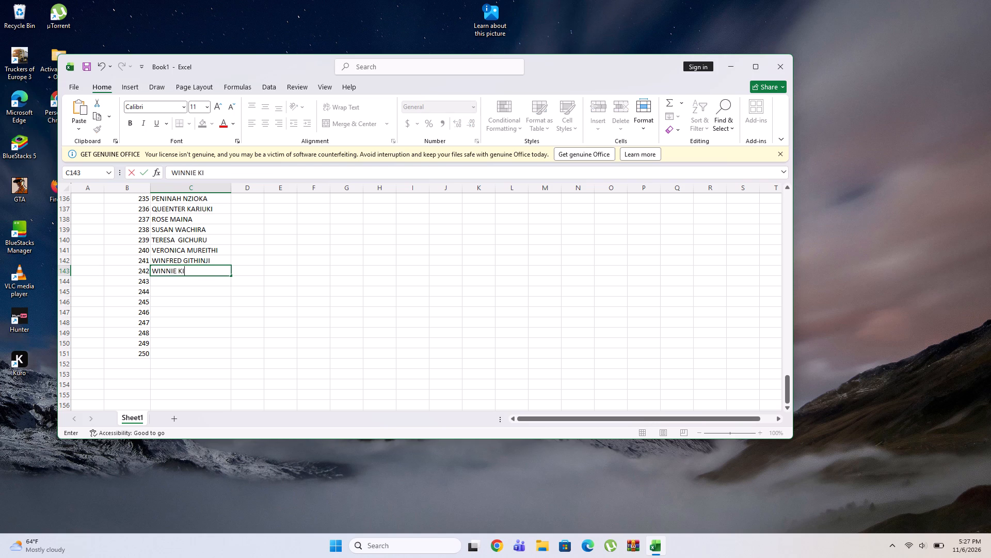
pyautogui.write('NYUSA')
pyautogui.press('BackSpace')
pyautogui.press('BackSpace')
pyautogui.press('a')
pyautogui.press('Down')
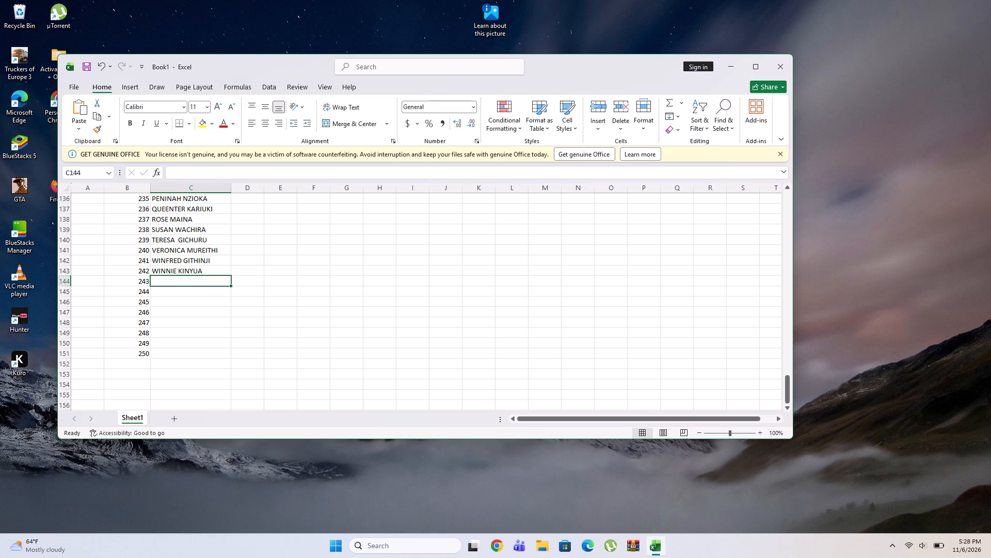
# Enter the next two students' full names in capitals in cells C144 and C145, beside admission numbers 243 and 244.
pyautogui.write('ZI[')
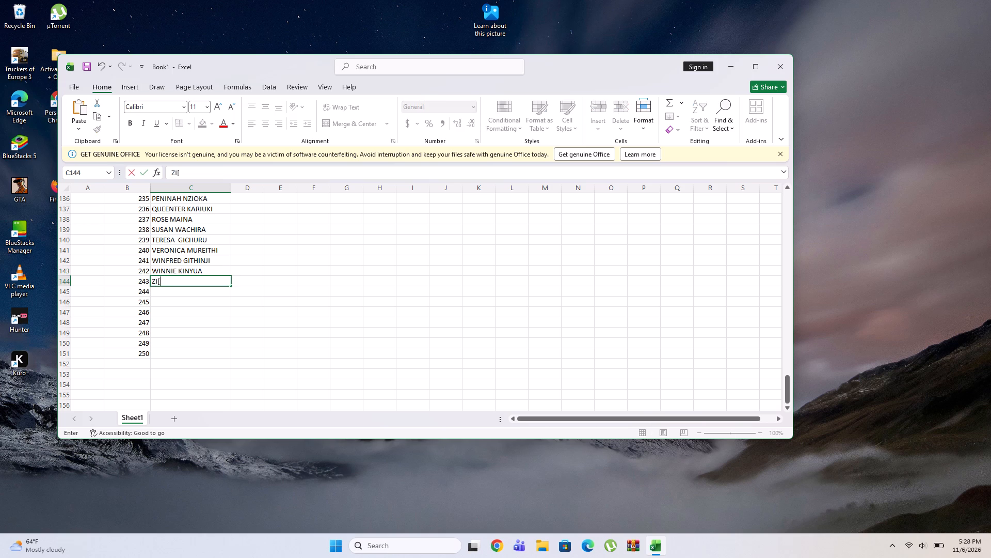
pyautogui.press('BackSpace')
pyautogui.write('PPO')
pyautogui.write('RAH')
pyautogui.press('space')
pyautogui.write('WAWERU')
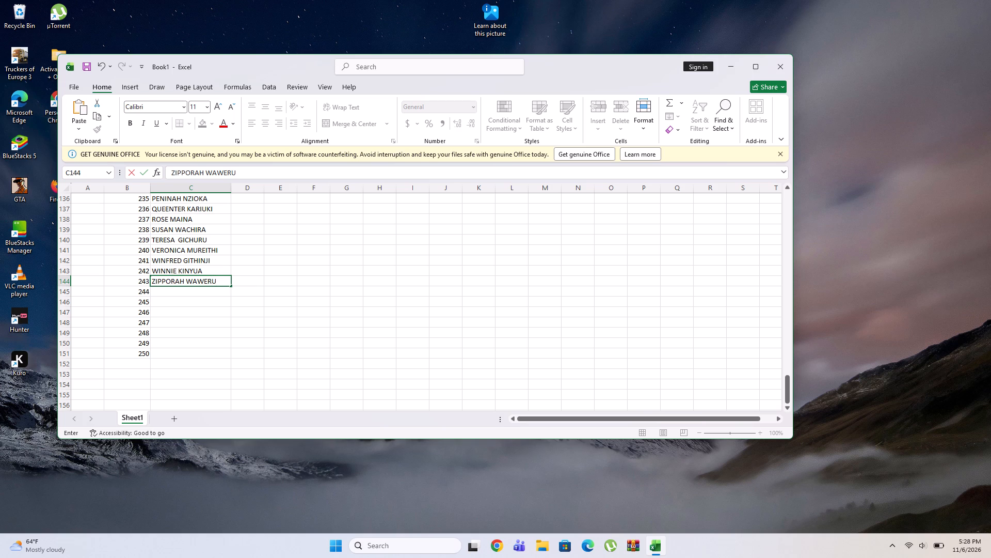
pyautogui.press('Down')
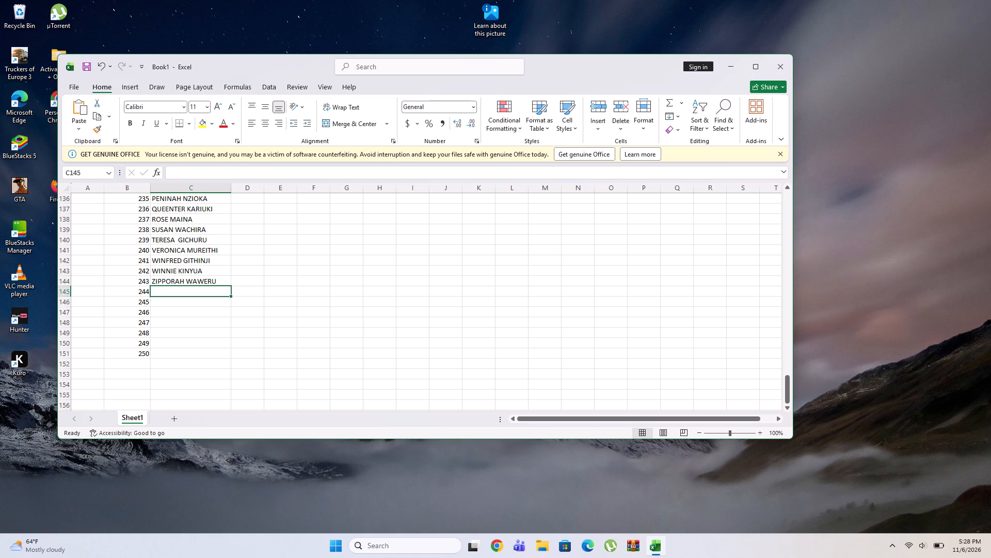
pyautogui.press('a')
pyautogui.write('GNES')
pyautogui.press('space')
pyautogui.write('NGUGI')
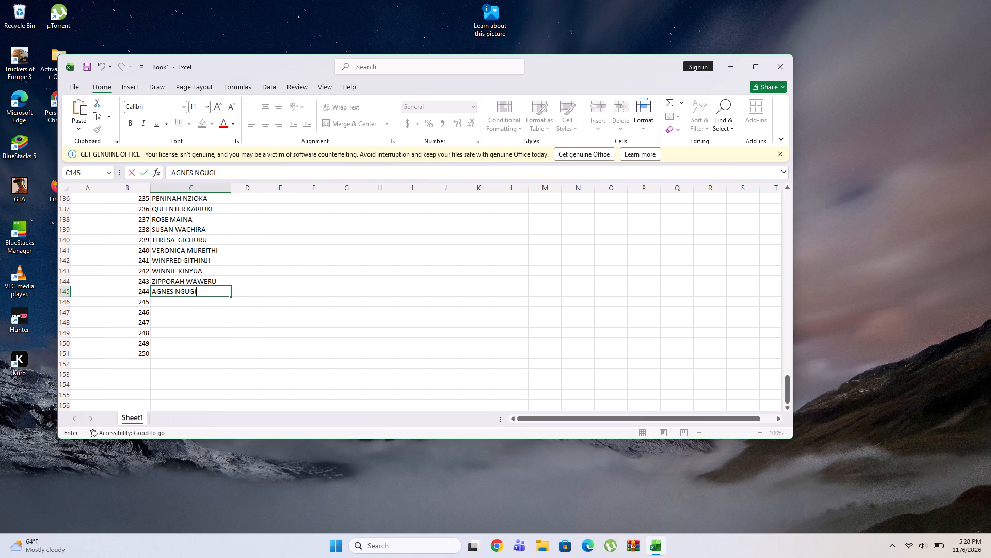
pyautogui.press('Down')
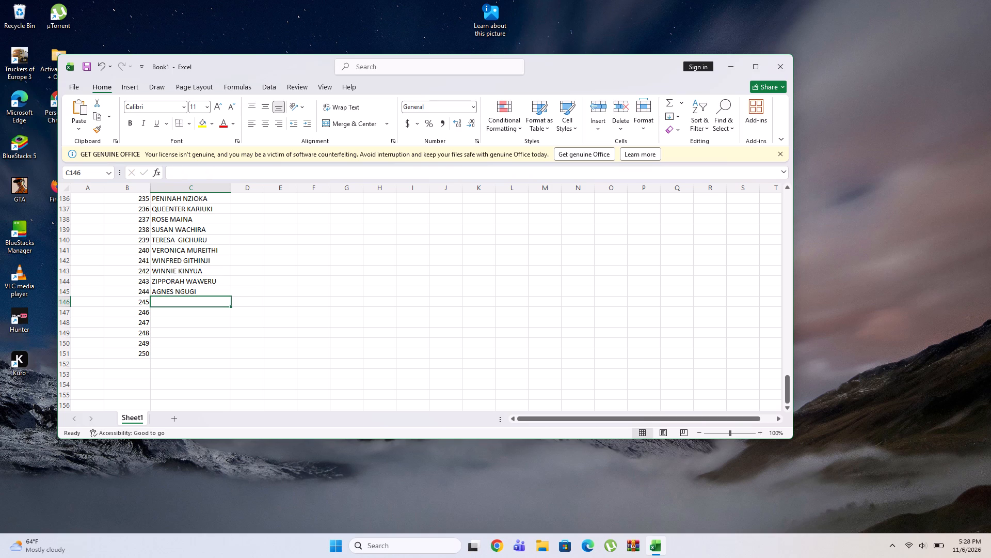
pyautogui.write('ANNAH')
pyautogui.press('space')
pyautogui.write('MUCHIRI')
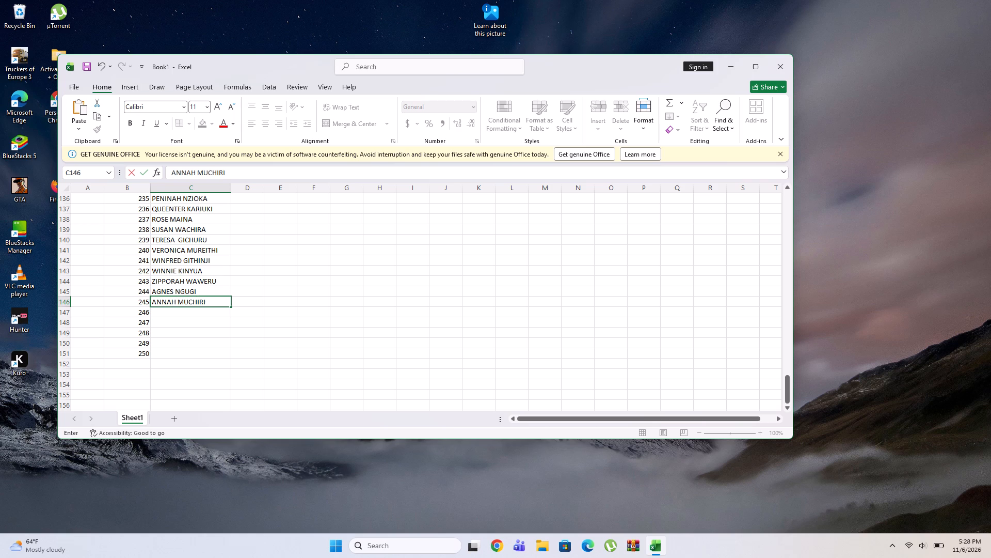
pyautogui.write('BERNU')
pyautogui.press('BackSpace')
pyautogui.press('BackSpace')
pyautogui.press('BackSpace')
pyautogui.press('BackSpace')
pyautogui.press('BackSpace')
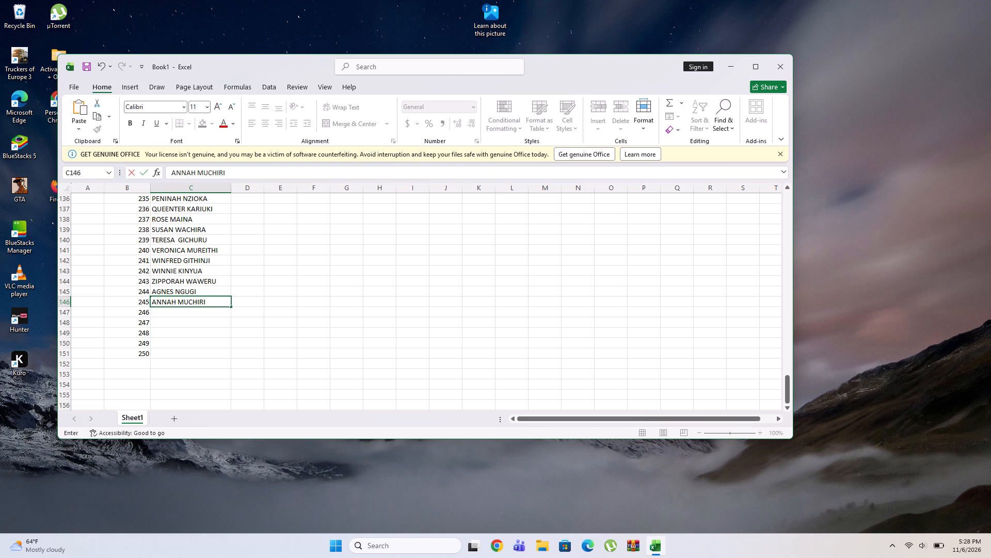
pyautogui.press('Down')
# Enter the next two students' full names in capitals in cells C147 and C148, beside admission numbers 246 and 247.
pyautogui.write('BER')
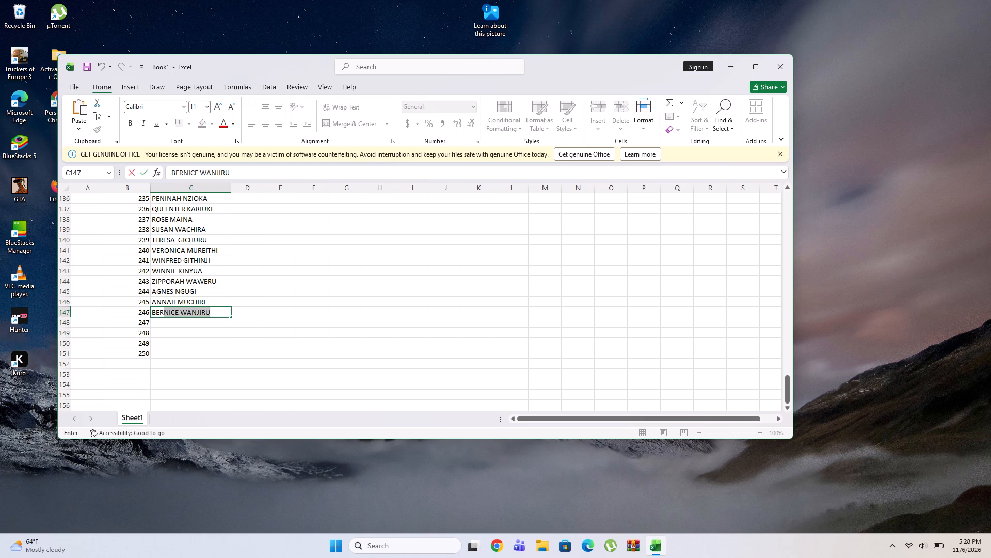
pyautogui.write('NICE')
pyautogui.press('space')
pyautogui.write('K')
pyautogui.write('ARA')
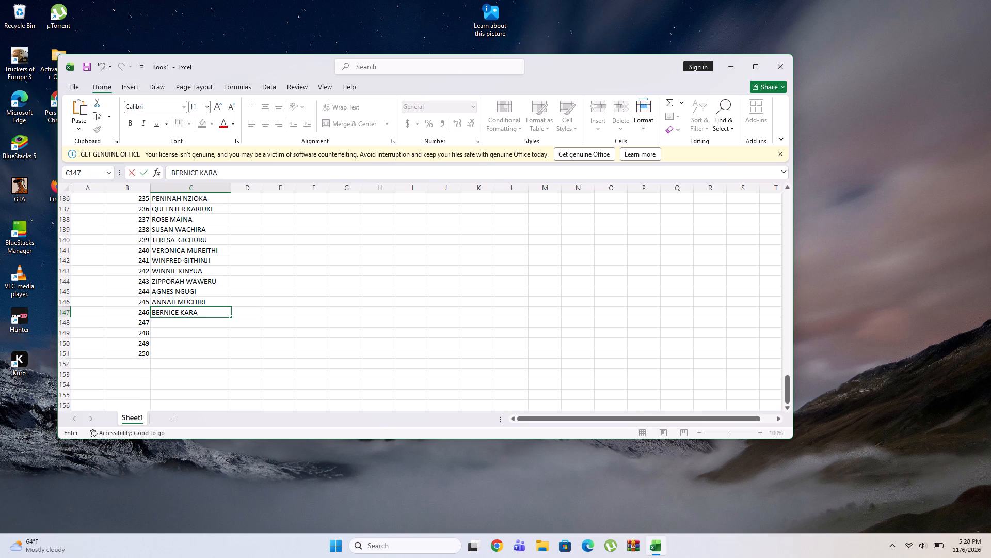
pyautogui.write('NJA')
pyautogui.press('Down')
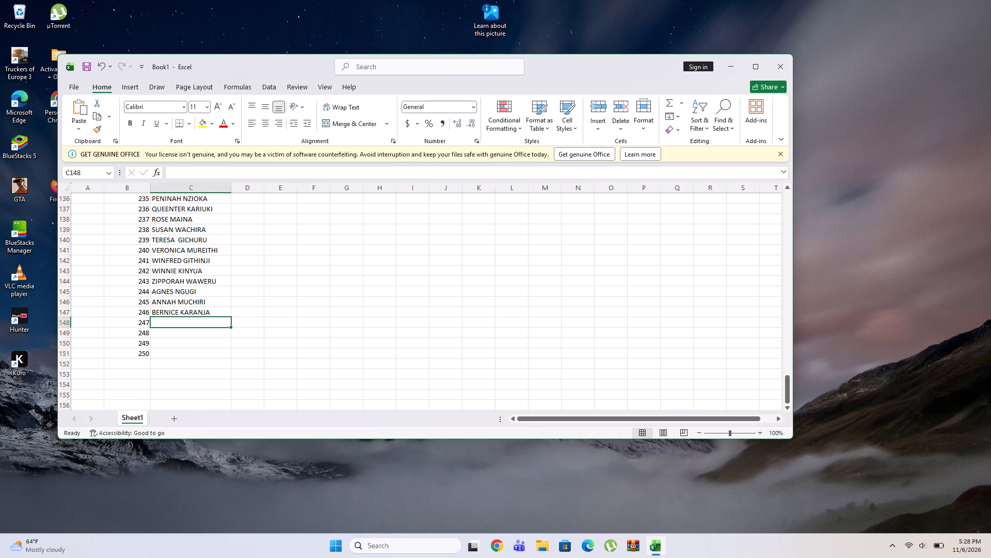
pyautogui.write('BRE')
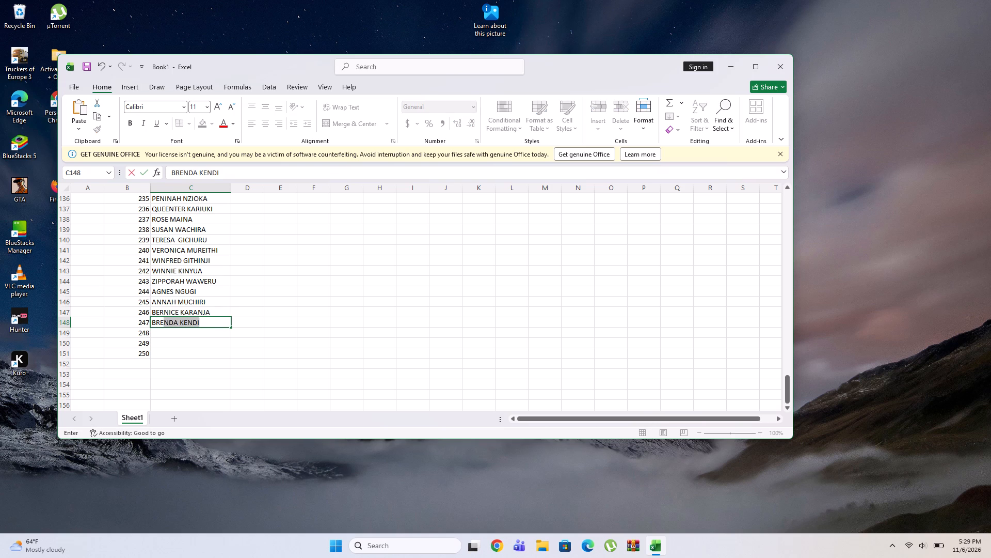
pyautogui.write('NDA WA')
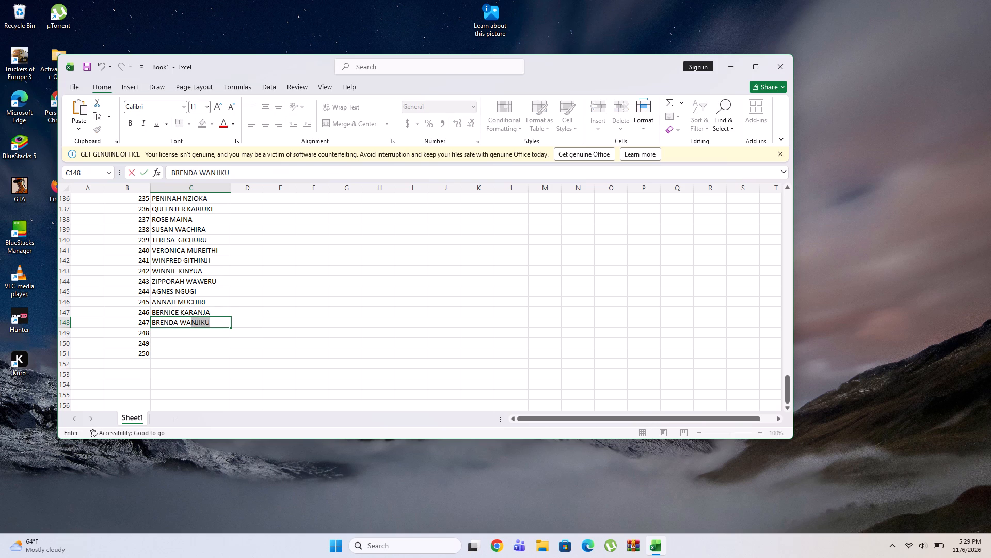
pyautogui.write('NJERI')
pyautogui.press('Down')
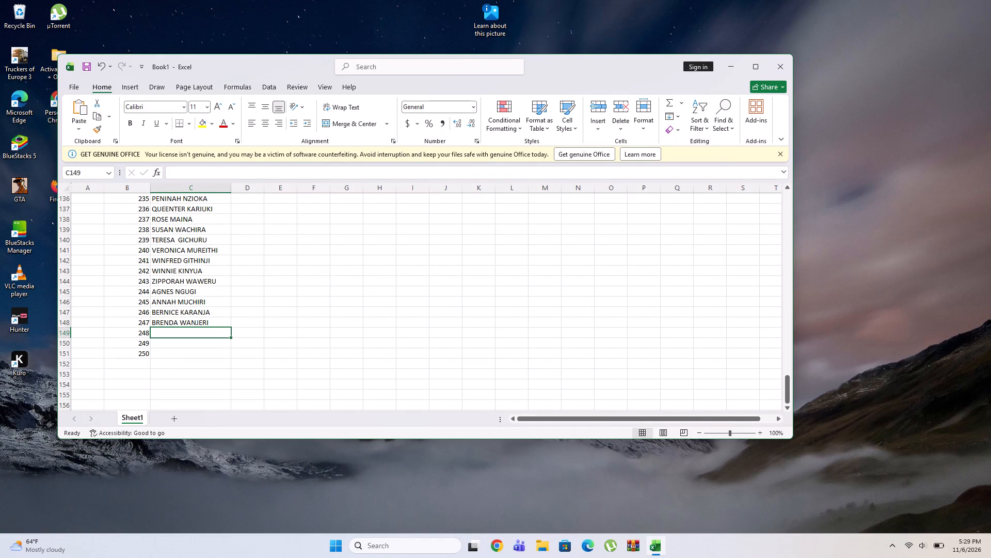
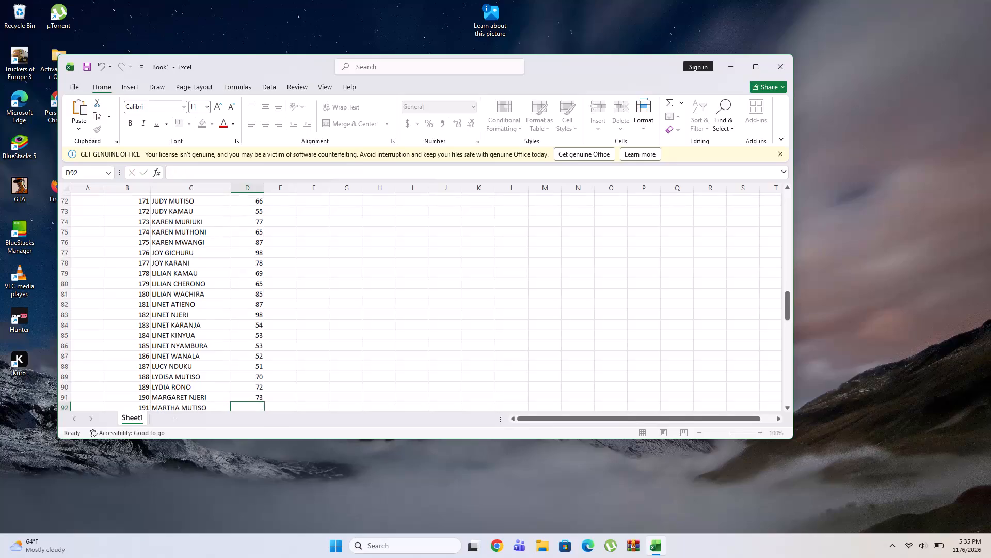
# Enter the marks 76, 89, 70, 56 and 67 in cells D92 to D96, beside admission numbers 191 to 195.
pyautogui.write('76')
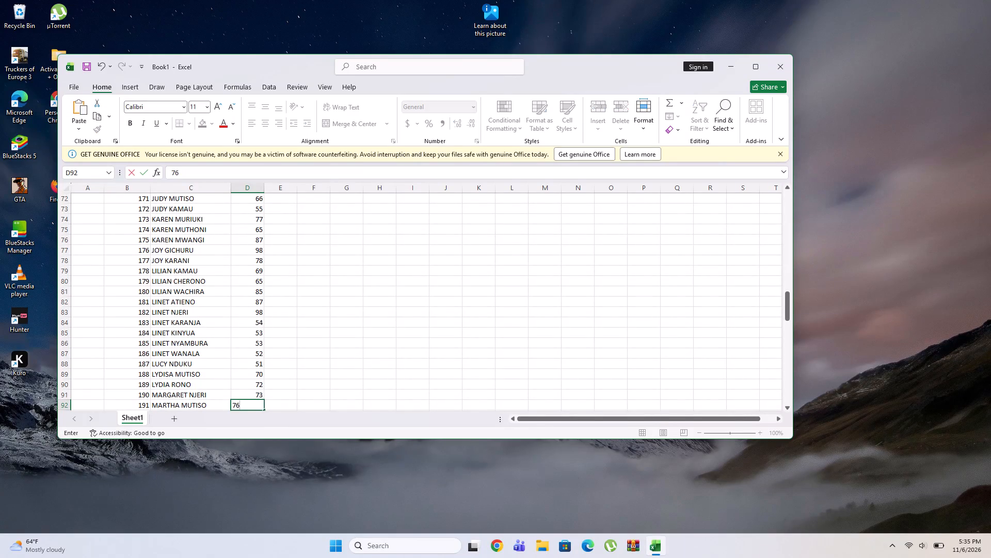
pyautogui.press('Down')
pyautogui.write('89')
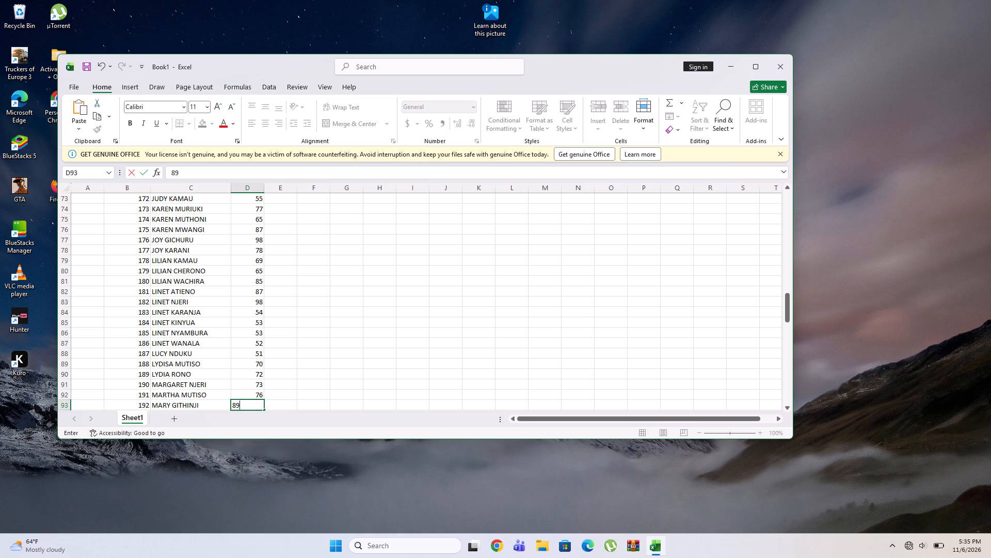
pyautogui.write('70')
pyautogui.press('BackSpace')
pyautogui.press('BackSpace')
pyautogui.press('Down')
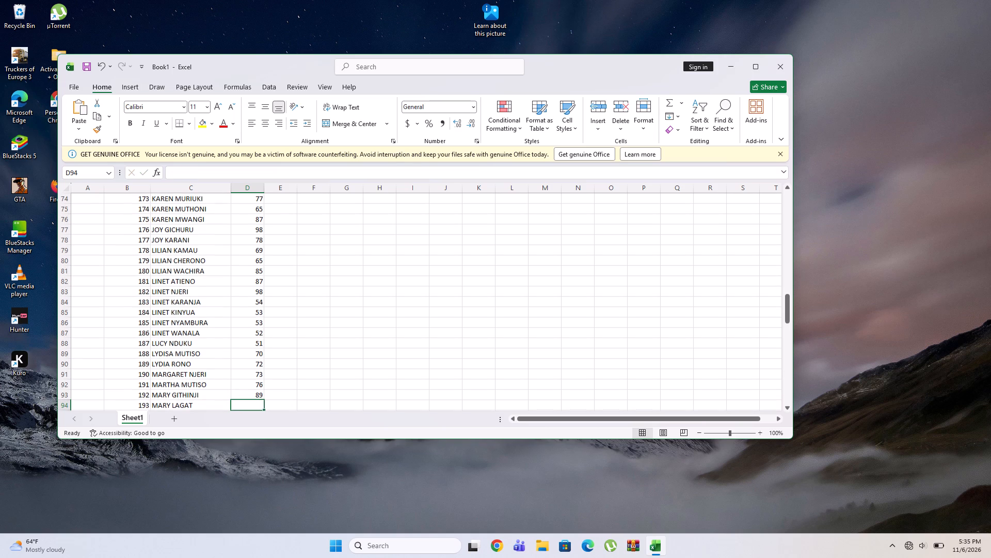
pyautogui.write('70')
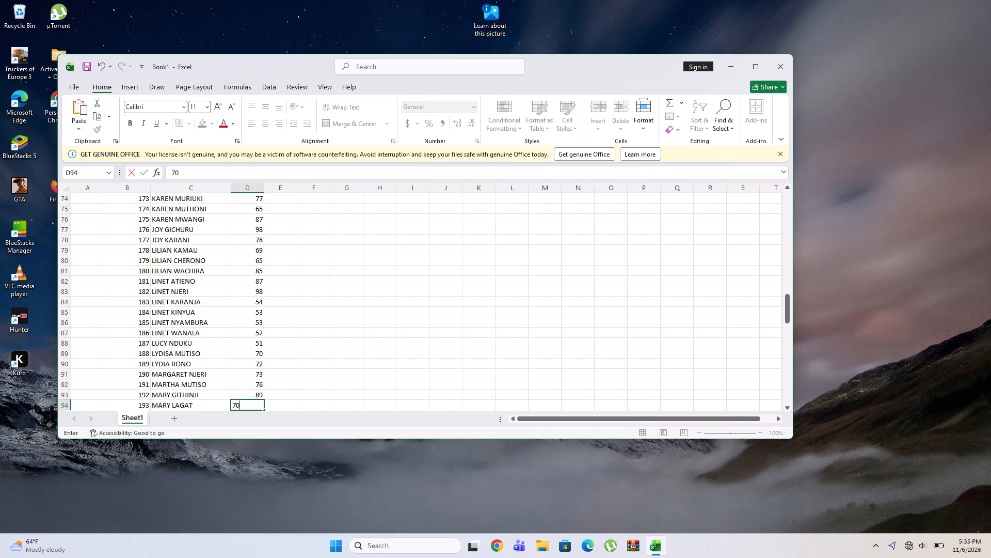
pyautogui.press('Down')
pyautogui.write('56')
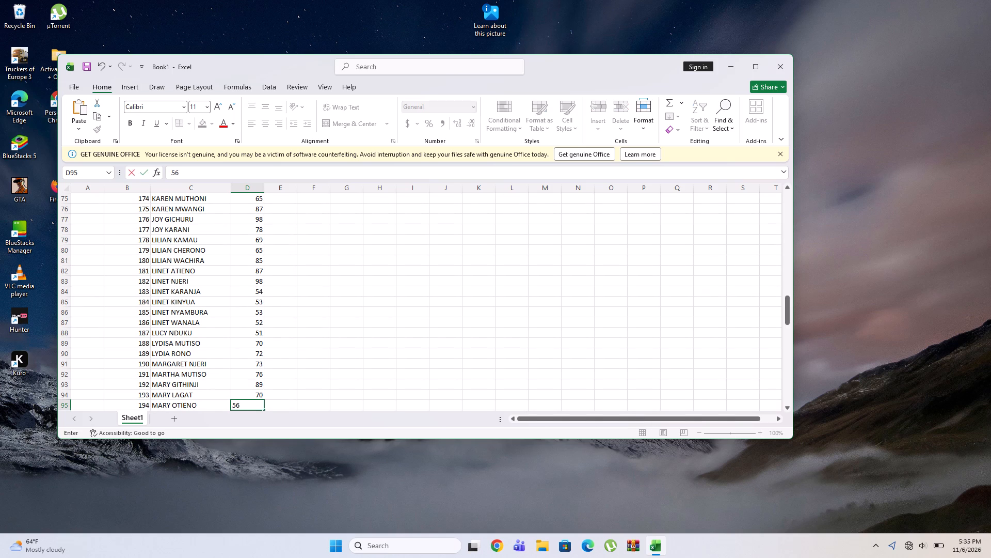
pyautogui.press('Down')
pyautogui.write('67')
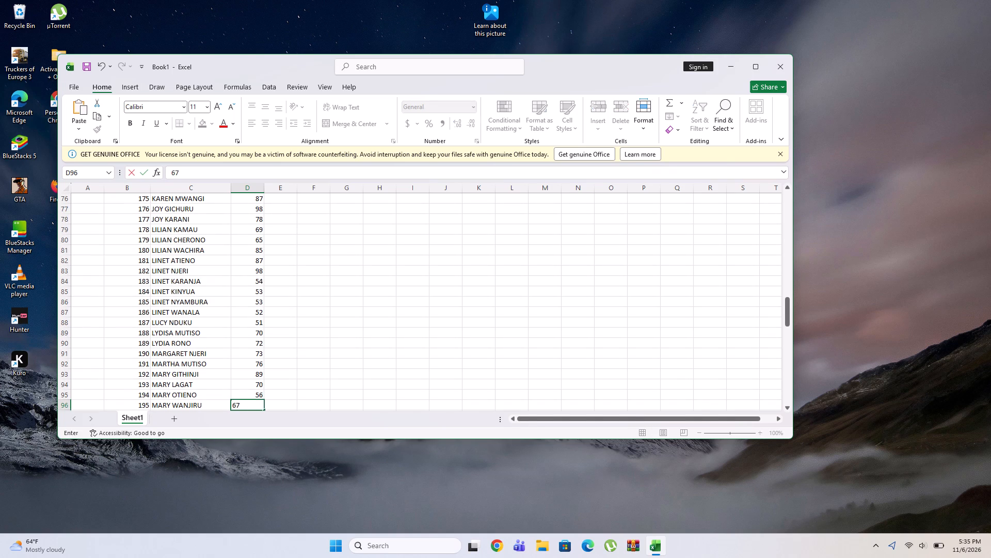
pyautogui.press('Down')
# Enter the marks 57, 45, 67, 69 and 60 in cells D97 to D101, beside admission numbers 196 to 200.
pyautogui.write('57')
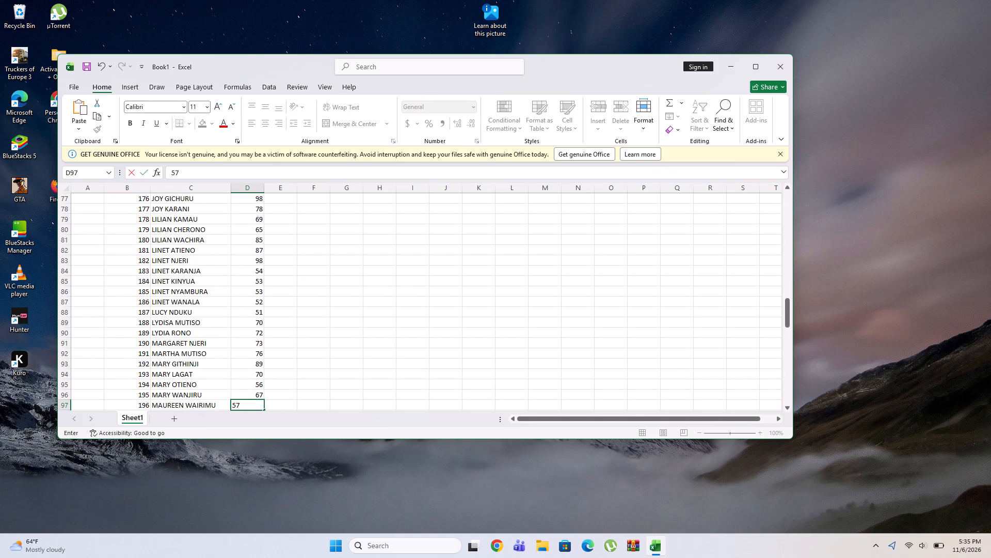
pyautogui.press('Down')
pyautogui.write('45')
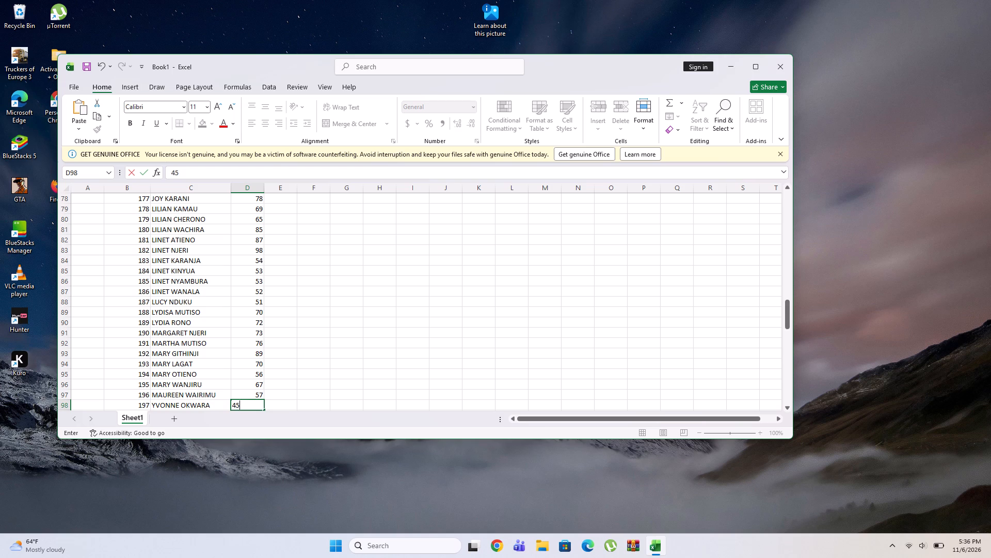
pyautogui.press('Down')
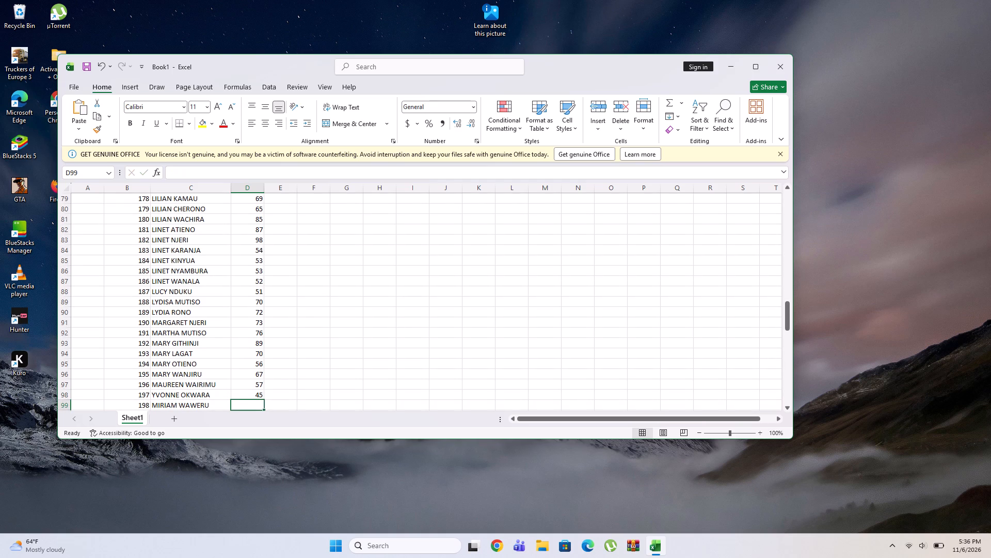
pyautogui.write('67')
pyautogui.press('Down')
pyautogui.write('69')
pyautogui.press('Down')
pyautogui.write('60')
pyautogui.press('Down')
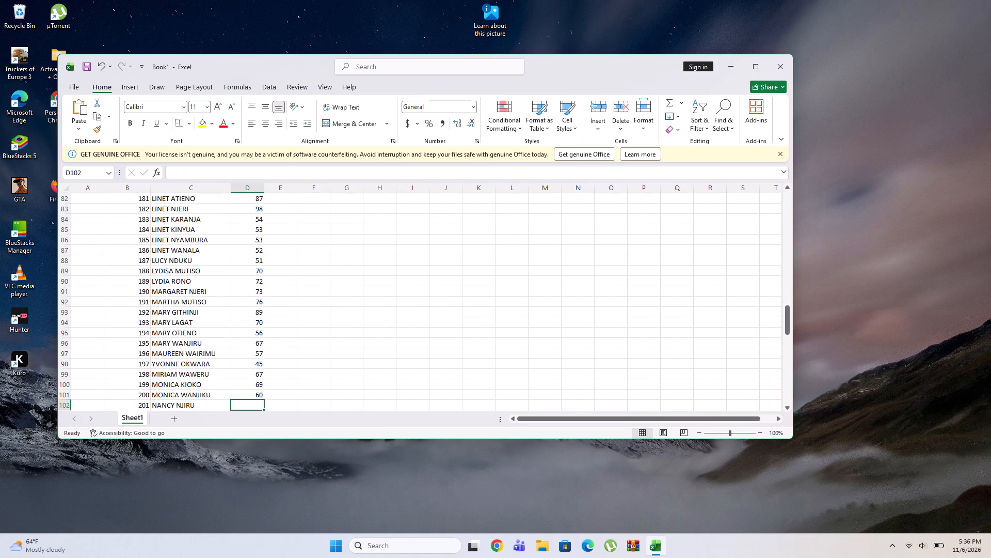
# Enter the marks 56, 67, 58, 45 and 46 in cells D102 to D106, beside admission numbers 201 to 205.
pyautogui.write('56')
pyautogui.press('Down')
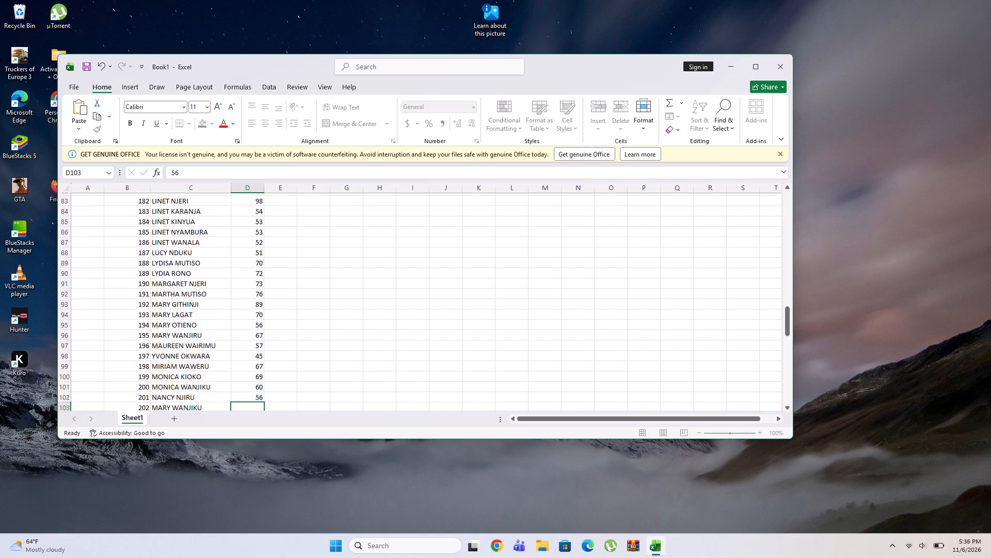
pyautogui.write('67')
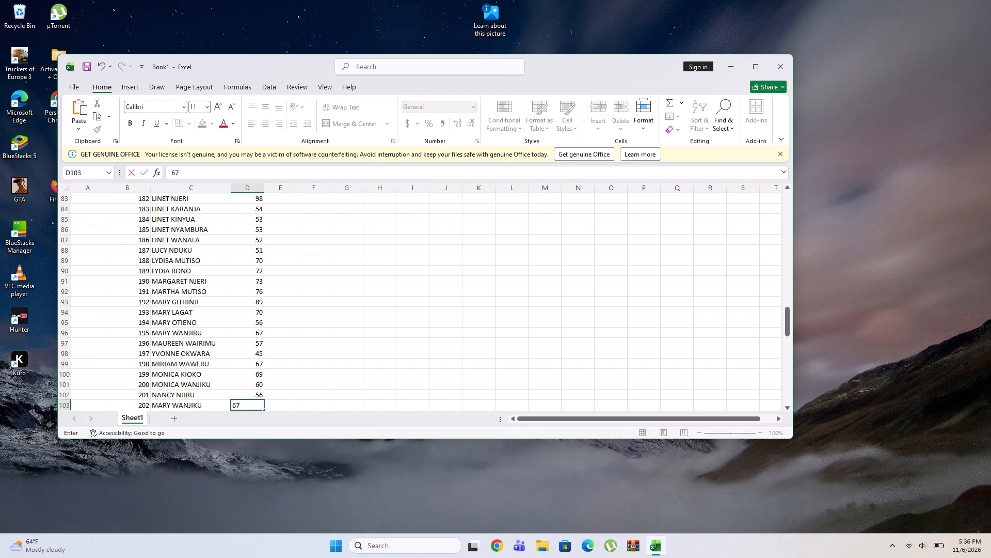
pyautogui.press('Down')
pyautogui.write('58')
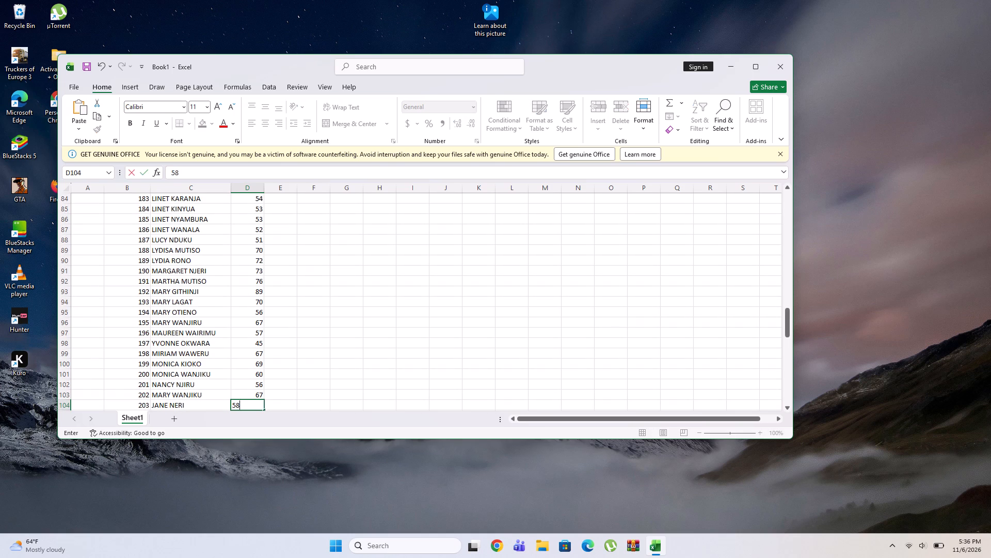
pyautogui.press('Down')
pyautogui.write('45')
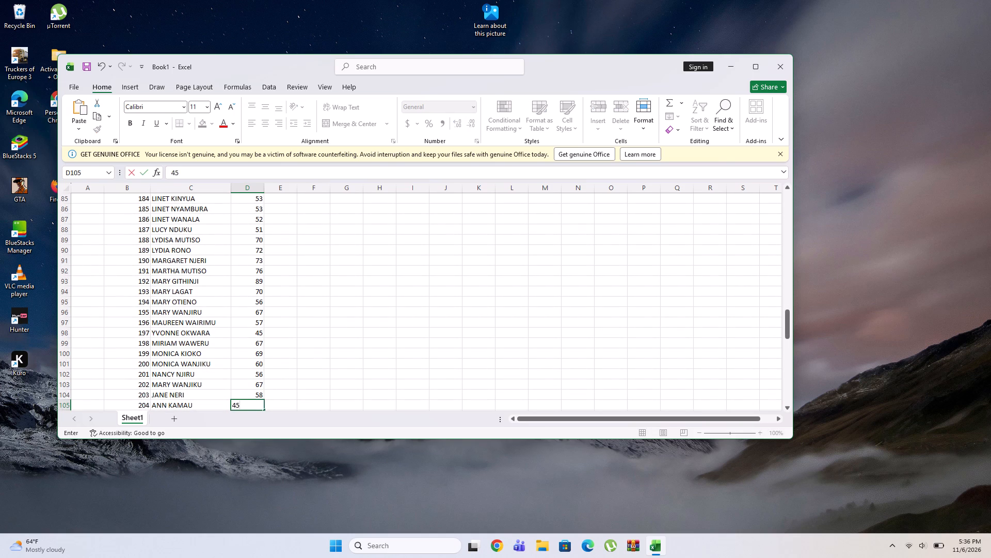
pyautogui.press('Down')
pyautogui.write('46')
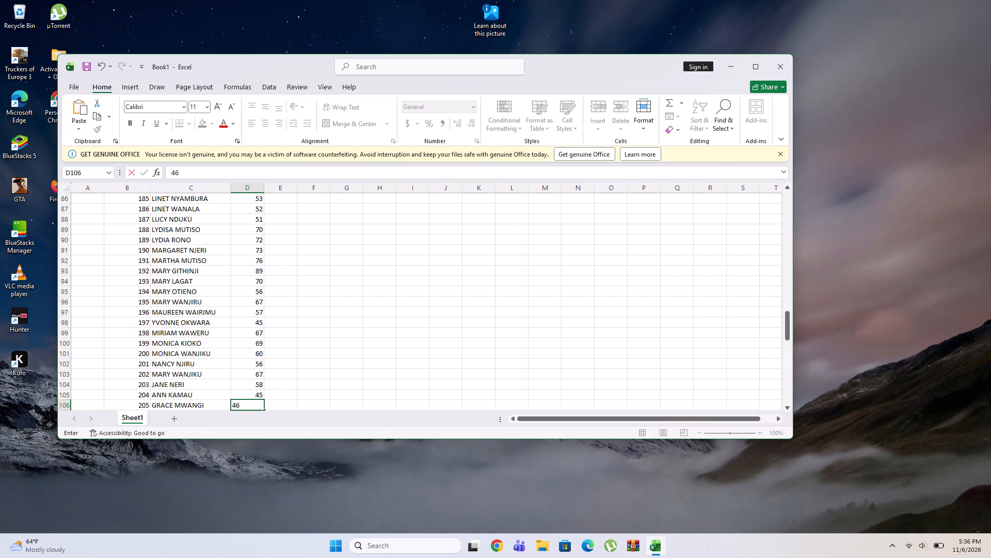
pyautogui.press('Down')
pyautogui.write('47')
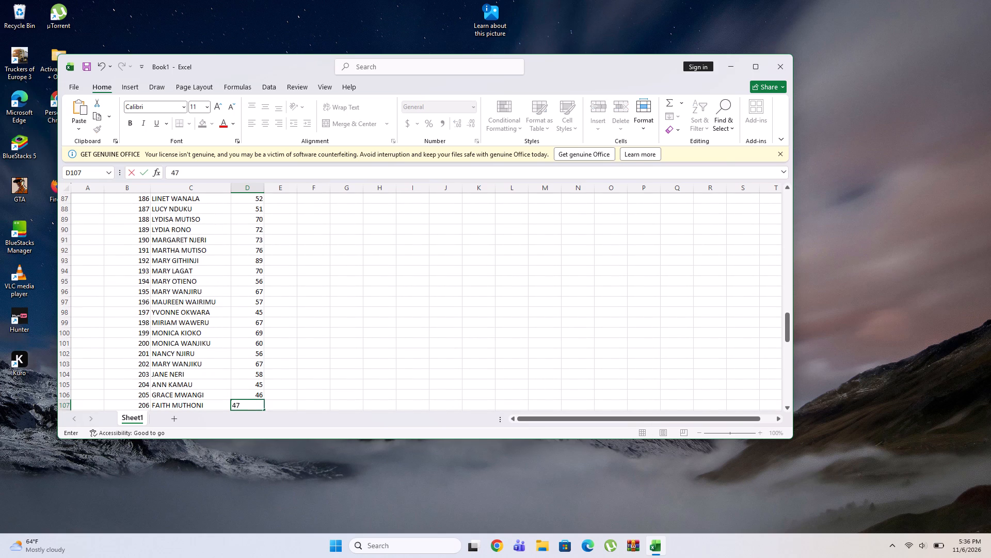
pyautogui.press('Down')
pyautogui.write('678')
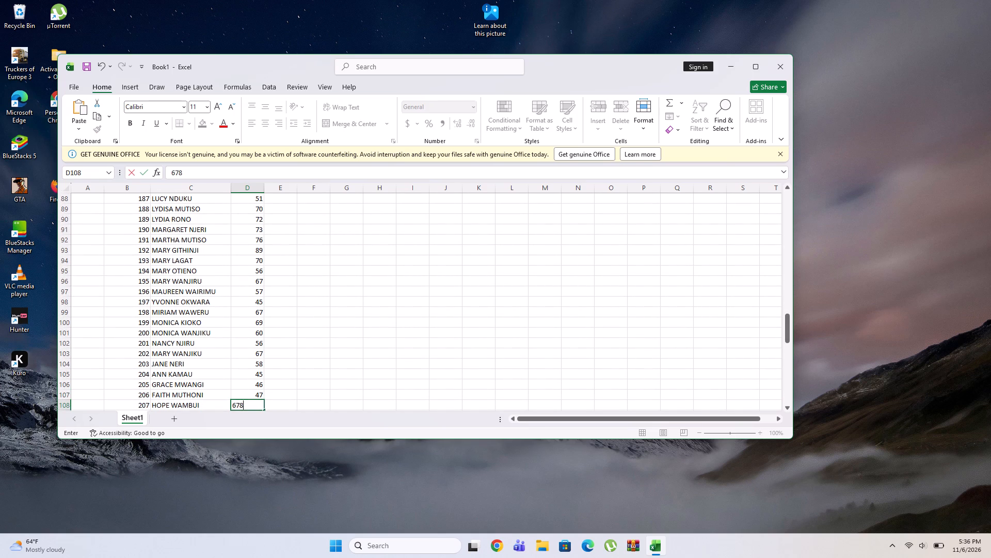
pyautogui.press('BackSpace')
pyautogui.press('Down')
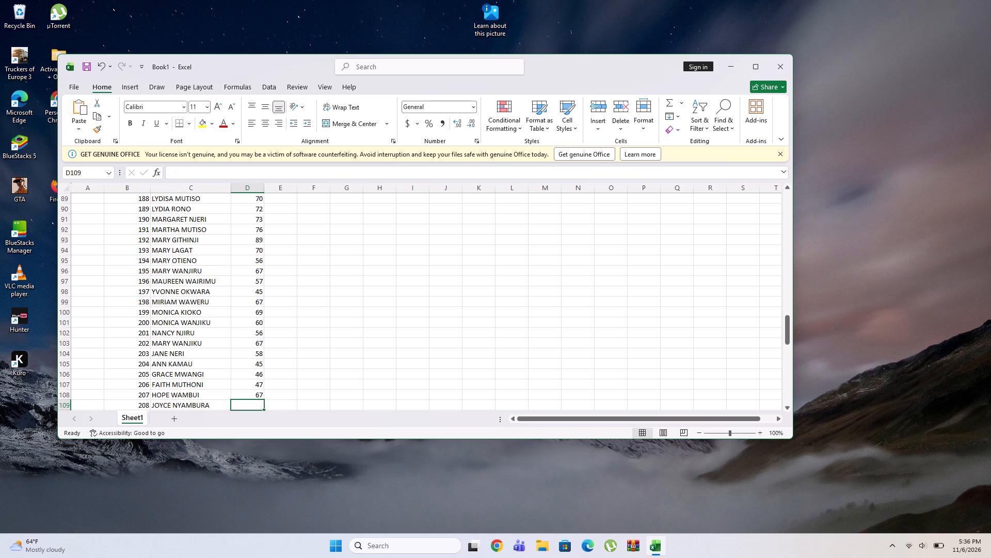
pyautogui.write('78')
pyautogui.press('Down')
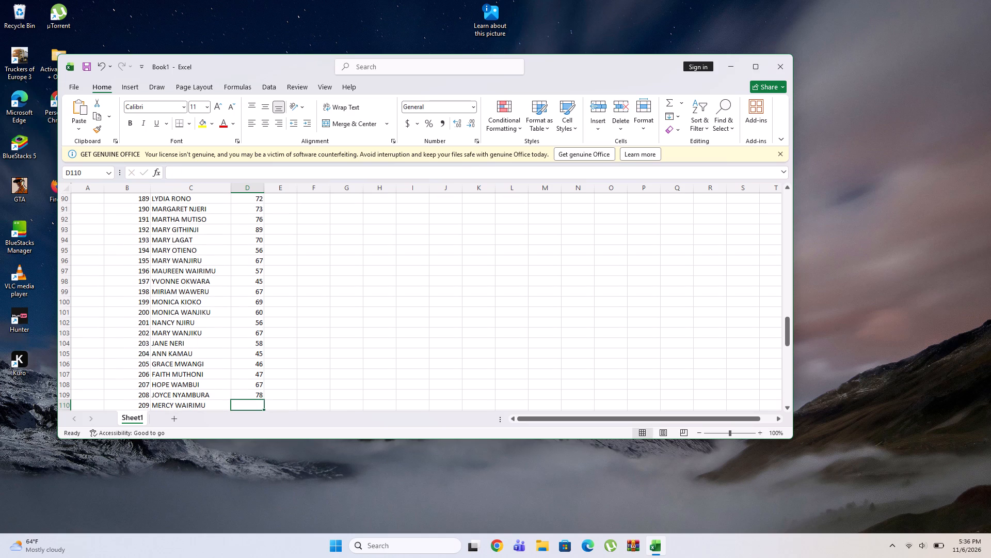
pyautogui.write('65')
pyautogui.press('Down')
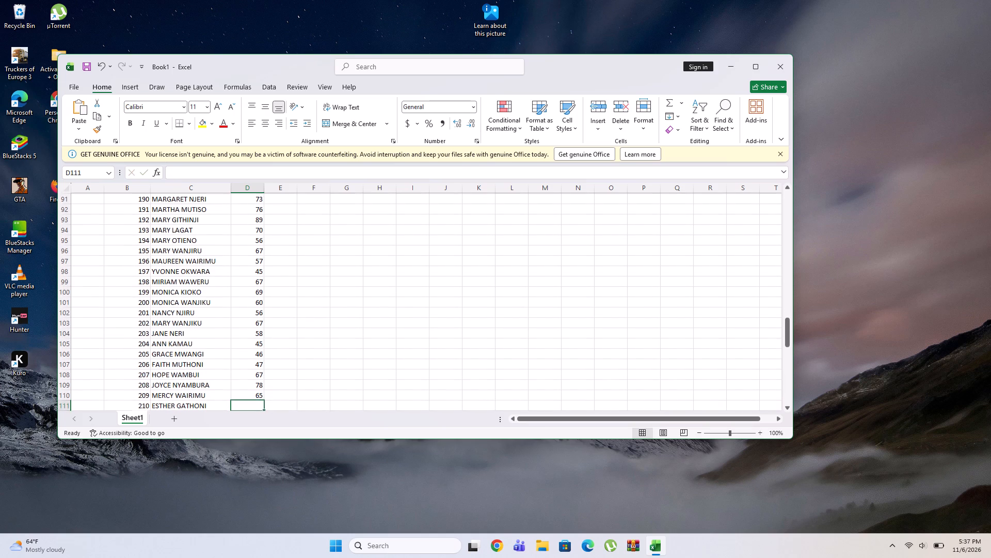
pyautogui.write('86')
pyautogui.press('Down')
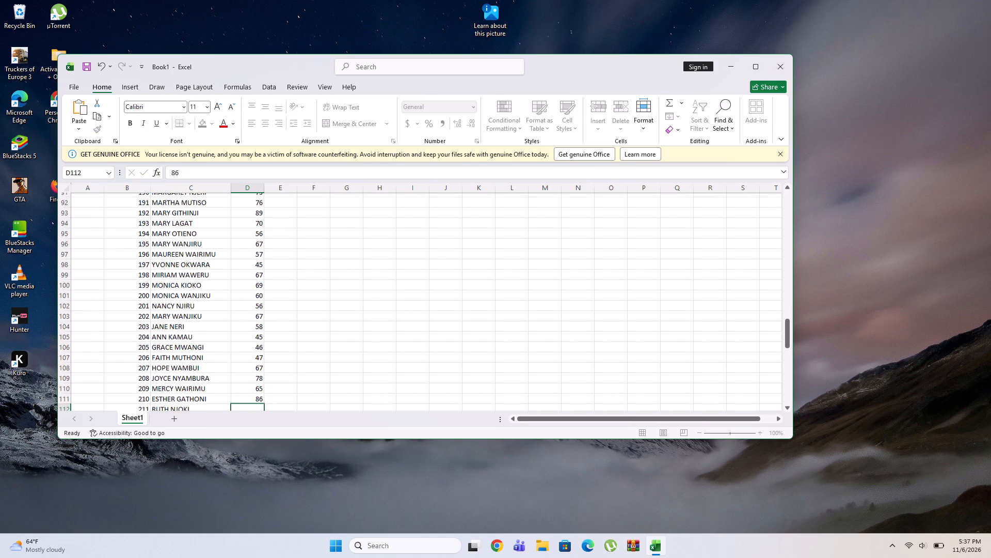
# Enter the marks 75, 76, 87, 66 and 78 in cells D112 to D116, beside admission numbers 211 to 215.
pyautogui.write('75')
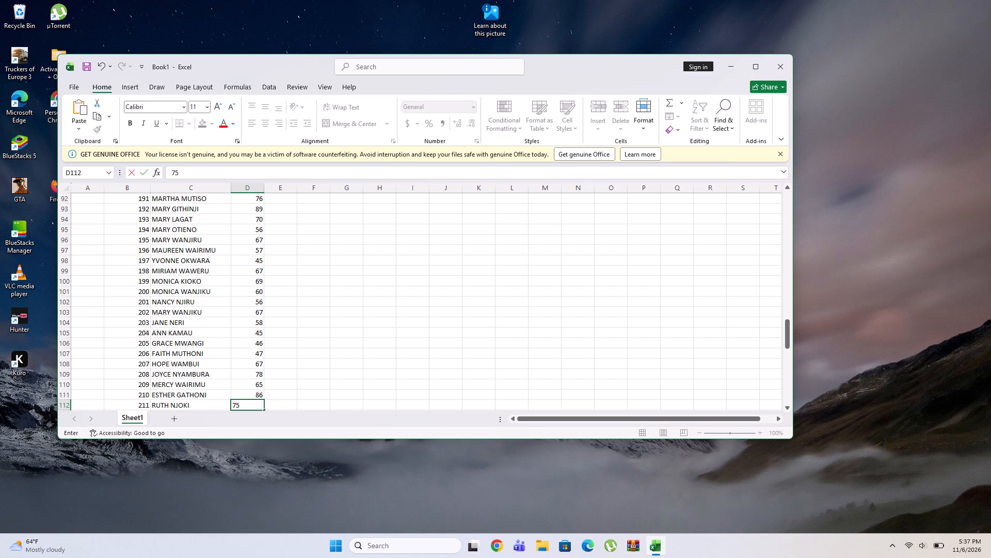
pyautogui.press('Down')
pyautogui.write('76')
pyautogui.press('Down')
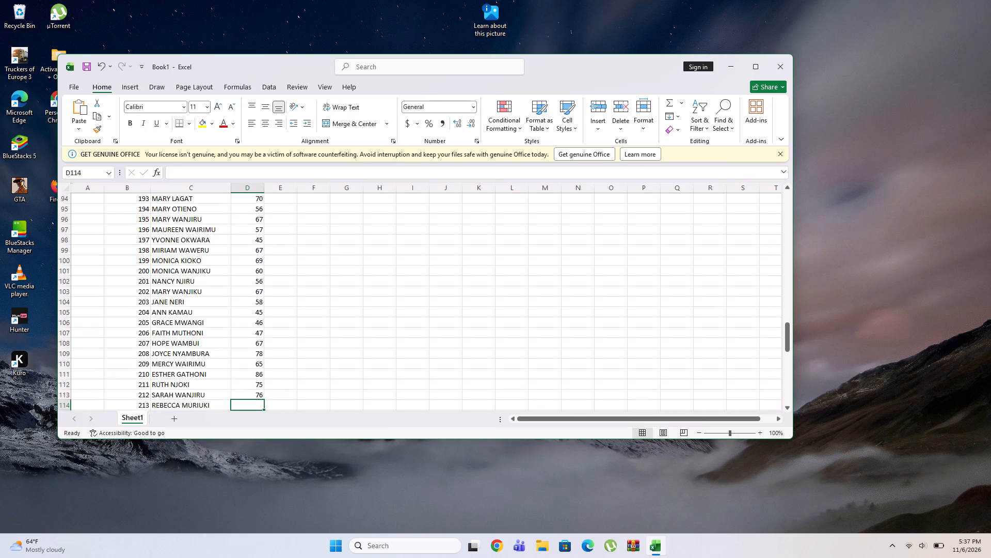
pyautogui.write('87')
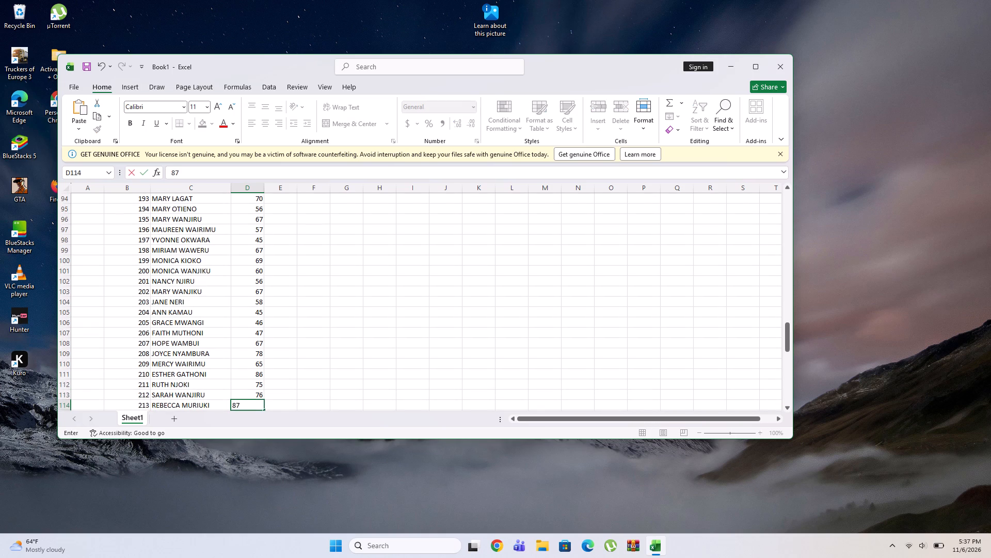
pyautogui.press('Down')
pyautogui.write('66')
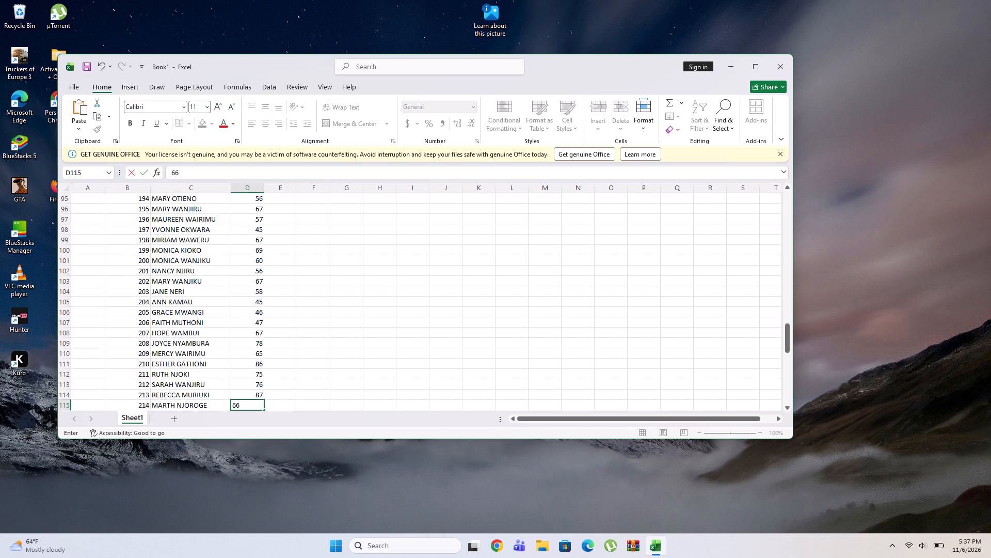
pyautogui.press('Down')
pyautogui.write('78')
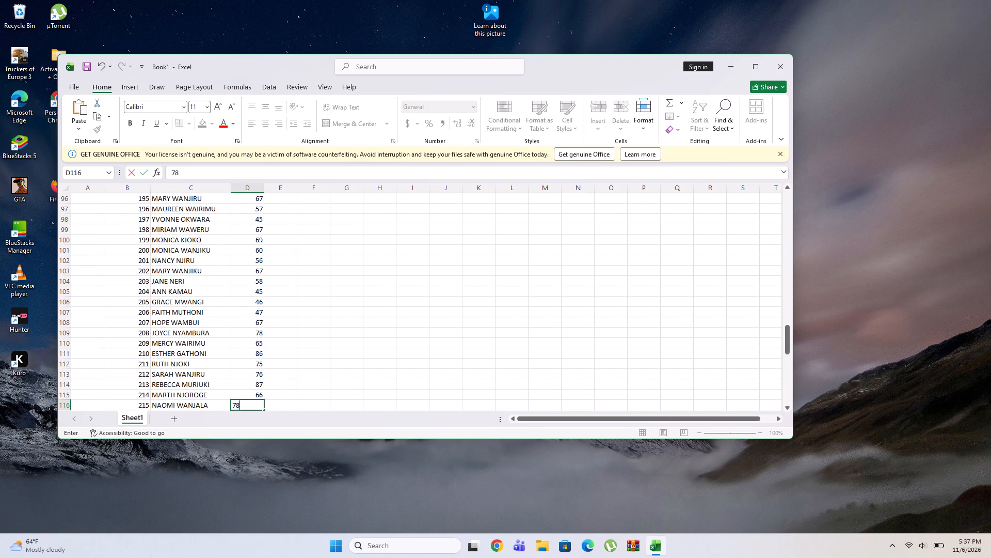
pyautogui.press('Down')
# Enter the marks 64, 65, 66, 67, 68 and 69 in cells D117 to D122, beside admission numbers 216 to 221.
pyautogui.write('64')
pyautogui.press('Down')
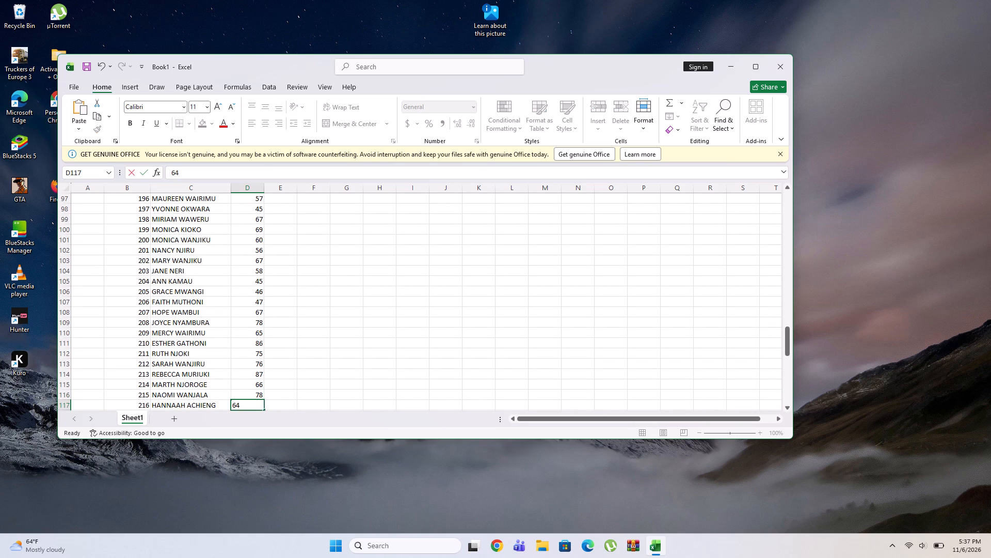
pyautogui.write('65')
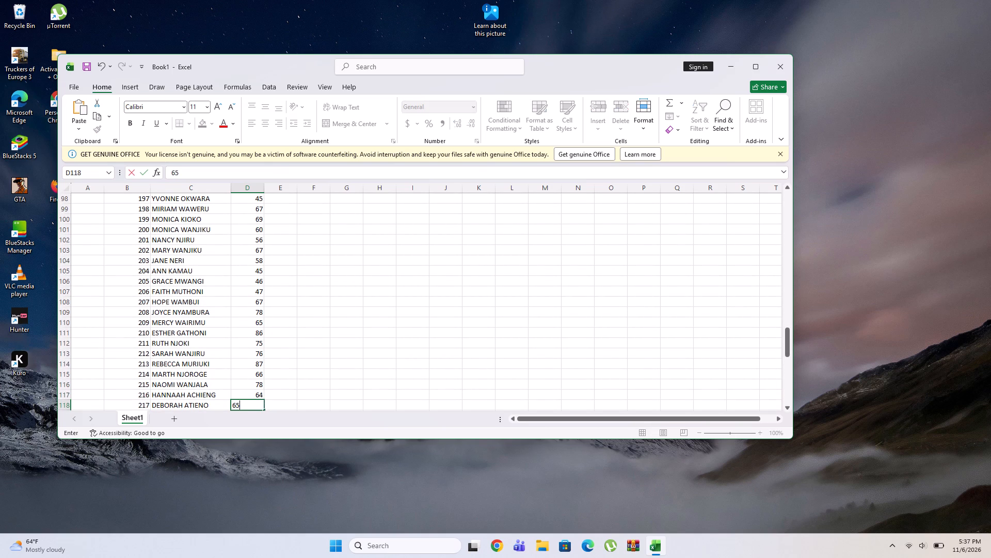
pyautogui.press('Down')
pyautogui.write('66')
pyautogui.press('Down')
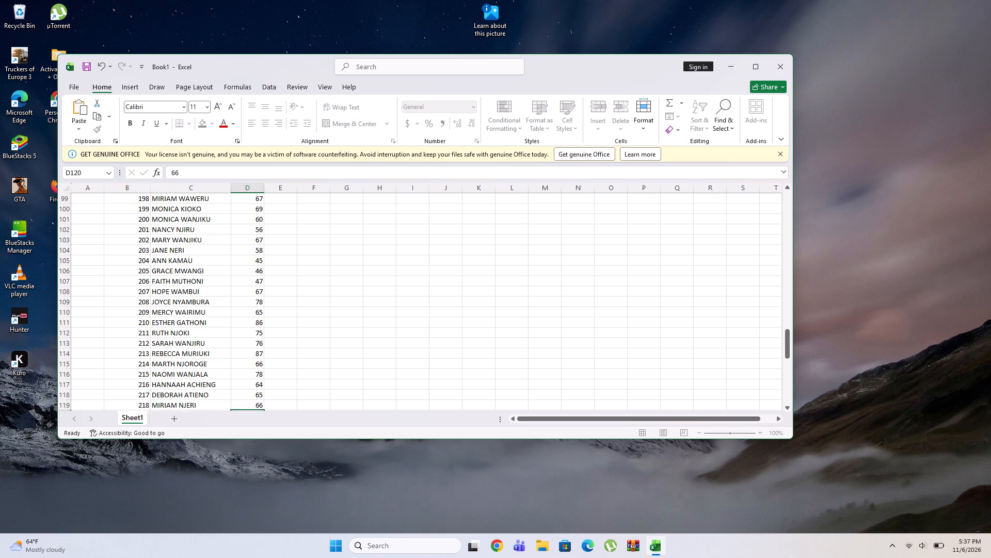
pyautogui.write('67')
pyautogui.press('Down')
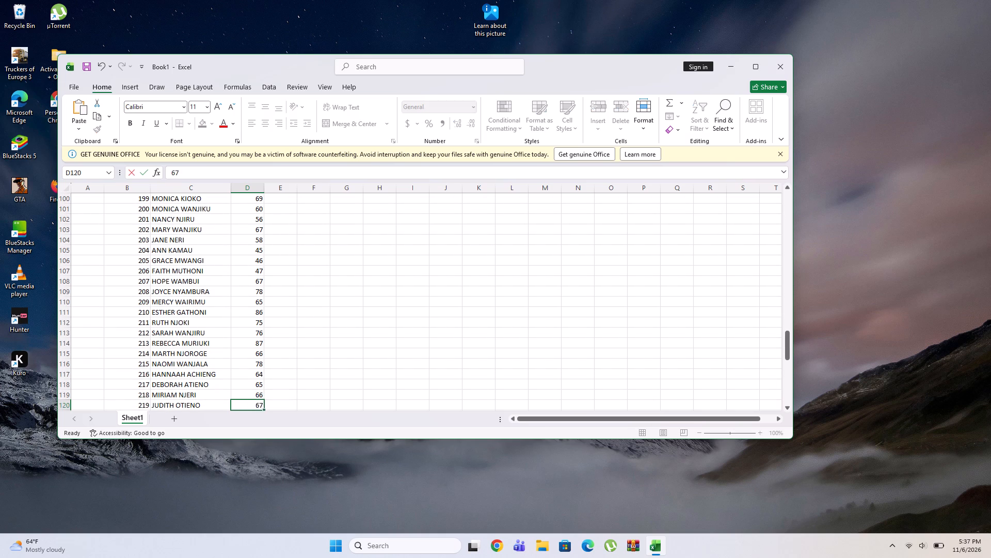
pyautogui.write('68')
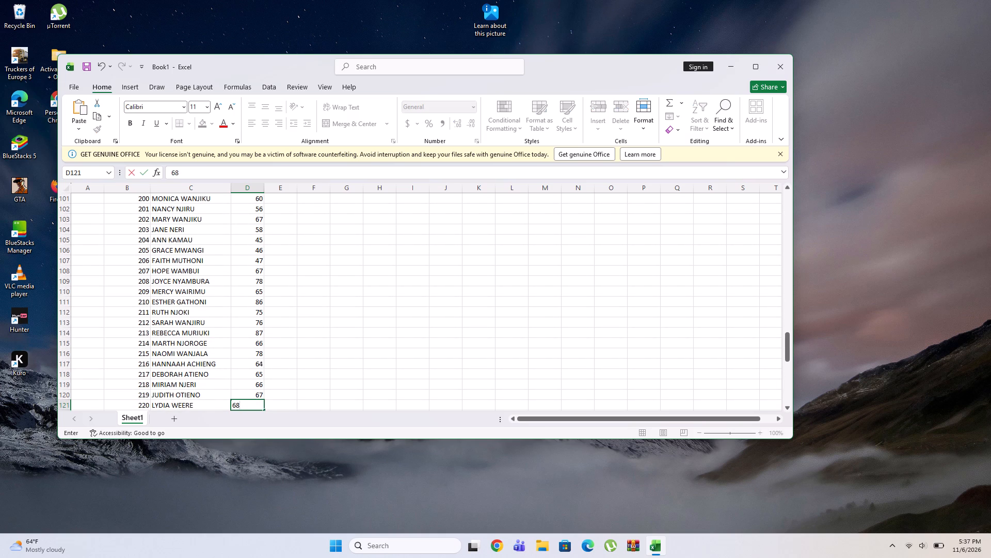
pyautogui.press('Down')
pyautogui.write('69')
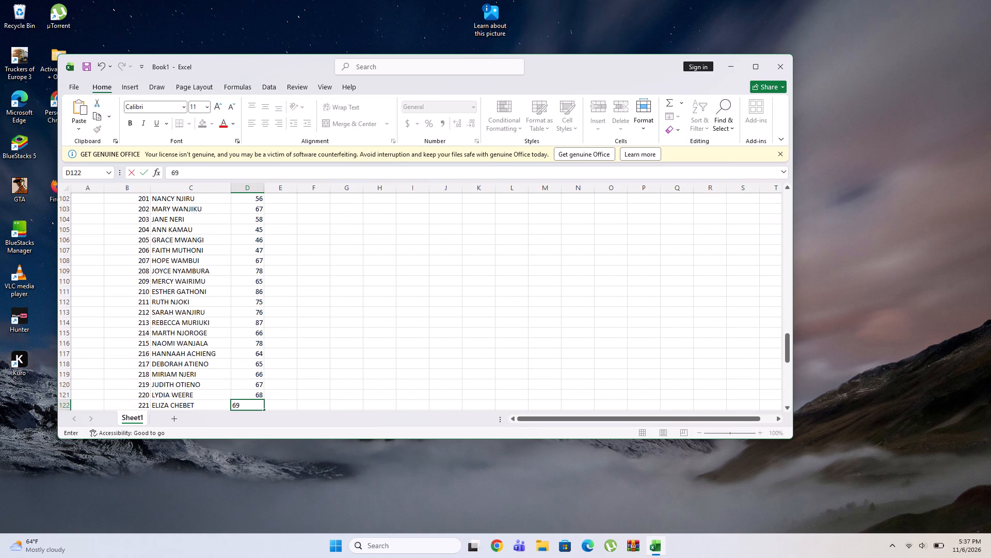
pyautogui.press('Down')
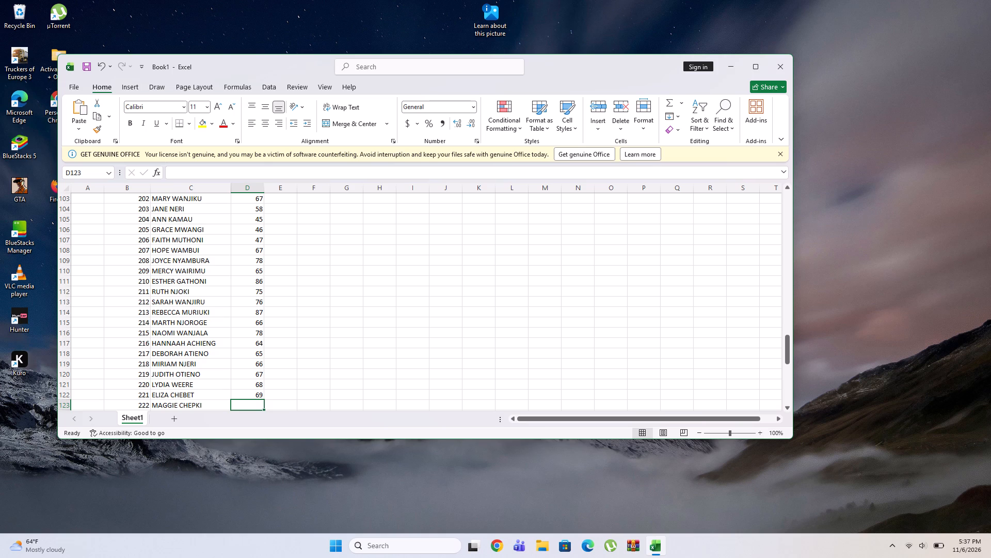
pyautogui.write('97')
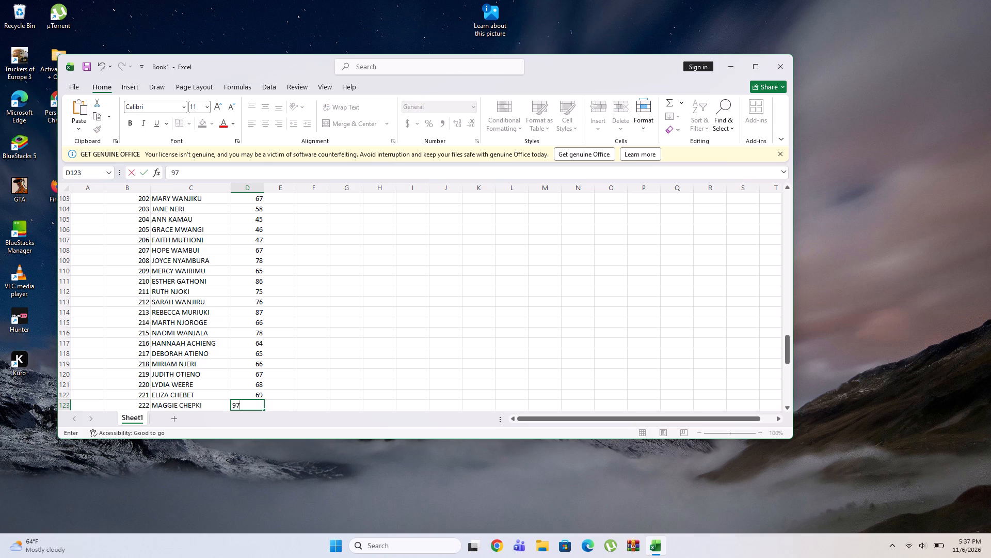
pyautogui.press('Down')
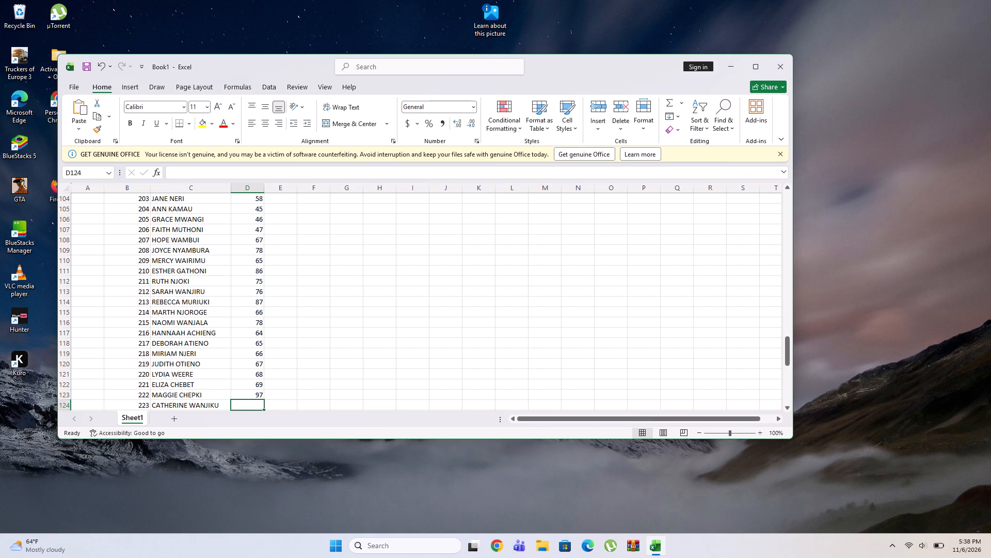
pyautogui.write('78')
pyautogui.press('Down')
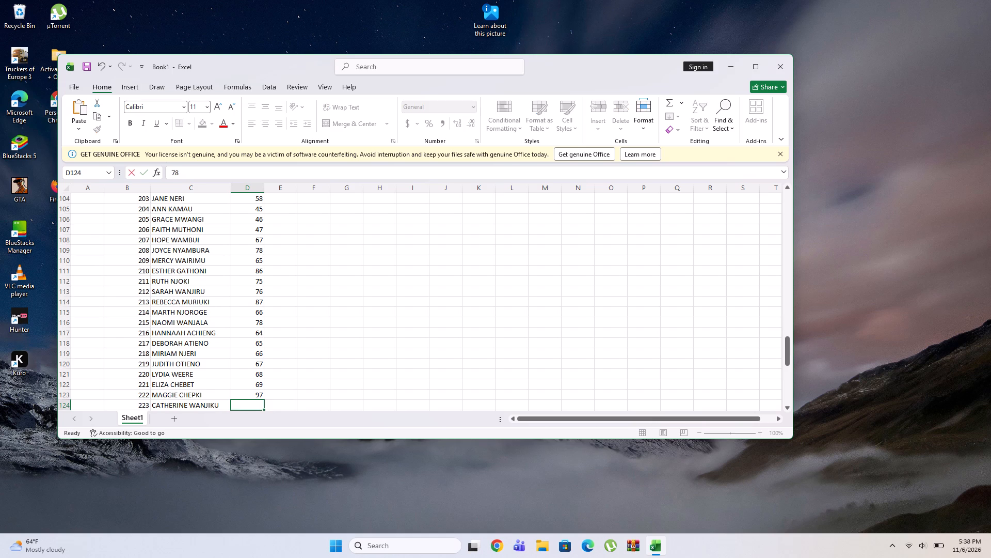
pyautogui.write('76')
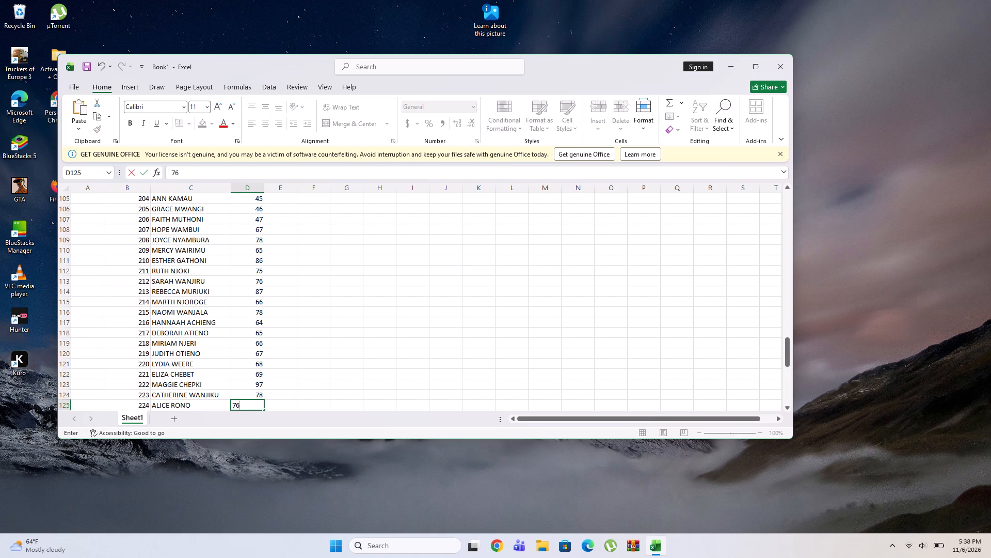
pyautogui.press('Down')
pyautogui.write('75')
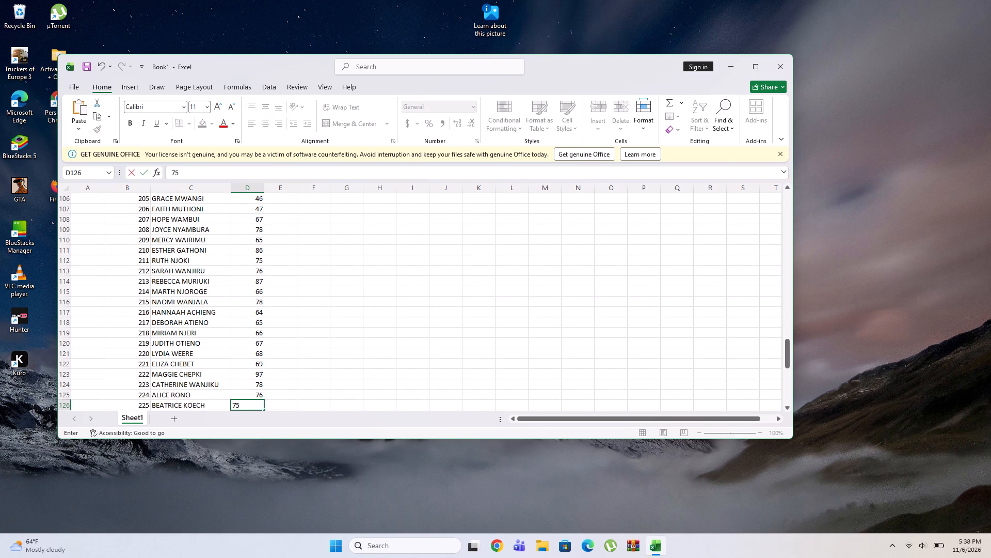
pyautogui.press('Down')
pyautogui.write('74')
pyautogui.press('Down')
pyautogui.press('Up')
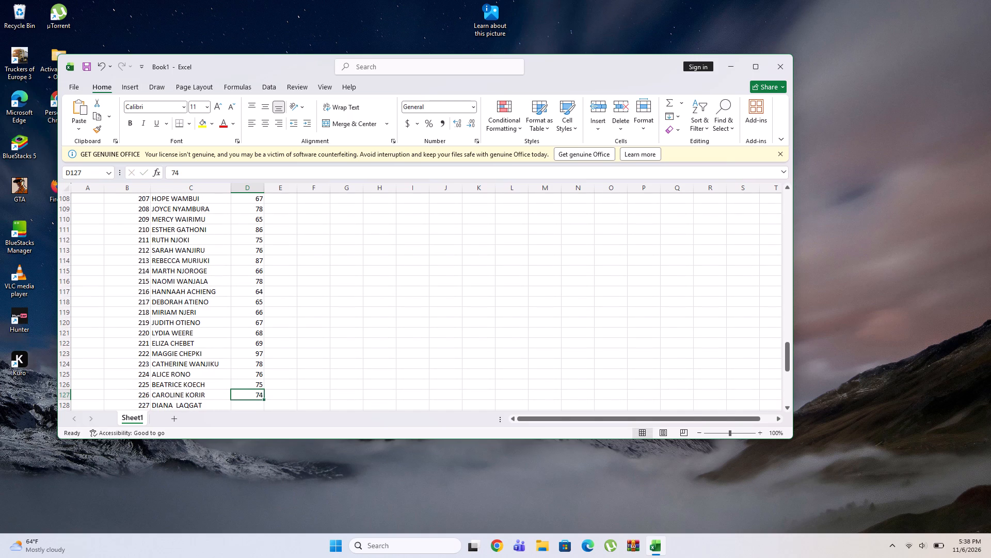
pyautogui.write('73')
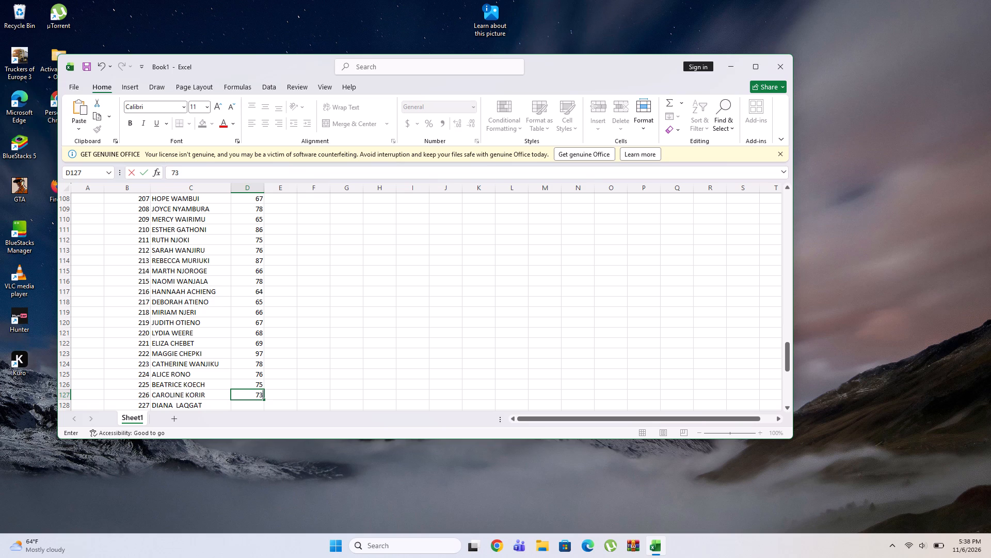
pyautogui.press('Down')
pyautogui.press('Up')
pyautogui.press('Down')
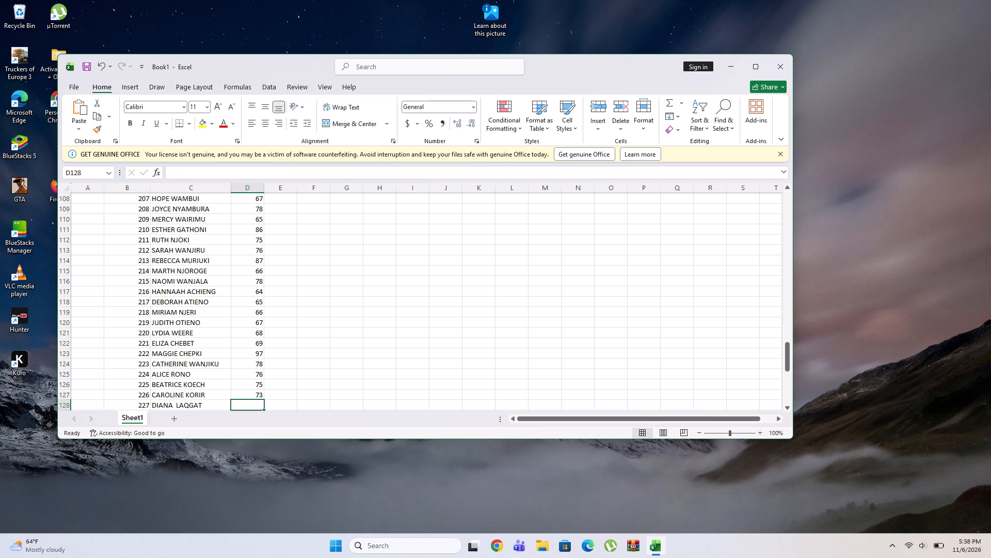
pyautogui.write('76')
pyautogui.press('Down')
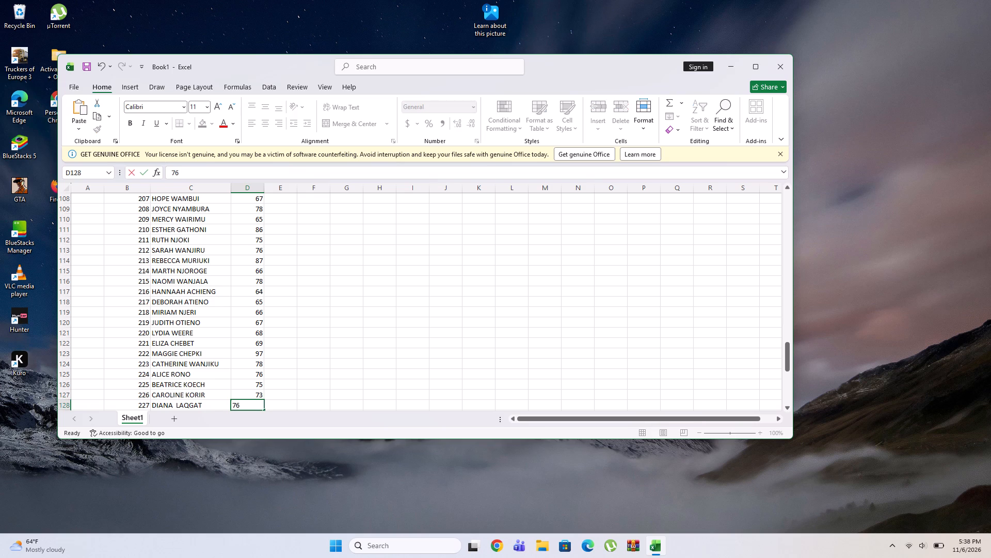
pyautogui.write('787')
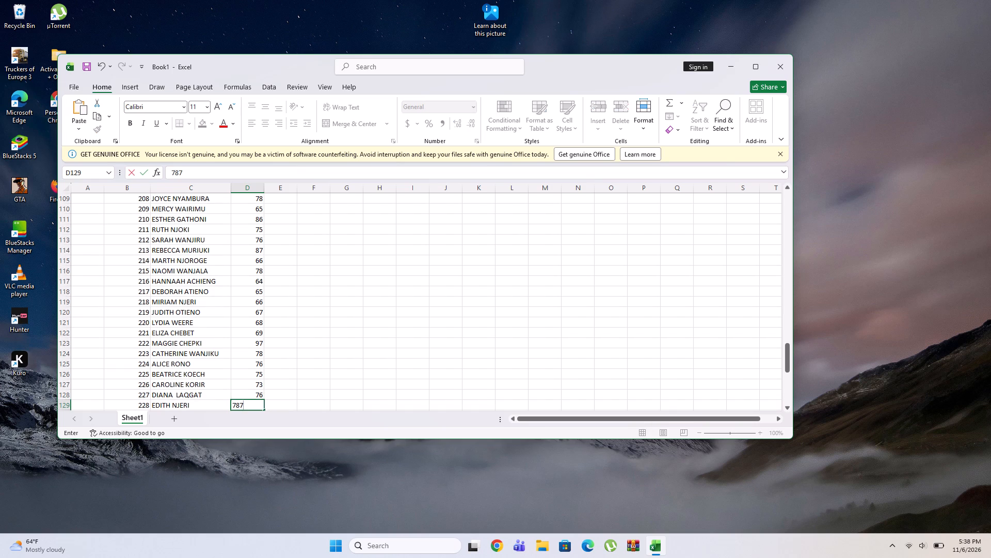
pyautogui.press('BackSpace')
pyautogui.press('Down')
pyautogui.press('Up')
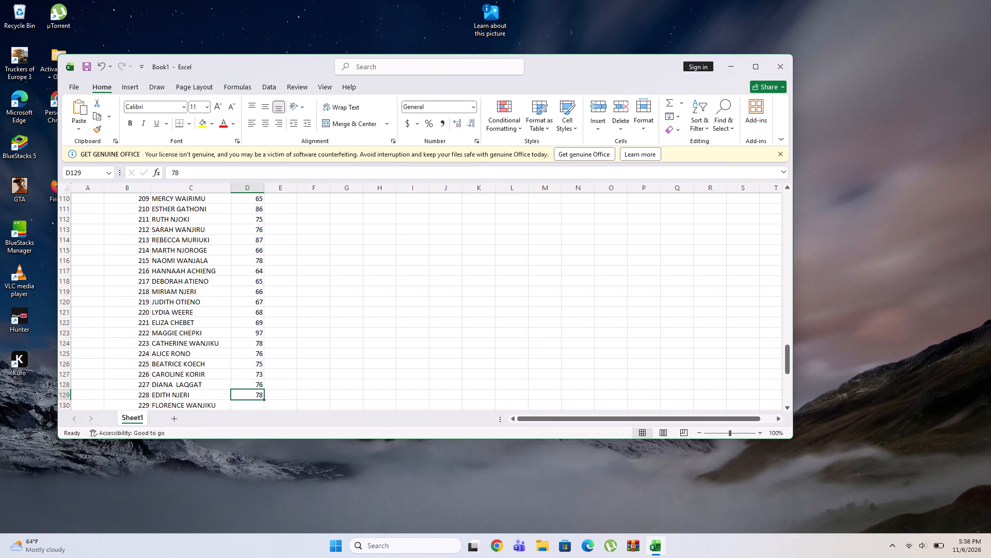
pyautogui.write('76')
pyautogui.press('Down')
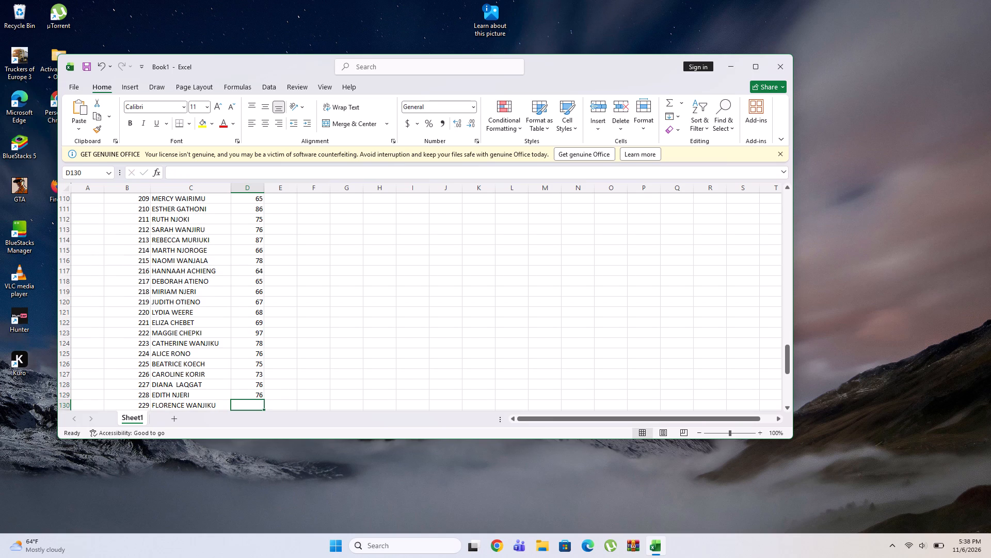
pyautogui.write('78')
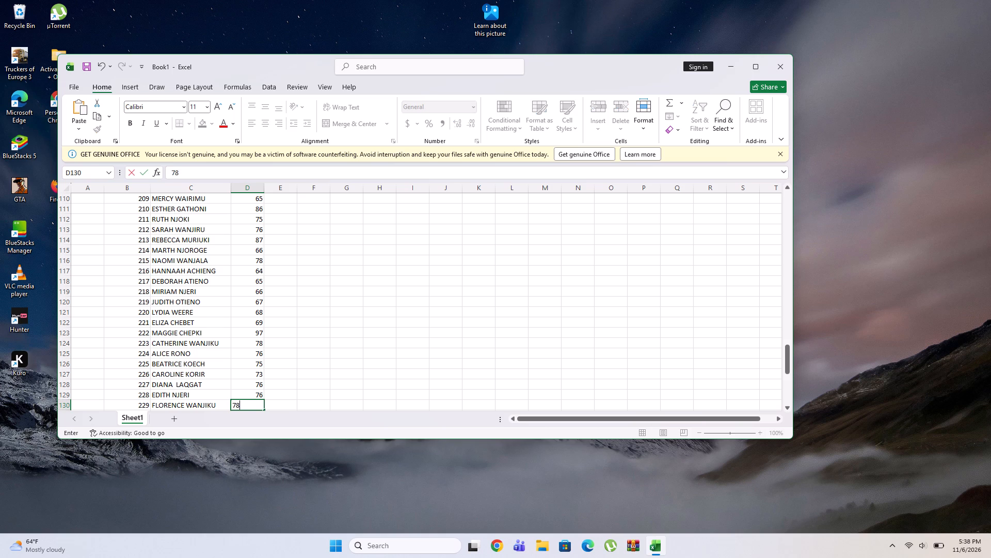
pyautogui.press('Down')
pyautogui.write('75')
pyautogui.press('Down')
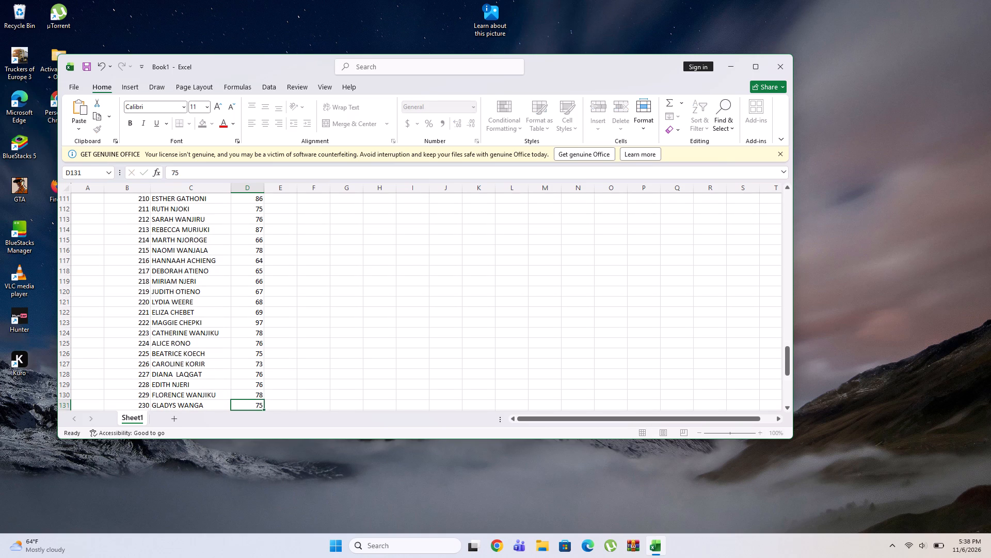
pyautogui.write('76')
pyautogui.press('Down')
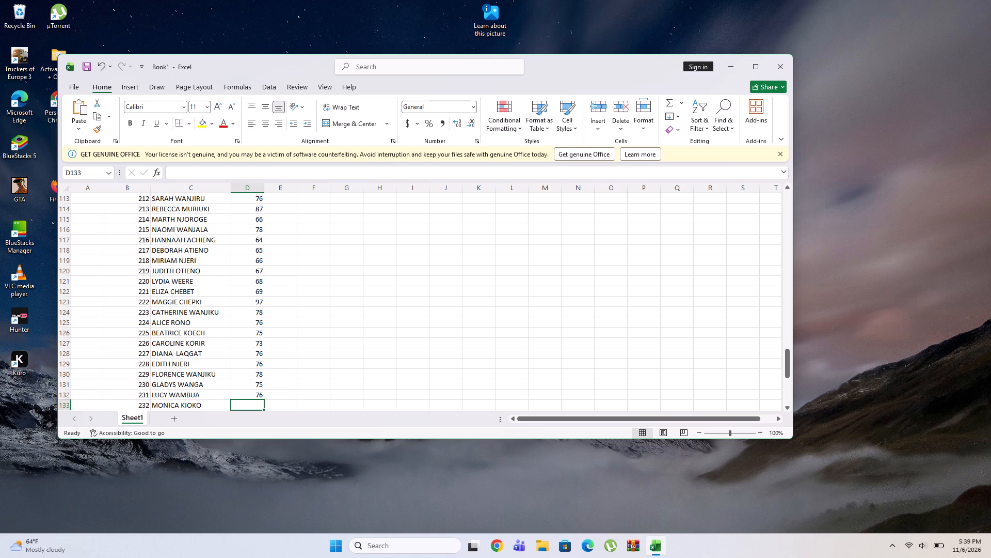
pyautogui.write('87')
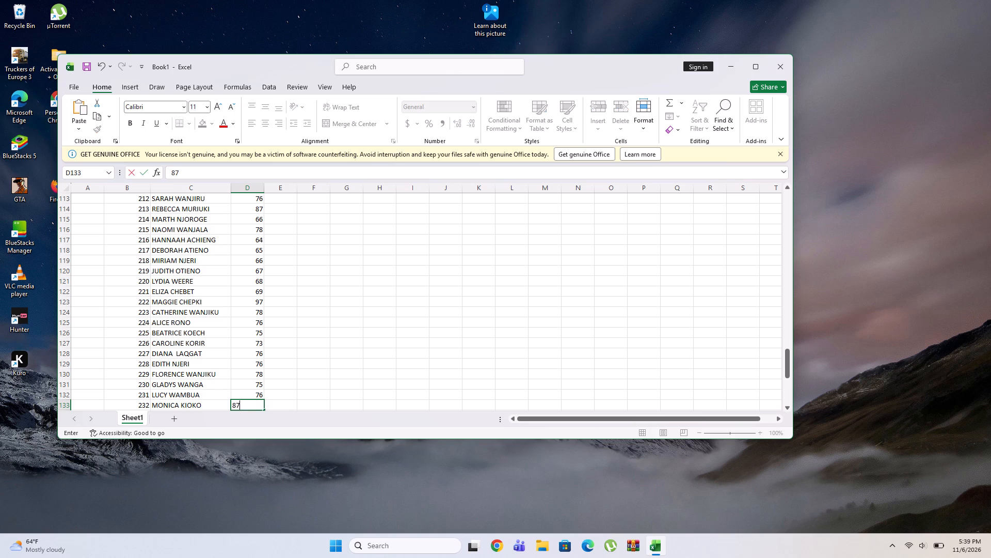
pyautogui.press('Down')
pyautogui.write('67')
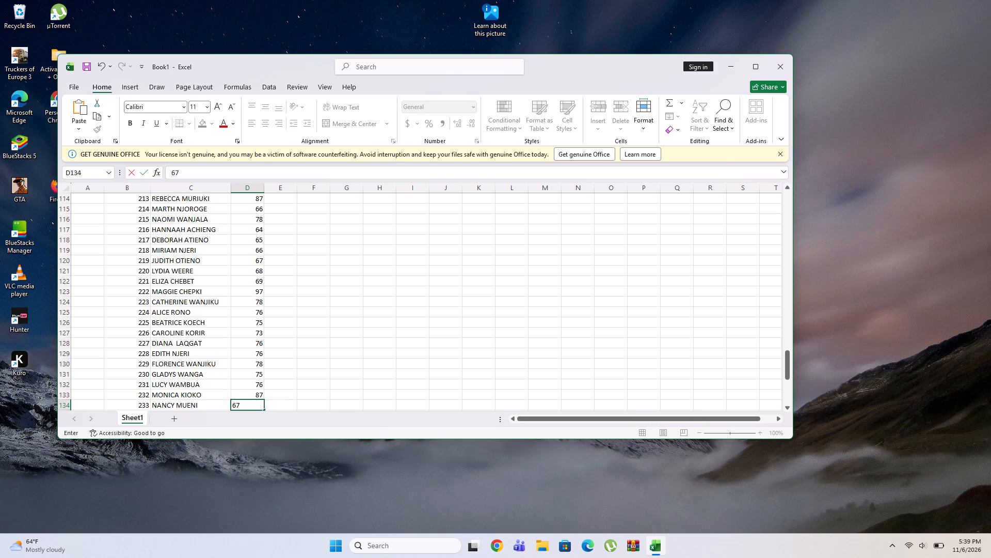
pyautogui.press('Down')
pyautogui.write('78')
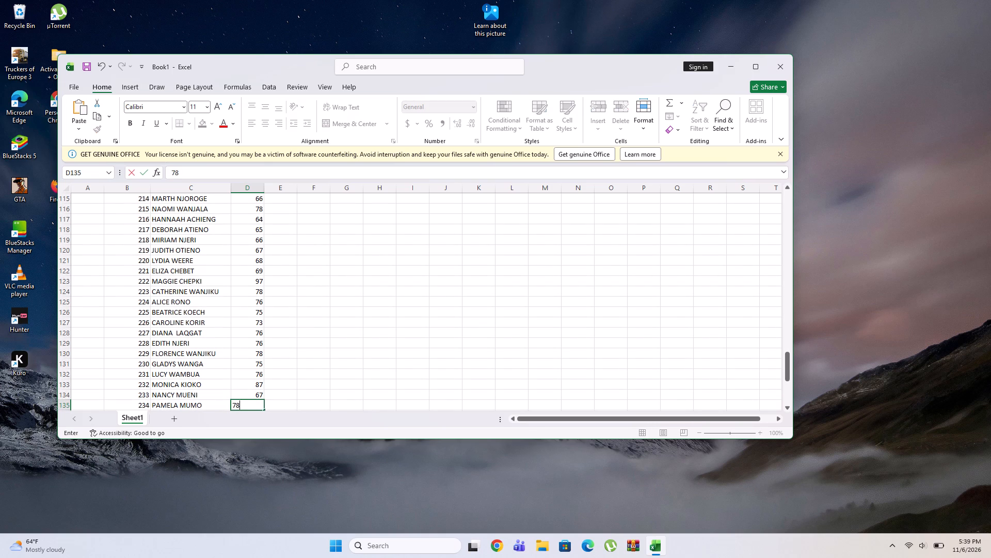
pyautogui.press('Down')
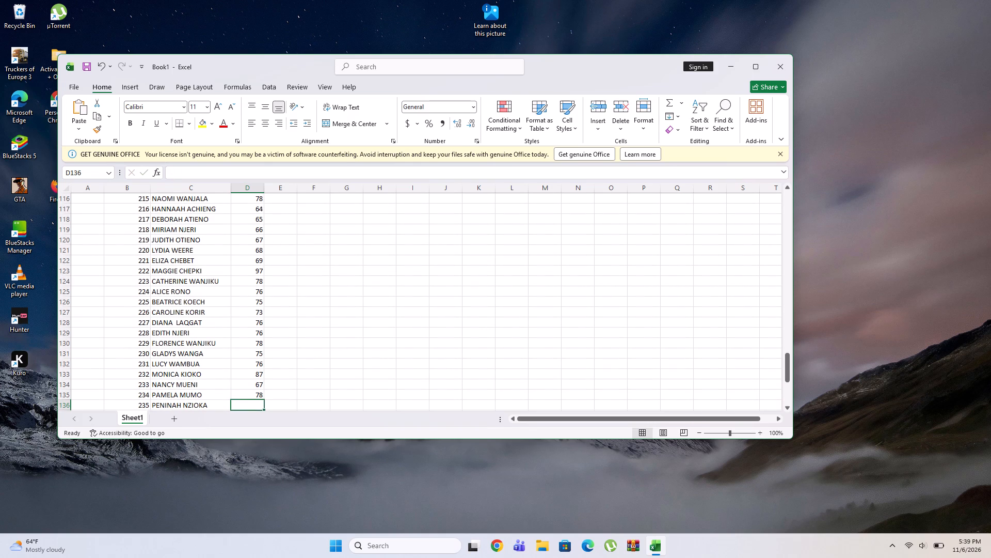
# Enter the marks 76, 77, 67, 68 and 69 in cells D136 to D140, beside admission numbers 235 to 239.
pyautogui.click(255, 402)
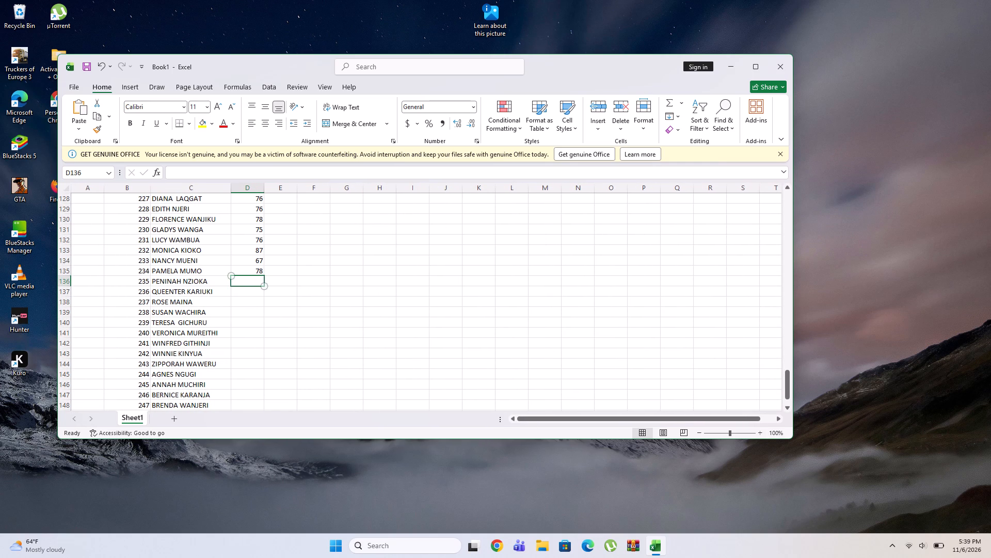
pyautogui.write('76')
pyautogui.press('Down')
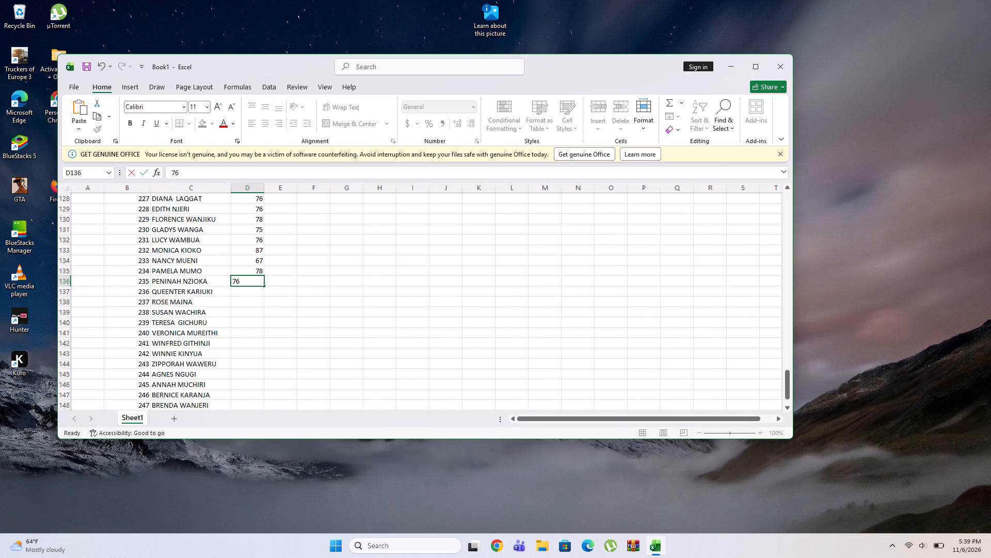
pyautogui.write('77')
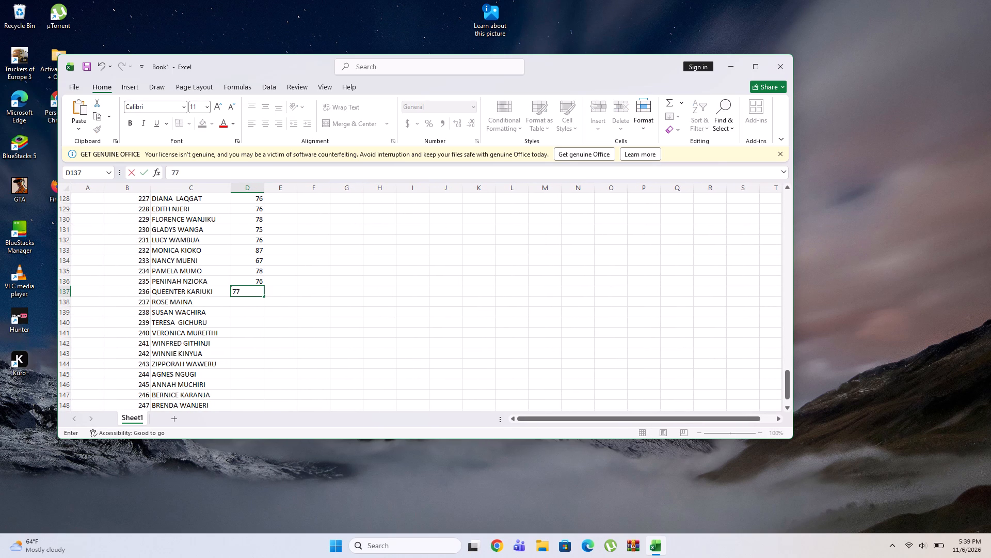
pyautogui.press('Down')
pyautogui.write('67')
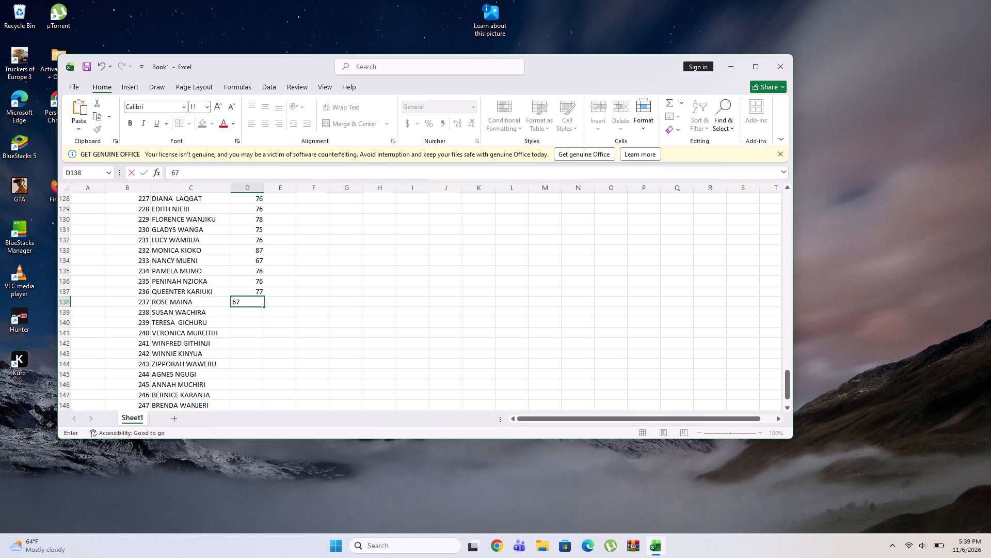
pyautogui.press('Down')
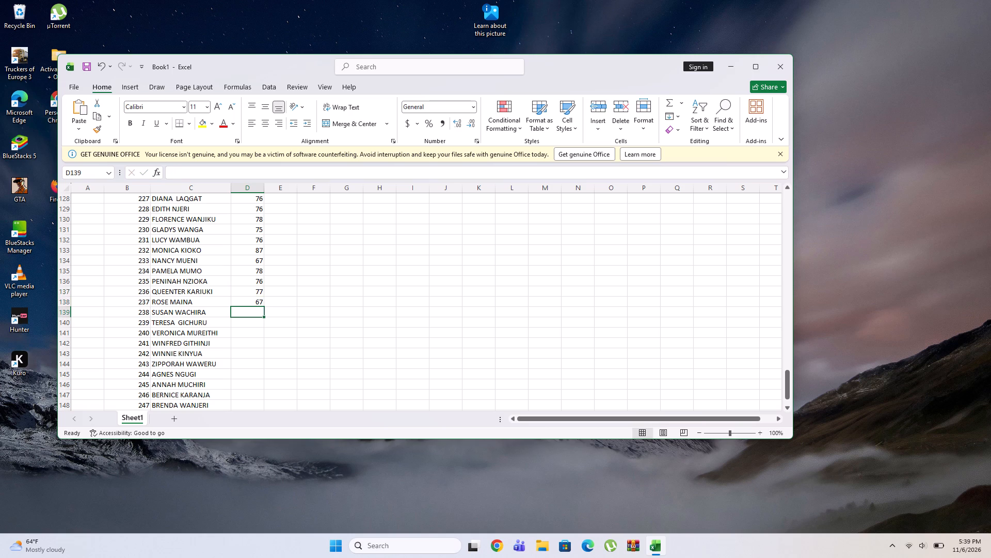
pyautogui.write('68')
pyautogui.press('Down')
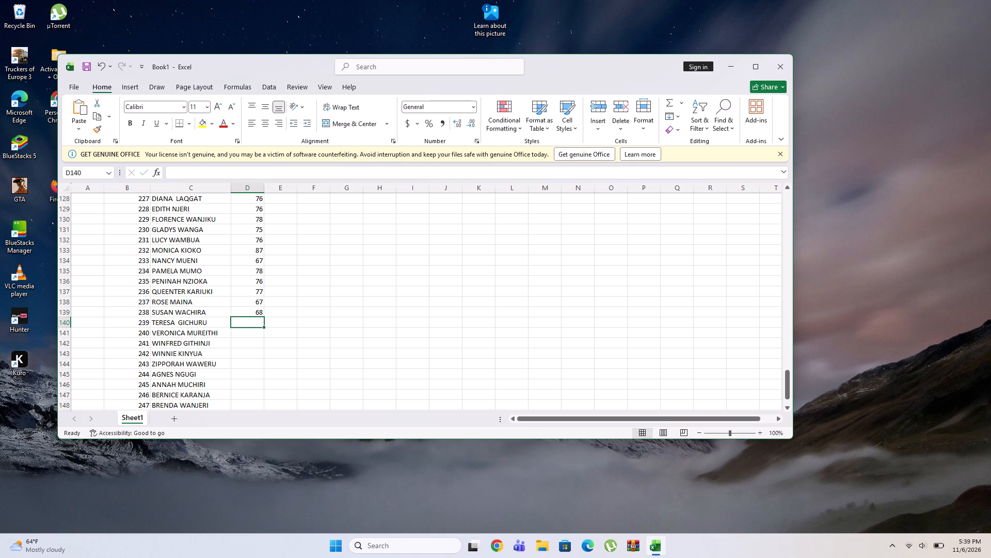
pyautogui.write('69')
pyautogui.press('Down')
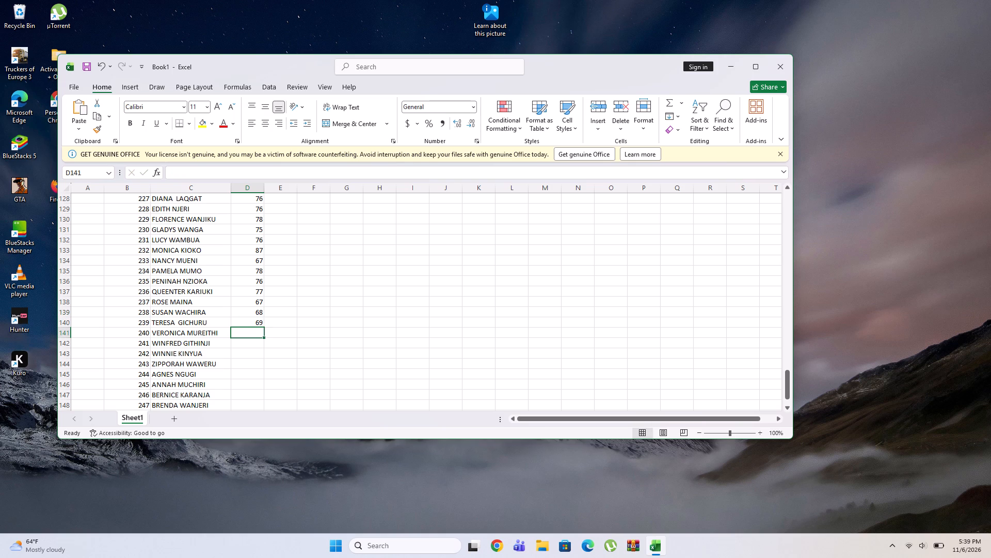
# Enter the marks 60, 78, 89 and 45 in cells D141 to D144, beside admission numbers 240 to 243.
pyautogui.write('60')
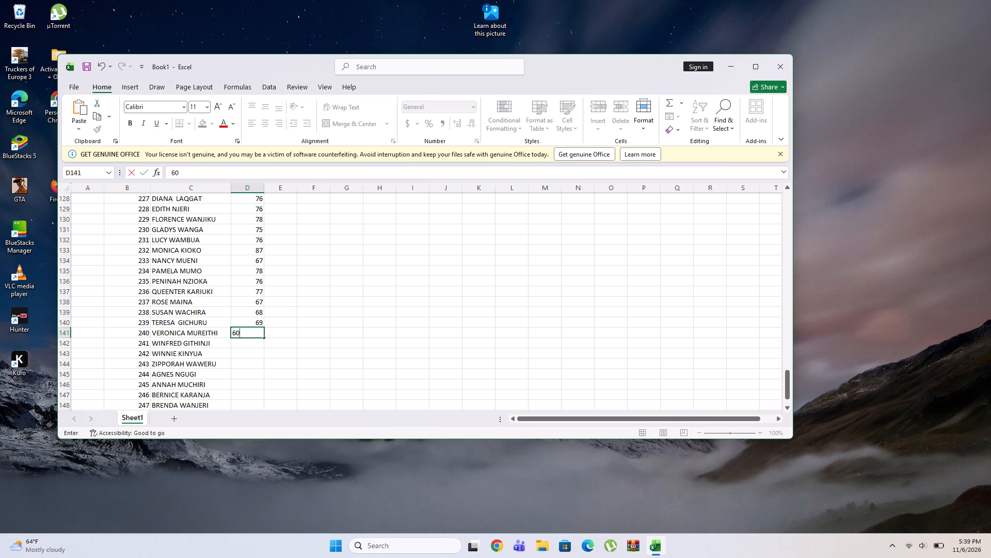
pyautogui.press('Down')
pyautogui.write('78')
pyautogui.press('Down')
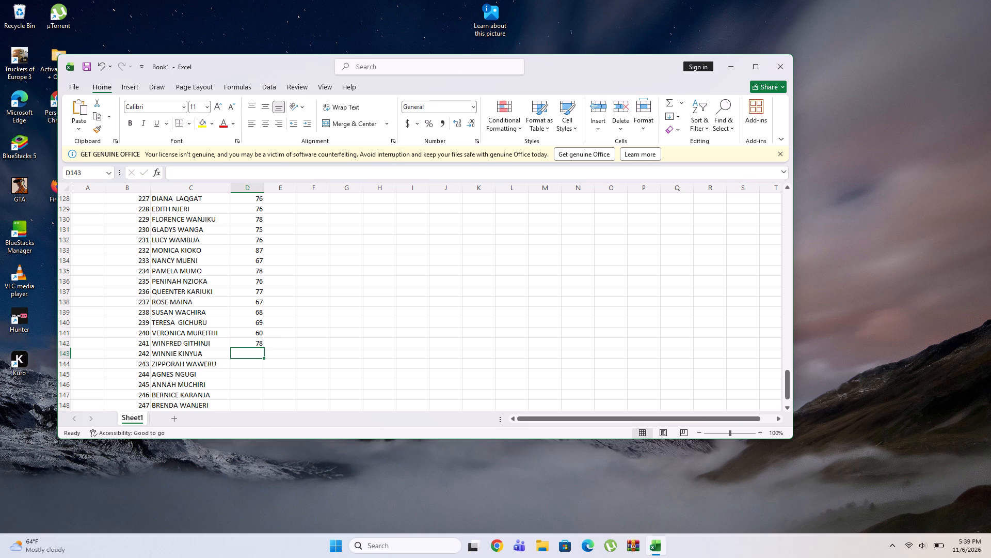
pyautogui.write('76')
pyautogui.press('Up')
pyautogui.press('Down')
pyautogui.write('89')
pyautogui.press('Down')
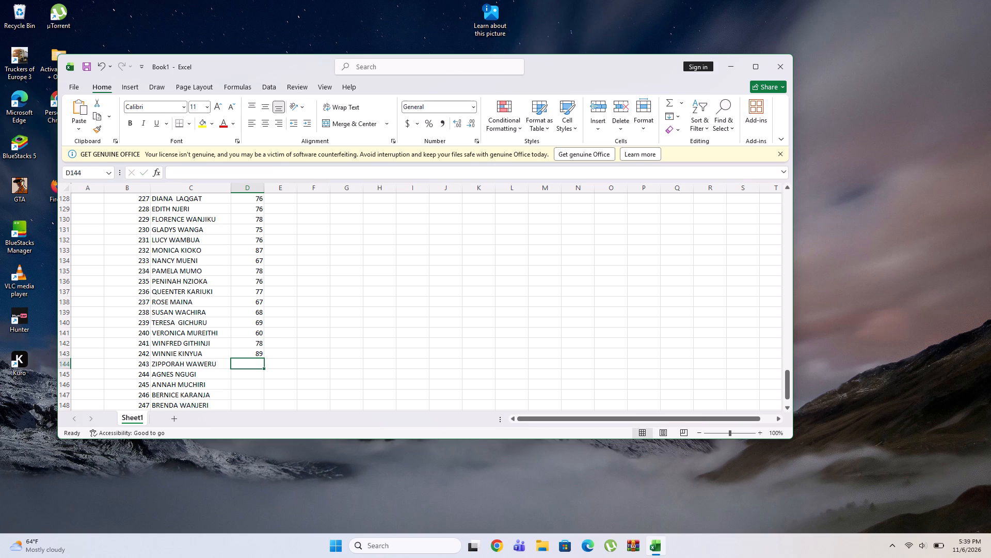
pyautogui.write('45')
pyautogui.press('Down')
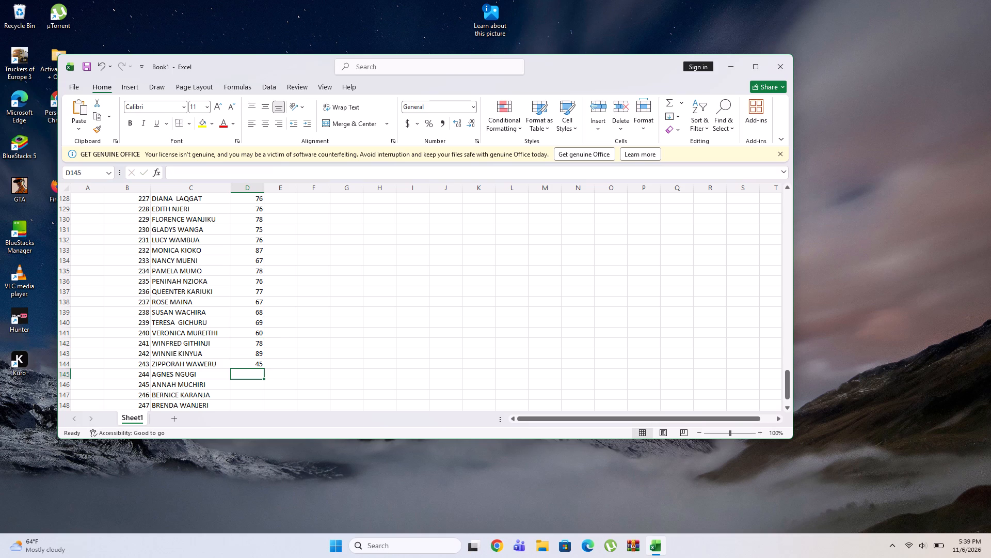
# Enter the marks 54, 56 and 78 in cells D145 to D147, beside admission numbers 244 to 246.
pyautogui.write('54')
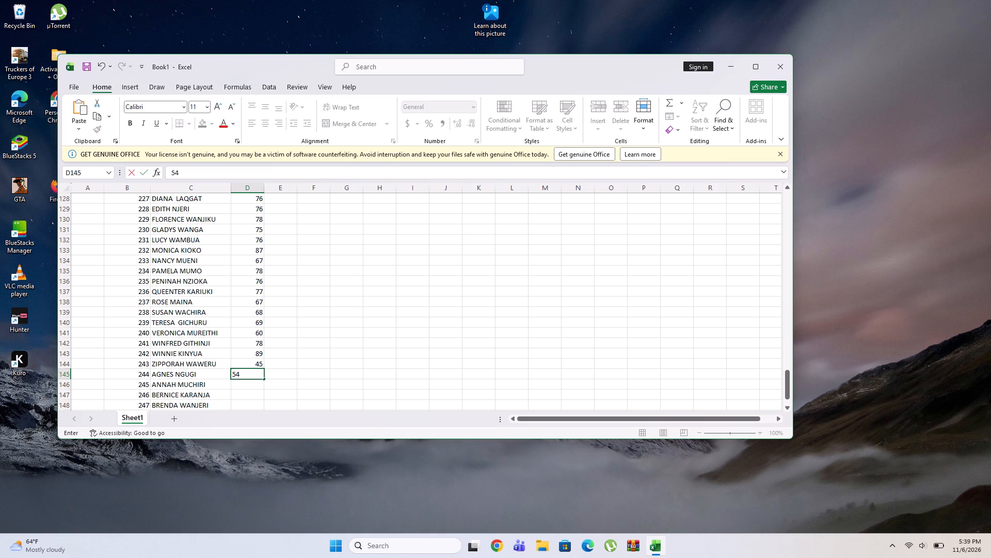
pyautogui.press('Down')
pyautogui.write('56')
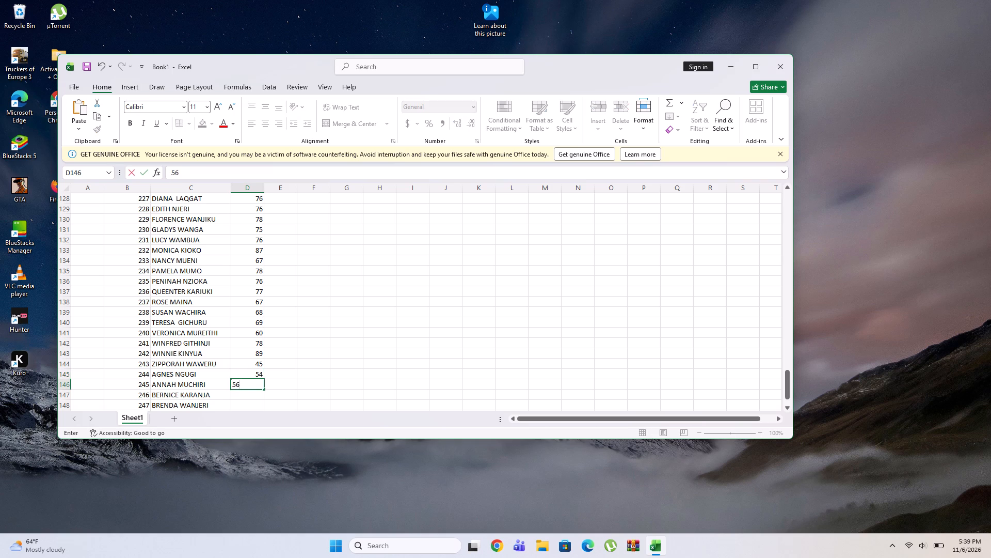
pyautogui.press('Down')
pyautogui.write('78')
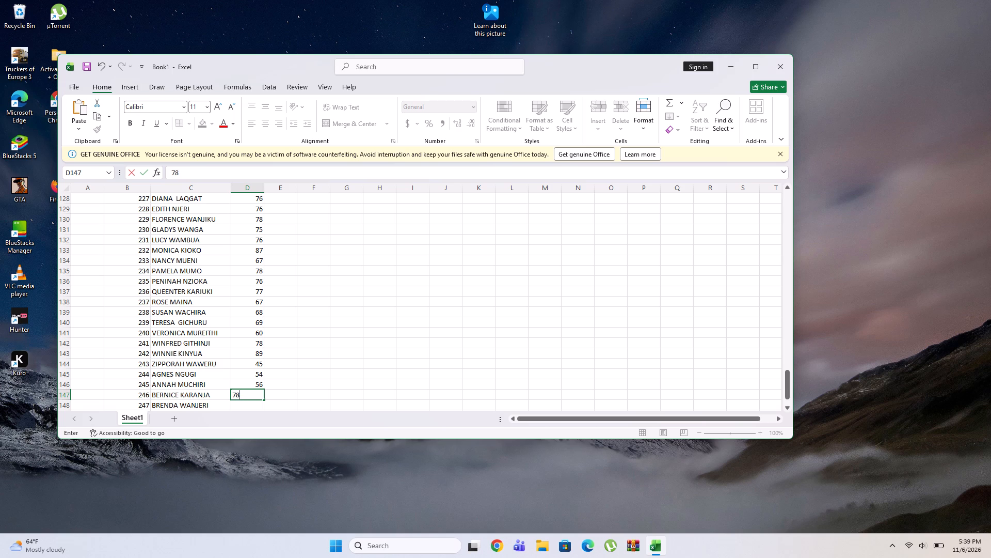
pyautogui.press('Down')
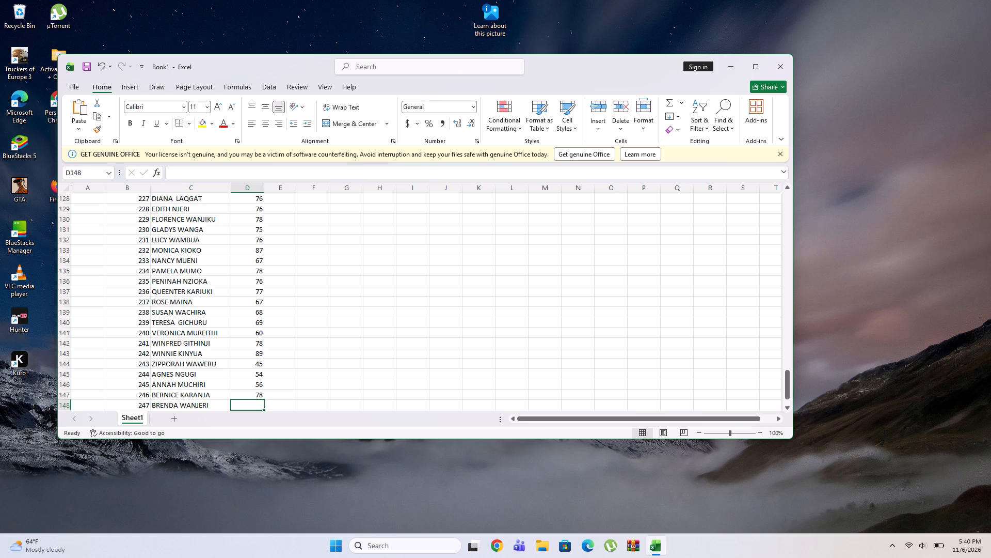
# Enter the marks 78, 89, 76 and 76 in cells D148 to D151, beside admission numbers 247 to 250.
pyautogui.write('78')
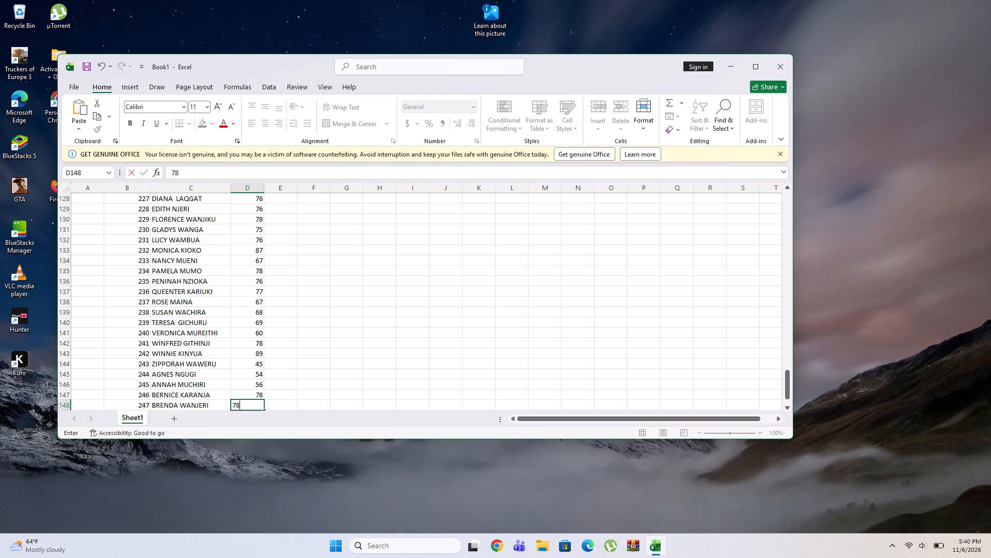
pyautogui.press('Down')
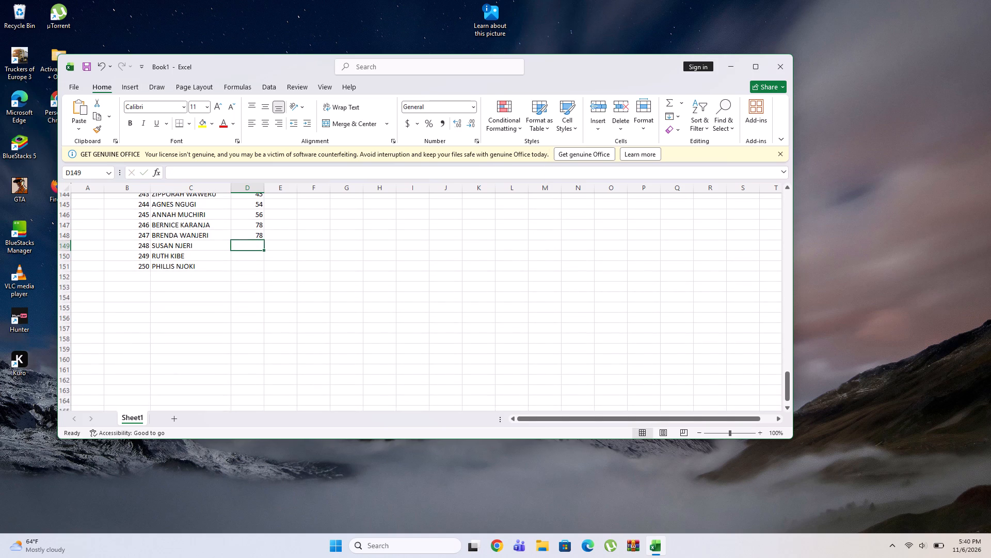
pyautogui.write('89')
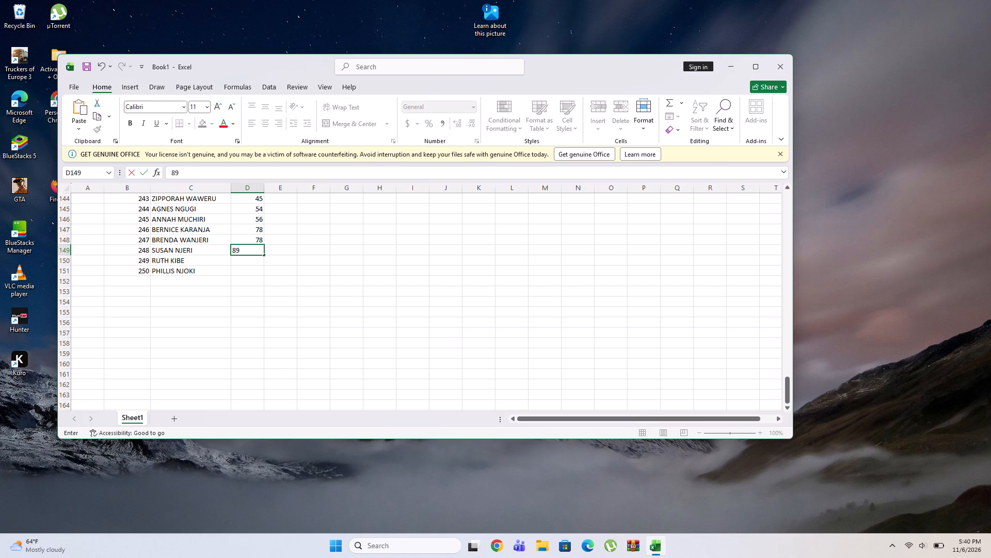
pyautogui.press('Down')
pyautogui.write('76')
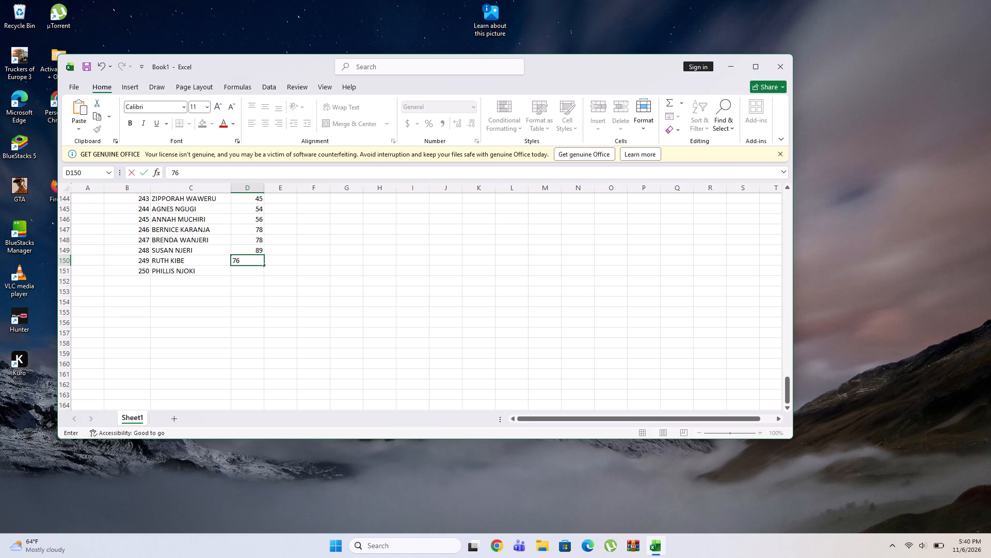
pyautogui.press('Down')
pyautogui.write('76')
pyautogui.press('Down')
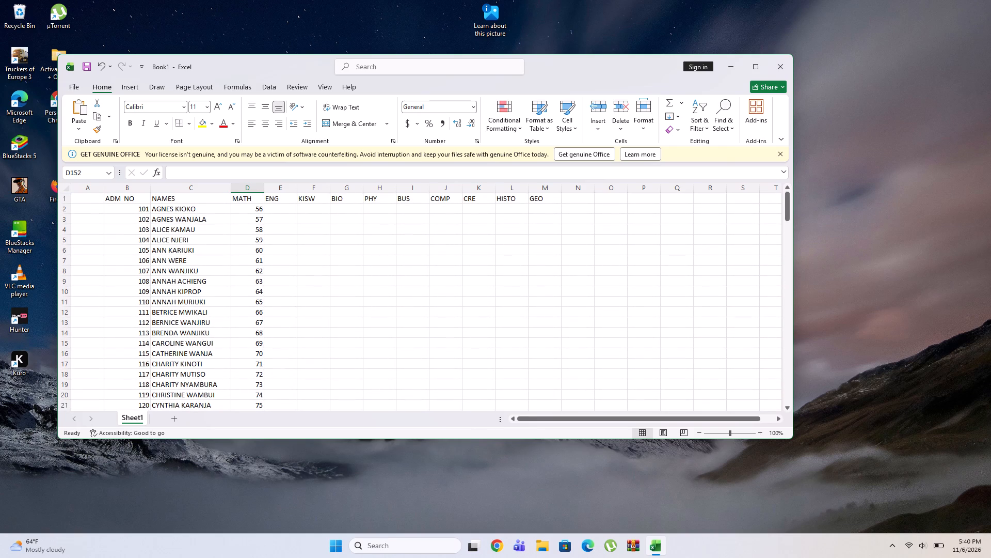
pyautogui.click(276, 208)
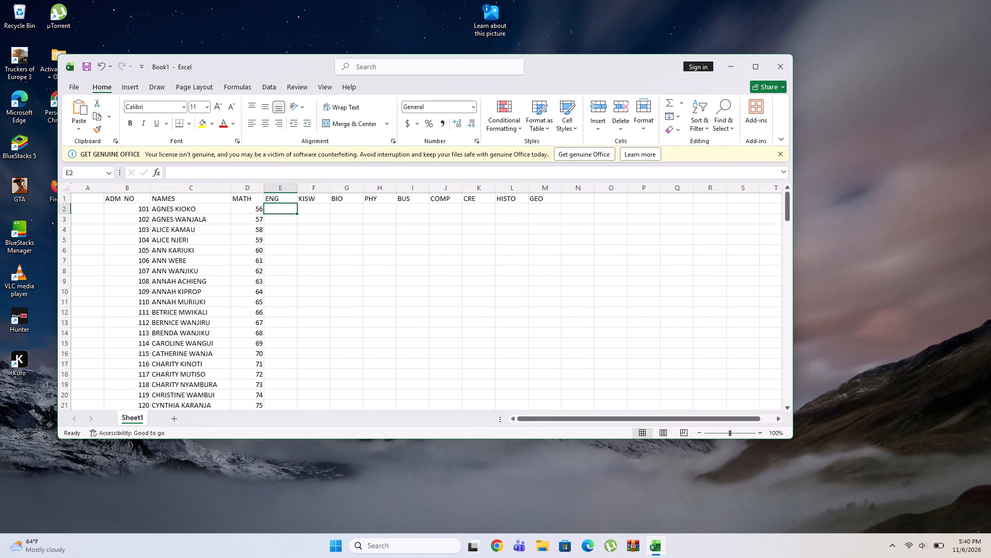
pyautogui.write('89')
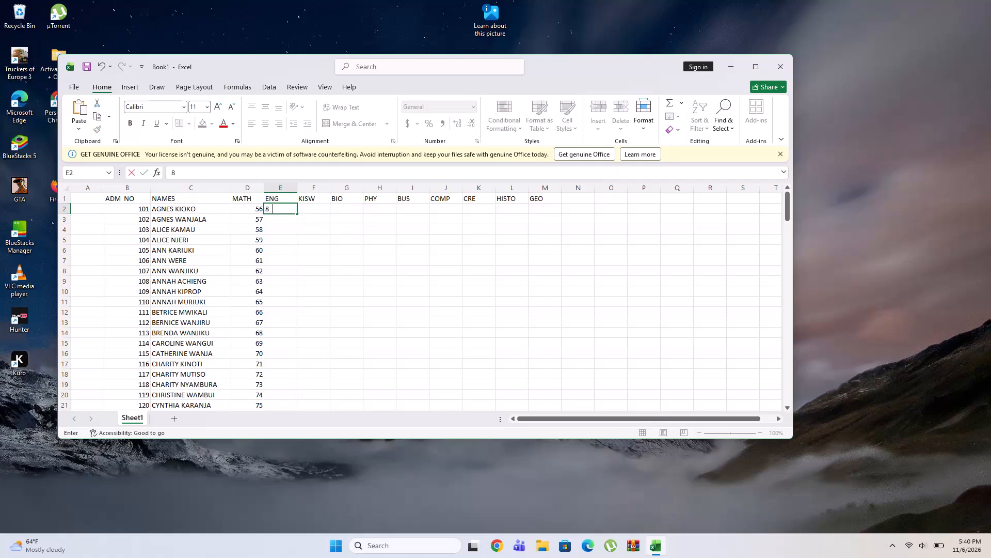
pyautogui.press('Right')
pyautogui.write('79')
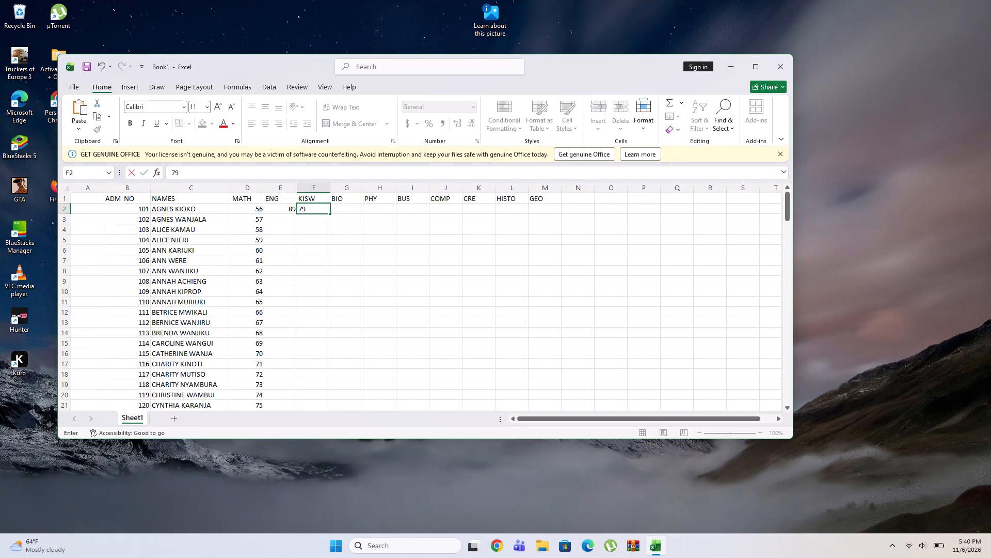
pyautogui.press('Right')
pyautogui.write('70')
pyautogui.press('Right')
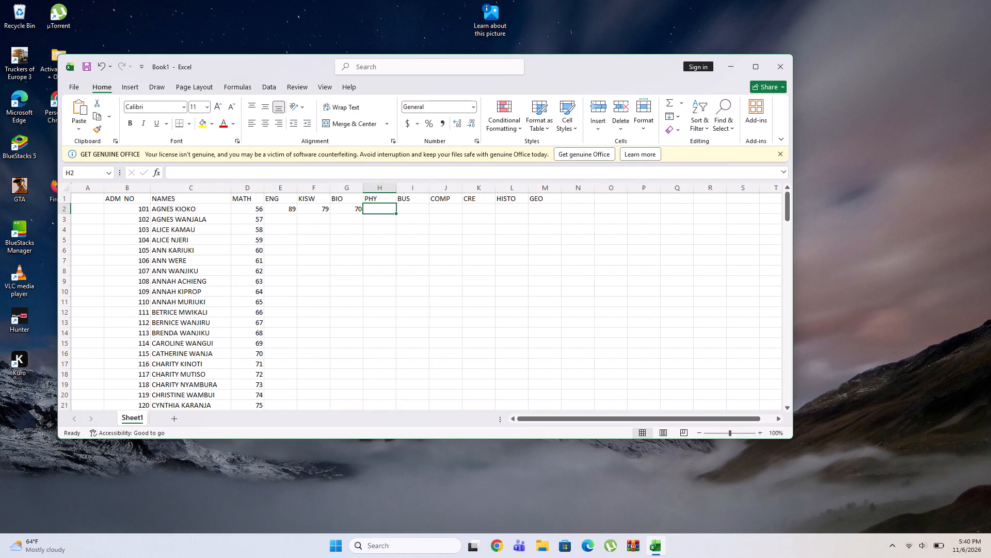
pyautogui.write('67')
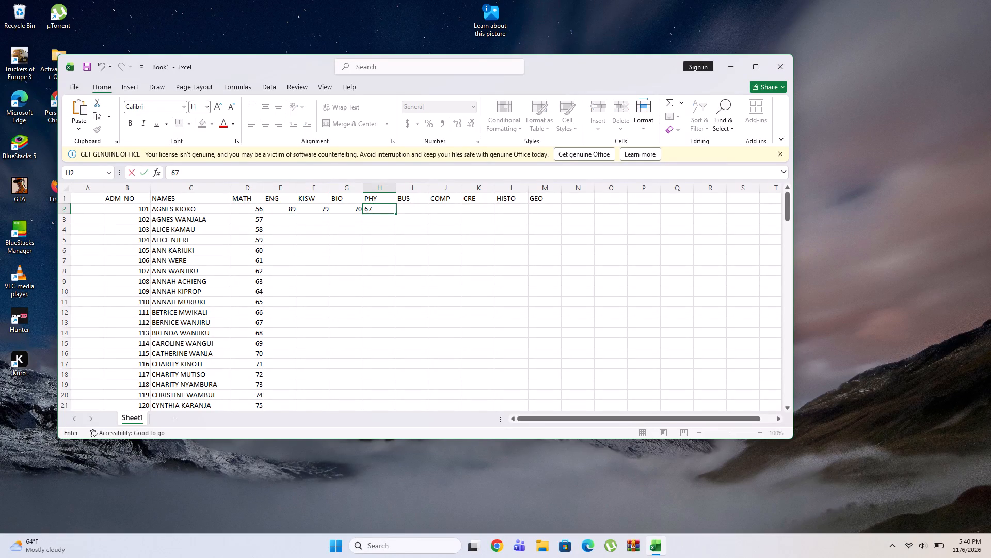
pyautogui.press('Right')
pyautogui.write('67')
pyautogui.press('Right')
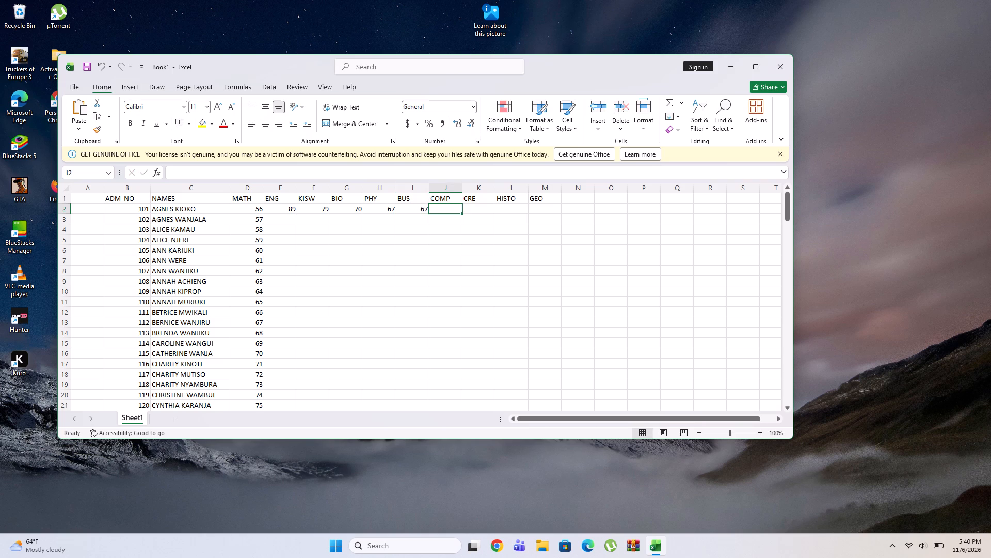
# Enter the marks 56, 78, 89 and 90 in cells J2 to M2, COMP to GEO, for admission number 101.
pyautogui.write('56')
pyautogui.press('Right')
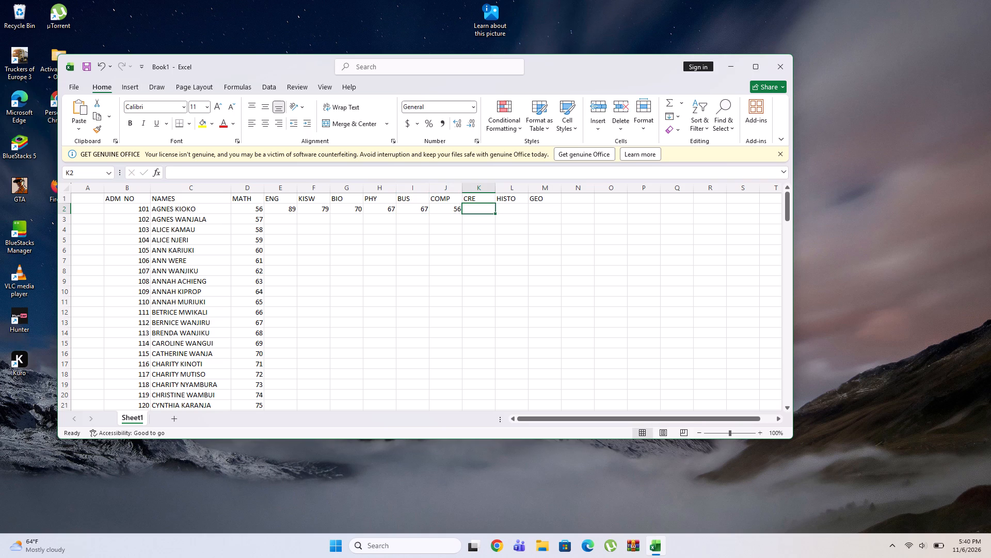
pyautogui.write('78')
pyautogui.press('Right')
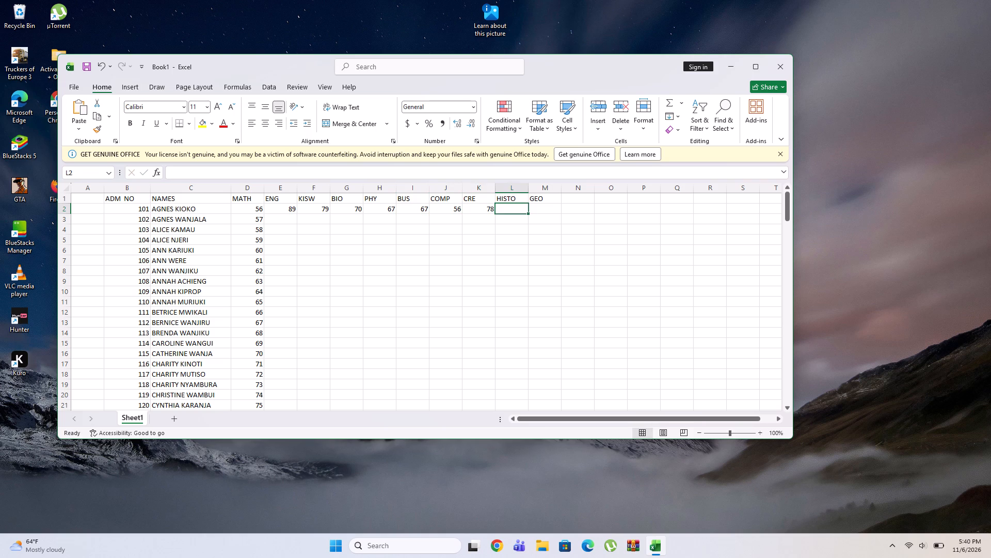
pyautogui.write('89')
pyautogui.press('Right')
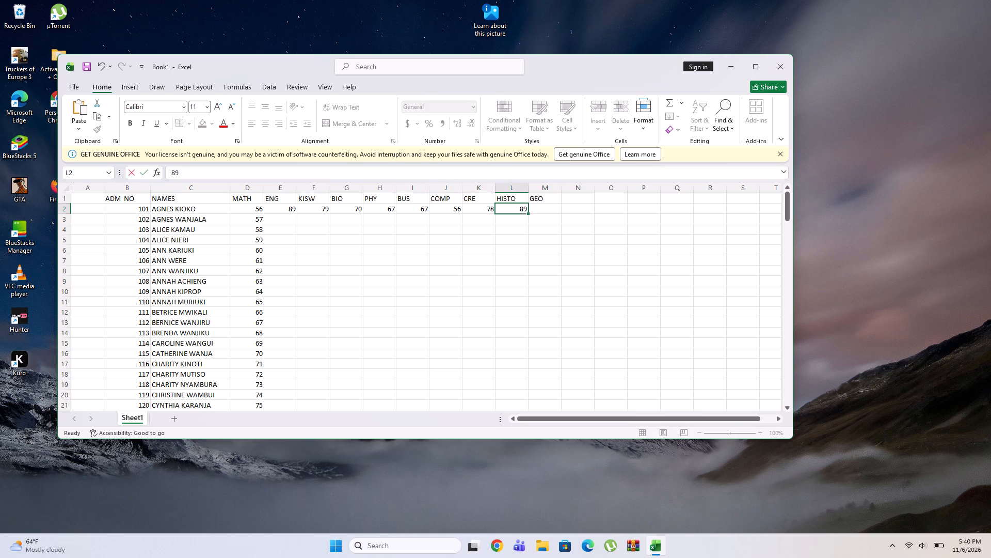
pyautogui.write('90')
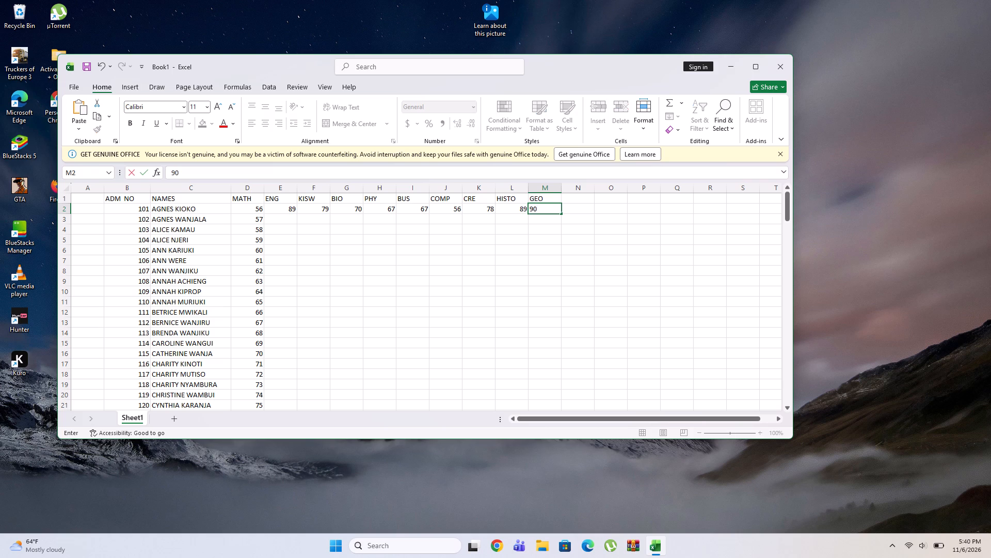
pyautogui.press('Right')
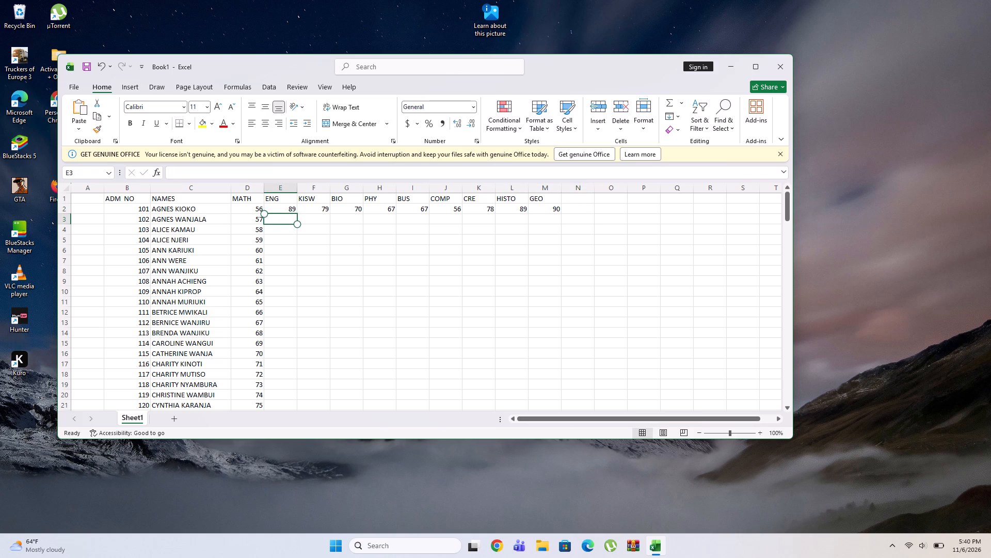
# Enter the marks 56, 57, 58, 59 and 60 in cells E3 to I3, ENG to BUS, for admission number 102.
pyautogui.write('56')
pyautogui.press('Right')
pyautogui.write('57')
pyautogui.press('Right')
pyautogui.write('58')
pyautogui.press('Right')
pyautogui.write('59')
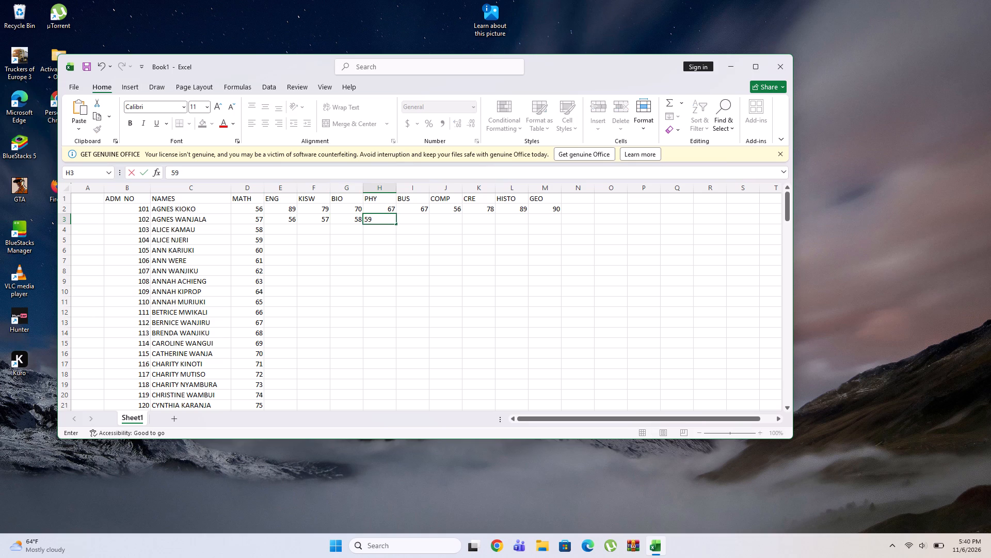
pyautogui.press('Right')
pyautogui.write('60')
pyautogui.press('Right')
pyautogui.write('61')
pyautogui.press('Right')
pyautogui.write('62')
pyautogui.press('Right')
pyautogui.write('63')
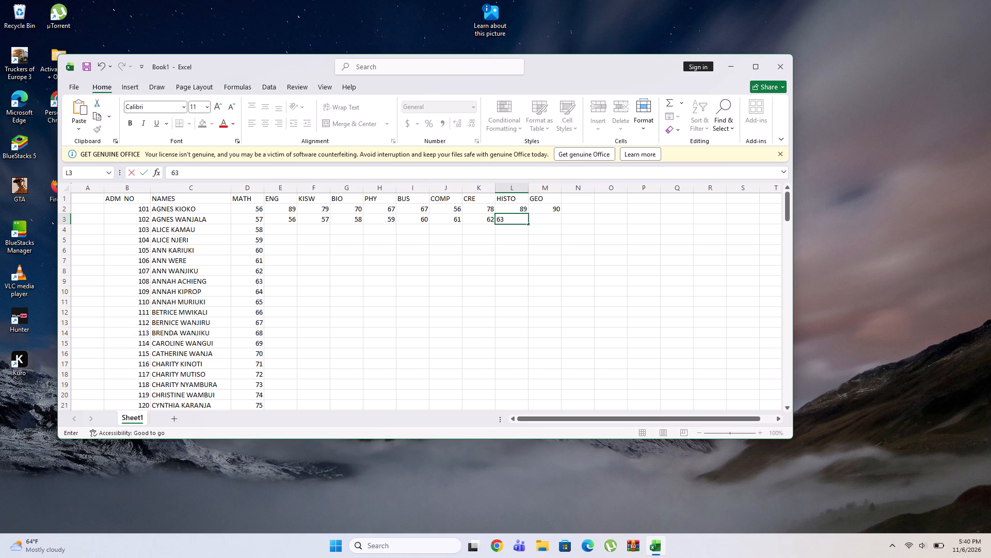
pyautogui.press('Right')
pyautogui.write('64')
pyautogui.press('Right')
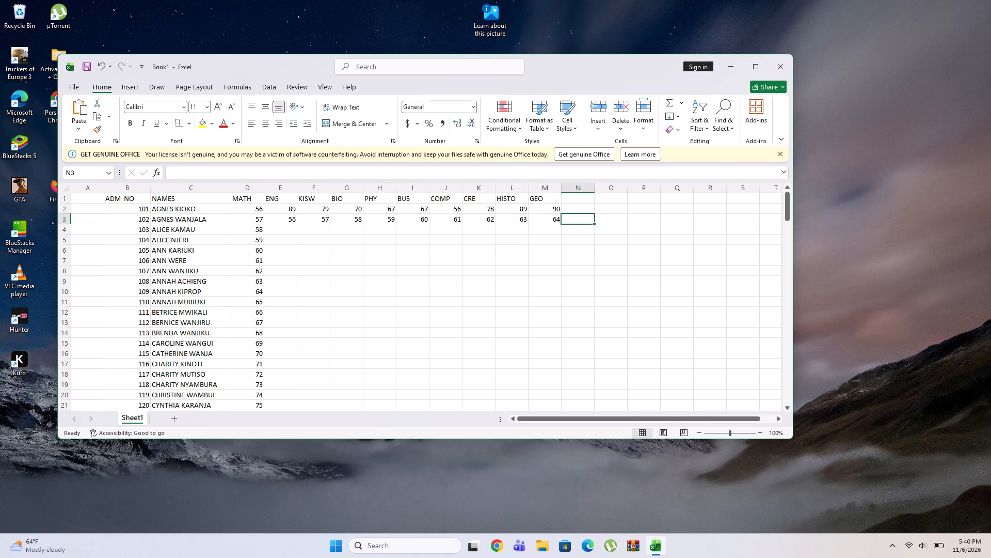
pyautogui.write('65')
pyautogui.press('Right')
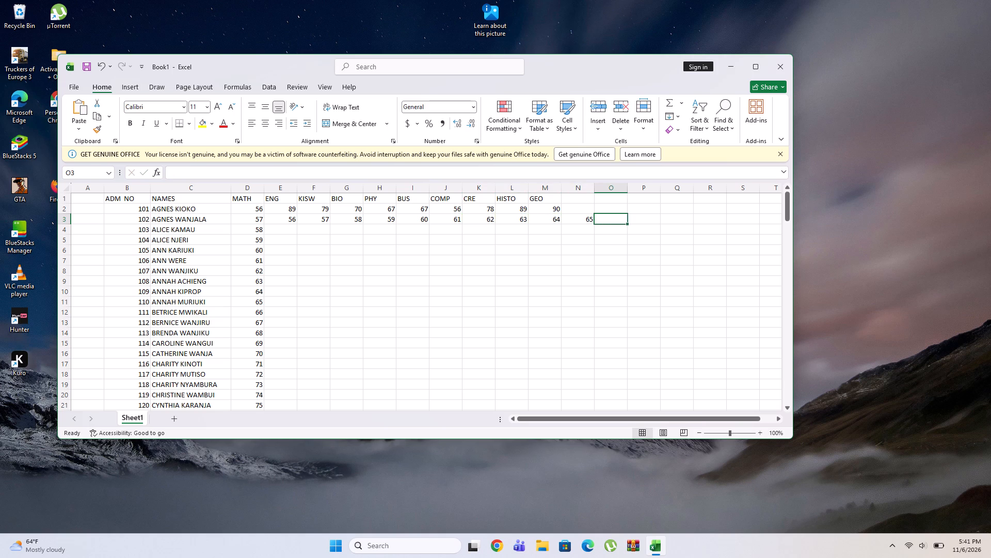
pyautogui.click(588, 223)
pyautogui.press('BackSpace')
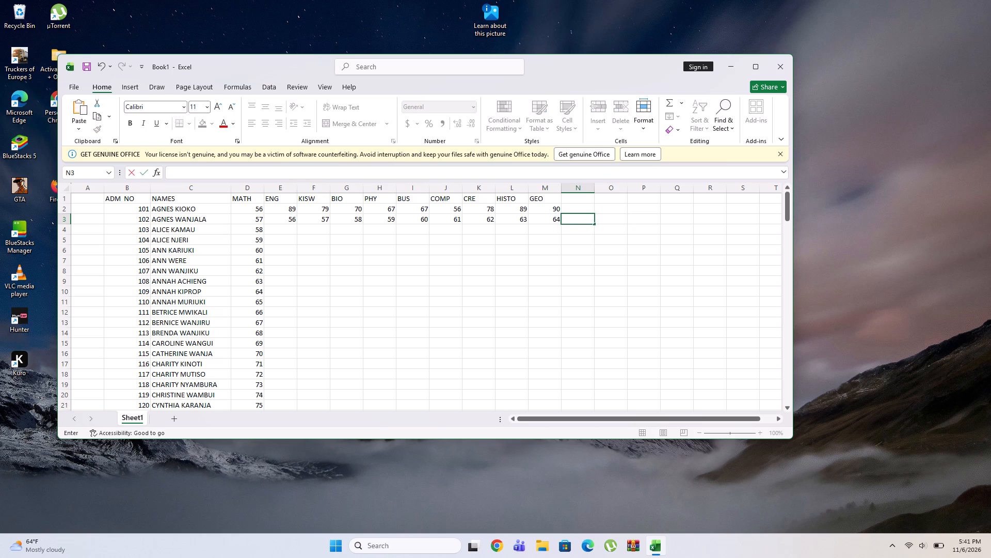
pyautogui.click(283, 228)
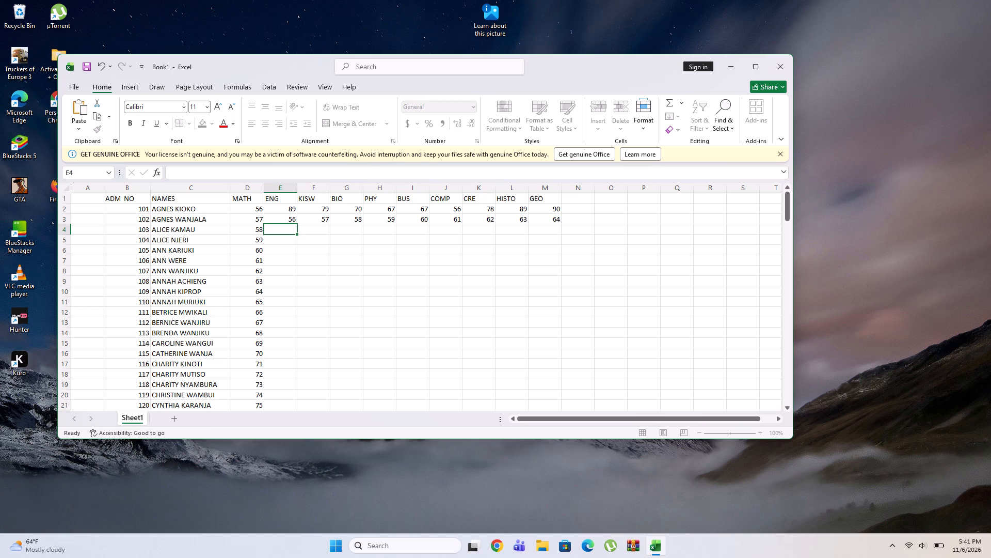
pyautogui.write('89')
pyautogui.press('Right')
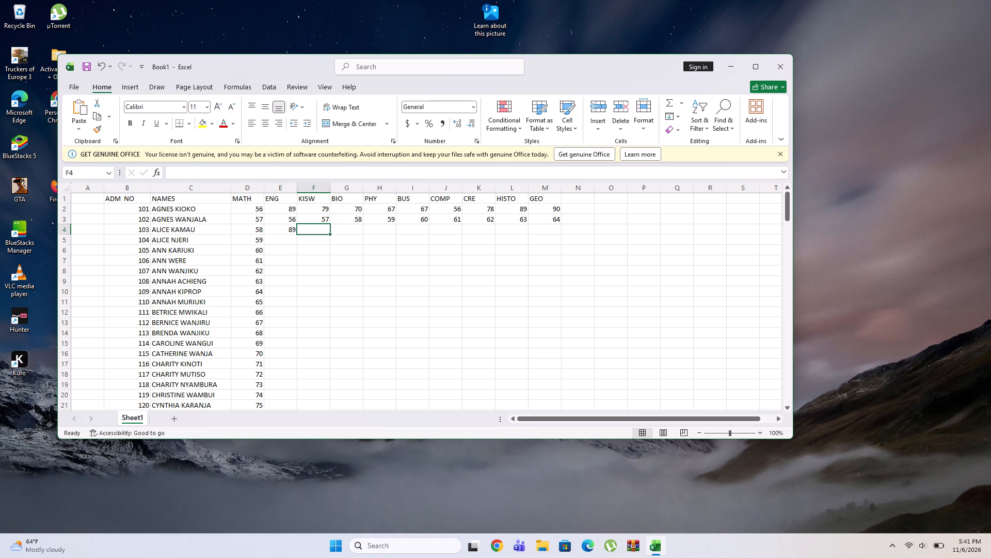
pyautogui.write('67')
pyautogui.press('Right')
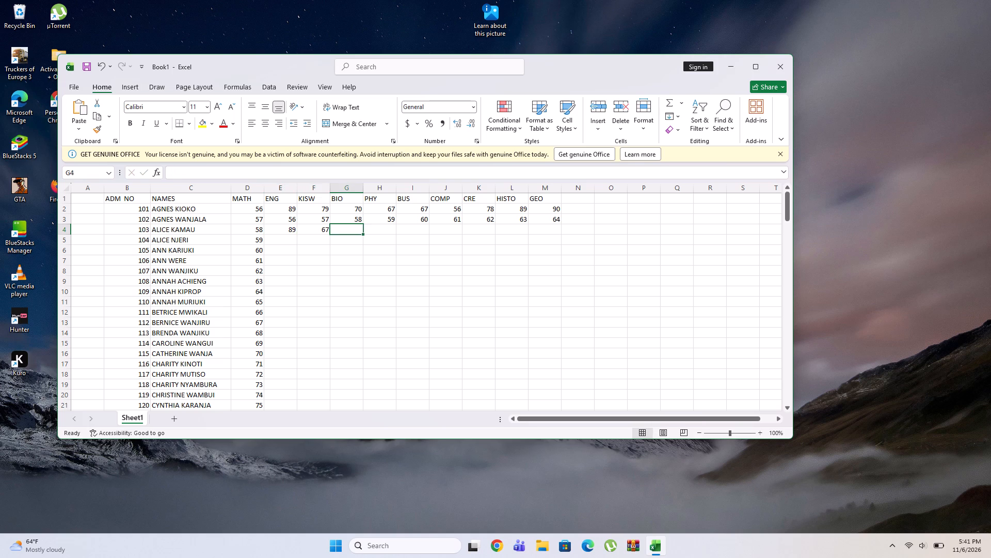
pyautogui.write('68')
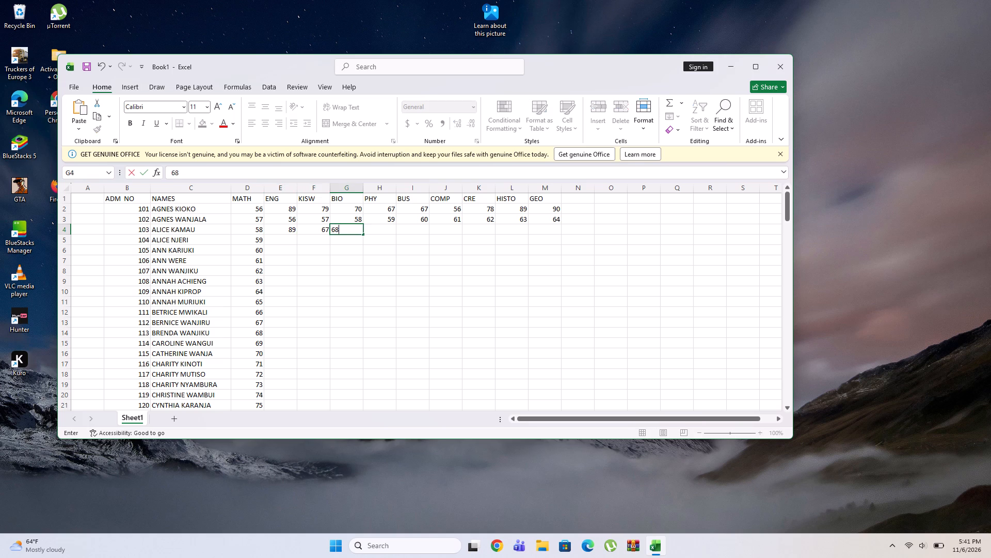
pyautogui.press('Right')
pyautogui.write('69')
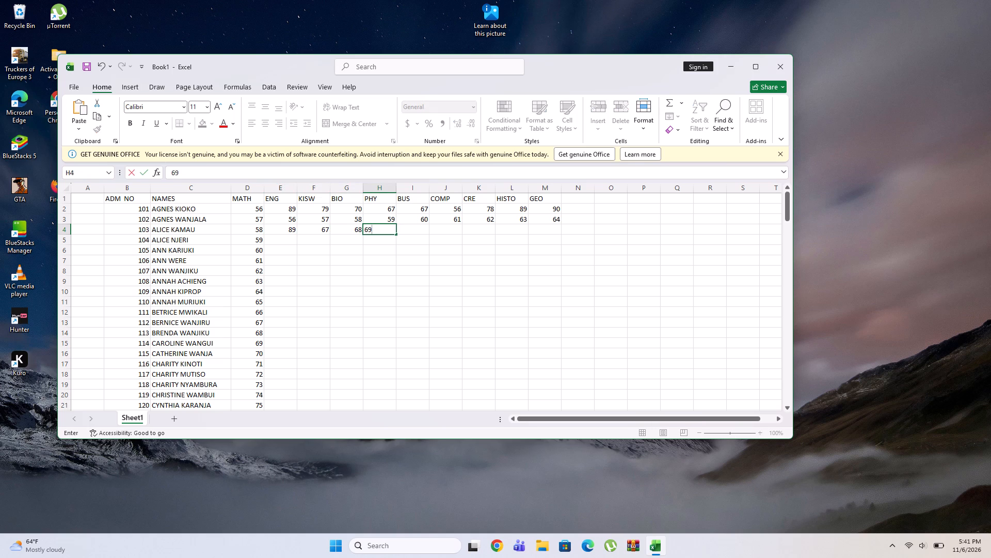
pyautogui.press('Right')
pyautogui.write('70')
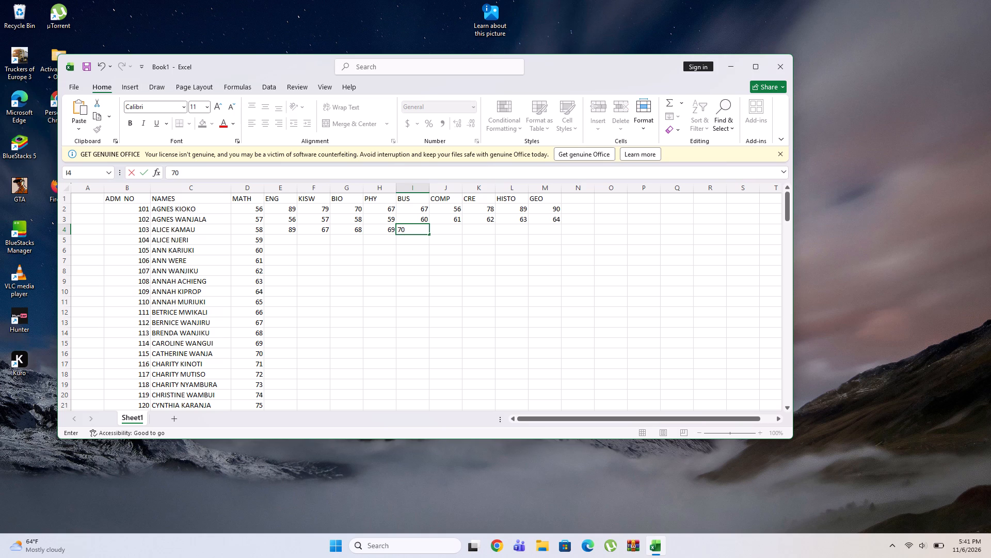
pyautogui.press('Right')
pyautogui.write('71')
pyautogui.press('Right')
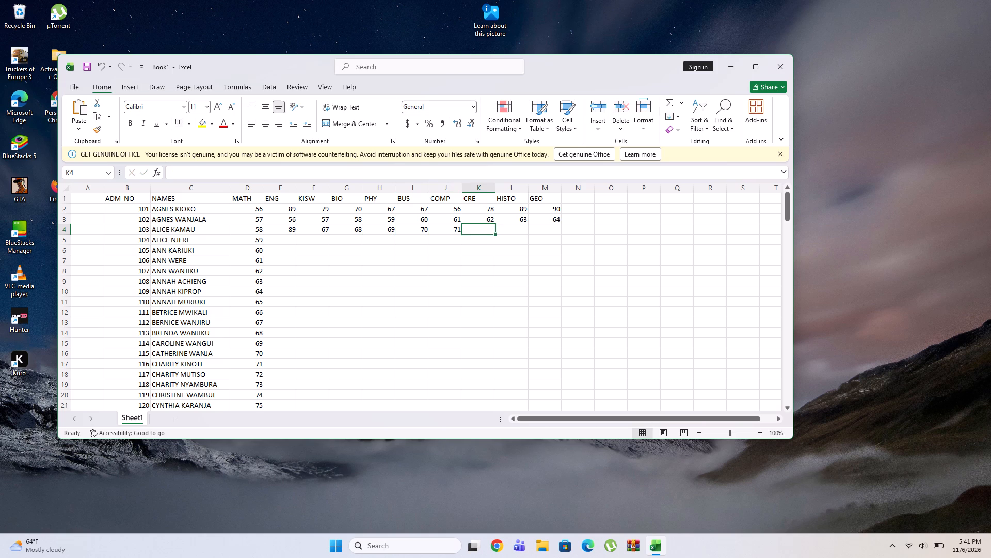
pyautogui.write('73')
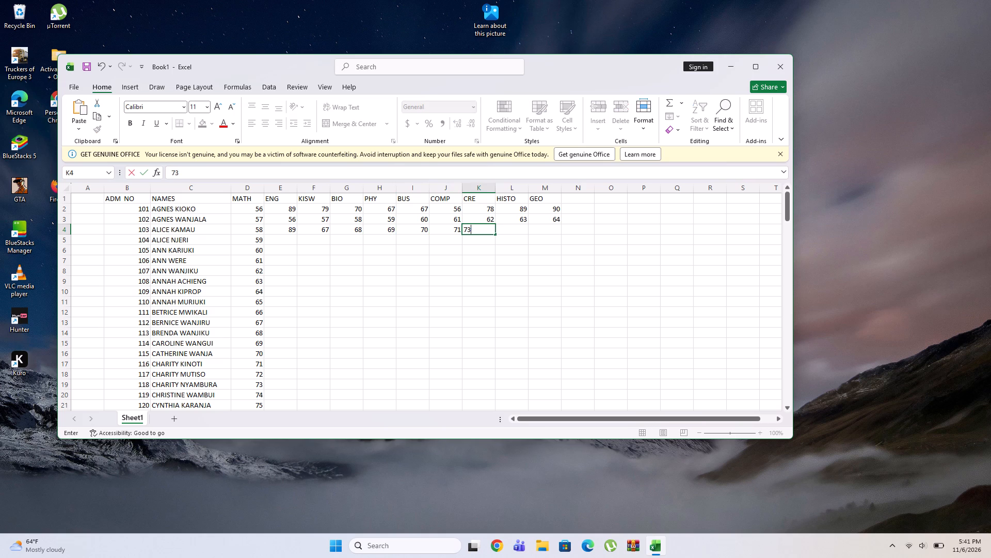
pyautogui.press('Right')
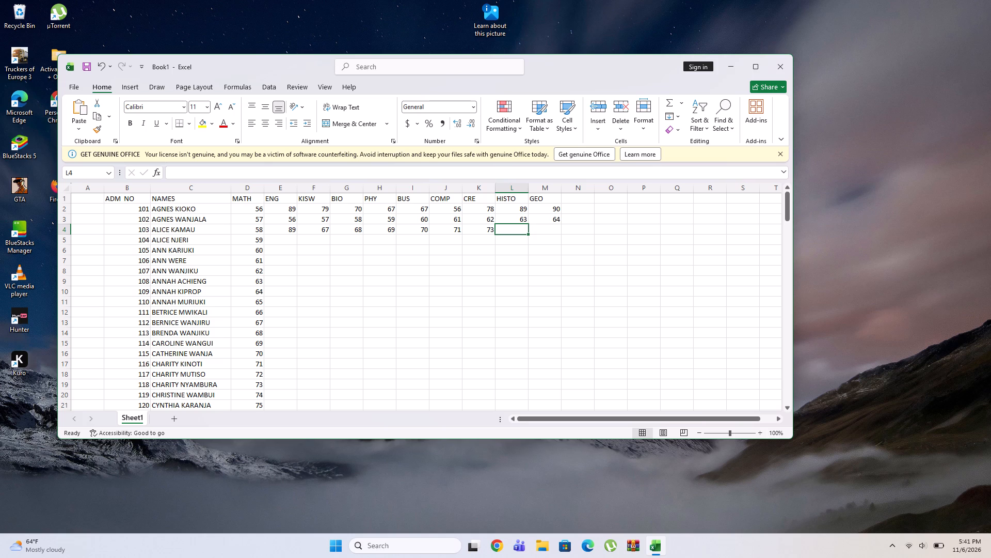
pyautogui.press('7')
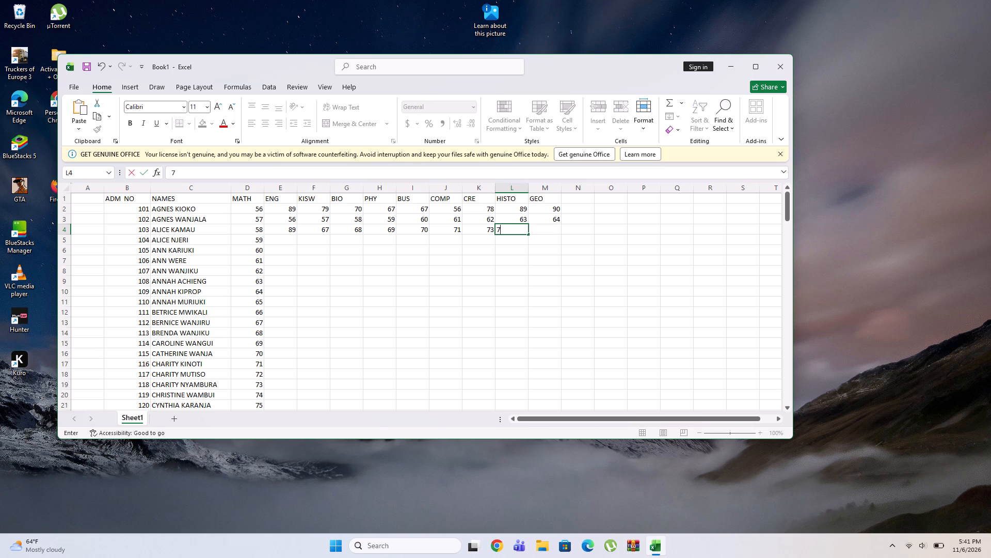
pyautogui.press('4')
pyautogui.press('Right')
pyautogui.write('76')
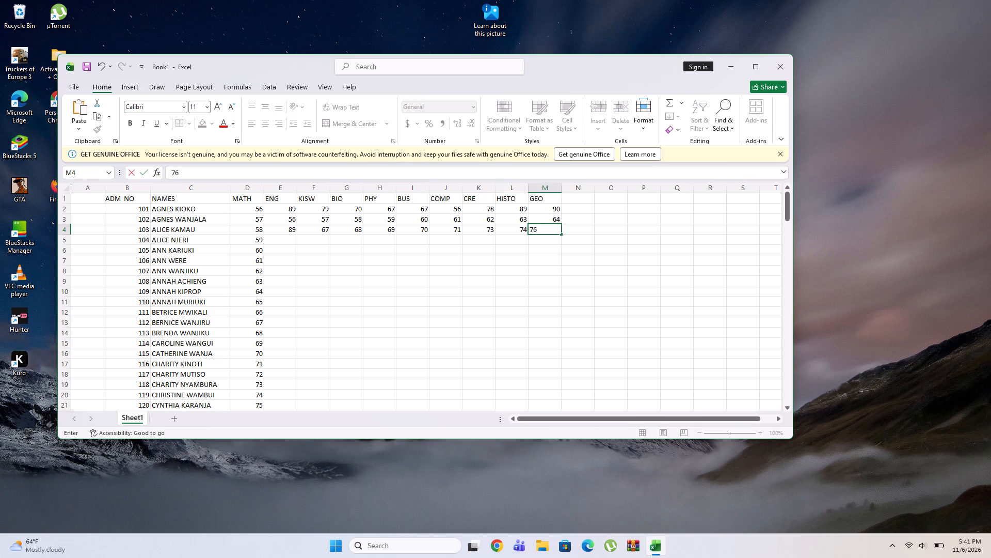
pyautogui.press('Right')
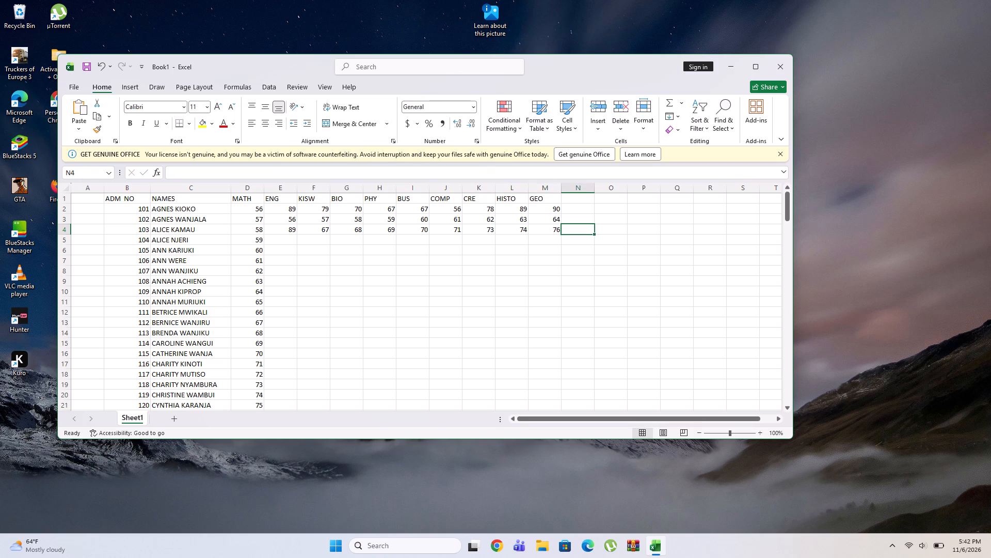
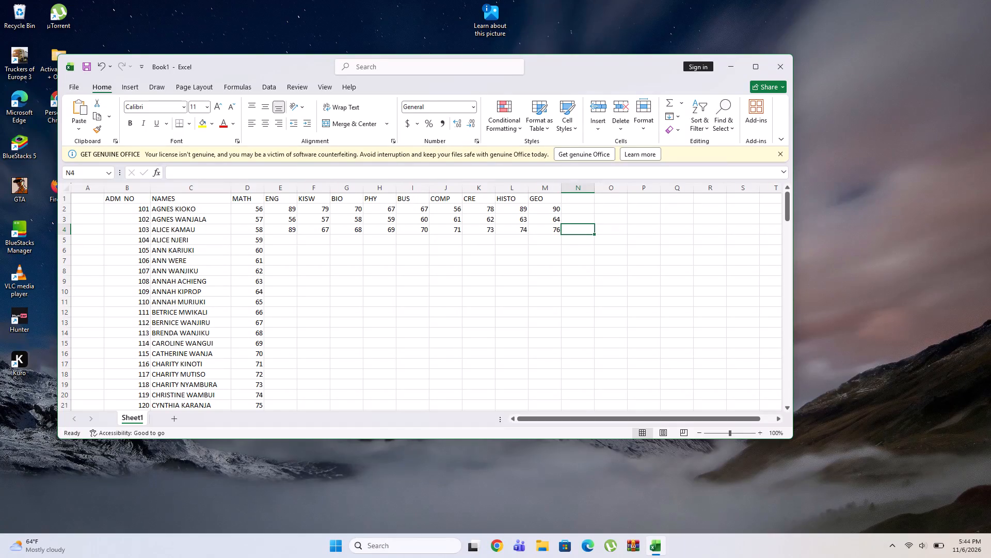
# Enter the marks 67, 68, 69, 70 and 79 in cells E5 to I5, ENG to BUS, for admission number 104.
pyautogui.click(287, 245)
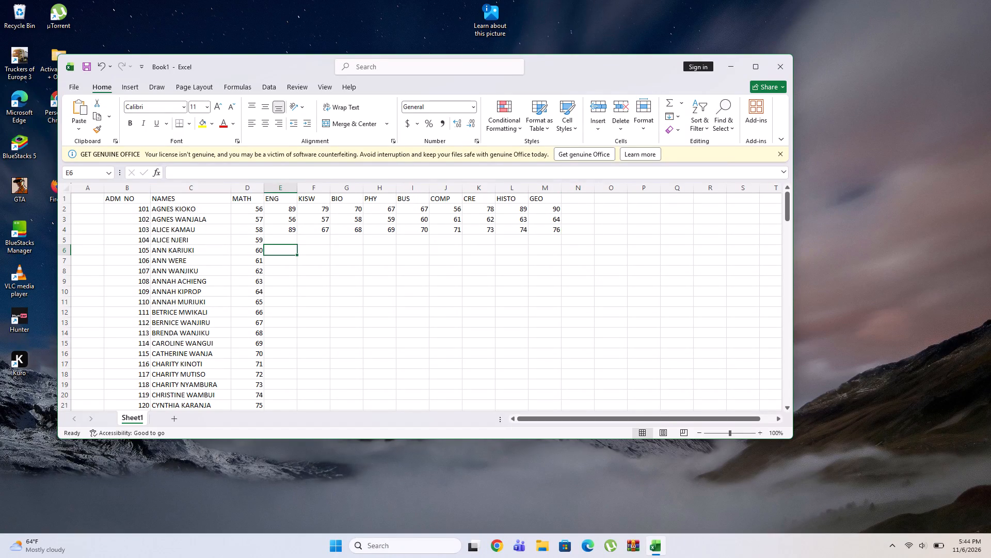
pyautogui.click(292, 237)
pyautogui.write('67')
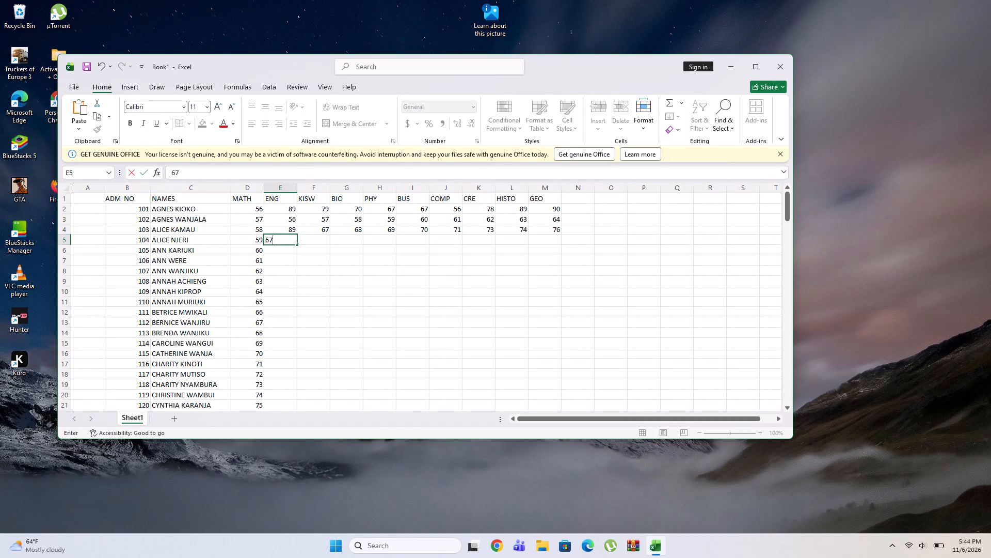
pyautogui.press('Right')
pyautogui.write('68')
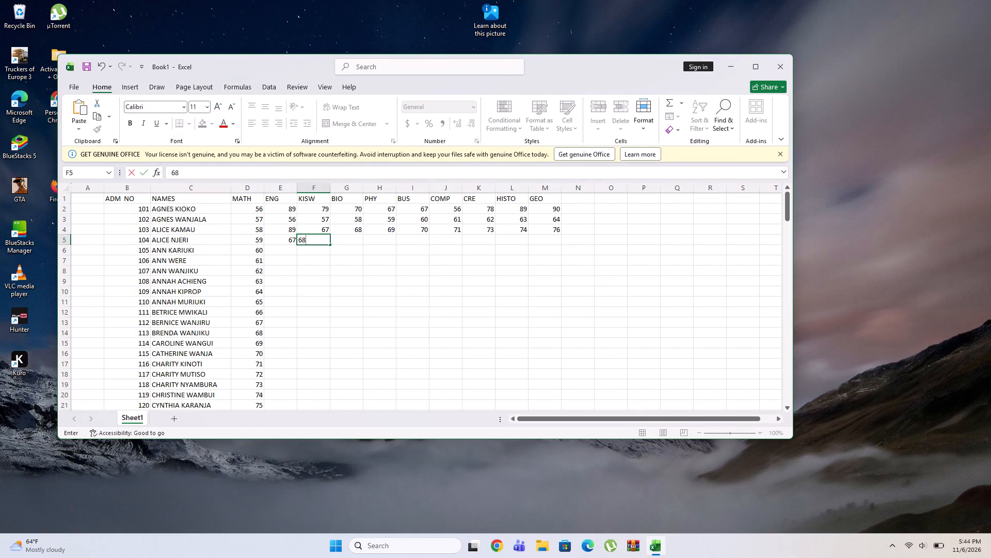
pyautogui.press('Right')
pyautogui.write('69')
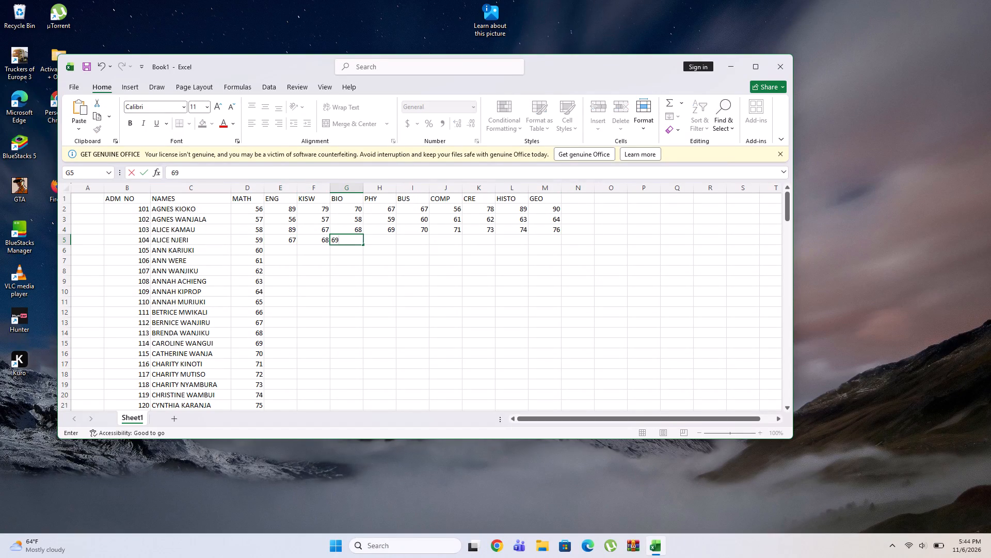
pyautogui.press('Right')
pyautogui.write('70')
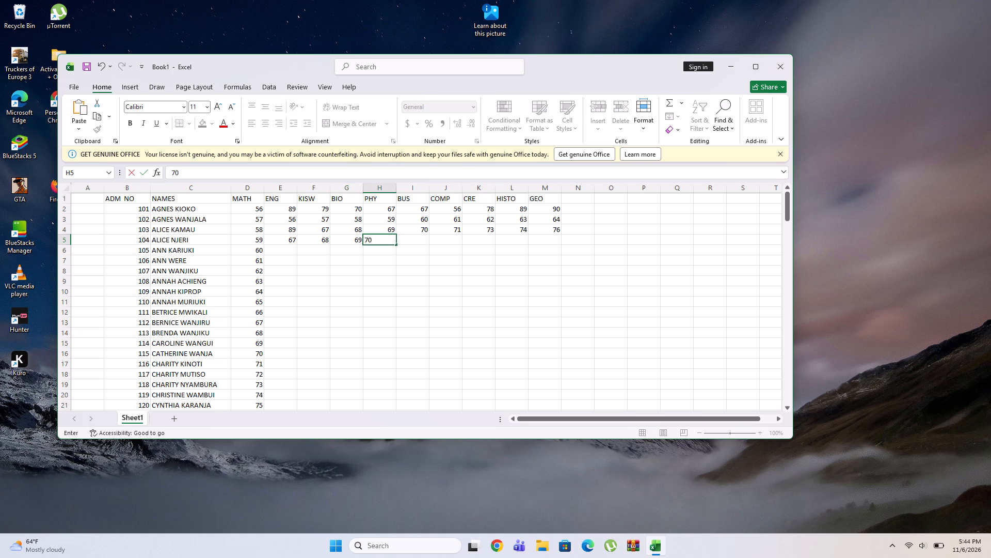
pyautogui.press('Right')
pyautogui.write('79')
pyautogui.press('Right')
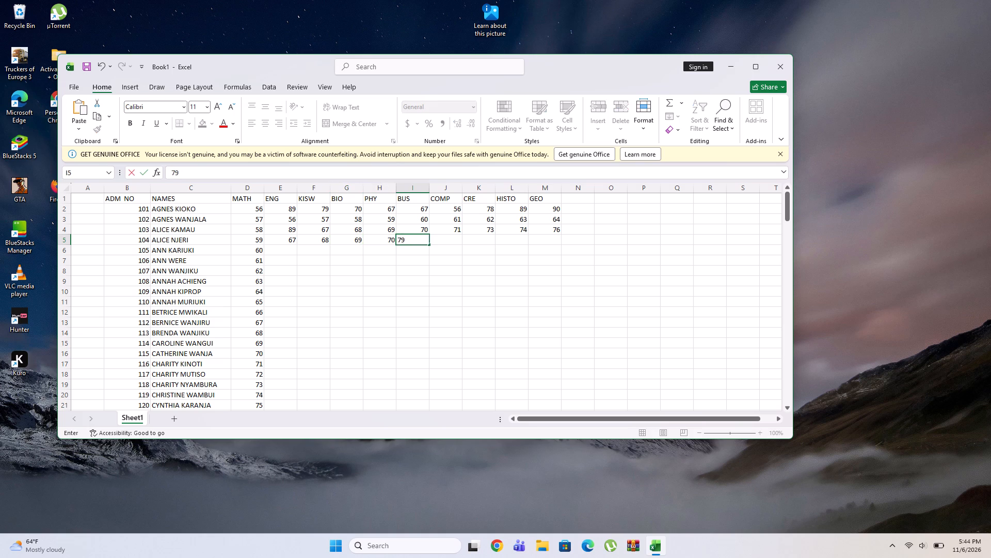
pyautogui.write('78')
pyautogui.press('Right')
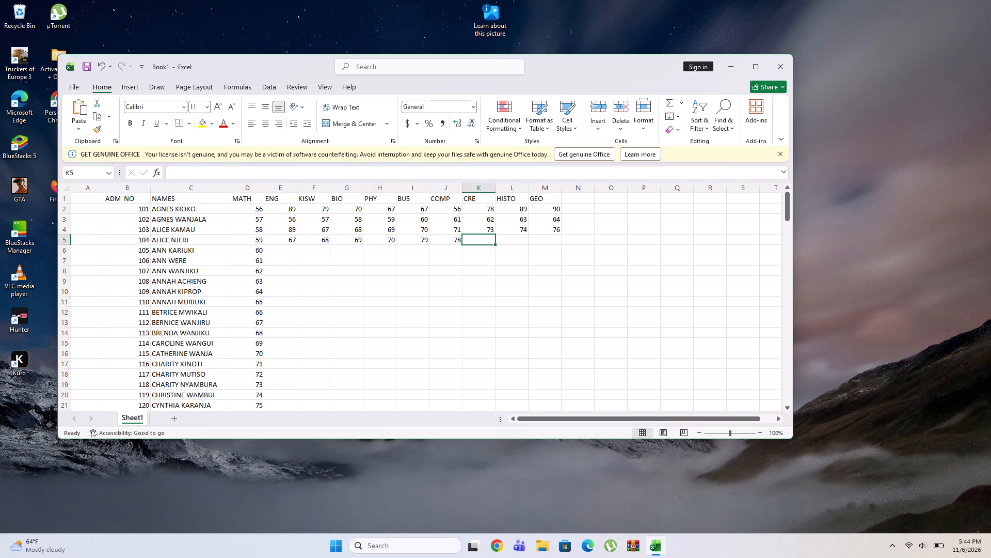
pyautogui.write('67')
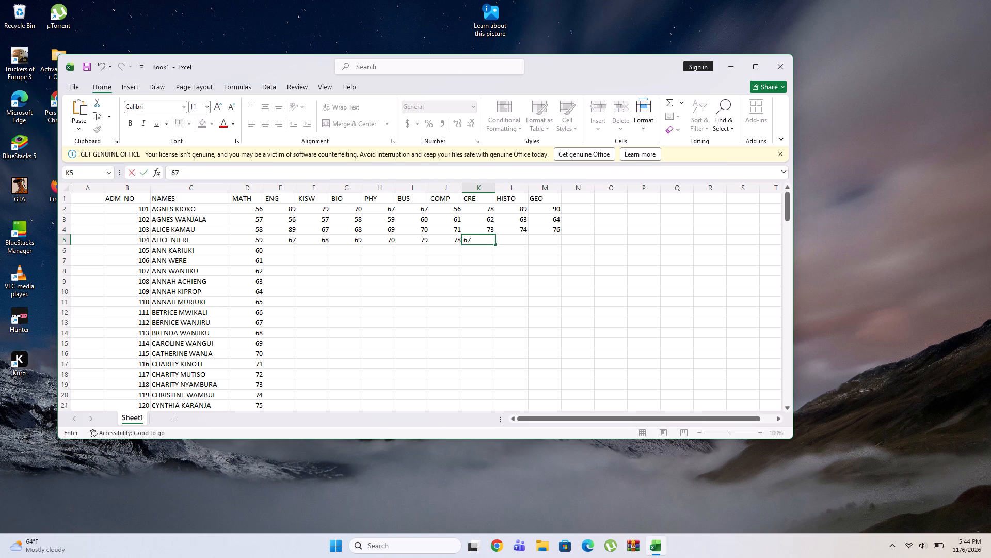
pyautogui.press('Right')
pyautogui.write('76')
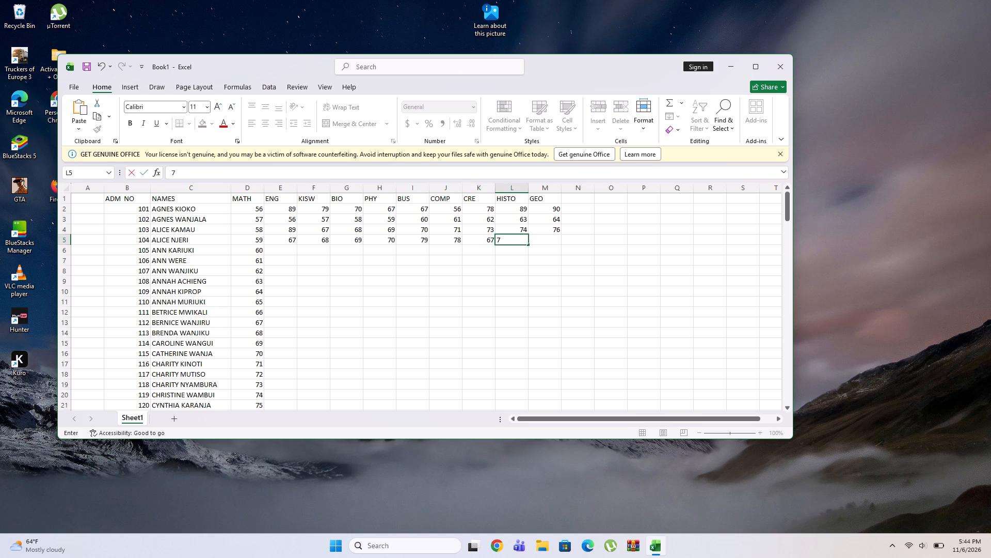
pyautogui.press('Right')
pyautogui.write('78')
pyautogui.press('Right')
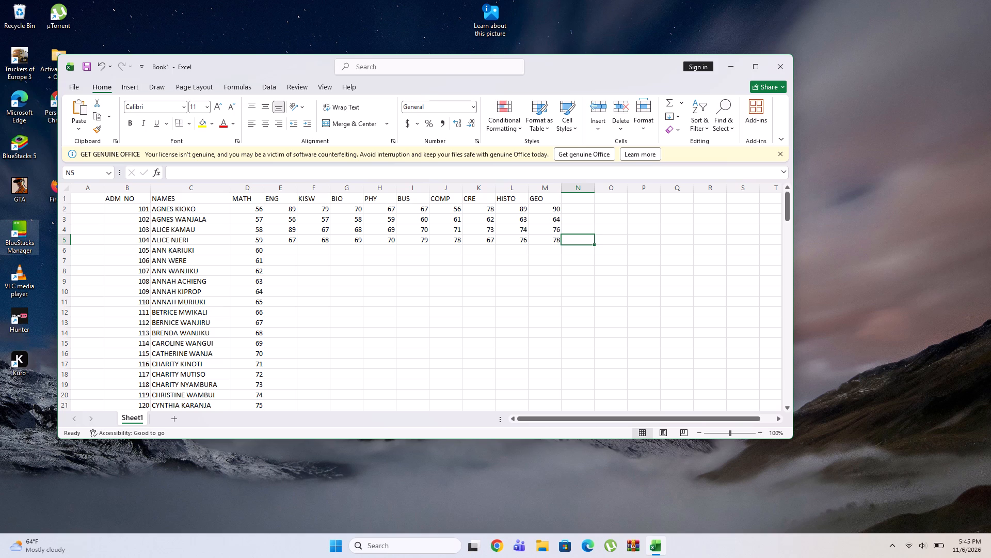
pyautogui.click(287, 249)
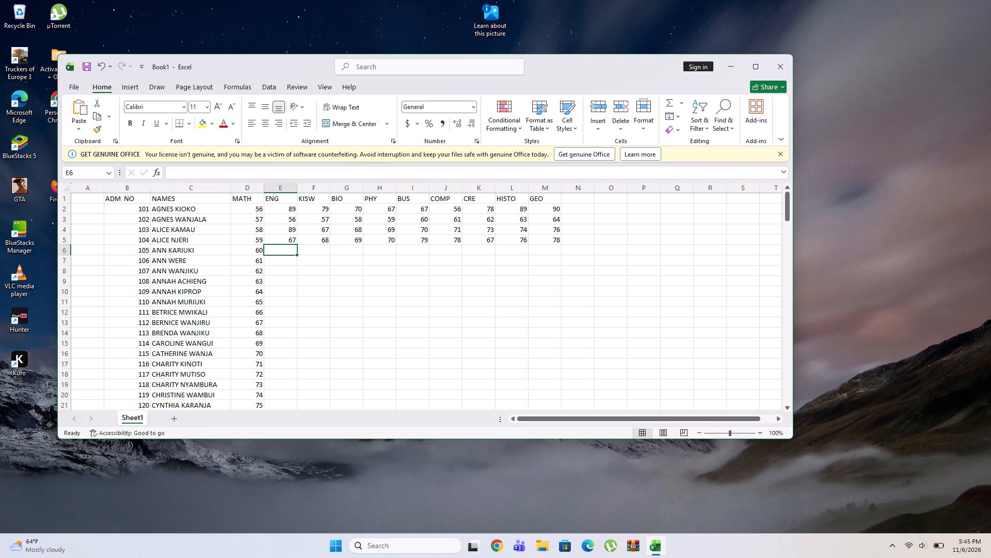
pyautogui.write('90')
pyautogui.press('Right')
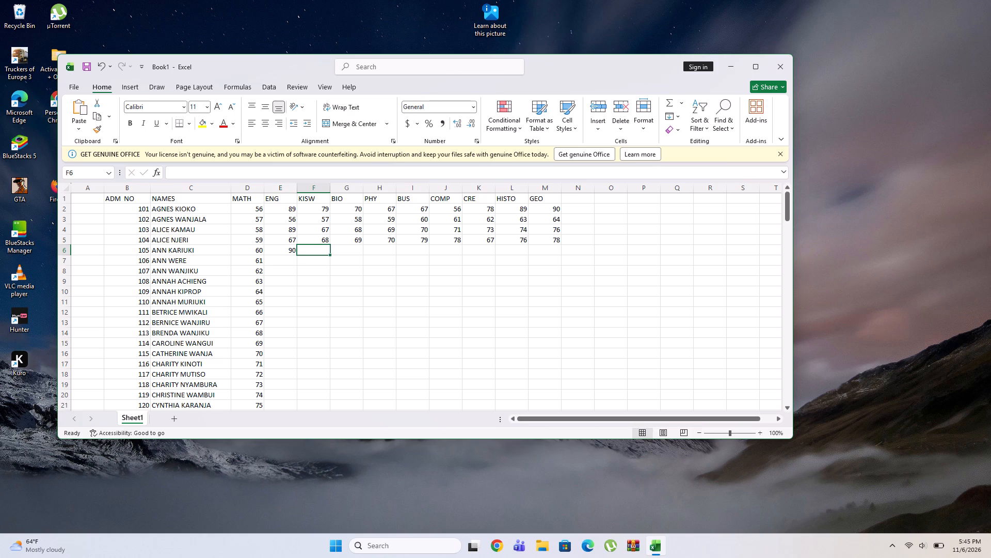
pyautogui.press('9')
pyautogui.press('1')
pyautogui.press('Right')
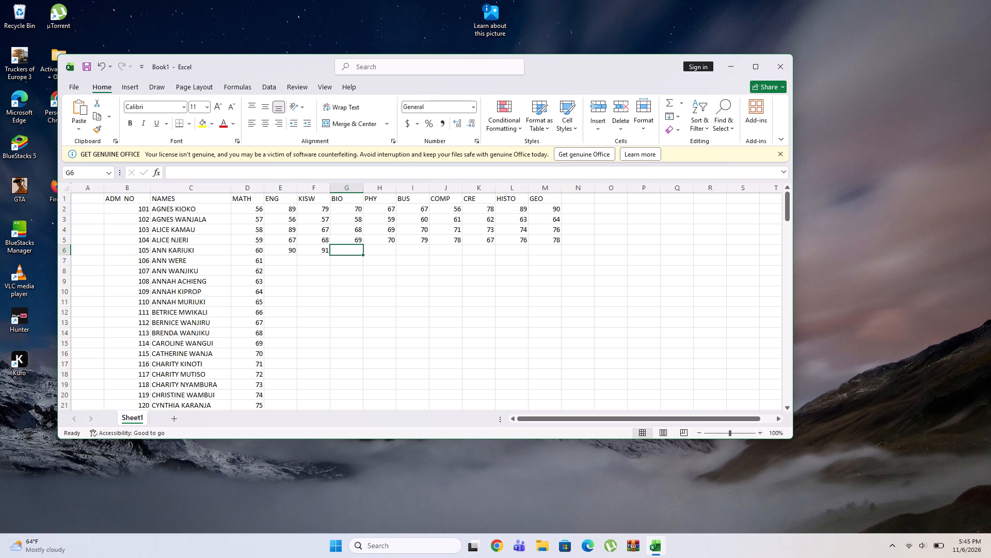
pyautogui.write('92')
pyautogui.press('Right')
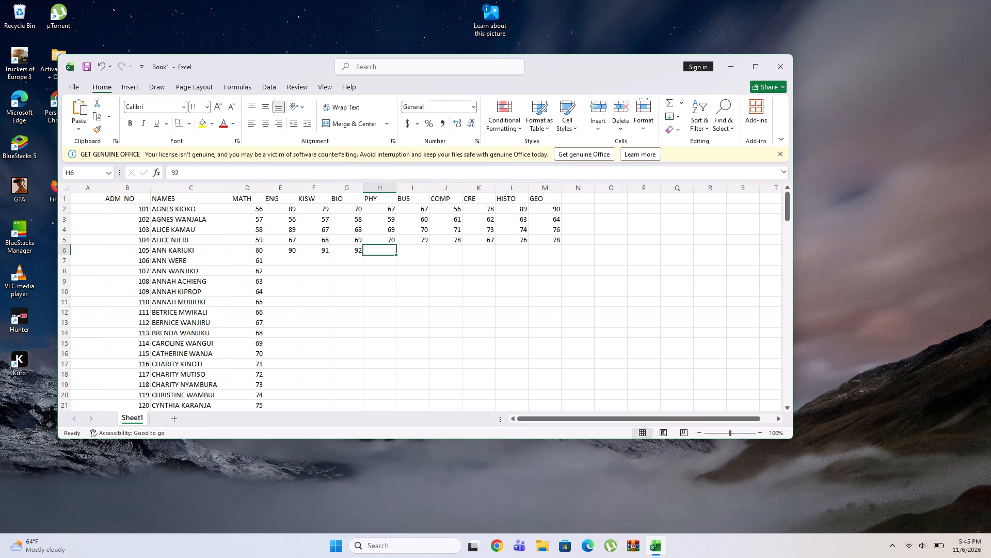
pyautogui.write('93')
pyautogui.press('Right')
pyautogui.write('94')
pyautogui.press('Right')
pyautogui.write('87')
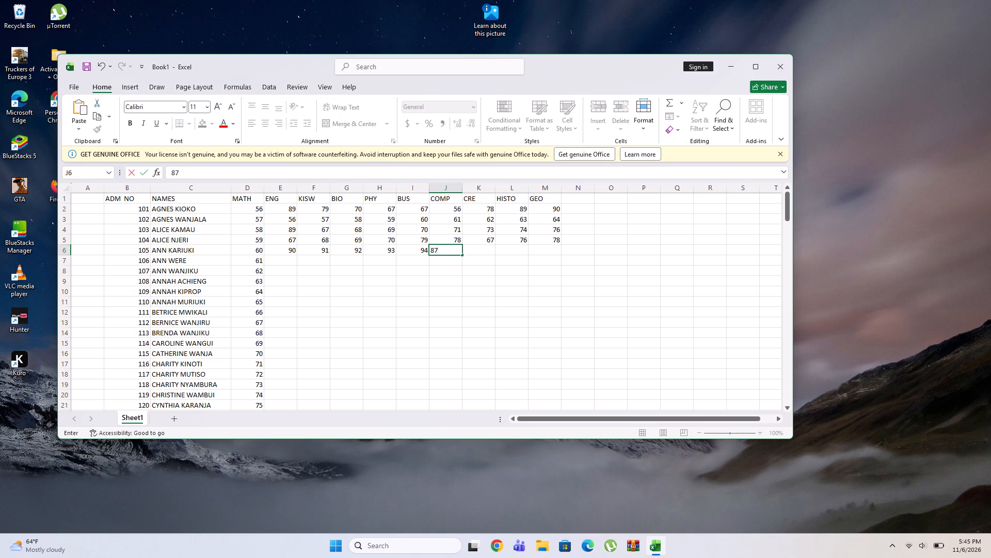
pyautogui.press('Right')
pyautogui.write('78')
pyautogui.press('Right')
pyautogui.write('67')
pyautogui.press('Right')
pyautogui.write('68')
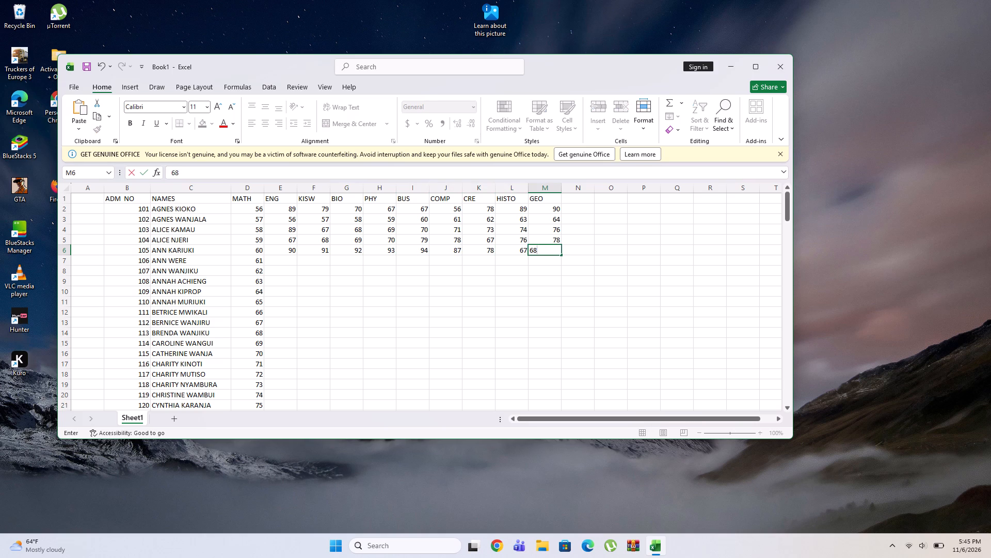
pyautogui.press('Right')
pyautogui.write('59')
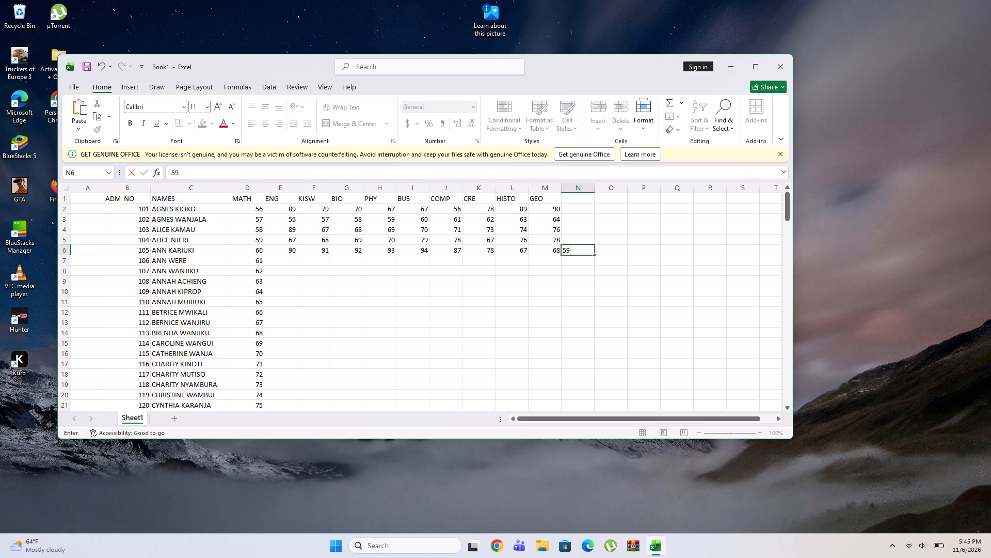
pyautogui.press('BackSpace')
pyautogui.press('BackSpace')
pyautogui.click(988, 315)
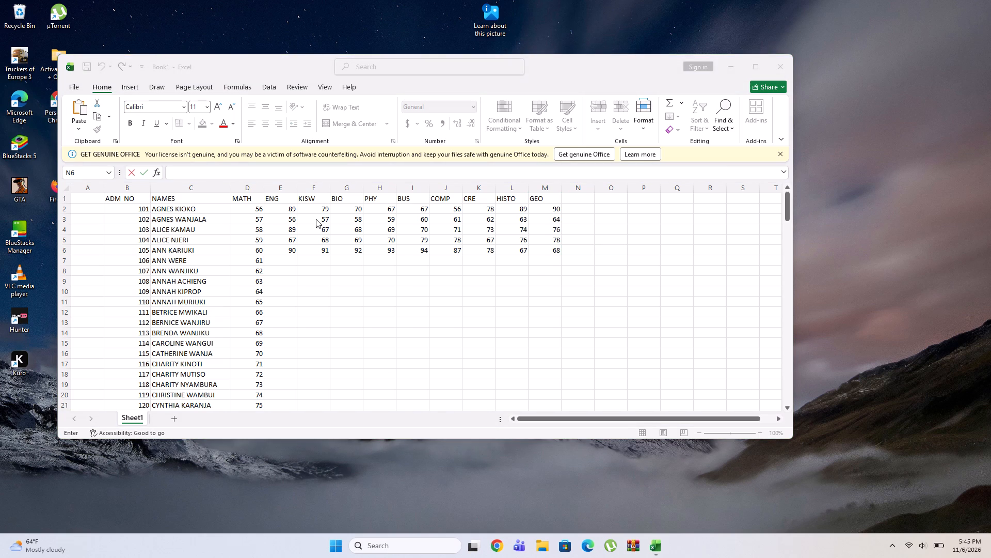
pyautogui.click(285, 256)
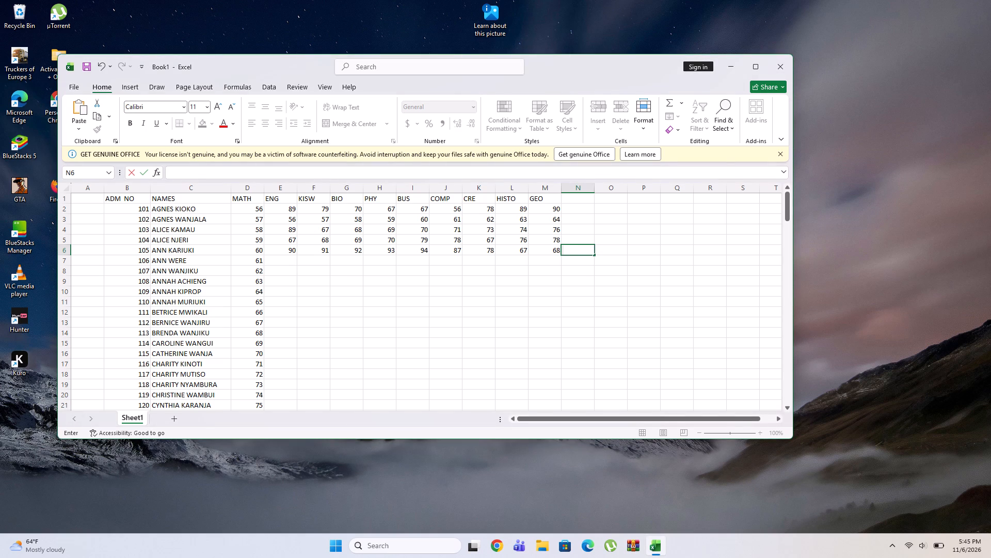
pyautogui.click(282, 262)
pyautogui.write('65')
pyautogui.press('Right')
pyautogui.write('67')
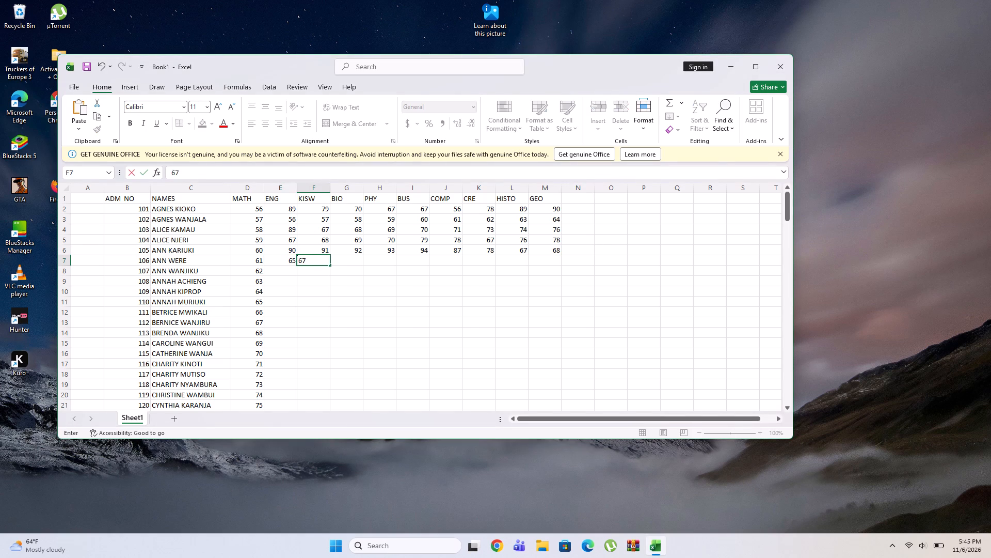
pyautogui.press('Right')
pyautogui.write('68')
pyautogui.press('Right')
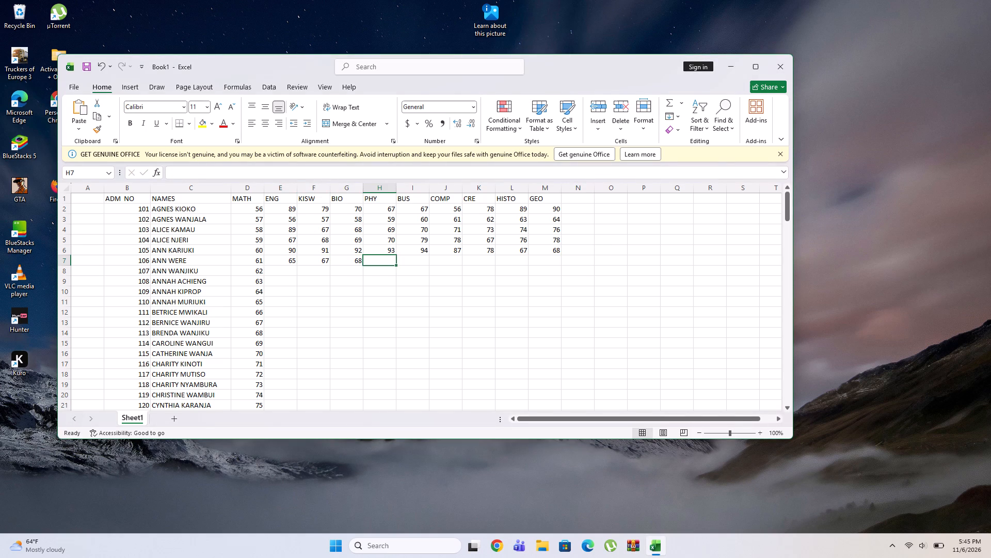
pyautogui.write('68')
pyautogui.press('Right')
pyautogui.write('69')
pyautogui.press('Right')
pyautogui.write('80')
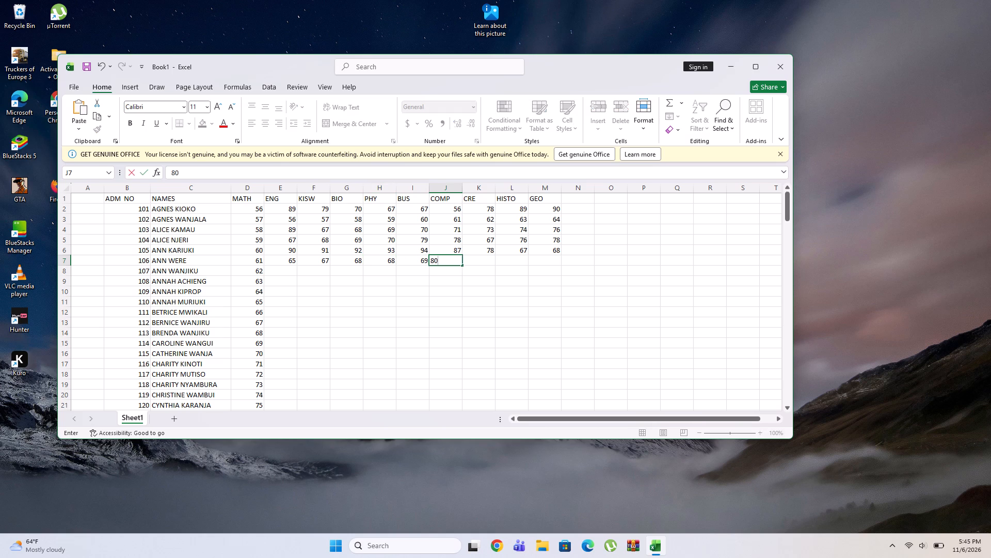
pyautogui.press('Right')
pyautogui.write('82')
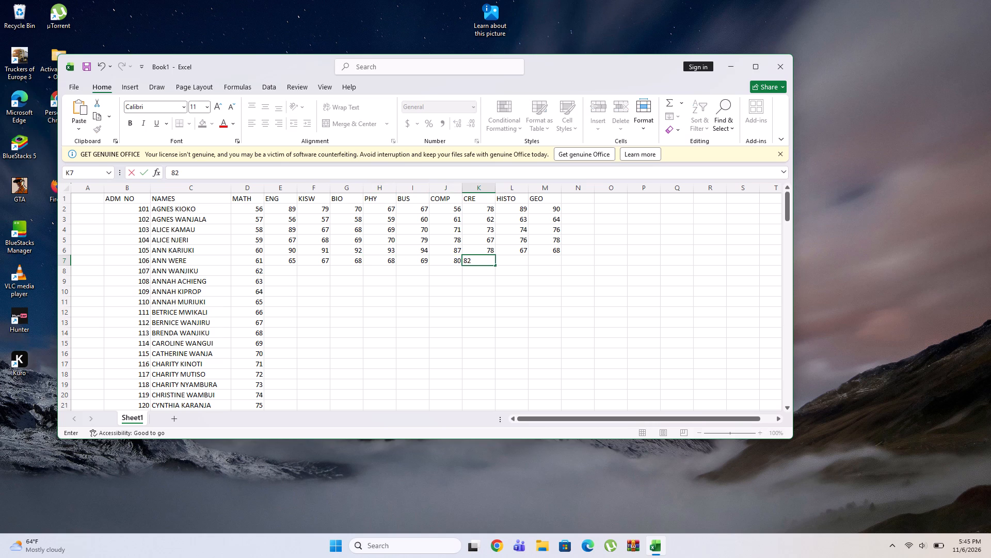
pyautogui.press('Right')
pyautogui.write('81')
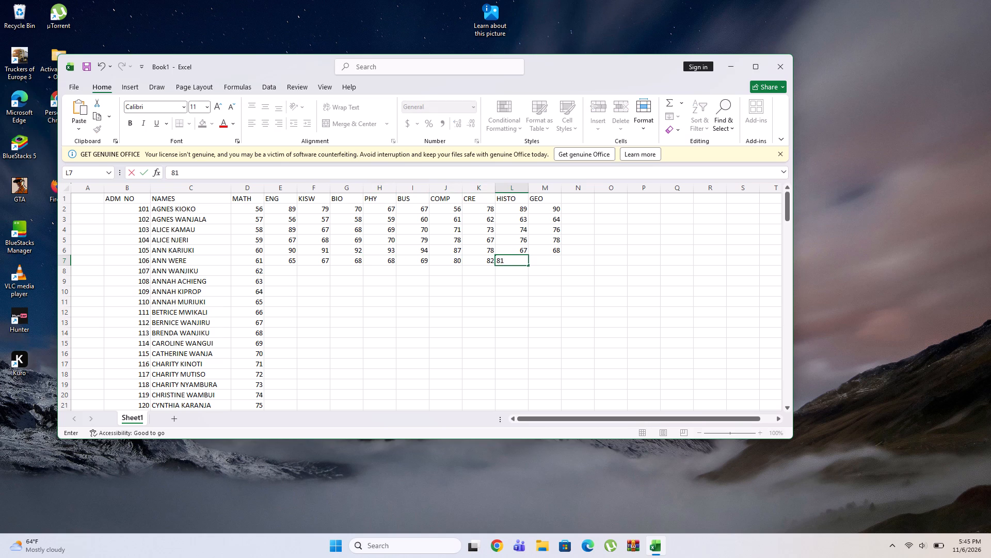
pyautogui.press('Right')
pyautogui.write('83')
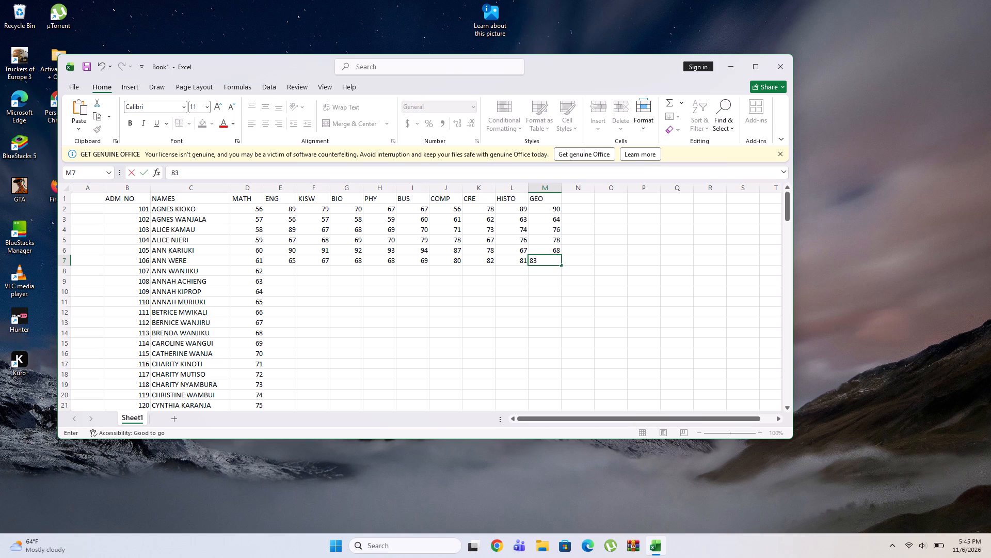
pyautogui.press('Right')
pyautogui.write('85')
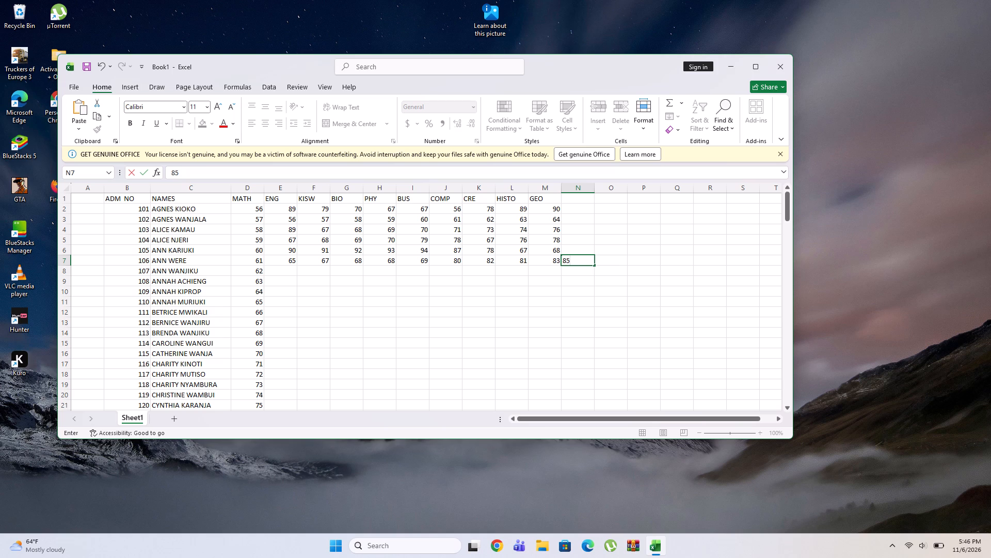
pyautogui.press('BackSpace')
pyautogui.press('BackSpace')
pyautogui.click(287, 272)
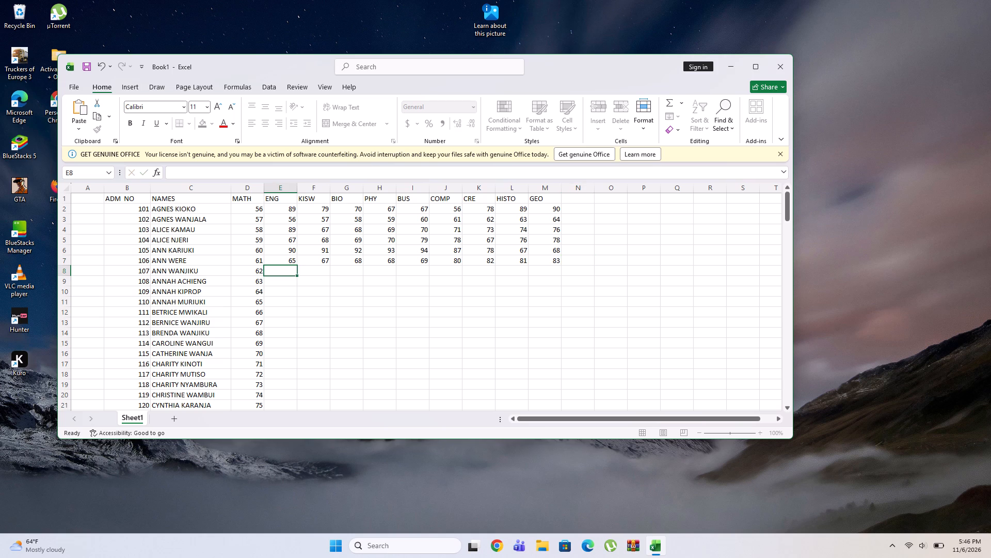
pyautogui.write('76')
pyautogui.press('Right')
pyautogui.write('78')
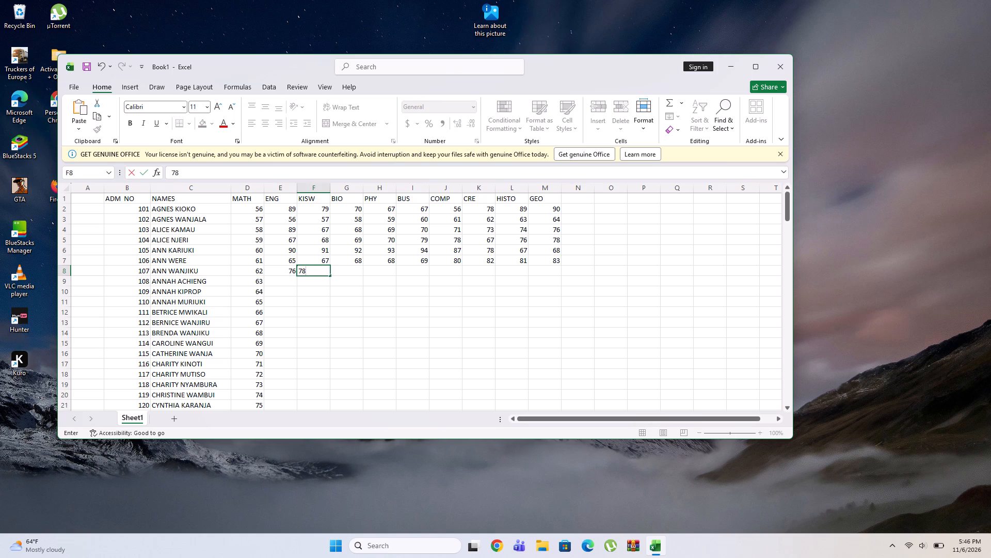
pyautogui.press('Right')
pyautogui.write('76')
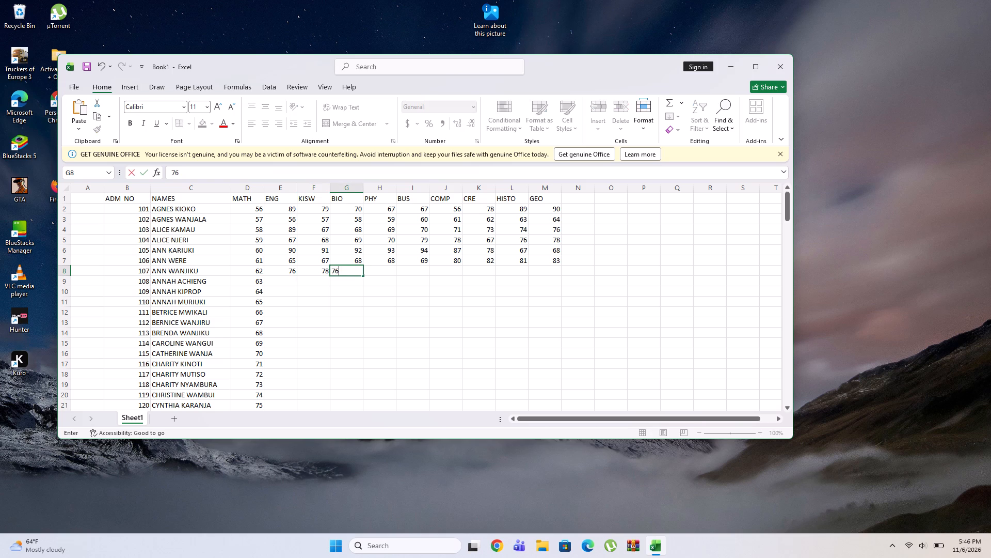
pyautogui.press('Right')
pyautogui.write('75')
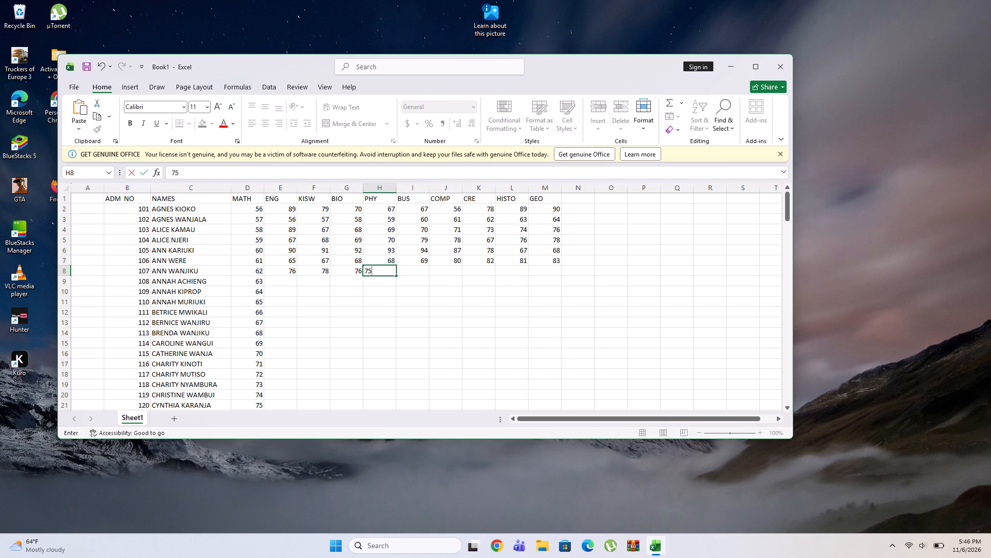
pyautogui.press('Right')
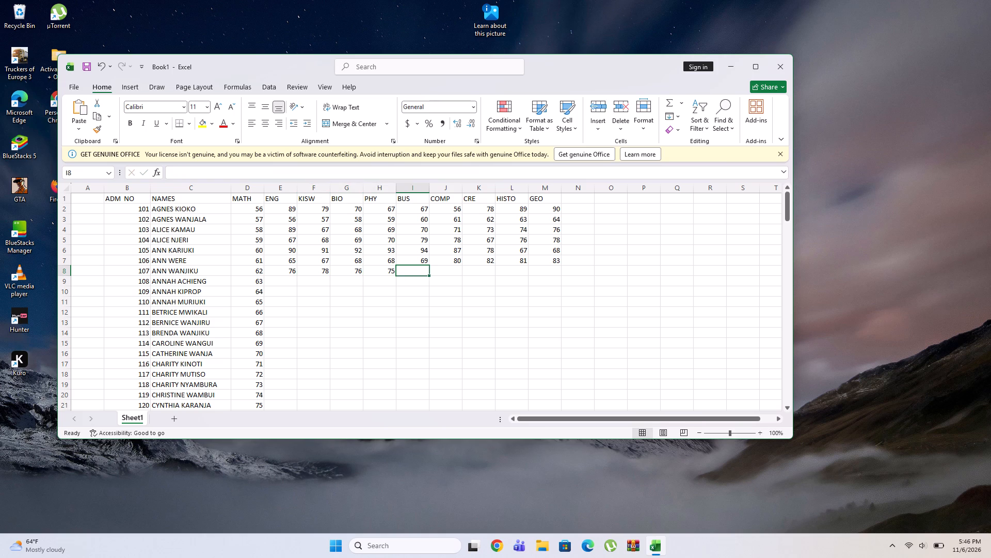
pyautogui.write('79')
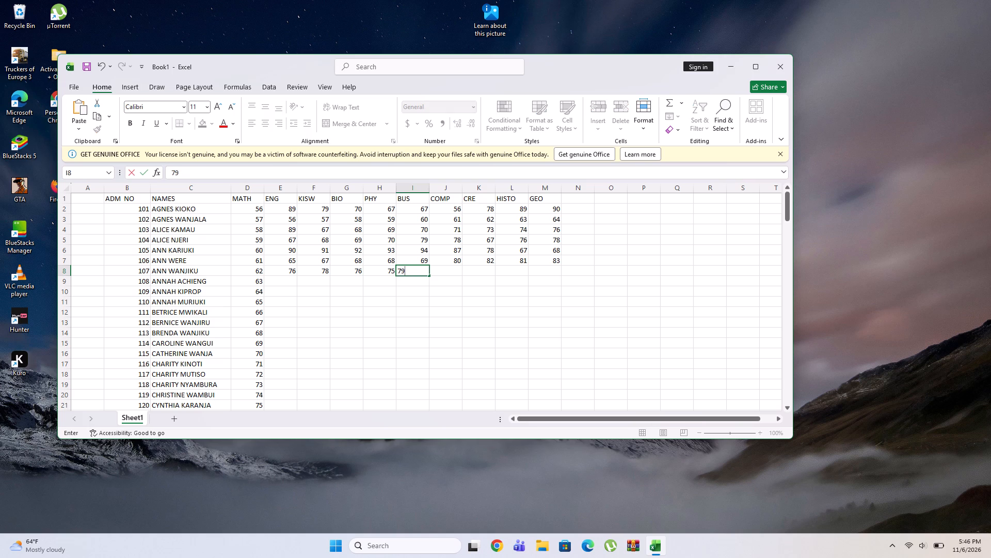
pyautogui.press('Right')
pyautogui.write('78')
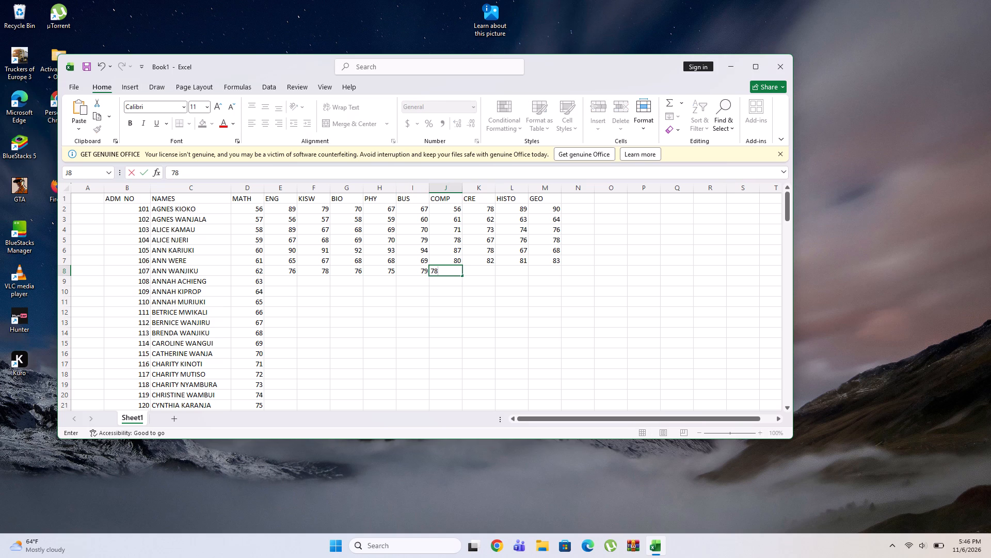
pyautogui.press('Right')
pyautogui.write('79')
pyautogui.press('Right')
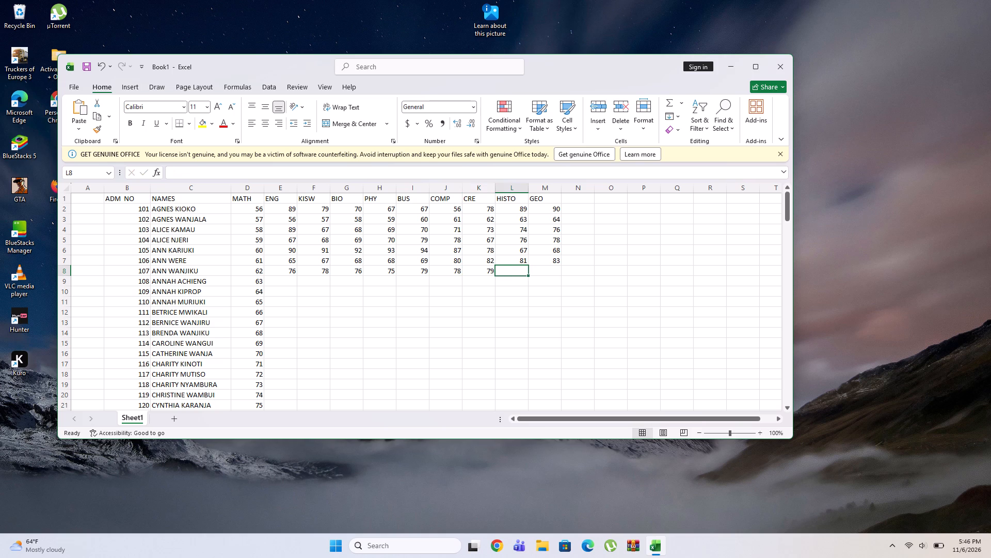
pyautogui.write('76')
pyautogui.press('Right')
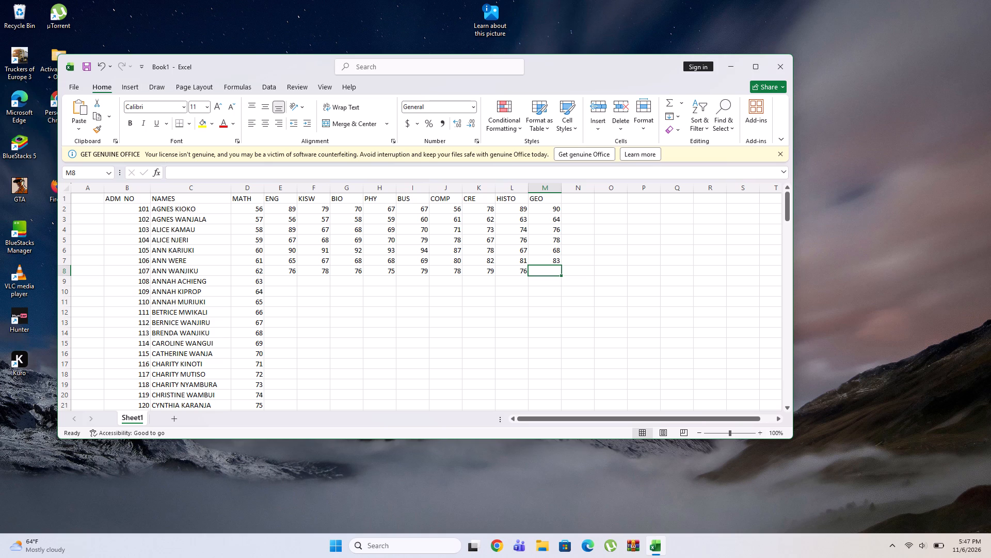
pyautogui.write('78')
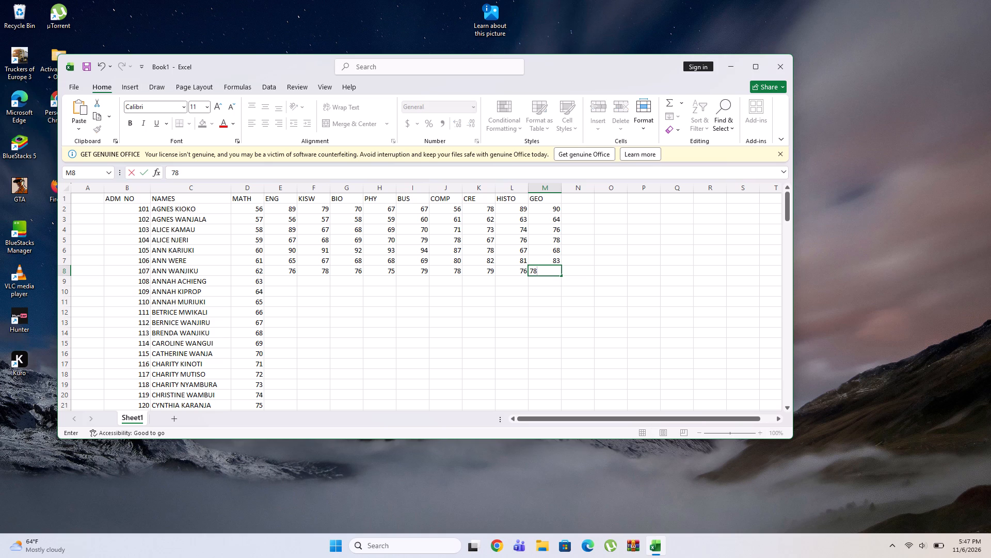
pyautogui.press('Right')
pyautogui.click(286, 282)
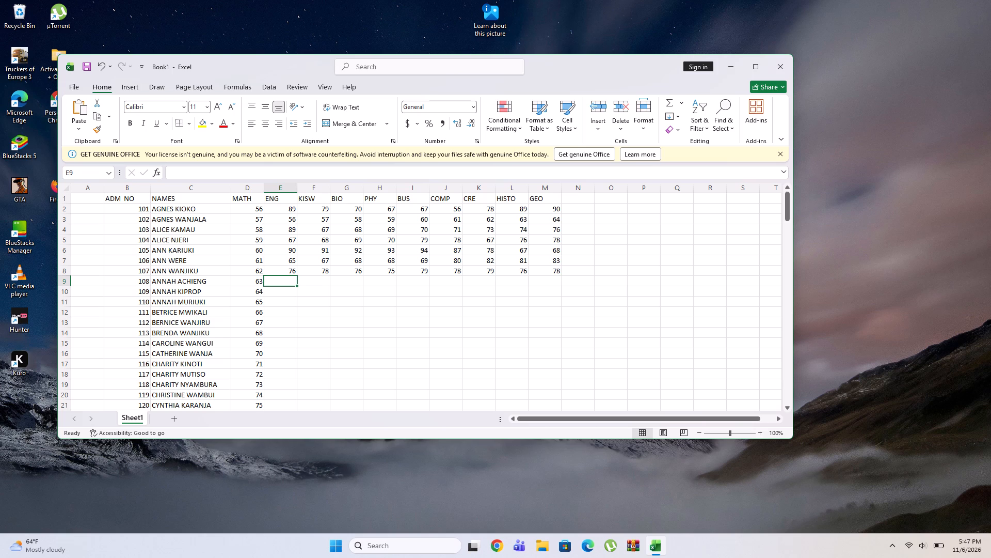
pyautogui.write('87')
pyautogui.press('Right')
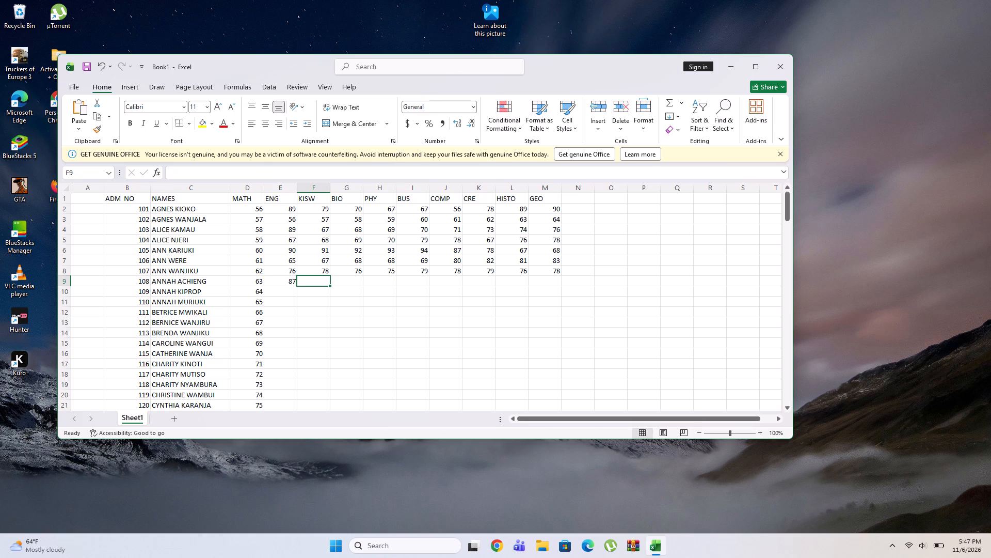
pyautogui.write('88')
pyautogui.press('Right')
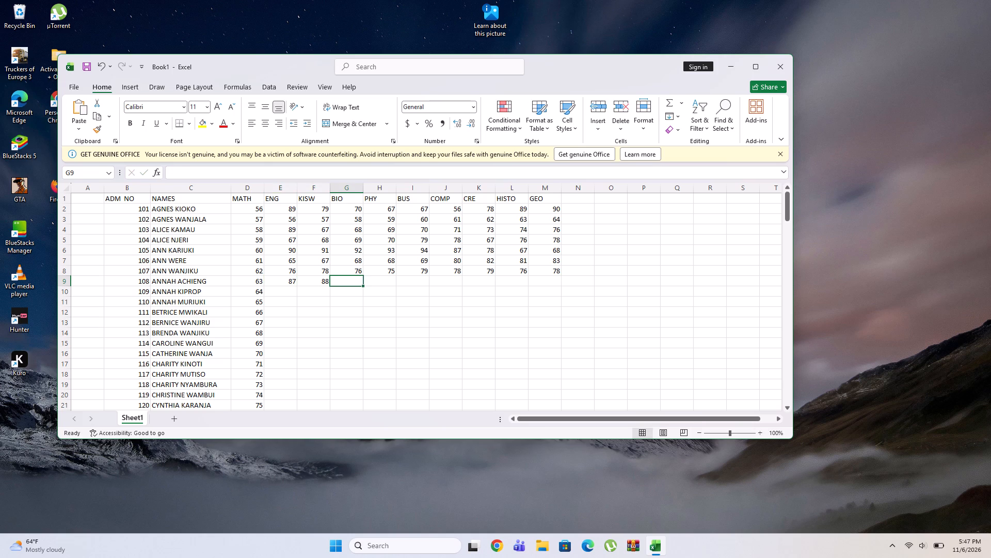
pyautogui.write('86')
pyautogui.press('Right')
pyautogui.write('85')
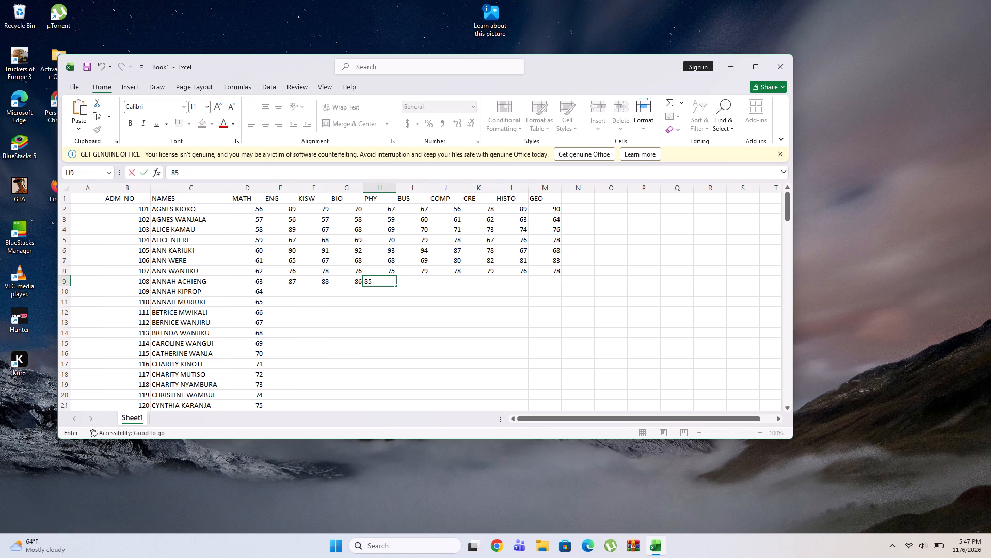
pyautogui.press('Right')
pyautogui.write('84')
pyautogui.press('Right')
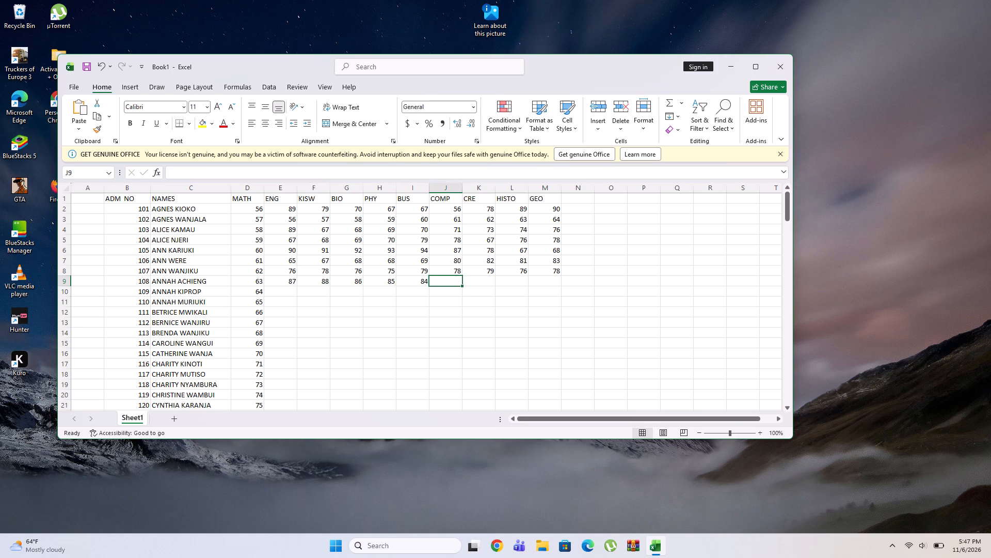
pyautogui.write('83')
pyautogui.press('Right')
pyautogui.write('82')
pyautogui.press('Right')
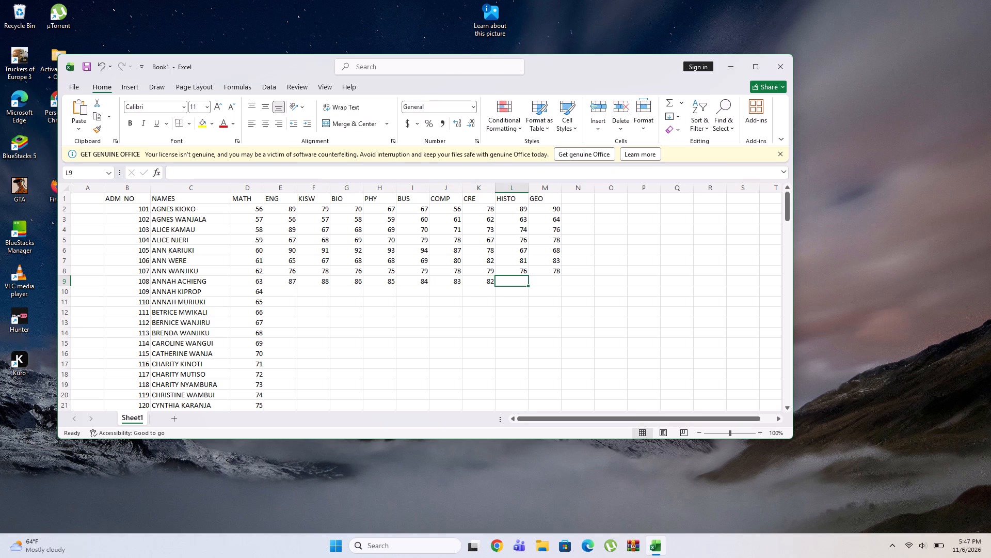
pyautogui.write('81')
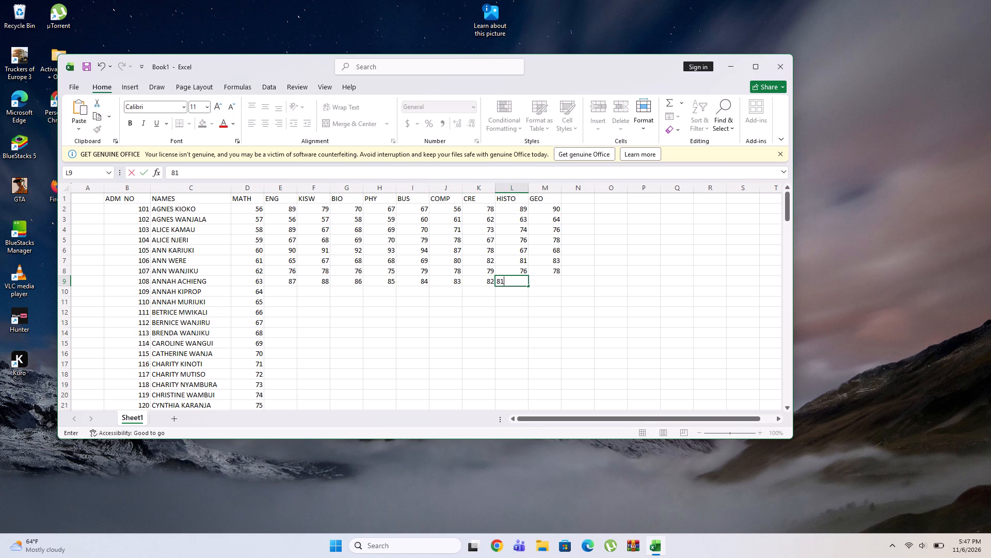
pyautogui.press('Right')
pyautogui.press('9')
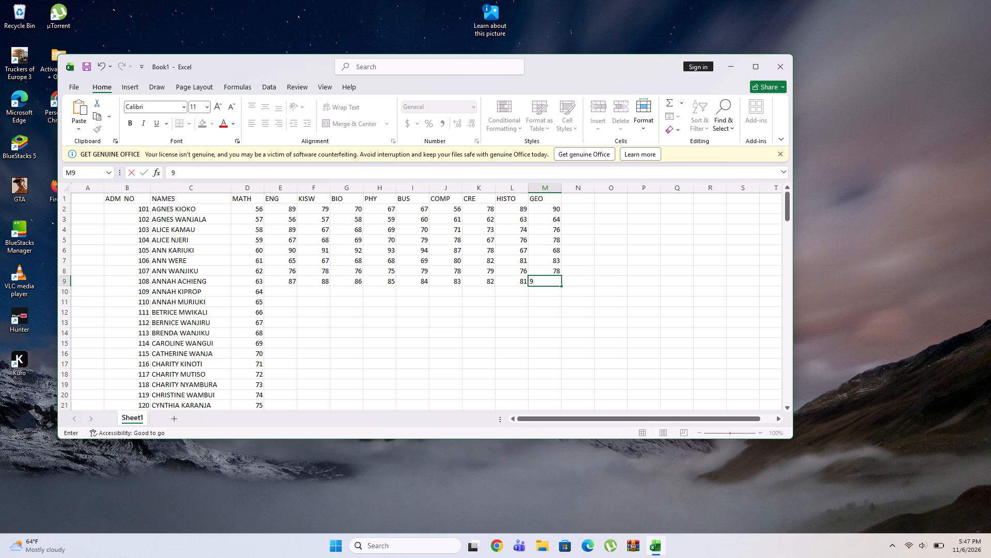
pyautogui.press('0')
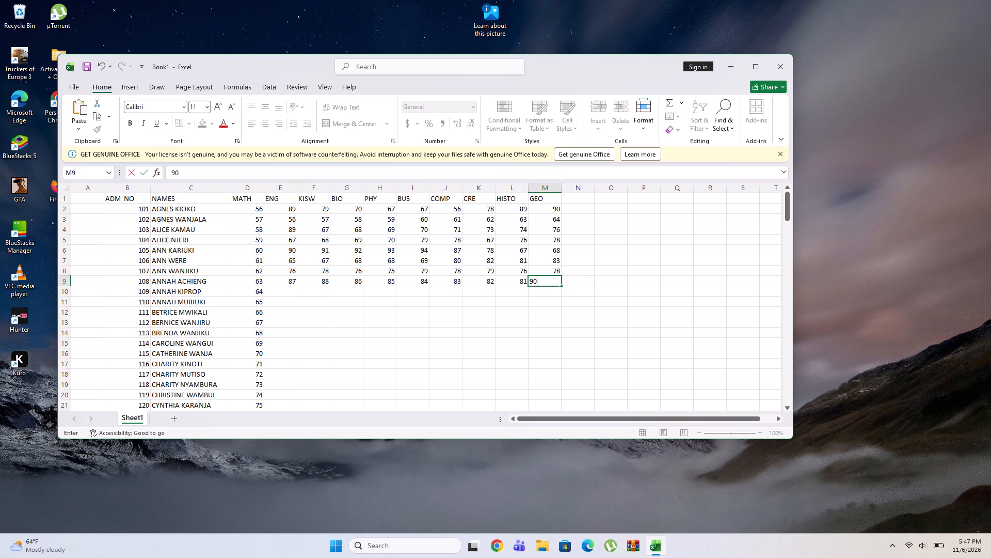
pyautogui.click(285, 288)
pyautogui.write('67')
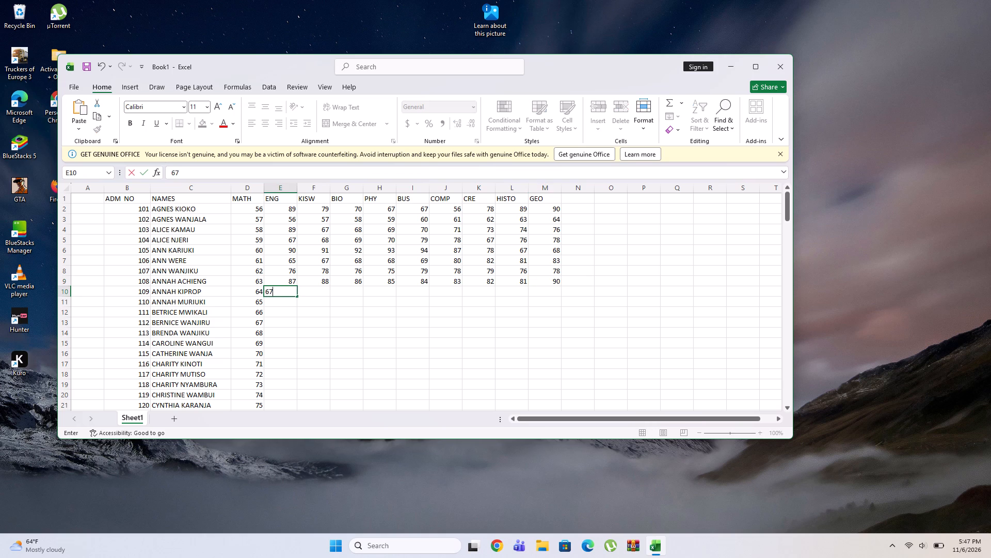
pyautogui.press('Right')
pyautogui.write('68')
pyautogui.press('Right')
pyautogui.write('69')
pyautogui.press('Right')
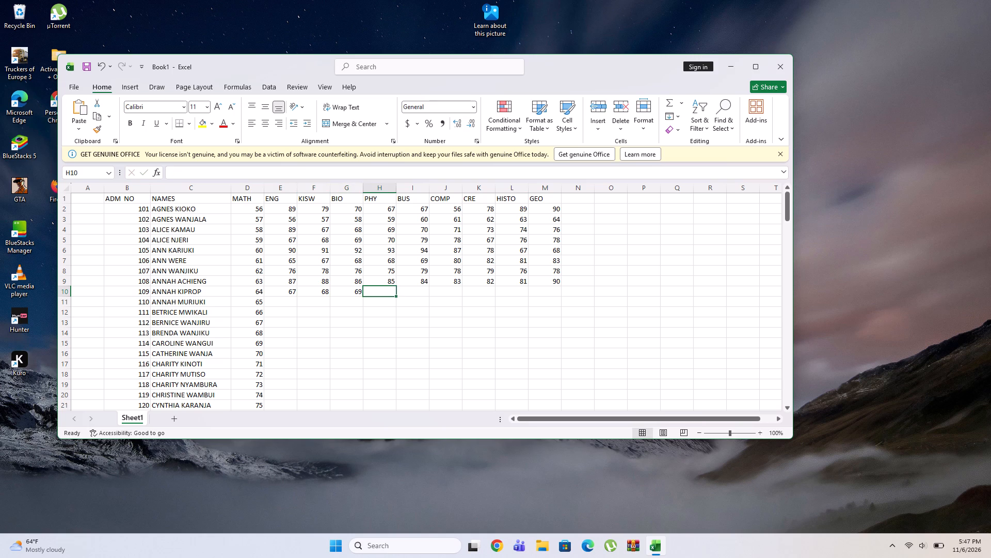
pyautogui.write('60')
pyautogui.press('Right')
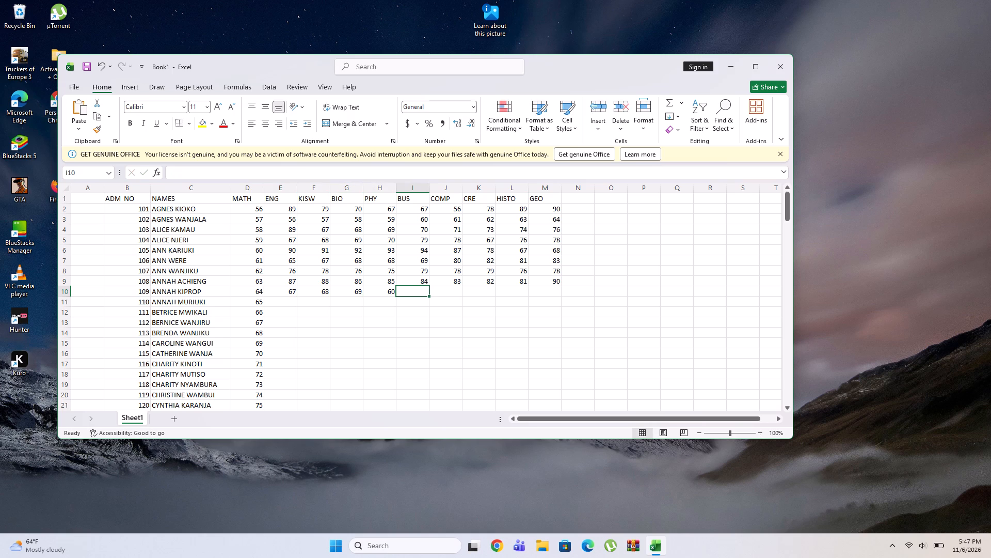
pyautogui.press('7')
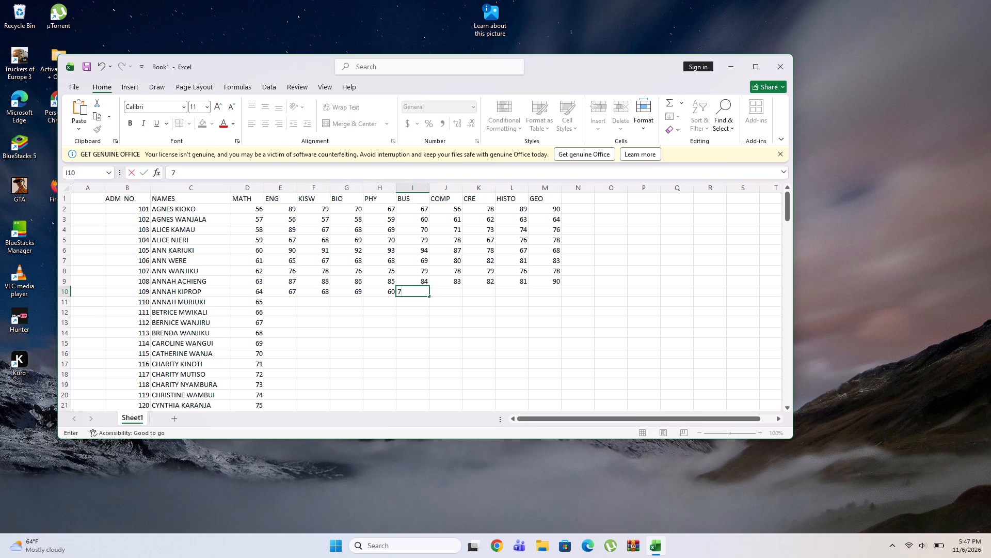
pyautogui.press('0')
pyautogui.press('Right')
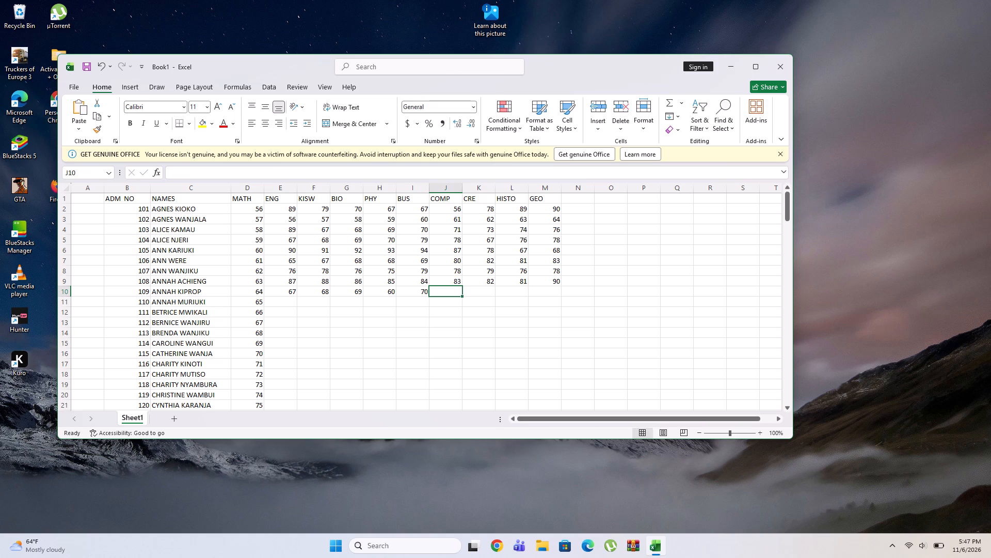
pyautogui.write('76')
pyautogui.press('Right')
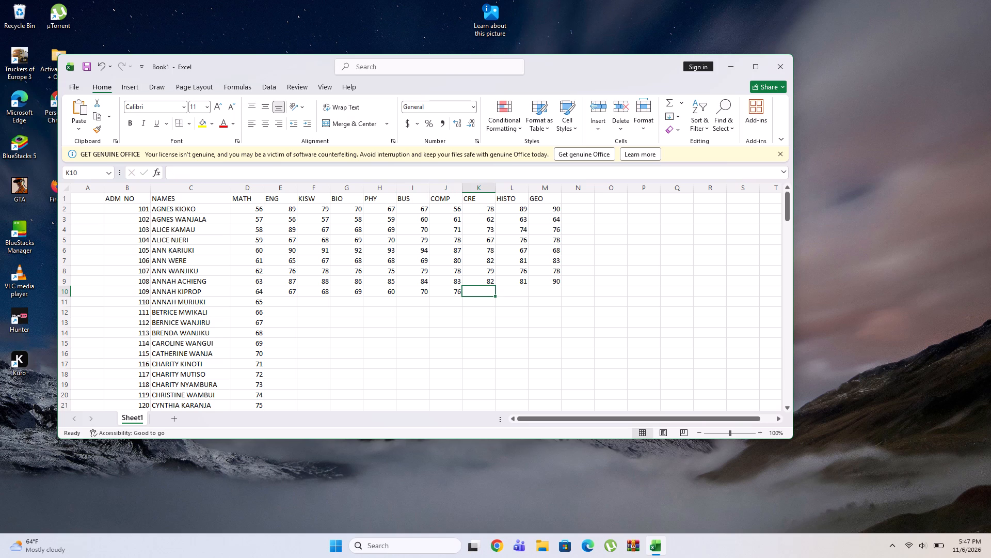
pyautogui.write('76')
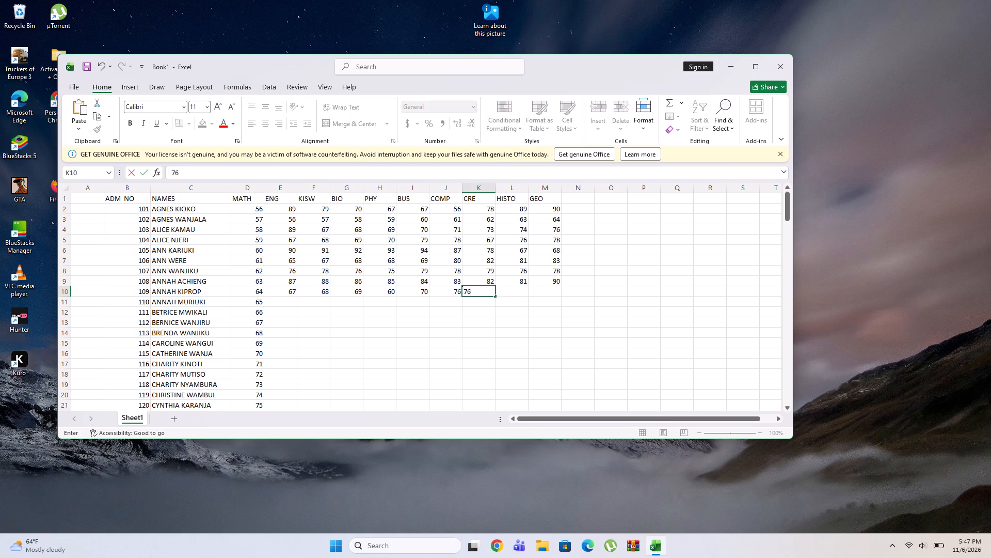
pyautogui.press('BackSpace')
pyautogui.press('BackSpace')
pyautogui.write('65')
pyautogui.press('Right')
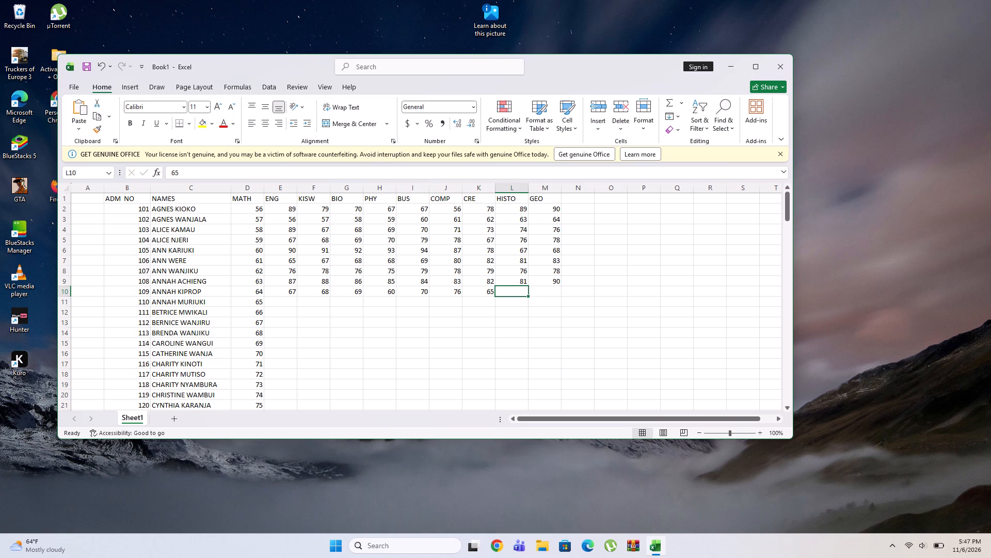
pyautogui.write('76')
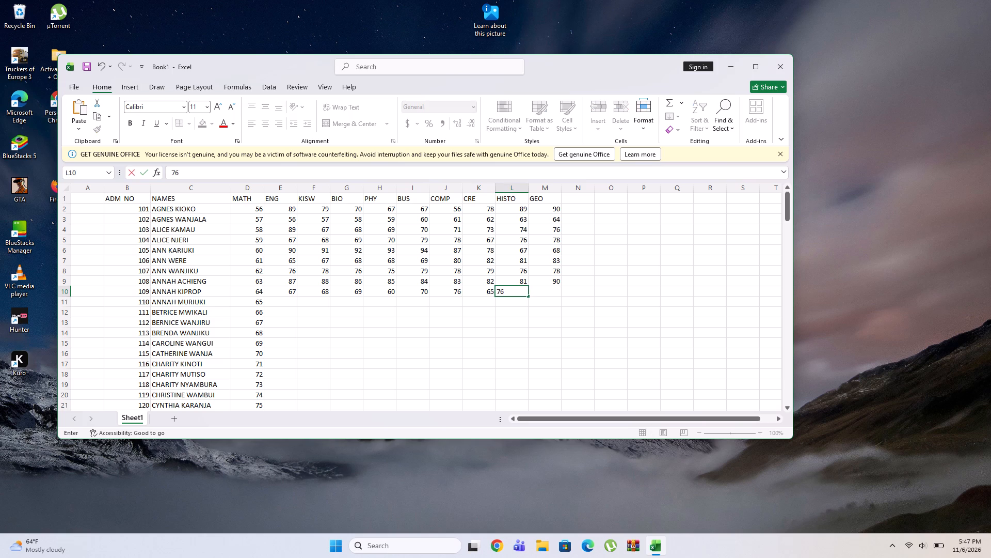
pyautogui.press('Right')
pyautogui.write('67')
pyautogui.press('Right')
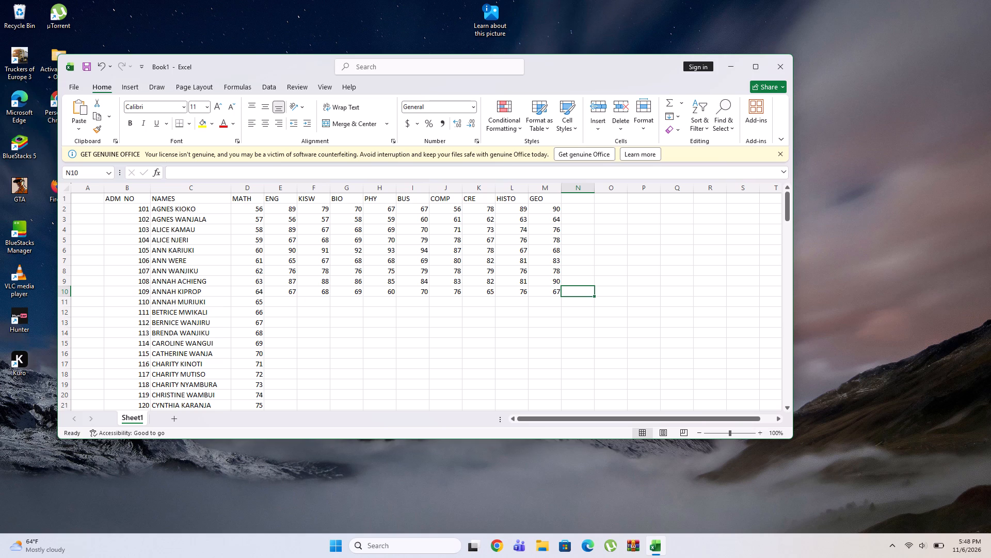
pyautogui.click(284, 303)
pyautogui.click(284, 302)
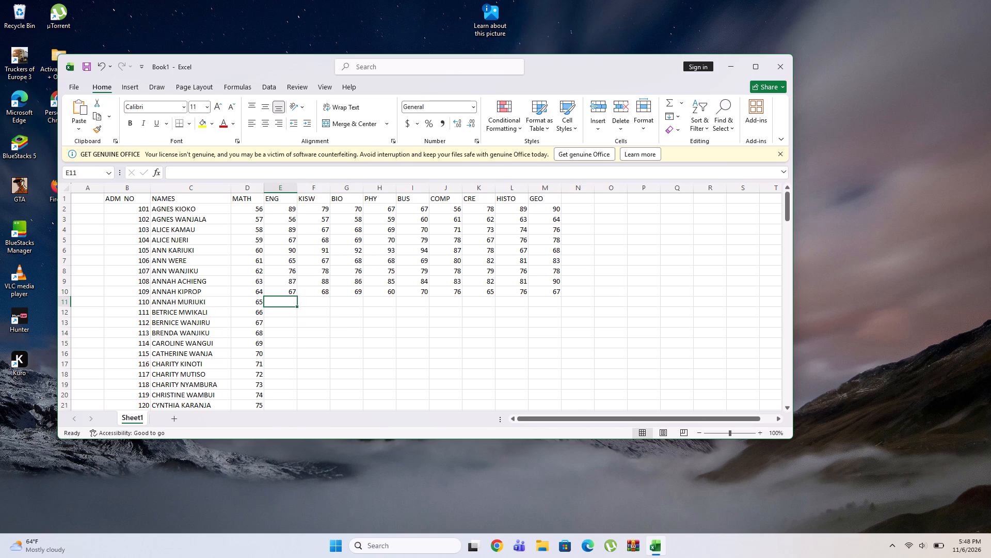
pyautogui.click(284, 302)
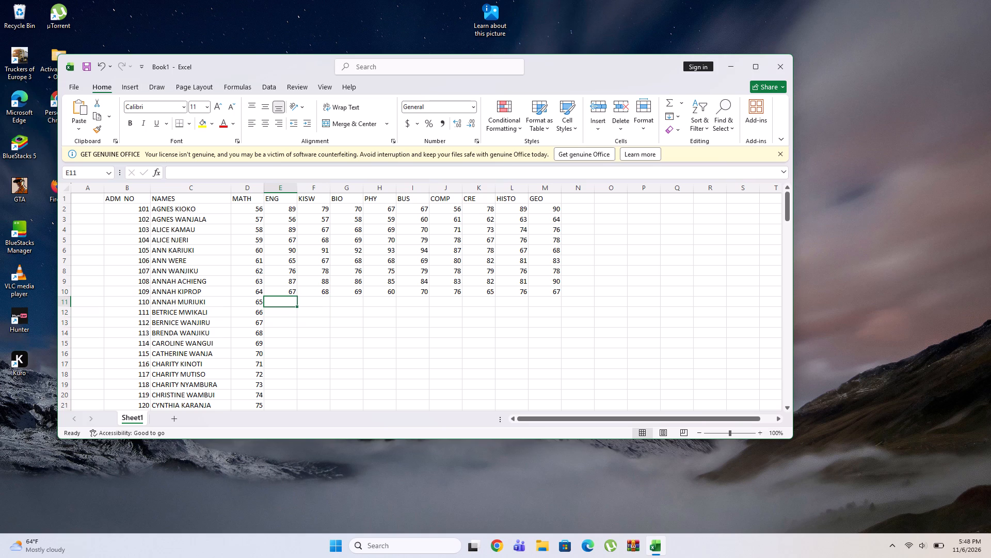
pyautogui.click(293, 301)
pyautogui.write('89')
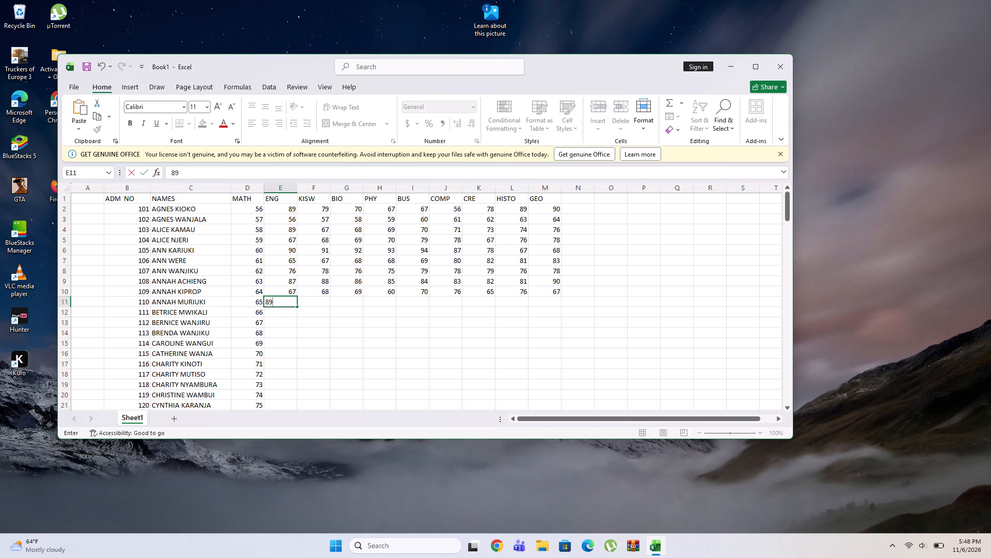
pyautogui.press('Right')
pyautogui.write('76')
pyautogui.press('Right')
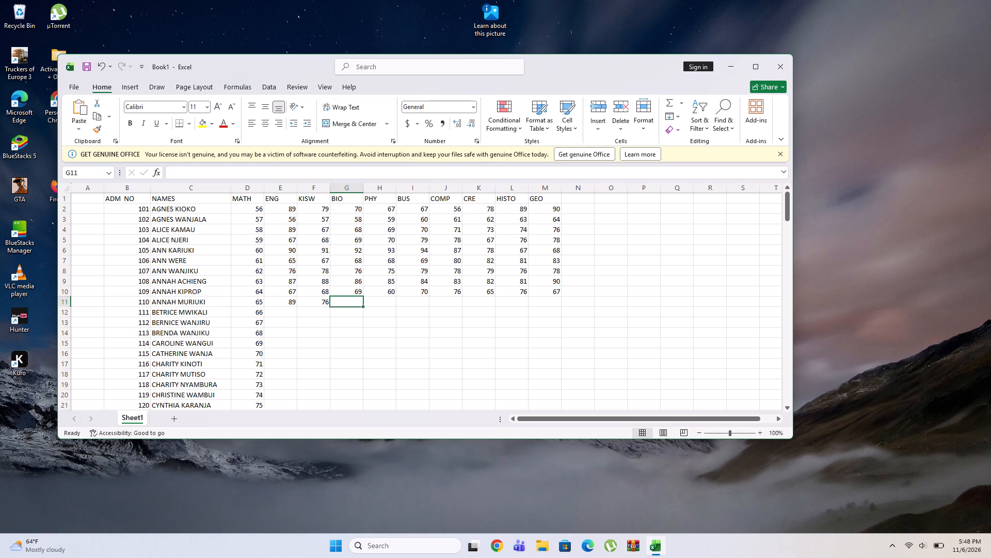
pyautogui.write('78')
pyautogui.press('Right')
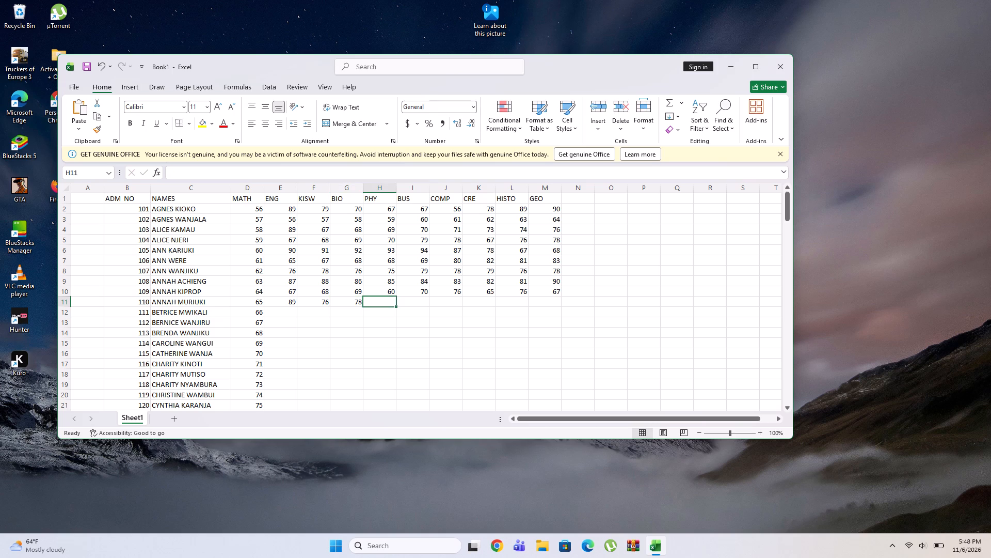
pyautogui.write('76')
pyautogui.press('Right')
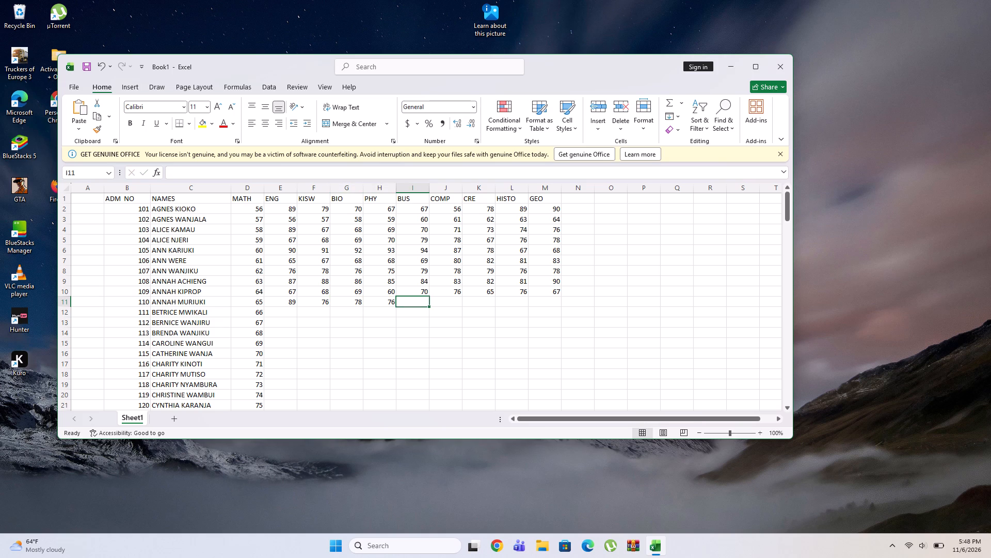
pyautogui.write('77')
pyautogui.press('Right')
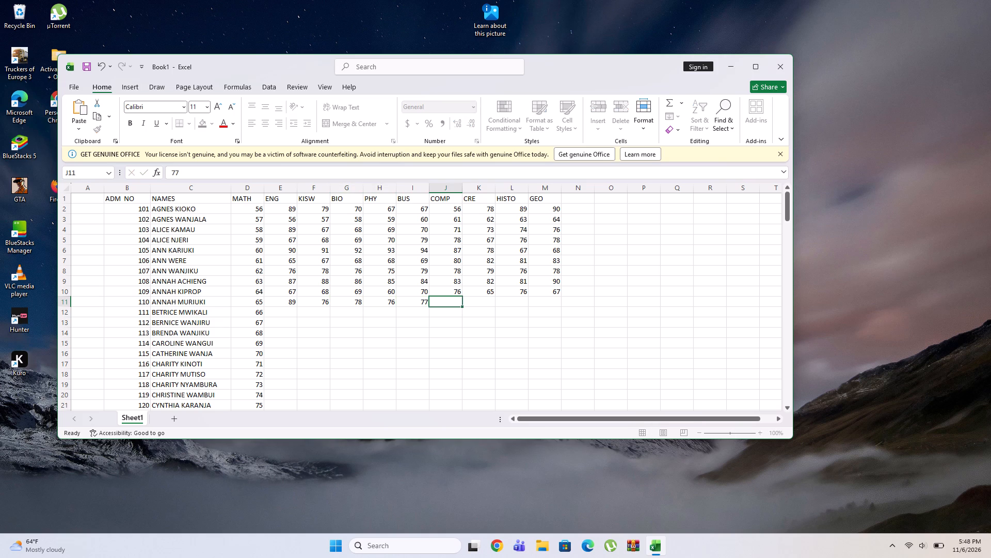
pyautogui.write('78')
pyautogui.press('Right')
pyautogui.write('79')
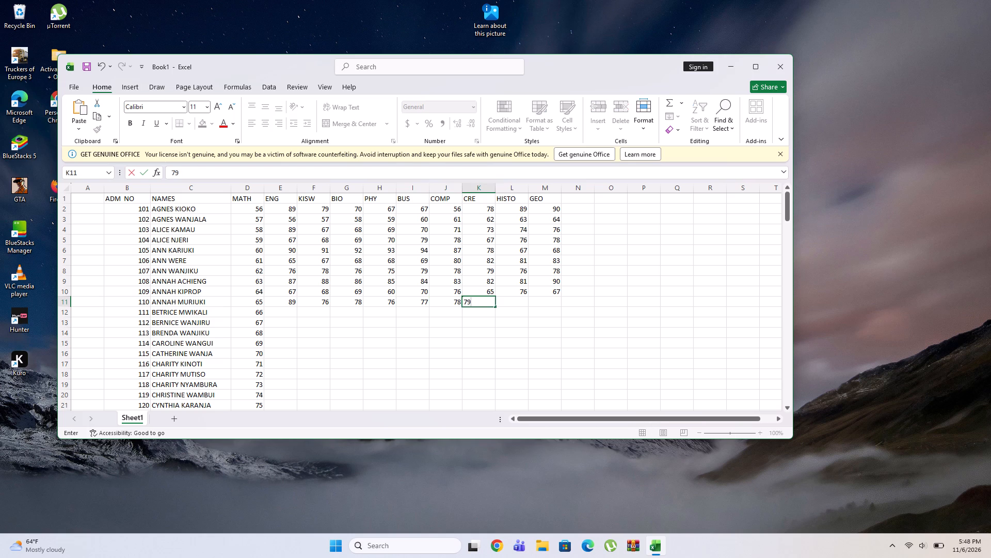
pyautogui.press('Right')
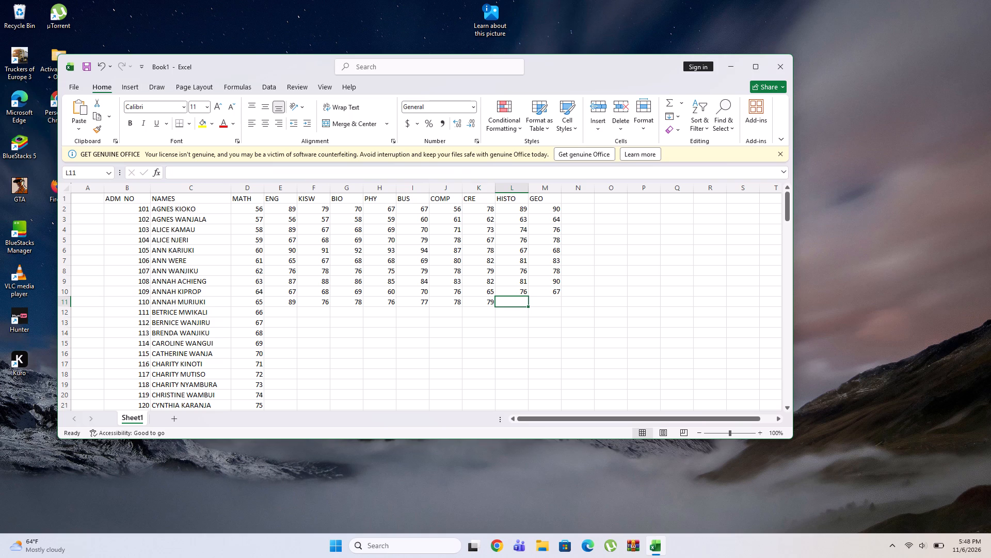
pyautogui.write('68')
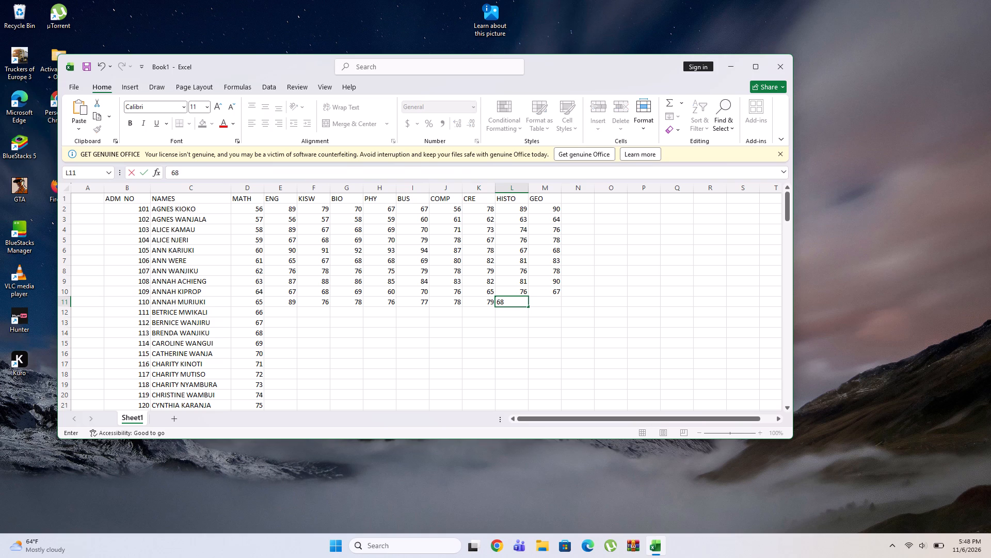
pyautogui.press('Right')
pyautogui.write('67')
pyautogui.press('Right')
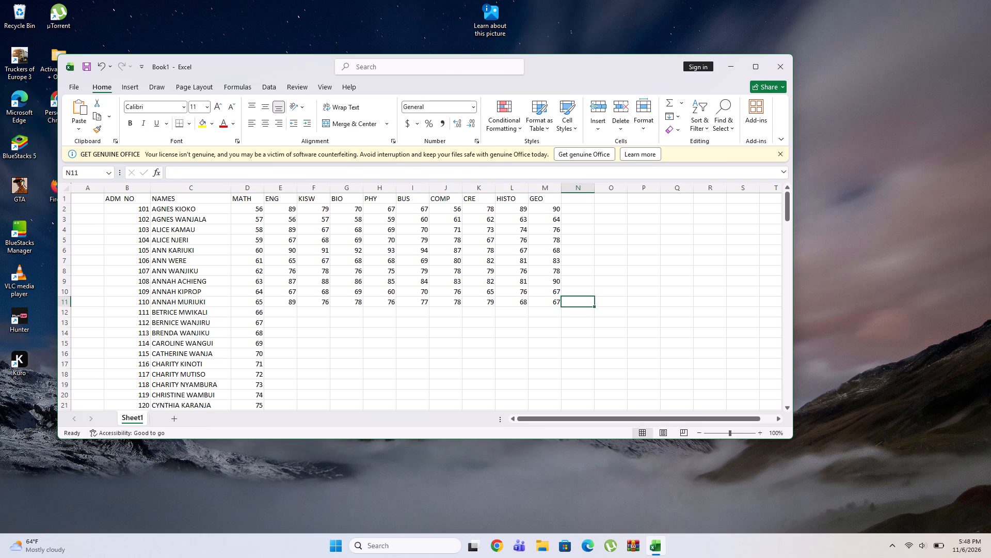
# Enter the marks 67, 68, 69, 90 and 81 in cells E12 to I12, ENG to BUS, for admission number 111.
pyautogui.click(280, 313)
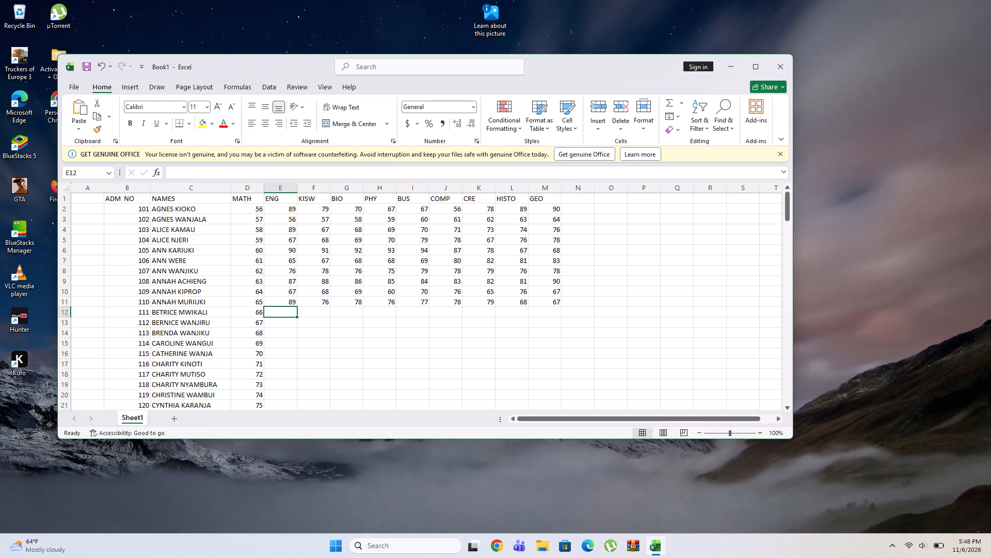
pyautogui.write('67')
pyautogui.press('Right')
pyautogui.write('68')
pyautogui.press('Right')
pyautogui.write('69')
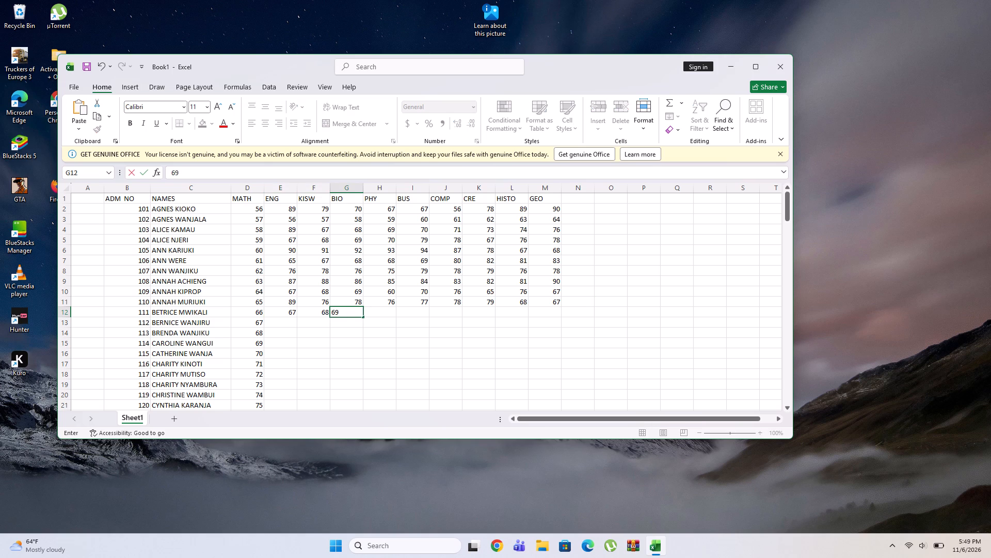
pyautogui.press('Right')
pyautogui.write('90')
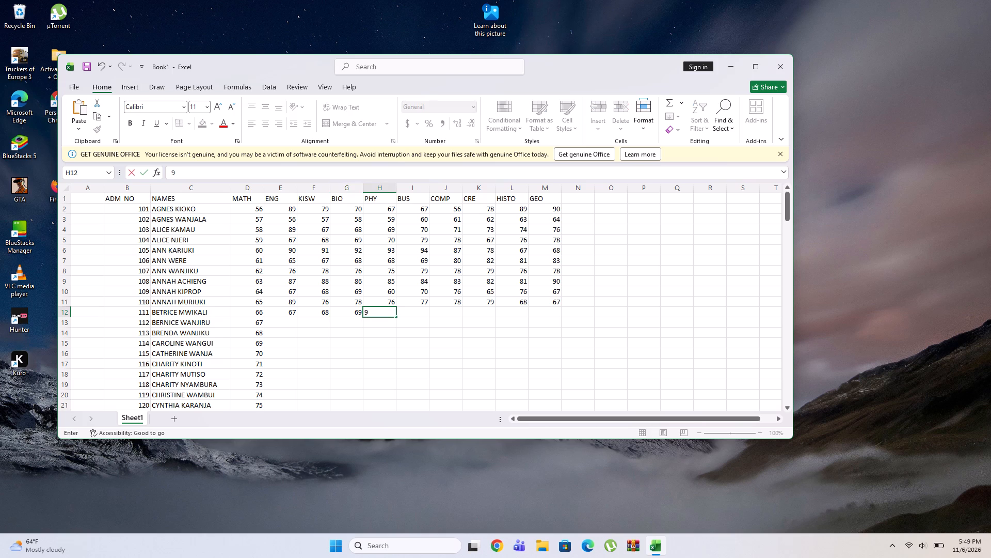
pyautogui.press('Right')
pyautogui.write('81')
pyautogui.press('Right')
pyautogui.write('82')
pyautogui.press('Right')
pyautogui.write('83')
pyautogui.press('Right')
pyautogui.press('9')
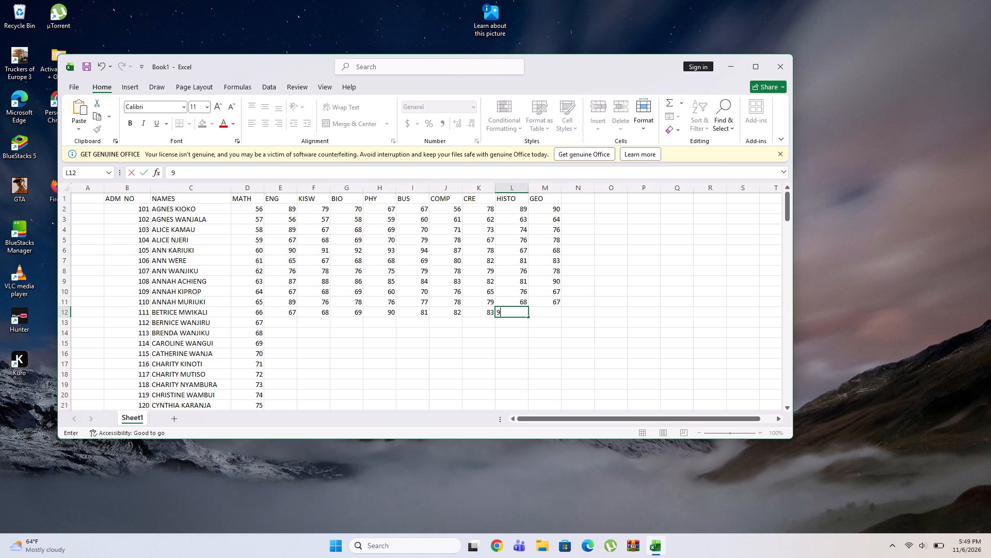
pyautogui.press('BackSpace')
pyautogui.write('84')
pyautogui.press('Right')
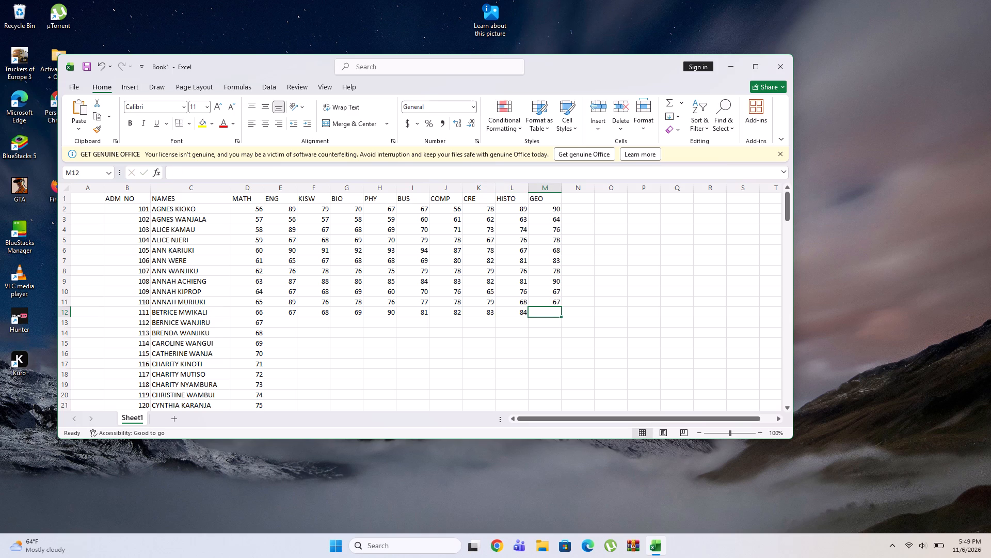
pyautogui.write('85')
pyautogui.press('Right')
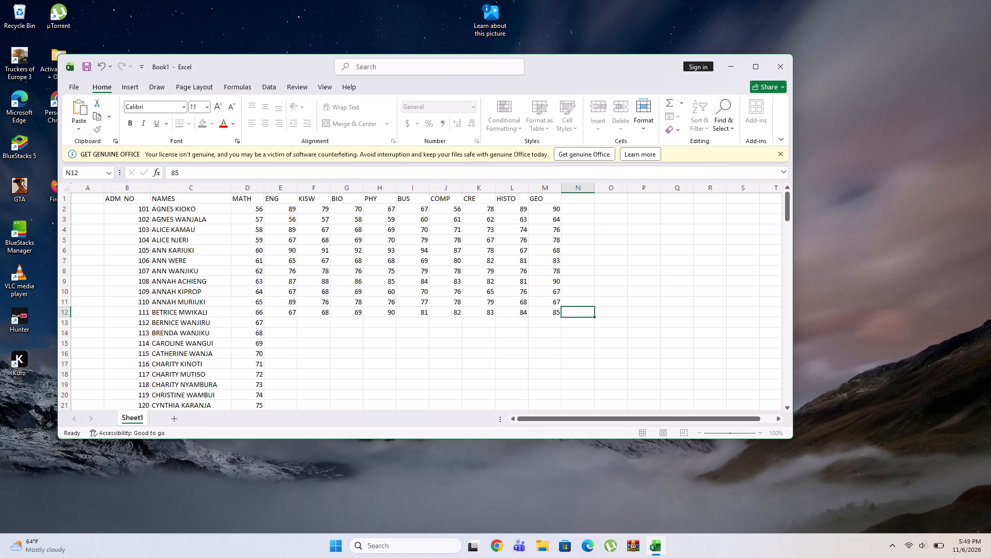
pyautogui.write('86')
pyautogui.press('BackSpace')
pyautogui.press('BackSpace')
pyautogui.click(286, 323)
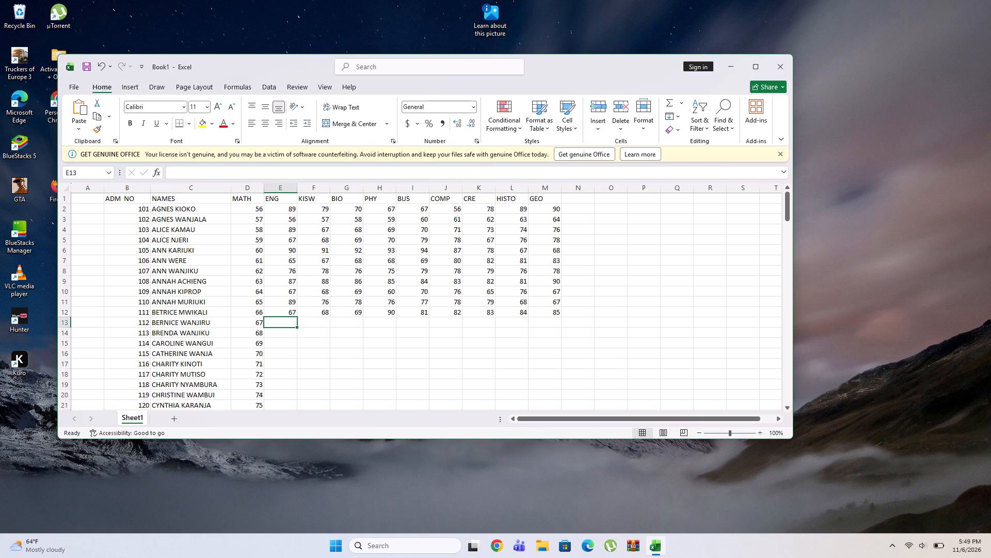
pyautogui.write('67')
pyautogui.press('Right')
pyautogui.write('68')
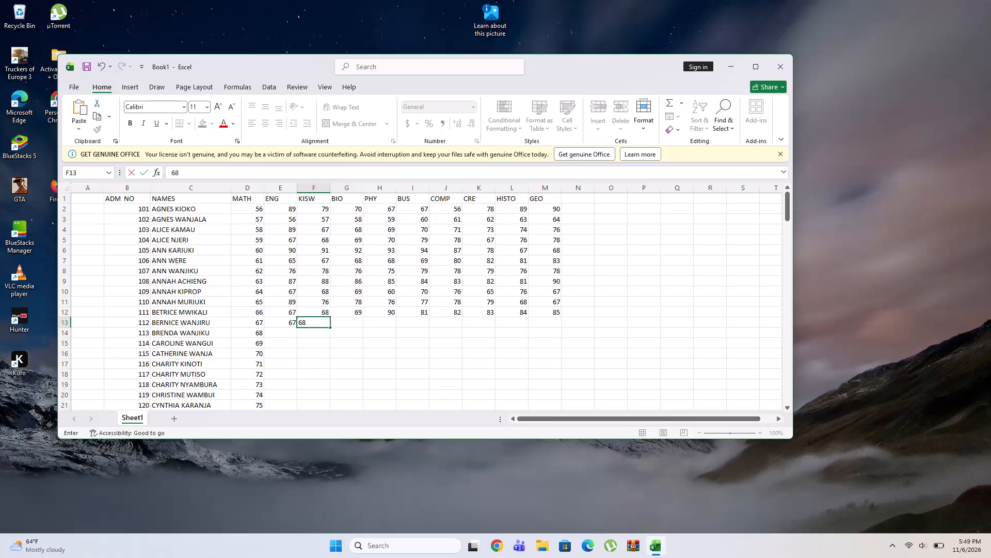
pyautogui.press('Right')
pyautogui.write('69')
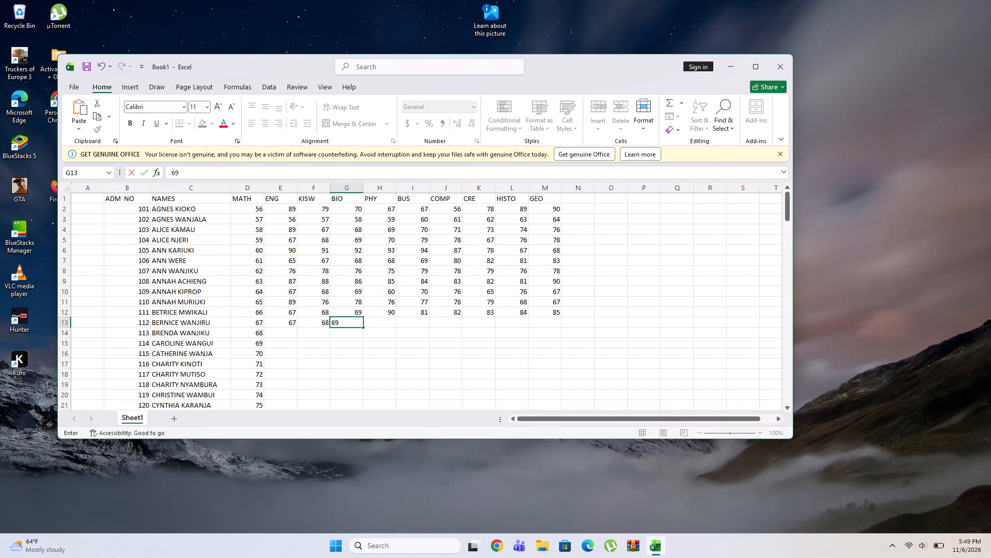
pyautogui.press('Right')
pyautogui.write('78')
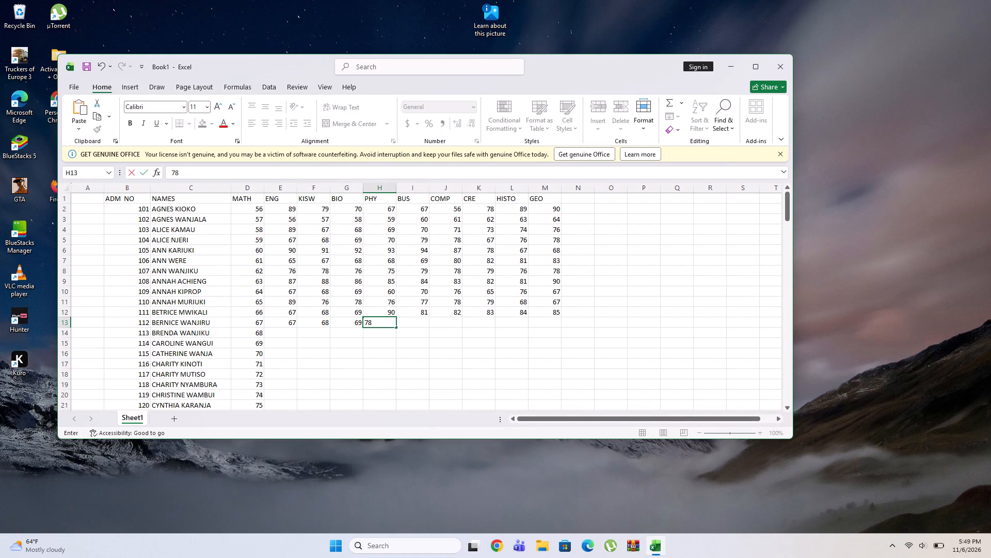
pyautogui.press('Right')
pyautogui.write('87')
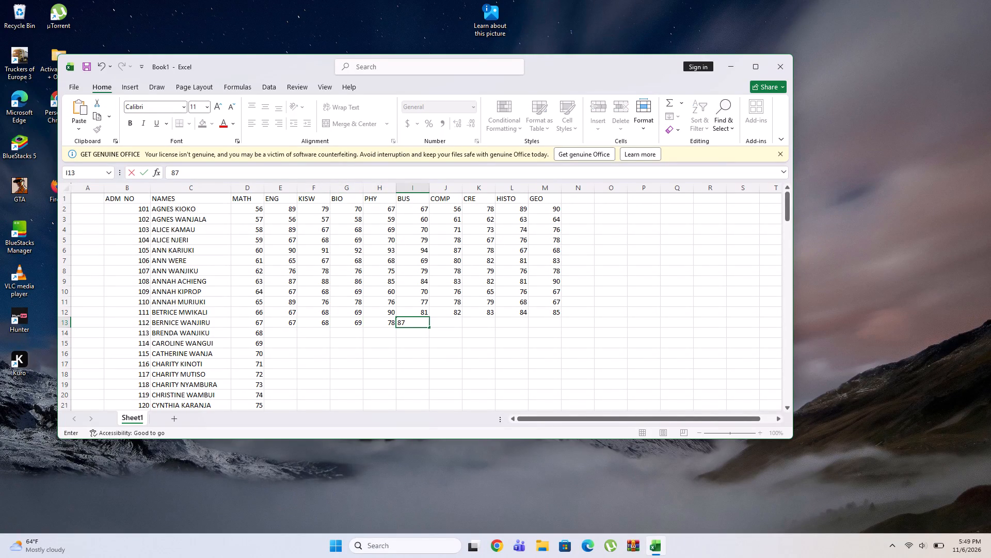
pyautogui.press('Right')
pyautogui.write('76')
pyautogui.press('Right')
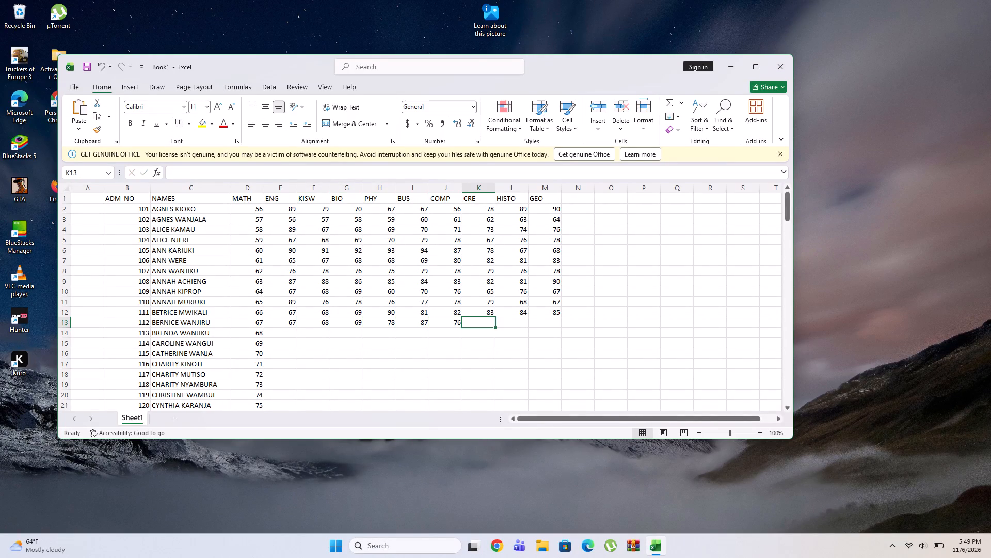
pyautogui.write('79')
pyautogui.press('Right')
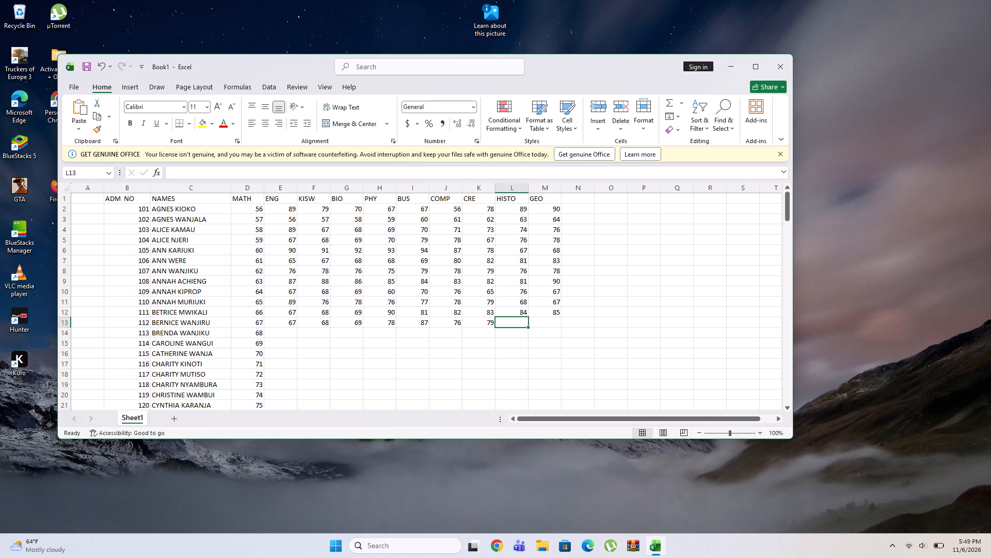
pyautogui.write('57')
pyautogui.press('Right')
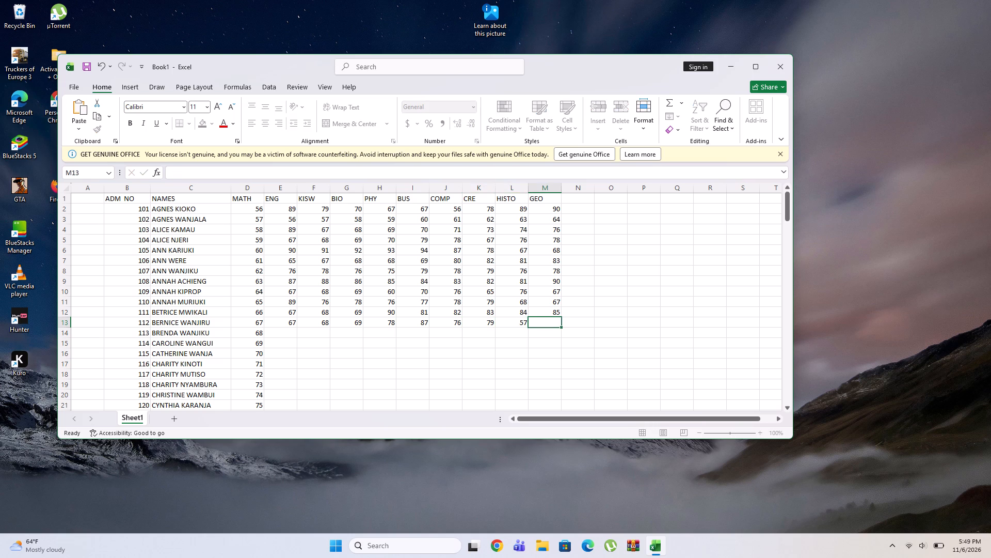
pyautogui.write('76')
pyautogui.press('Right')
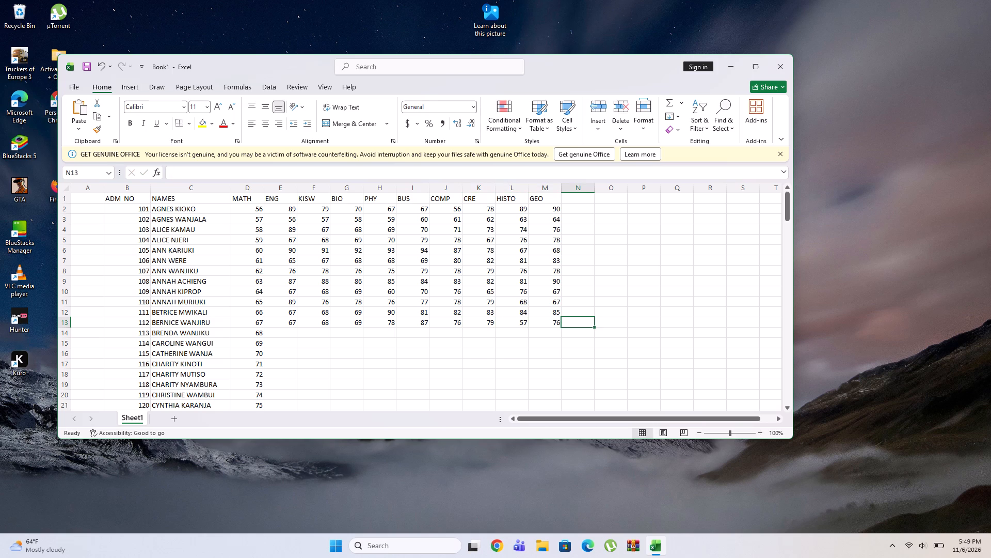
pyautogui.click(286, 335)
pyautogui.write('78')
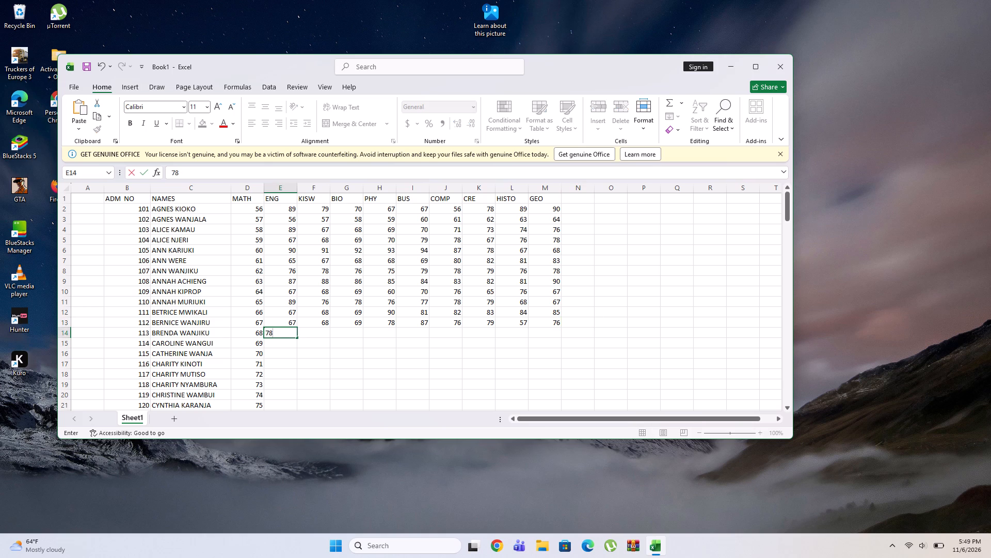
pyautogui.press('Right')
pyautogui.write('79')
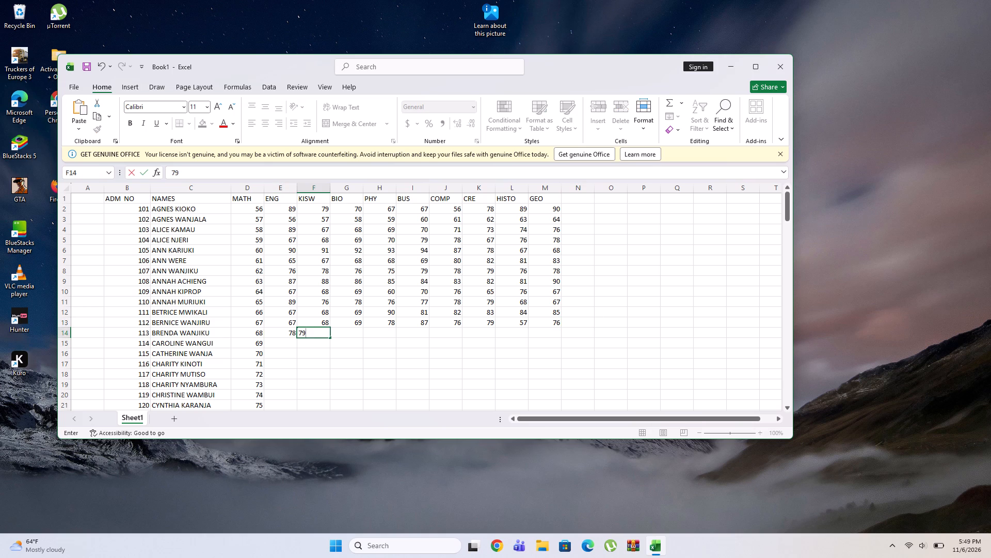
pyautogui.press('Right')
pyautogui.write('70')
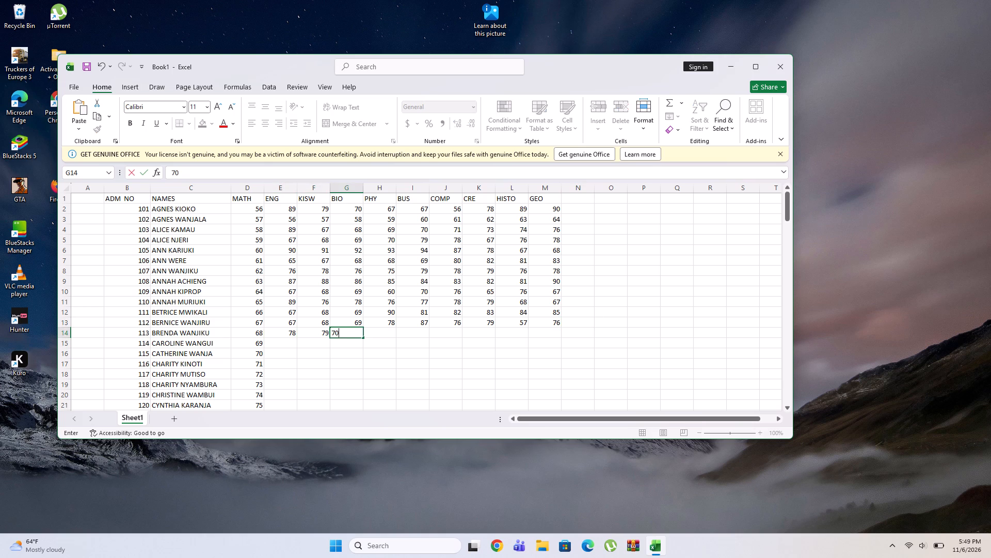
pyautogui.press('Right')
pyautogui.write('67')
pyautogui.press('Right')
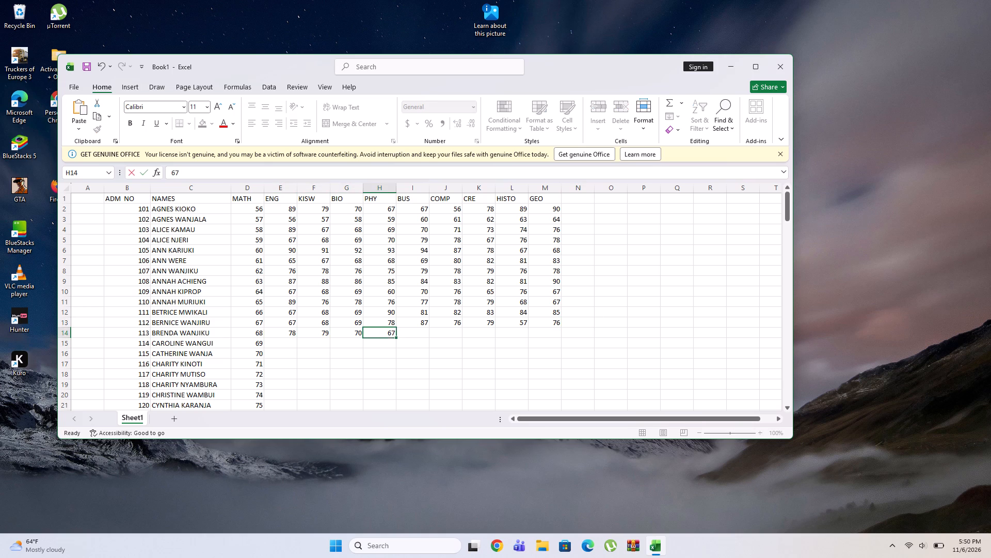
pyautogui.write('65')
pyautogui.press('Right')
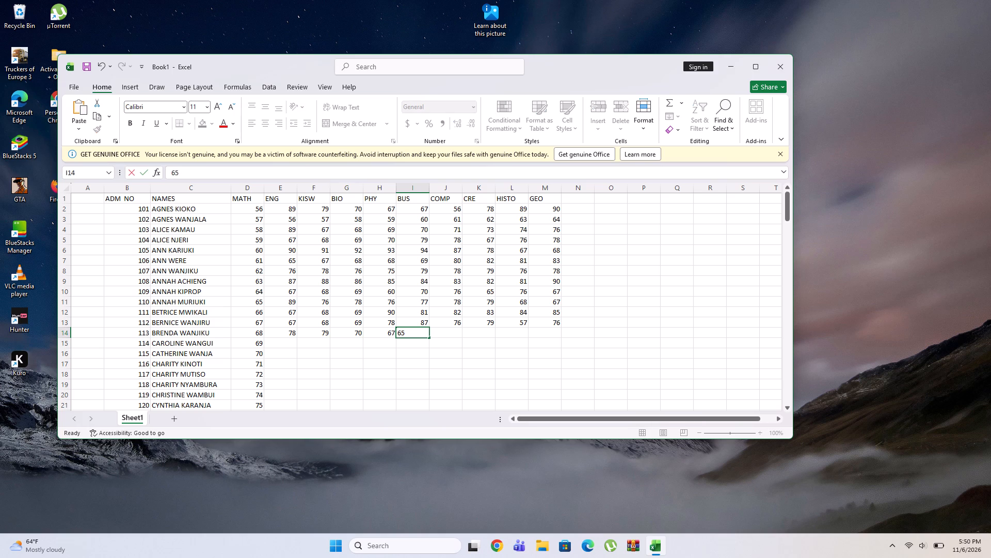
pyautogui.write('64')
pyautogui.press('Right')
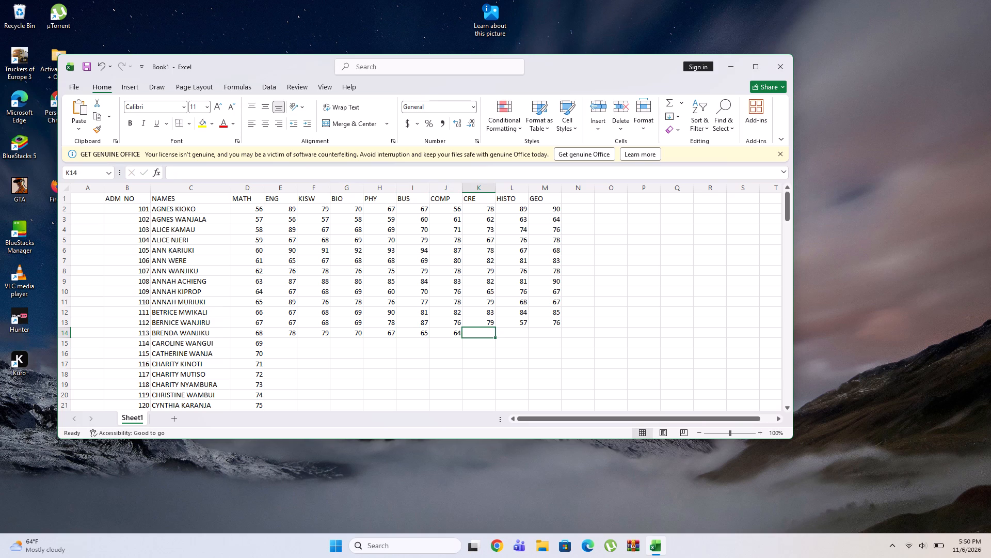
pyautogui.write('63')
pyautogui.press('Right')
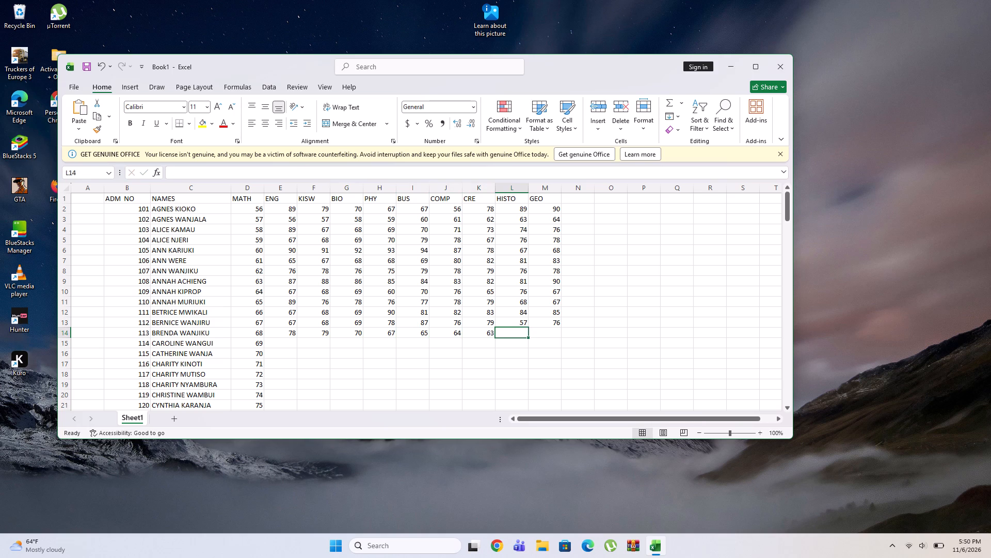
pyautogui.write('62')
pyautogui.press('Right')
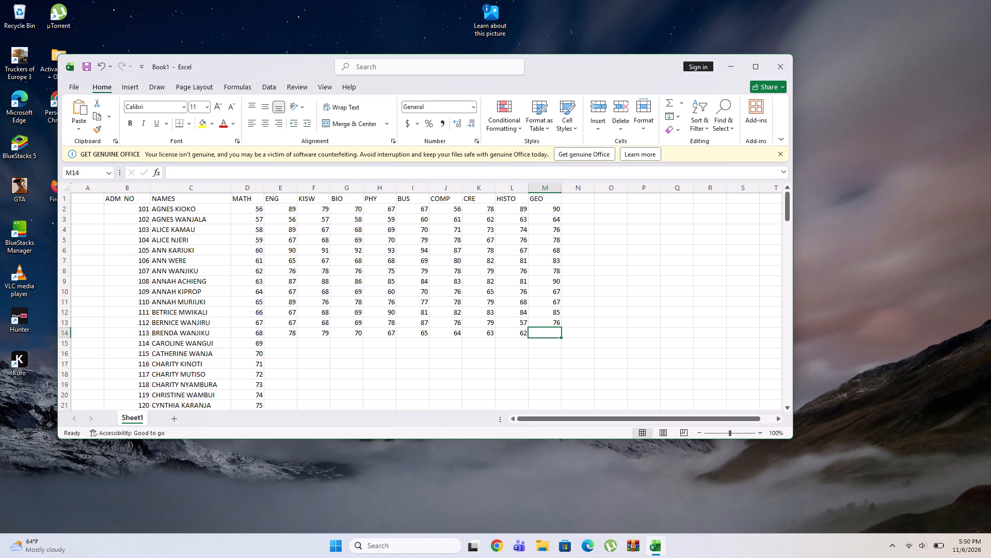
pyautogui.write('61')
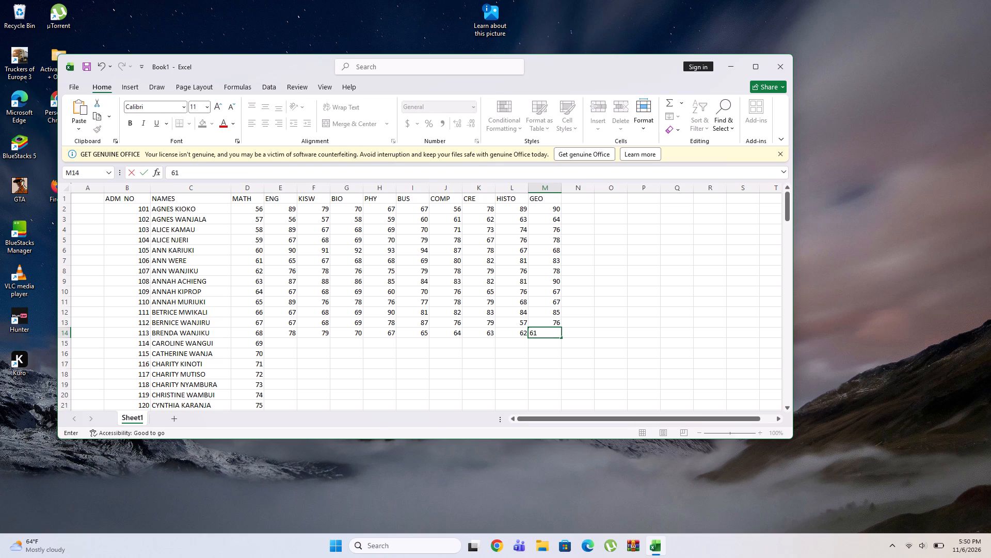
pyautogui.press('Right')
pyautogui.click(287, 342)
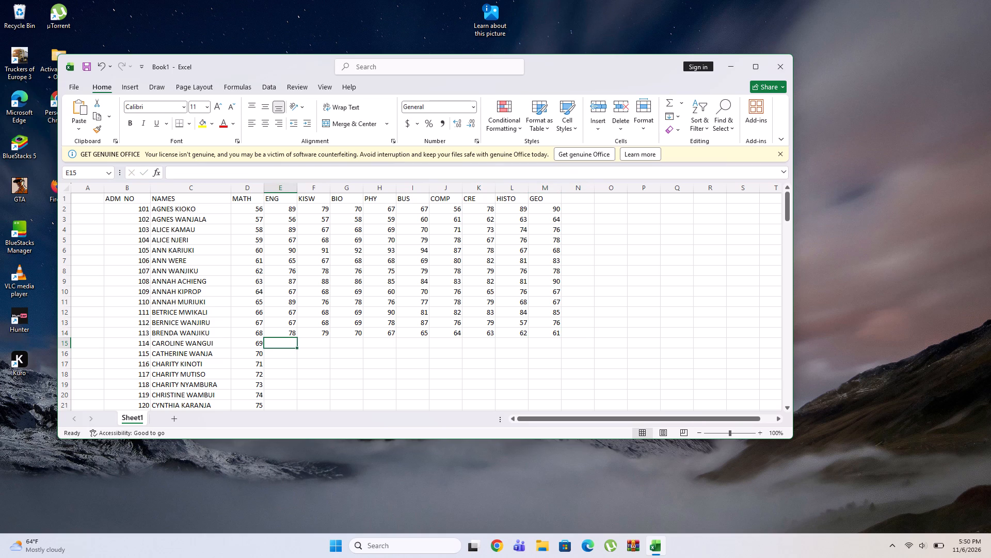
pyautogui.write('65')
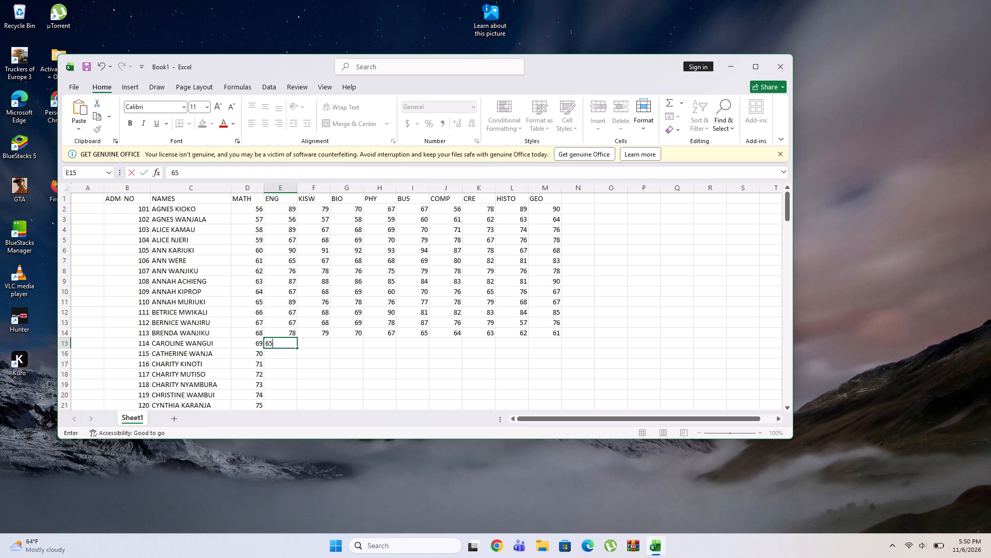
pyautogui.press('Right')
pyautogui.write('64')
pyautogui.press('Right')
pyautogui.write('67')
pyautogui.press('Right')
pyautogui.write('68')
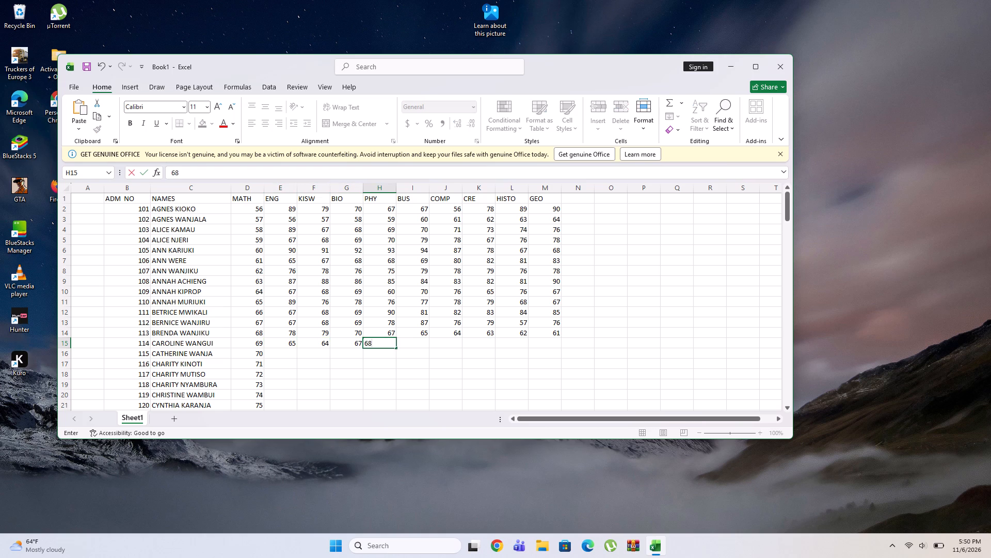
pyautogui.press('Right')
pyautogui.write('69')
pyautogui.press('Right')
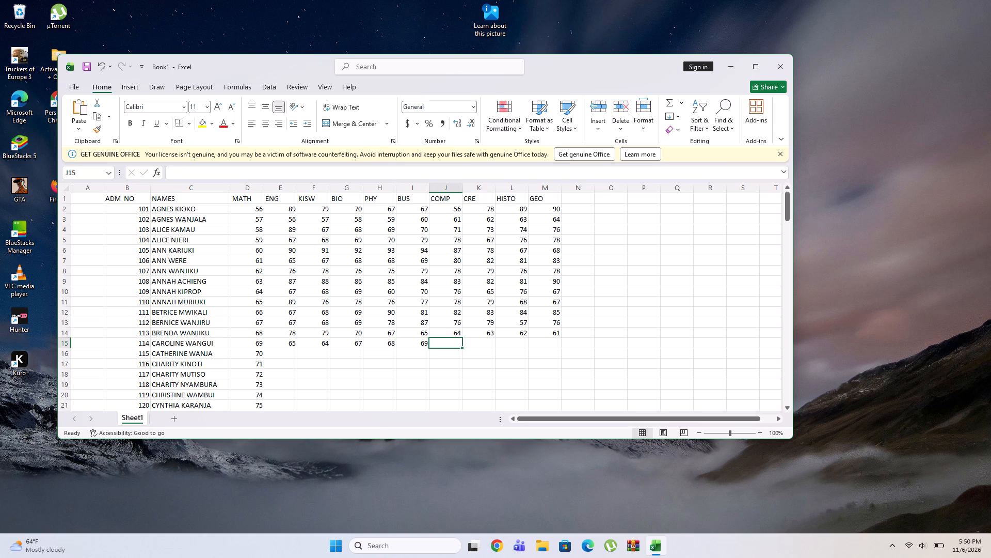
pyautogui.write('70')
pyautogui.press('Right')
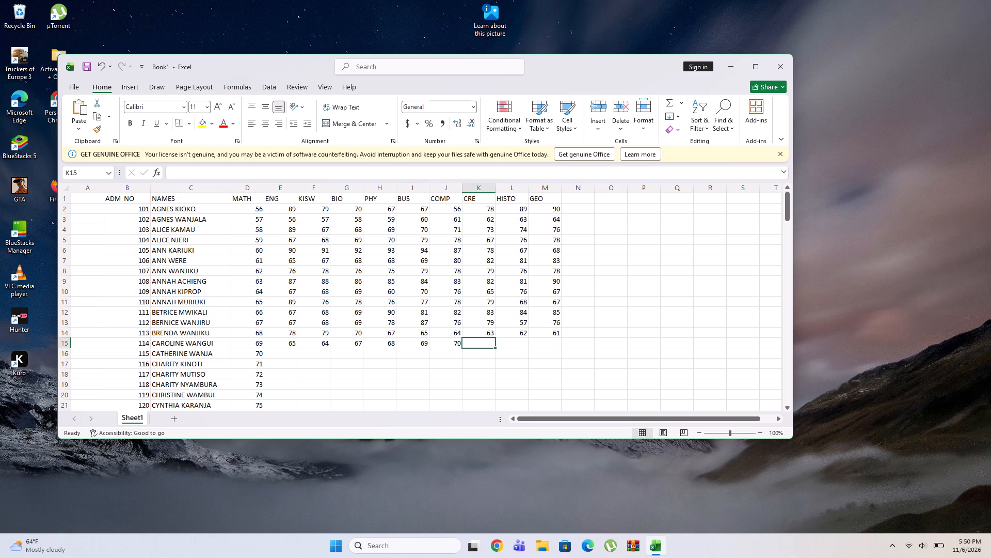
pyautogui.write('87')
pyautogui.press('Right')
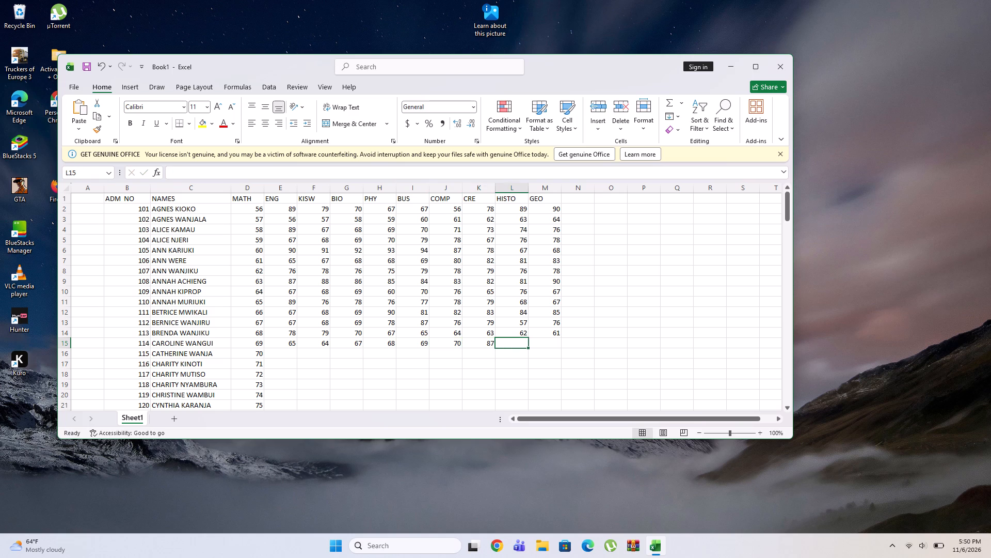
pyautogui.write('76')
pyautogui.press('Right')
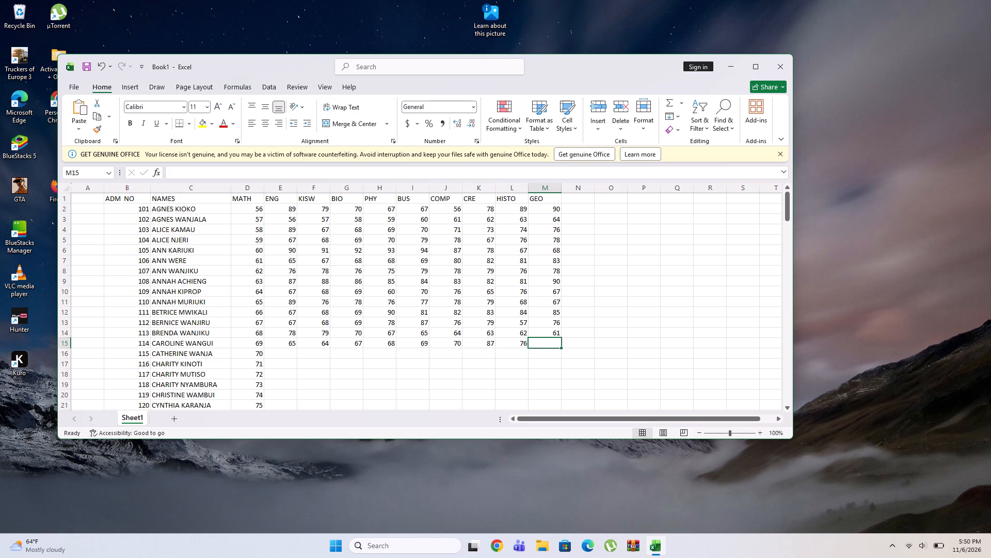
pyautogui.write('78')
pyautogui.press('Right')
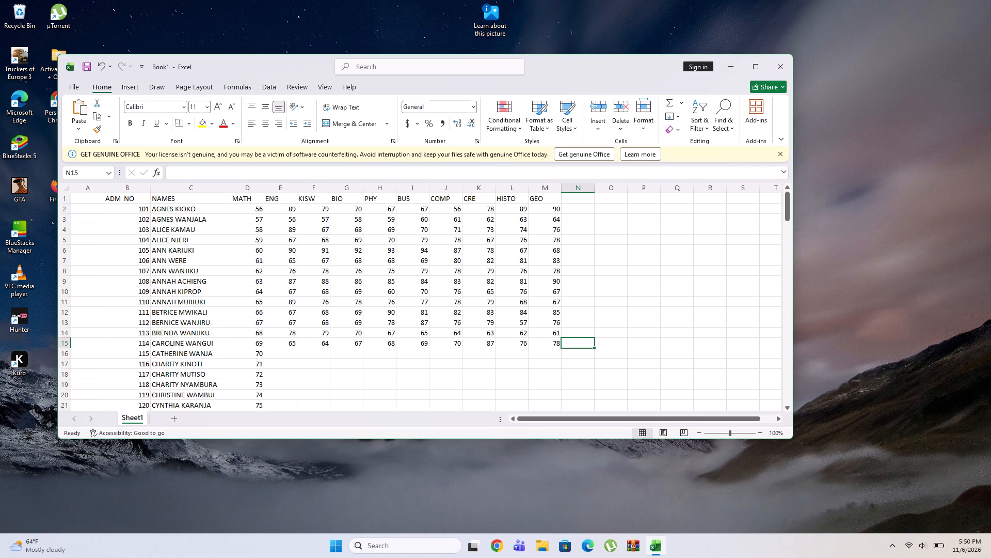
pyautogui.click(286, 352)
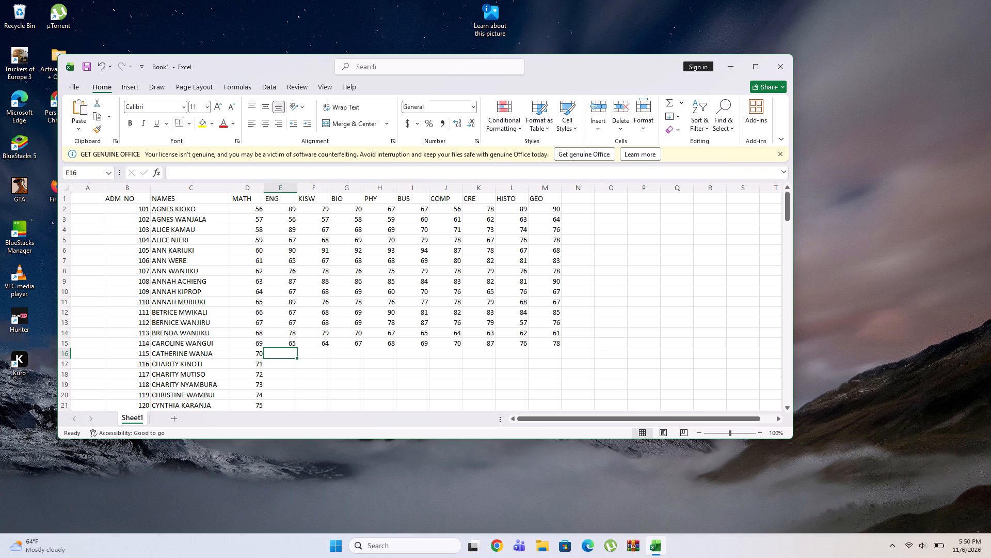
pyautogui.write('76')
pyautogui.press('Right')
pyautogui.write('56')
pyautogui.press('Right')
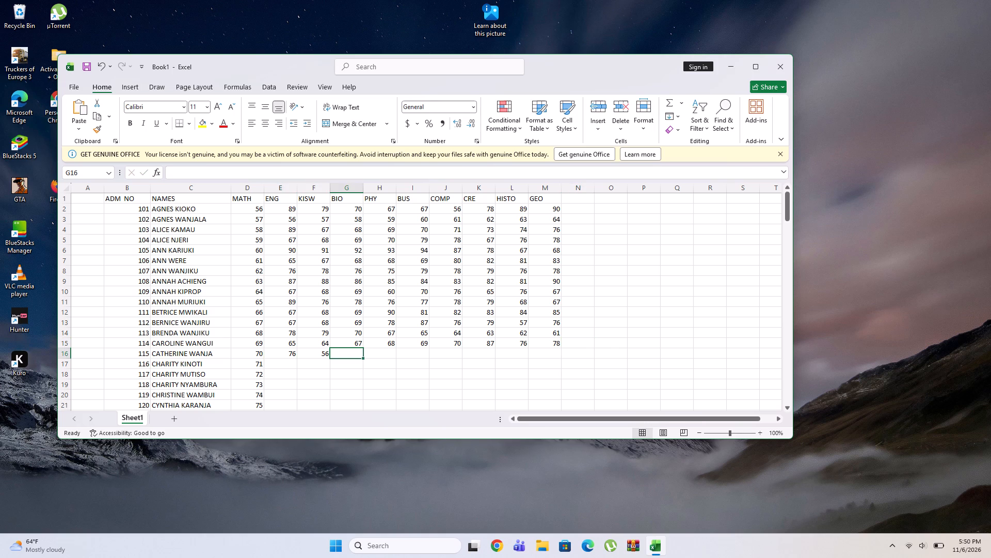
pyautogui.write('67')
pyautogui.press('Right')
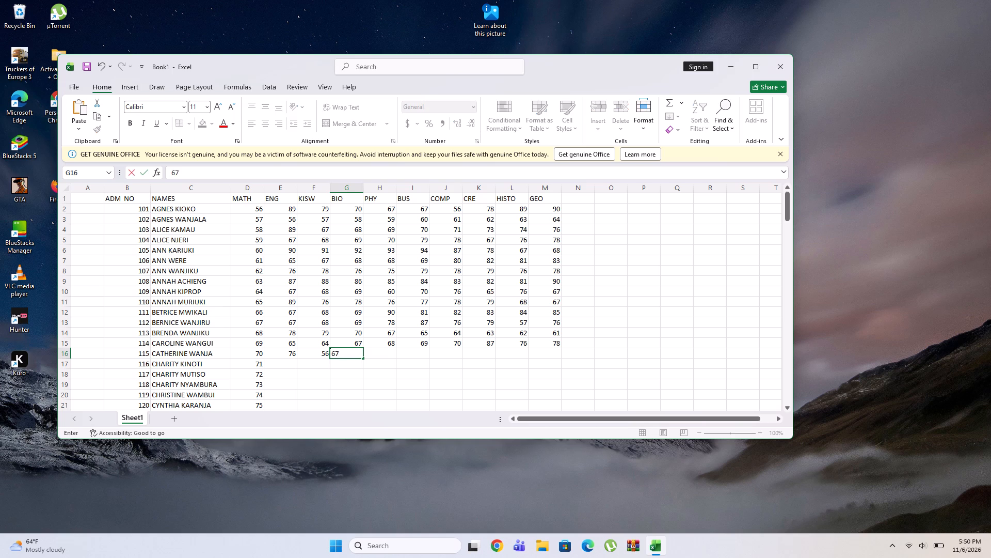
pyautogui.write('79')
pyautogui.press('Right')
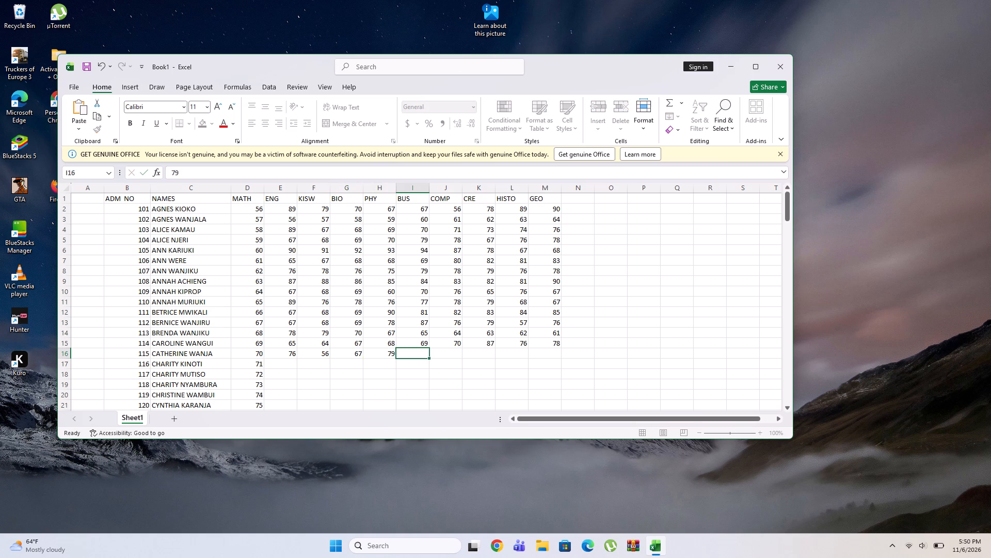
pyautogui.write('78')
pyautogui.press('Right')
# Enter the marks 89, 79, 67 and 78 in cells J16 to M16, COMP to GEO, for admission number 115.
pyautogui.write('89')
pyautogui.press('Right')
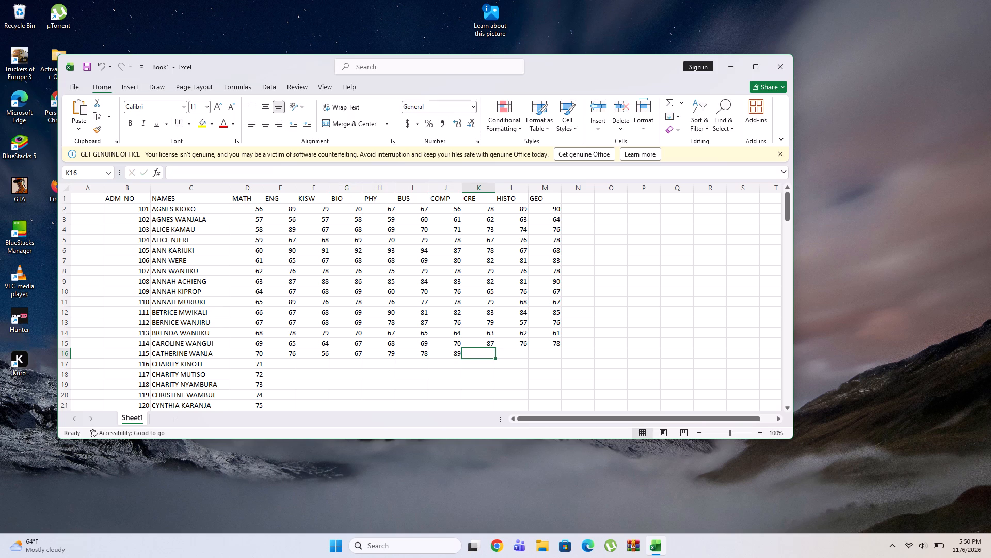
pyautogui.write('79')
pyautogui.press('Right')
pyautogui.write('67')
pyautogui.press('Right')
pyautogui.write('78')
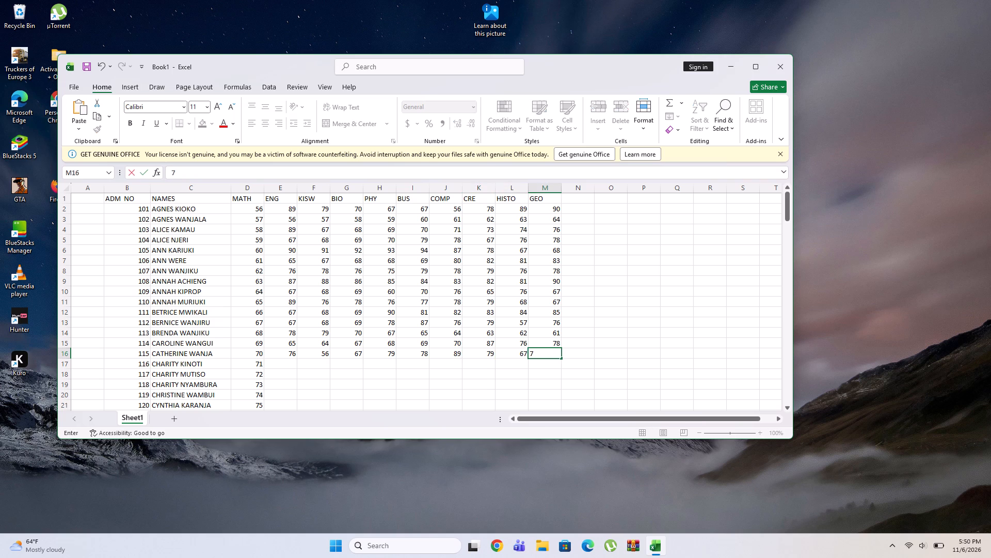
pyautogui.press('Right')
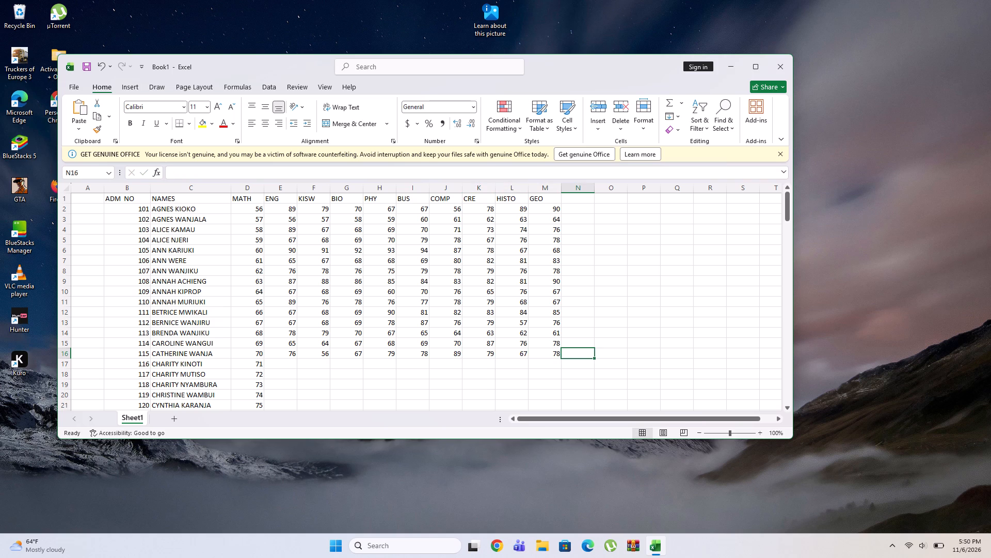
pyautogui.click(276, 363)
pyautogui.write('87')
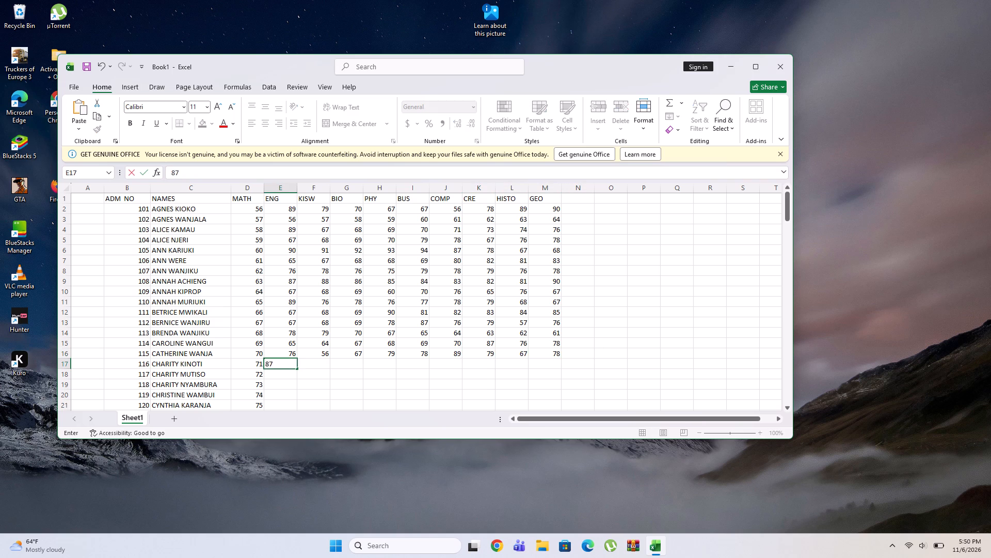
pyautogui.press('Right')
pyautogui.write('68')
pyautogui.press('Right')
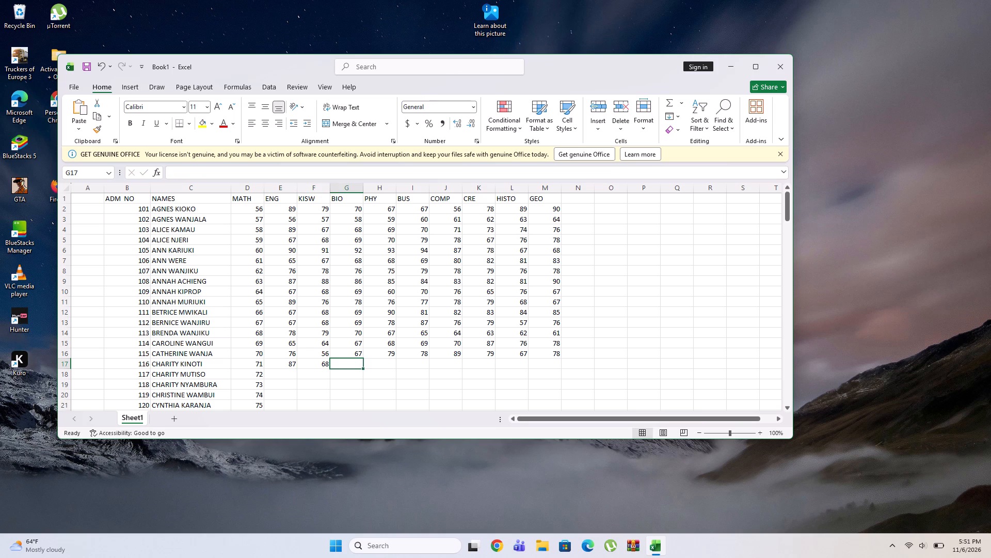
pyautogui.write('78')
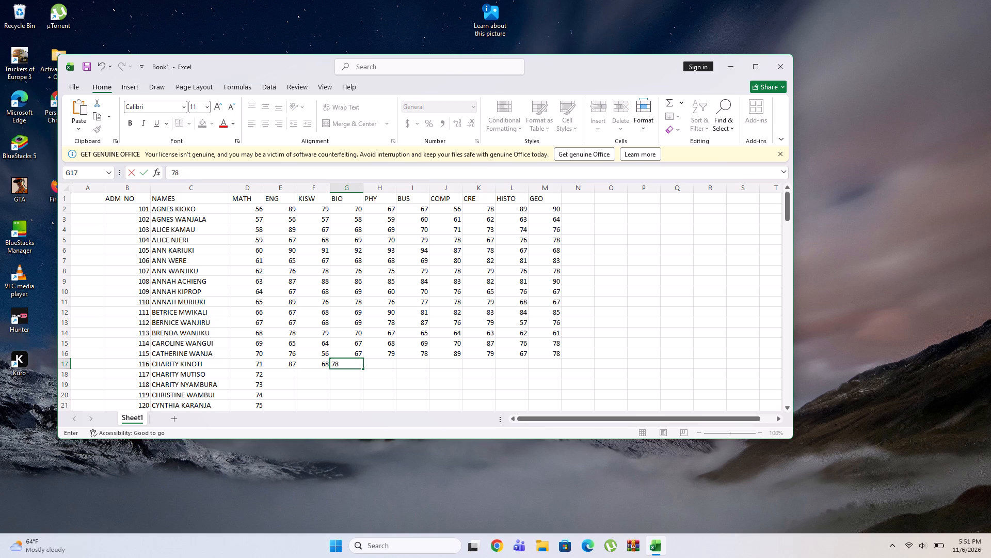
pyautogui.press('Right')
pyautogui.write('86')
pyautogui.press('Right')
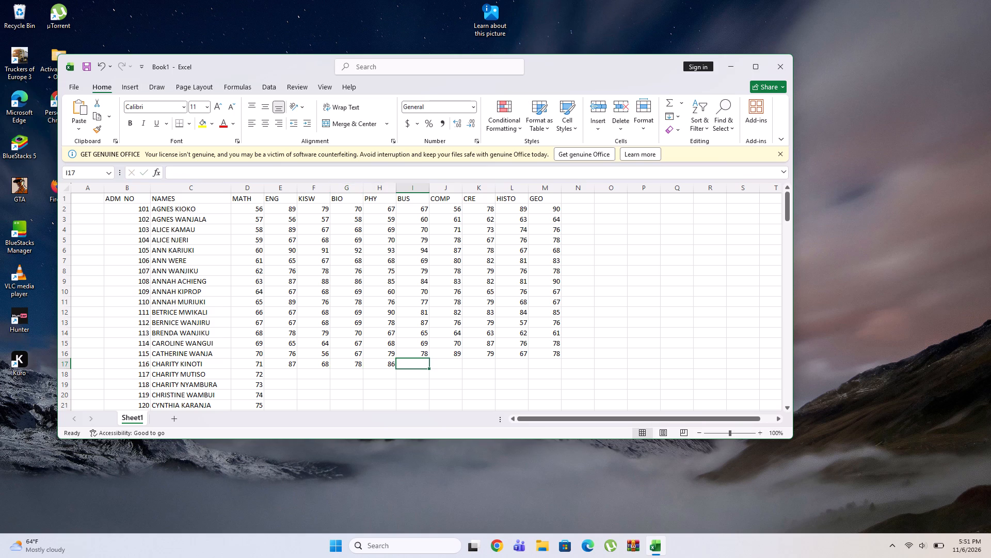
pyautogui.write('89')
pyautogui.press('Right')
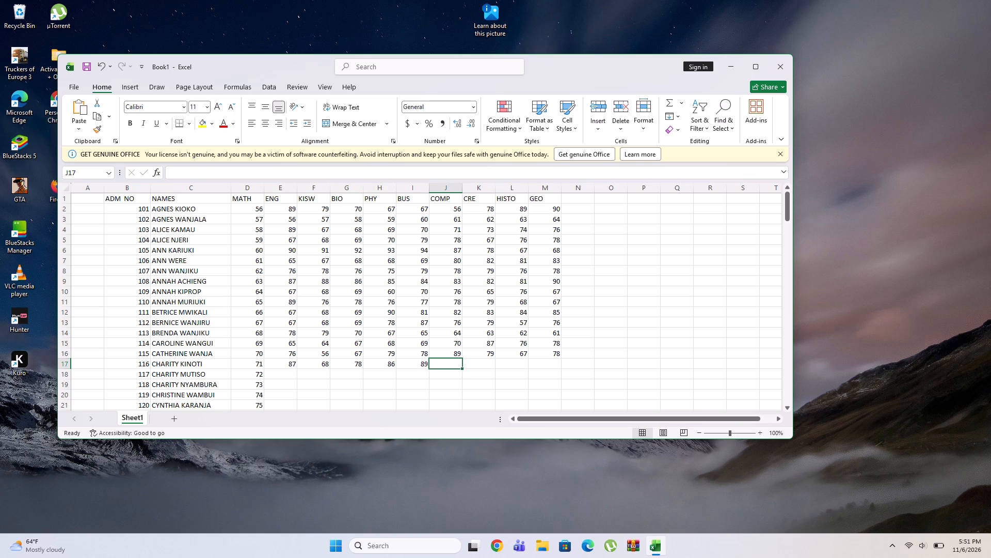
pyautogui.write('78')
pyautogui.press('Right')
pyautogui.write('67')
pyautogui.press('Right')
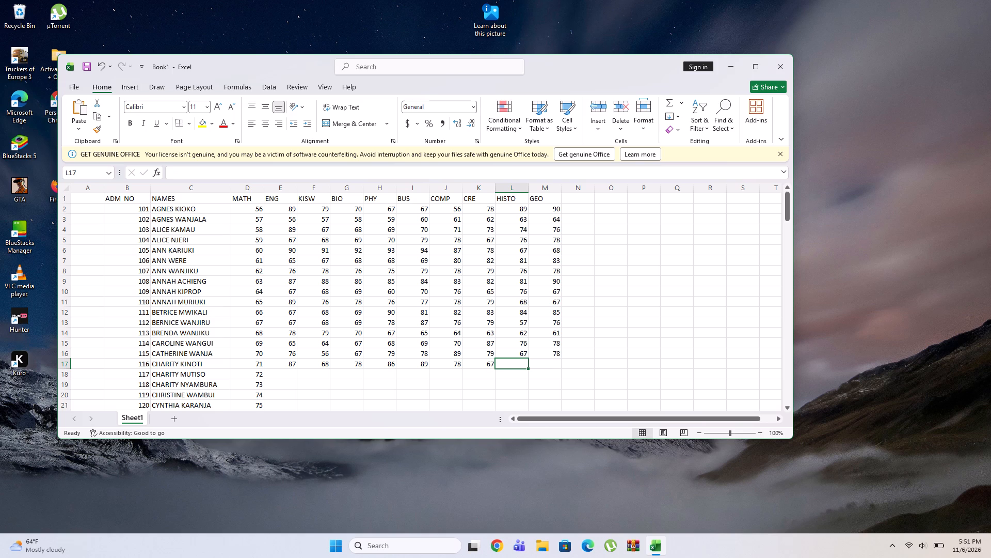
pyautogui.write('78')
pyautogui.press('Right')
pyautogui.write('67')
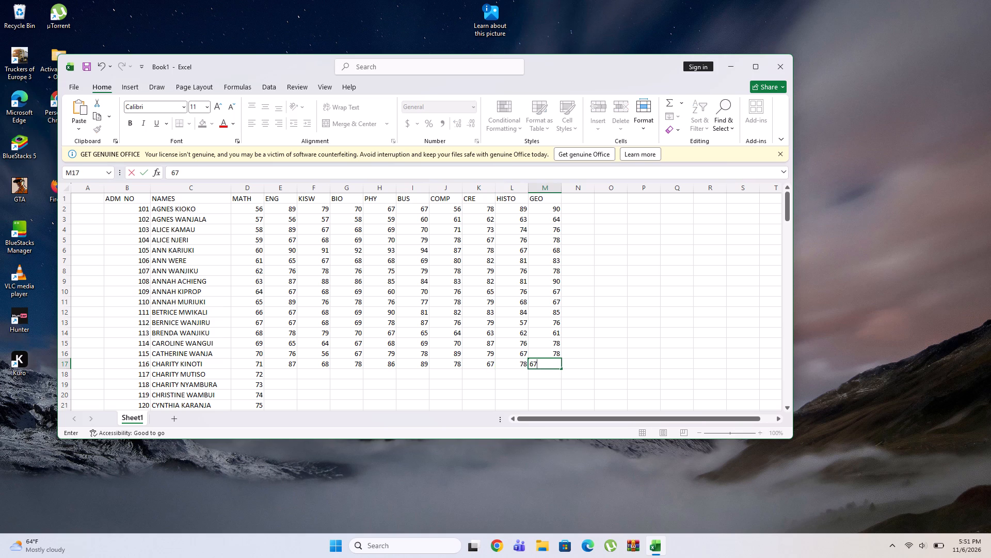
pyautogui.press('Right')
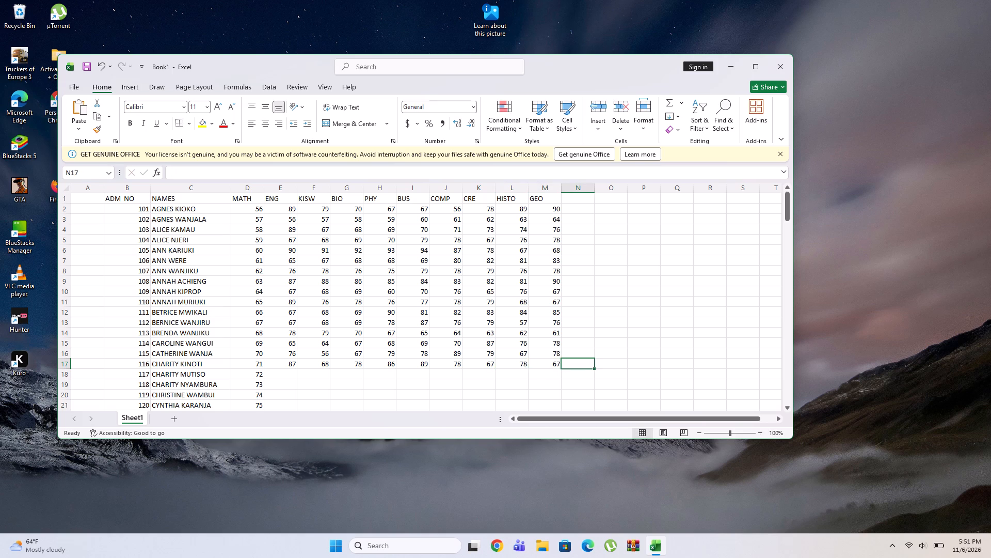
pyautogui.click(289, 379)
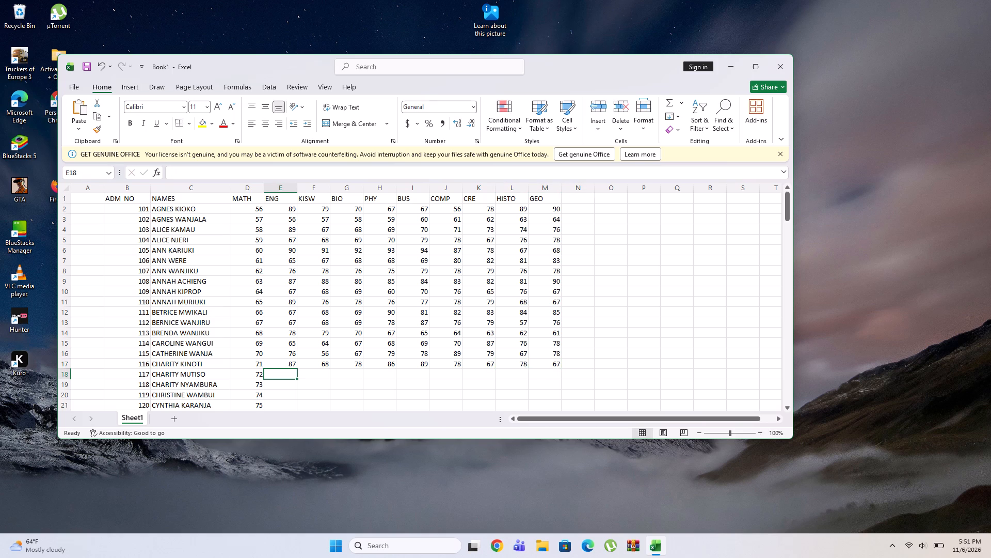
pyautogui.write('56')
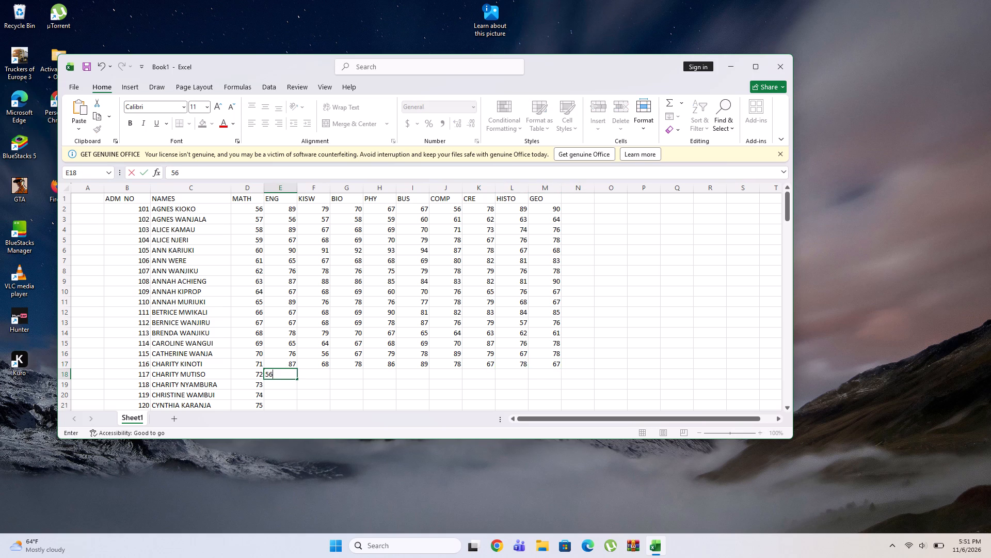
pyautogui.press('space')
pyautogui.press('Right')
pyautogui.write('67')
pyautogui.press('Right')
pyautogui.write('57')
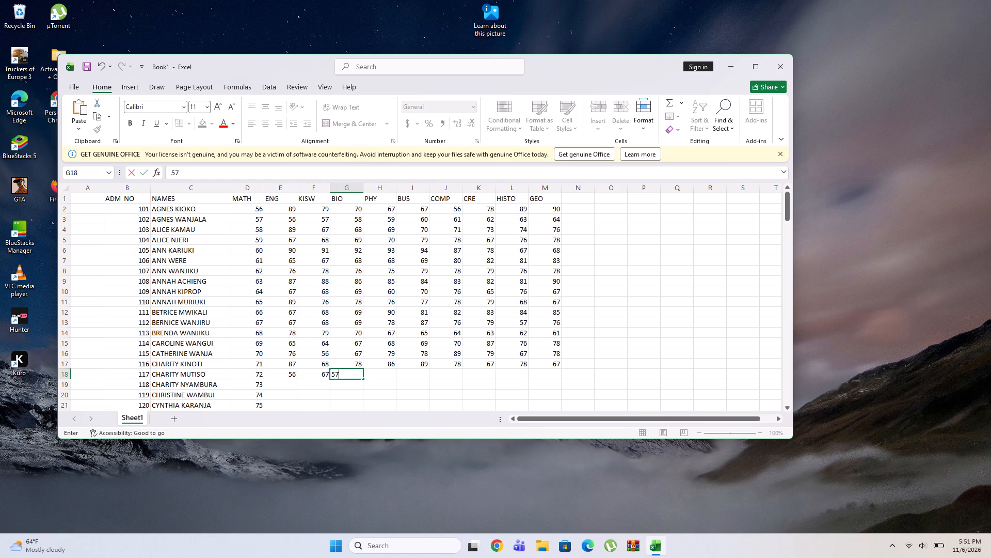
pyautogui.press('Right')
pyautogui.write('58')
pyautogui.press('Right')
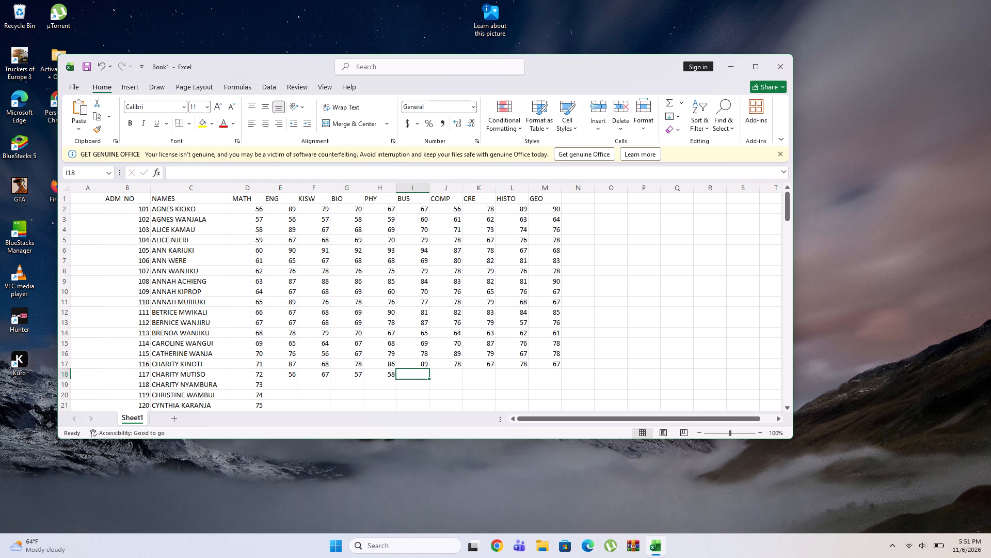
pyautogui.write('48')
pyautogui.press('Right')
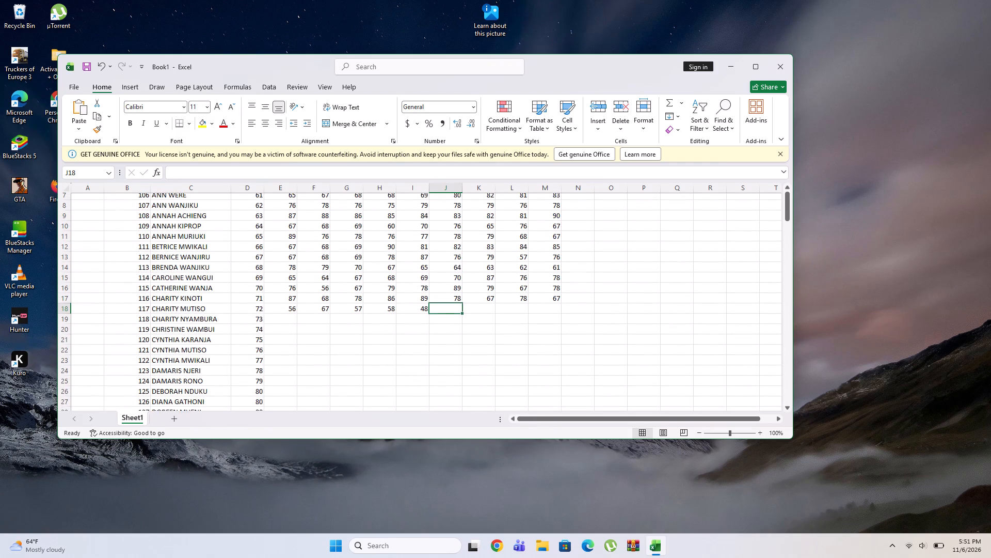
pyautogui.write('89')
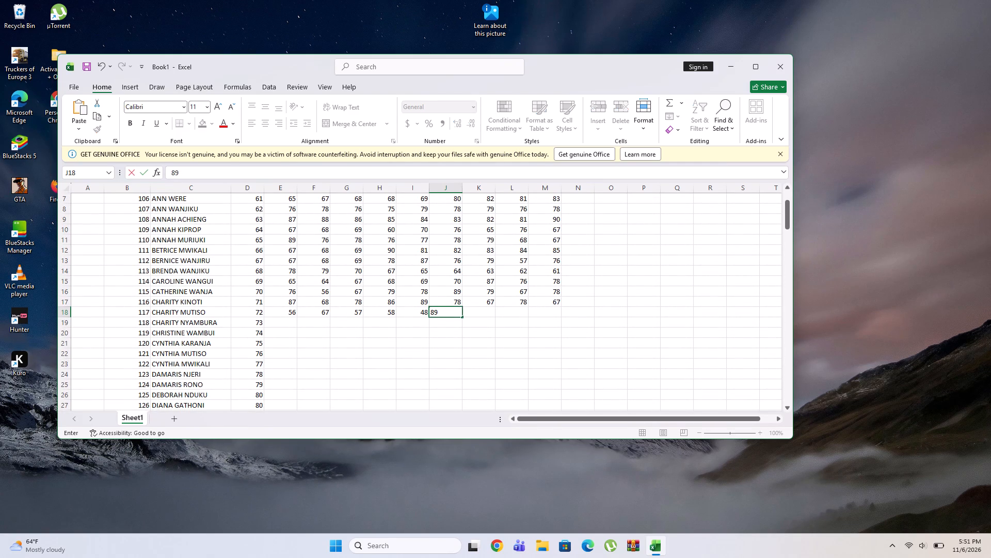
pyautogui.press('Right')
pyautogui.write('90')
pyautogui.press('Right')
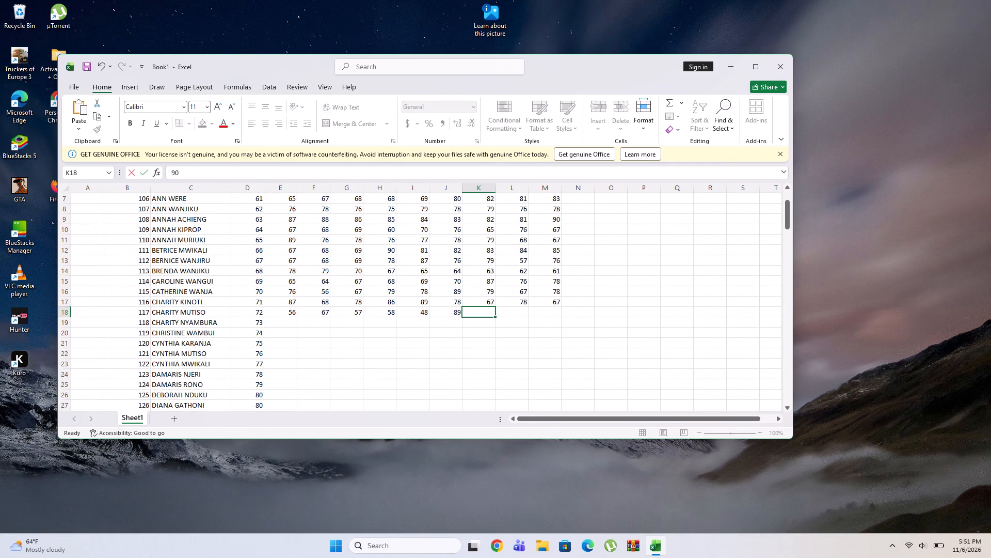
pyautogui.write('97')
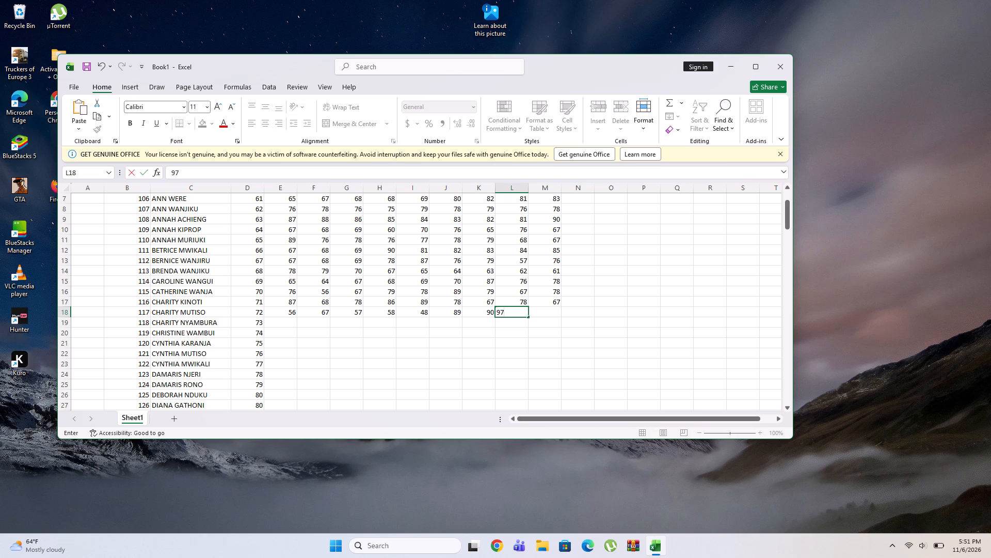
pyautogui.press('Right')
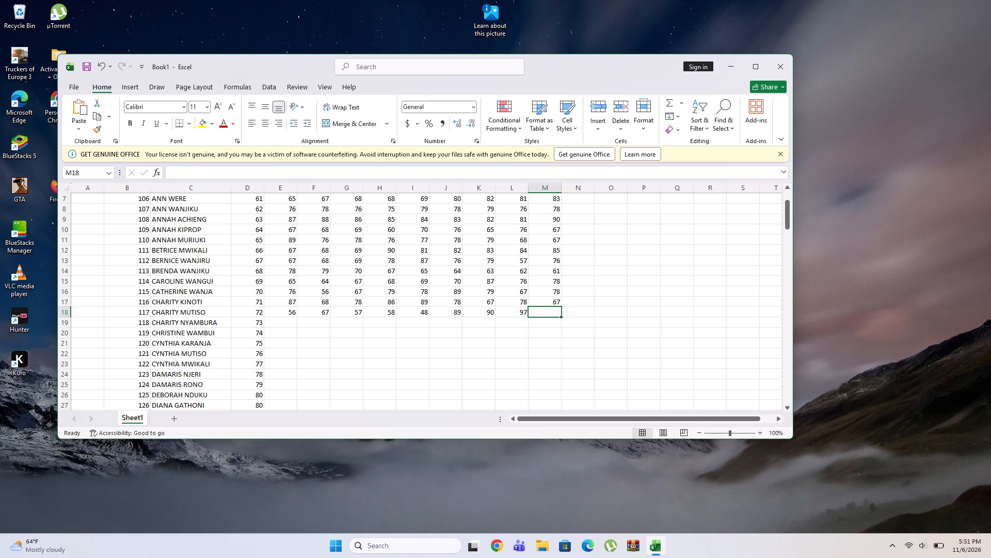
pyautogui.write('90')
pyautogui.press('Right')
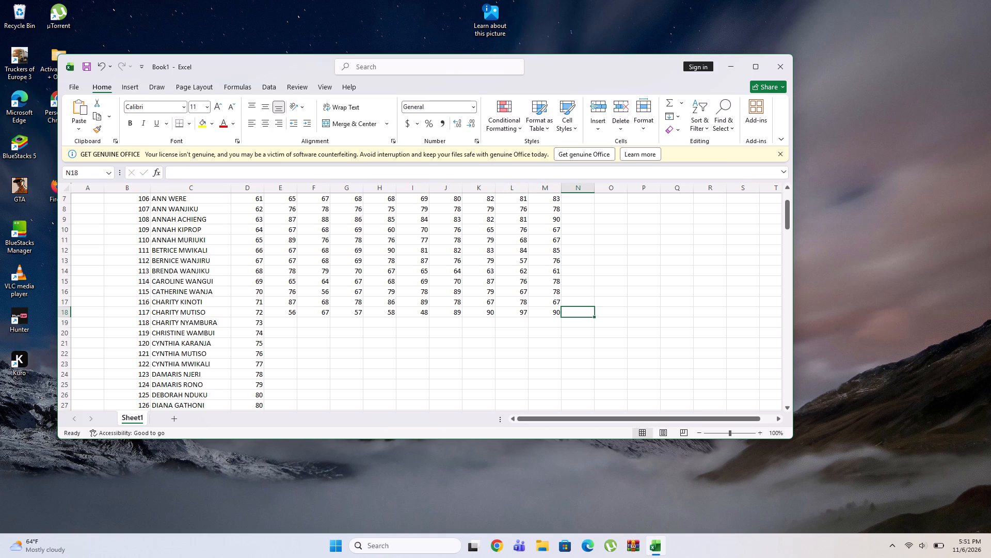
pyautogui.click(279, 322)
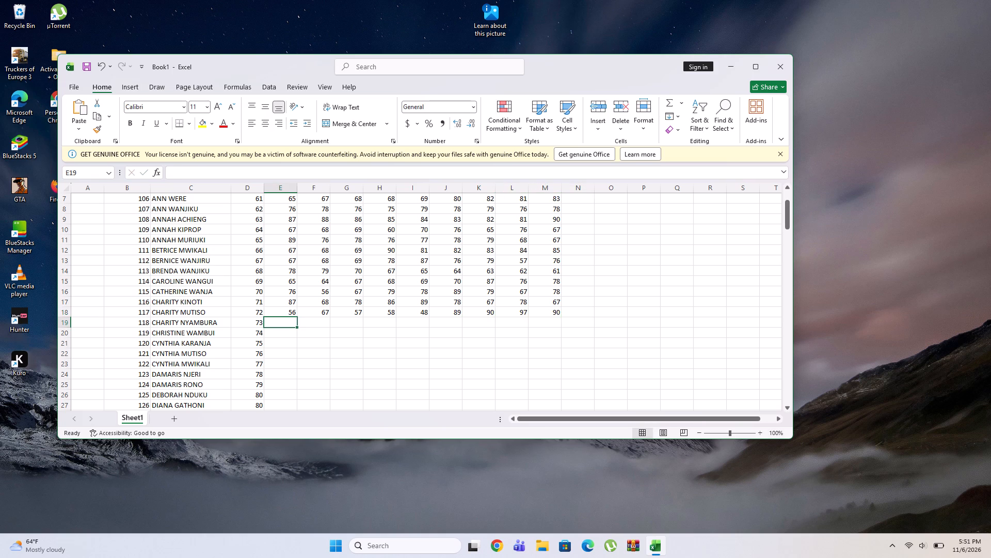
pyautogui.write('72')
pyautogui.press('Right')
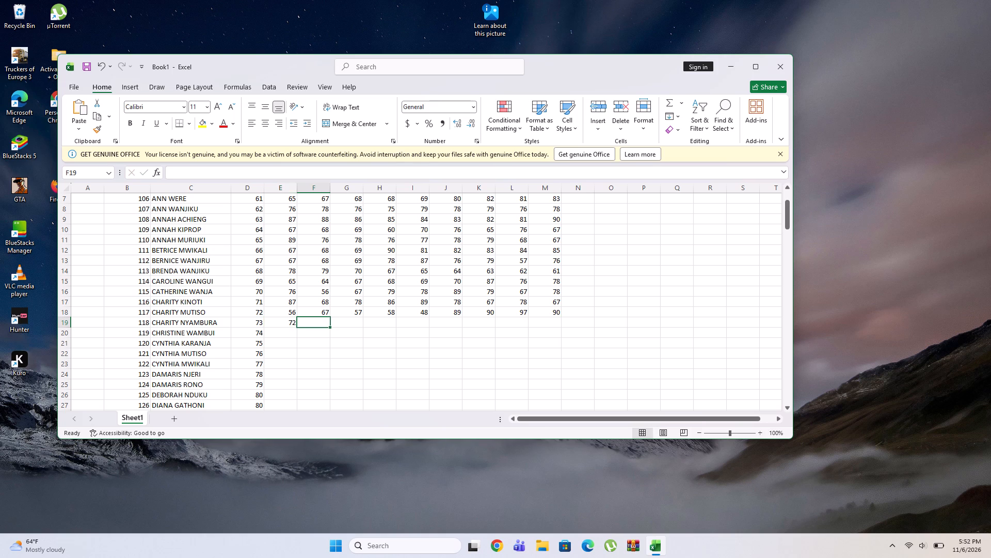
pyautogui.write('73')
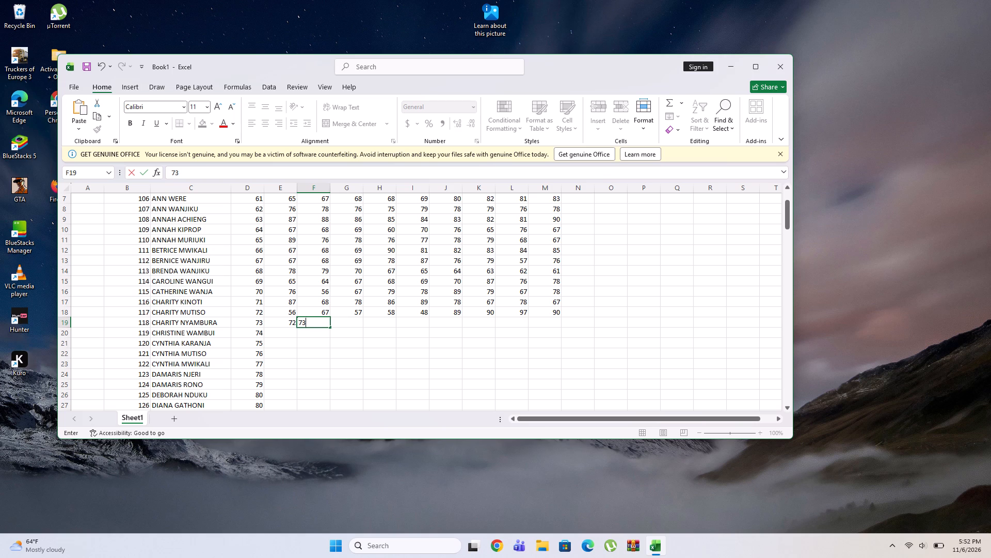
pyautogui.press('BackSpace')
pyautogui.press('3')
pyautogui.press('Right')
pyautogui.write('76')
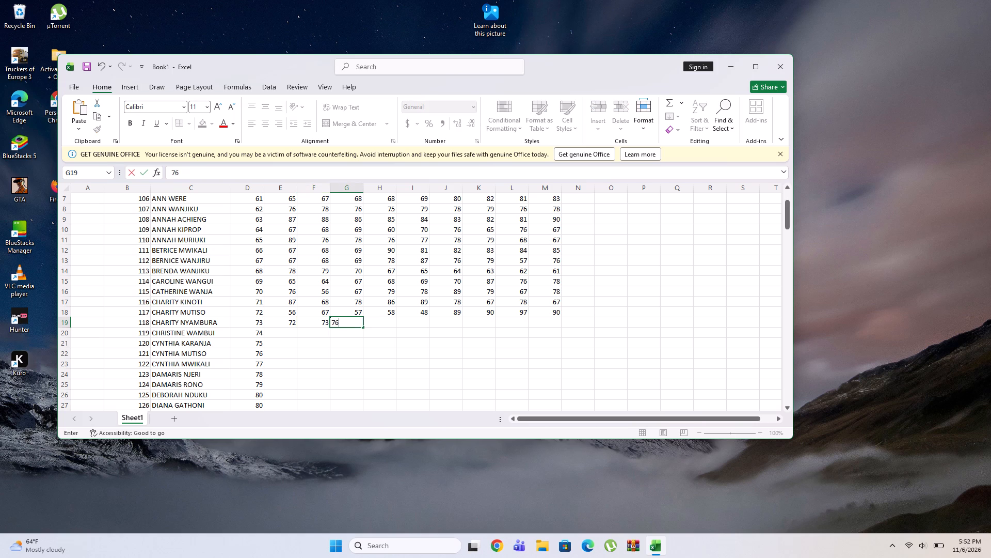
pyautogui.press('Right')
pyautogui.write('78')
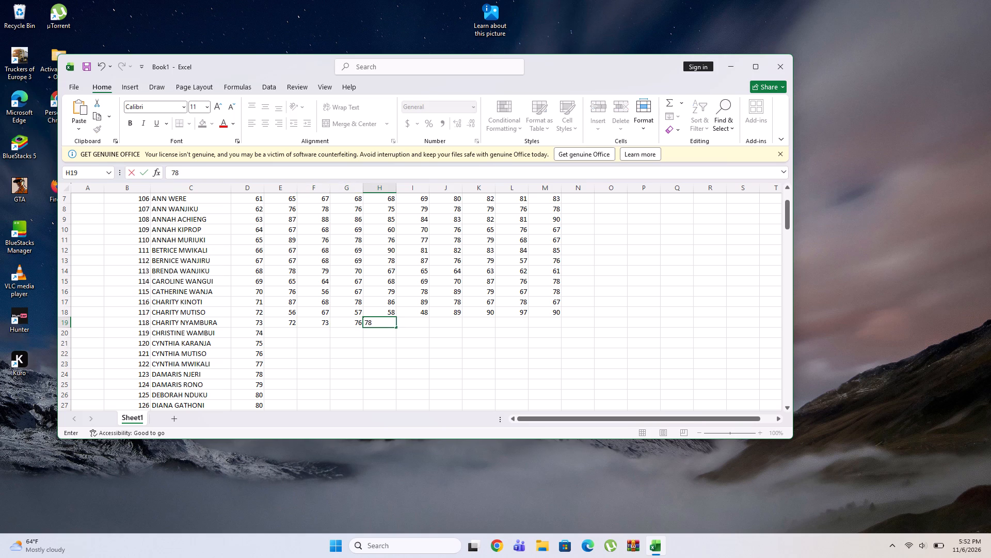
pyautogui.press('Right')
pyautogui.write('79')
pyautogui.press('Right')
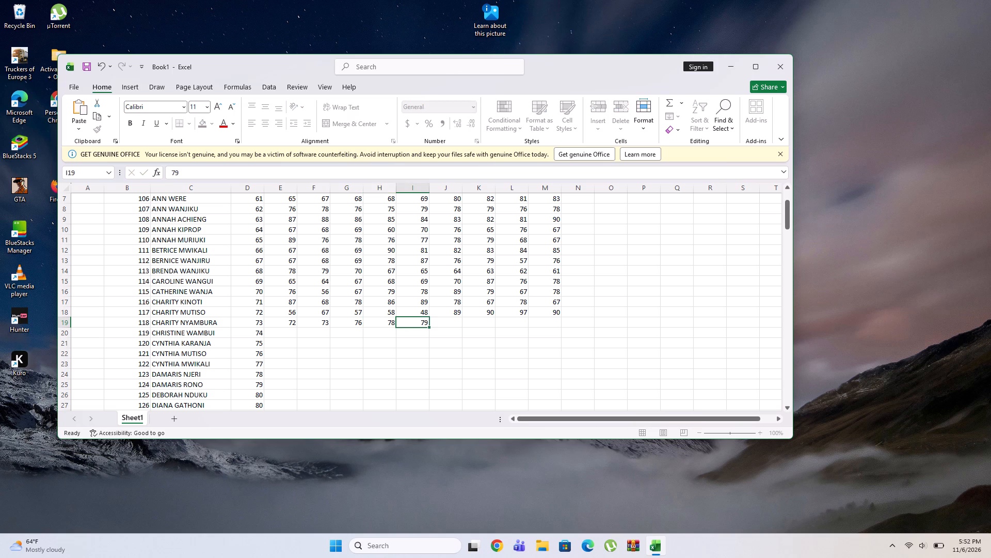
pyautogui.write('70')
pyautogui.press('Right')
pyautogui.write('67')
pyautogui.press('Right')
pyautogui.write('68')
pyautogui.press('Right')
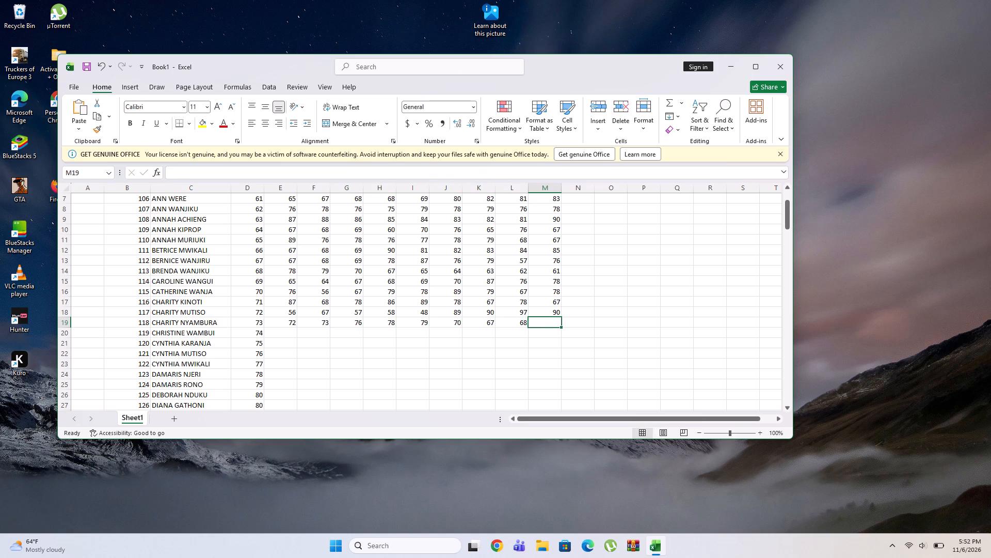
pyautogui.write('58')
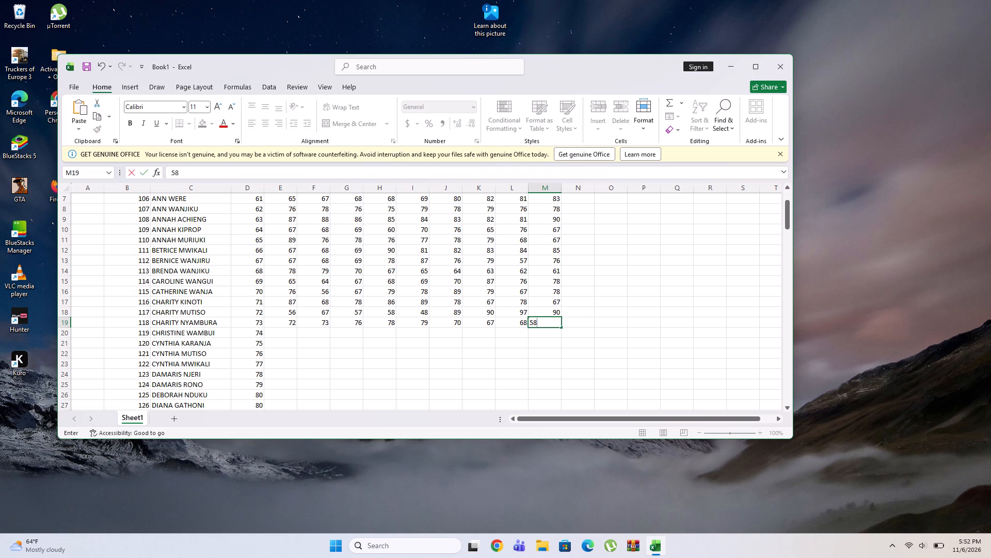
pyautogui.press('Right')
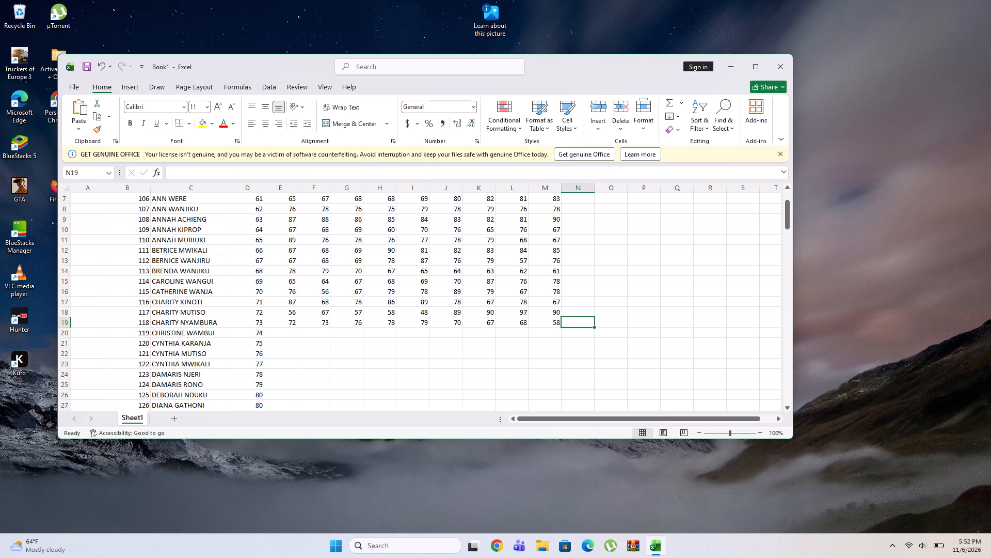
pyautogui.click(289, 333)
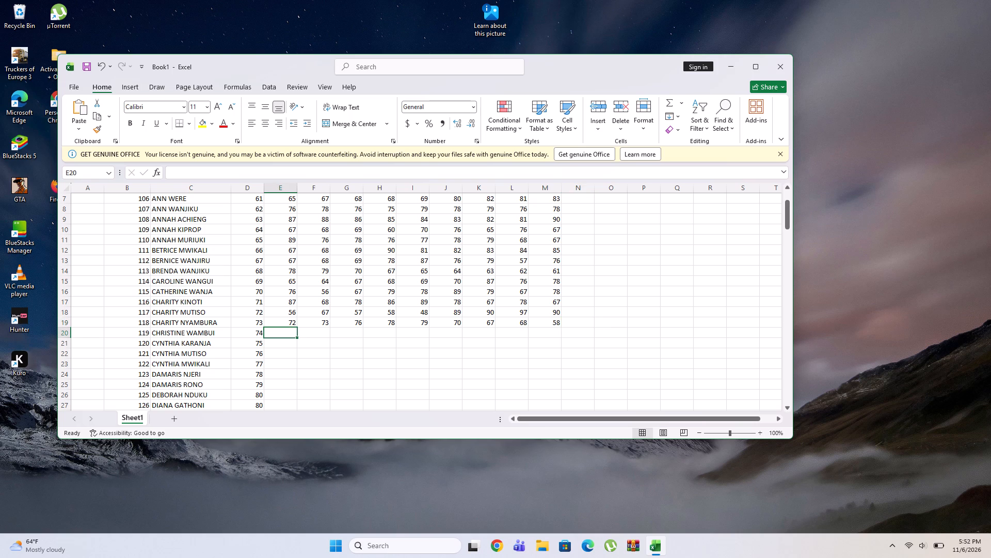
pyautogui.click(286, 332)
pyautogui.write('98')
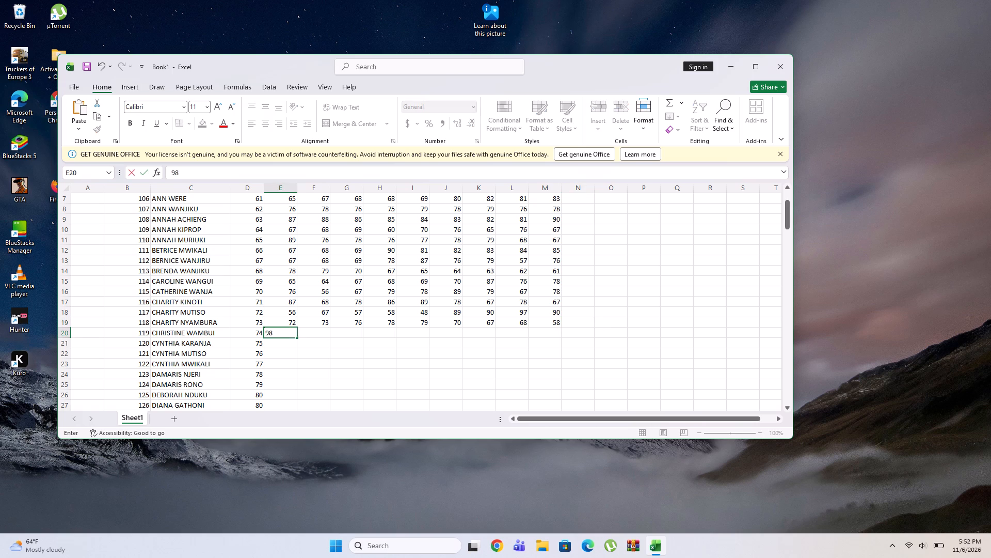
pyautogui.press('Right')
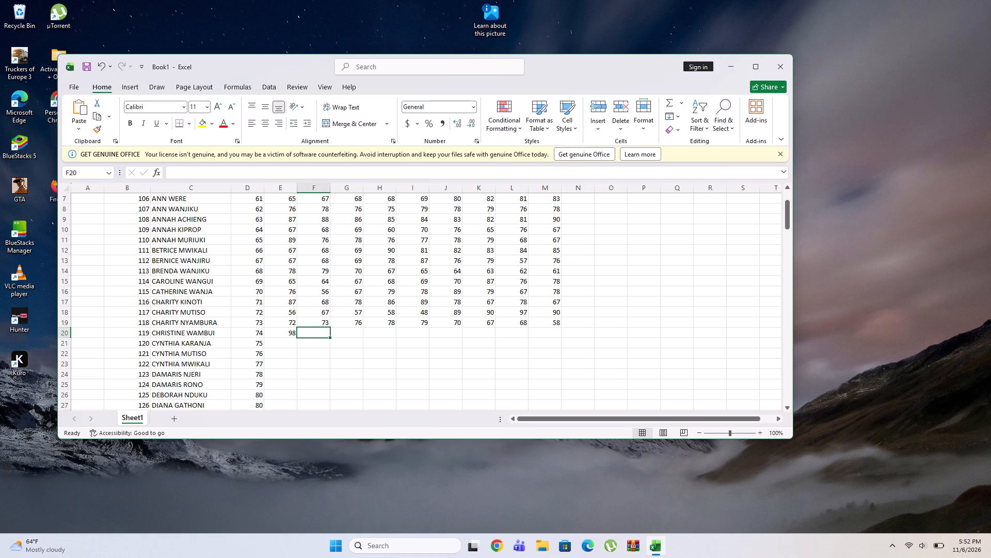
pyautogui.write('76')
pyautogui.press('Right')
pyautogui.write('76')
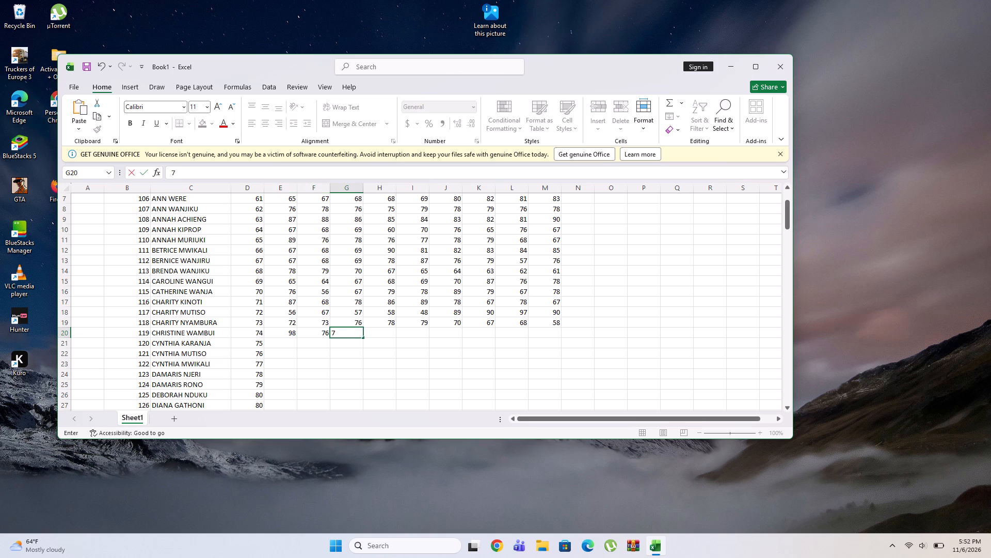
pyautogui.press('Right')
pyautogui.write('78')
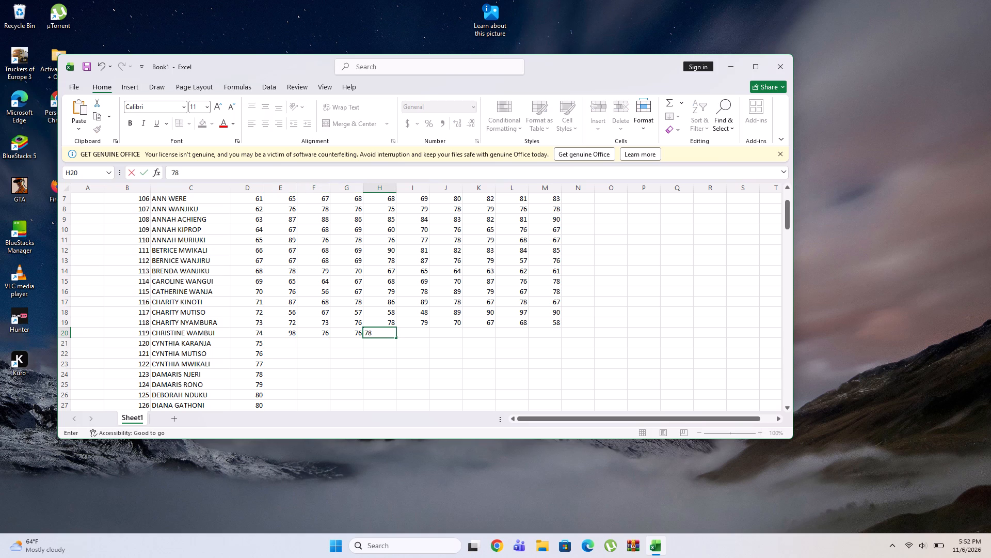
pyautogui.press('Right')
pyautogui.write('79')
pyautogui.press('Right')
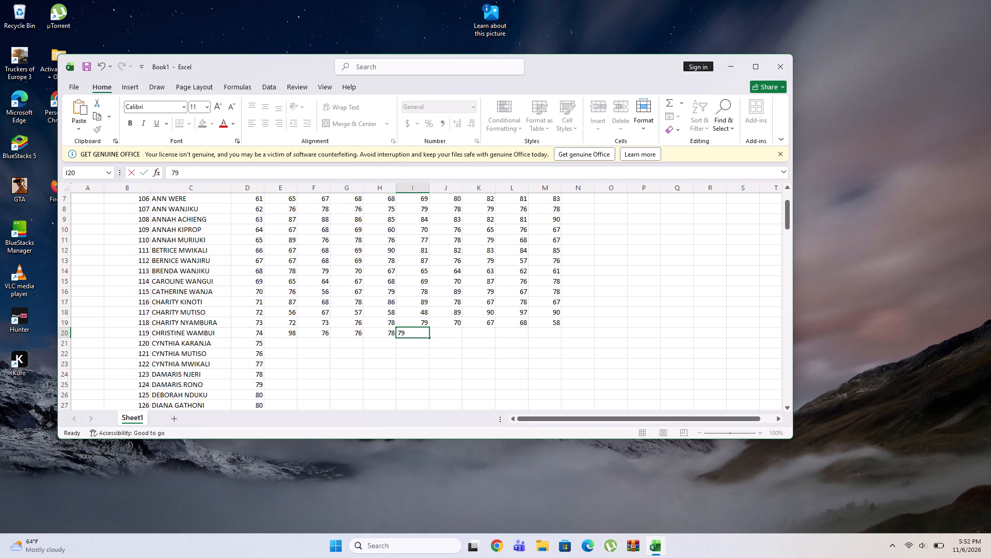
pyautogui.write('75')
pyautogui.press('Right')
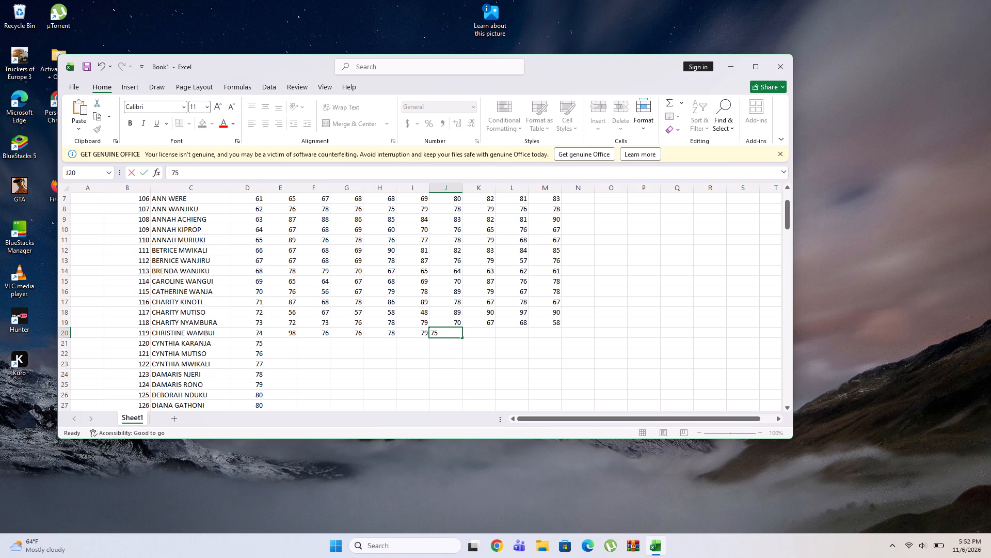
pyautogui.write('67')
pyautogui.press('Right')
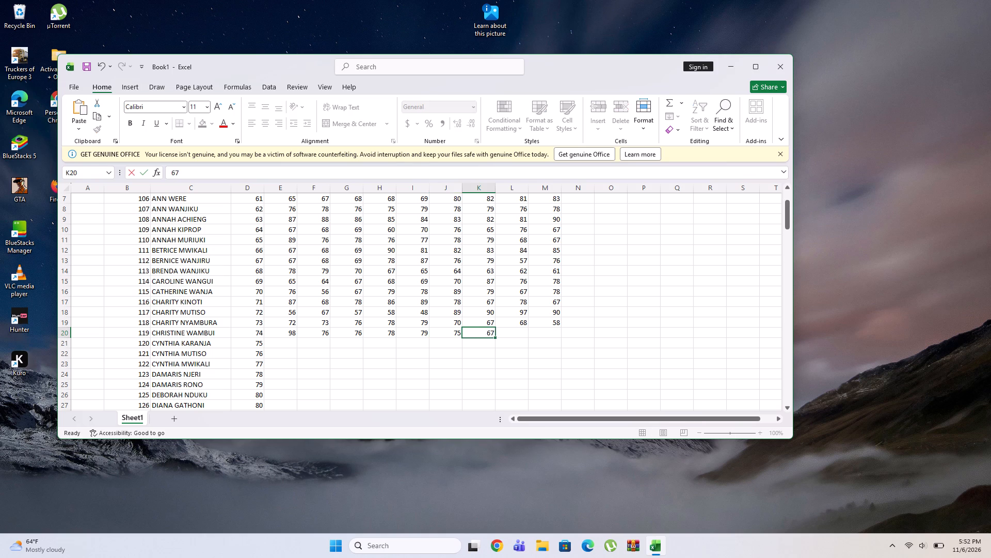
pyautogui.write('67')
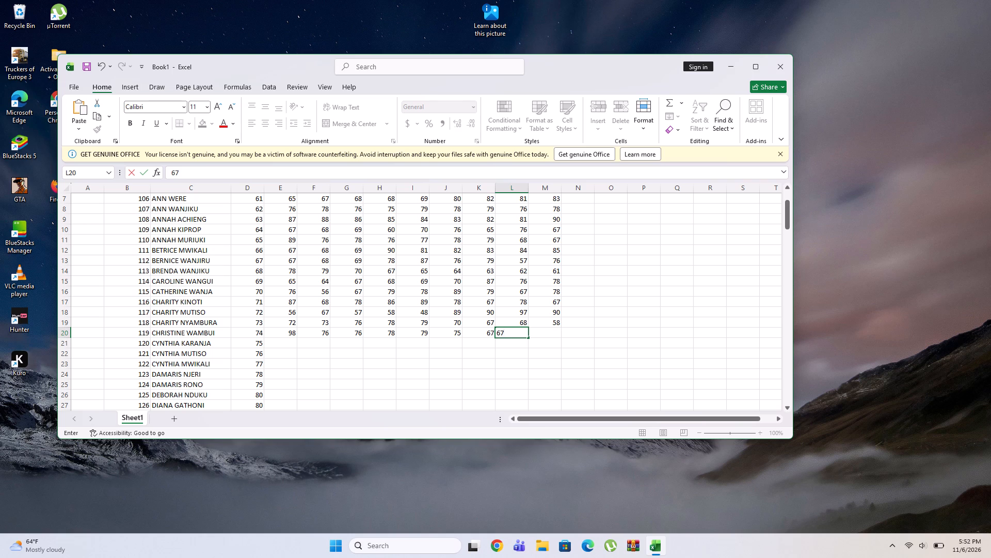
pyautogui.press('Right')
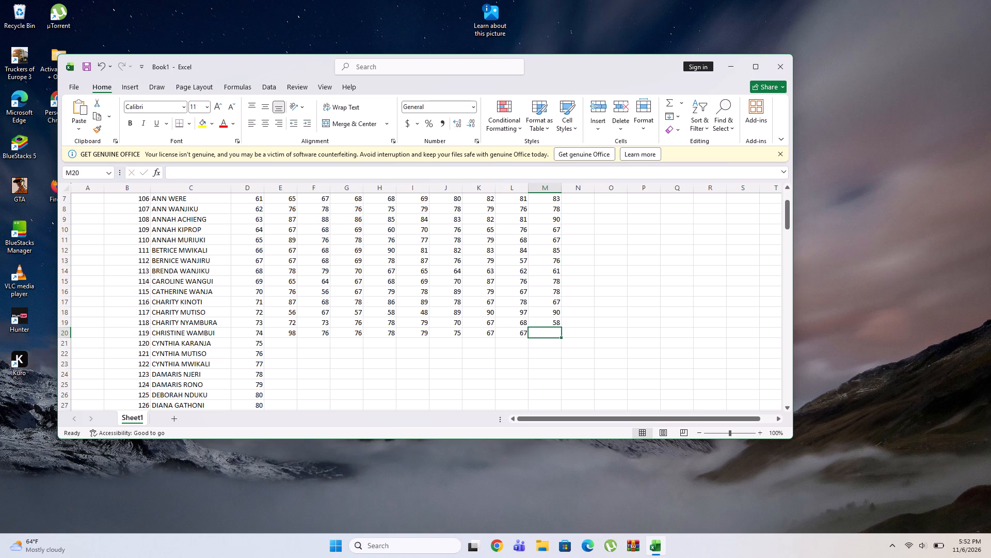
pyautogui.write('87')
pyautogui.press('Right')
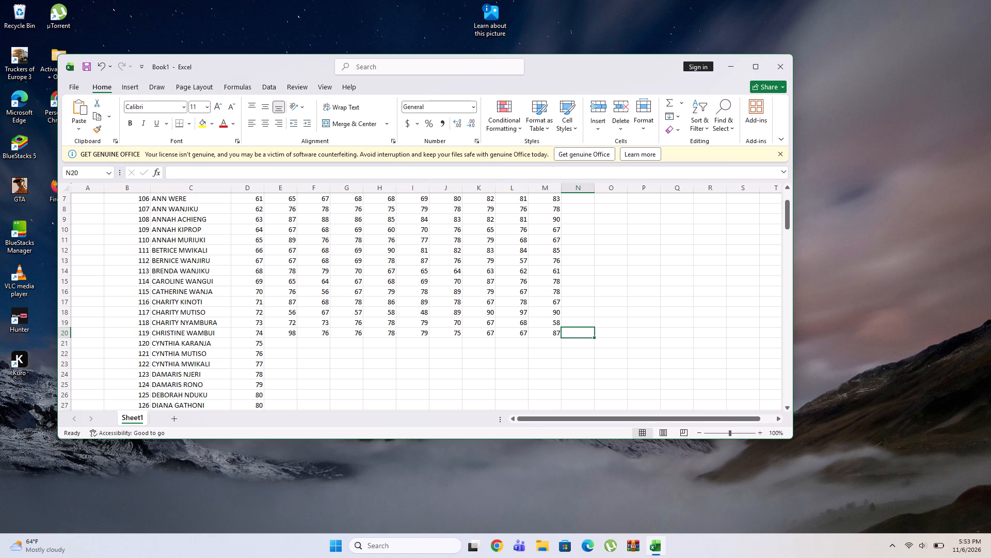
pyautogui.click(282, 340)
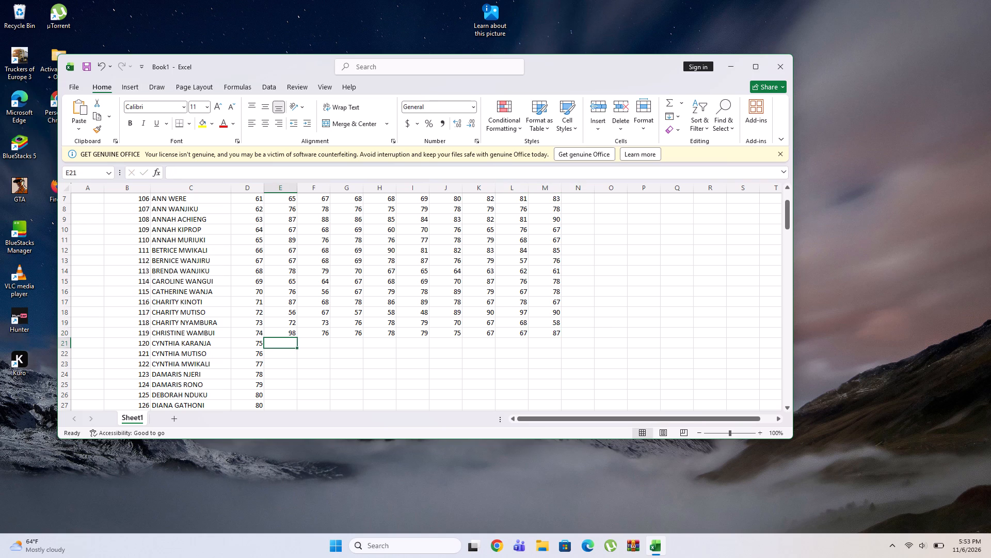
pyautogui.write('56')
pyautogui.press('Right')
pyautogui.write('67')
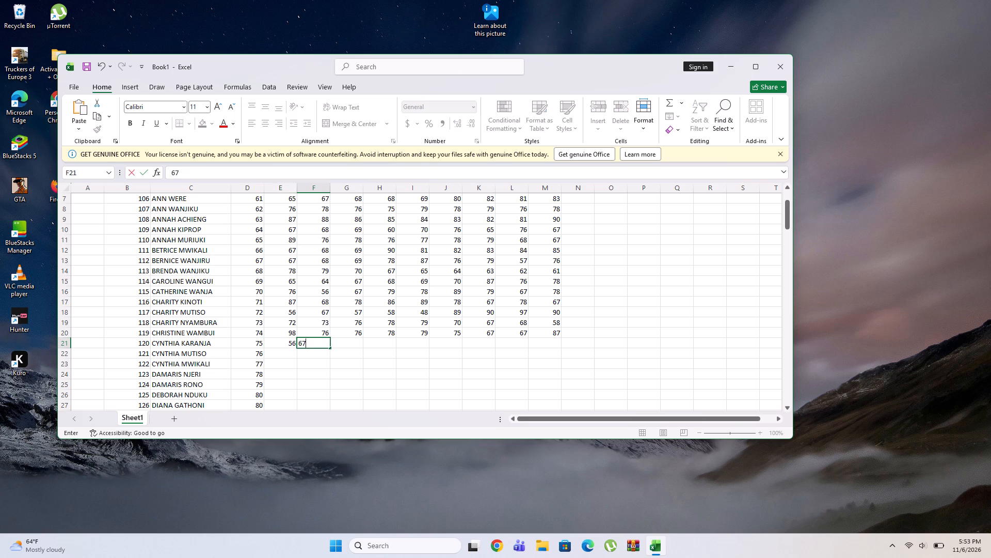
pyautogui.press('Right')
pyautogui.write('68')
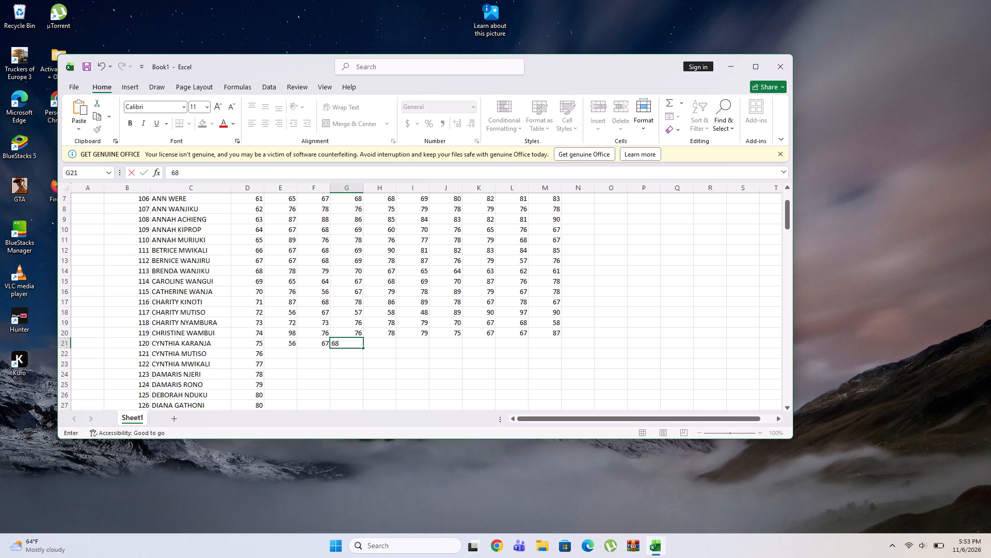
pyautogui.press('Right')
pyautogui.write('69')
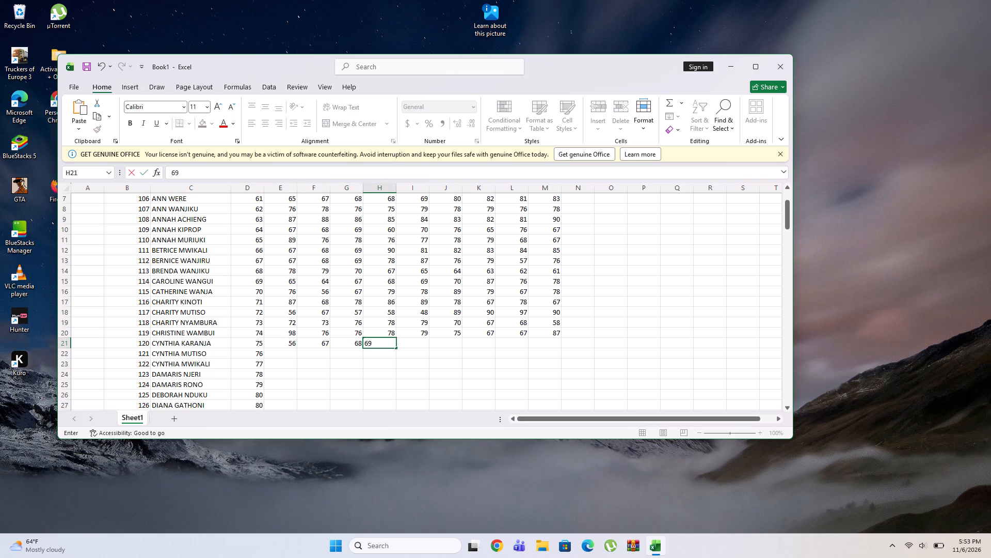
pyautogui.press('Right')
pyautogui.write('79')
pyautogui.press('Right')
pyautogui.write('78')
pyautogui.press('Right')
pyautogui.write('79')
pyautogui.press('Right')
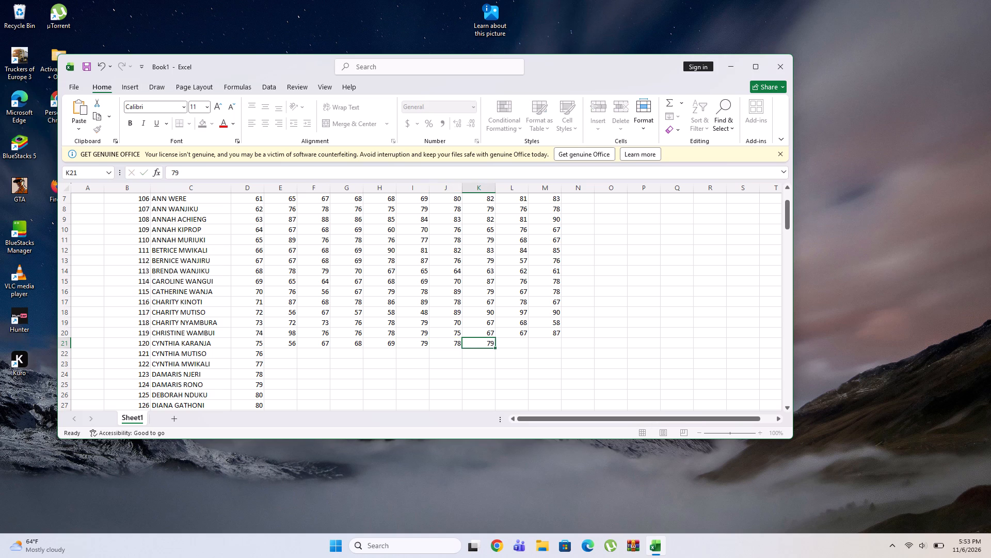
pyautogui.write('87')
pyautogui.press('Right')
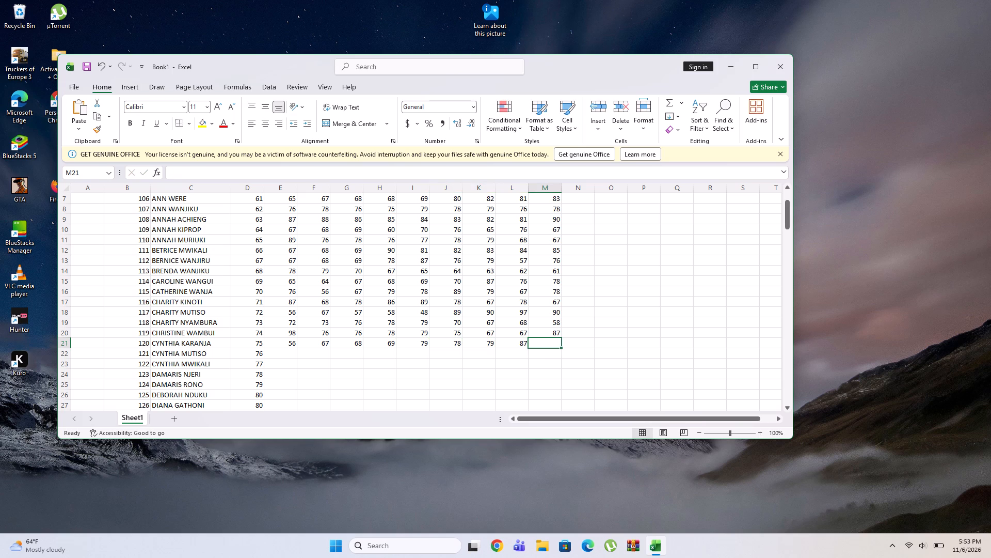
pyautogui.write('86')
pyautogui.press('Right')
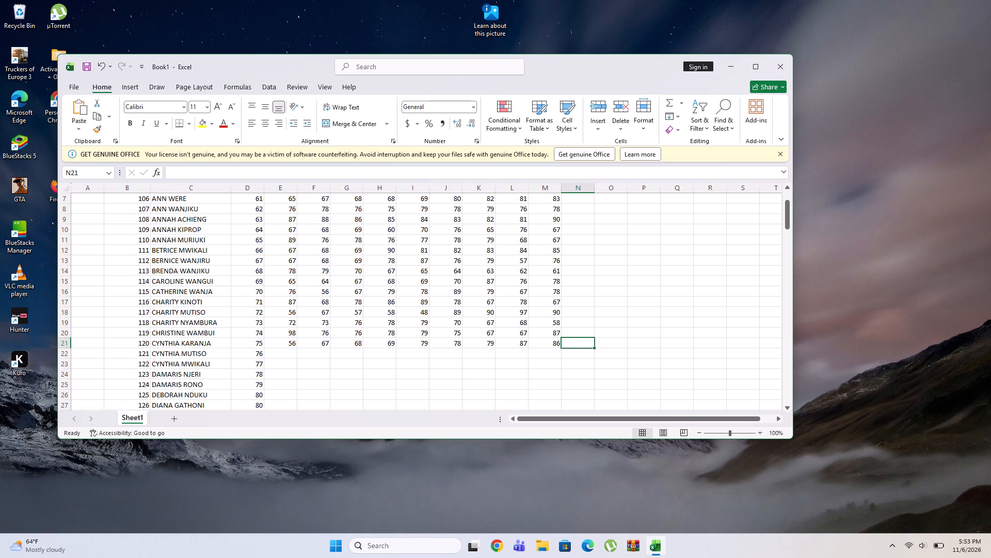
pyautogui.click(287, 352)
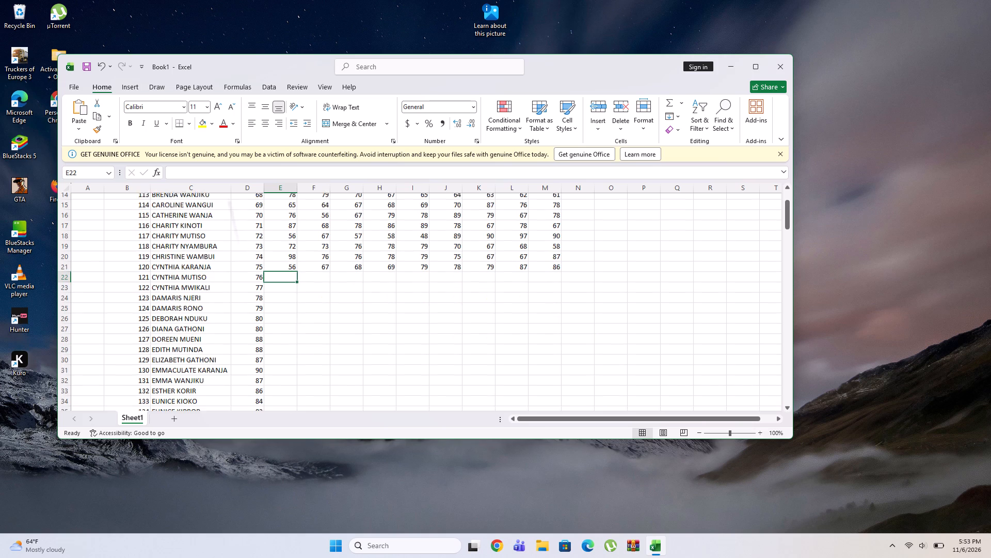
pyautogui.write('67')
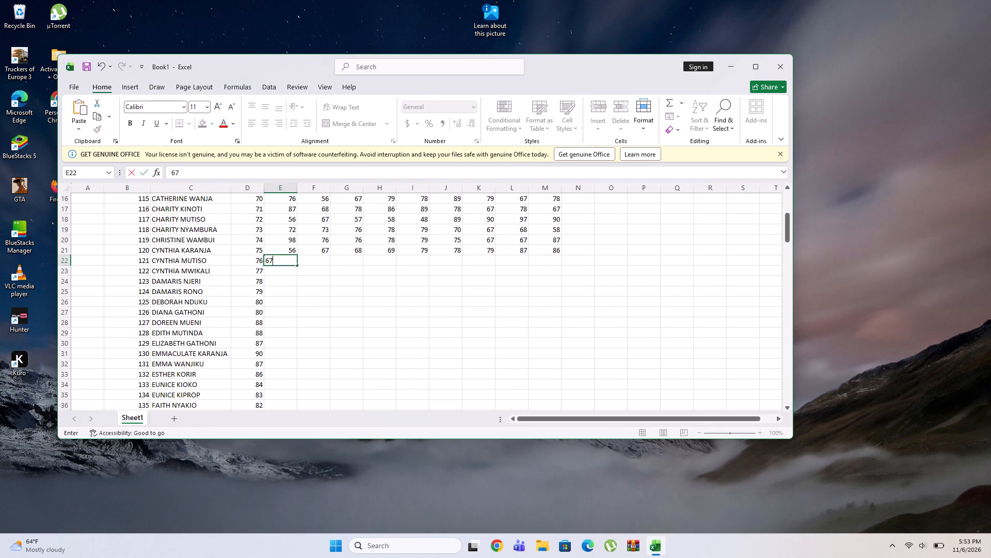
pyautogui.press('Right')
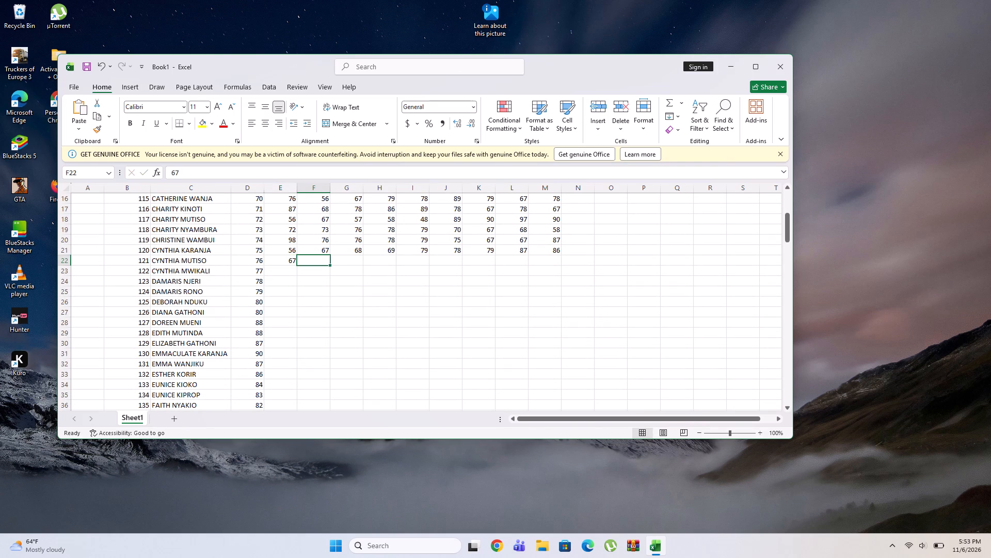
pyautogui.write('78')
pyautogui.press('Right')
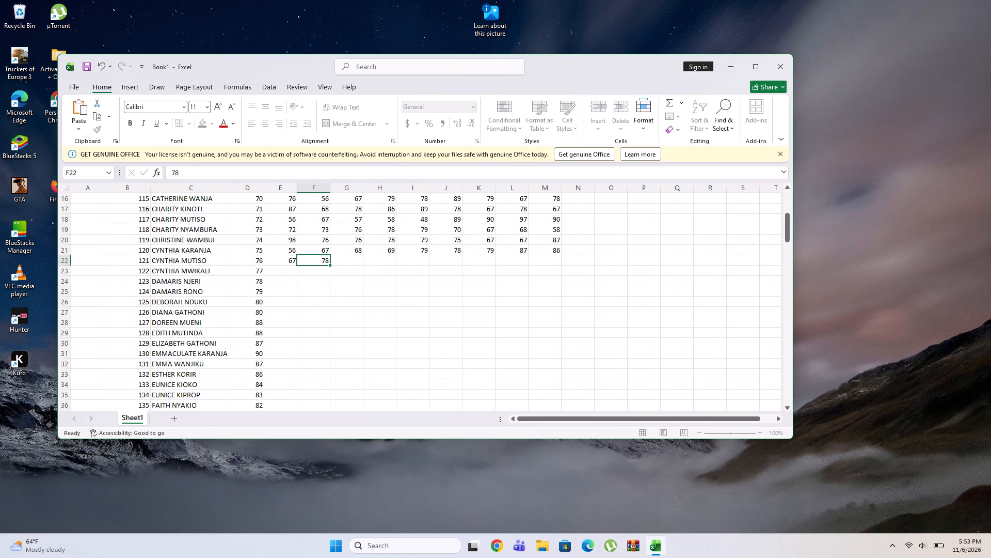
pyautogui.write('69')
pyautogui.press('Right')
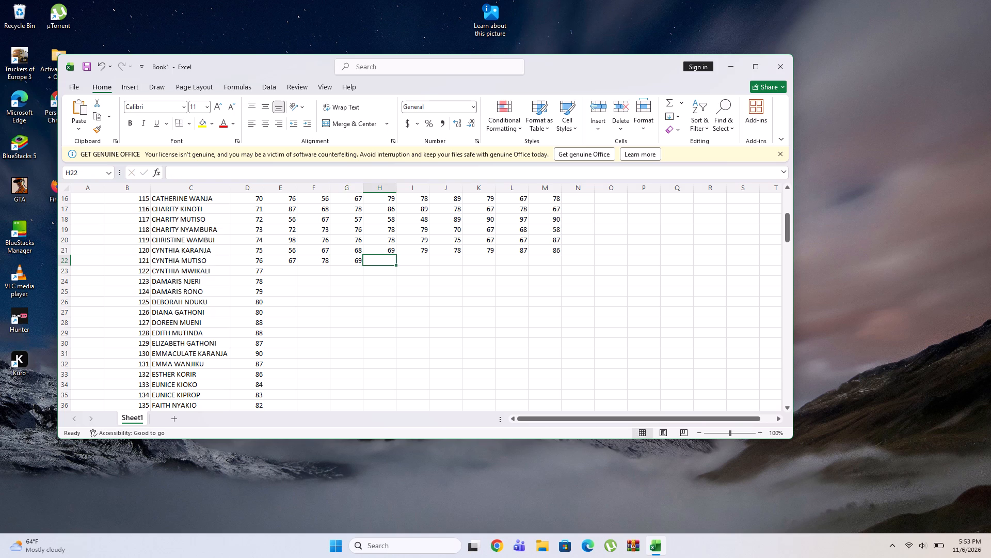
pyautogui.write('59')
pyautogui.press('Right')
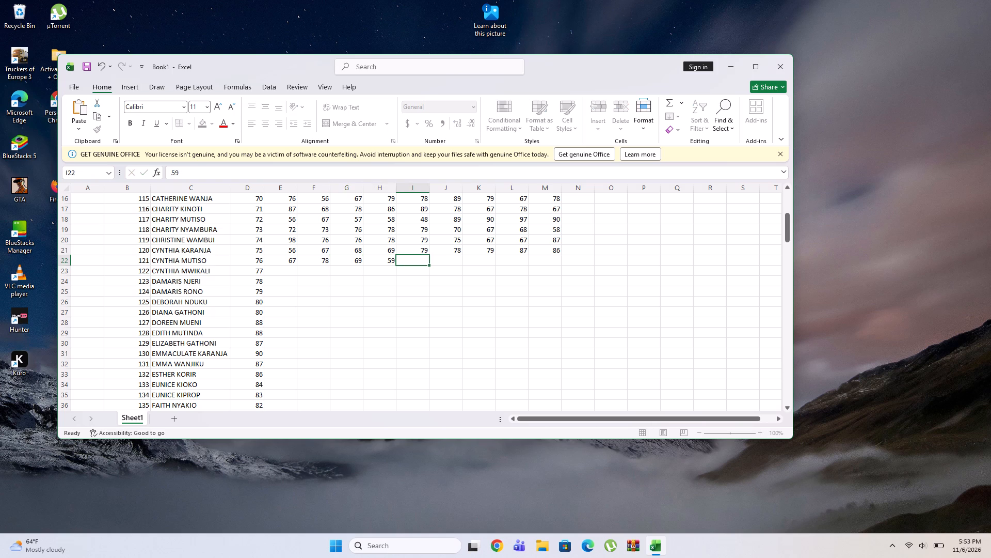
pyautogui.write('78')
pyautogui.press('Right')
pyautogui.write('67')
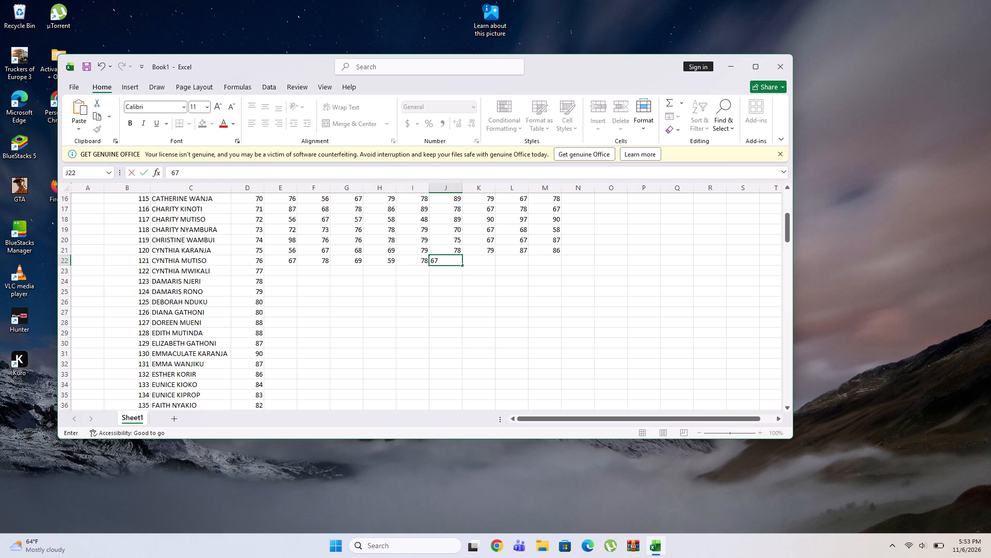
pyautogui.press('Right')
pyautogui.write('67')
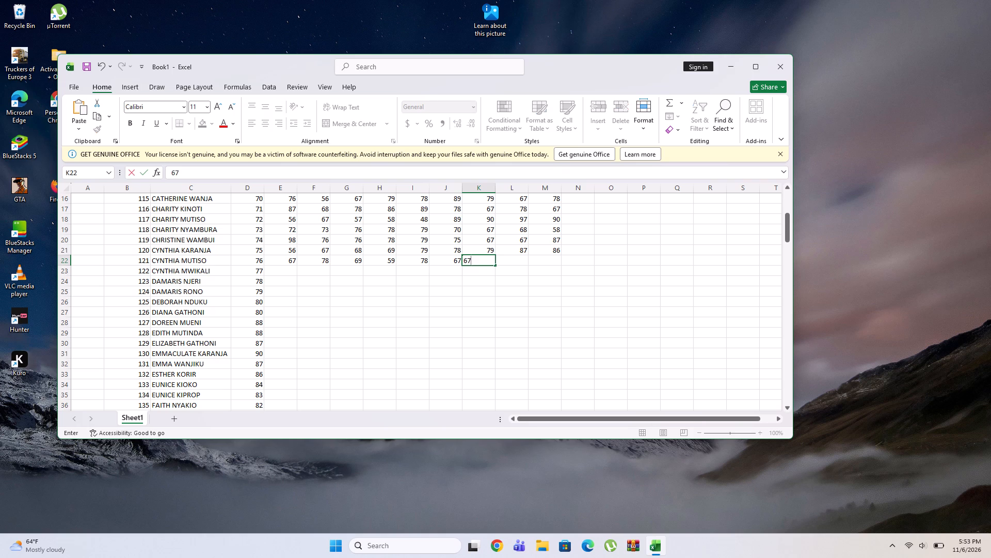
pyautogui.press('Right')
pyautogui.write('56')
pyautogui.press('Right')
pyautogui.write('56')
pyautogui.press('Right')
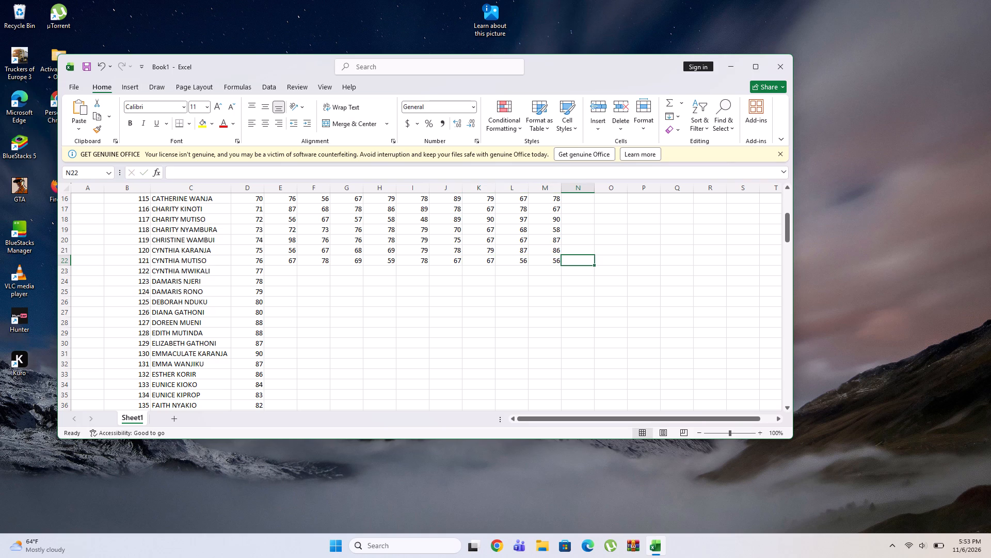
pyautogui.click(285, 272)
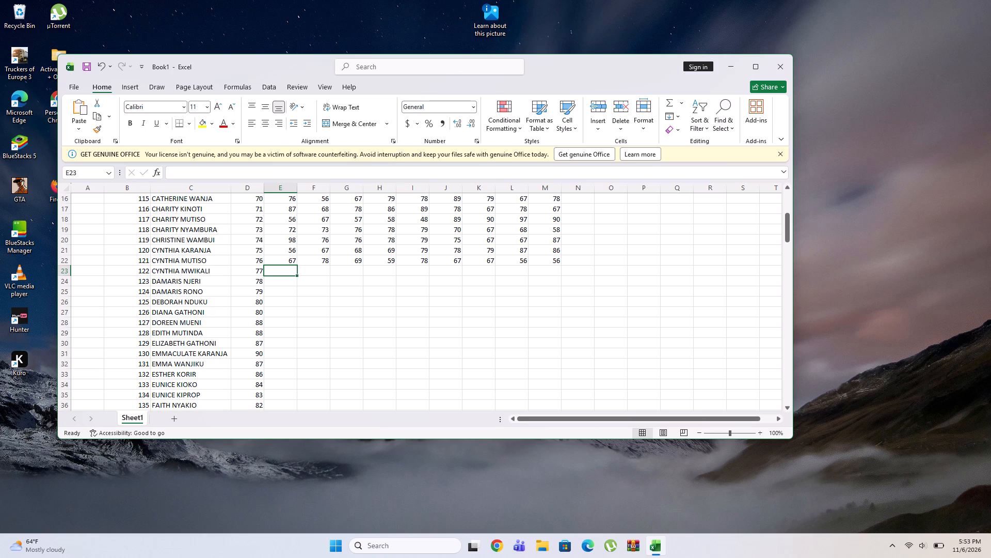
pyautogui.write('54')
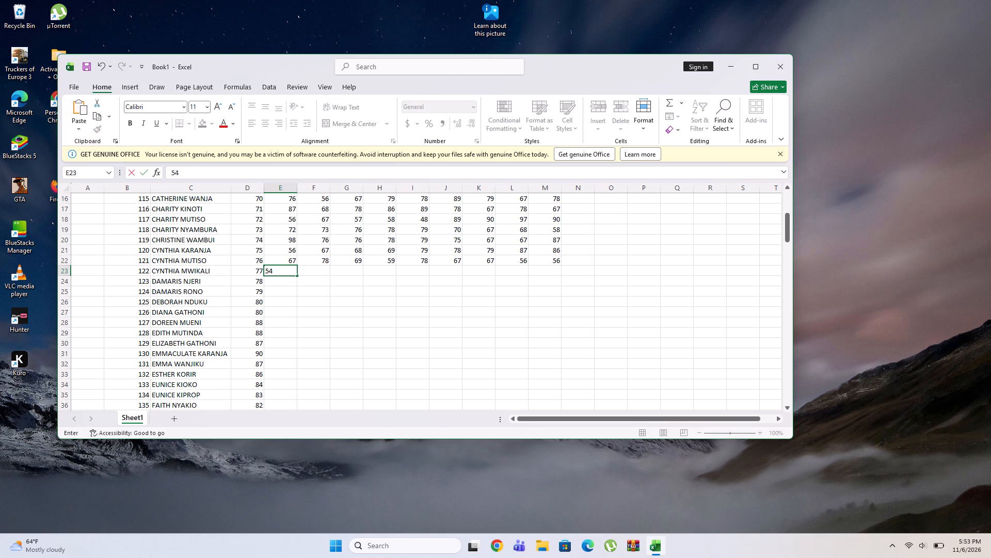
pyautogui.press('Right')
pyautogui.write('53')
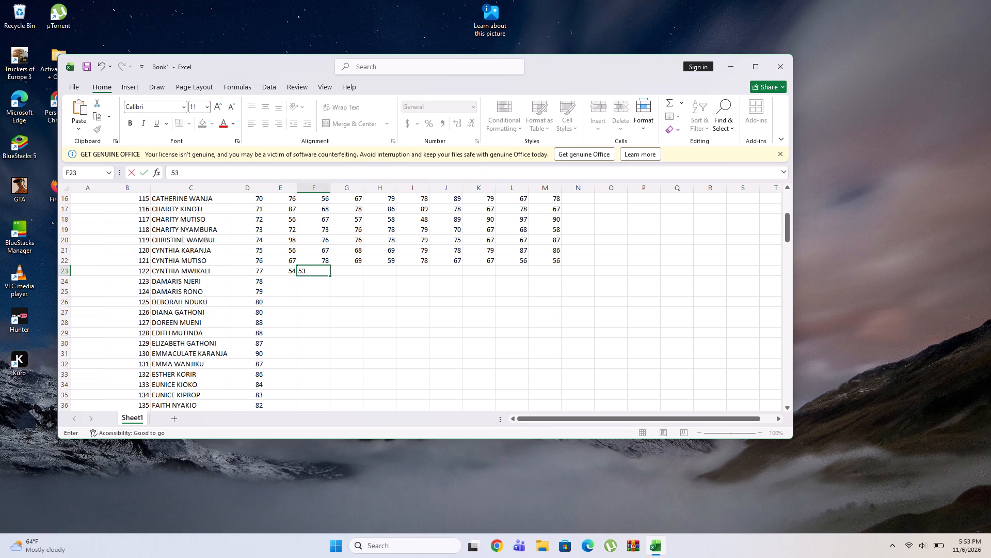
pyautogui.press('Right')
pyautogui.write('52')
pyautogui.press('Right')
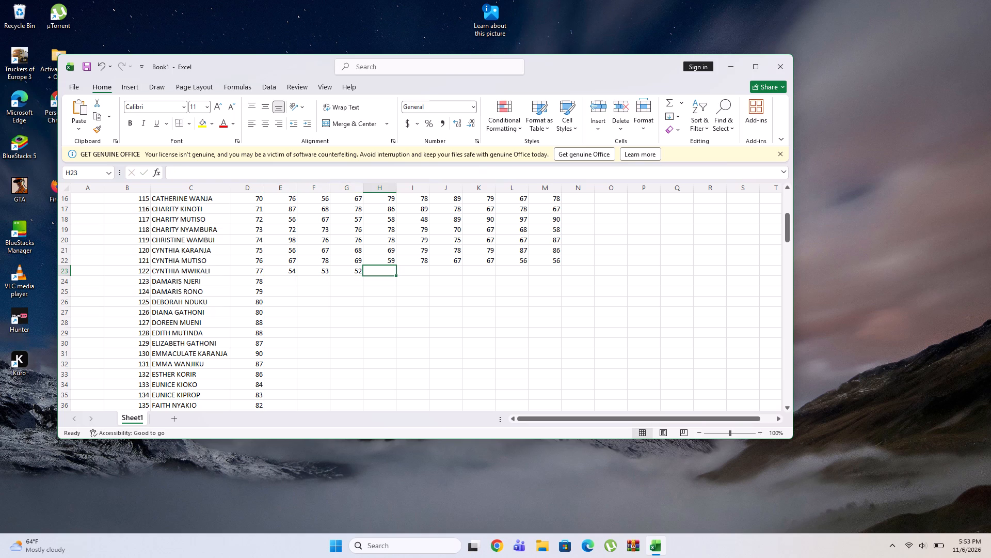
pyautogui.write('51')
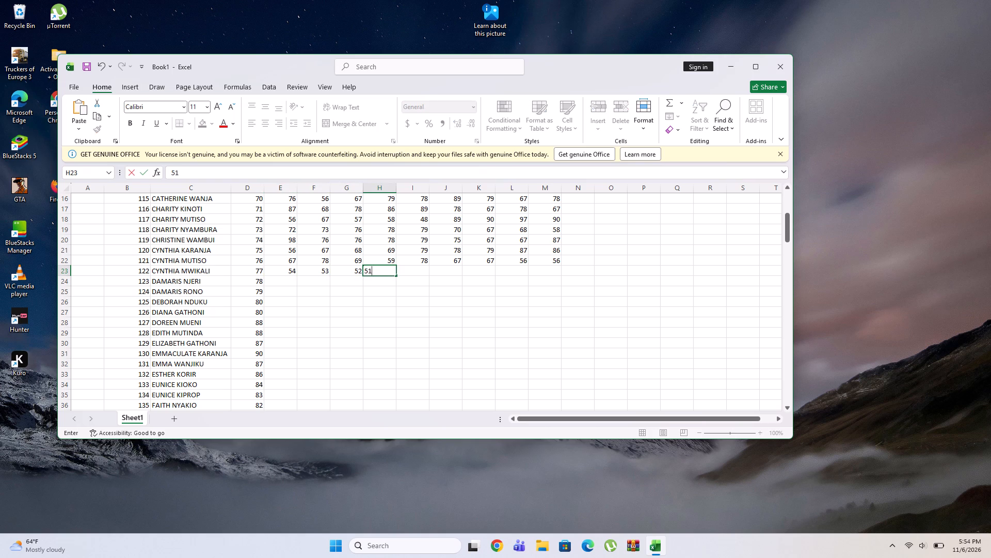
pyautogui.press('Right')
pyautogui.press('5')
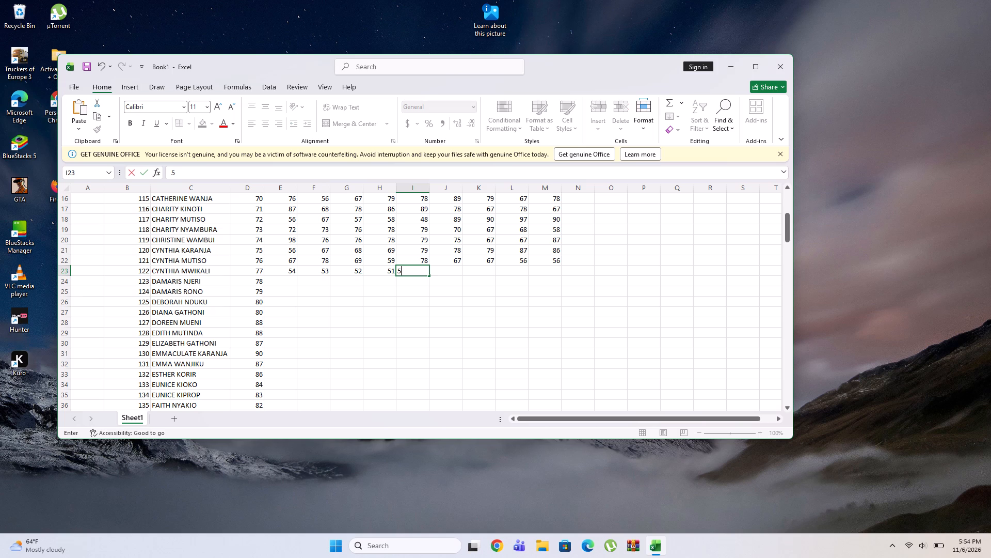
pyautogui.press('4')
pyautogui.press('Right')
pyautogui.press('6')
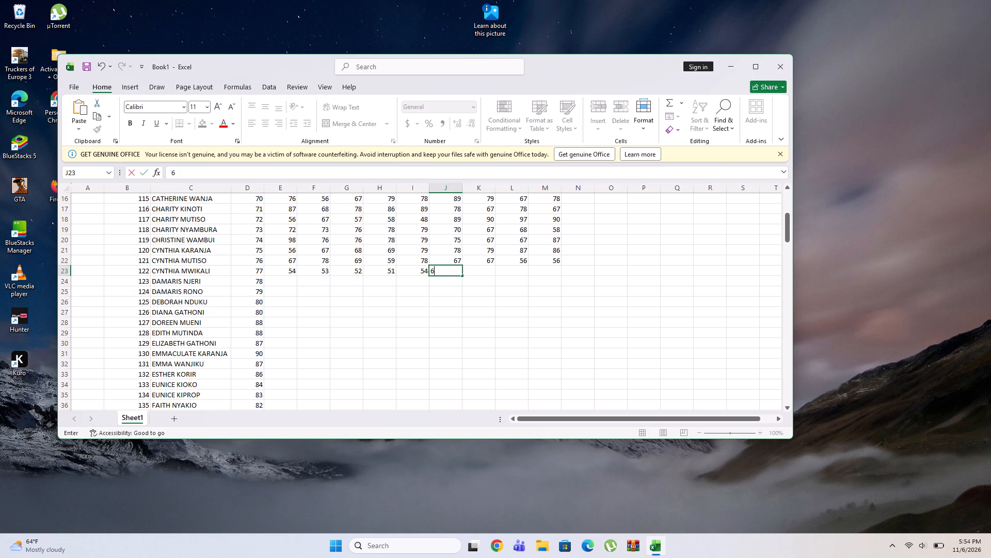
pyautogui.press('BackSpace')
pyautogui.write('56')
pyautogui.press('Right')
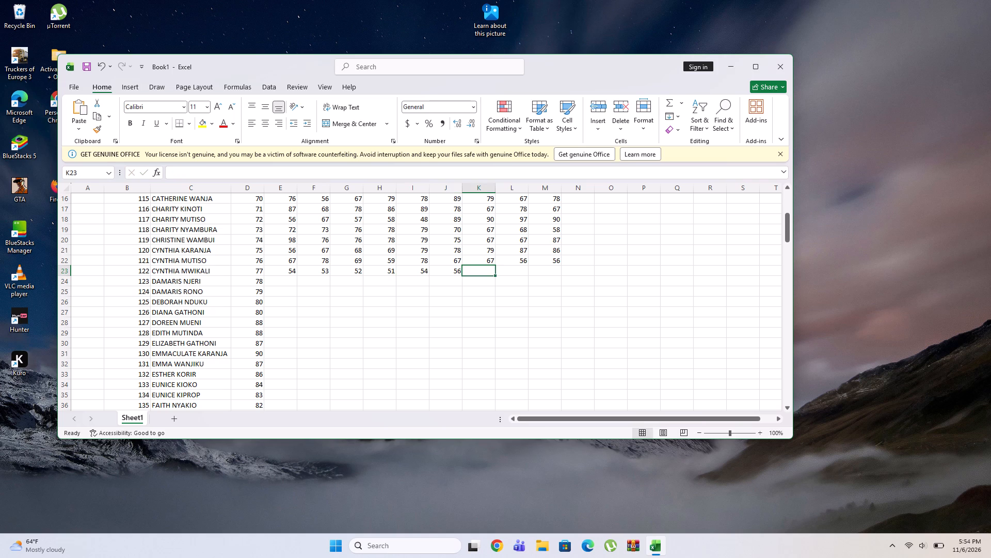
pyautogui.write('67')
pyautogui.press('Right')
pyautogui.write('69')
pyautogui.press('Right')
pyautogui.write('69')
pyautogui.press('Right')
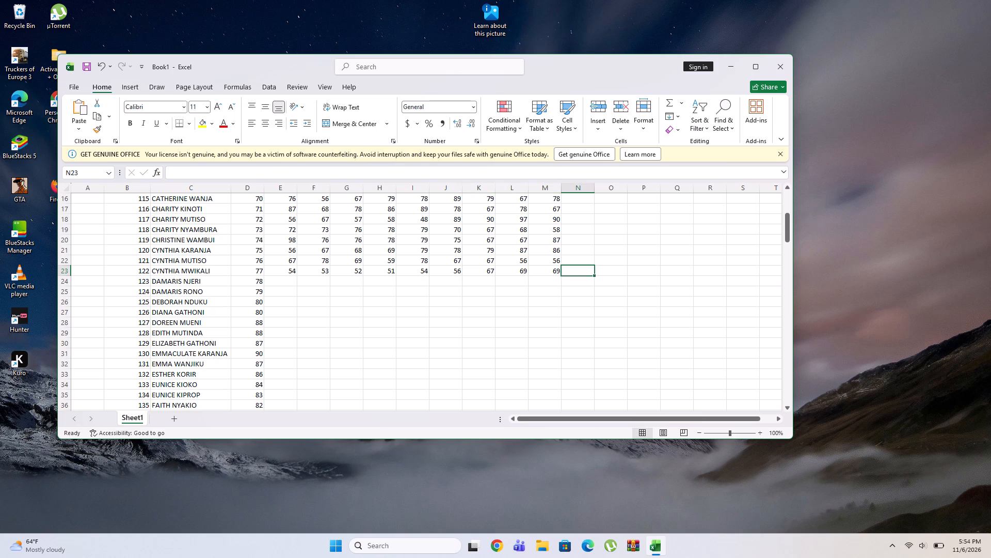
# Enter the ENG marks 89, 89, 67 and 56 down cells E24 to E27 for admission numbers 123 to 126.
pyautogui.click(286, 279)
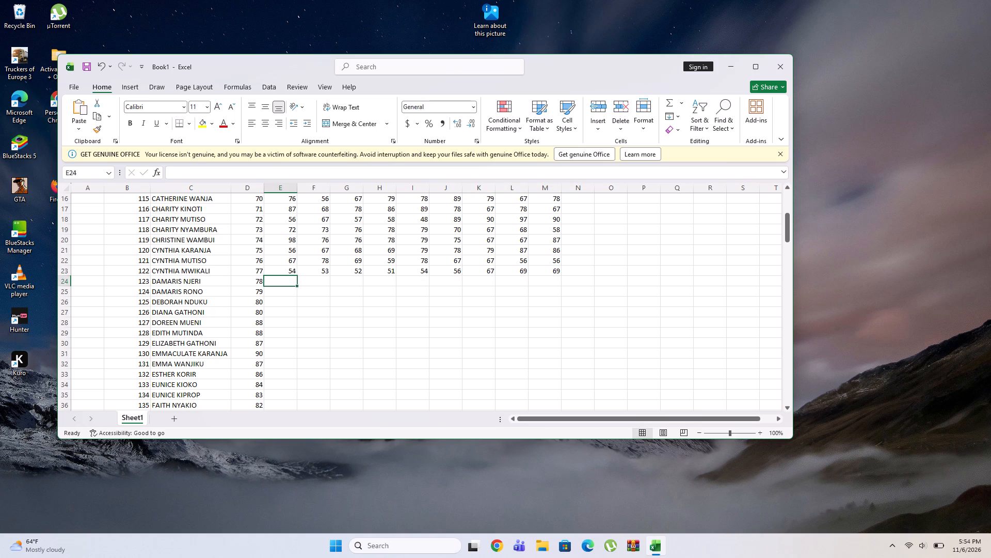
pyautogui.write('89')
pyautogui.press('Down')
pyautogui.write('89')
pyautogui.press('Down')
pyautogui.write('78')
pyautogui.press('Down')
pyautogui.press('Up')
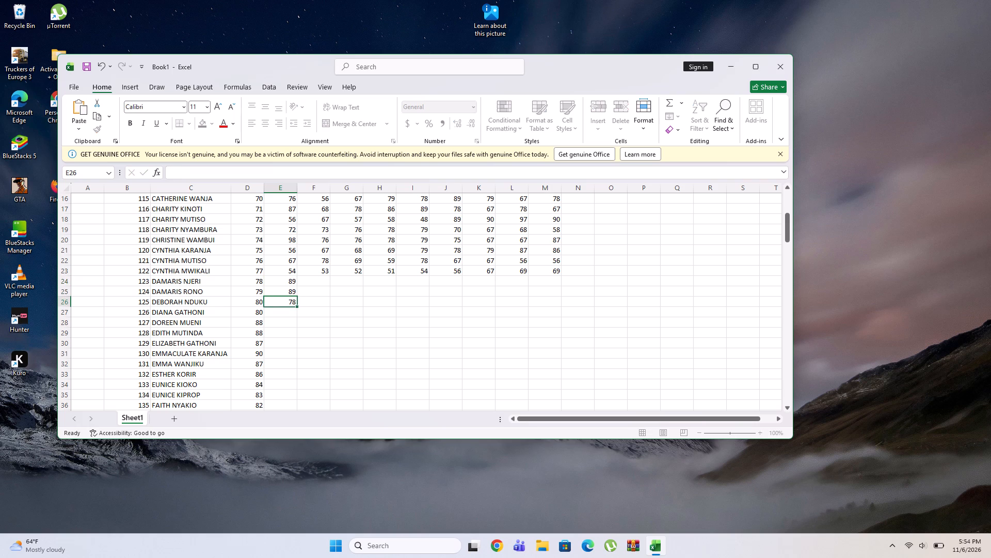
pyautogui.write('67')
pyautogui.press('Down')
pyautogui.write('56')
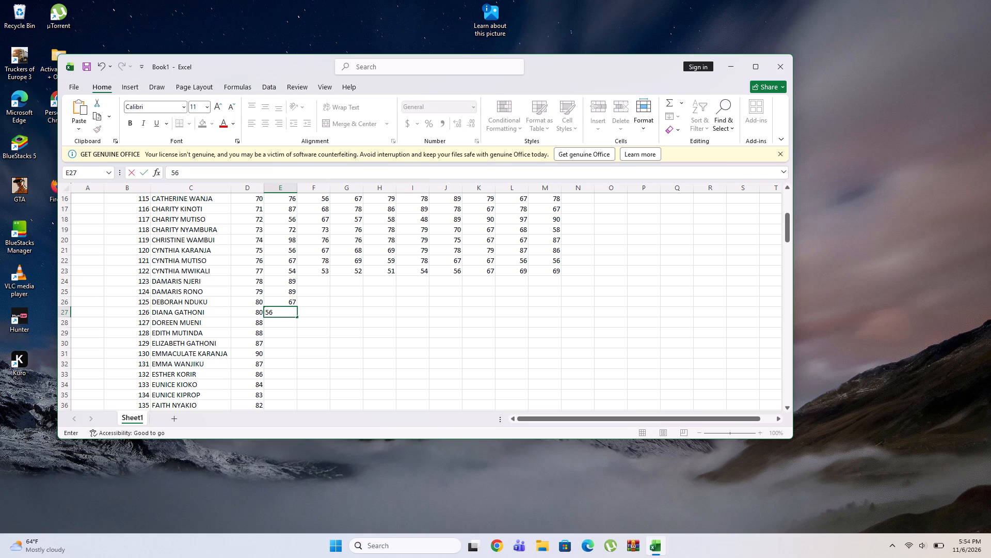
pyautogui.press('Down')
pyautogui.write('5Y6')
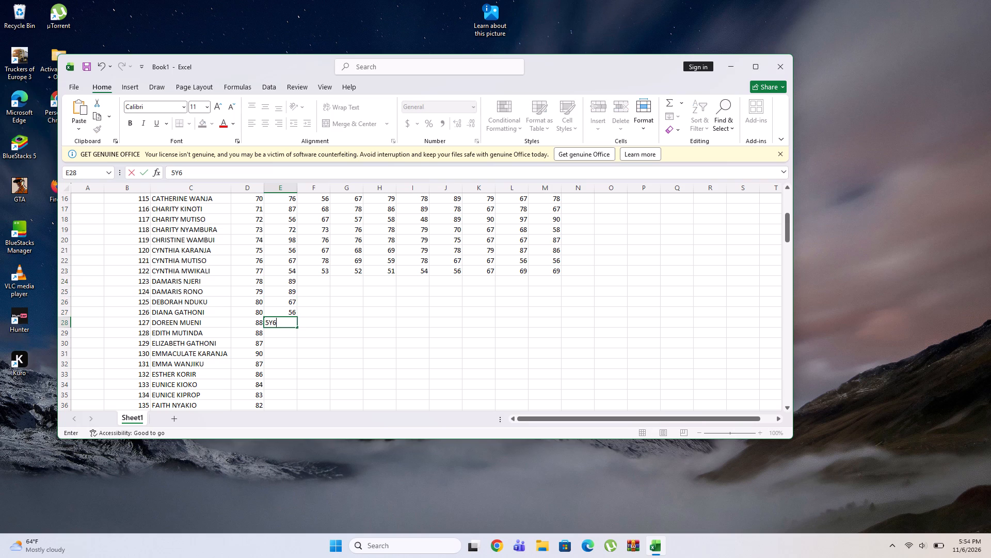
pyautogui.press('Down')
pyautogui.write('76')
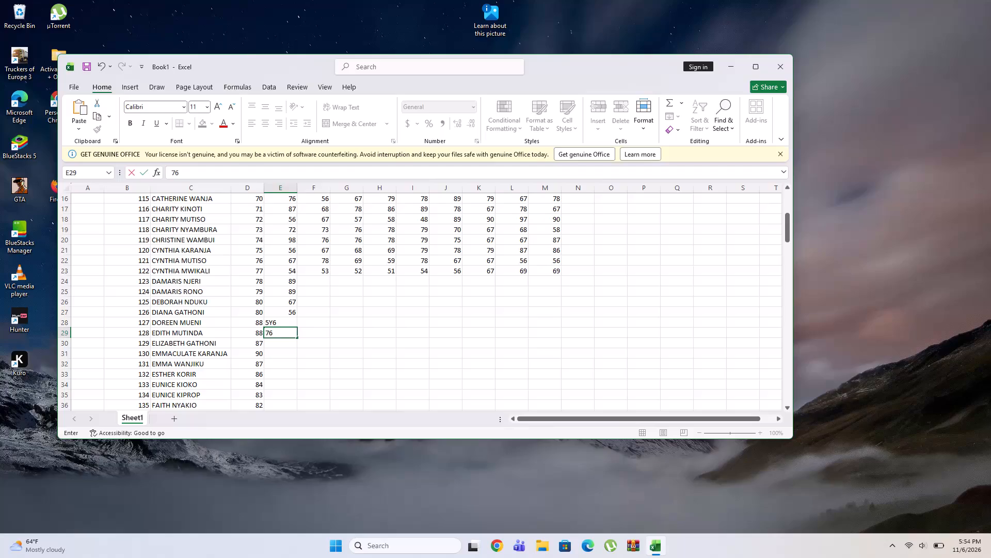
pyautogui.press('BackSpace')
# Replace the contents of cells E28 and E29 with the ENG marks 90 and 89 for admission numbers 127 and 128.
pyautogui.click(280, 320)
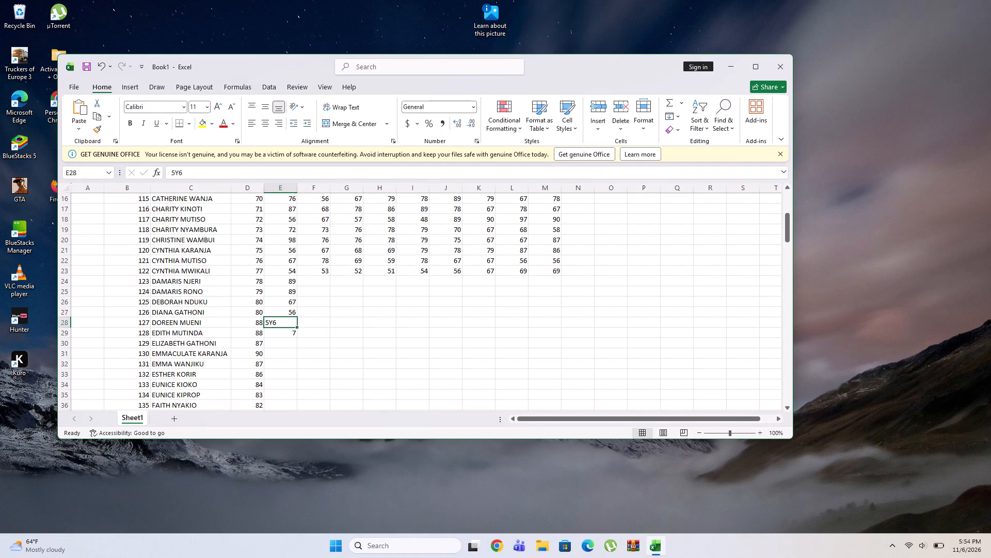
pyautogui.press('BackSpace')
pyautogui.click(287, 319)
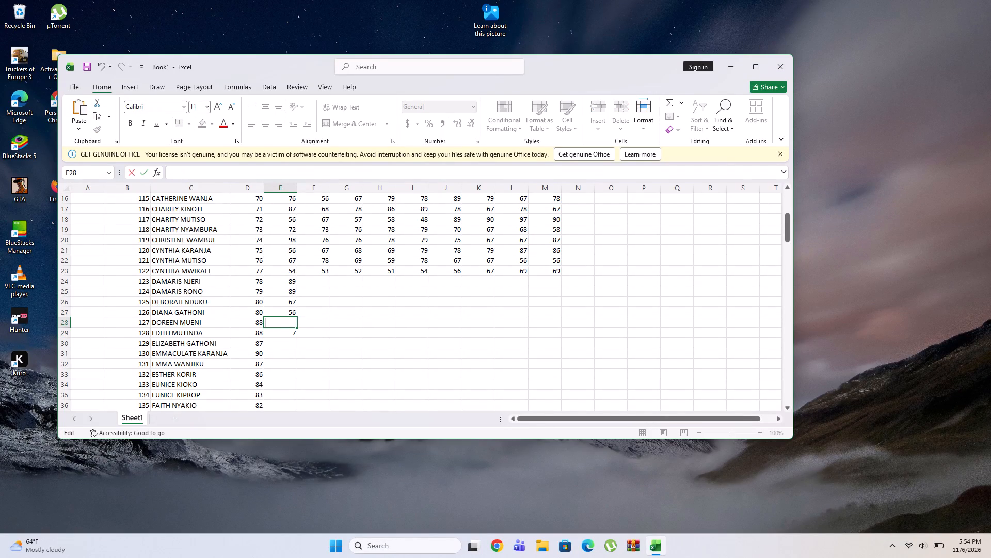
pyautogui.write('90')
pyautogui.press('Down')
pyautogui.press('Down')
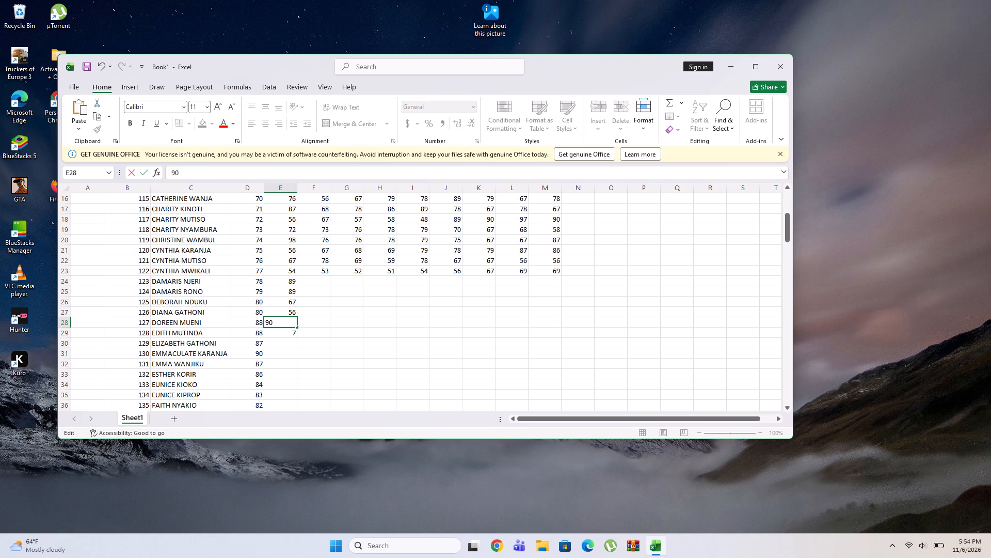
pyautogui.click(285, 333)
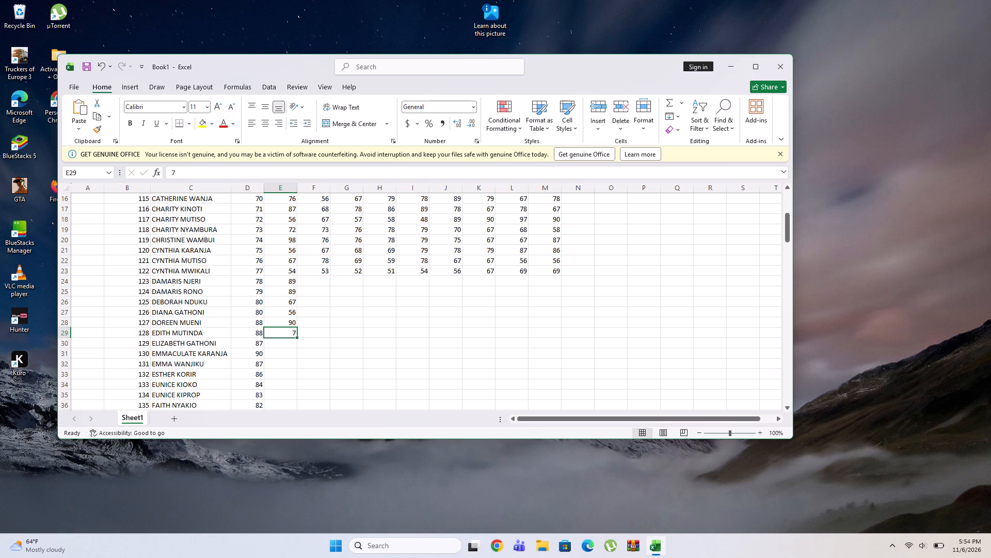
pyautogui.press('BackSpace')
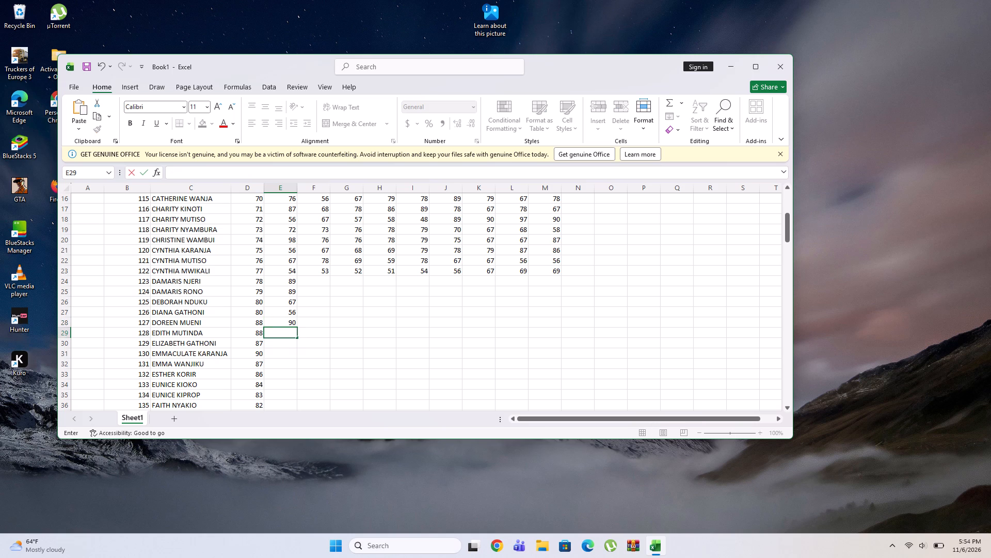
pyautogui.write('89')
pyautogui.press('Down')
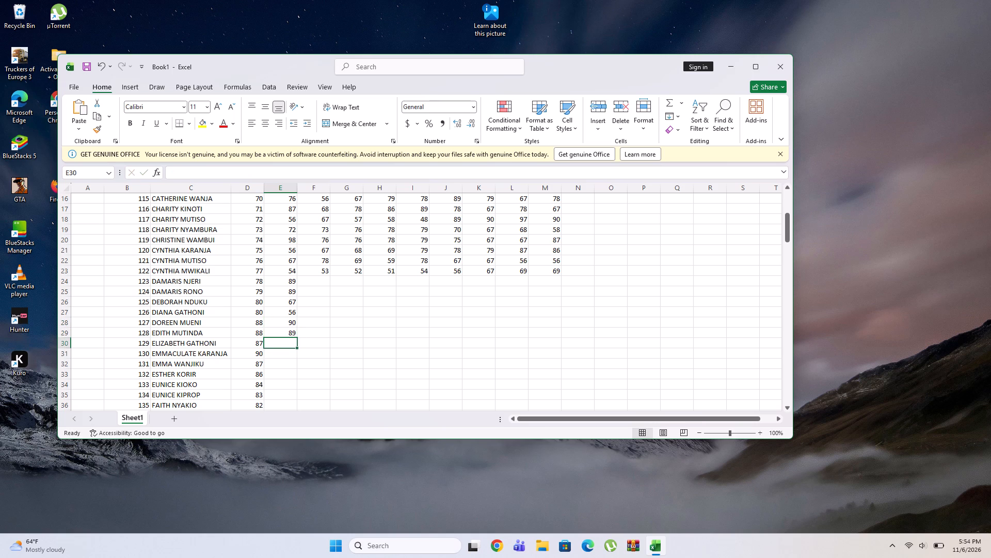
pyautogui.write('76')
pyautogui.press('Down')
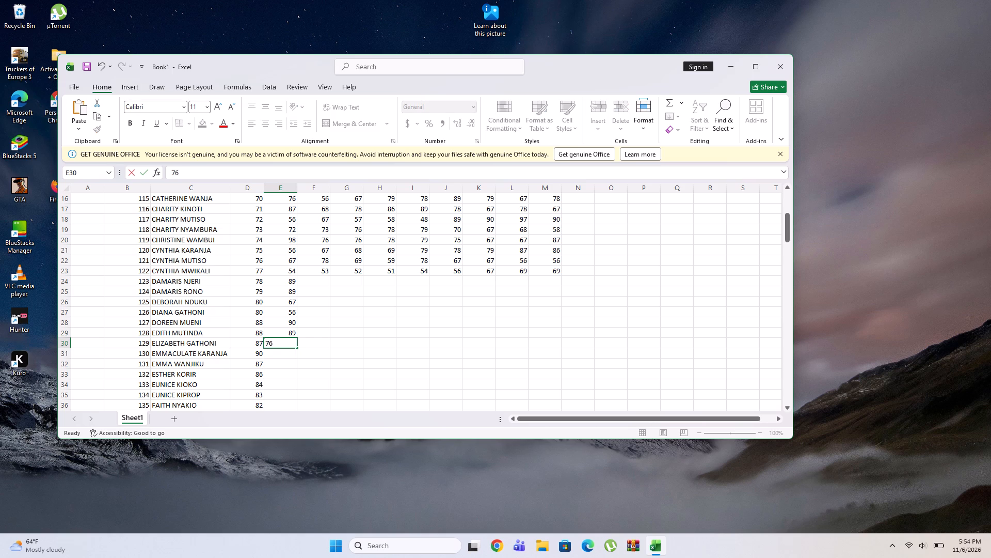
pyautogui.write('65')
pyautogui.press('Down')
pyautogui.write('64')
pyautogui.press('Down')
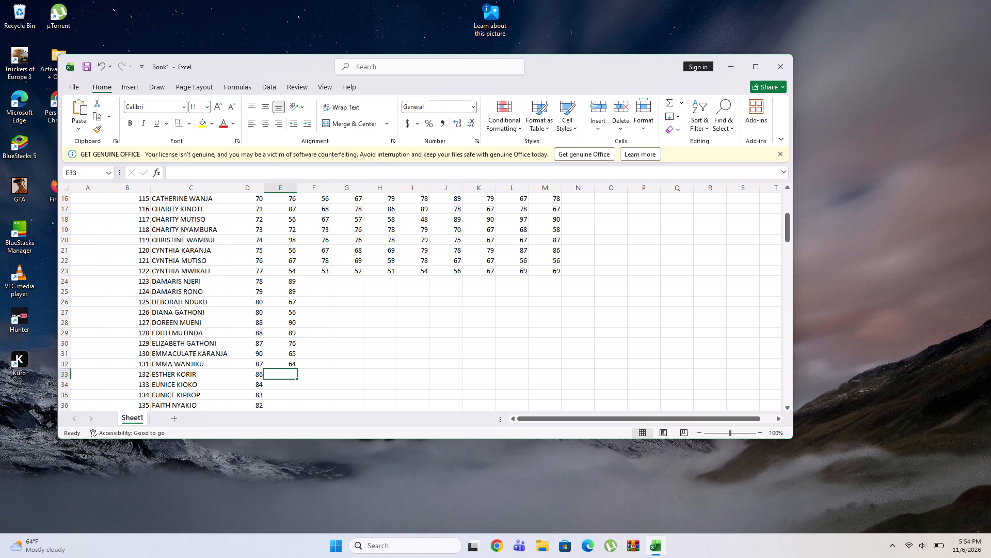
pyautogui.write('63')
pyautogui.press('Down')
pyautogui.write('76')
pyautogui.press('Down')
# Enter the ENG marks 89, 76, 87, 65 and 86 down cells E35 to E39 for admission numbers 134 to 138.
pyautogui.write('89')
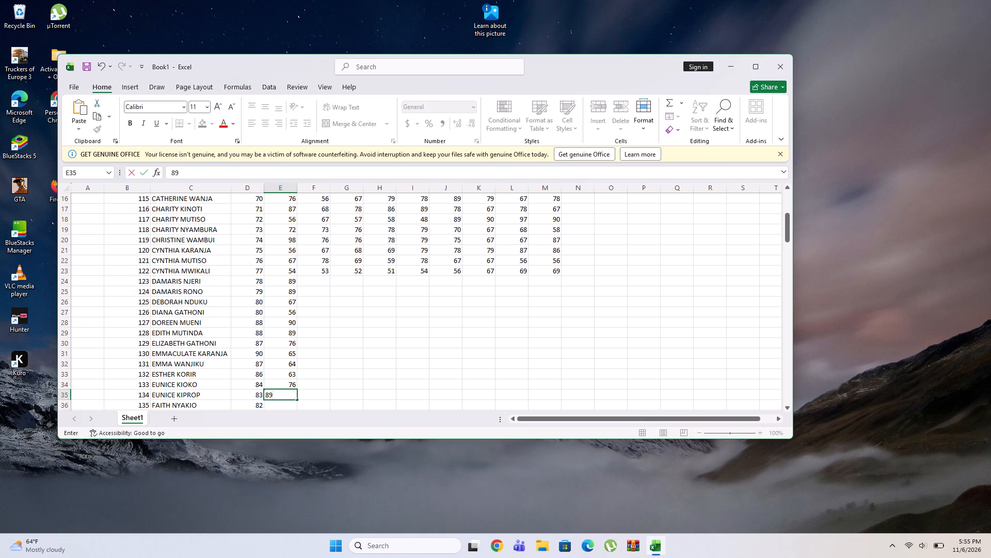
pyautogui.press('Down')
pyautogui.write('76')
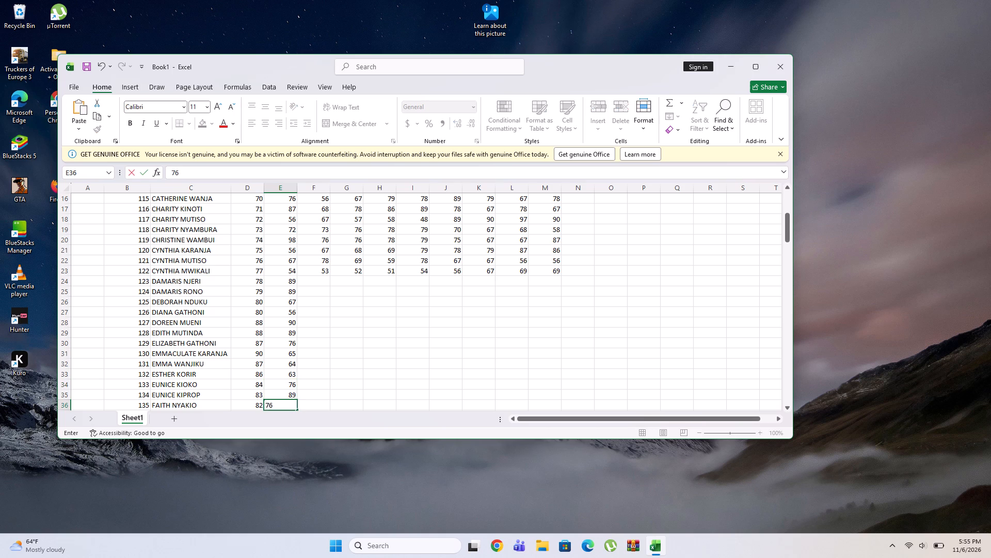
pyautogui.press('Down')
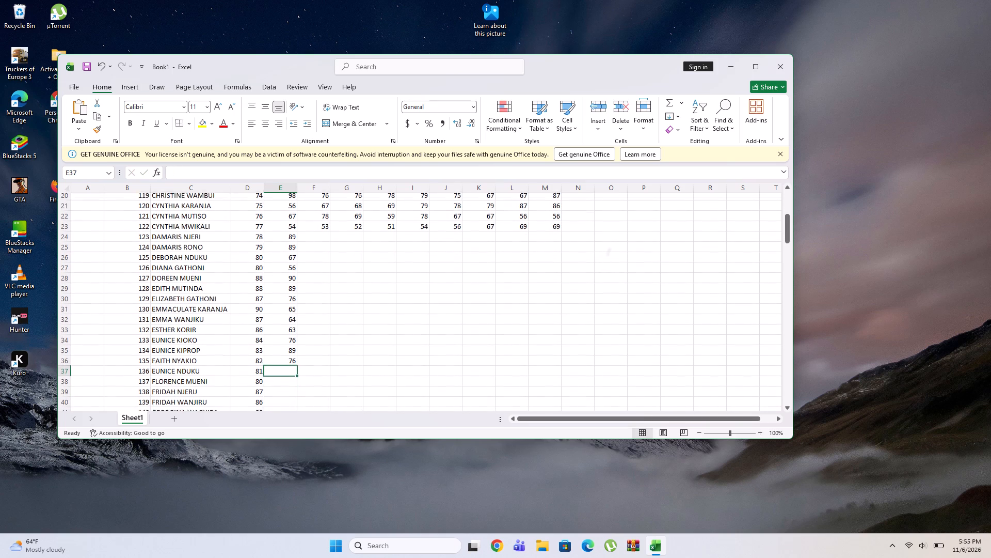
pyautogui.write('87')
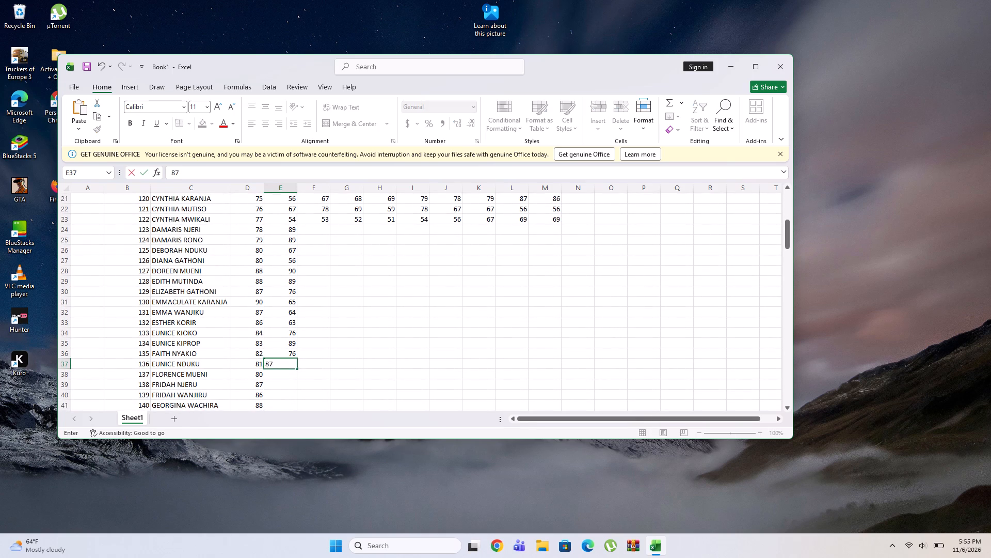
pyautogui.press('Down')
pyautogui.write('65')
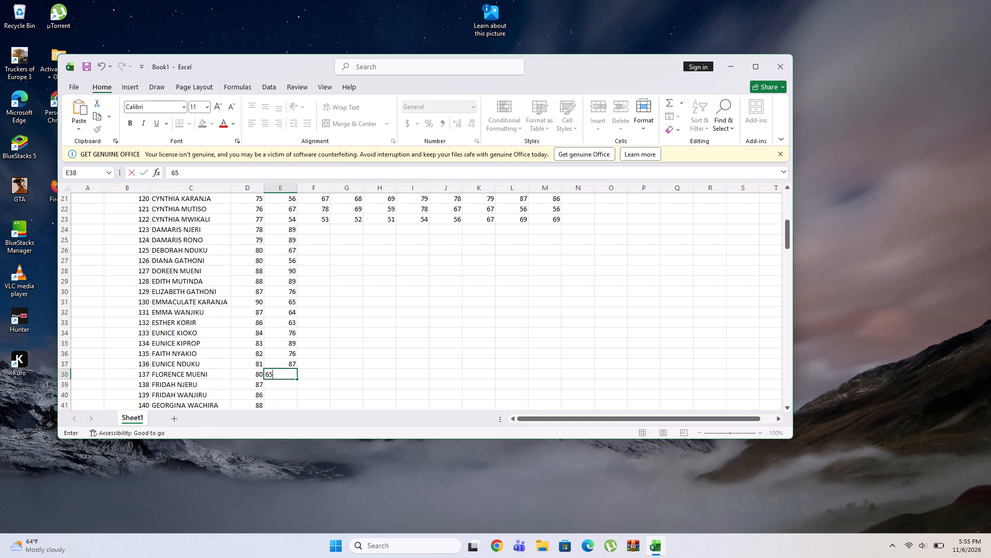
pyautogui.press('Down')
pyautogui.write('86')
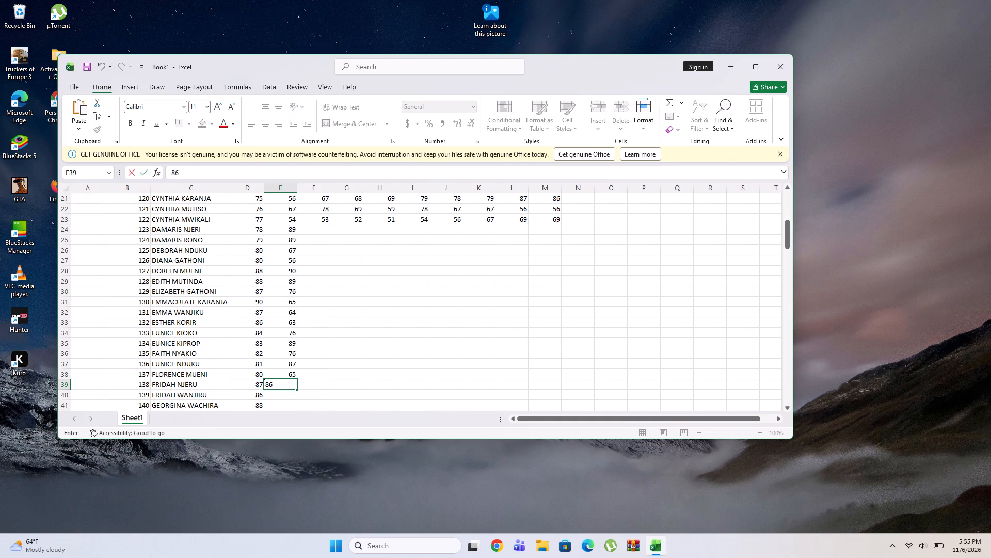
pyautogui.press('Down')
# Enter the ENG marks 67, 68, 87, 65 and 54 down cells E40 to E44 for admission numbers 139 to 143.
pyautogui.write('67')
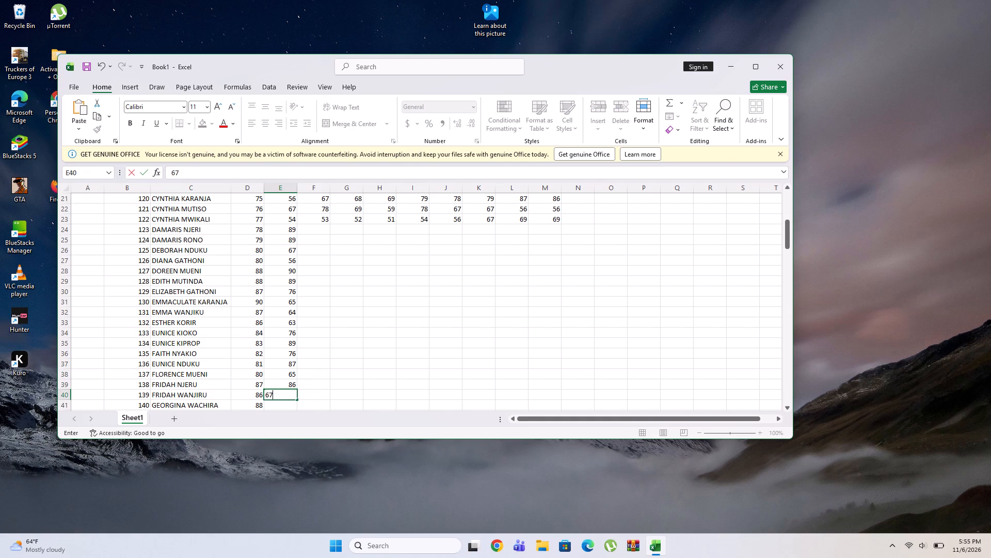
pyautogui.press('Down')
pyautogui.write('68')
pyautogui.press('Down')
pyautogui.write('87')
pyautogui.press('Down')
pyautogui.write('65')
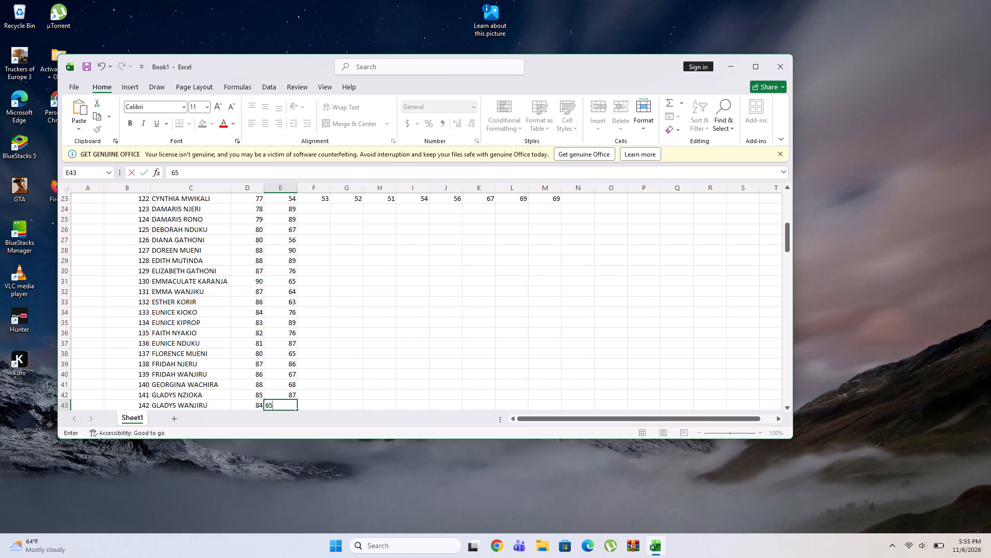
pyautogui.press('Down')
pyautogui.write('54')
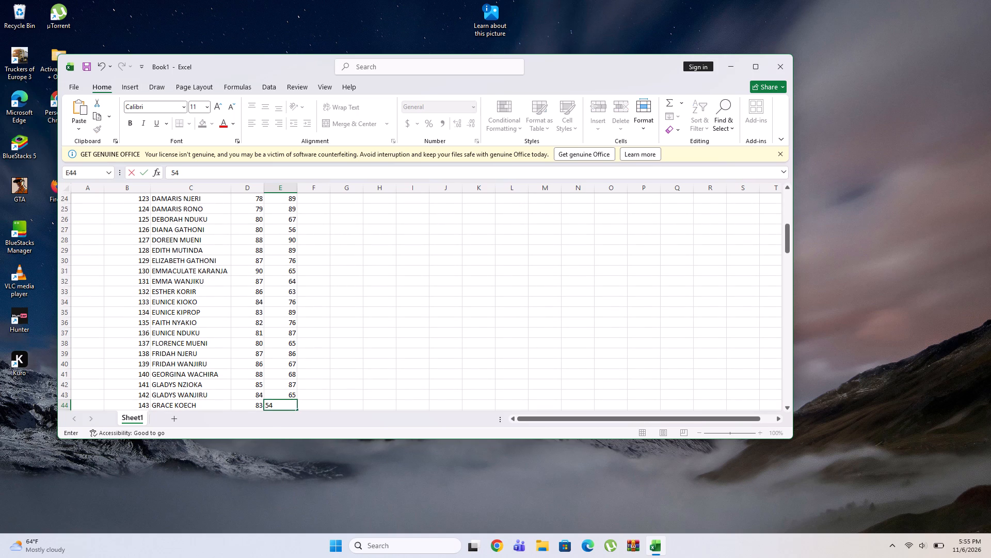
pyautogui.press('Down')
# Enter the ENG marks 63, 62, 68, 69 and 60 down cells E45 to E49 for admission numbers 144 to 148.
pyautogui.write('63')
pyautogui.press('Down')
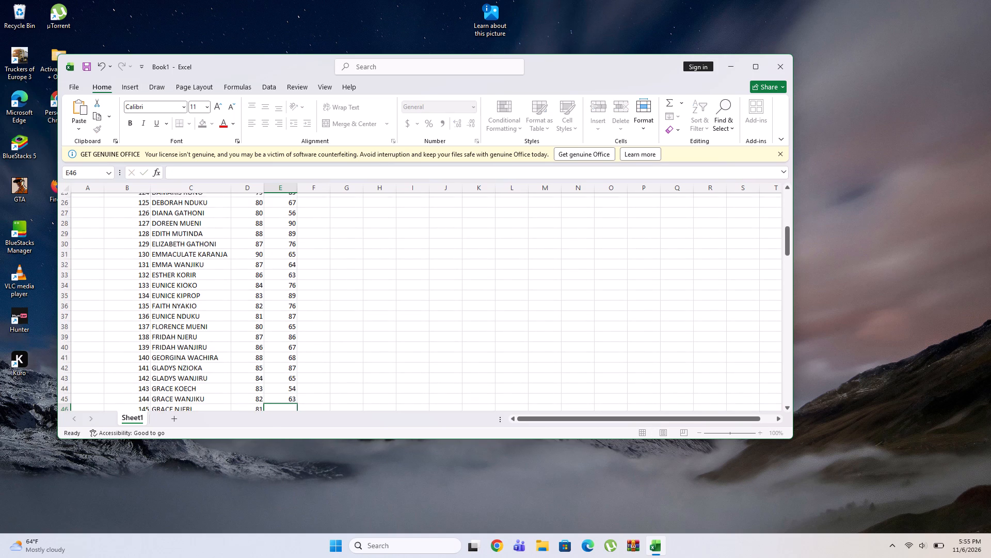
pyautogui.write('62')
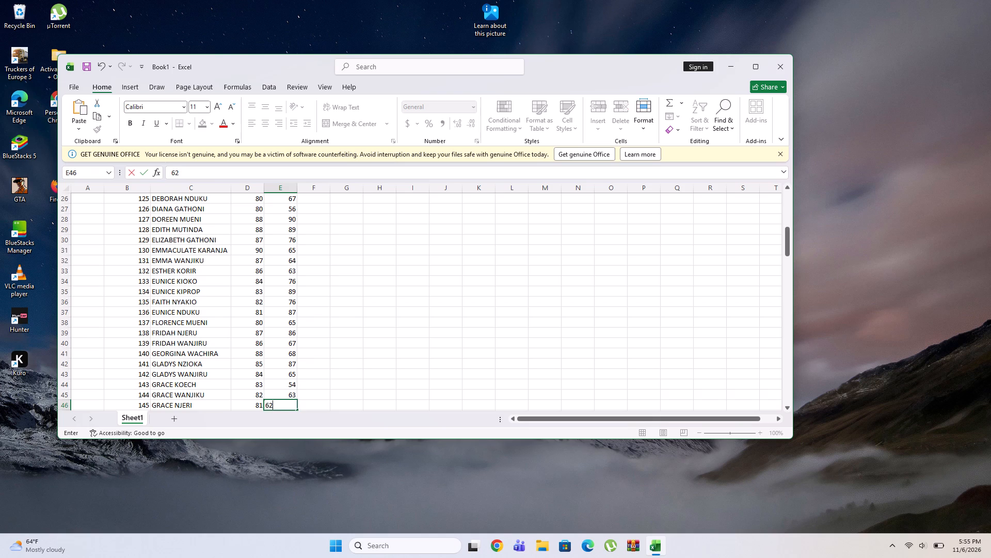
pyautogui.press('Down')
pyautogui.write('68')
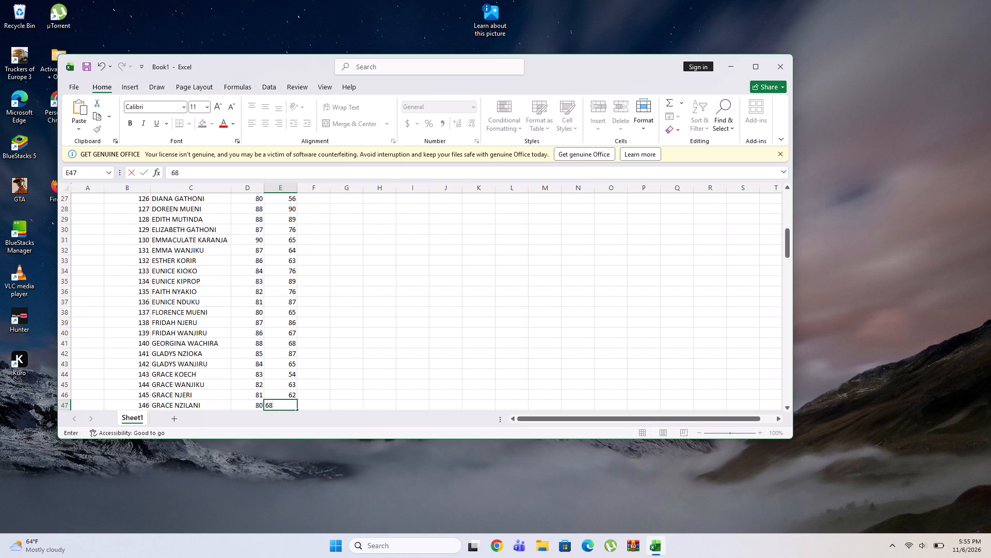
pyautogui.press('Down')
pyautogui.write('69')
pyautogui.press('Down')
pyautogui.write('60')
pyautogui.press('Down')
# Enter the ENG marks 76, 78, 79, 70 and 76 down cells E50 to E54 for admission numbers 149 to 153.
pyautogui.write('76')
pyautogui.press('Down')
pyautogui.write('78')
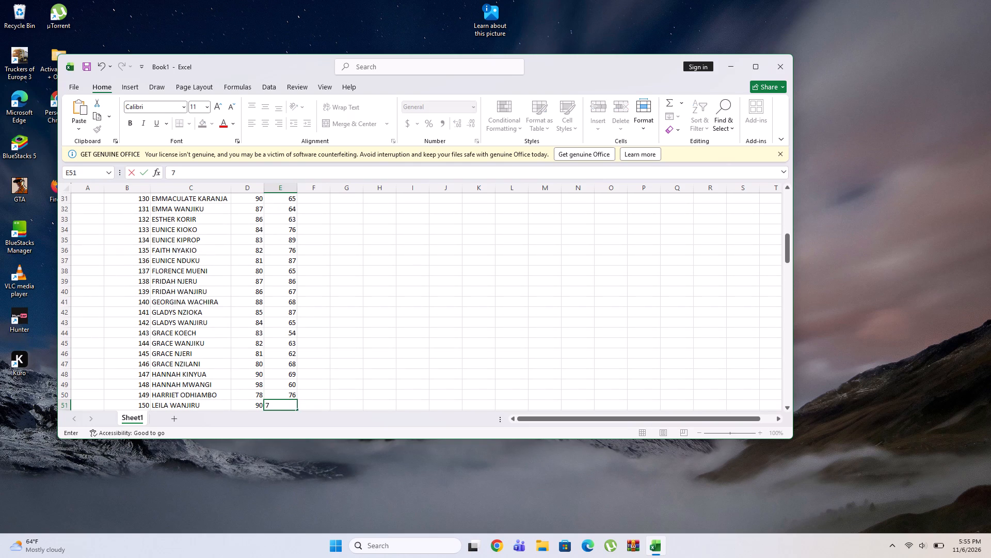
pyautogui.press('Down')
pyautogui.write('79')
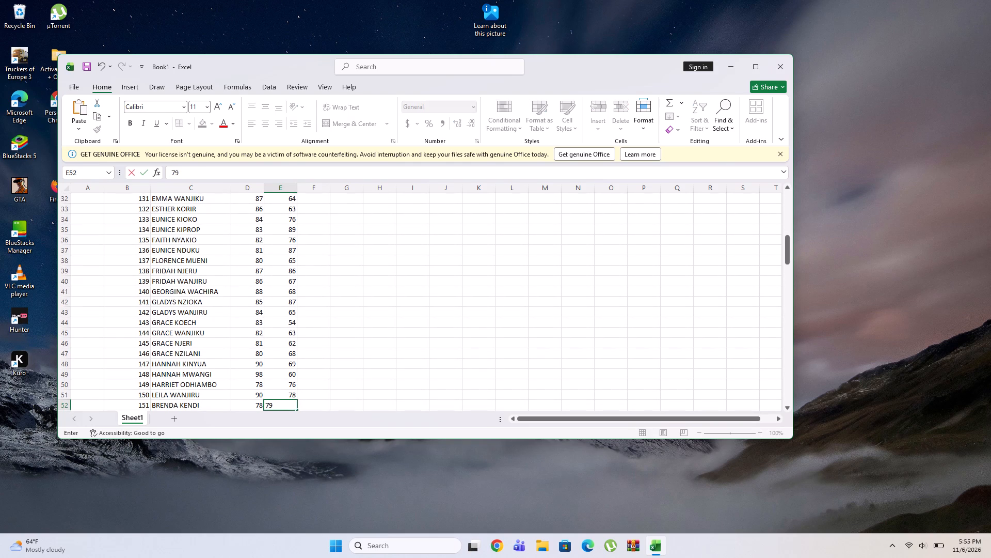
pyautogui.press('Down')
pyautogui.write('70')
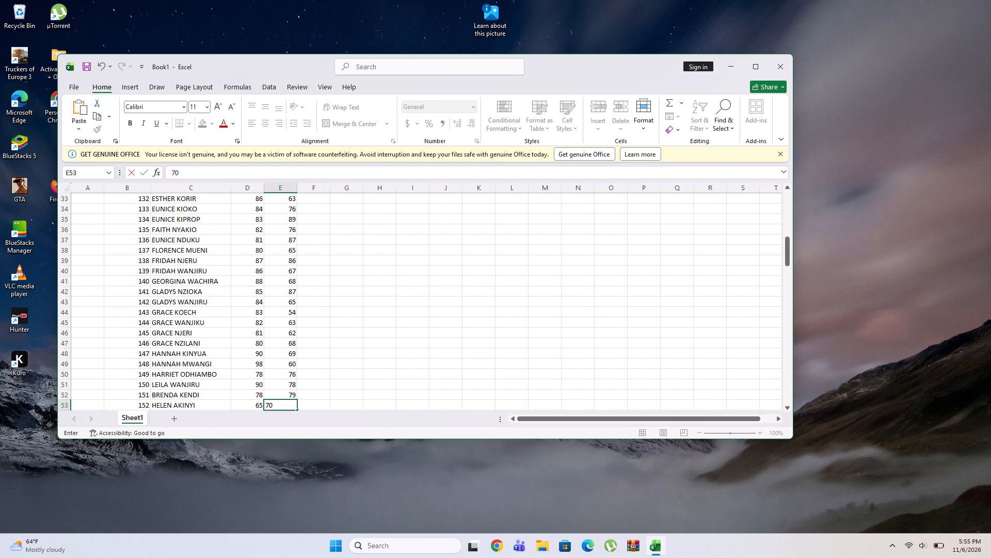
pyautogui.press('Down')
pyautogui.write('76')
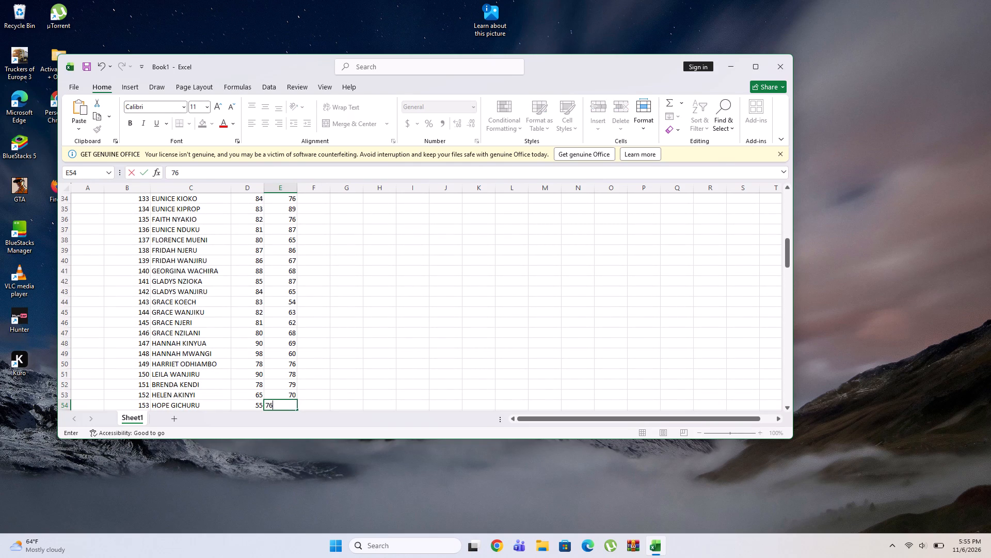
pyautogui.press('Down')
# Enter the ENG marks 65, 64, 64 and 63 down cells E55 to E58 for admission numbers 154 to 157.
pyautogui.write('65')
pyautogui.press('Down')
pyautogui.write('64')
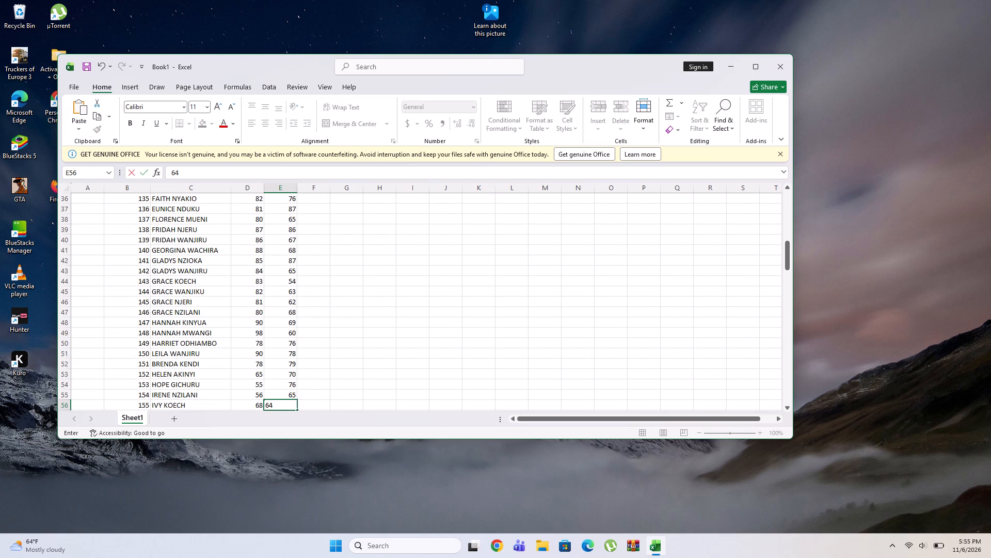
pyautogui.press('Down')
pyautogui.write('64')
pyautogui.press('Down')
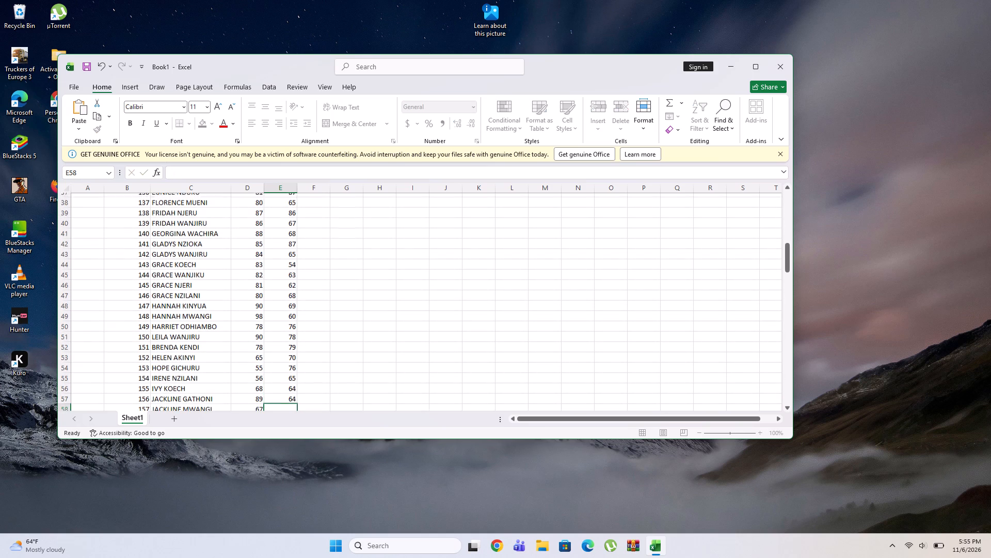
pyautogui.write('63')
pyautogui.press('Down')
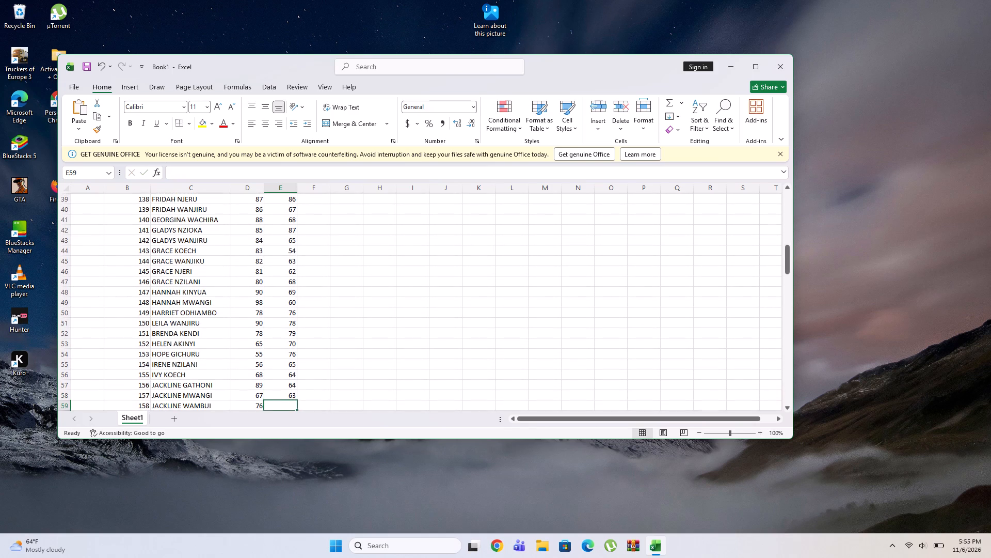
# Enter the ENG marks 66, 65 and 67 down cells E59 to E61 for admission numbers 158 to 160.
pyautogui.write('66')
pyautogui.press('Down')
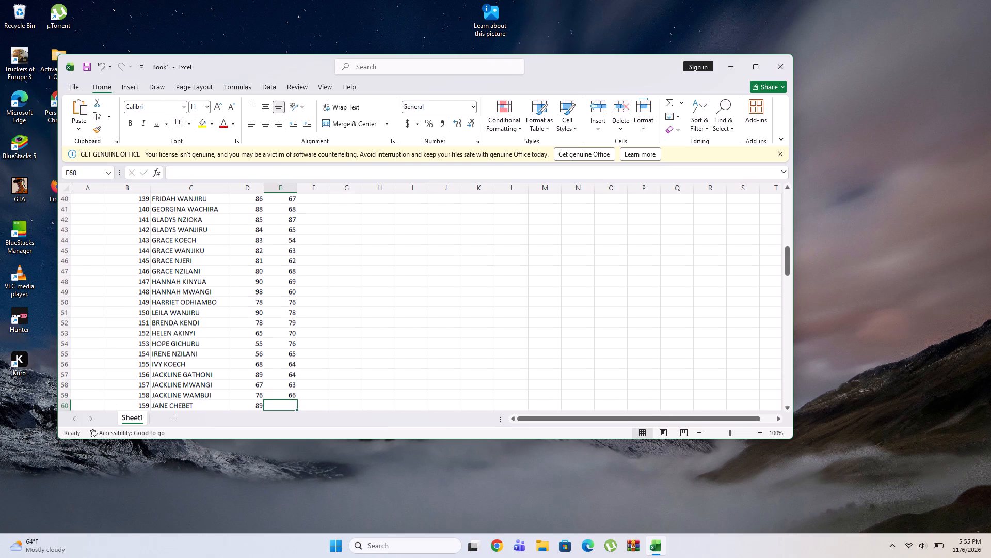
pyautogui.write('65')
pyautogui.press('Down')
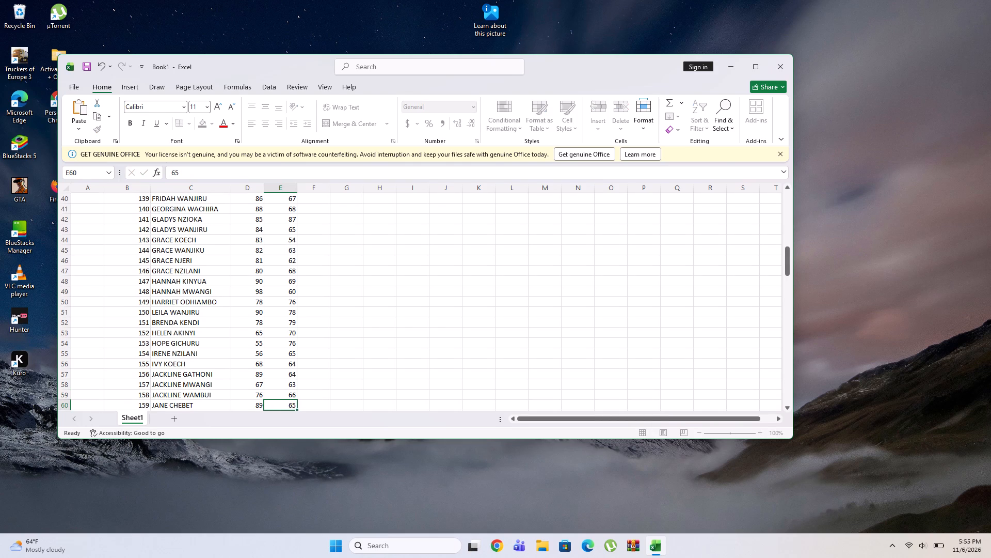
pyautogui.write('67')
pyautogui.press('Down')
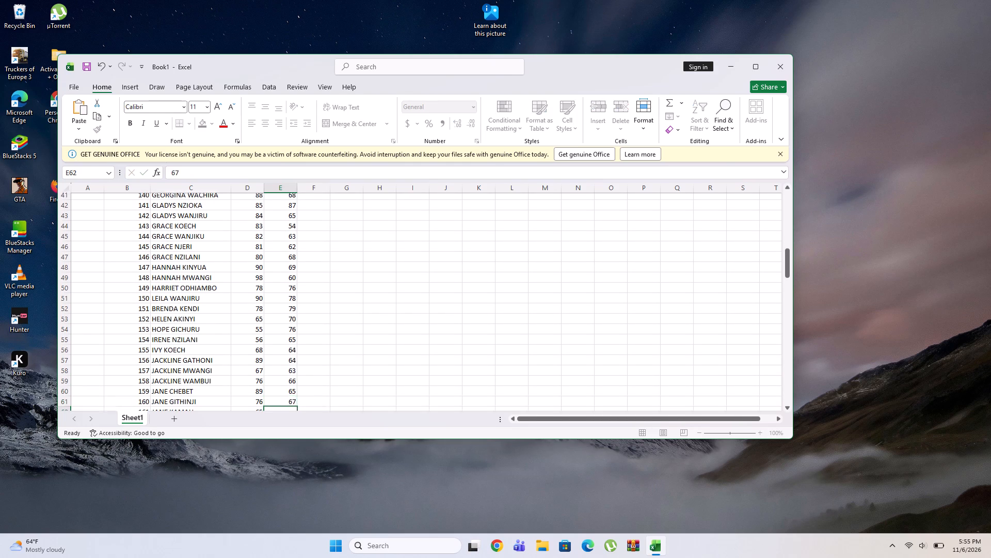
# Enter the ENG marks 68, 455, 36 and 98 down cells E62 to E65 for admission numbers 161 to 164.
pyautogui.write('68')
pyautogui.press('Down')
pyautogui.write('455')
pyautogui.press('Down')
pyautogui.write('364')
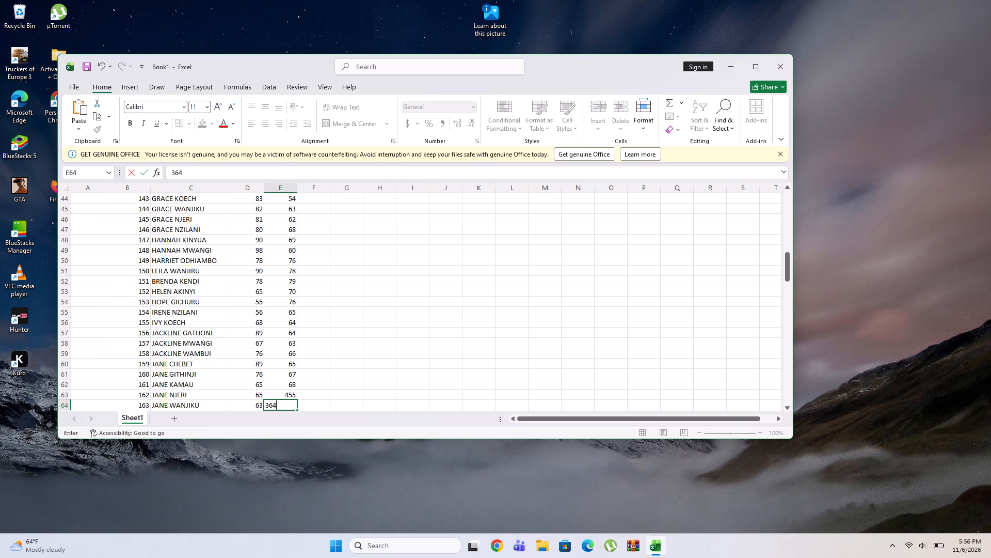
pyautogui.press('BackSpace')
pyautogui.press('Down')
pyautogui.write('89')
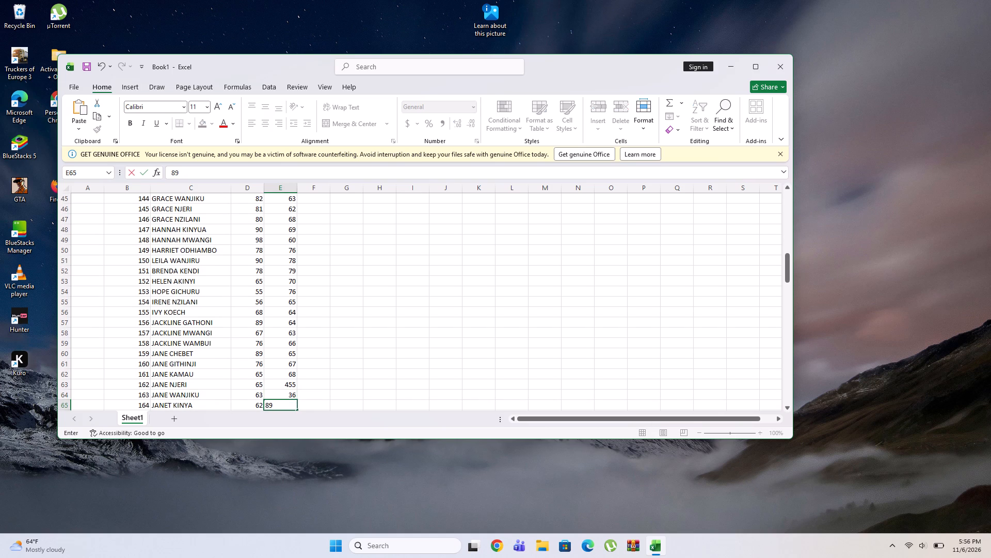
pyautogui.press('Down')
pyautogui.press('Up')
pyautogui.write('98')
pyautogui.press('Down')
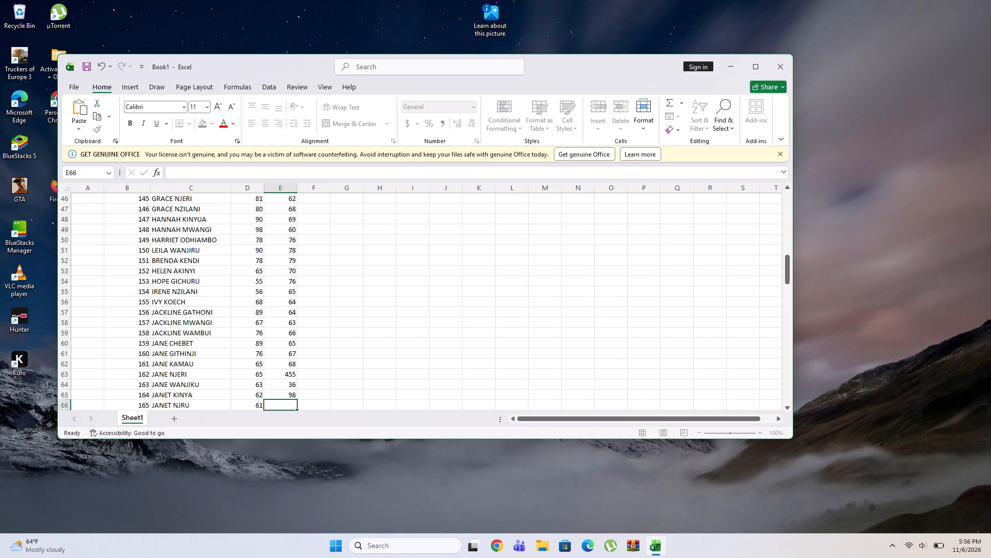
# Enter the ENG marks 65, 78, 65, 76 and 65 down cells E66 to E70 for admission numbers 165 to 169.
pyautogui.write('65')
pyautogui.press('Down')
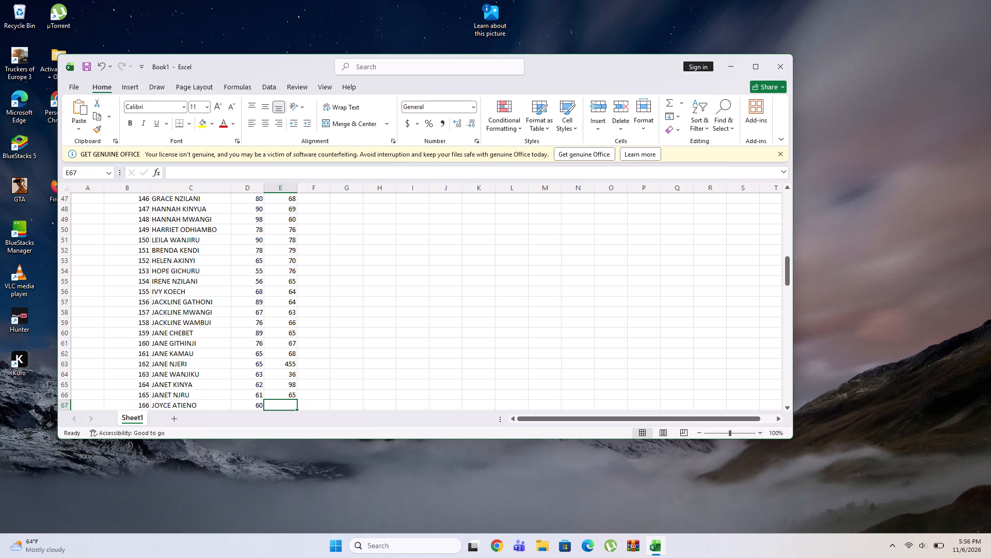
pyautogui.write('78')
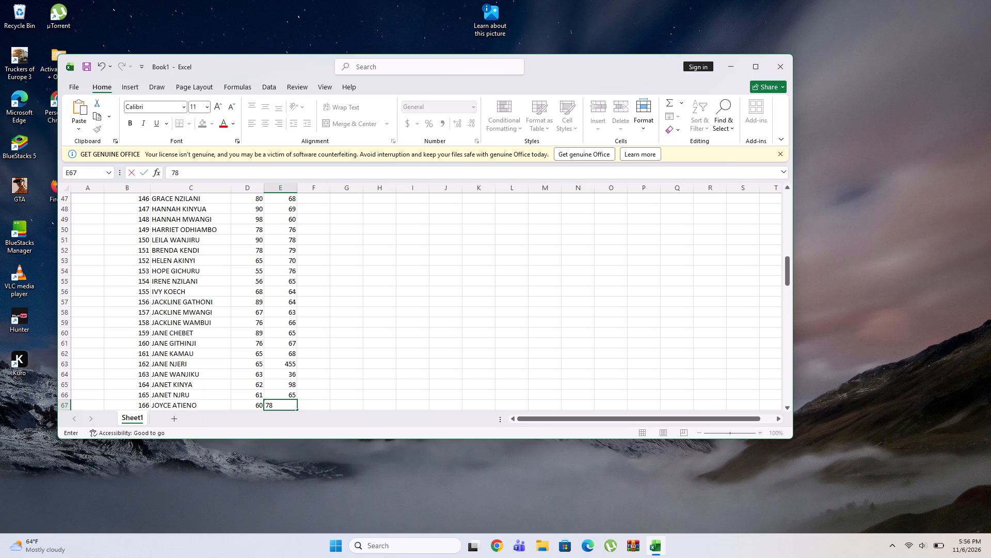
pyautogui.press('Down')
pyautogui.write('65')
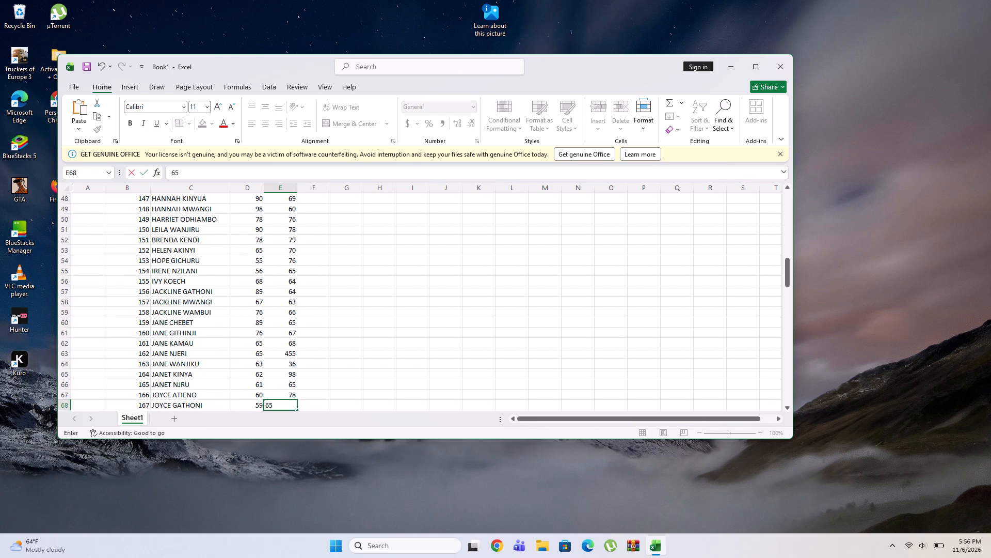
pyautogui.press('Down')
pyautogui.write('76')
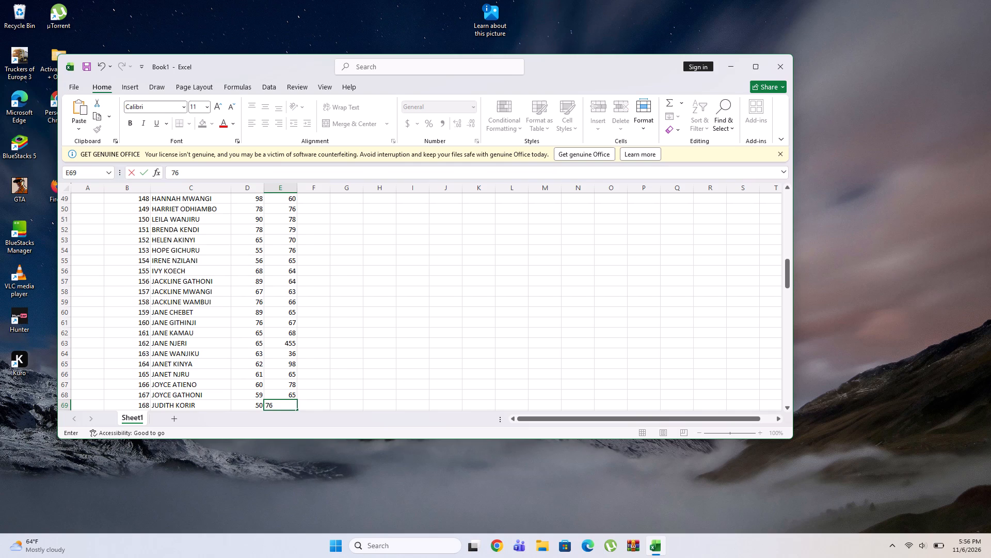
pyautogui.press('Down')
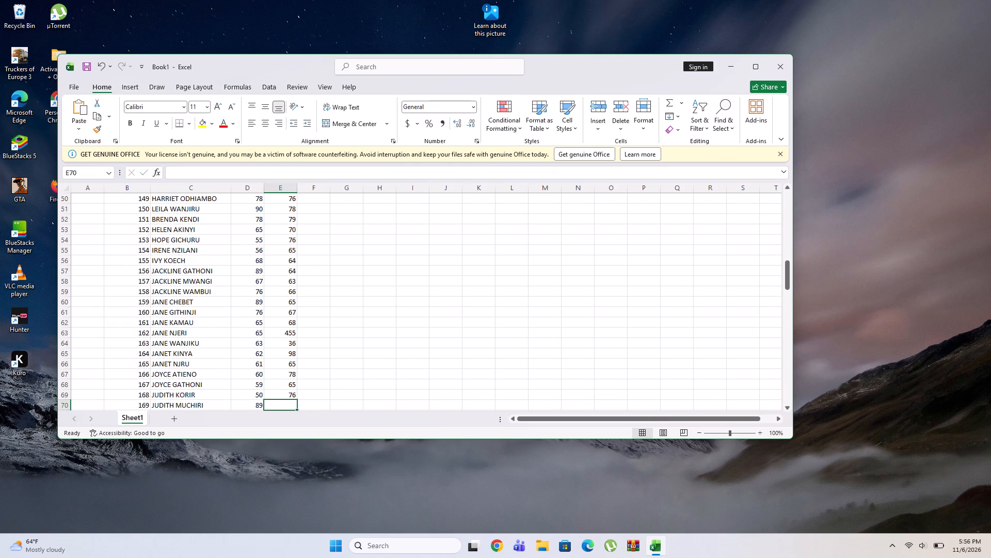
pyautogui.write('65')
pyautogui.press('Down')
# Enter the ENG marks 73, 87, 98, 76 and 76 down cells E71 to E75 for admission numbers 170 to 174.
pyautogui.write('73')
pyautogui.press('Down')
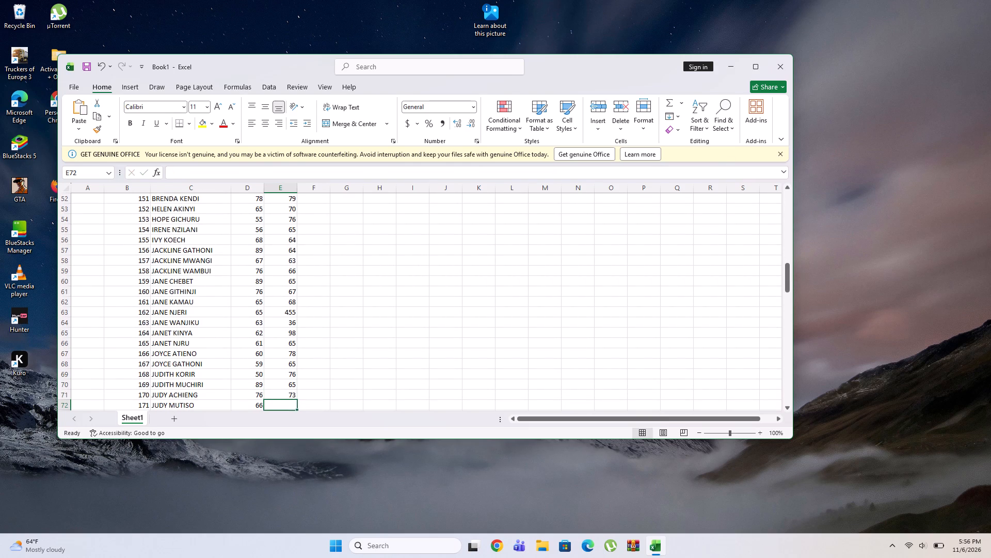
pyautogui.write('87')
pyautogui.press('Down')
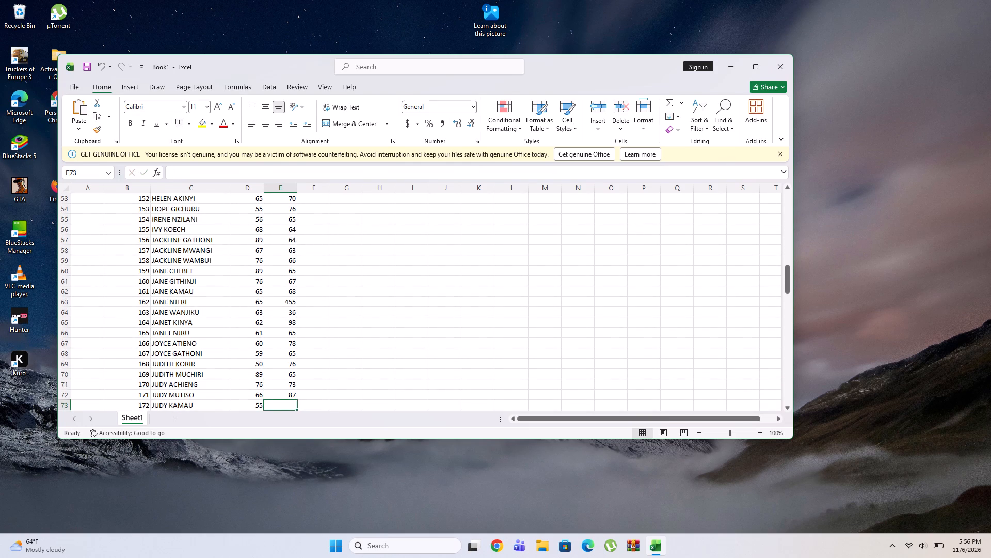
pyautogui.write('98')
pyautogui.press('Down')
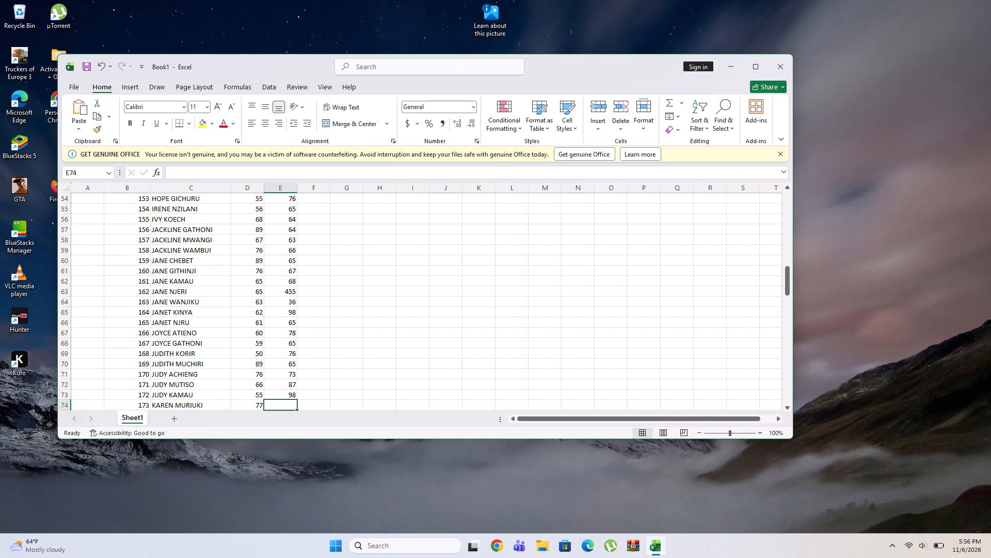
pyautogui.write('76')
pyautogui.press('Down')
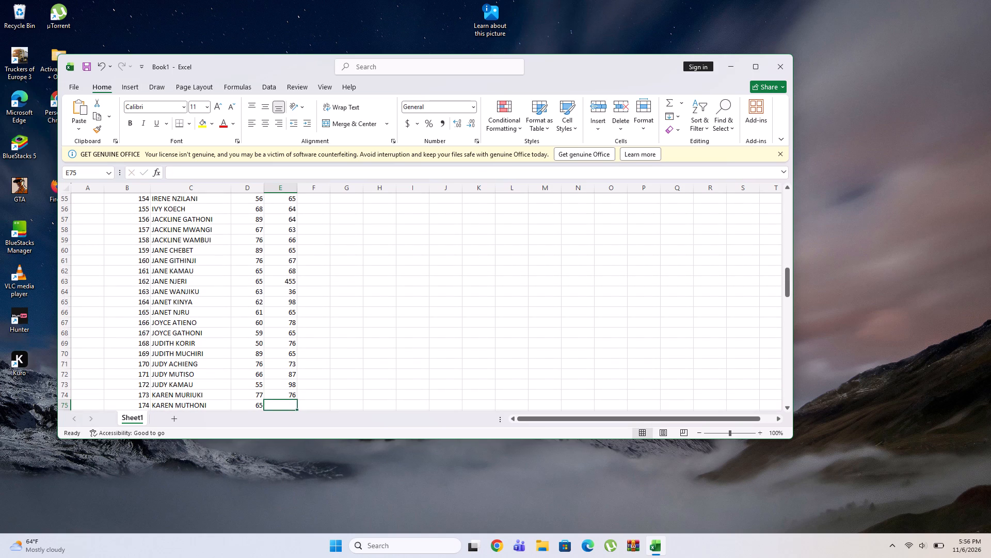
pyautogui.write('76')
pyautogui.press('Down')
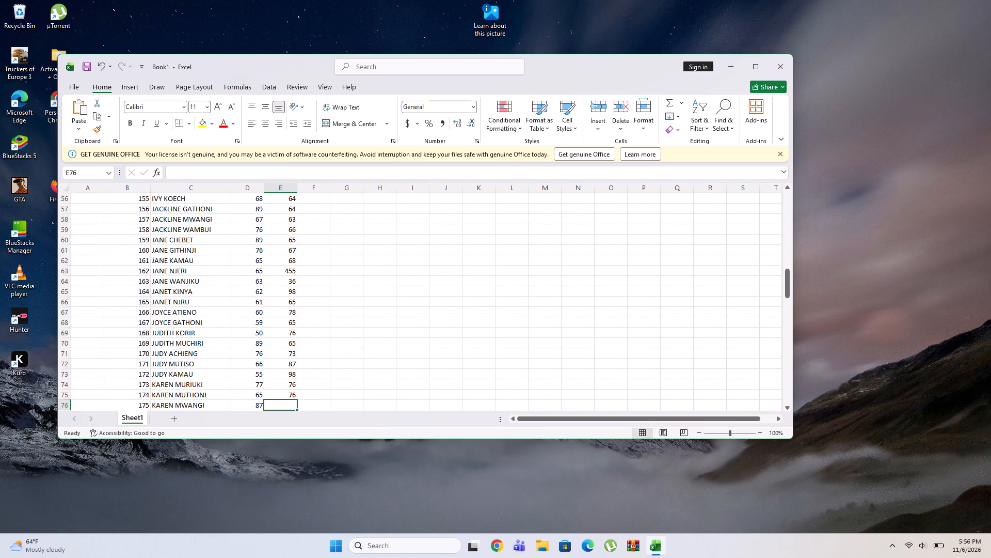
# Enter the ENG marks 87, 98, 76, 76 and 76 down cells E76 to E80 for admission numbers 175 to 179.
pyautogui.write('87')
pyautogui.press('Down')
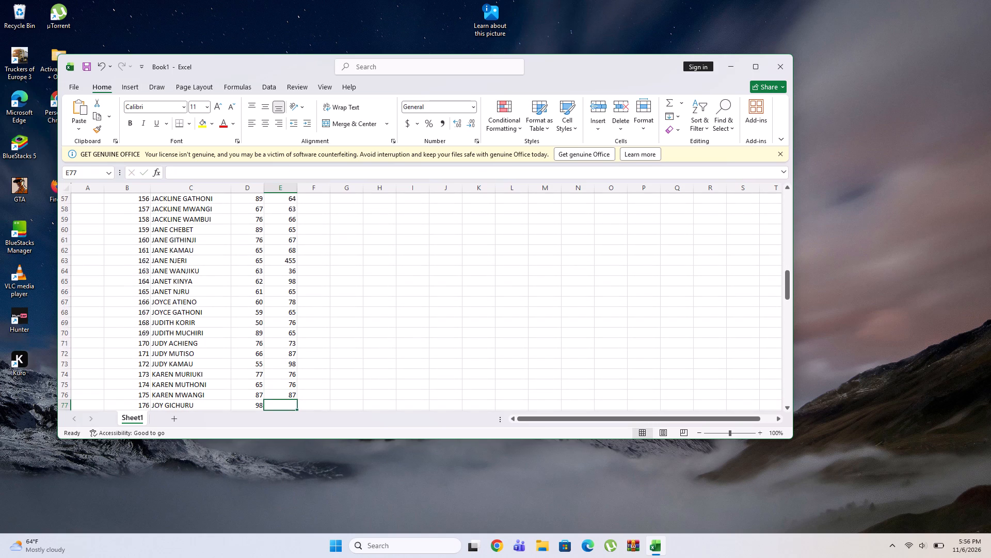
pyautogui.write('98')
pyautogui.press('Down')
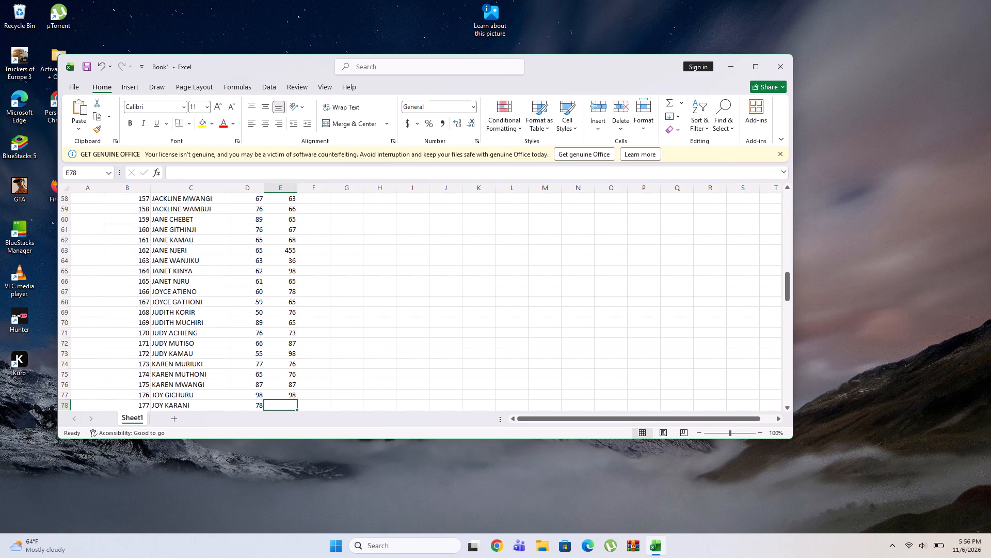
pyautogui.write('76')
pyautogui.press('Down')
pyautogui.write('76')
pyautogui.press('Down')
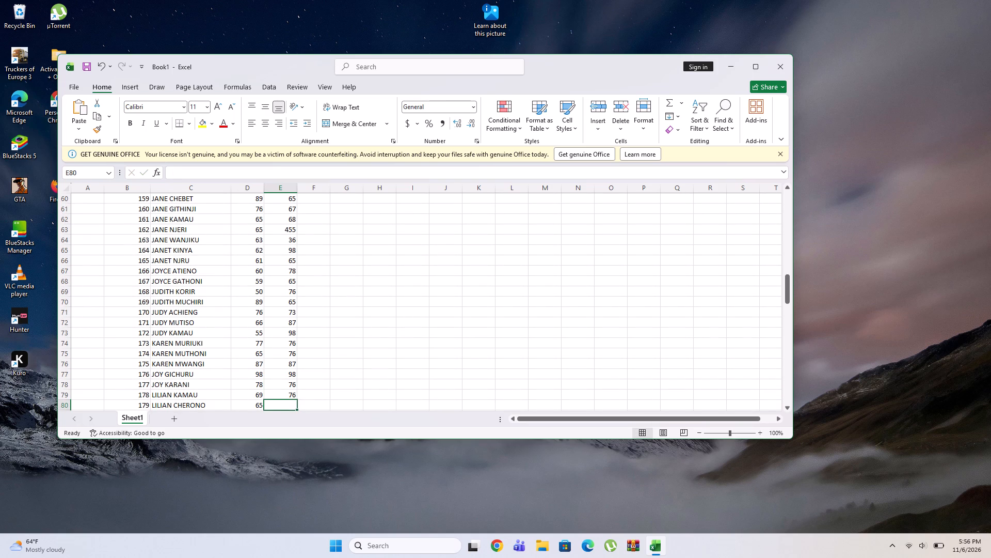
pyautogui.write('76')
pyautogui.press('Down')
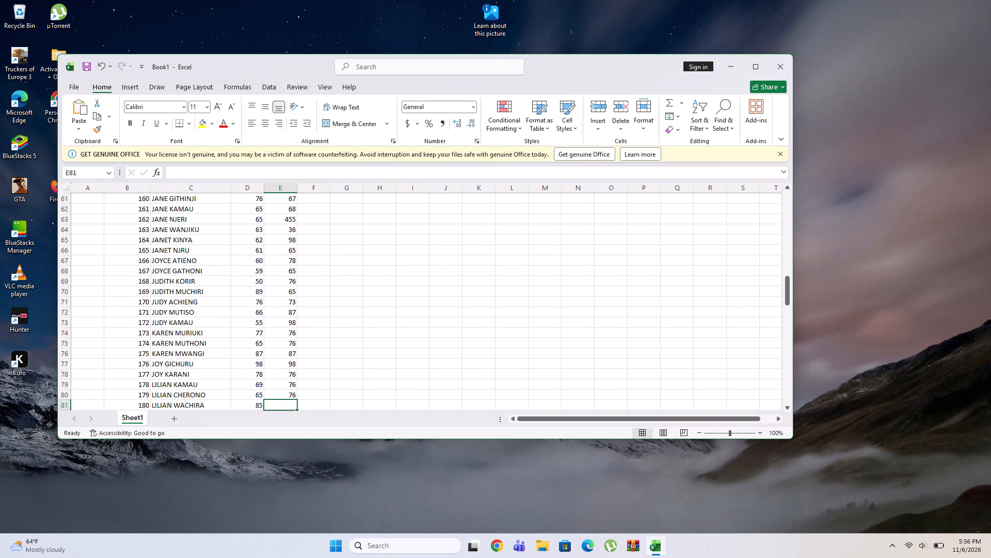
# Enter the ENG marks 78, 78, 76 and 76 down cells E81 to E84 for admission numbers 180 to 183.
pyautogui.write('78')
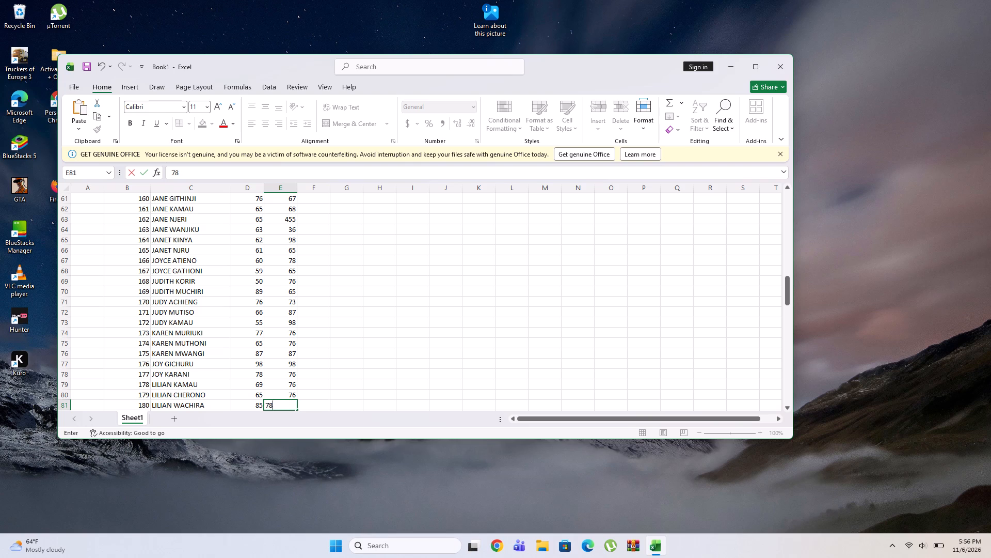
pyautogui.press('Right')
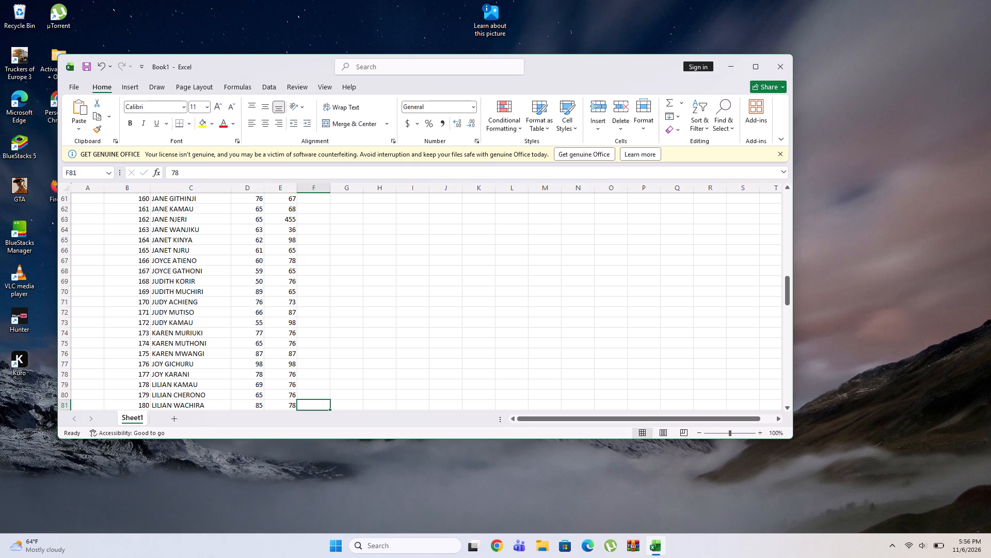
pyautogui.click(290, 409)
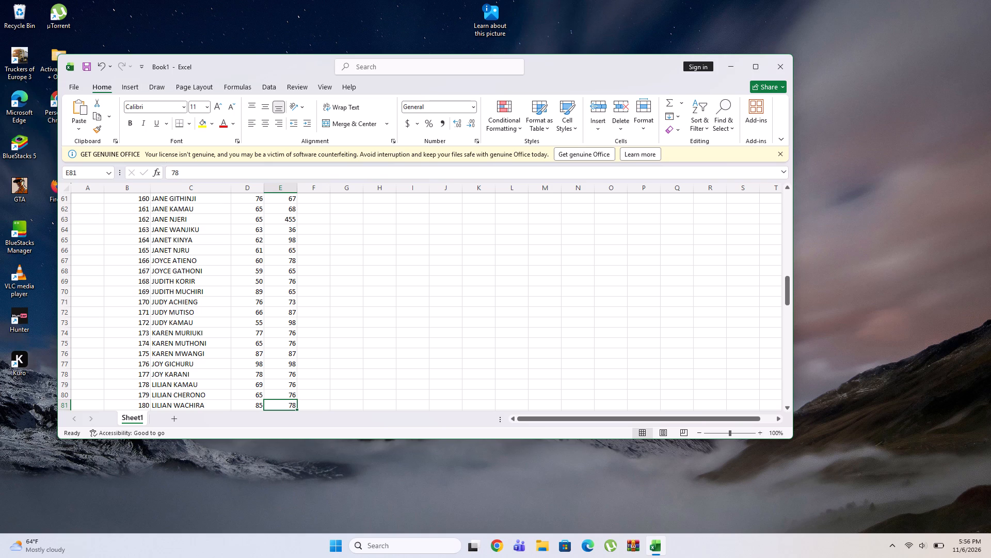
pyautogui.press('Down')
pyautogui.write('78')
pyautogui.press('Down')
pyautogui.write('76')
pyautogui.press('Down')
pyautogui.write('76')
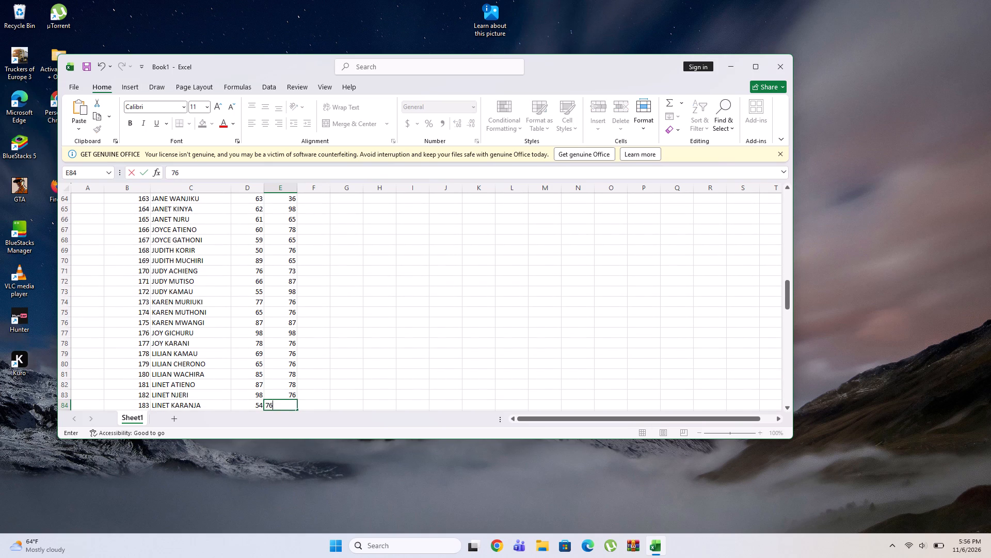
pyautogui.press('Down')
# Enter the ENG marks 67, 65, 87, 78 and 98 down cells E85 to E89 for admission numbers 184 to 188.
pyautogui.write('67')
pyautogui.press('Down')
pyautogui.write('65')
pyautogui.press('Down')
pyautogui.write('87')
pyautogui.press('Down')
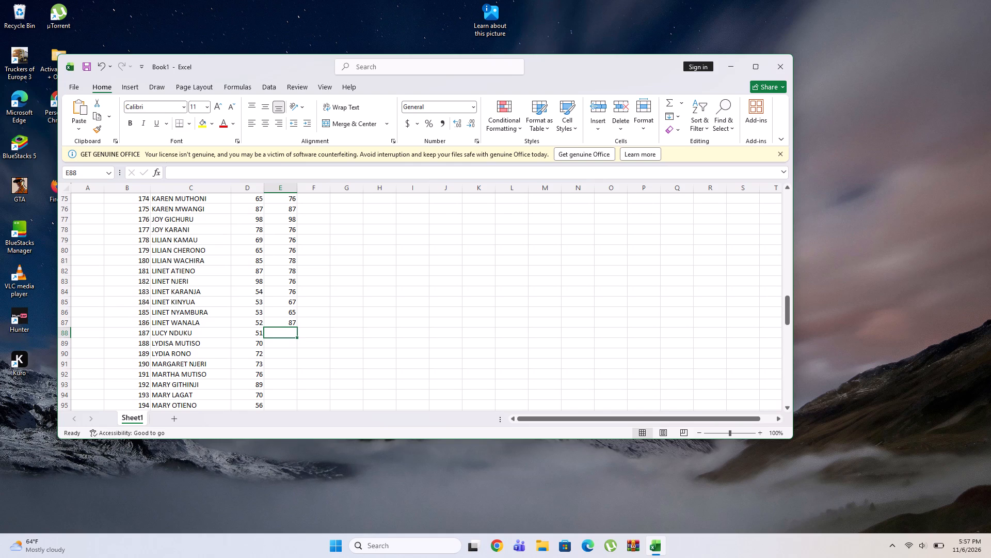
pyautogui.write('78')
pyautogui.press('Down')
pyautogui.write('98')
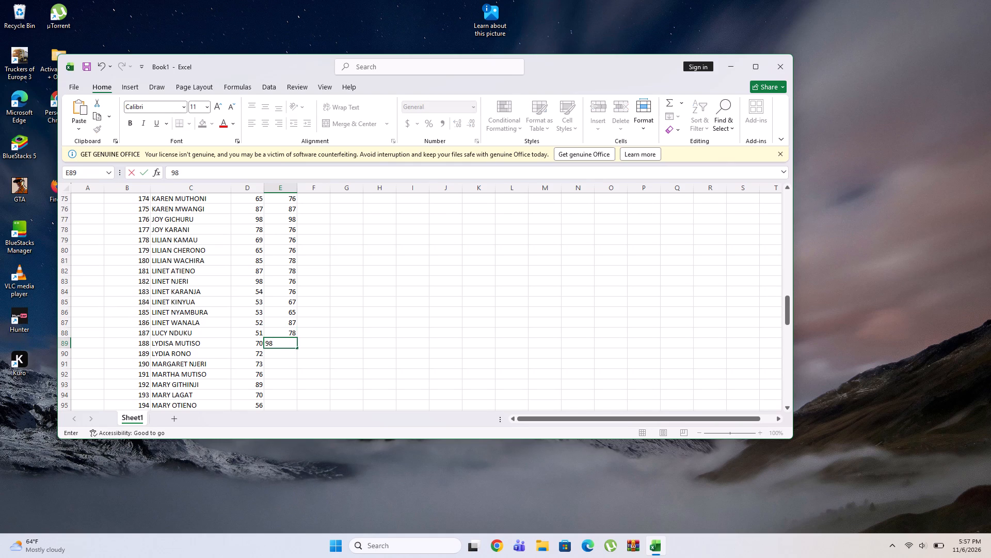
pyautogui.press('Down')
pyautogui.write('97')
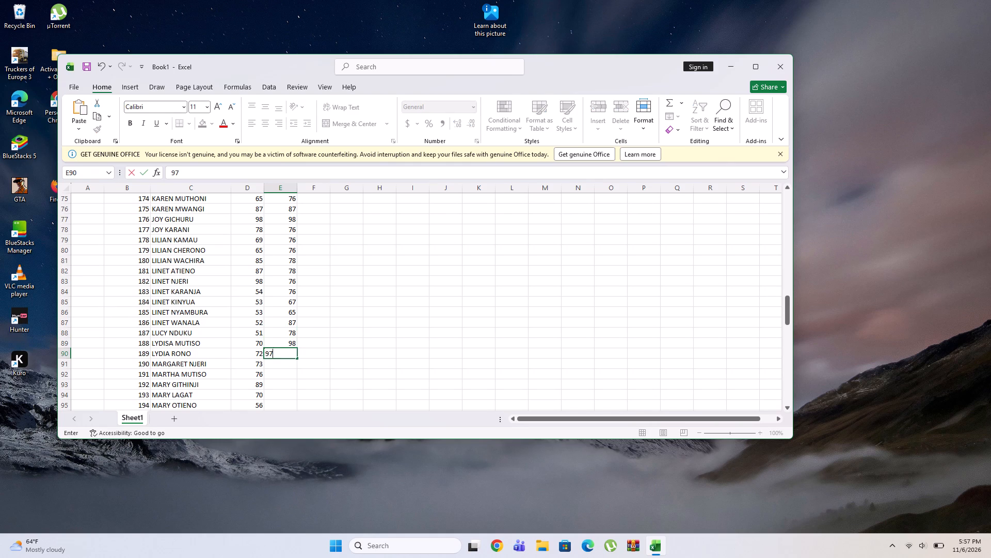
pyautogui.press('Down')
pyautogui.write('59')
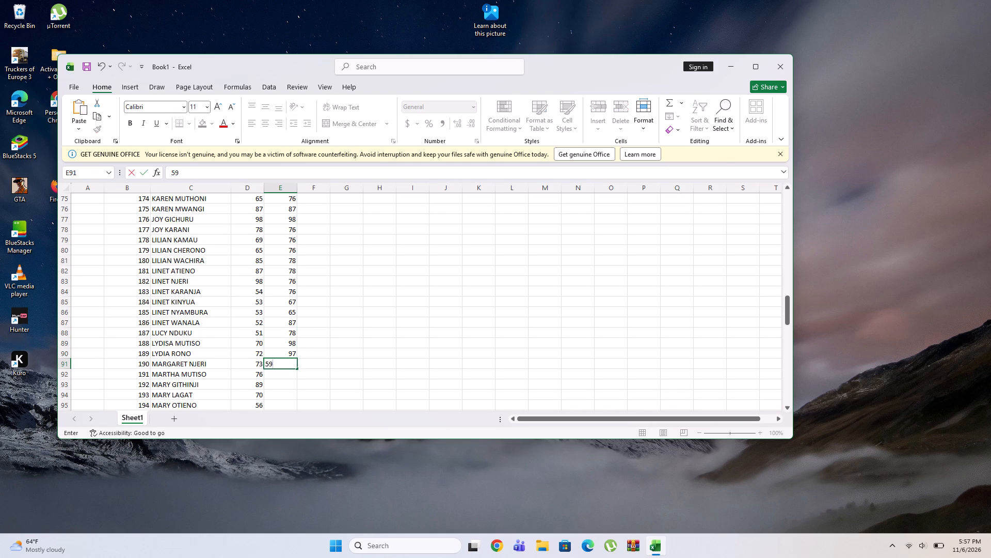
pyautogui.press('Down')
pyautogui.write('76')
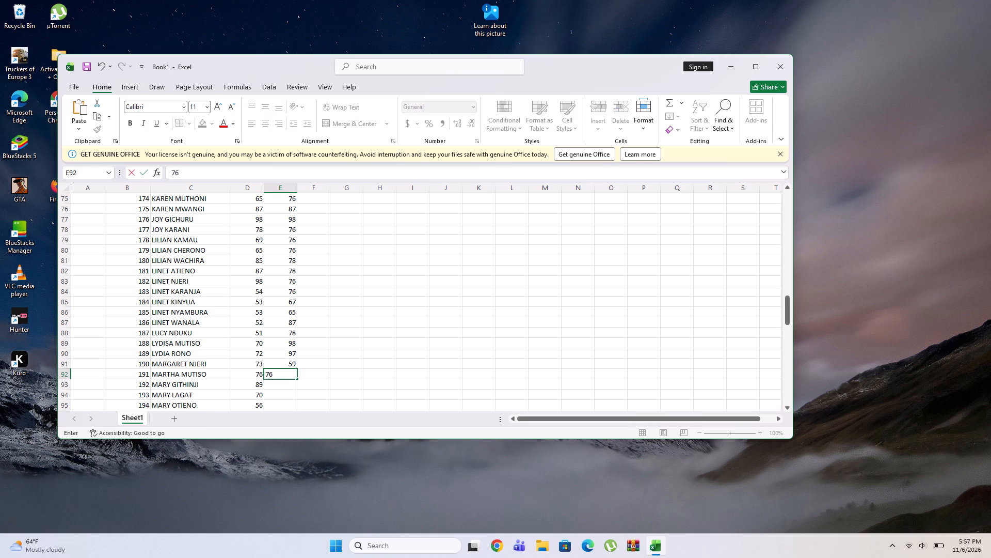
pyautogui.press('Down')
pyautogui.write('56')
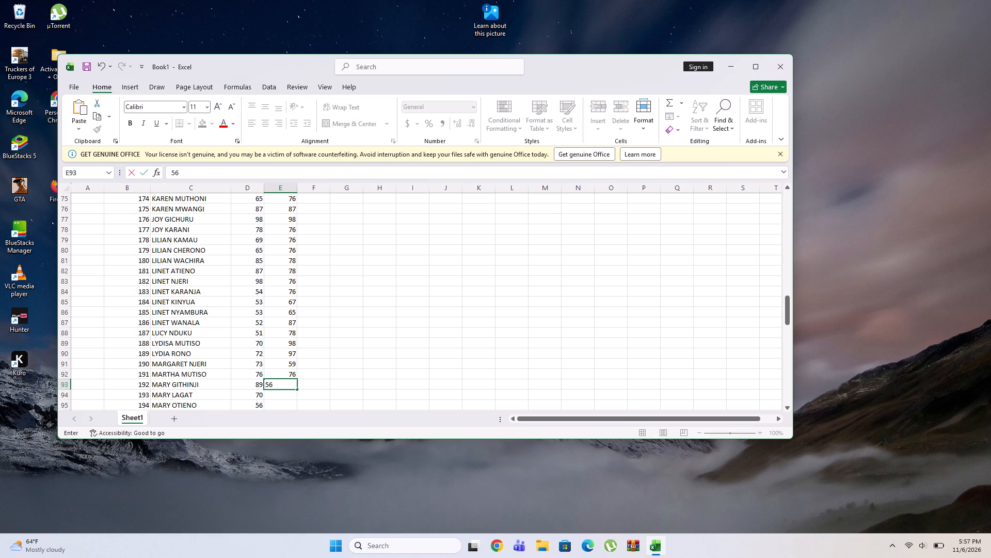
pyautogui.press('Down')
pyautogui.write('45')
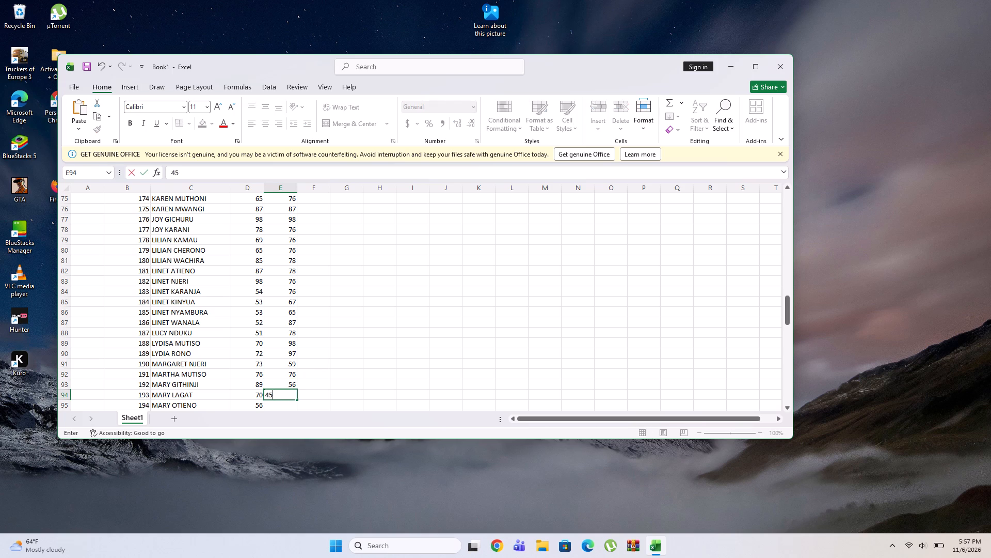
pyautogui.press('Down')
# Enter the ENG marks 76, 68, 89, 76 and 54 down cells E95 to E99 for admission numbers 194 to 198.
pyautogui.write('76')
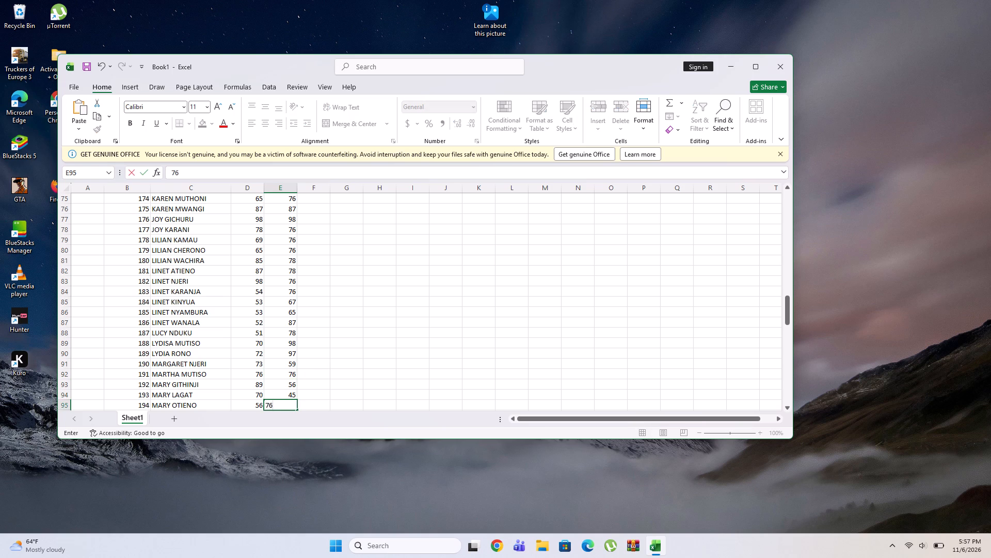
pyautogui.press('Down')
pyautogui.press('6')
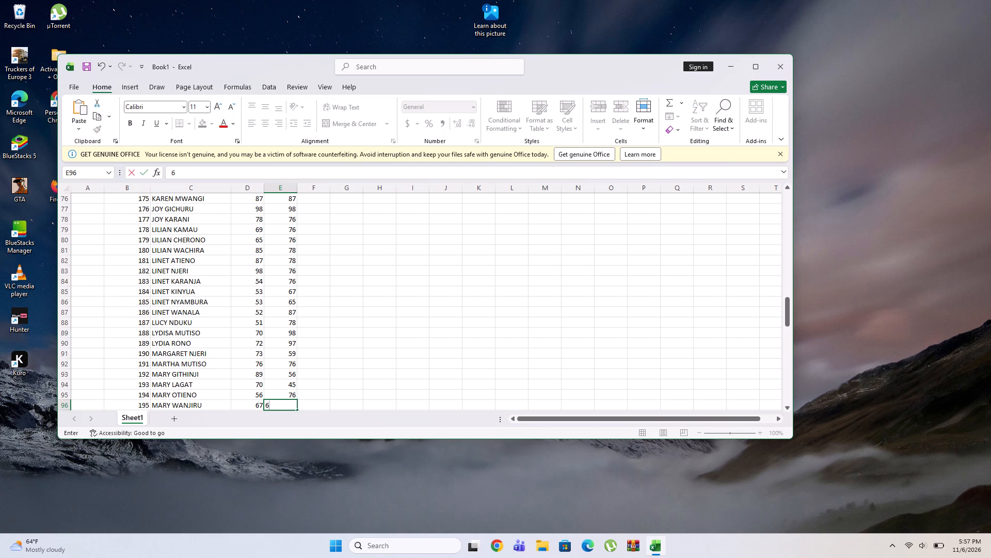
pyautogui.press('8')
pyautogui.press('Down')
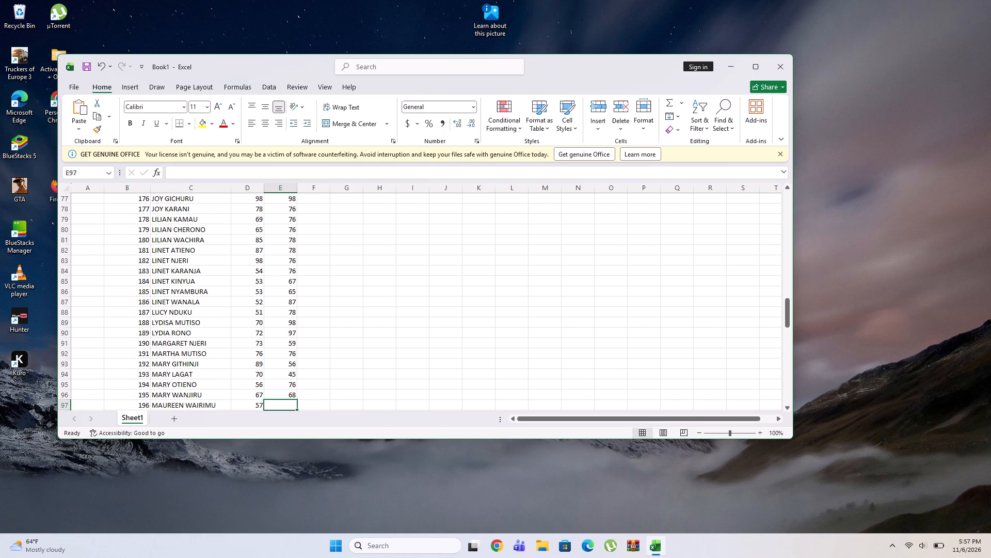
pyautogui.write('67')
pyautogui.press('Down')
pyautogui.press('Up')
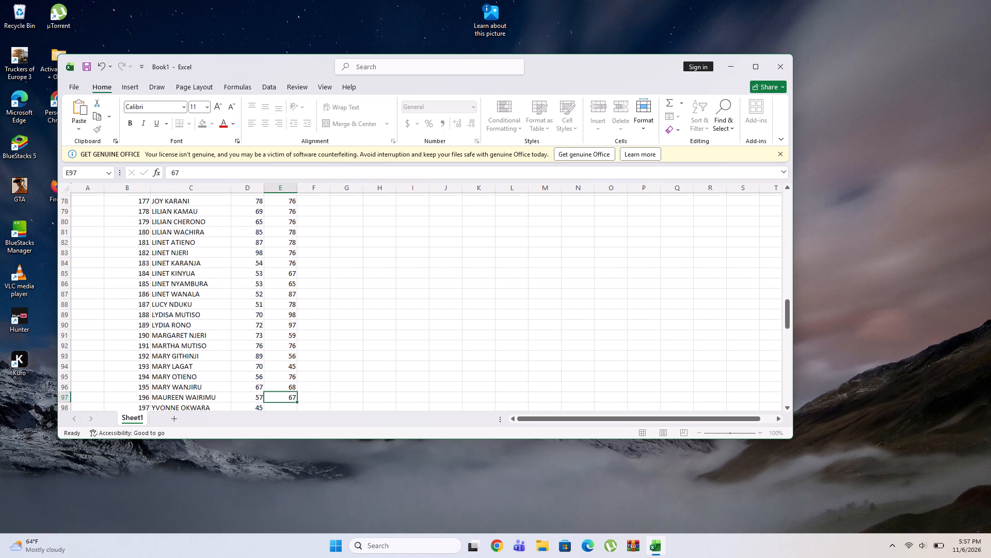
pyautogui.write('89')
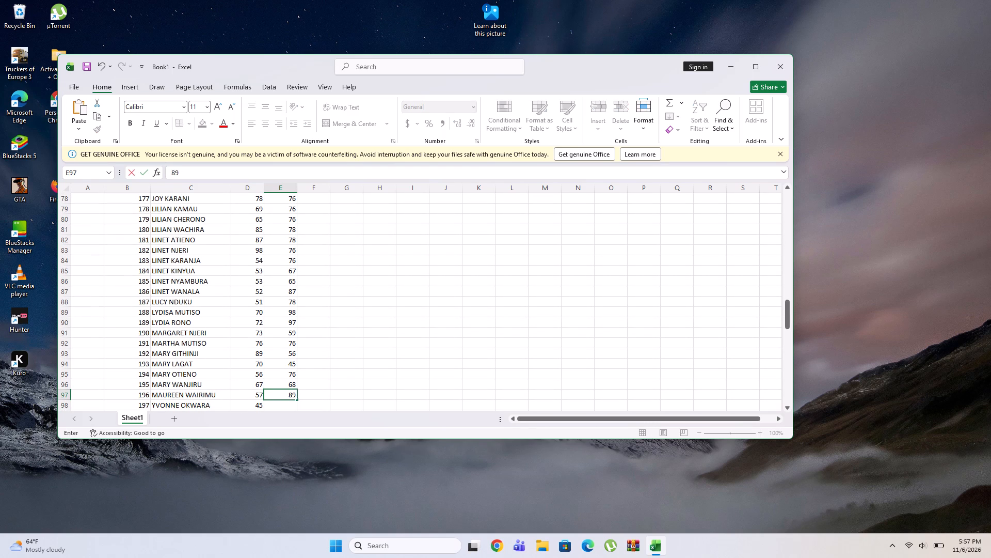
pyautogui.press('Down')
pyautogui.write('76')
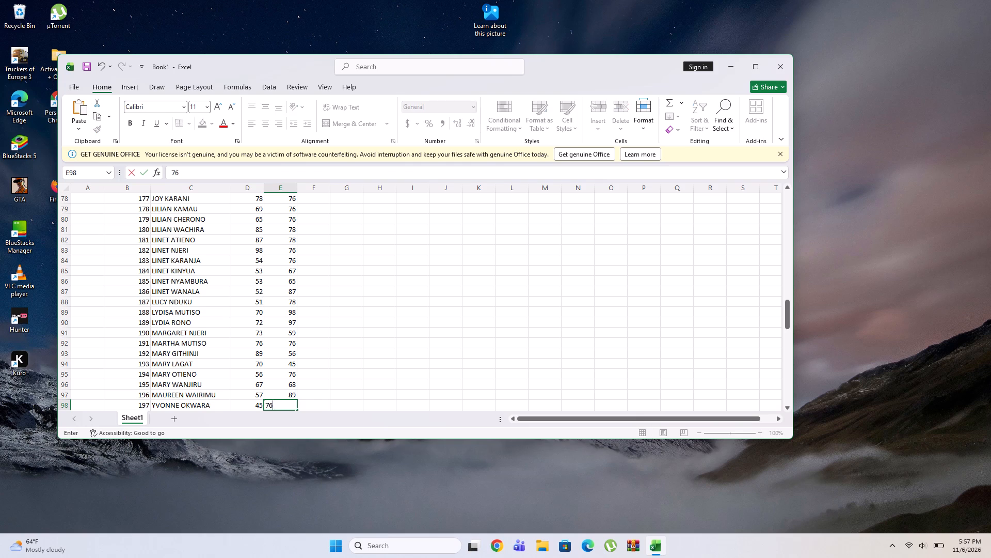
pyautogui.press('Down')
pyautogui.write('54')
pyautogui.press('Down')
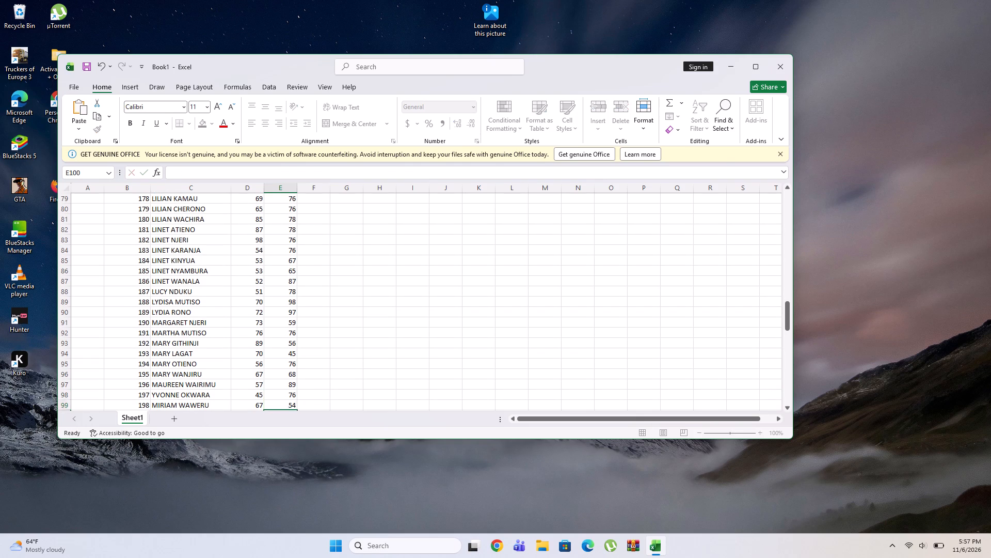
# Enter the ENG marks 53, 67, 68, 69 and 76 down cells E100 to E104 for admission numbers 199 to 203.
pyautogui.write('53')
pyautogui.press('Down')
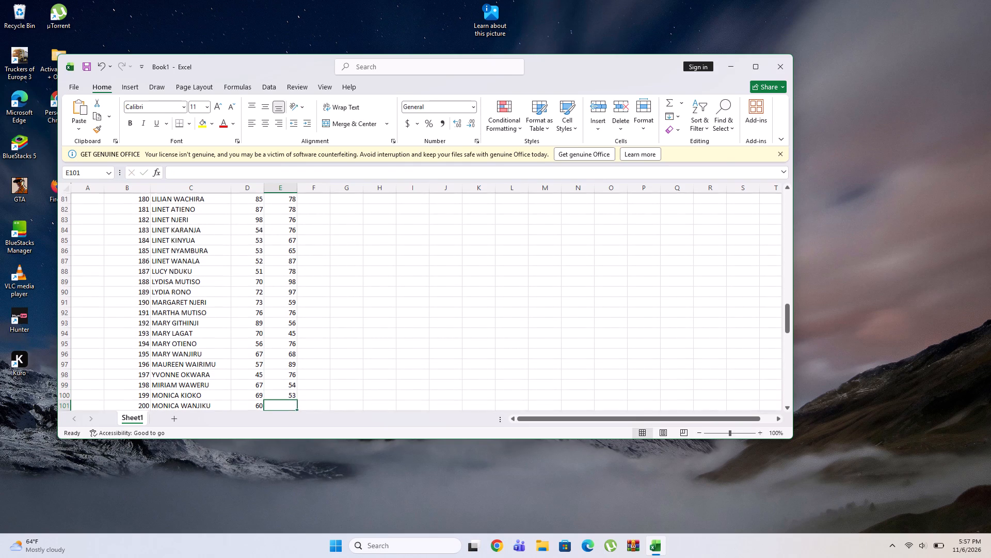
pyautogui.write('67')
pyautogui.press('Down')
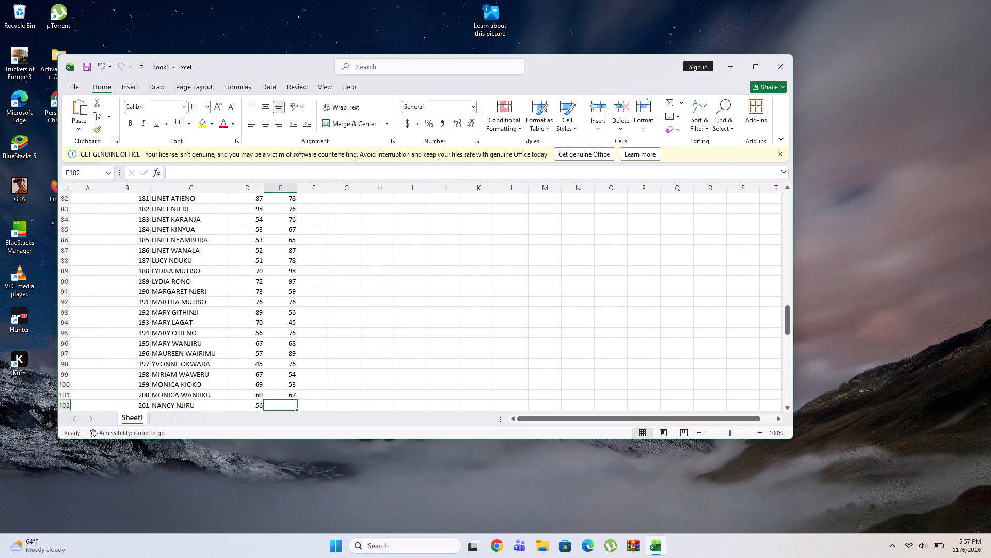
pyautogui.write('68')
pyautogui.press('Down')
pyautogui.write('69')
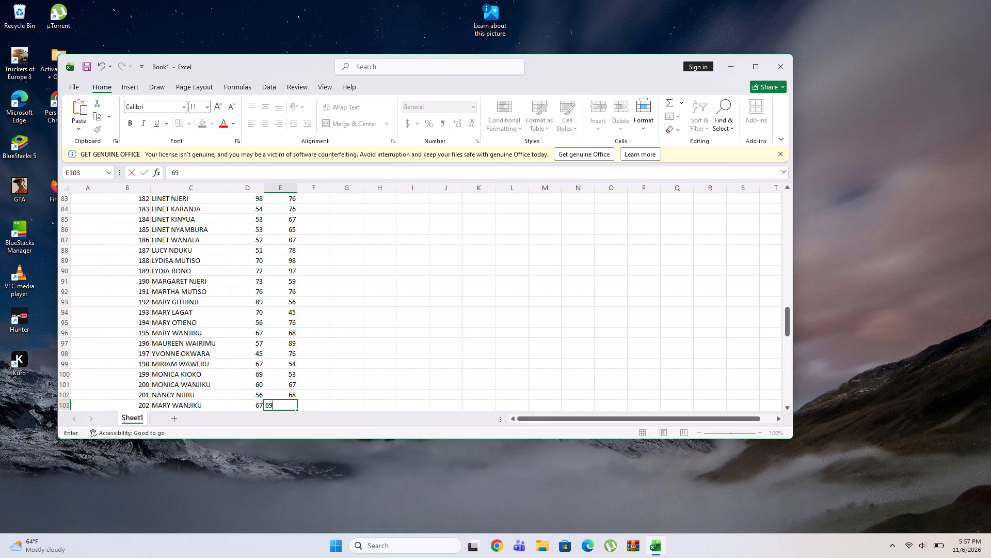
pyautogui.press('Down')
pyautogui.write('76')
pyautogui.press('Down')
pyautogui.write('76')
pyautogui.press('Down')
pyautogui.write('78')
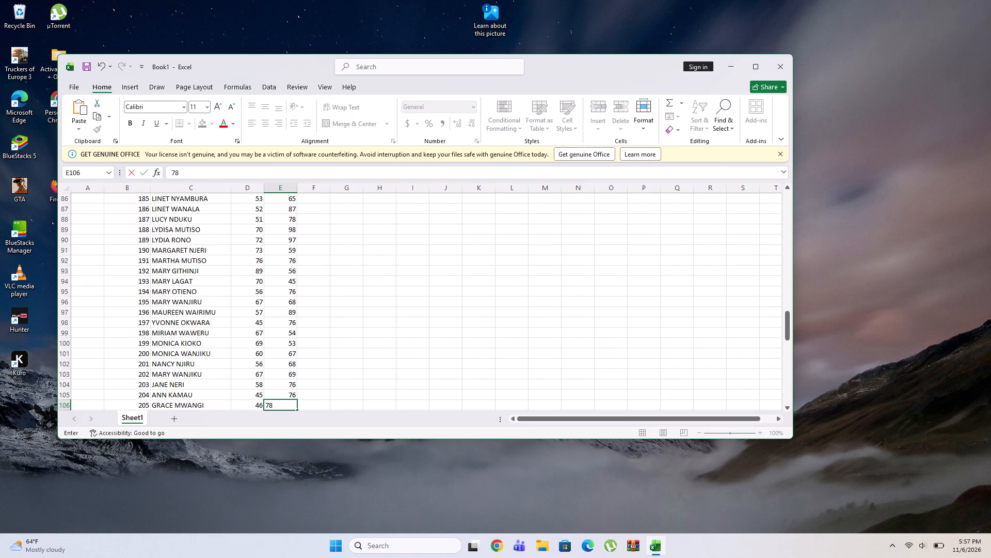
pyautogui.press('Down')
pyautogui.write('79')
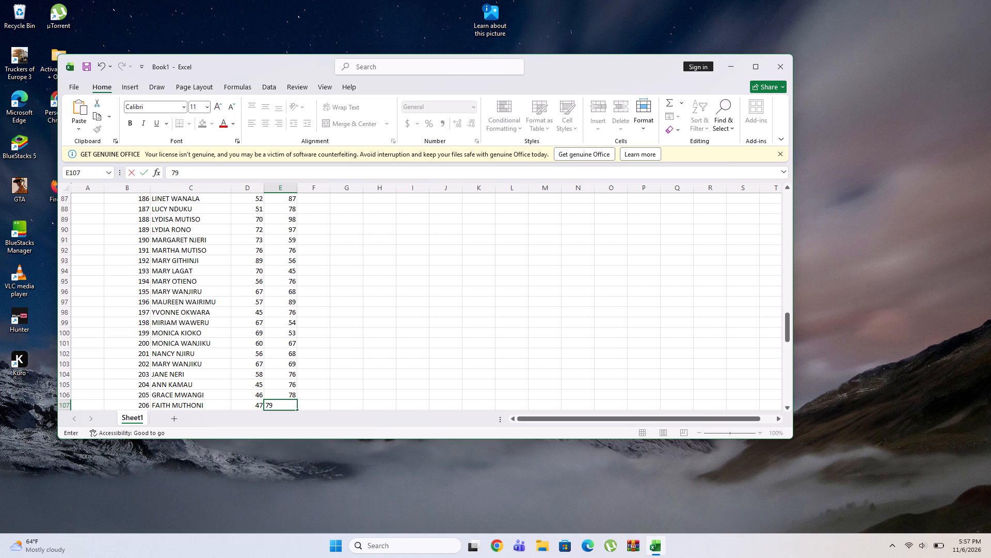
pyautogui.press('Down')
pyautogui.write('76')
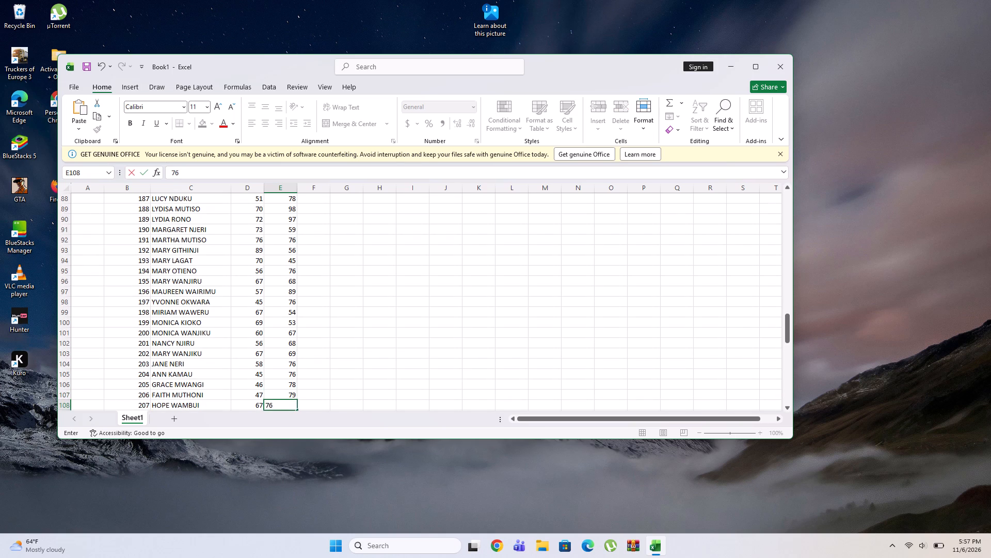
pyautogui.press('Down')
pyautogui.write('76')
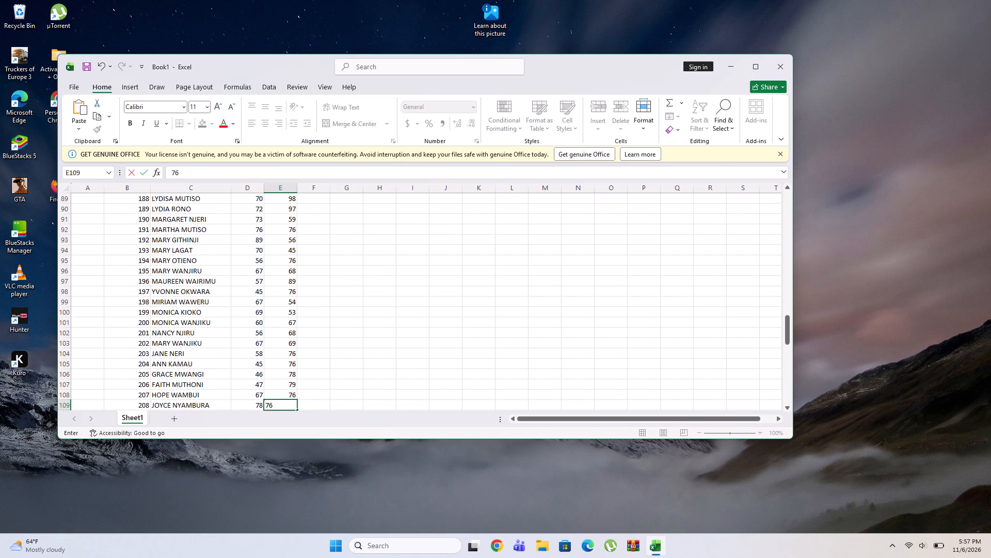
pyautogui.press('Down')
# Enter the ENG marks 65, 76, 65 and 76 down cells E110 to E113 for admission numbers 209 to 212.
pyautogui.write('65')
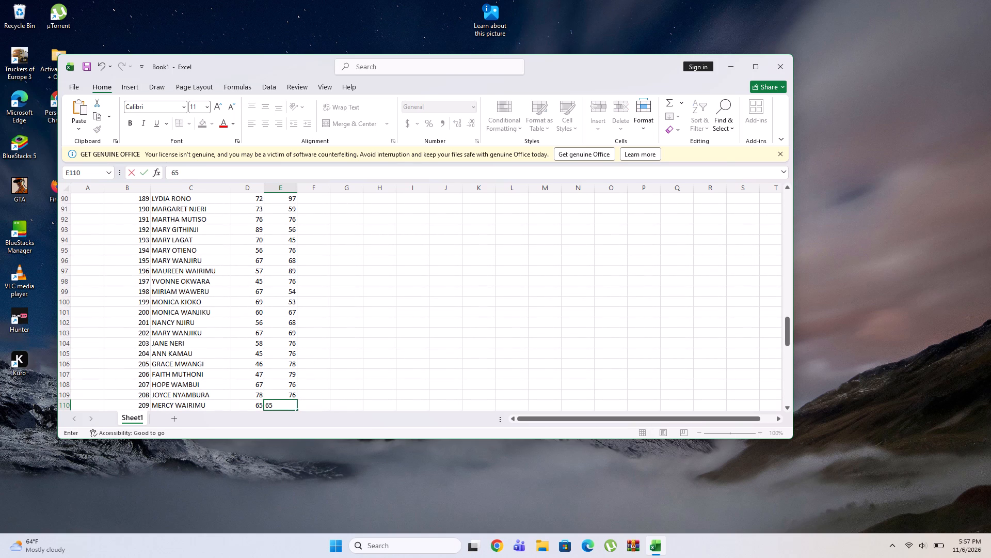
pyautogui.press('Down')
pyautogui.write('76')
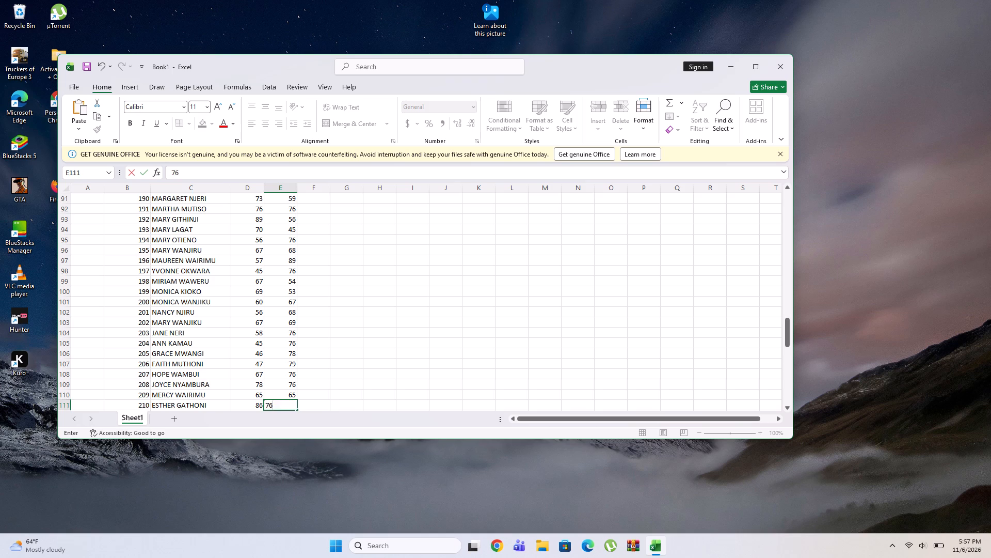
pyautogui.press('Down')
pyautogui.write('65')
pyautogui.press('Down')
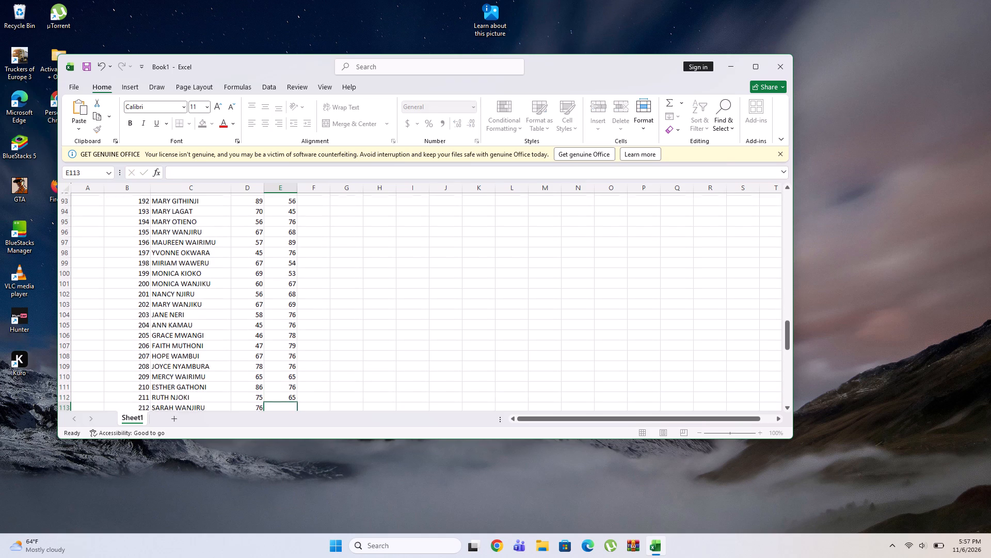
pyautogui.write('76')
pyautogui.press('Down')
pyautogui.write('89')
pyautogui.press('Down')
pyautogui.press('Up')
pyautogui.write('56')
pyautogui.press('Down')
pyautogui.write('78')
pyautogui.press('Down')
pyautogui.write('89')
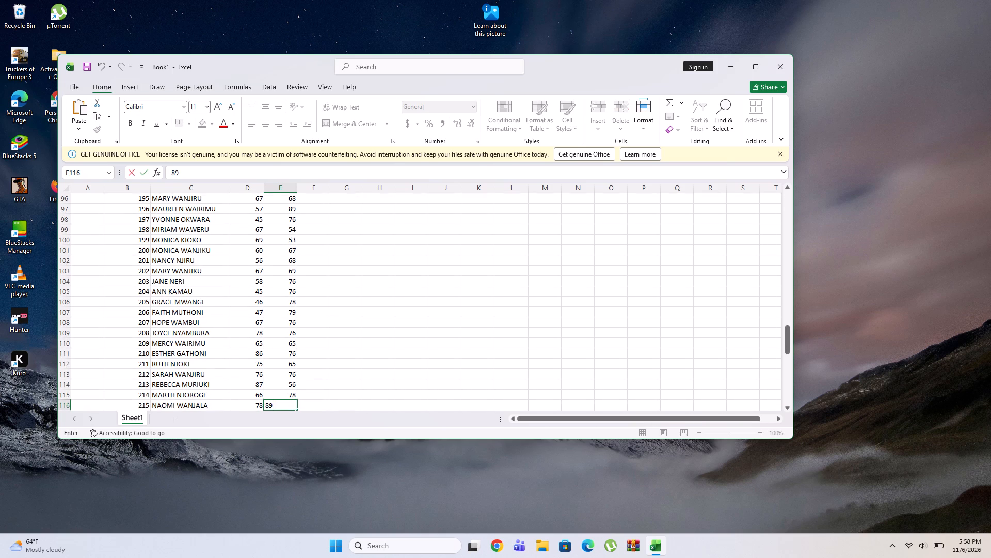
pyautogui.press('Down')
# Enter the ENG marks 87, 76, 76 and 67 down cells E117 to E120 for admission numbers 216 to 219.
pyautogui.write('87')
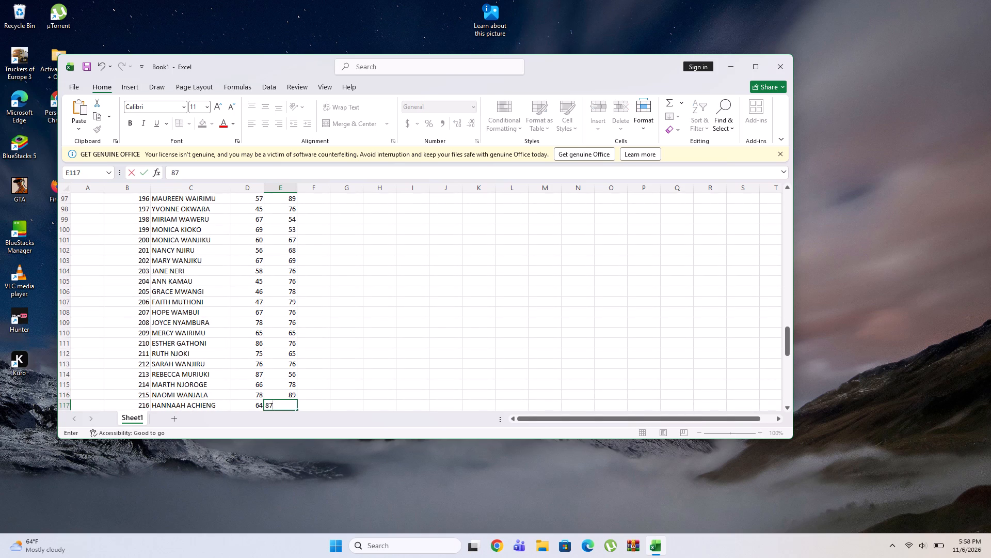
pyautogui.press('Down')
pyautogui.write('76')
pyautogui.press('Down')
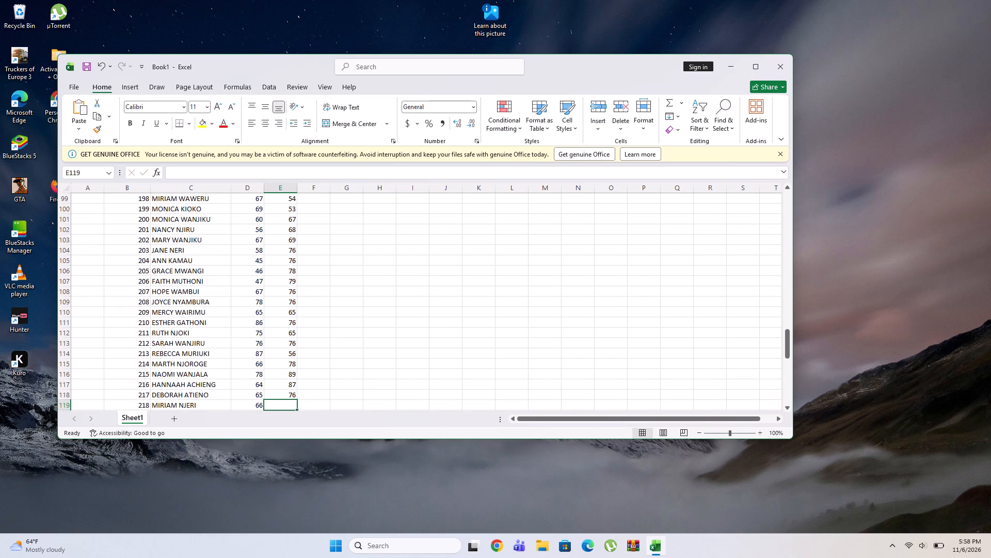
pyautogui.write('76')
pyautogui.press('Down')
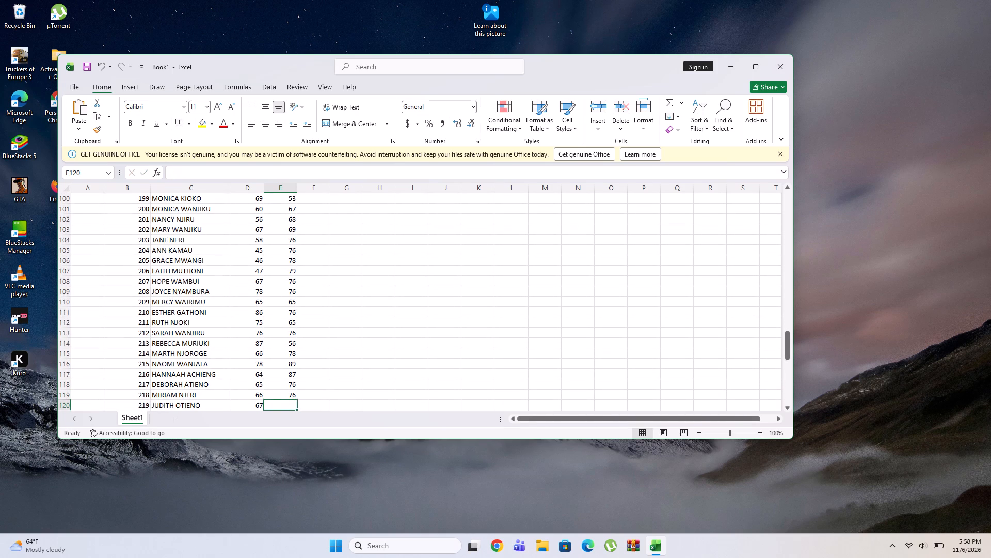
pyautogui.write('67')
pyautogui.press('Down')
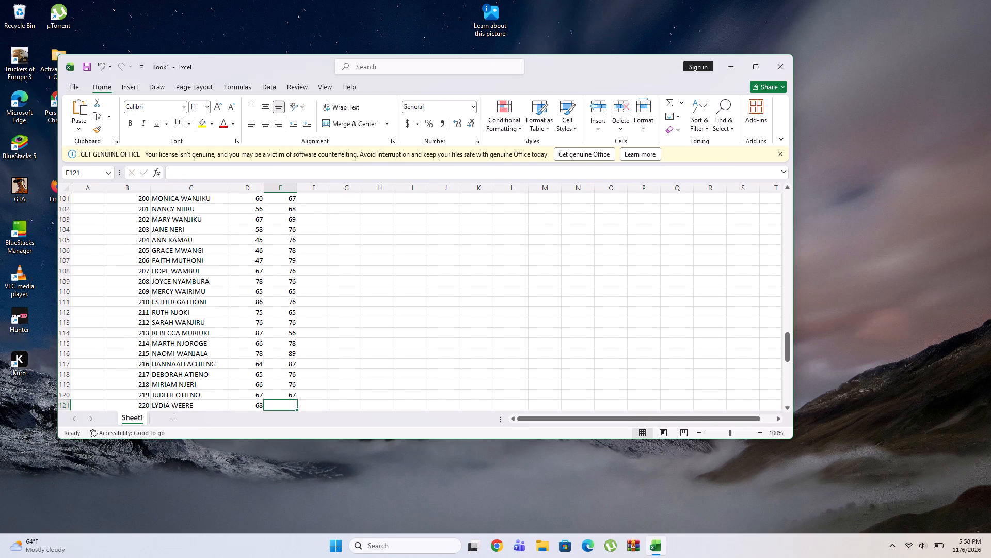
pyautogui.write('65')
pyautogui.press('Down')
pyautogui.press('Up')
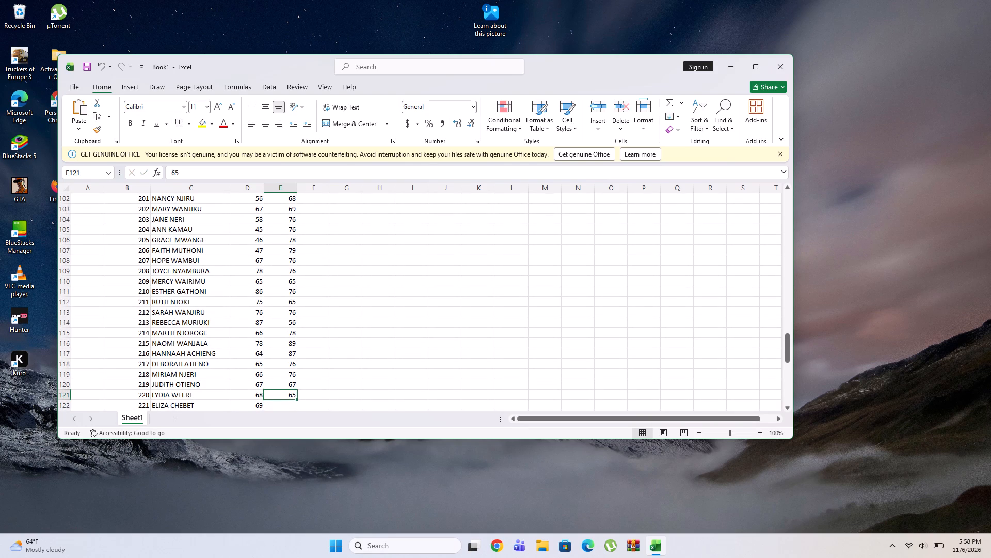
pyautogui.write('76')
pyautogui.press('Down')
pyautogui.press('Up')
pyautogui.write('67')
pyautogui.press('Down')
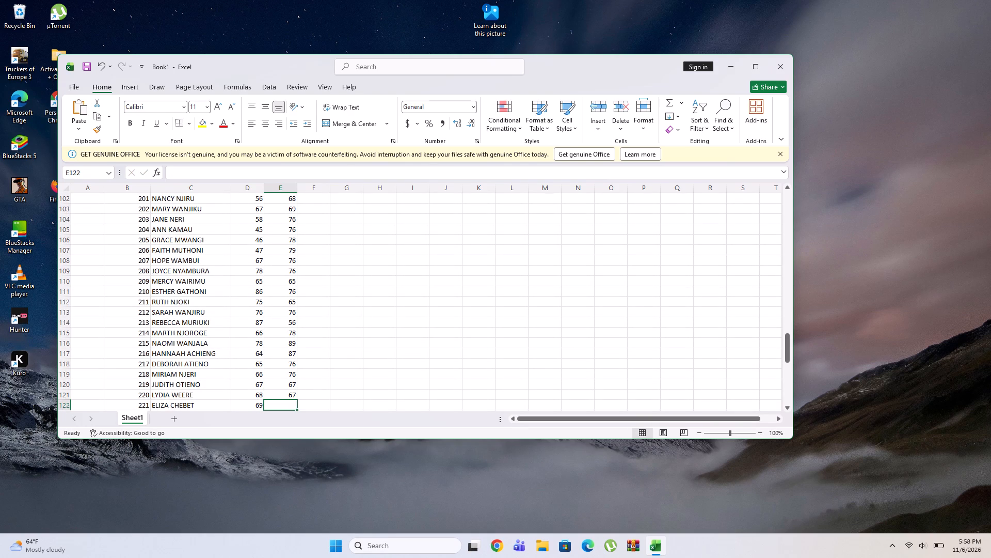
pyautogui.write('89')
pyautogui.press('Down')
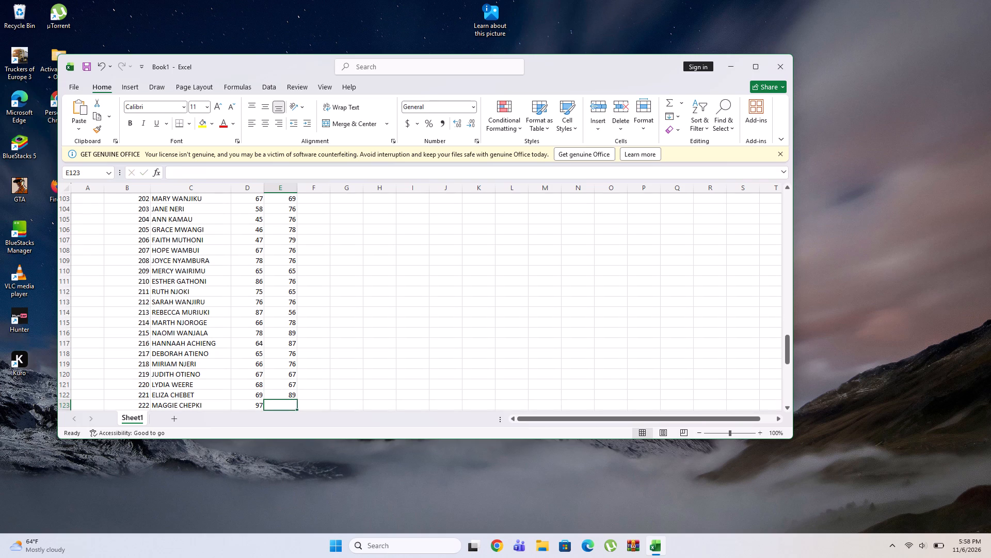
pyautogui.write('99')
pyautogui.press('BackSpace')
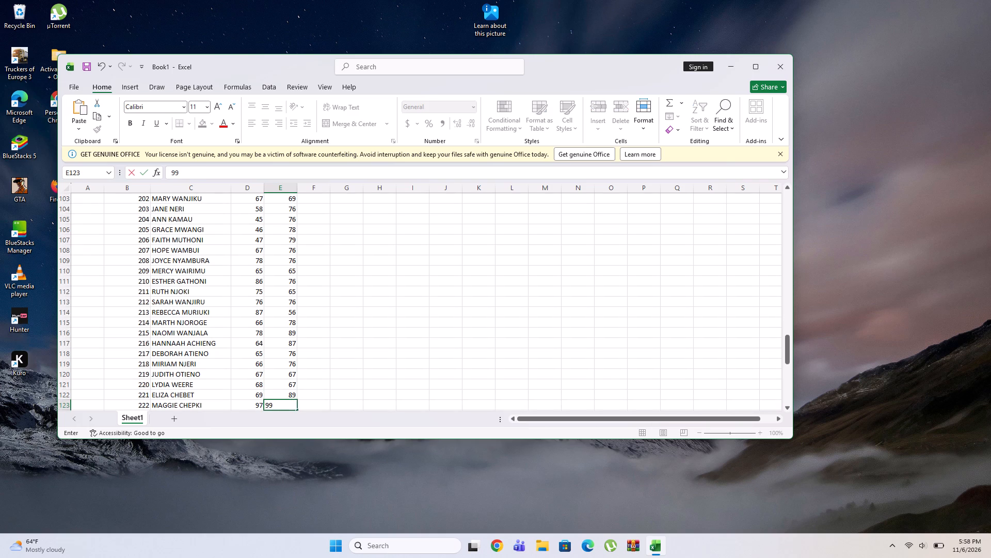
pyautogui.press('o')
pyautogui.press('BackSpace')
pyautogui.press('0')
pyautogui.press('Down')
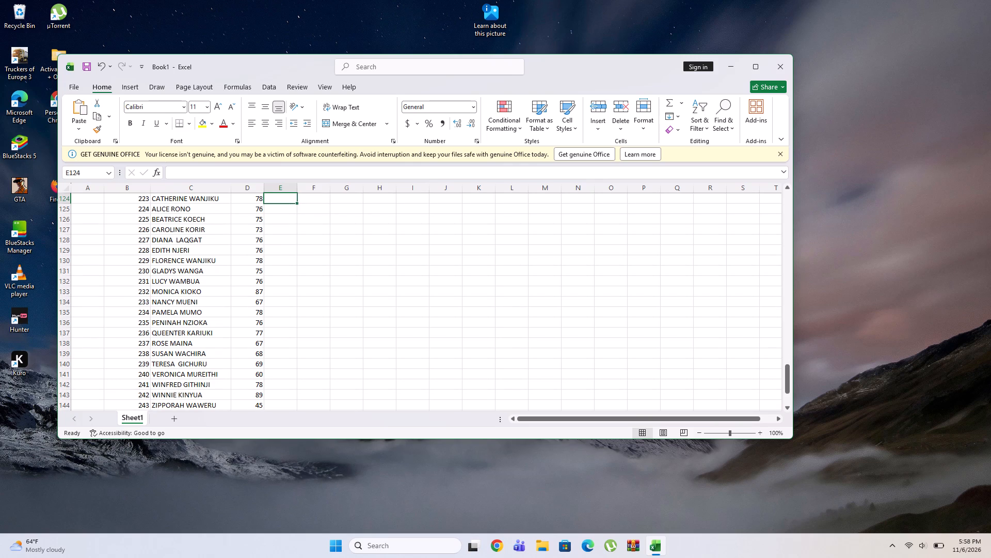
pyautogui.write('87')
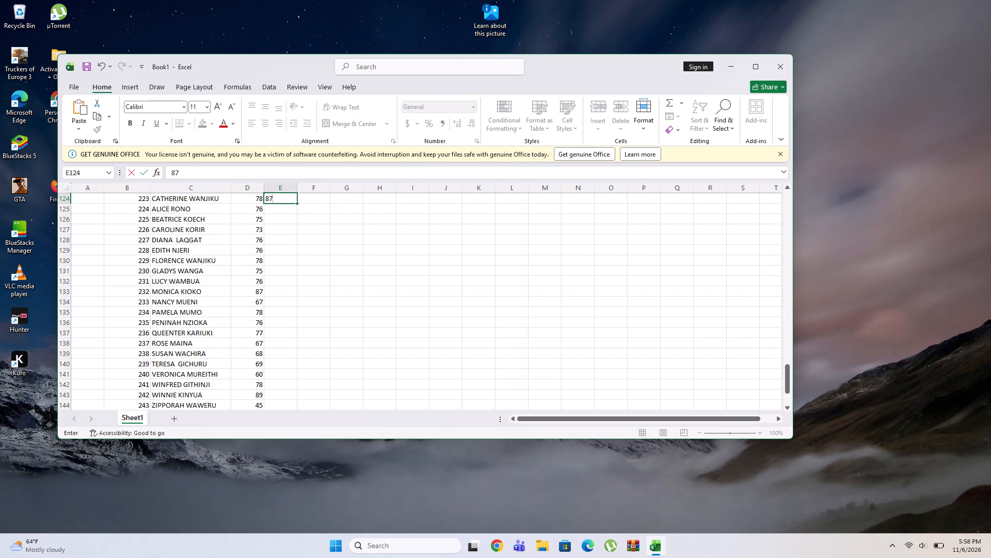
pyautogui.press('Down')
pyautogui.press('Up')
pyautogui.press('Down')
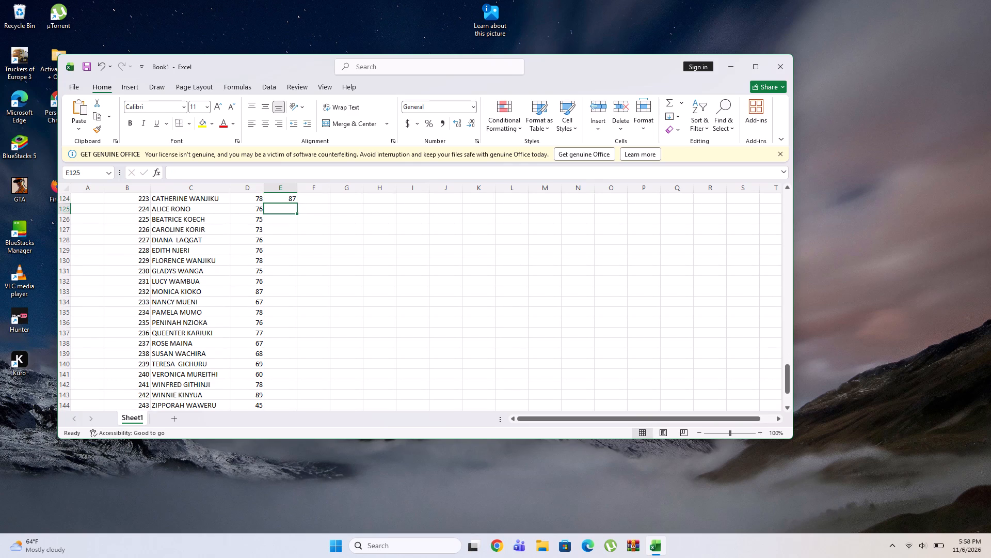
pyautogui.write('89')
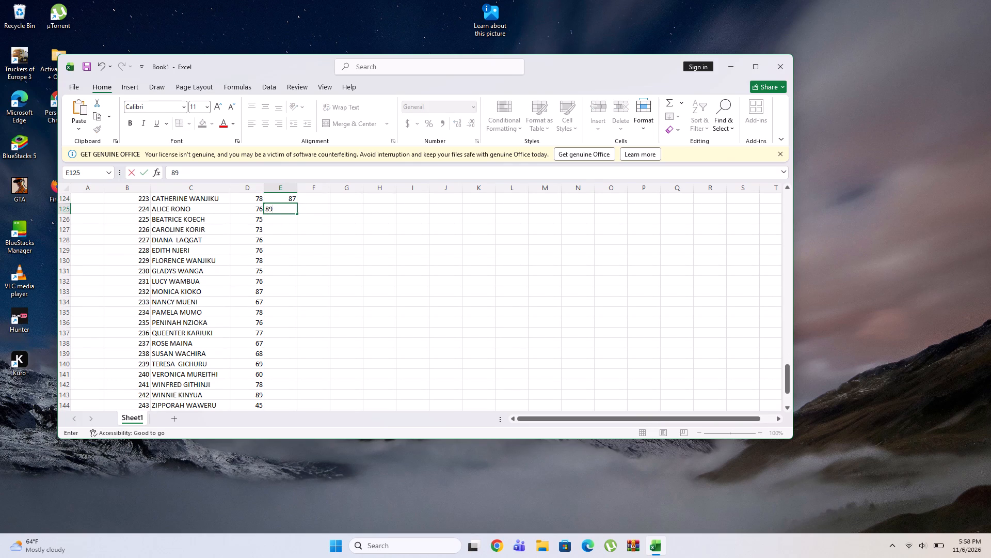
pyautogui.press('Down')
# Enter the ENG marks 71, 72 and 73 down cells E126 to E128 for admission numbers 225 to 227.
pyautogui.write('71')
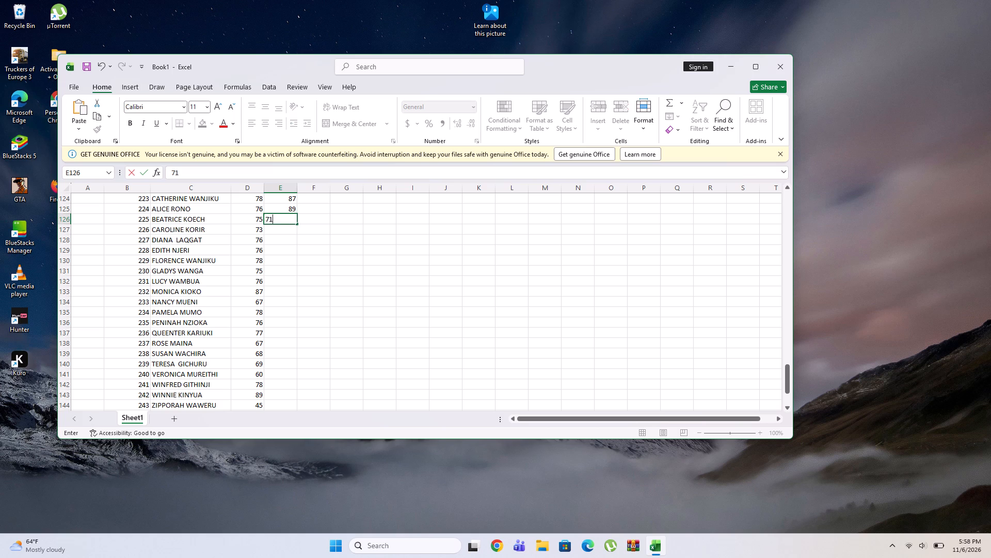
pyautogui.press('Right')
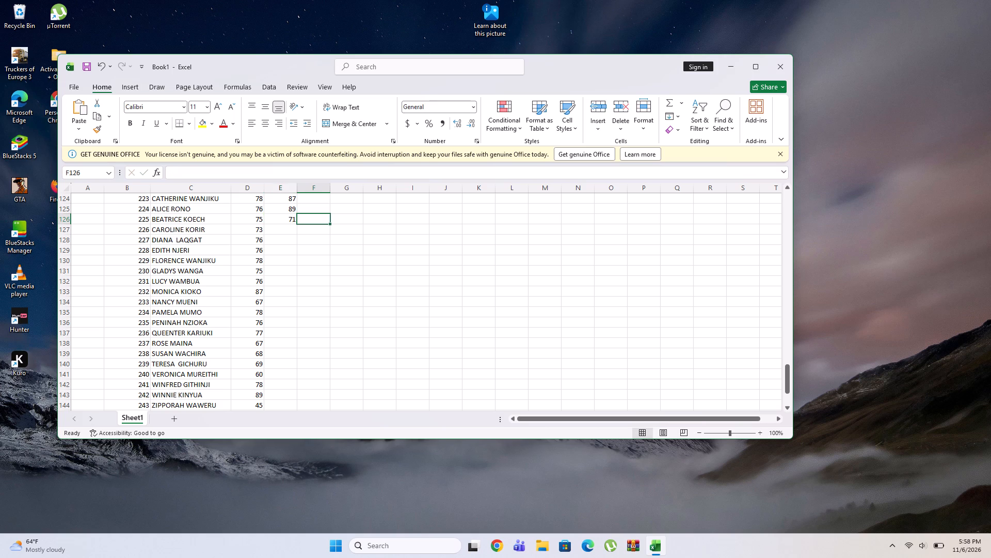
pyautogui.press('Left')
pyautogui.press('Down')
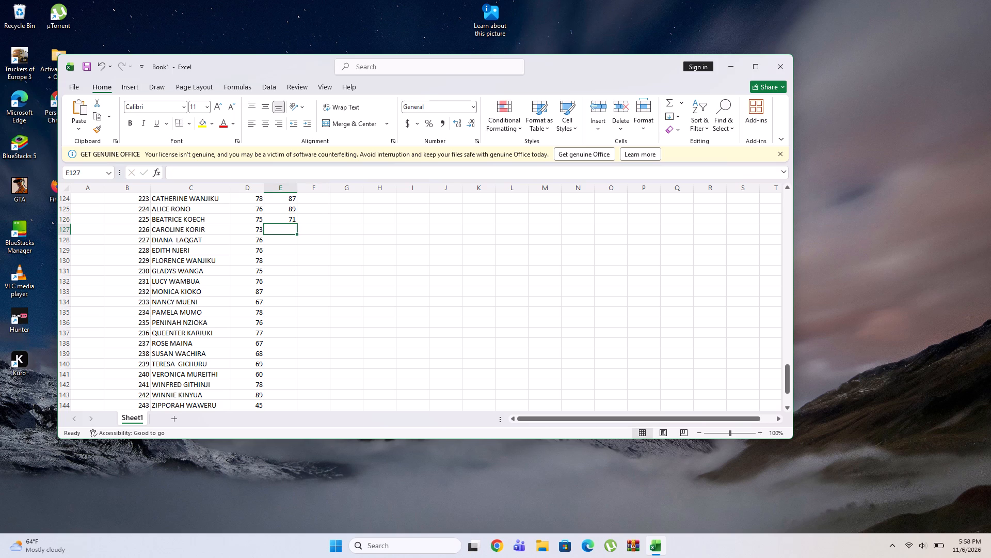
pyautogui.write('72')
pyautogui.press('Down')
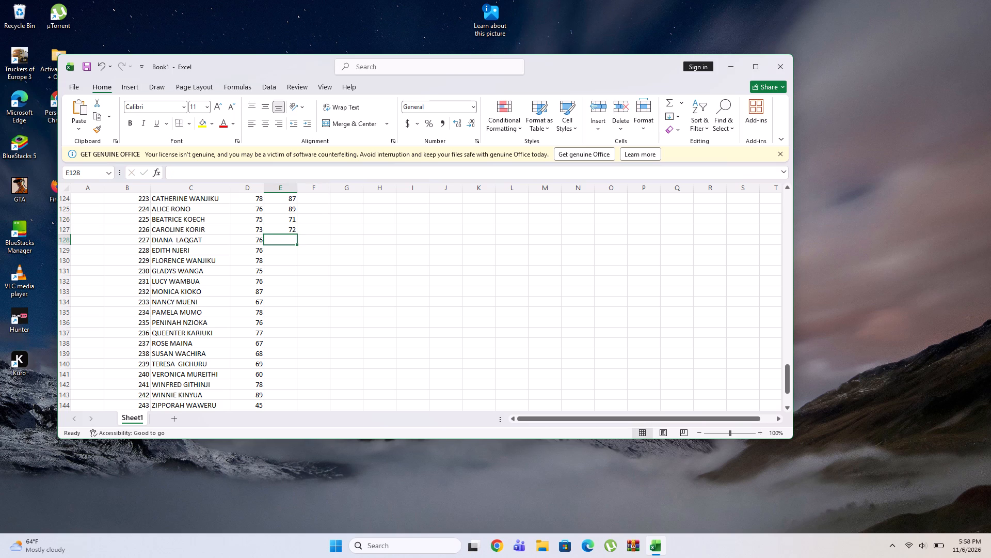
pyautogui.write('73')
pyautogui.press('Down')
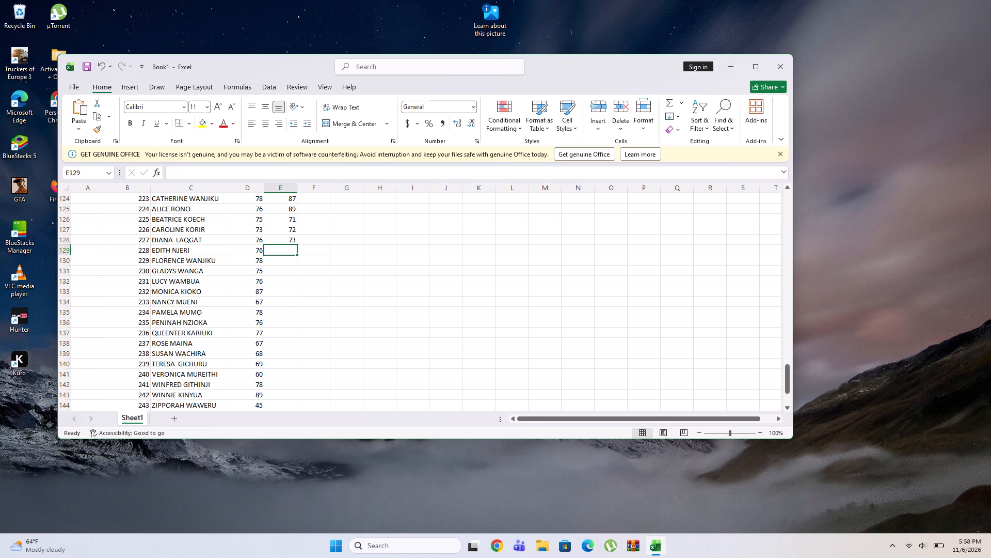
pyautogui.write('74')
pyautogui.press('Down')
pyautogui.write('75')
pyautogui.press('Down')
pyautogui.write('76')
pyautogui.press('Down')
# Enter the ENG marks 78, 79 and 80 down cells E132 to E134 for admission numbers 231 to 233.
pyautogui.write('77')
pyautogui.press('Down')
pyautogui.press('Up')
pyautogui.write('78')
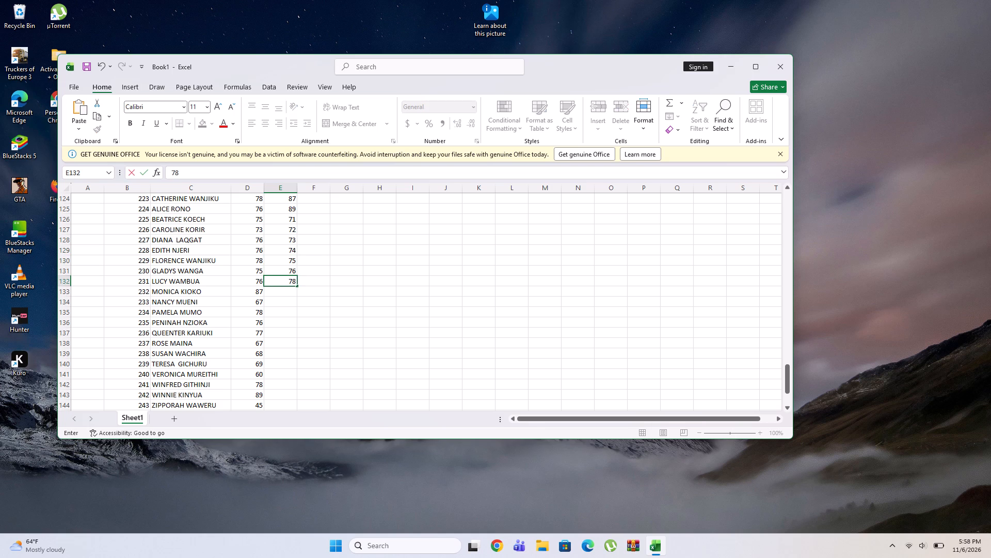
pyautogui.write('79')
pyautogui.press('BackSpace')
pyautogui.press('BackSpace')
pyautogui.press('Down')
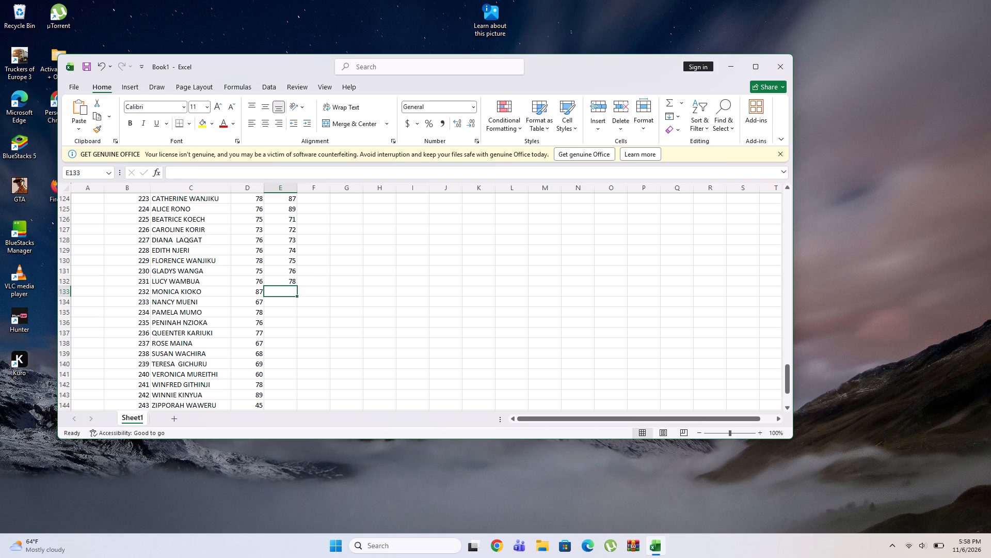
pyautogui.write('79')
pyautogui.press('Down')
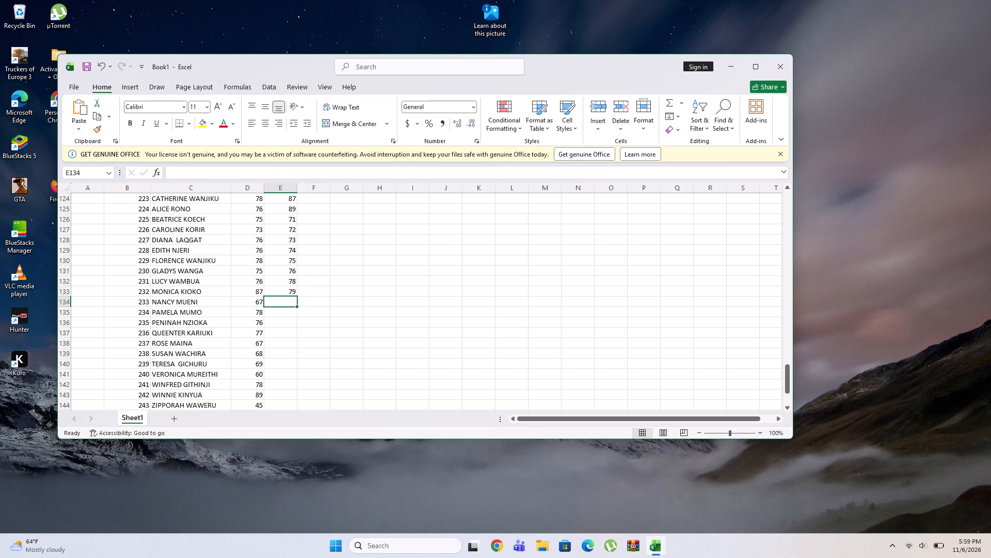
pyautogui.write('80')
pyautogui.press('Up')
pyautogui.press('Down')
# Replace the ENG mark in E134 with 81, and enter 82 and 83 in E135 and E136 for admission numbers 234 and 235.
pyautogui.press('o')
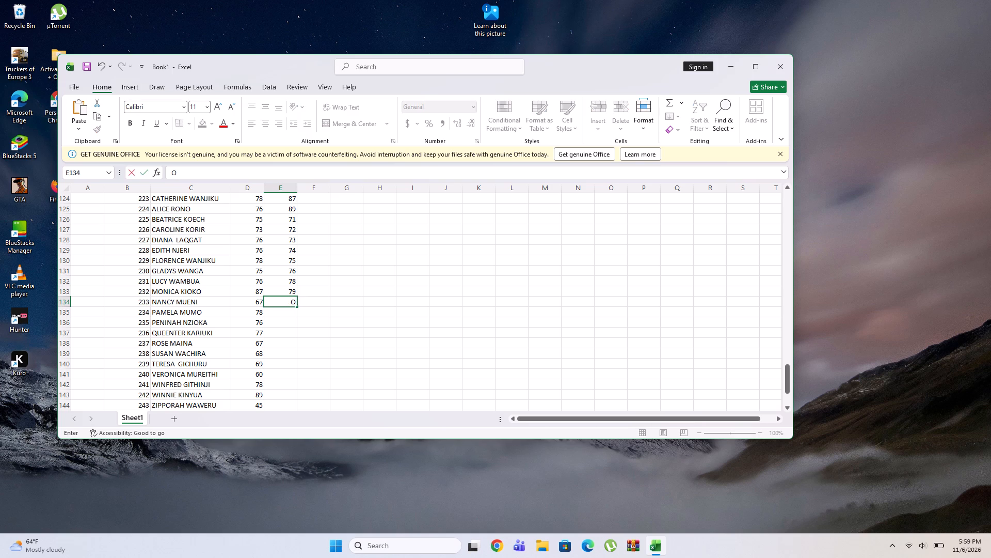
pyautogui.press('BackSpace')
pyautogui.write('81')
pyautogui.press('Down')
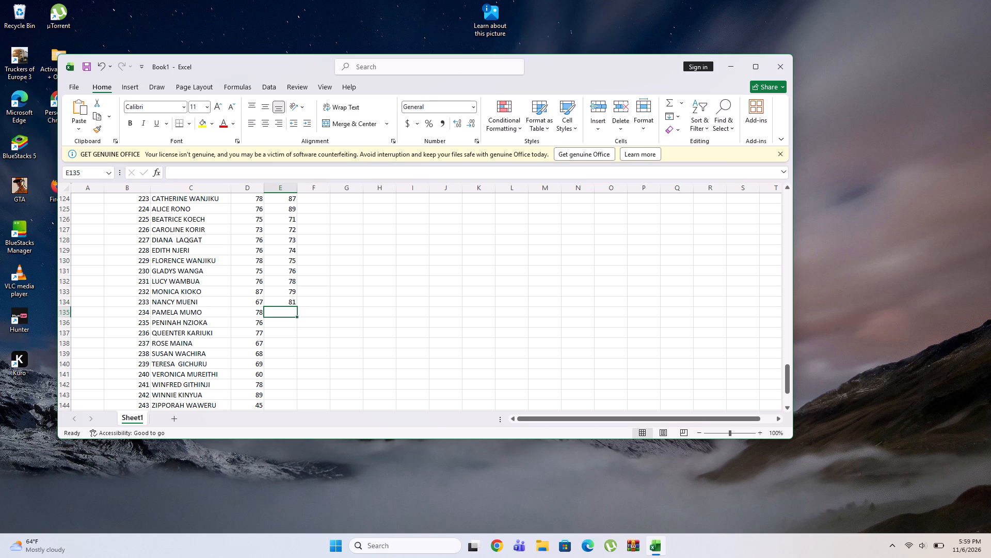
pyautogui.write('82')
pyautogui.press('Down')
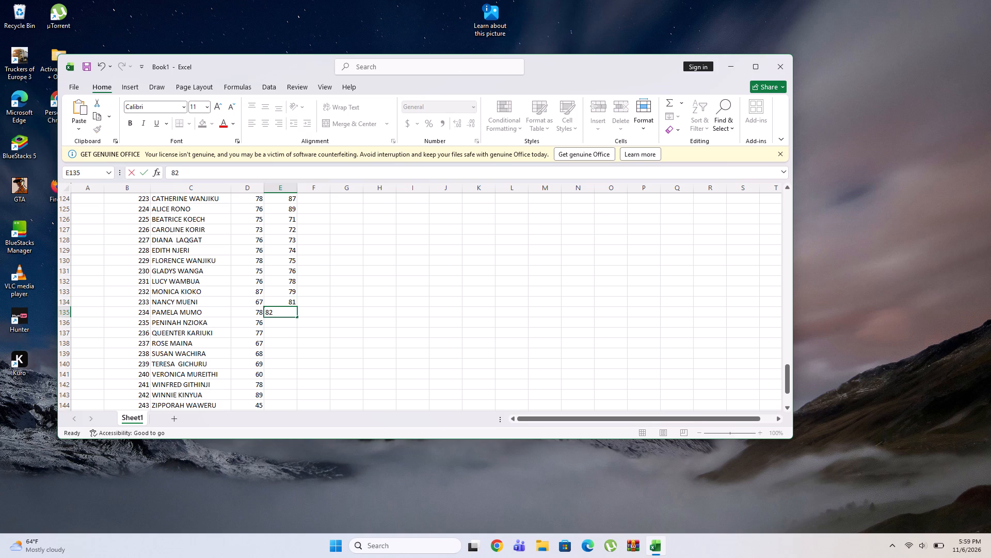
pyautogui.write('83')
pyautogui.press('Down')
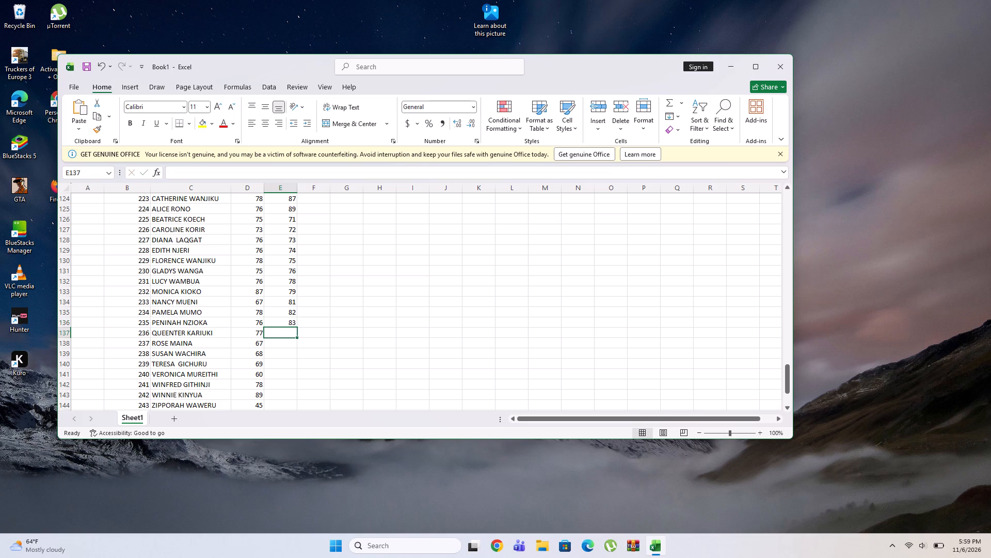
# Enter the ENG mark 88 in each of cells E137 to E139 for admission numbers 236 to 238.
pyautogui.write('888')
pyautogui.press('BackSpace')
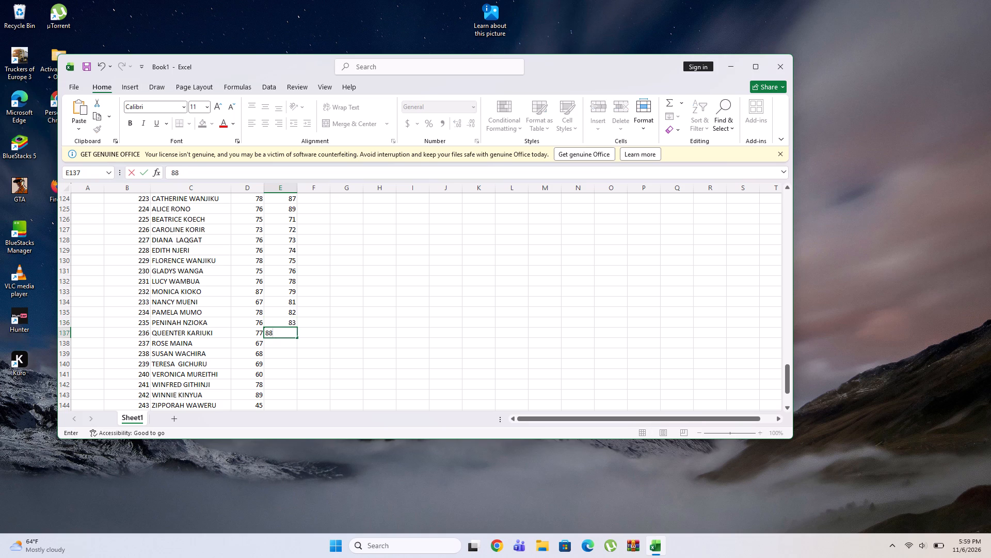
pyautogui.press('Right')
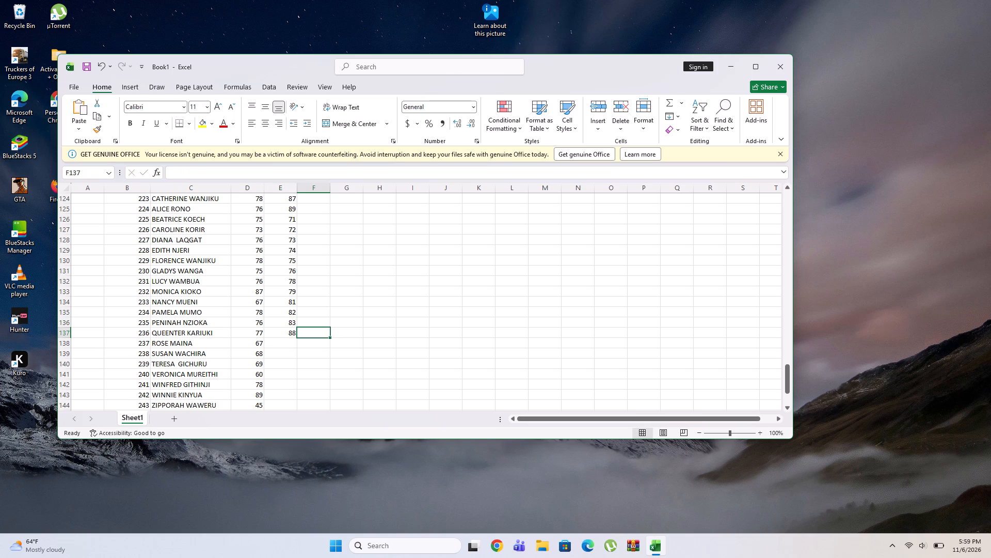
pyautogui.press('Left')
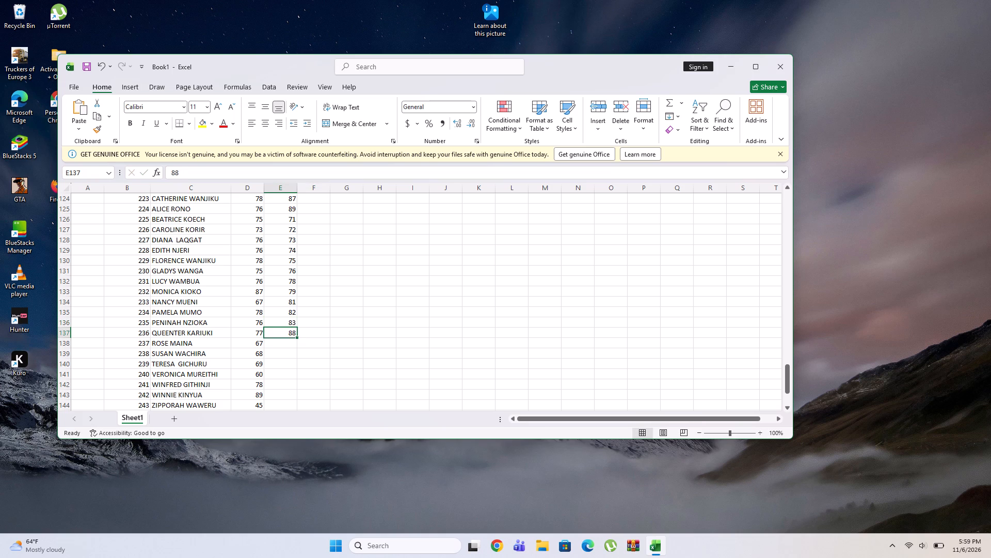
pyautogui.press('Down')
pyautogui.write('88')
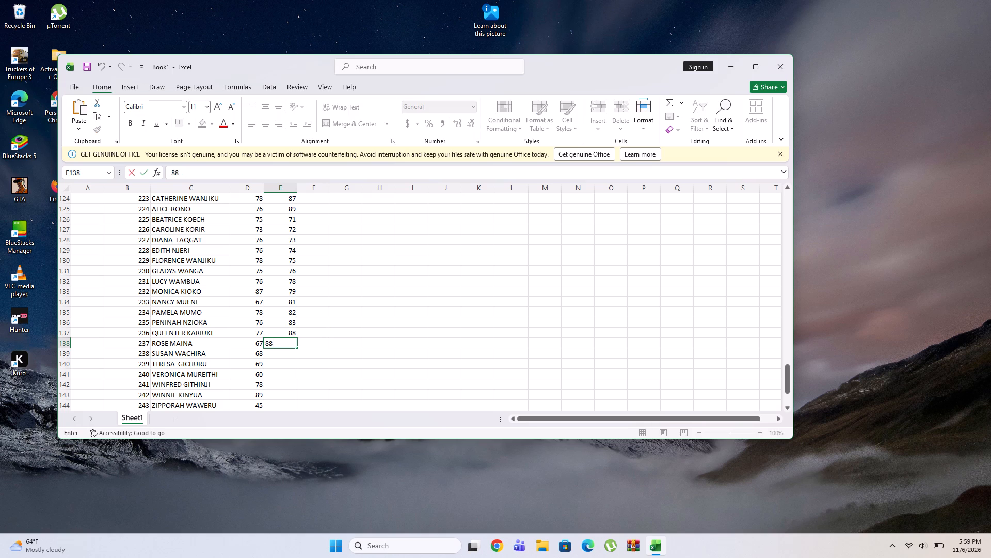
pyautogui.press('Down')
pyautogui.write('88')
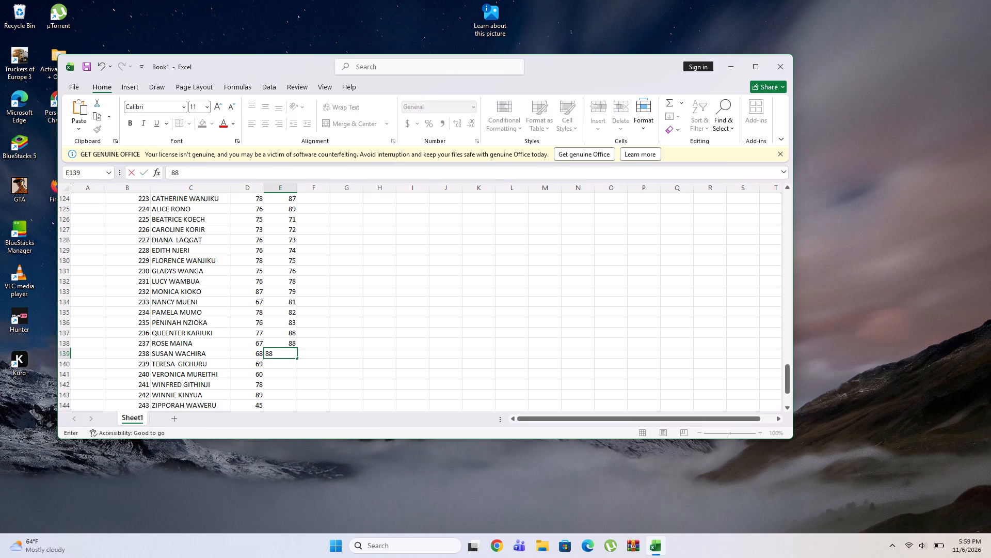
pyautogui.press('Left')
pyautogui.press('Right')
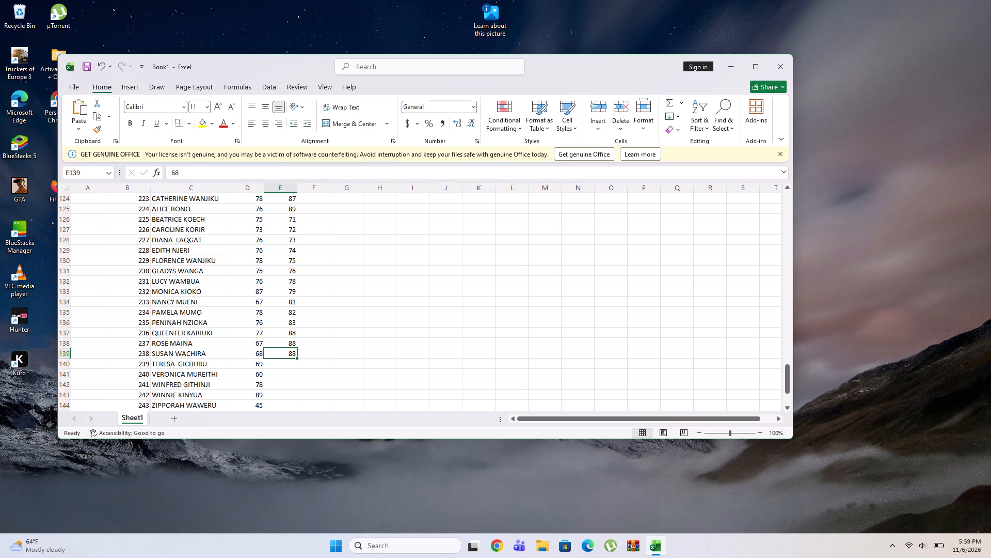
pyautogui.press('Down')
pyautogui.write('89')
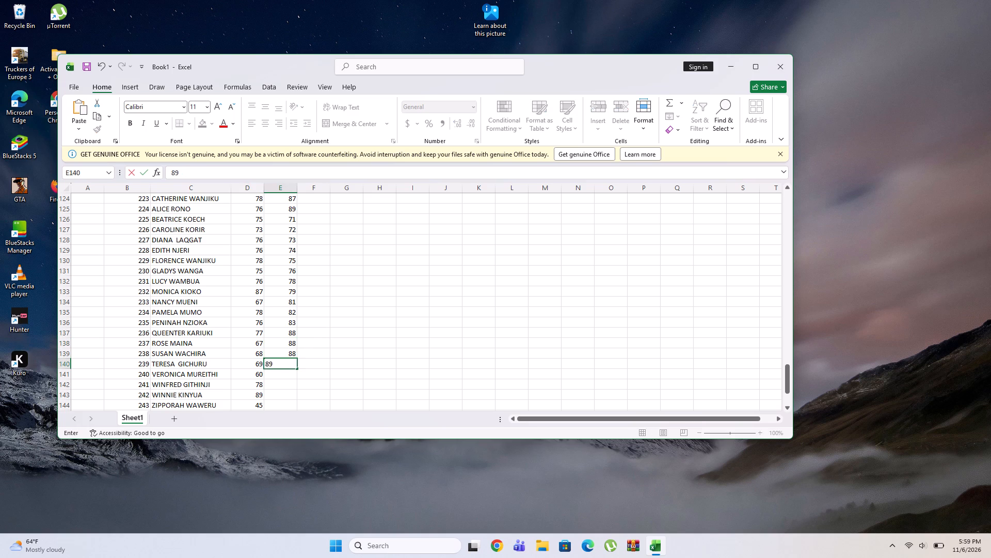
pyautogui.press('Down')
pyautogui.write('8777')
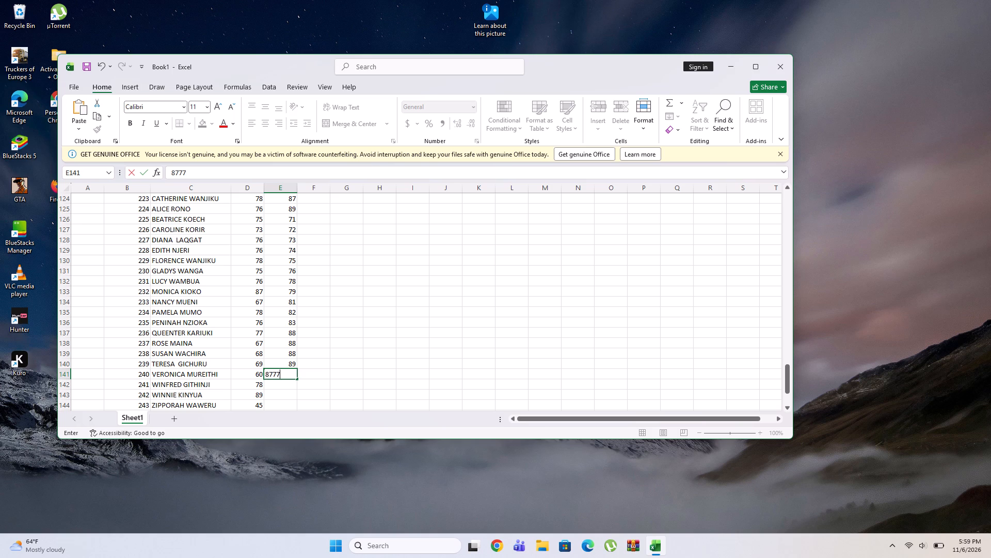
pyautogui.press('BackSpace')
pyautogui.press('BackSpace')
pyautogui.press('Down')
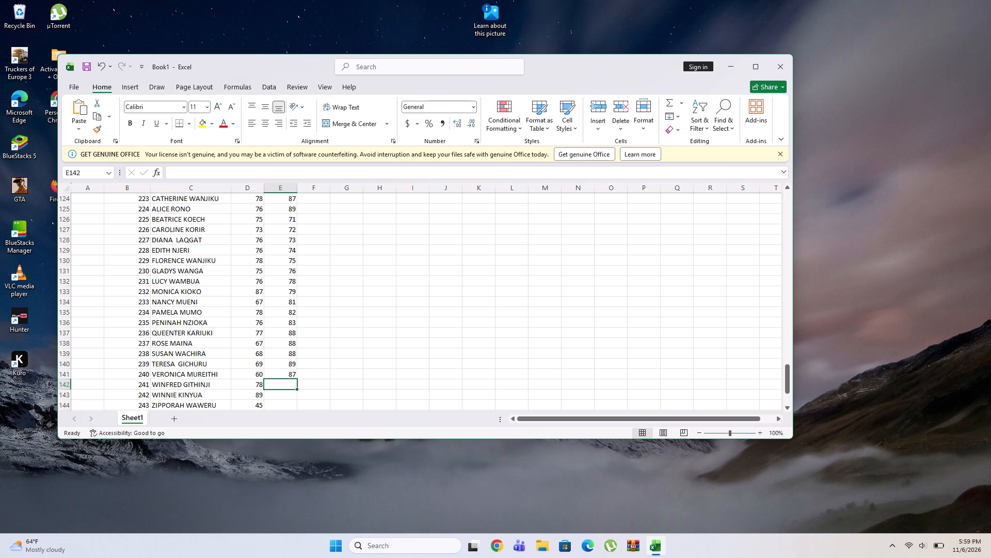
pyautogui.write('77')
pyautogui.press('Down')
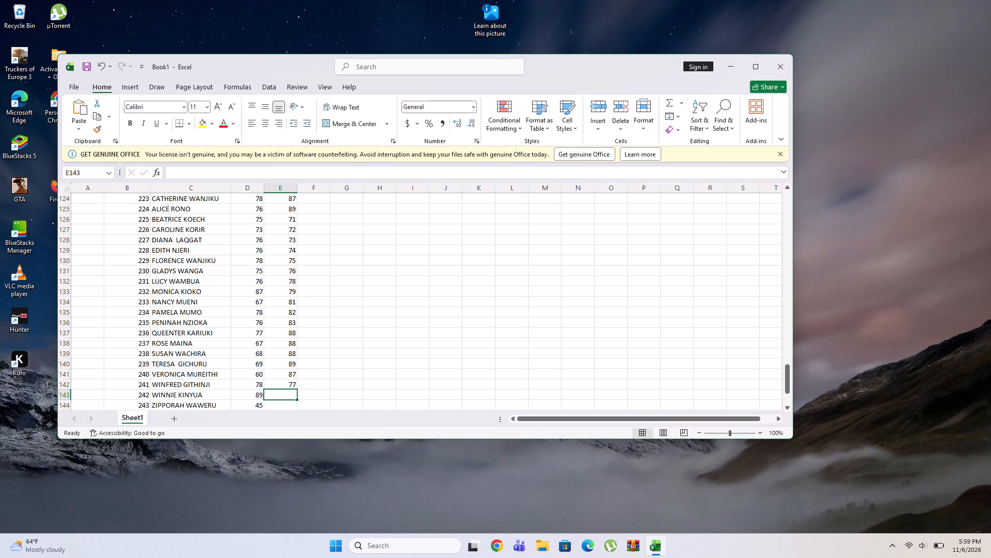
pyautogui.write('78')
pyautogui.press('Down')
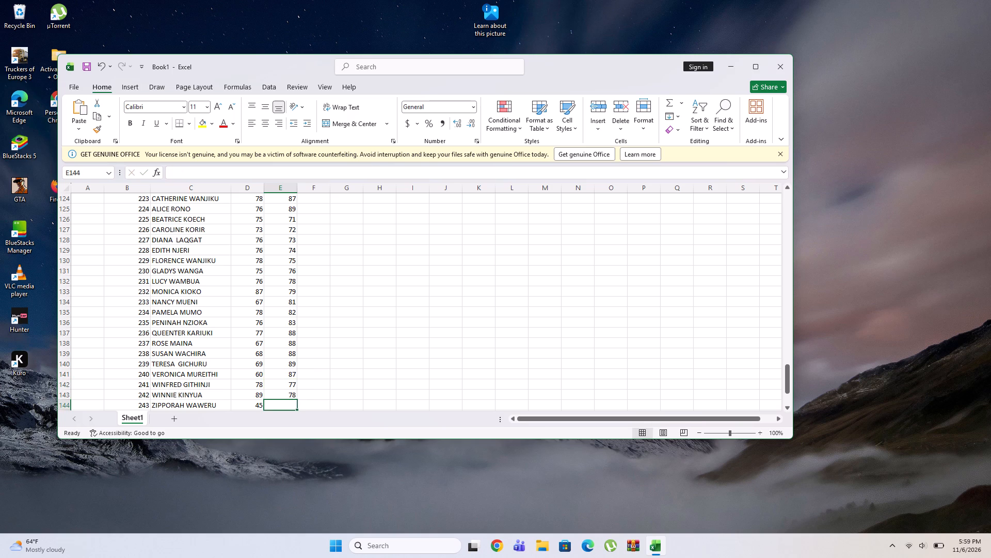
pyautogui.write('76')
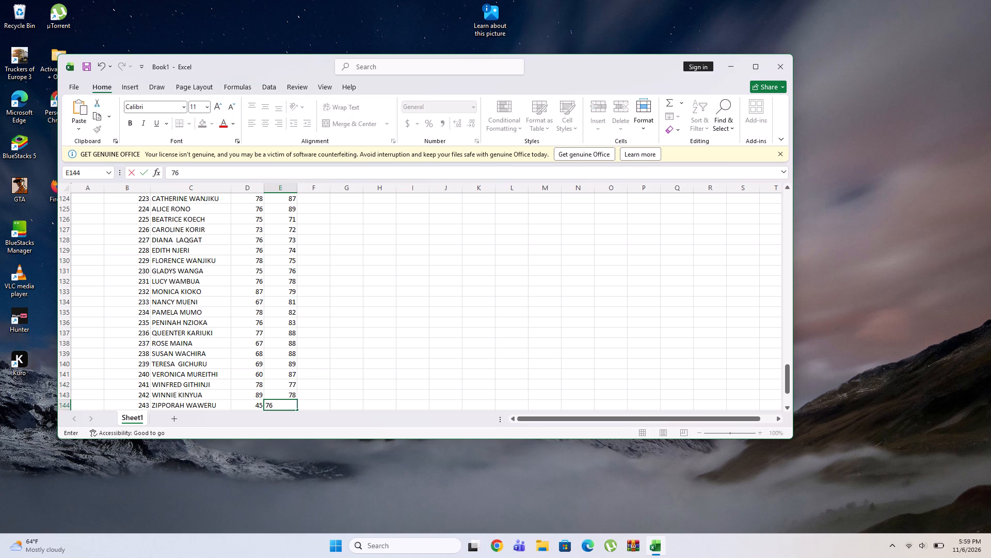
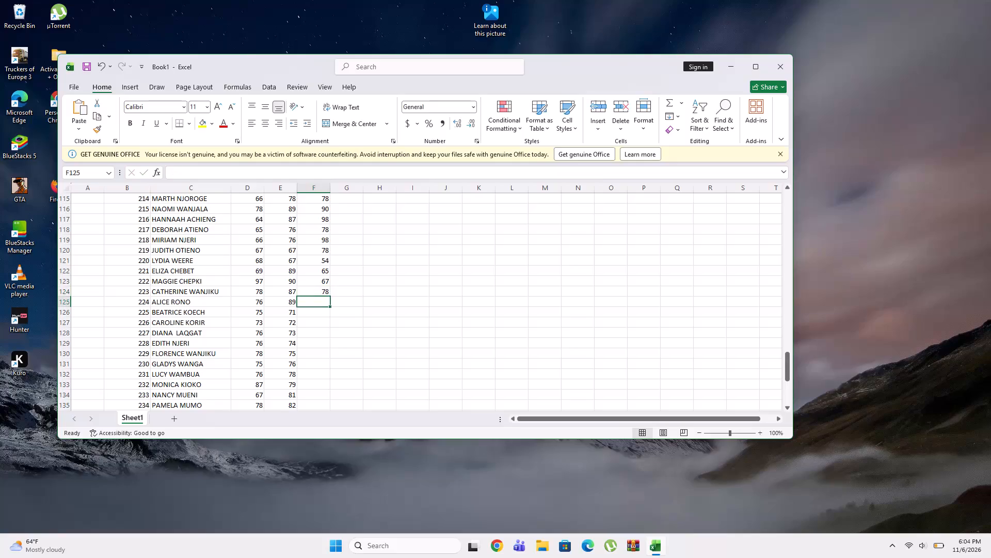
# Enter the marks 87, 85, 85, 78 and 89 in cells F125 to F129, for entries 224 to 228.
pyautogui.write('87')
pyautogui.press('Return')
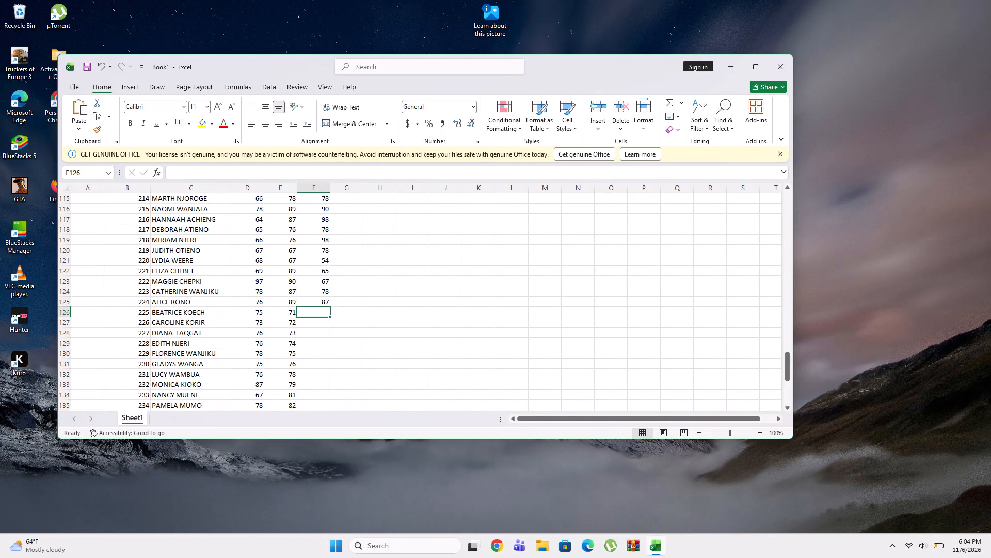
pyautogui.write('85')
pyautogui.press('Return')
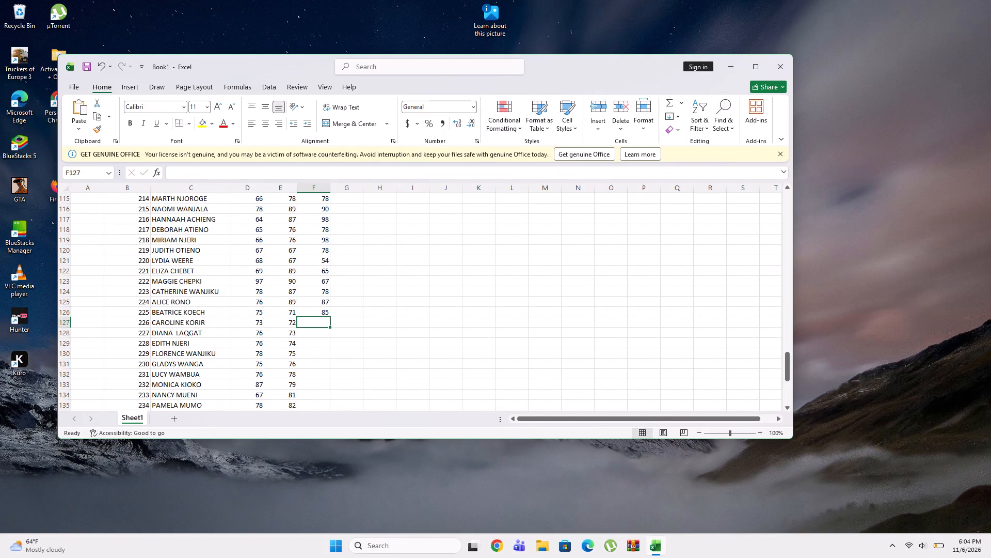
pyautogui.write('85')
pyautogui.press('Return')
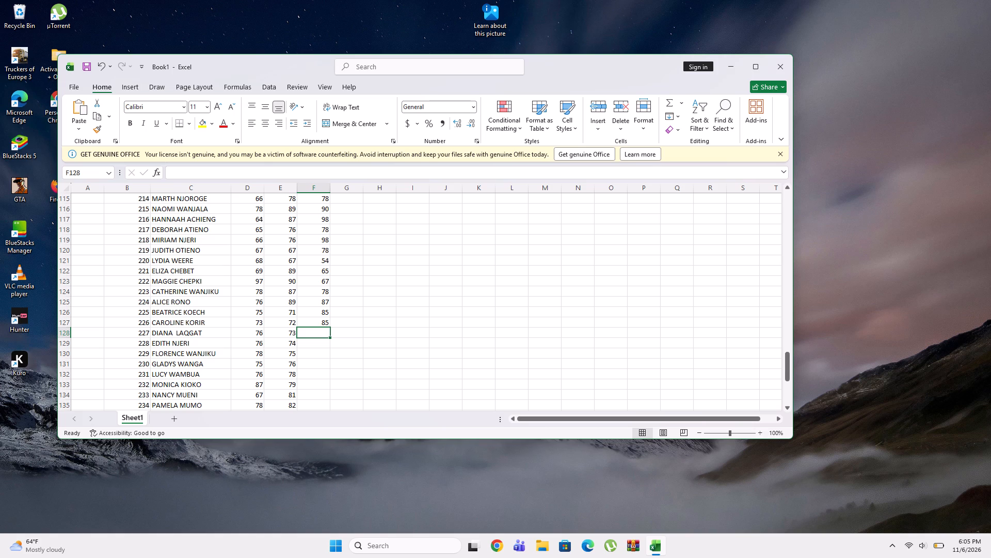
pyautogui.write('78')
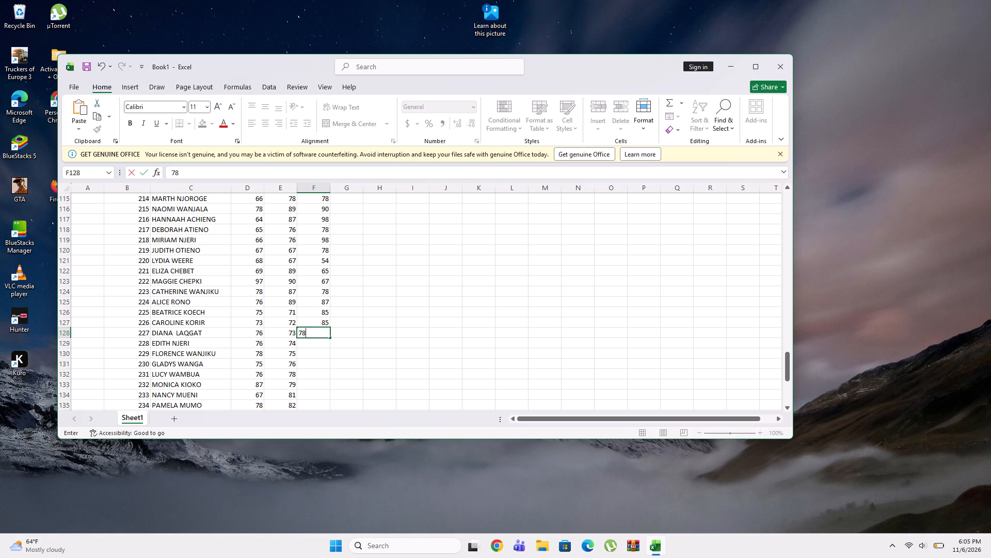
pyautogui.press('Down')
pyautogui.write('76')
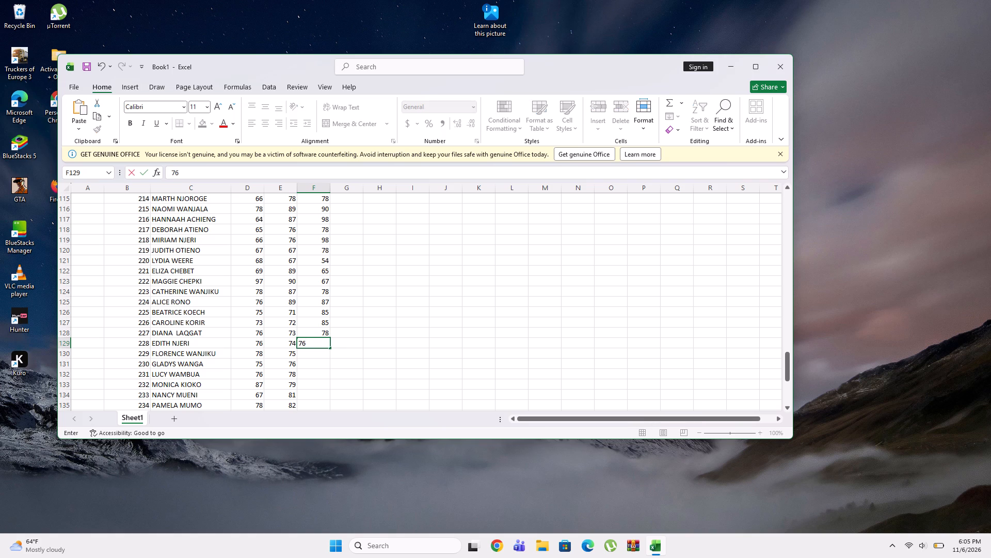
pyautogui.press('Down')
pyautogui.press('Up')
pyautogui.write('89')
pyautogui.press('Down')
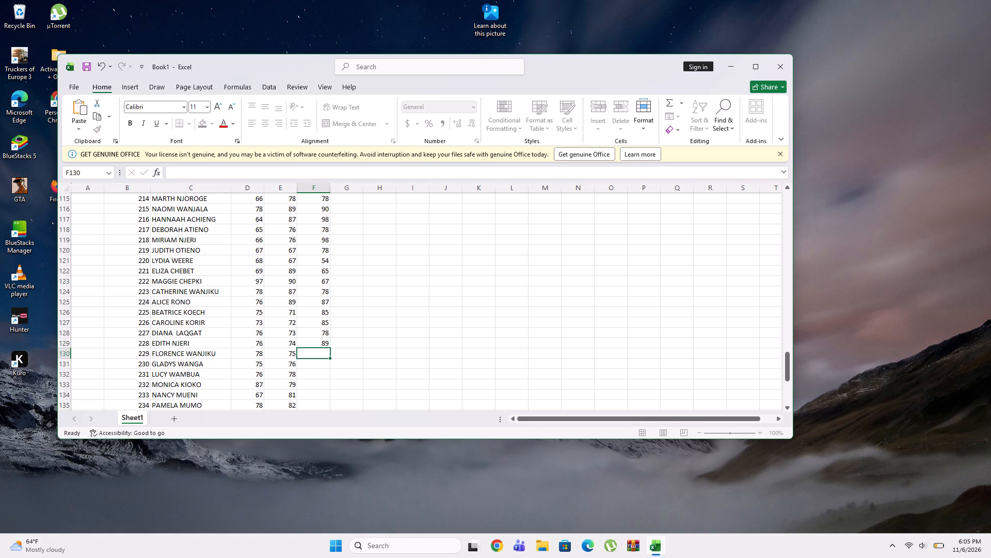
# Fill in the marks 87, 76, 76, 75 and 74 in cells F130 to F134, for entries 229 to 233.
pyautogui.write('87')
pyautogui.press('Down')
pyautogui.write('76')
pyautogui.press('Down')
pyautogui.write('76')
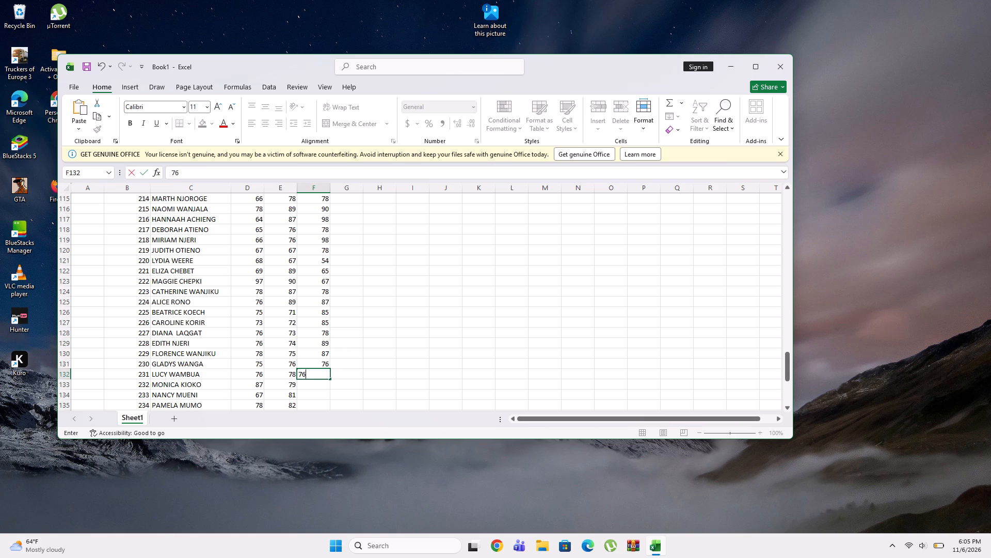
pyautogui.press('Down')
pyautogui.write('75')
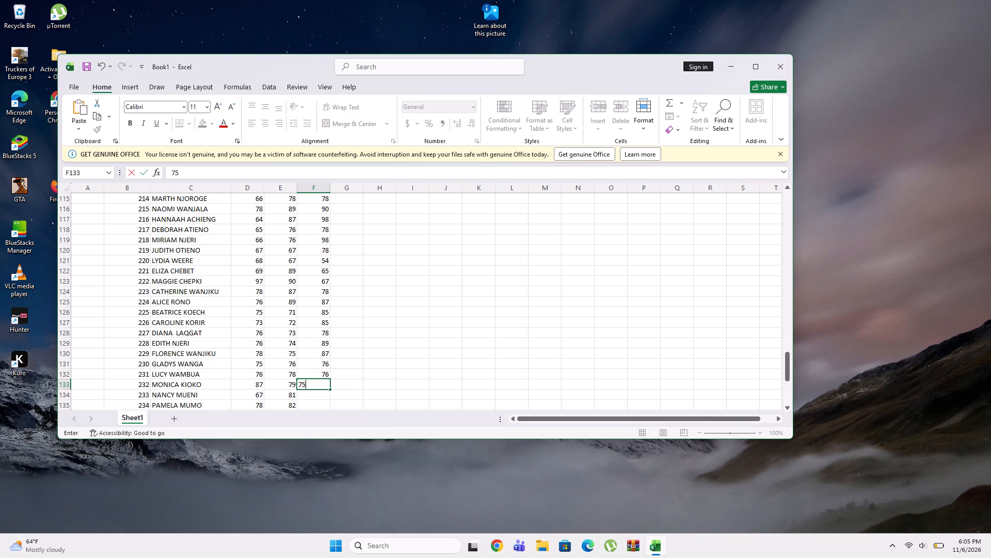
pyautogui.press('Down')
pyautogui.write('74')
pyautogui.press('Down')
# Enter the marks 75, 78, 79 and 65 in cells F135 to F138, for entries 234 to 237.
pyautogui.write('75')
pyautogui.press('Down')
pyautogui.write('78')
pyautogui.press('Down')
pyautogui.write('79')
pyautogui.press('Down')
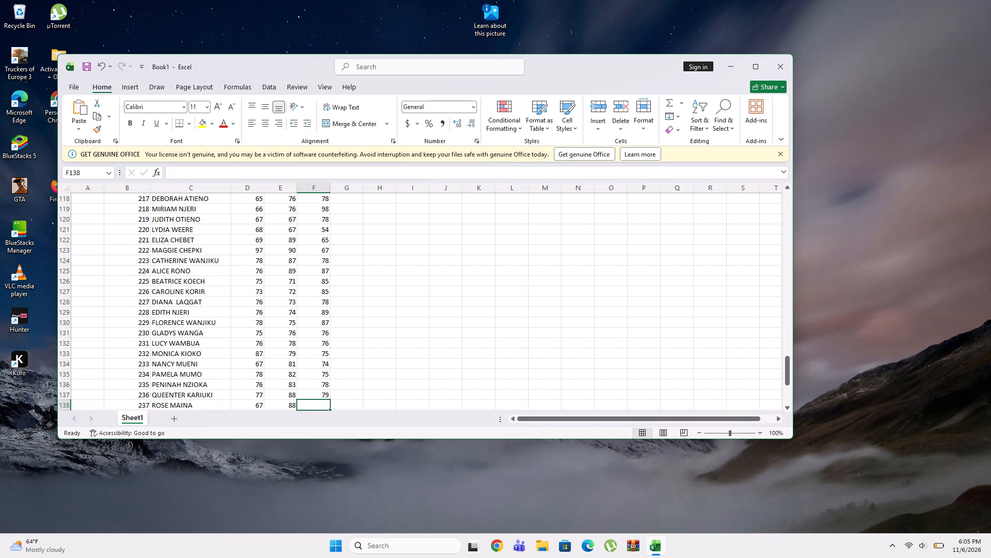
pyautogui.write('65')
pyautogui.press('Down')
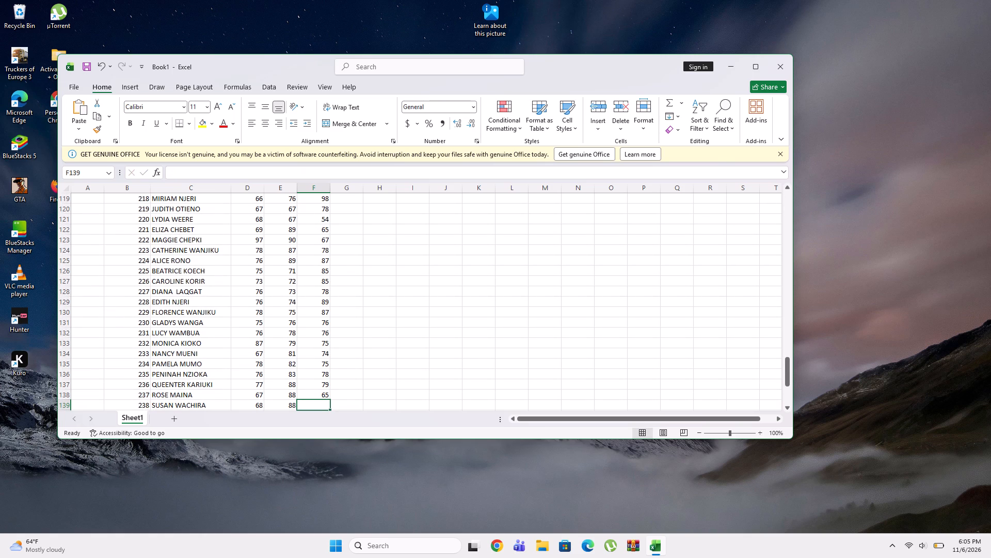
# Enter the marks 87, 78 and 76 in cells F139 to F141, for entries 238 to 240.
pyautogui.write('96')
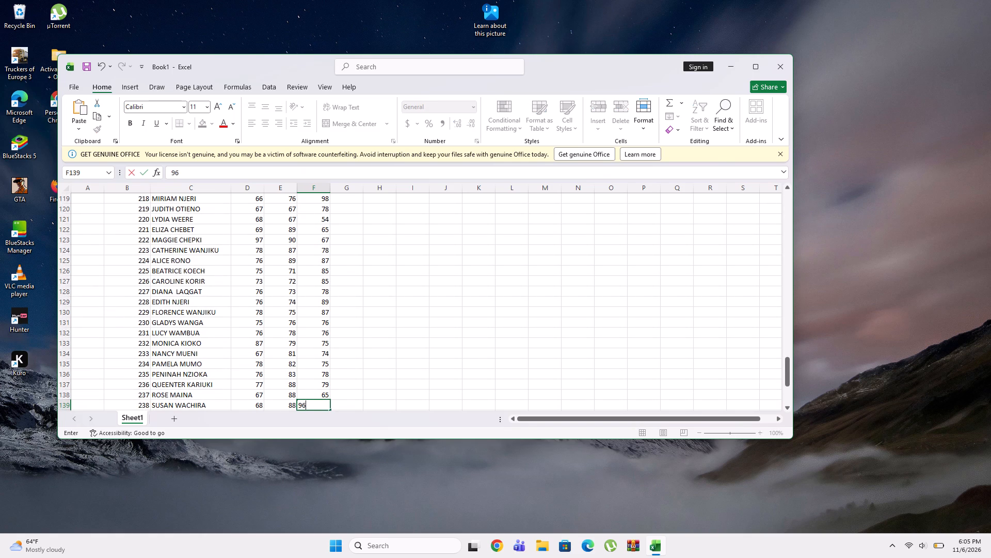
pyautogui.press('BackSpace')
pyautogui.press('BackSpace')
pyautogui.write('76')
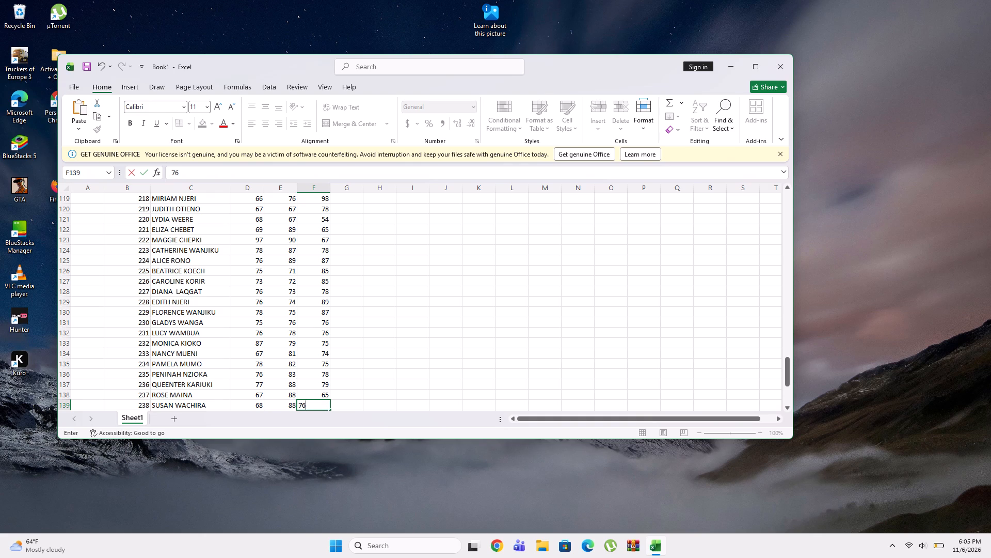
pyautogui.press('Down')
pyautogui.press('Up')
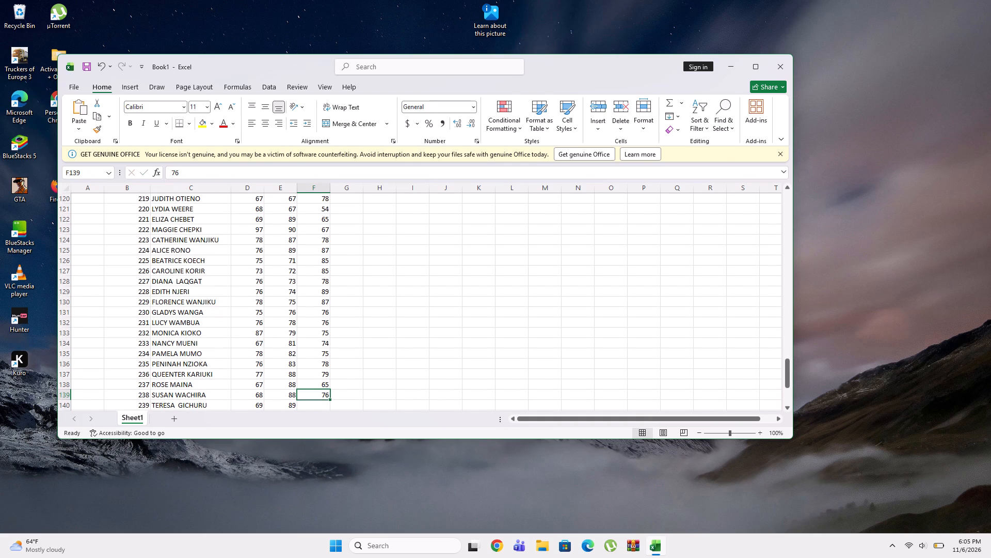
pyautogui.write('87')
pyautogui.press('Down')
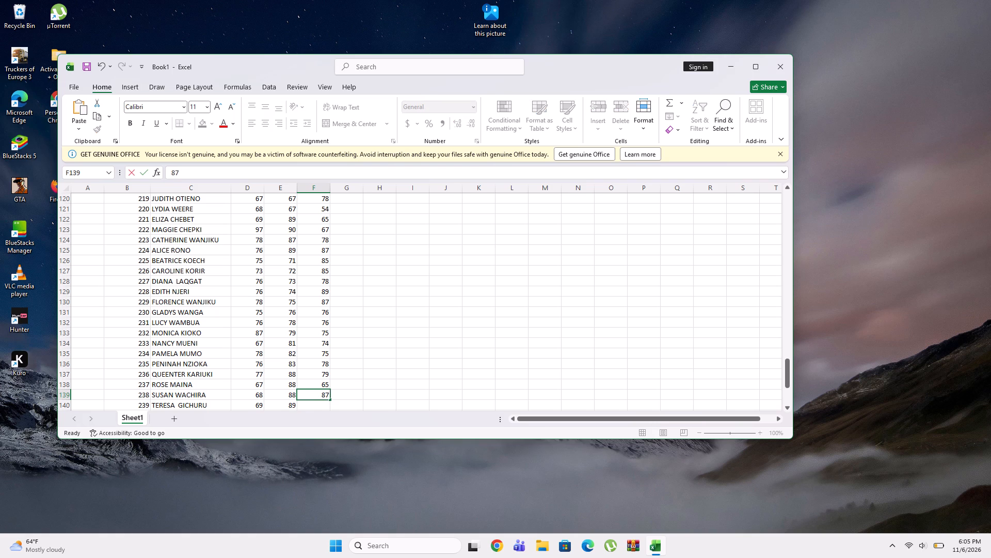
pyautogui.write('78')
pyautogui.press('Down')
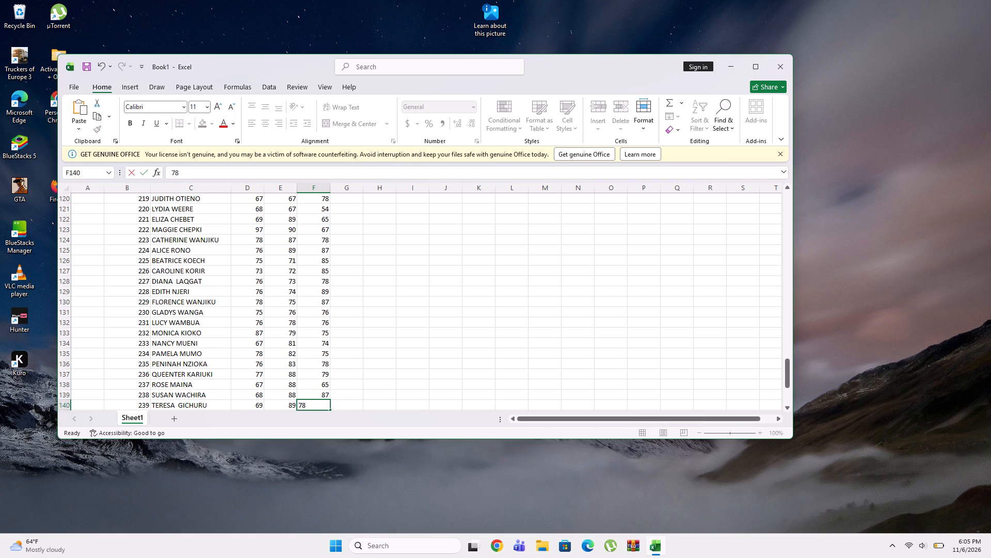
pyautogui.write('76')
pyautogui.press('Down')
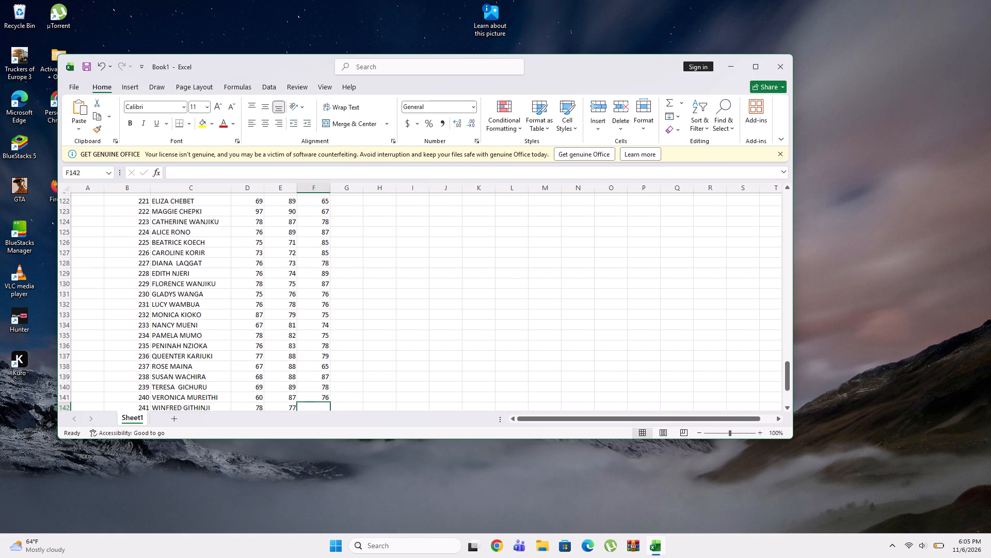
# Fill in the marks 76, 75, 67, 65 and 67 in cells F142 to F146, for entries 241 to 245.
pyautogui.write('76')
pyautogui.press('Down')
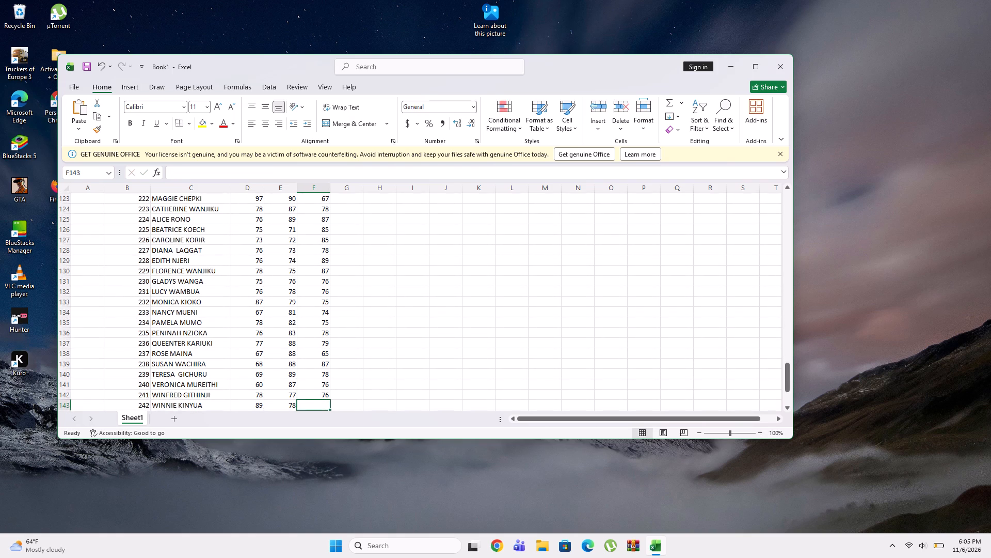
pyautogui.write('75')
pyautogui.press('Down')
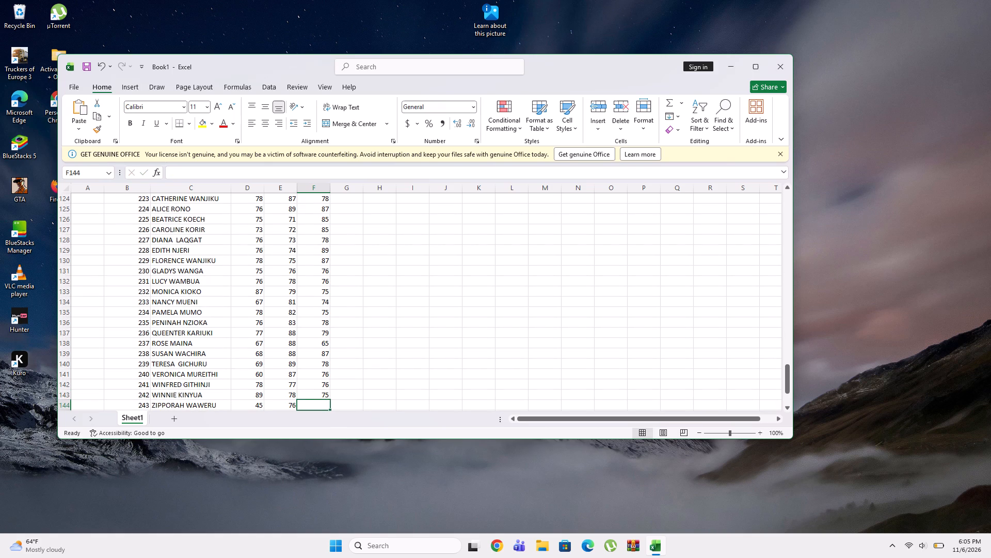
pyautogui.write('67')
pyautogui.press('Down')
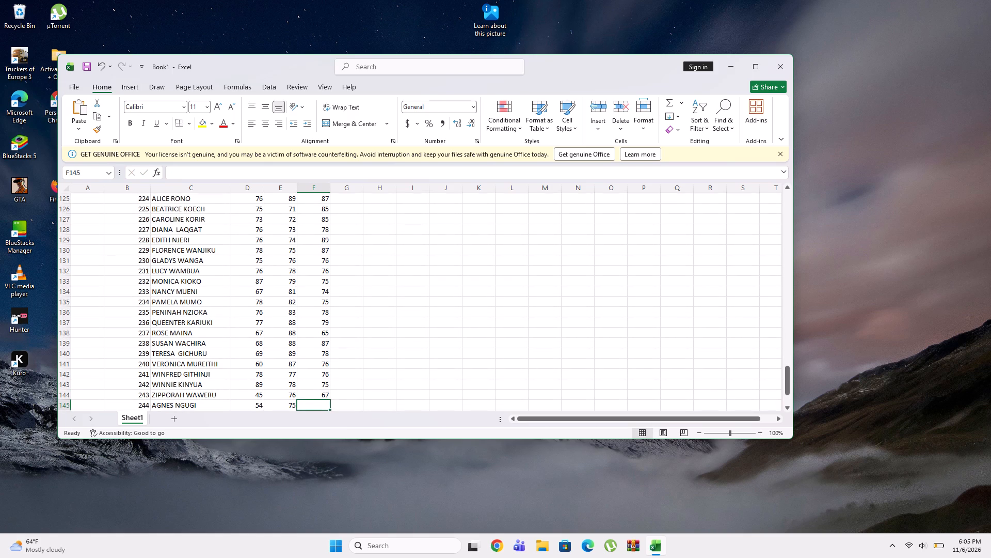
pyautogui.write('65')
pyautogui.press('Down')
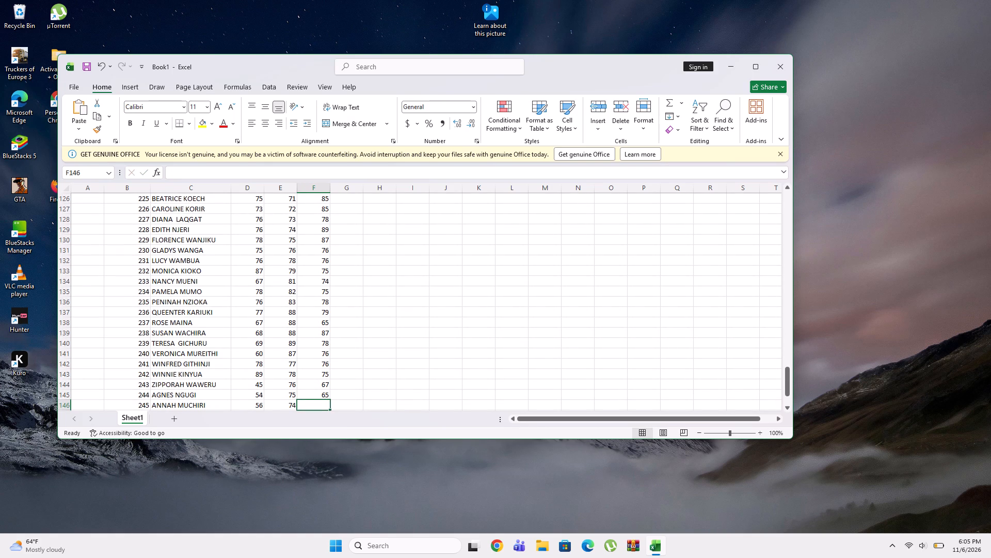
pyautogui.write('67')
pyautogui.press('Down')
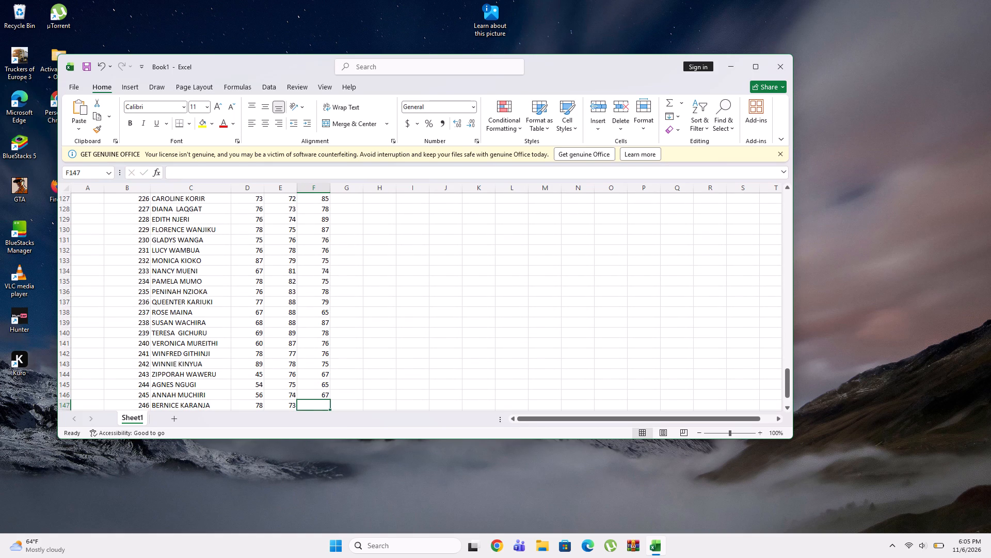
# Complete column F with the marks 68, 79, 65, 78 and 70 in cells F147 to F151, for entries 246 to 250.
pyautogui.write('68')
pyautogui.press('Down')
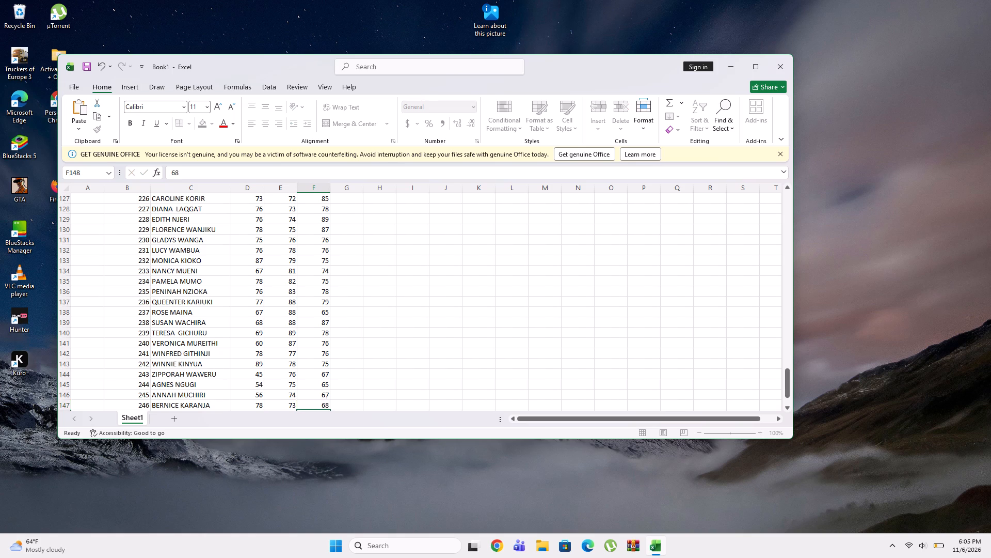
pyautogui.write('79')
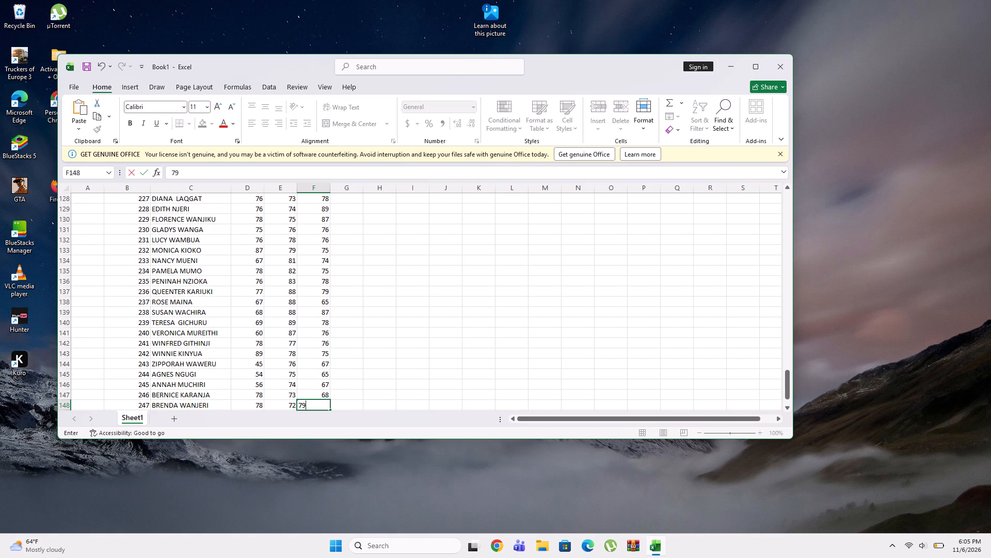
pyautogui.press('Down')
pyautogui.write('65')
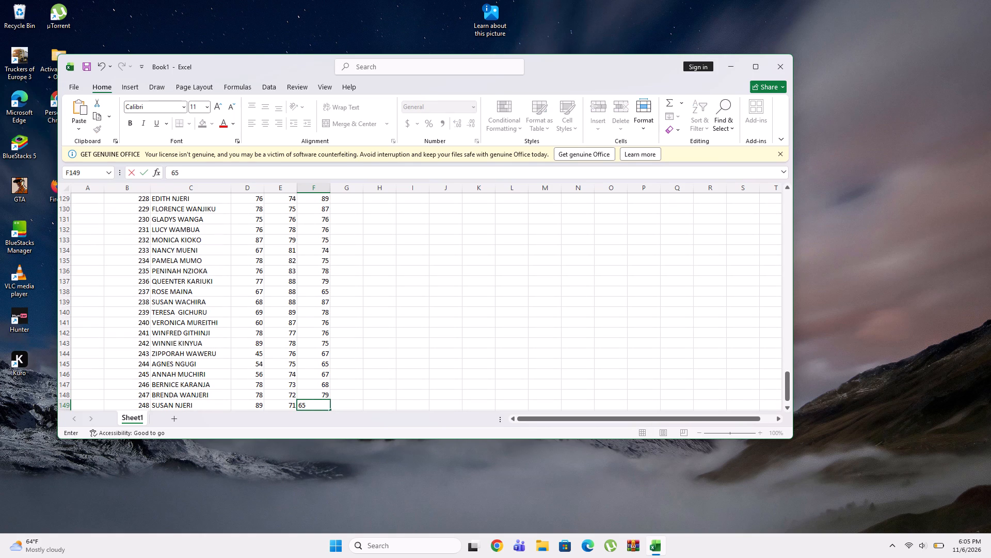
pyautogui.press('Down')
pyautogui.write('78')
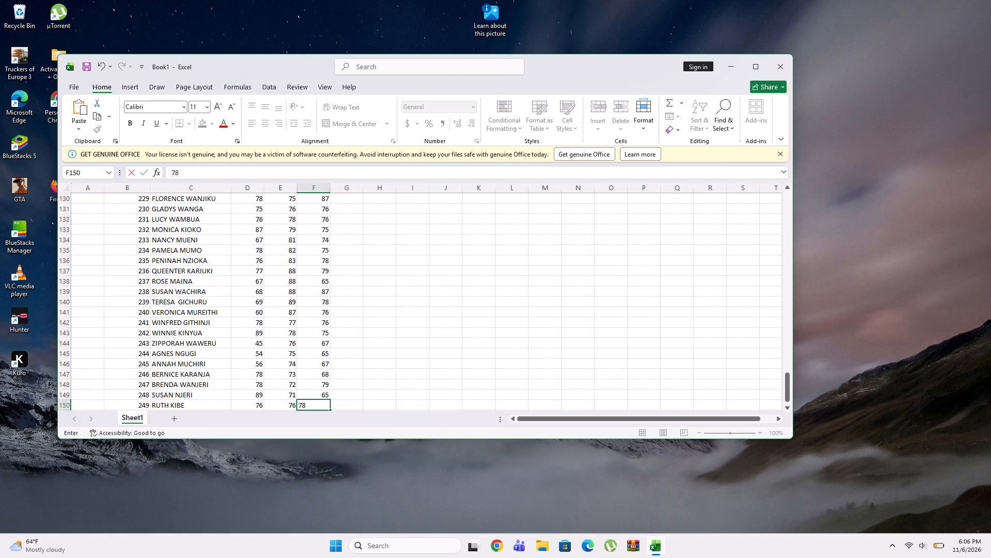
pyautogui.press('Down')
pyautogui.write('79')
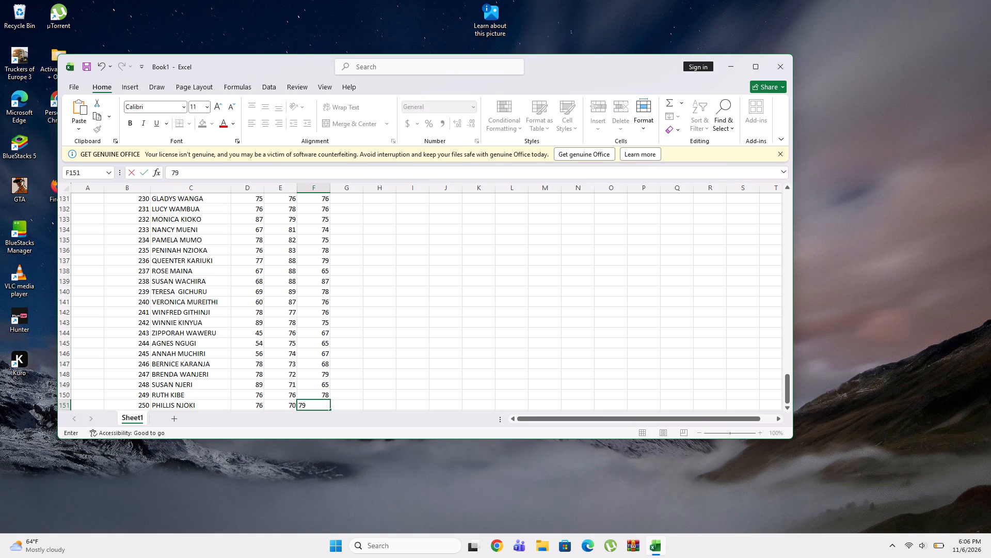
pyautogui.press('BackSpace')
pyautogui.press('0')
pyautogui.press('Down')
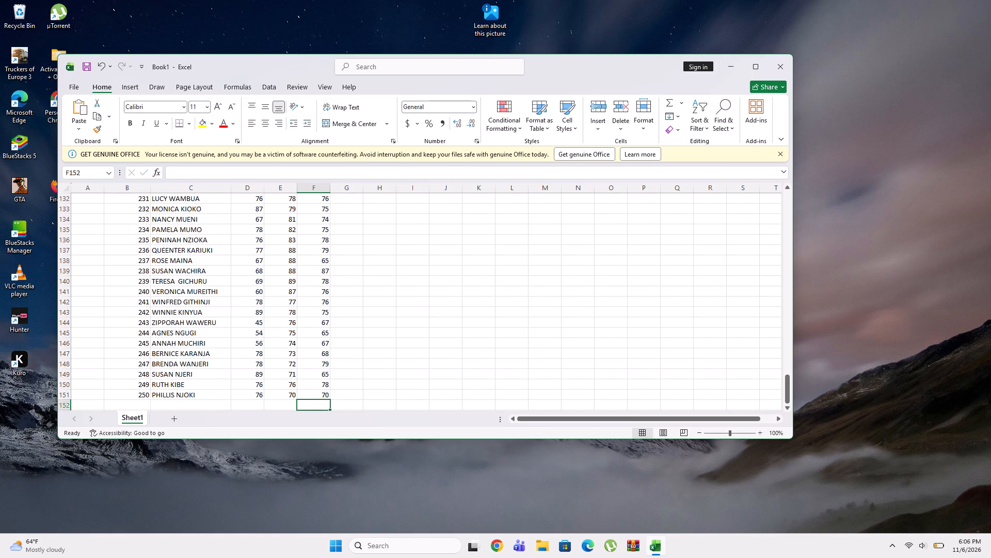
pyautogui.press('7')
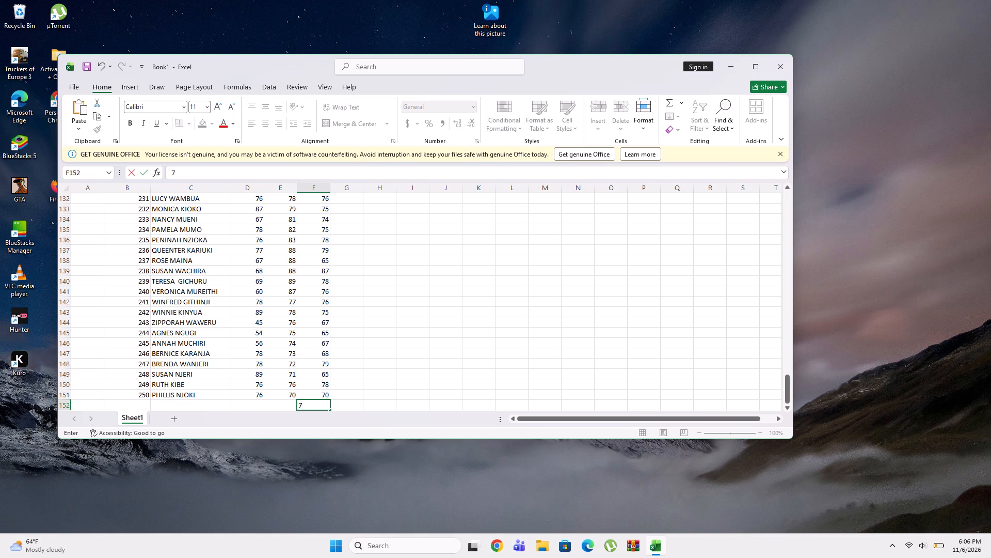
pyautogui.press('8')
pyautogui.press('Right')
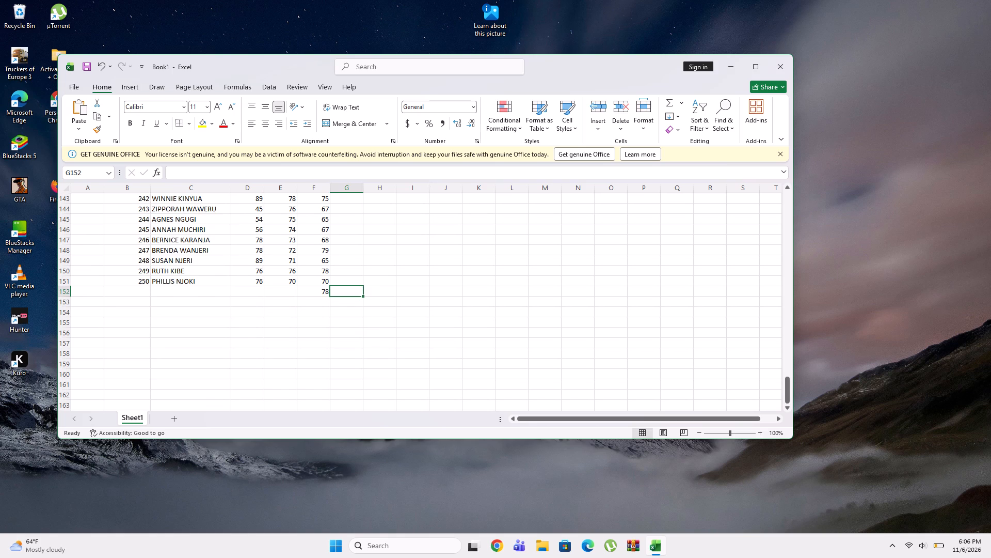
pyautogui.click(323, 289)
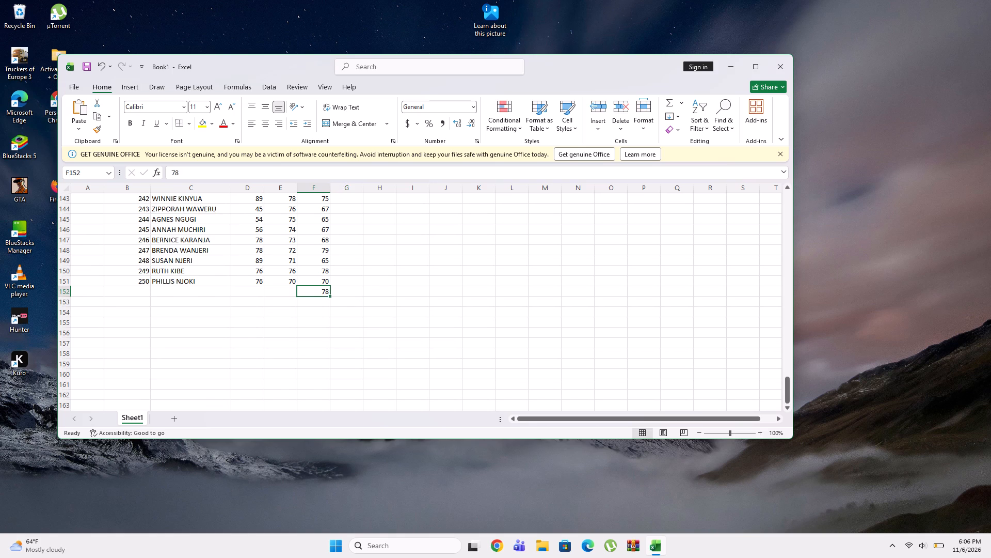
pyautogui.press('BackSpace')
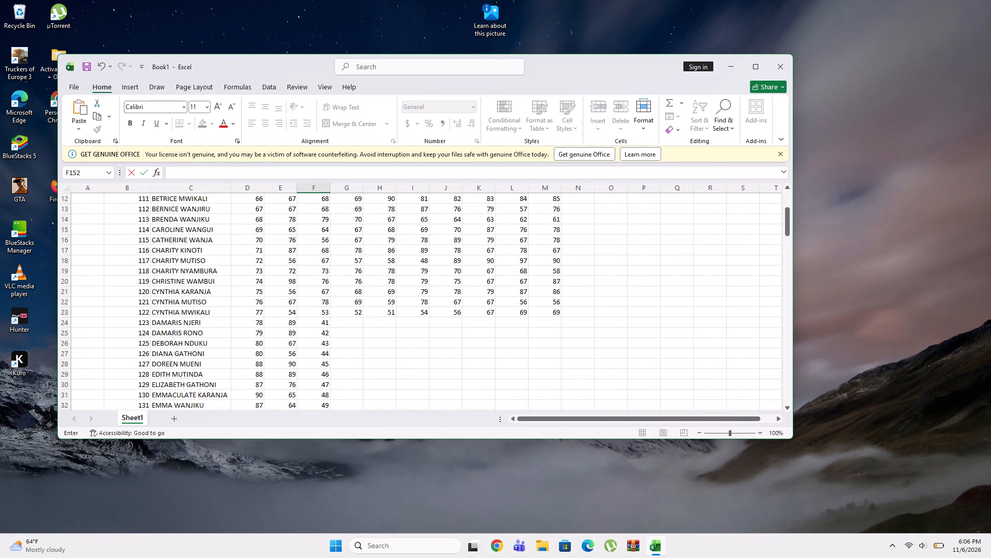
# Enter the marks 89, 90, 67, 56, 68, 89 and 56 in cells G24 to M24, for entry 123.
pyautogui.click(349, 321)
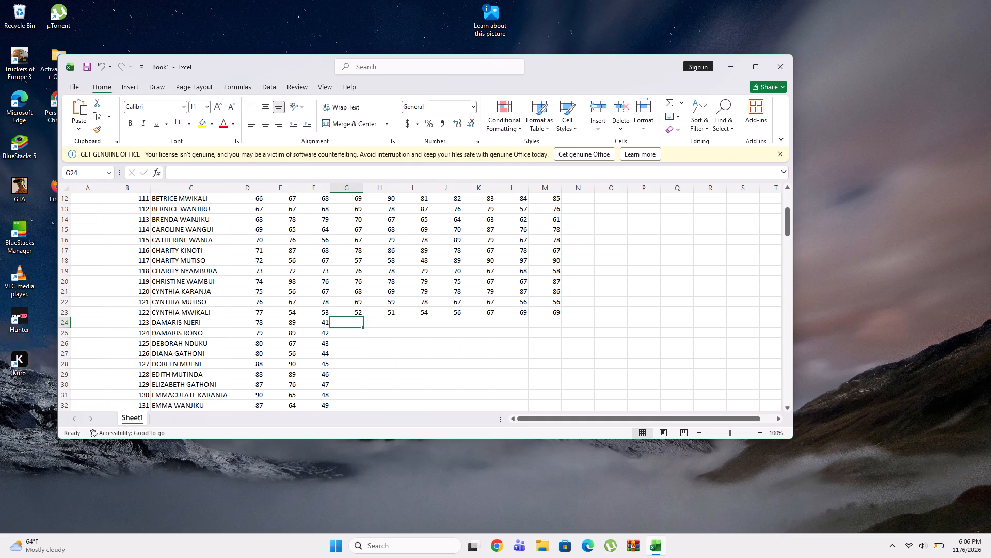
pyautogui.write('89')
pyautogui.press('Right')
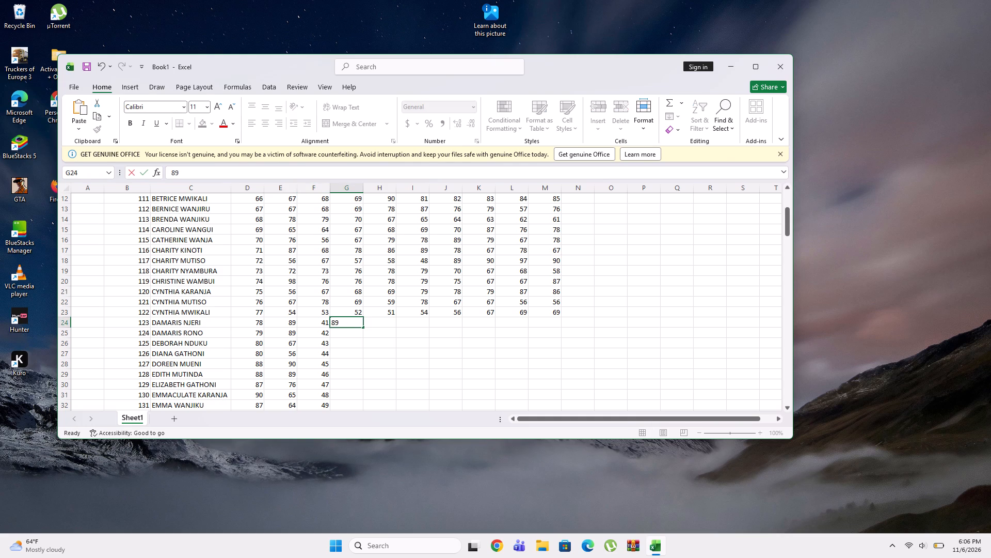
pyautogui.write('90')
pyautogui.press('Right')
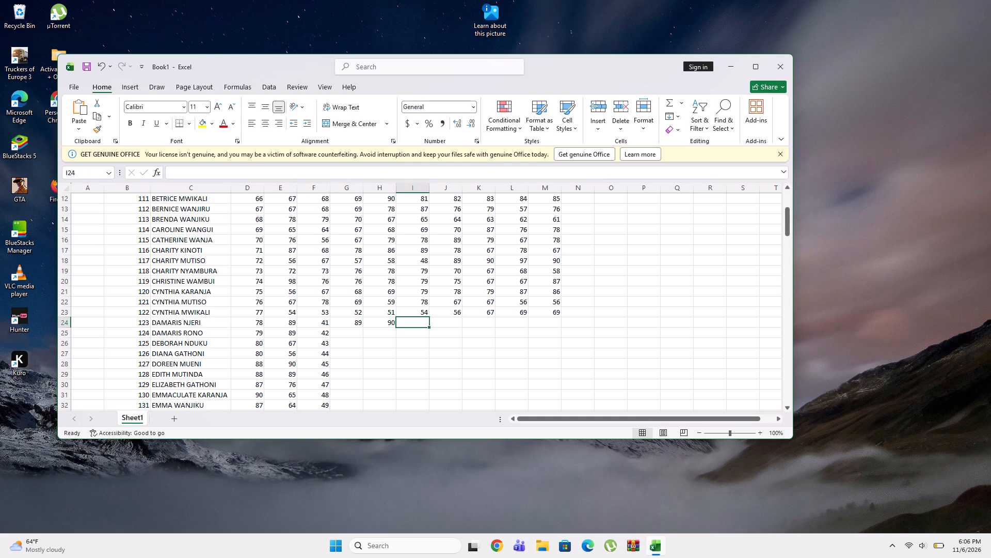
pyautogui.write('67')
pyautogui.press('Right')
pyautogui.write('56')
pyautogui.press('Right')
pyautogui.write('68')
pyautogui.press('Right')
pyautogui.write('89')
pyautogui.press('Right')
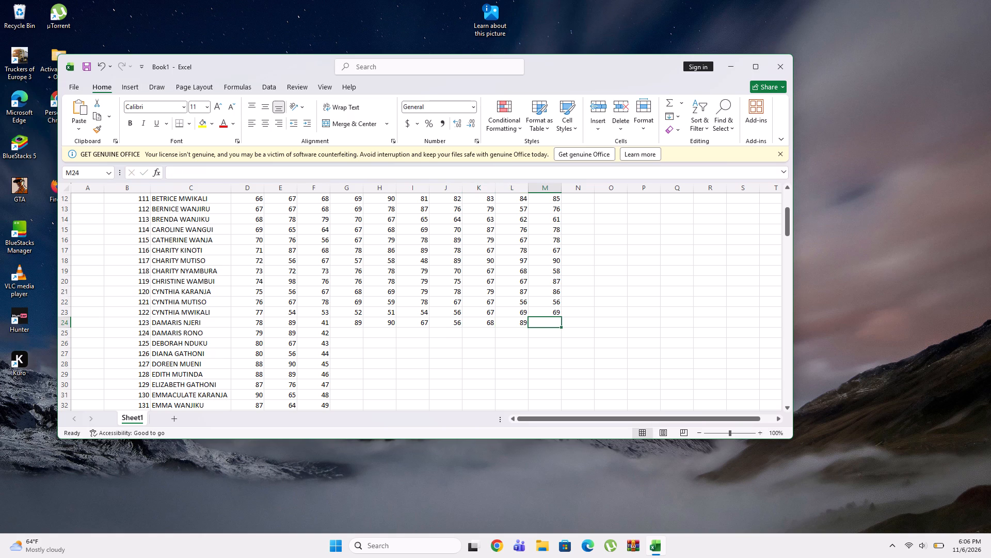
pyautogui.write('56')
pyautogui.press('Right')
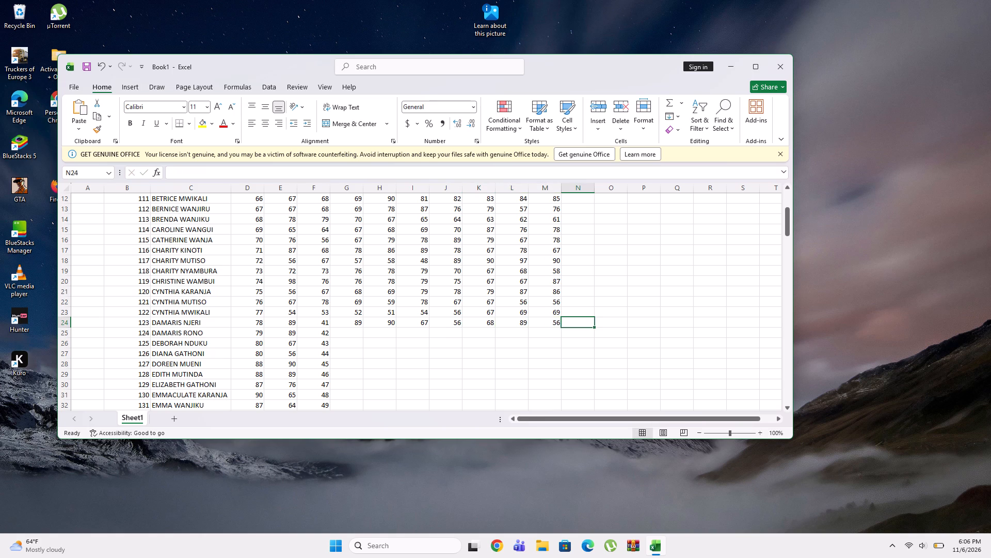
# Fill in the marks 67, 68, 69, 67, 78, 89 and 76 in cells G25 to M25, for entry 124.
pyautogui.click(350, 335)
pyautogui.write('67')
pyautogui.press('Right')
pyautogui.write('68')
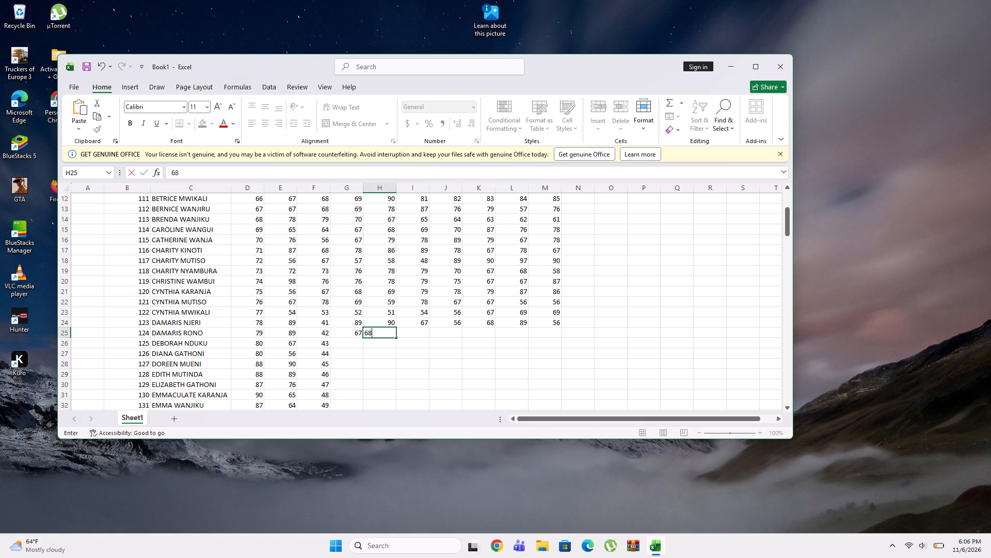
pyautogui.press('Right')
pyautogui.write('69')
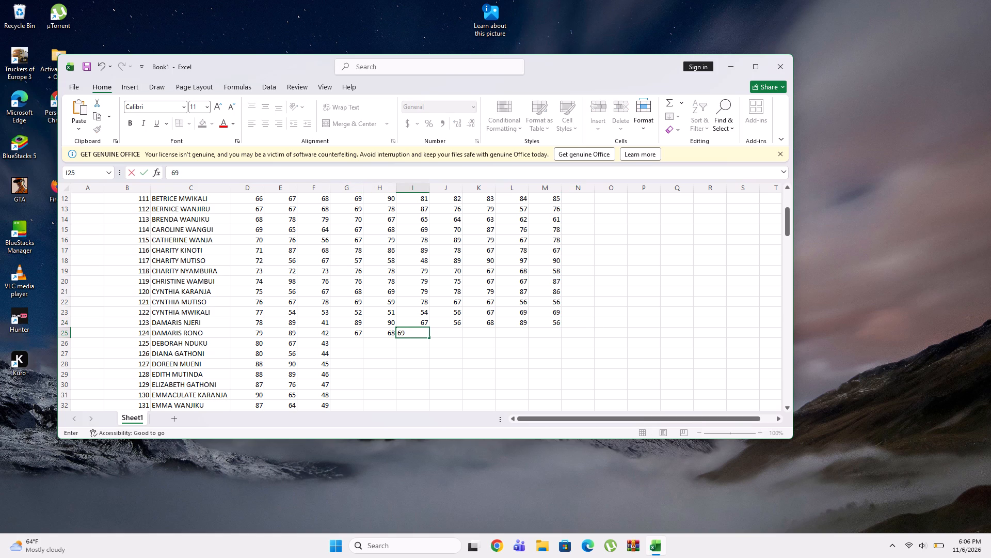
pyautogui.press('Right')
pyautogui.write('67')
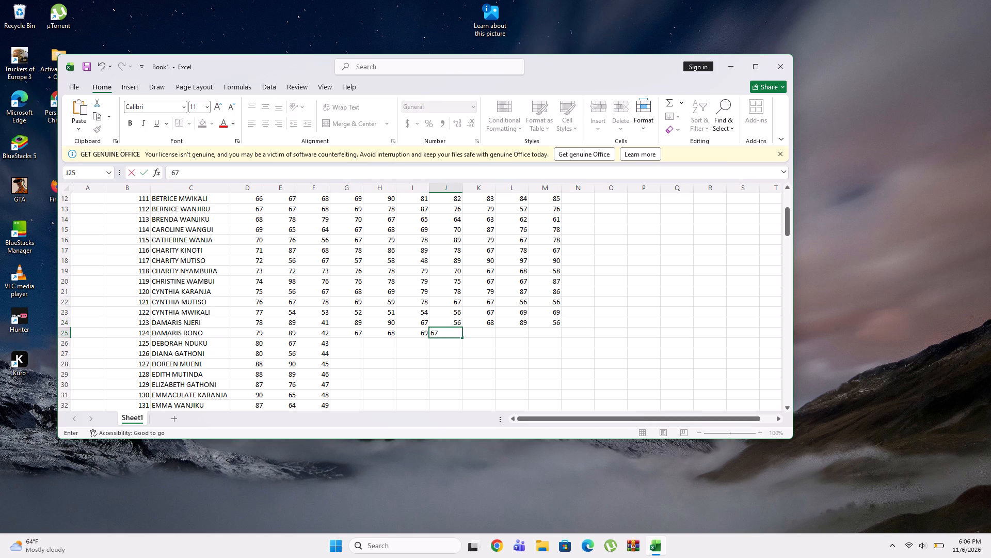
pyautogui.press('Right')
pyautogui.write('78')
pyautogui.press('Right')
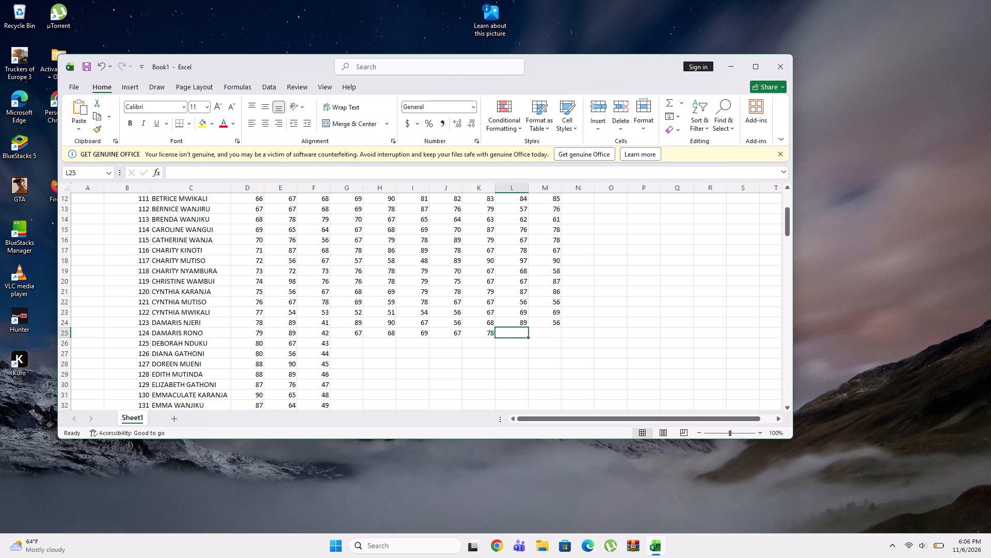
pyautogui.write('89')
pyautogui.press('Right')
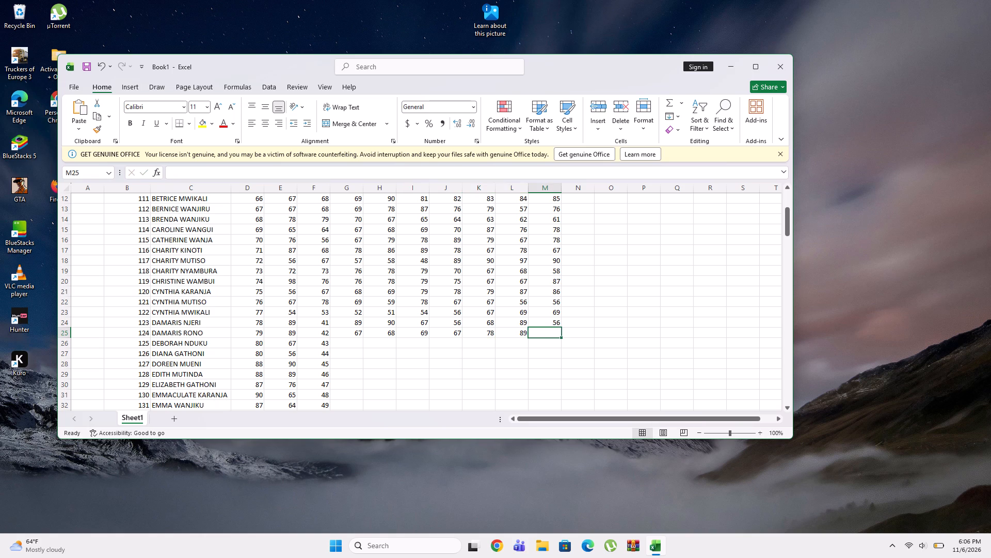
pyautogui.write('76')
pyautogui.press('Right')
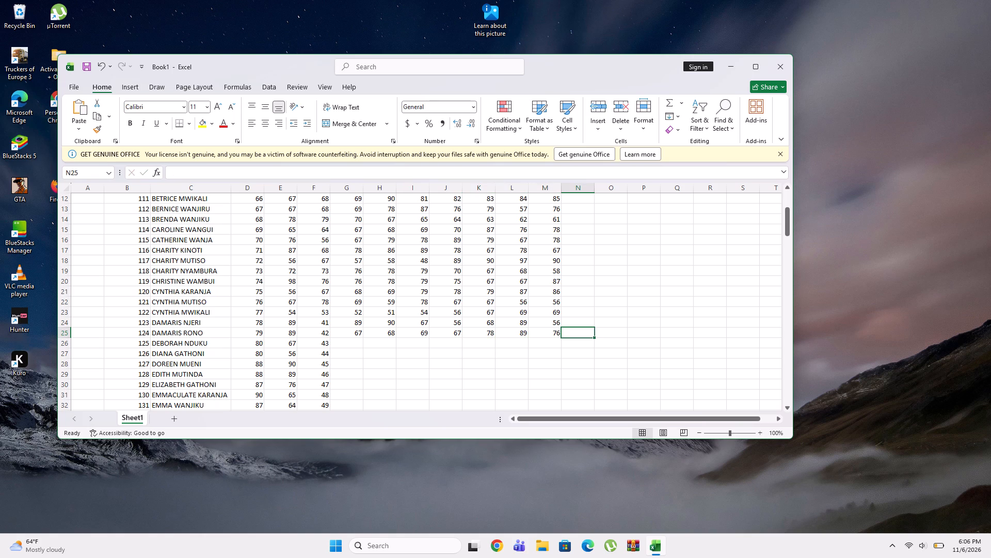
# Enter the marks 76, 78, 79, 70, 97, 76 and 76 in cells G26 to M26, for entry 125.
pyautogui.click(354, 343)
pyautogui.write('76')
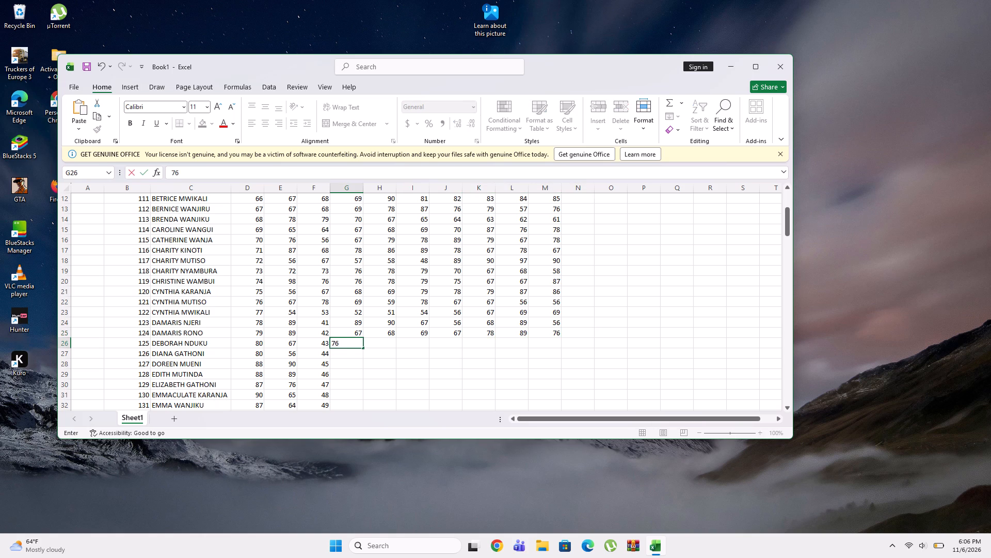
pyautogui.press('Right')
pyautogui.write('78')
pyautogui.press('Right')
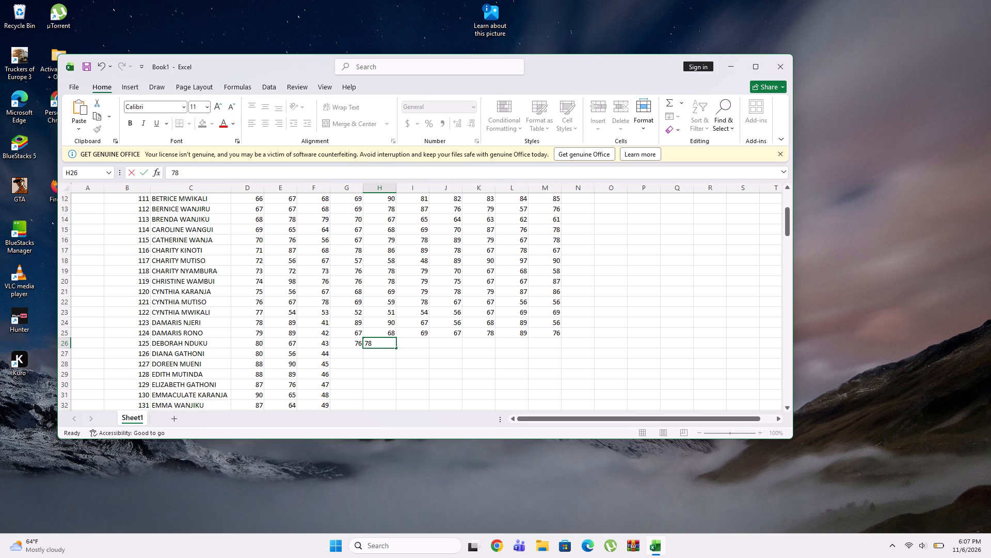
pyautogui.write('79')
pyautogui.press('Right')
pyautogui.write('70')
pyautogui.press('Right')
pyautogui.write('97')
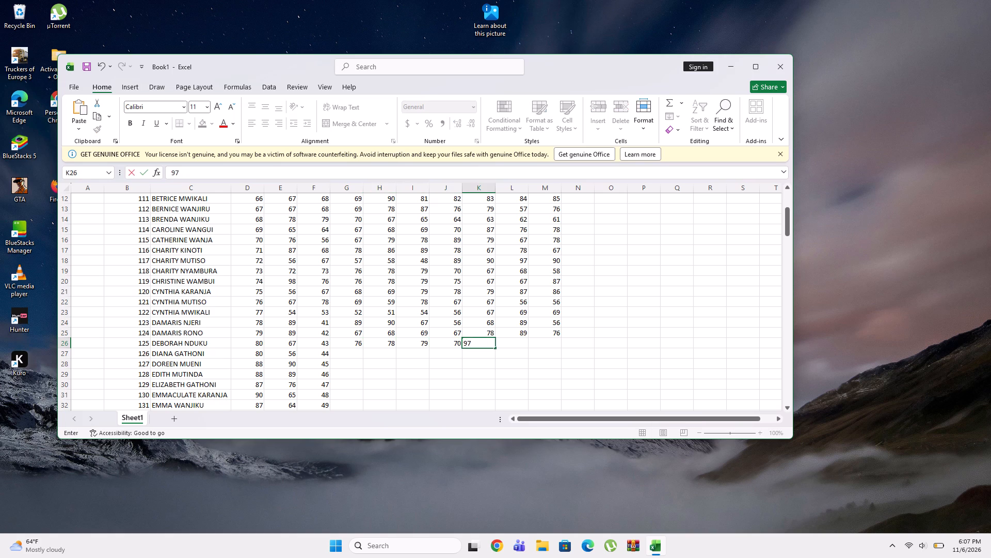
pyautogui.press('Right')
pyautogui.write('76')
pyautogui.press('Right')
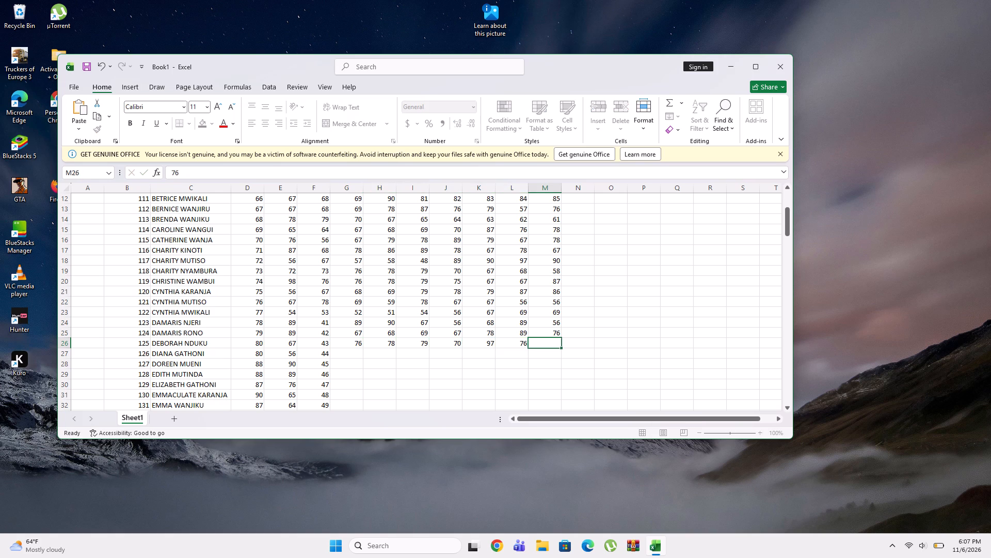
pyautogui.write('76')
pyautogui.press('Right')
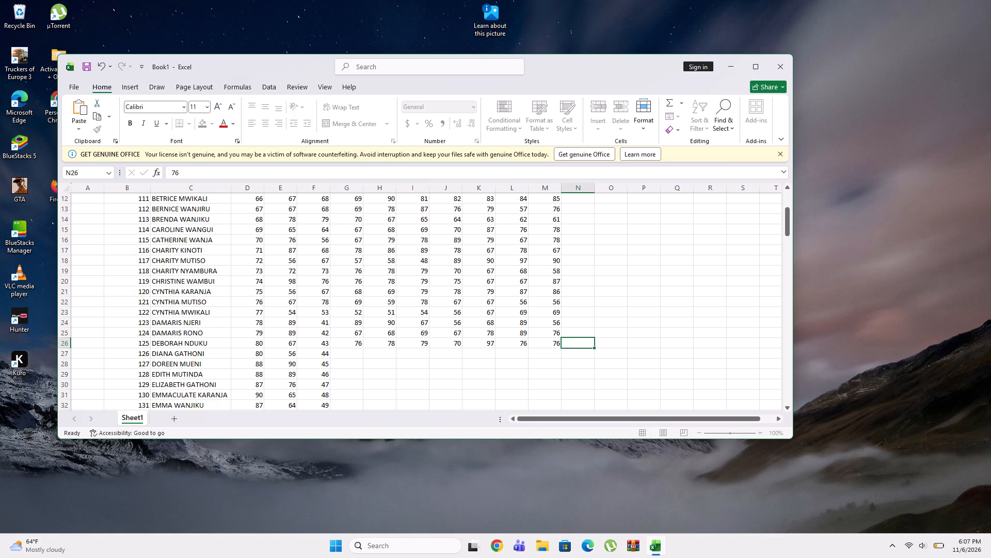
# Fill in the marks 78, 78, 79, 76, 67, 89 and 67 in cells G27 to M27, for entry 126.
pyautogui.click(355, 353)
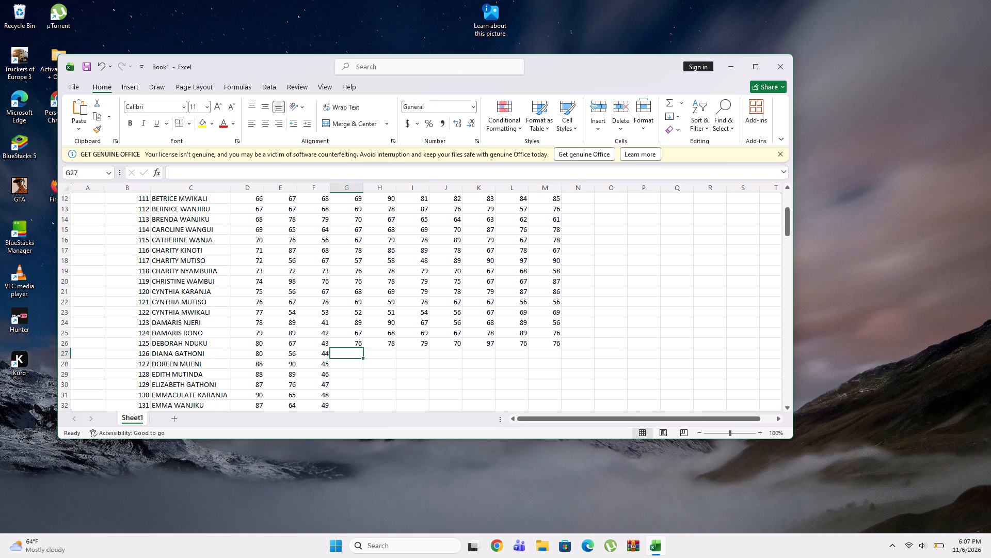
pyautogui.write('78')
pyautogui.press('Right')
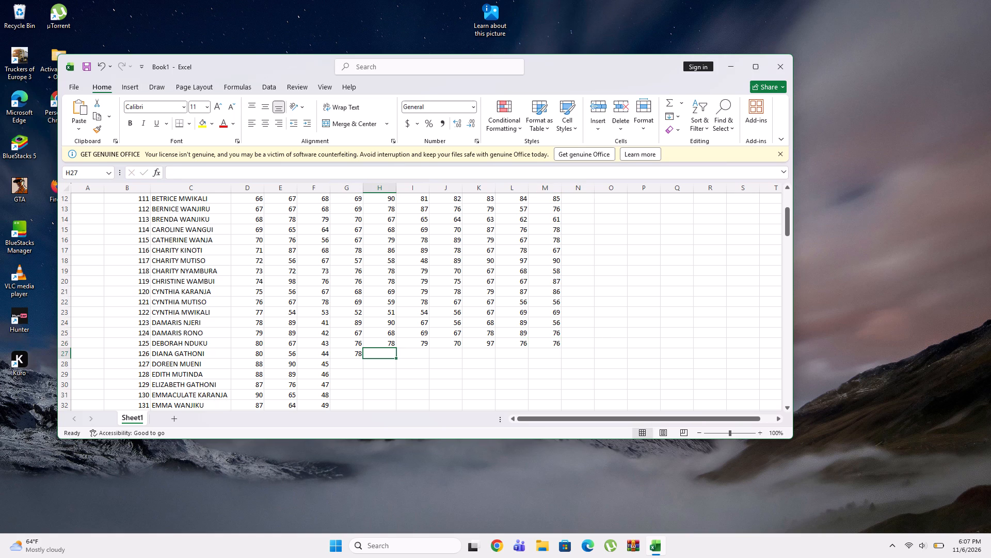
pyautogui.write('78')
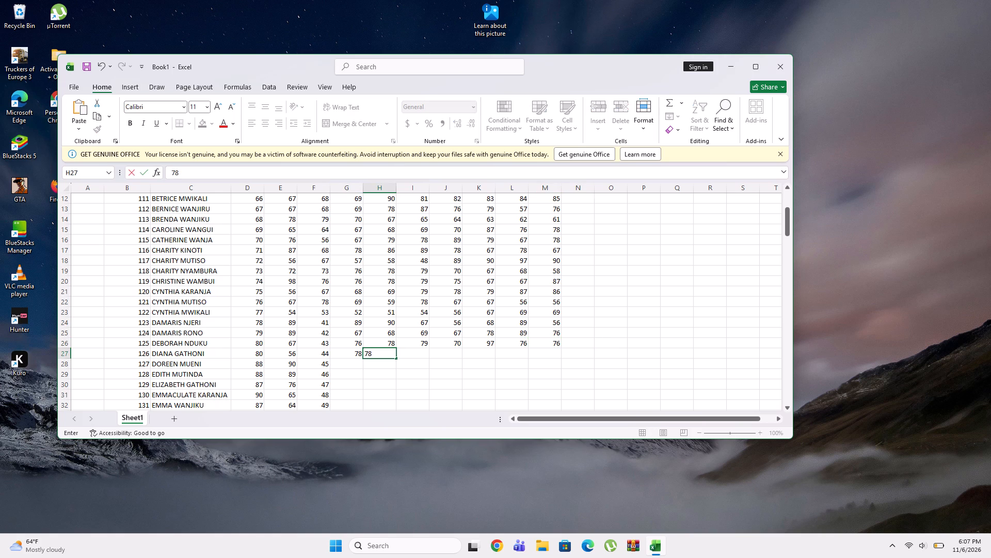
pyautogui.press('Right')
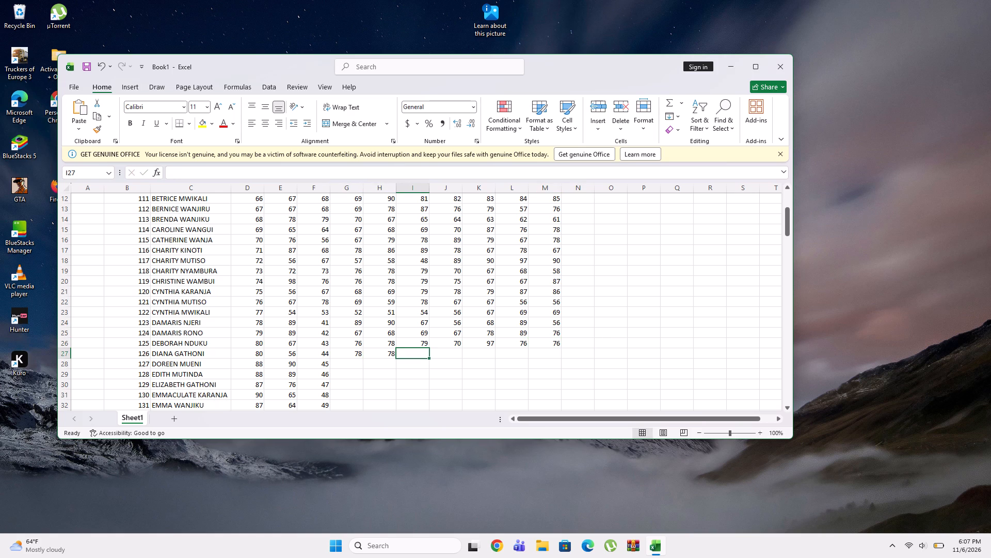
pyautogui.write('79')
pyautogui.press('Right')
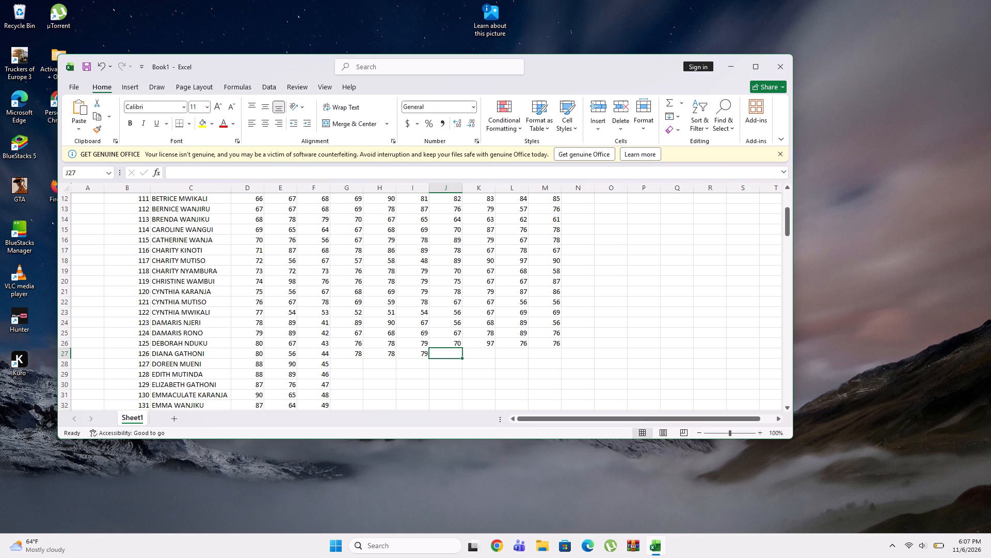
pyautogui.write('76')
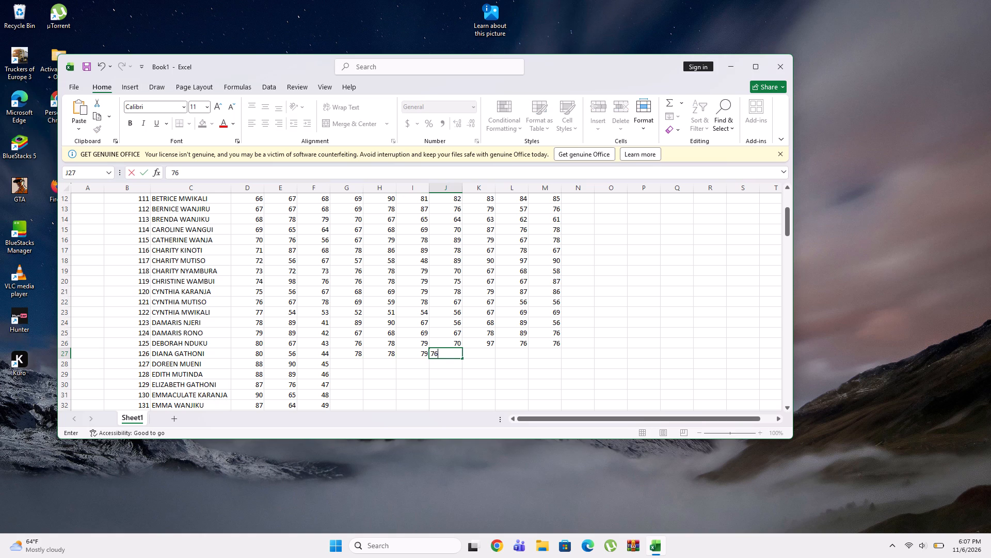
pyautogui.press('Right')
pyautogui.write('67')
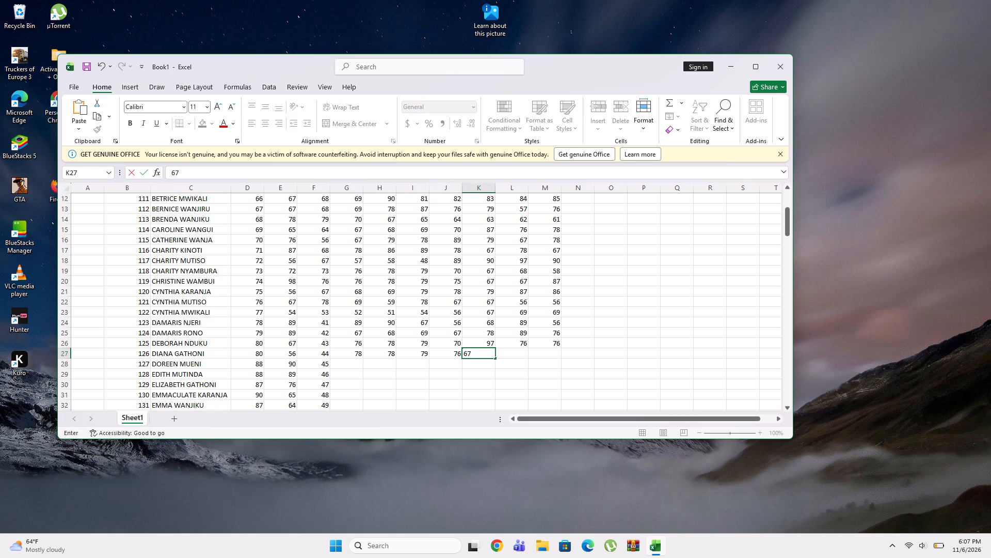
pyautogui.press('Right')
pyautogui.write('89')
pyautogui.press('Right')
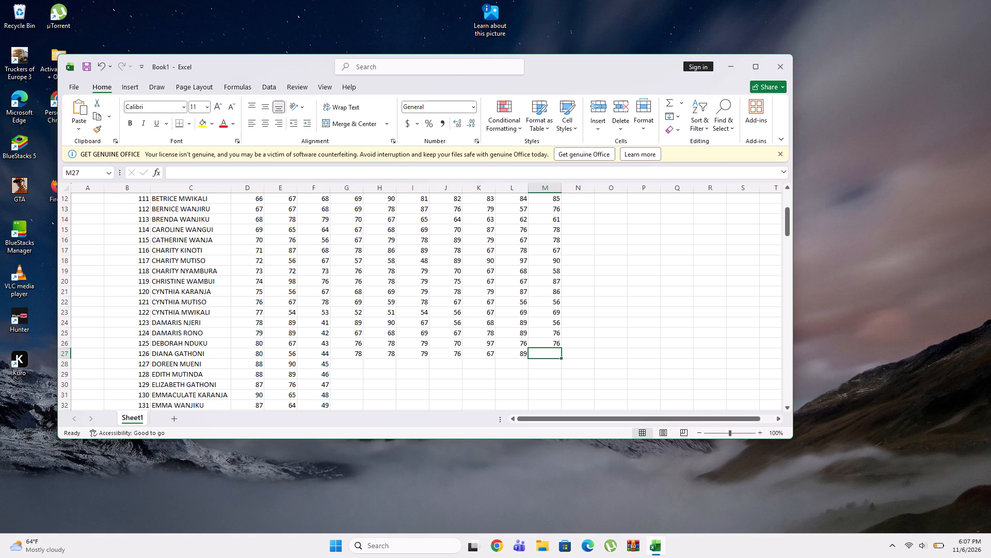
pyautogui.write('67')
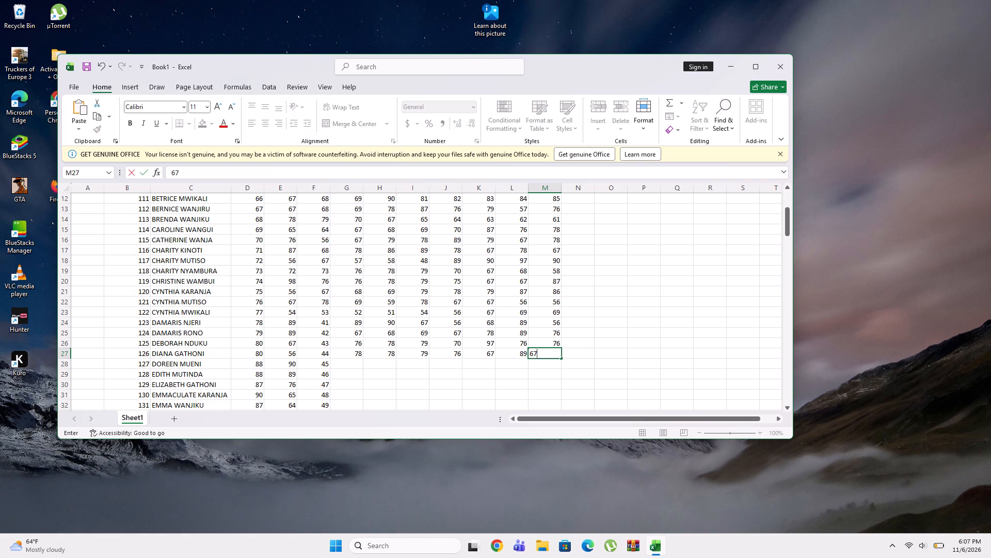
# Enter the marks 78, 79, 87, 89 and 89 down column G in cells G28 to G32, for entries 127 to 131.
pyautogui.click(351, 362)
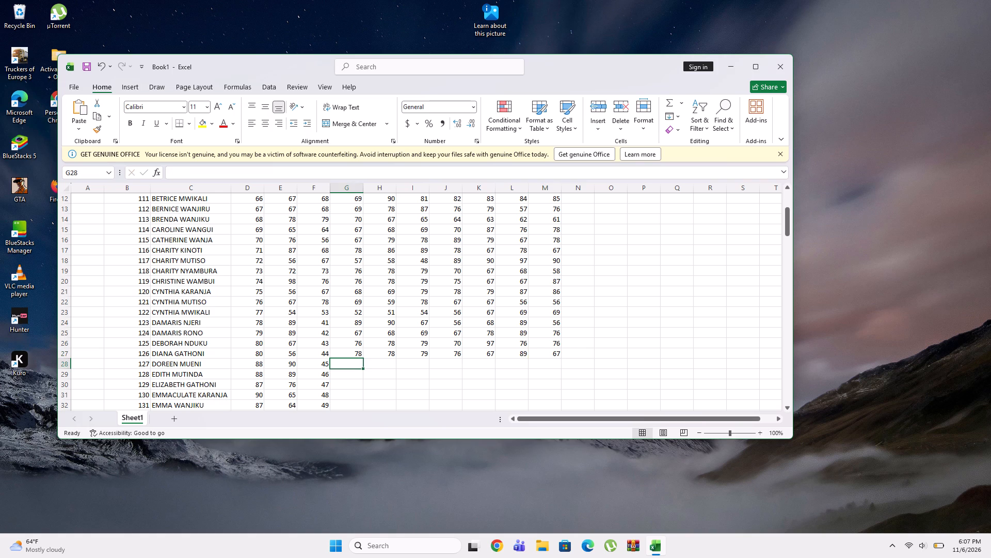
pyautogui.write('78')
pyautogui.press('Down')
pyautogui.write('79')
pyautogui.press('Down')
pyautogui.write('87')
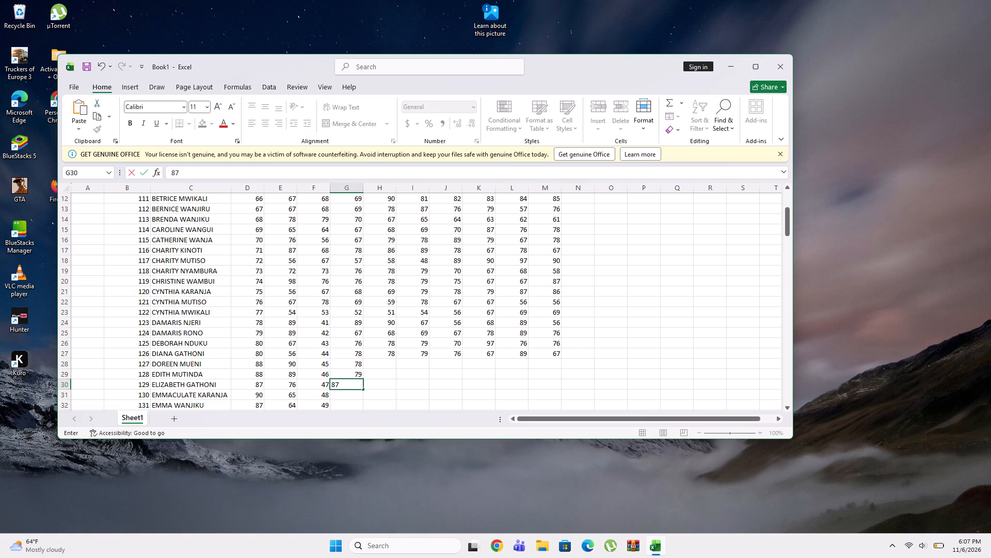
pyautogui.press('Down')
pyautogui.write('89')
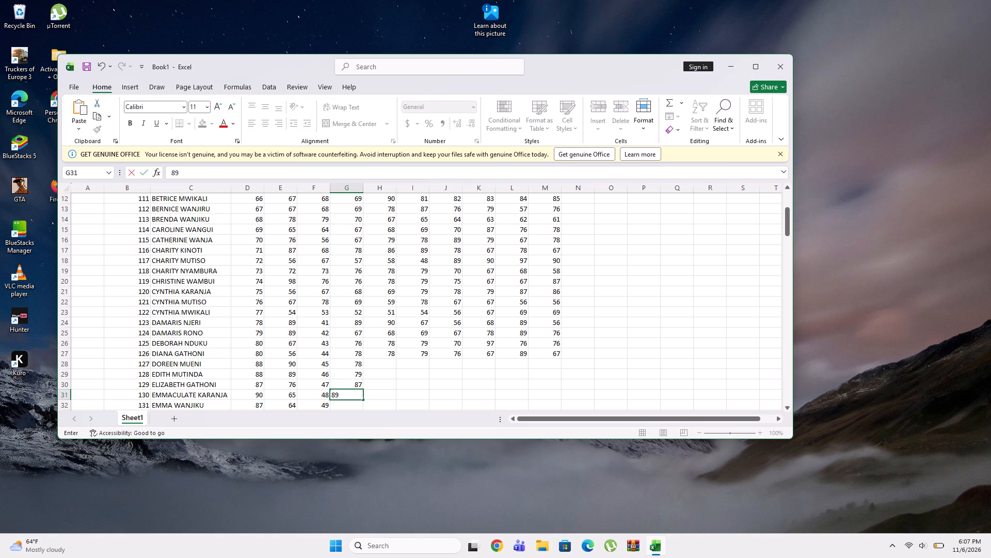
pyautogui.press('Down')
pyautogui.write('89')
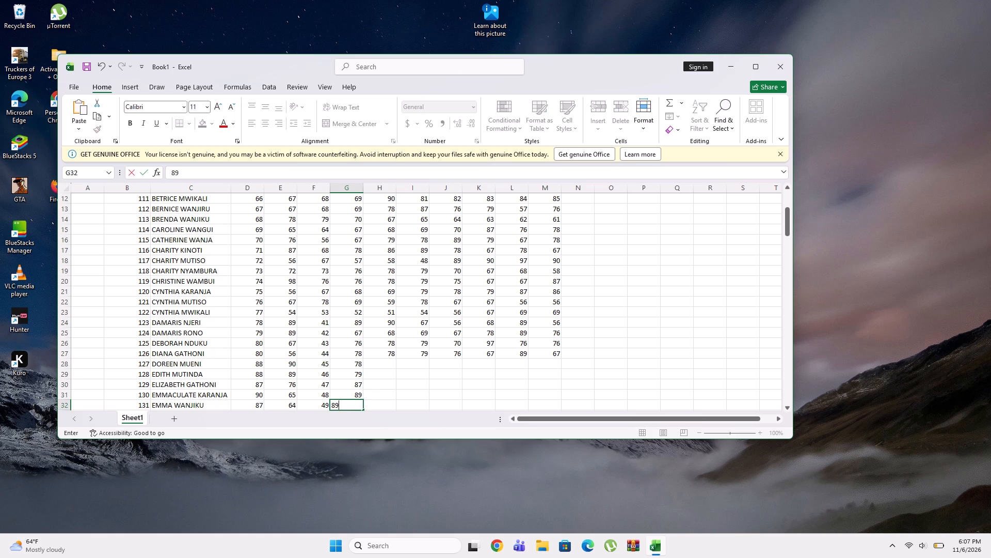
pyautogui.press('Down')
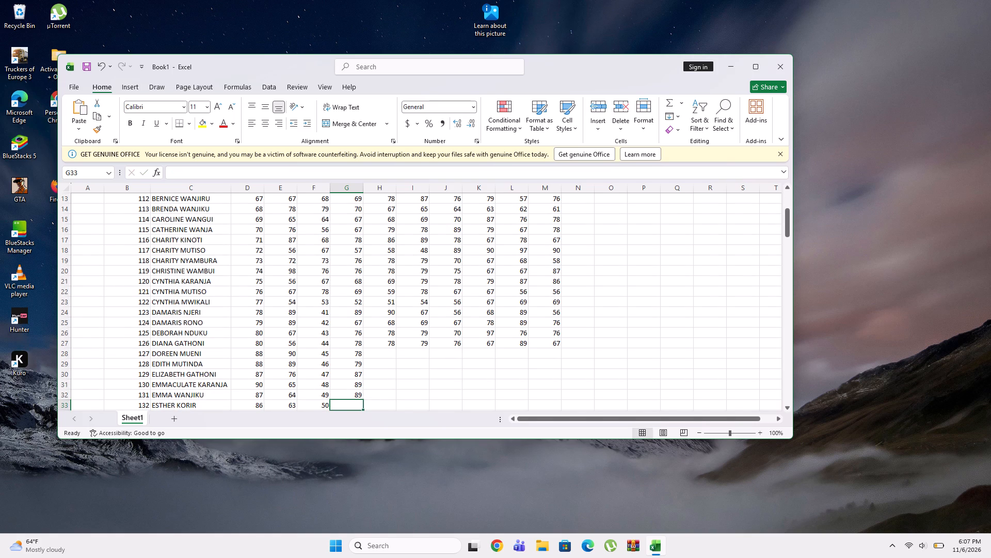
# Enter the marks 90, 87, 76, 90 and 87 down column H in cells H28 to H32, for entries 127 to 131.
pyautogui.click(388, 349)
pyautogui.write('90')
pyautogui.press('Down')
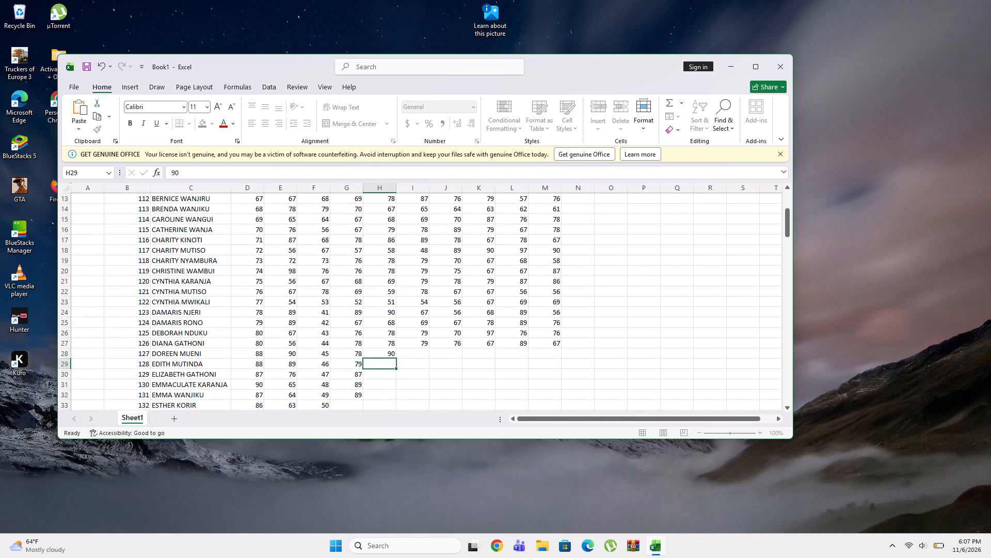
pyautogui.write('87')
pyautogui.press('Down')
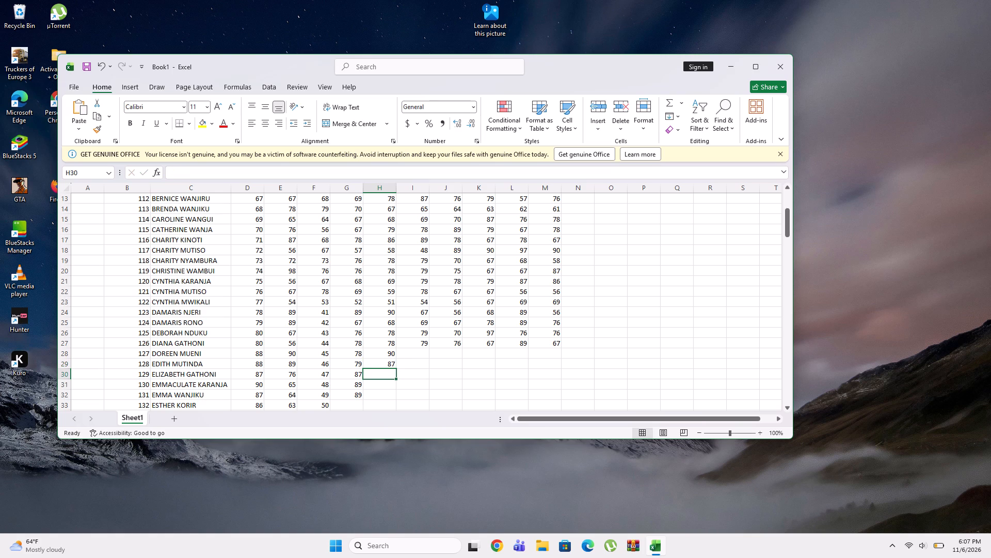
pyautogui.write('98')
pyautogui.press('Down')
pyautogui.press('Up')
pyautogui.write('76')
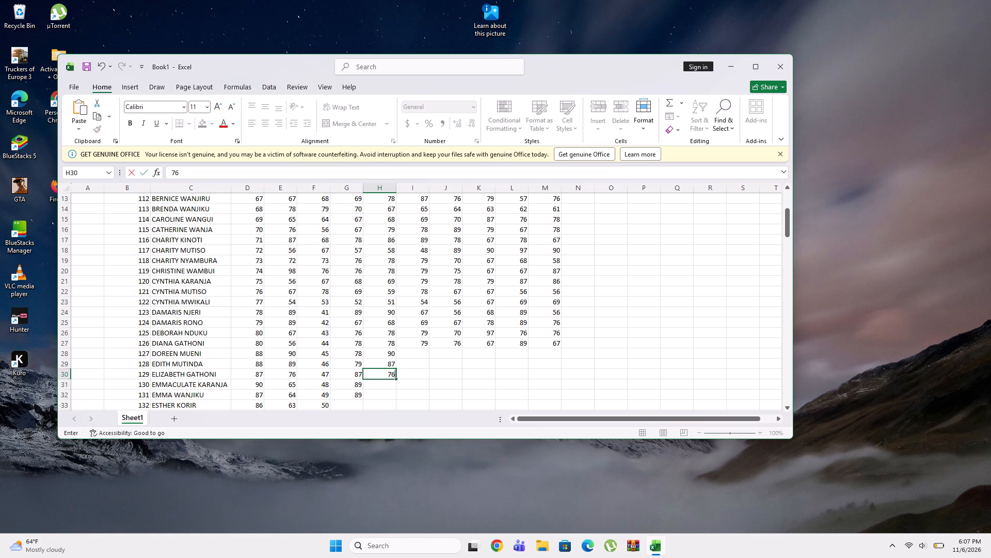
pyautogui.press('Left')
pyautogui.press('Right')
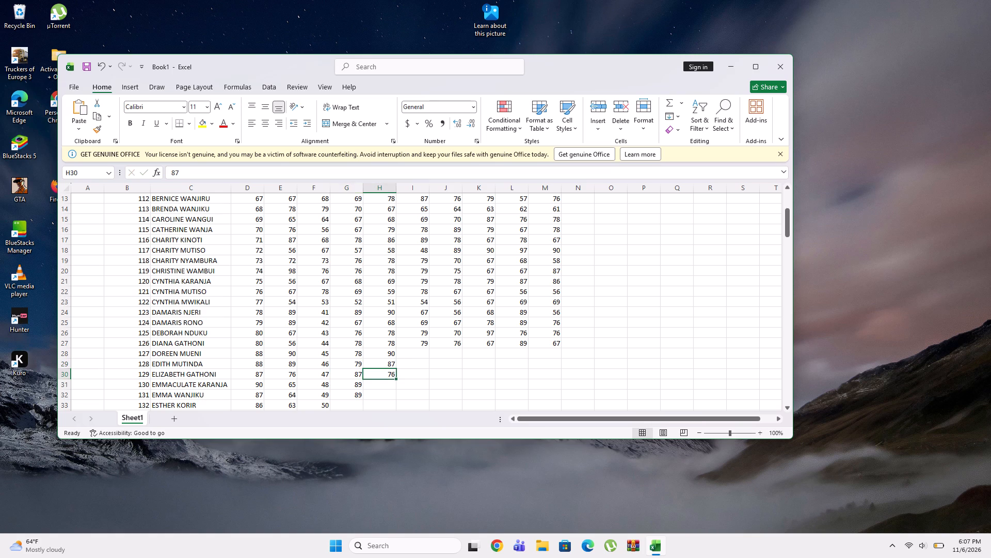
pyautogui.press('Down')
pyautogui.write('90')
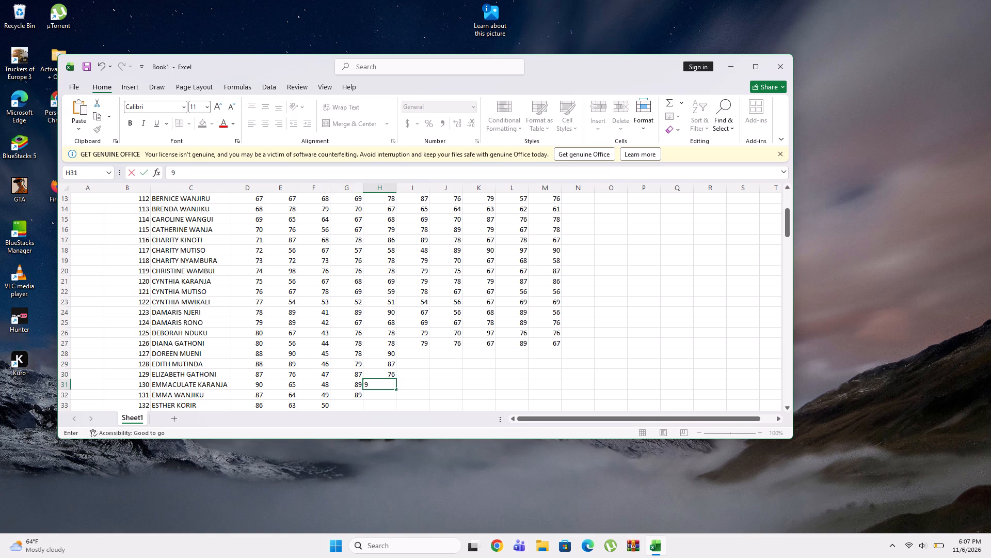
pyautogui.press('Down')
pyautogui.write('87')
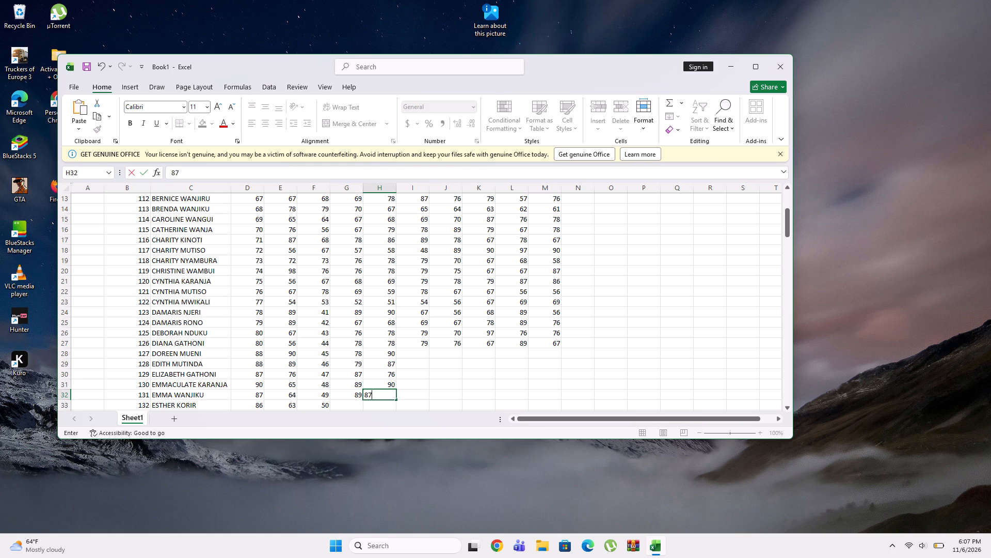
pyautogui.press('Down')
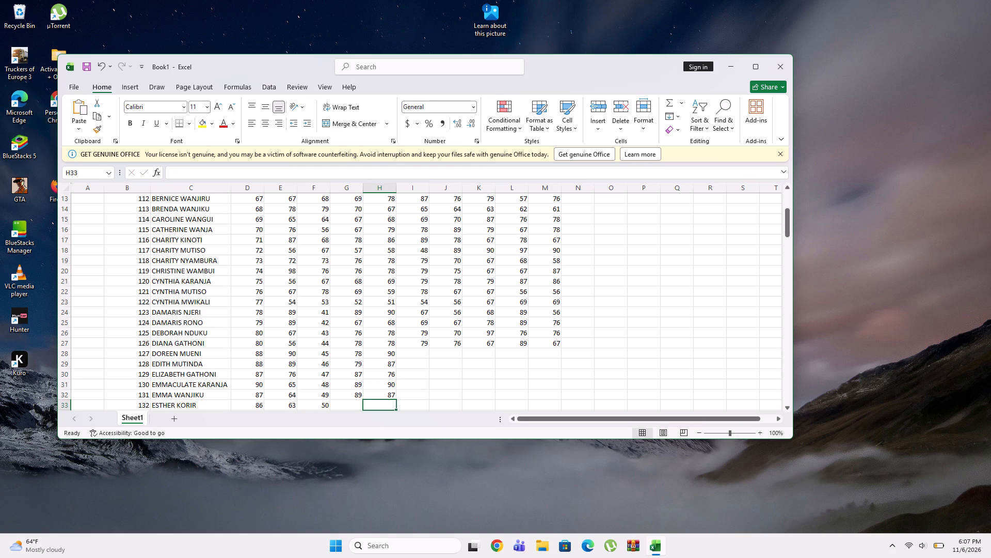
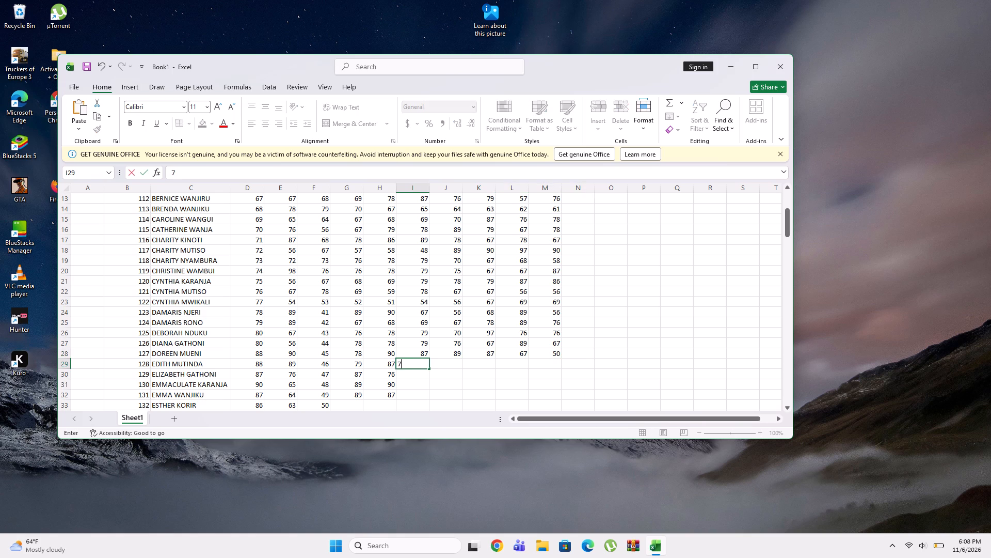
# Enter the marks 78, 79, 79 and 76 down column I in cells I29 to I32, for entries 128 to 131.
pyautogui.write('8')
pyautogui.press('Down')
pyautogui.write('79')
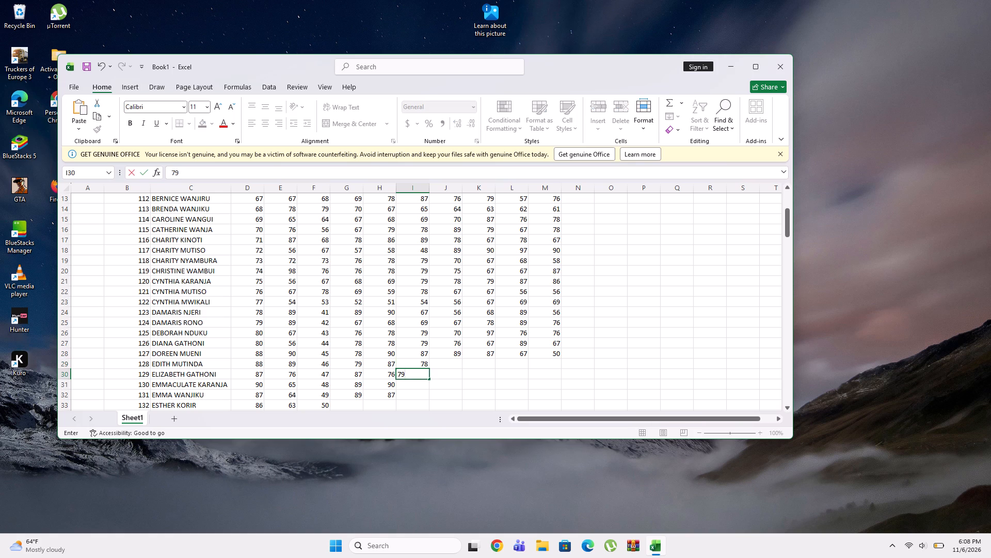
pyautogui.press('Down')
pyautogui.write('79')
pyautogui.press('Down')
pyautogui.write('76')
pyautogui.press('Down')
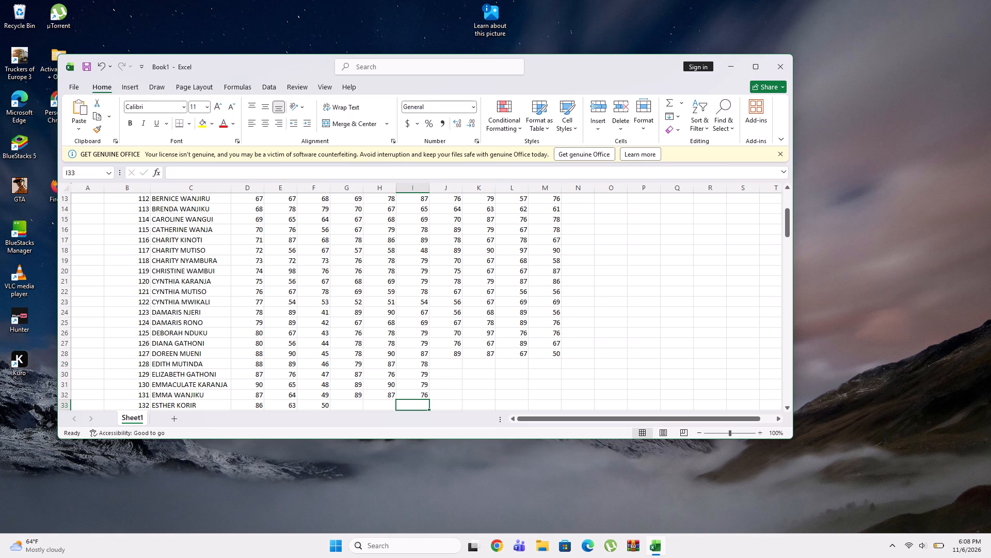
# Enter the mark 89 in cell J29, for entry 128.
pyautogui.click(451, 365)
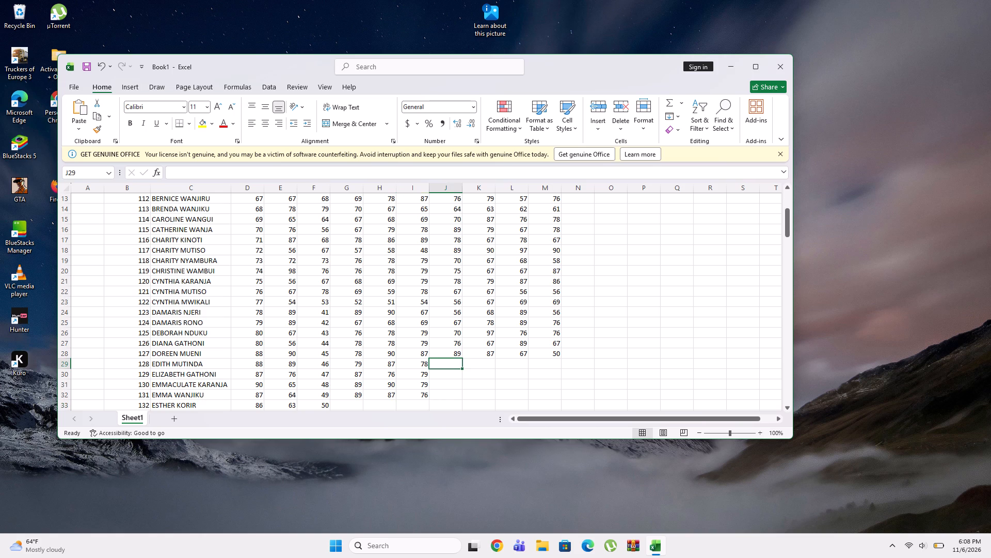
pyautogui.click(441, 361)
pyautogui.write('89')
pyautogui.press('Down')
# Enter the marks 78, 90, 98 and 87 in cells J30 to M30, for entry 129.
pyautogui.write('78')
pyautogui.press('Right')
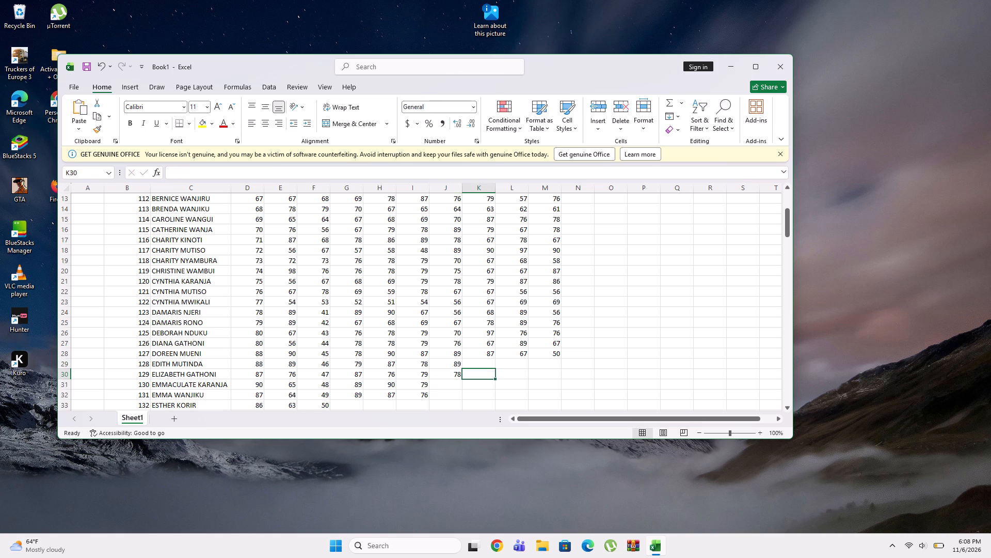
pyautogui.write('90')
pyautogui.press('Right')
pyautogui.write('98')
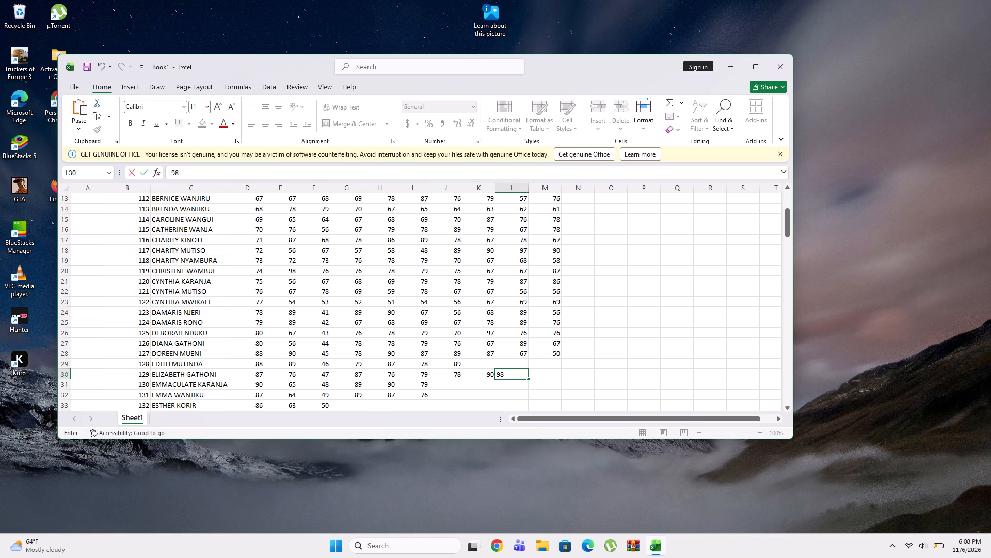
pyautogui.press('Right')
pyautogui.write('87')
pyautogui.press('Right')
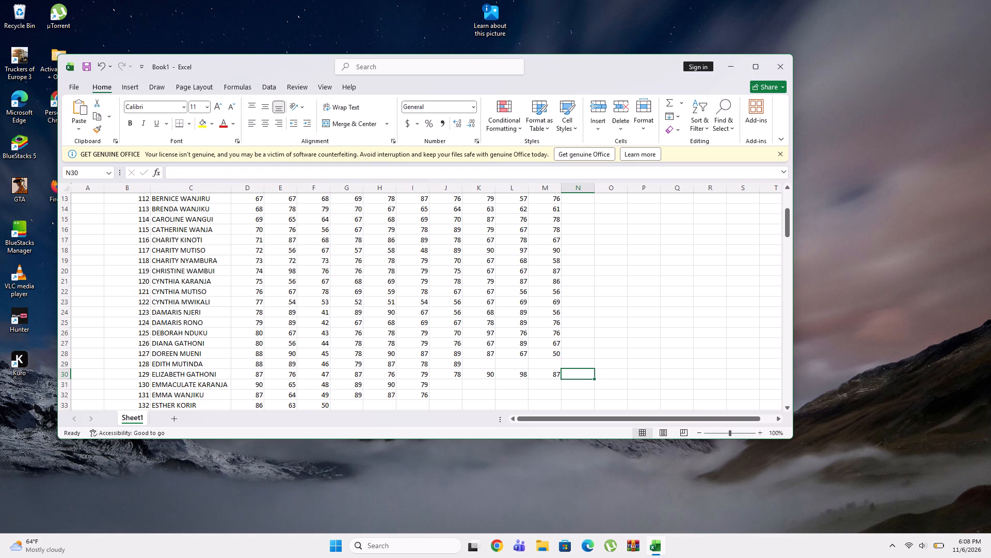
# Enter the marks 89, 87 and 76 in cells K29 to M29, for entry 128.
pyautogui.click(485, 359)
pyautogui.write('89')
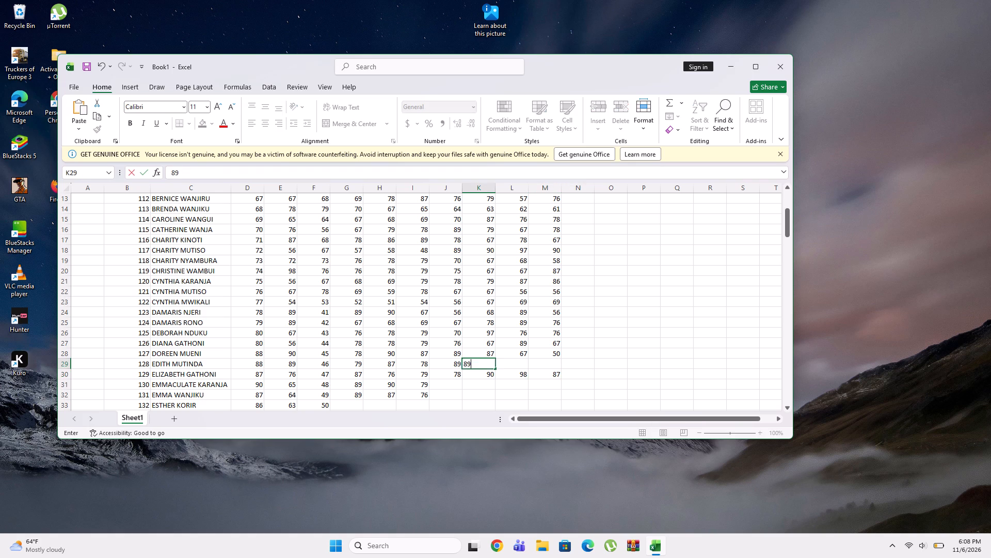
pyautogui.press('Right')
pyautogui.write('87')
pyautogui.press('Right')
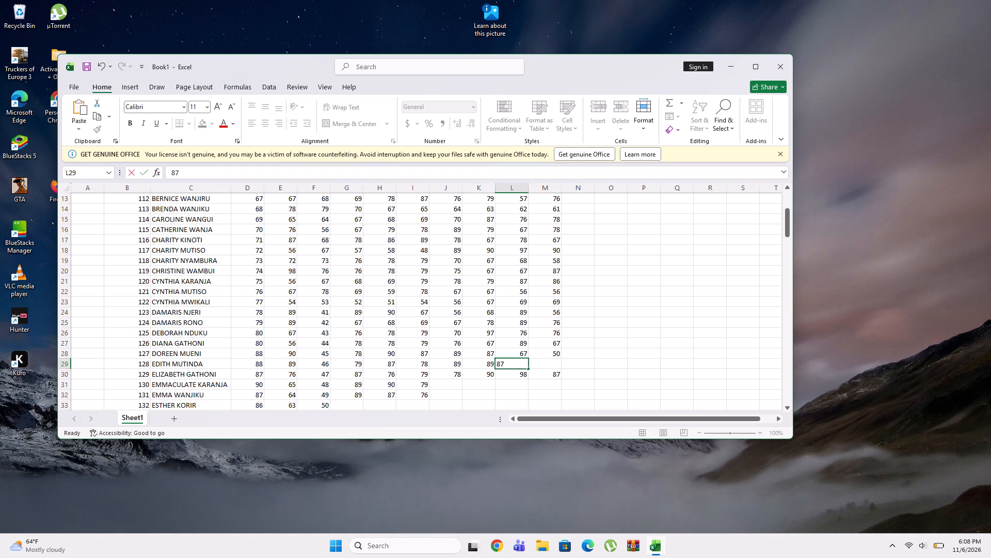
pyautogui.write('76')
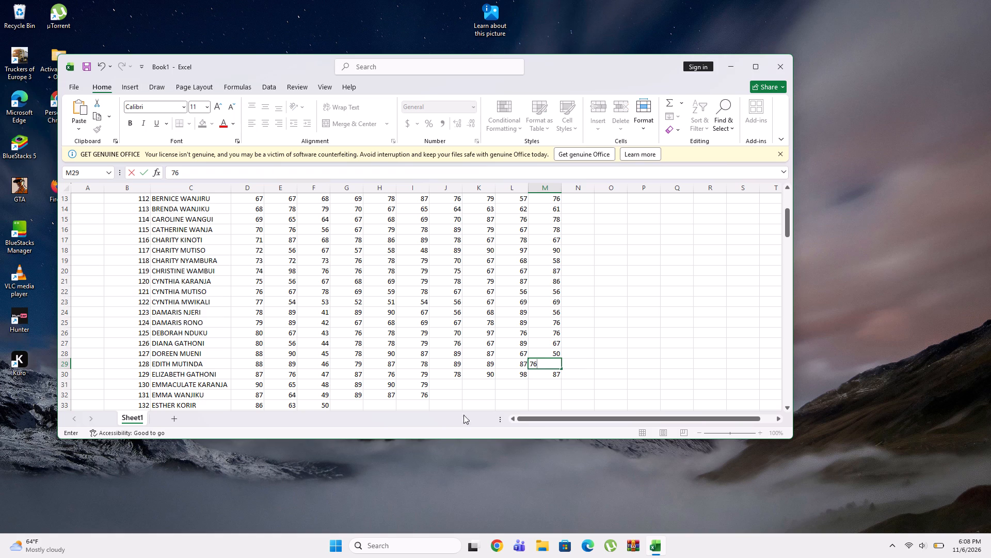
# Enter the marks 78, 79, 89 and 76 in cells J31 to M31, for entry 130.
pyautogui.click(442, 380)
pyautogui.write('78')
pyautogui.press('Right')
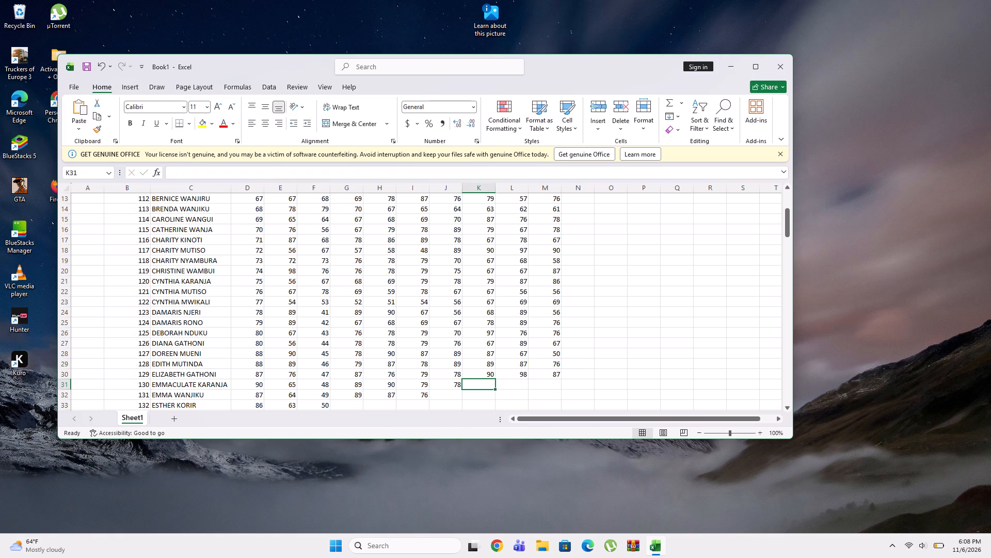
pyautogui.write('79')
pyautogui.press('Right')
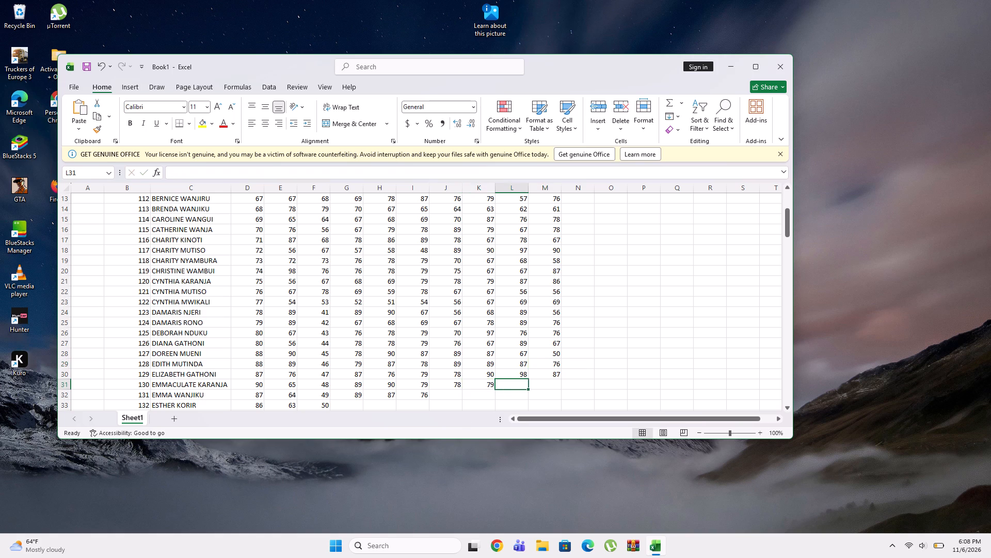
pyautogui.write('89')
pyautogui.press('Right')
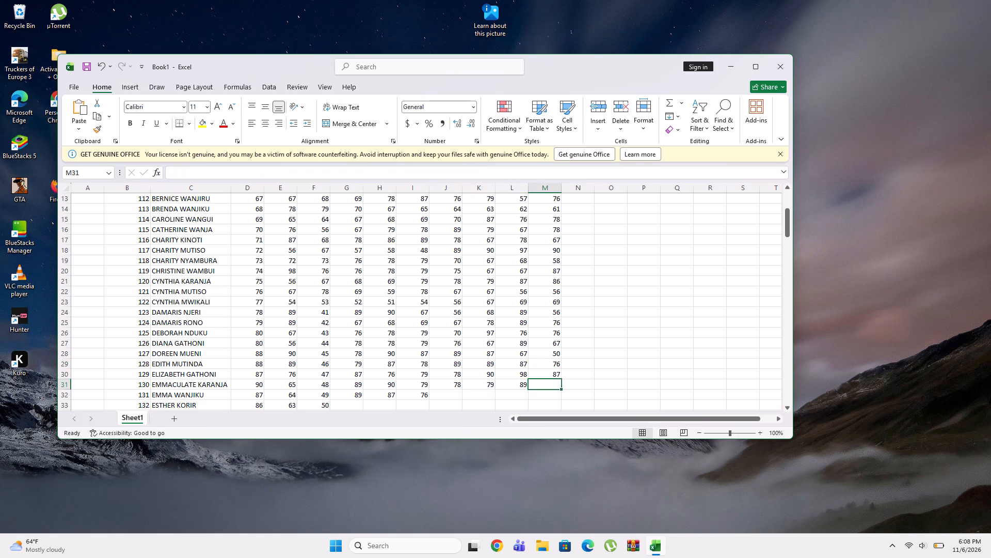
pyautogui.write('76')
pyautogui.press('Right')
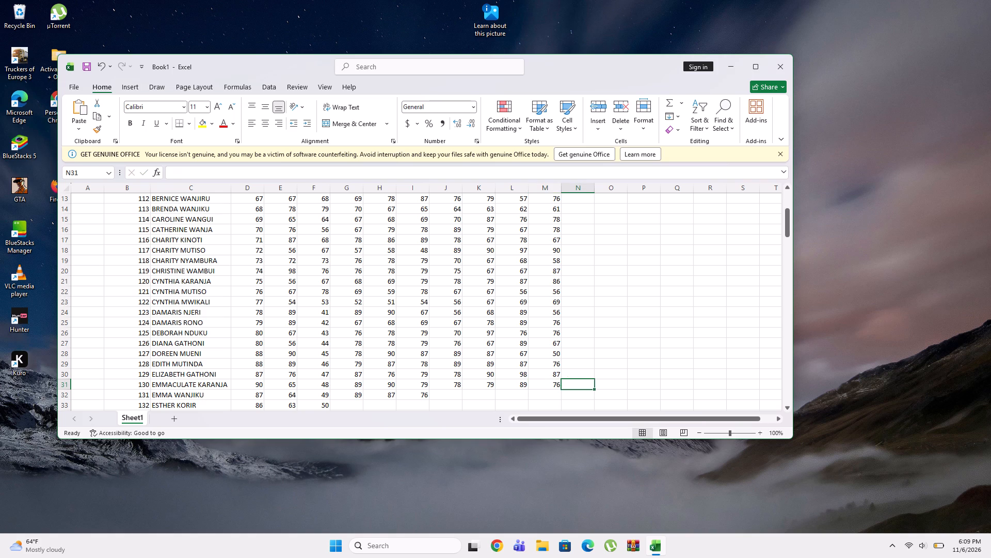
# Enter the marks 76, 87, 67 and 78 in cells J32 to M32, for entry 131.
pyautogui.click(455, 393)
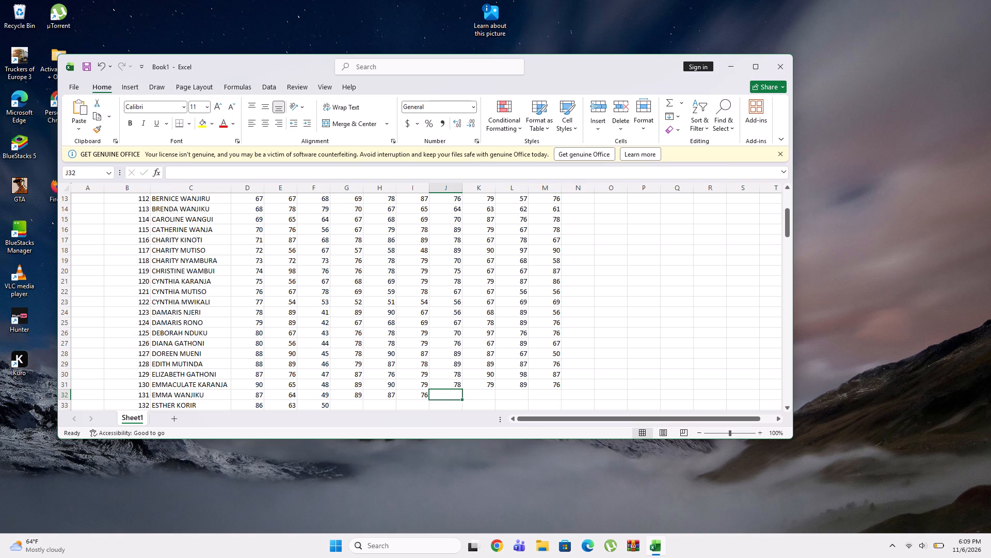
pyautogui.write('76')
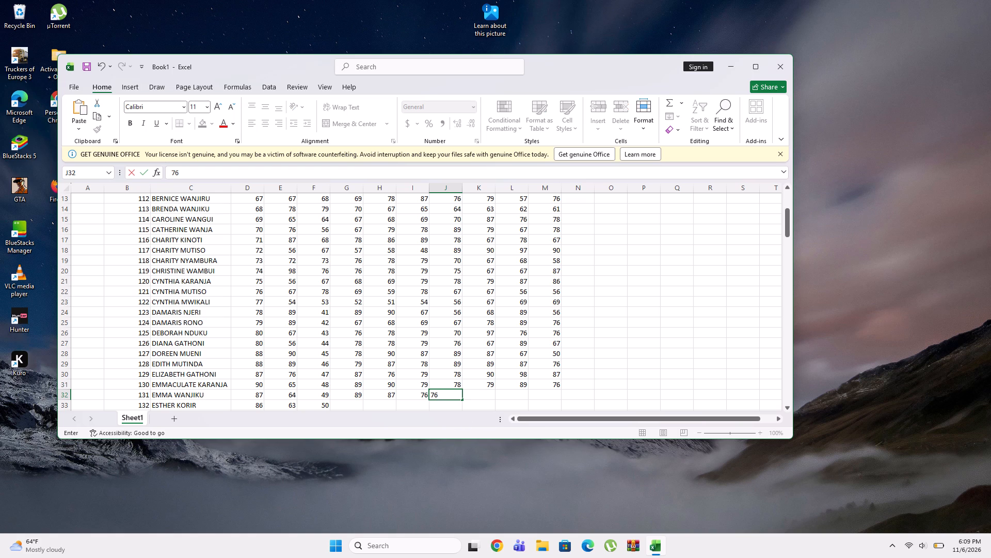
pyautogui.press('Right')
pyautogui.write('87')
pyautogui.press('Right')
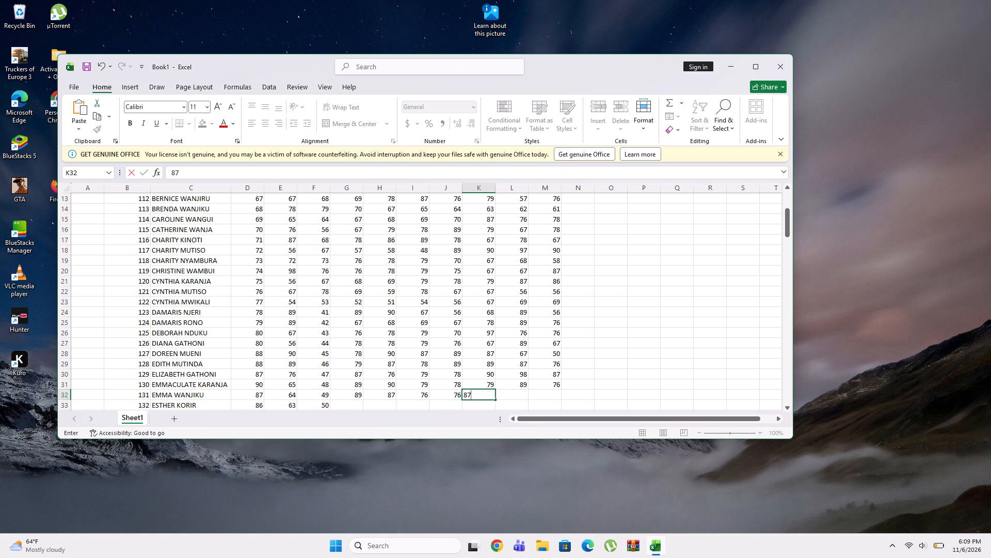
pyautogui.write('67')
pyautogui.press('Right')
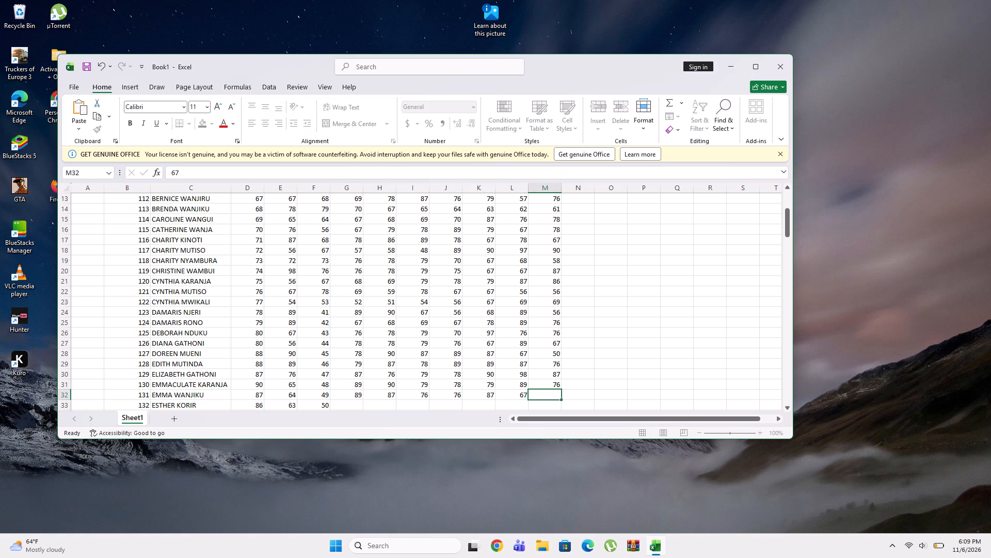
pyautogui.write('78')
pyautogui.press('Right')
# Enter the marks 67, 68, 69, 70, 71 and 72 in cells G33 to L33, for entry 132.
pyautogui.click(350, 404)
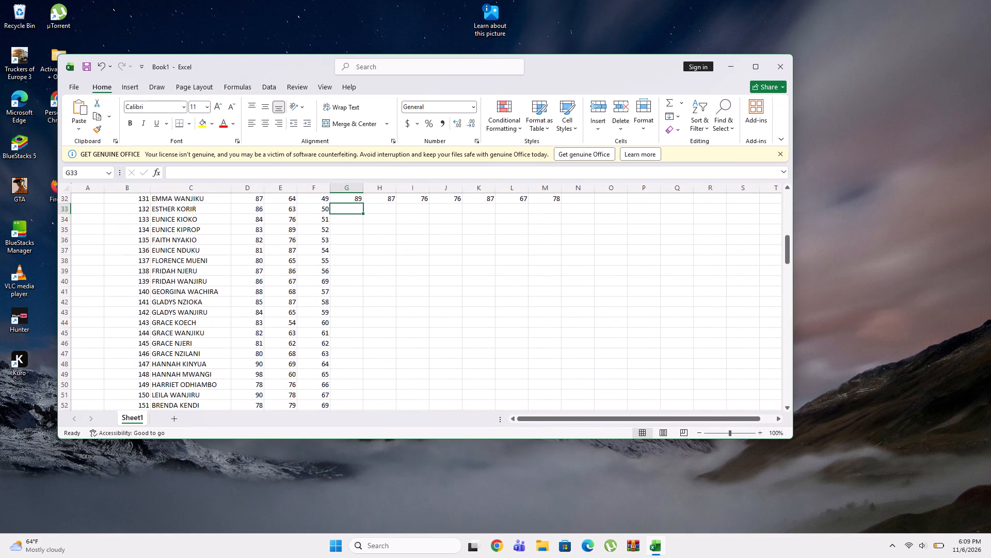
pyautogui.write('67')
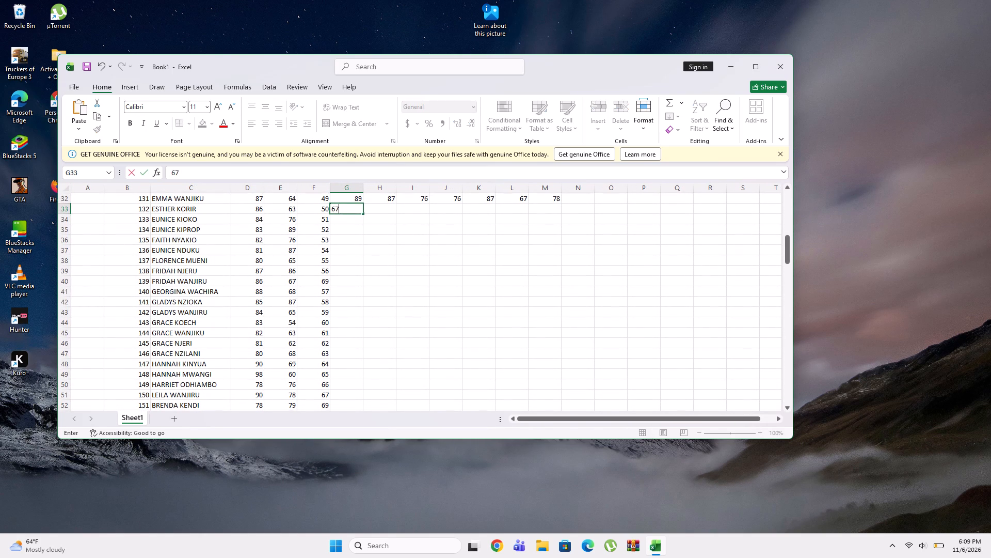
pyautogui.press('Right')
pyautogui.write('68')
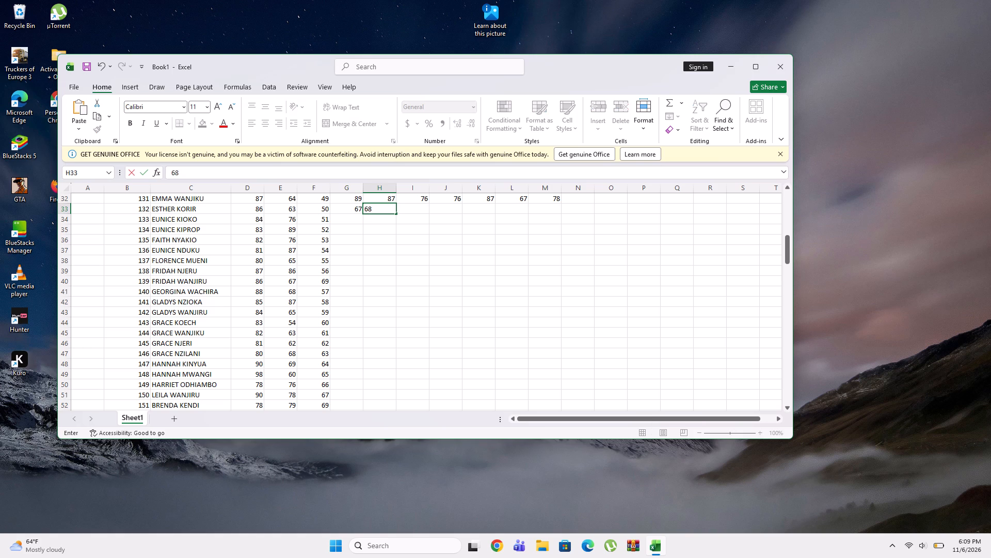
pyautogui.press('Right')
pyautogui.write('69')
pyautogui.press('Right')
pyautogui.write('70')
pyautogui.press('Right')
pyautogui.write('71')
pyautogui.press('Right')
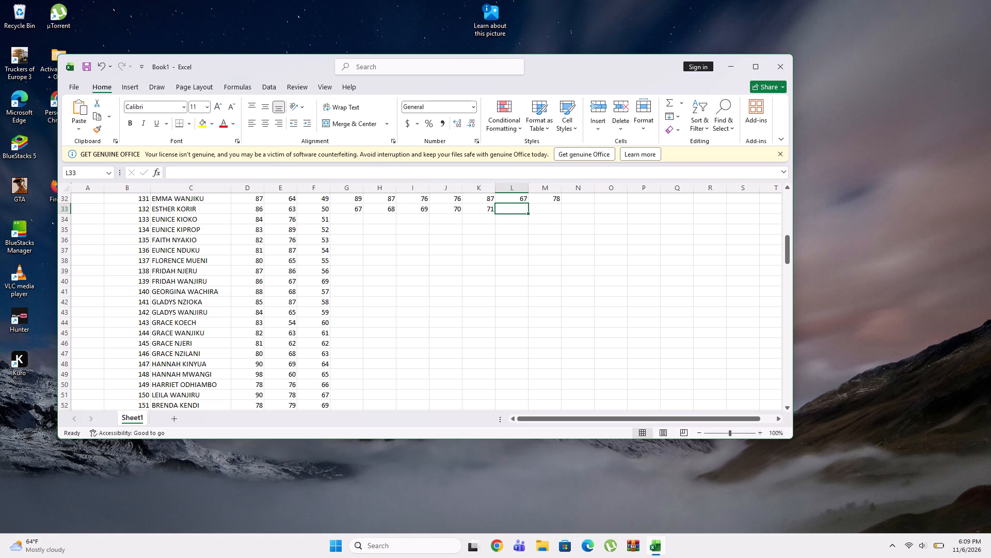
pyautogui.write('72')
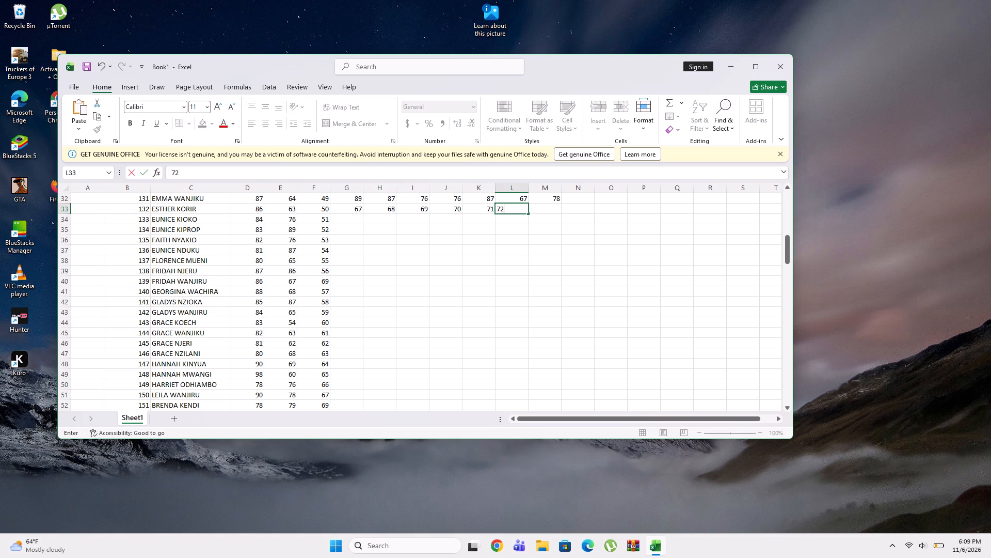
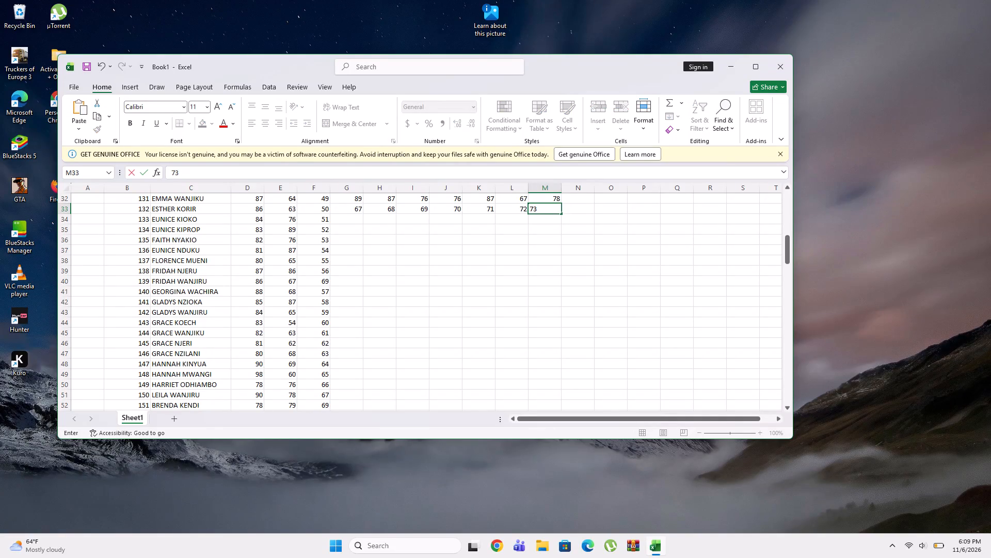
# Enter the marks 56, 57, 58, 59, 60, 61 and 62 in cells G34 to M34, for entry 133.
pyautogui.click(355, 214)
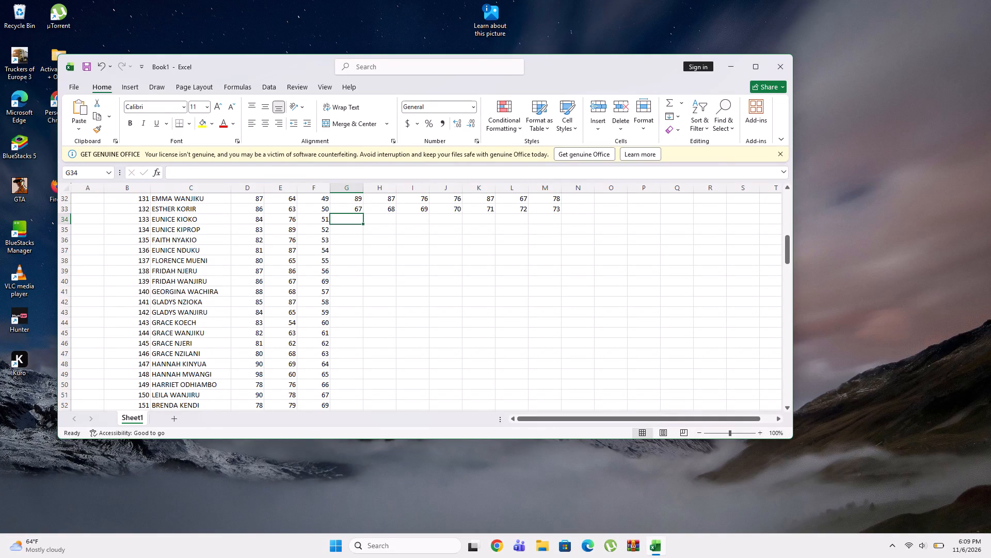
pyautogui.write('56')
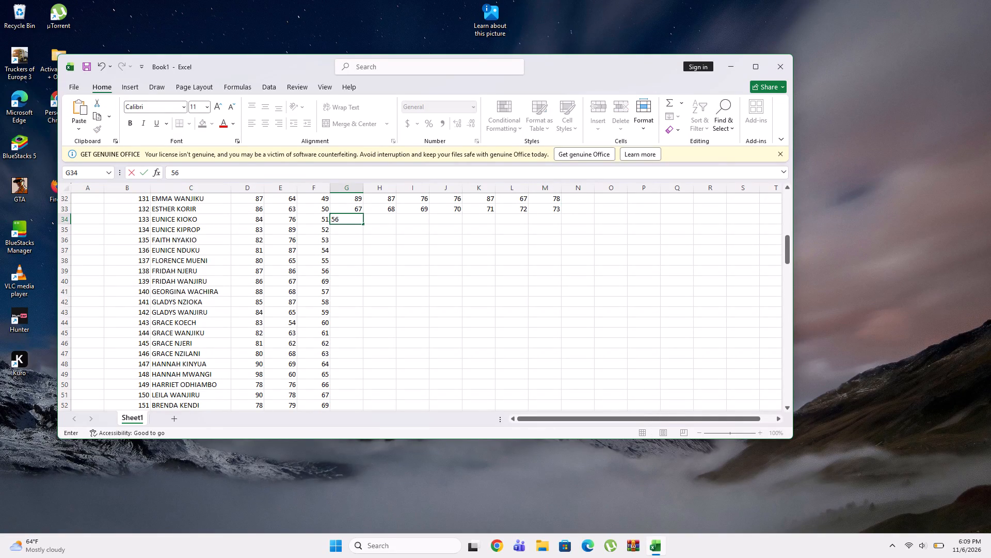
pyautogui.press('Right')
pyautogui.write('57')
pyautogui.press('Right')
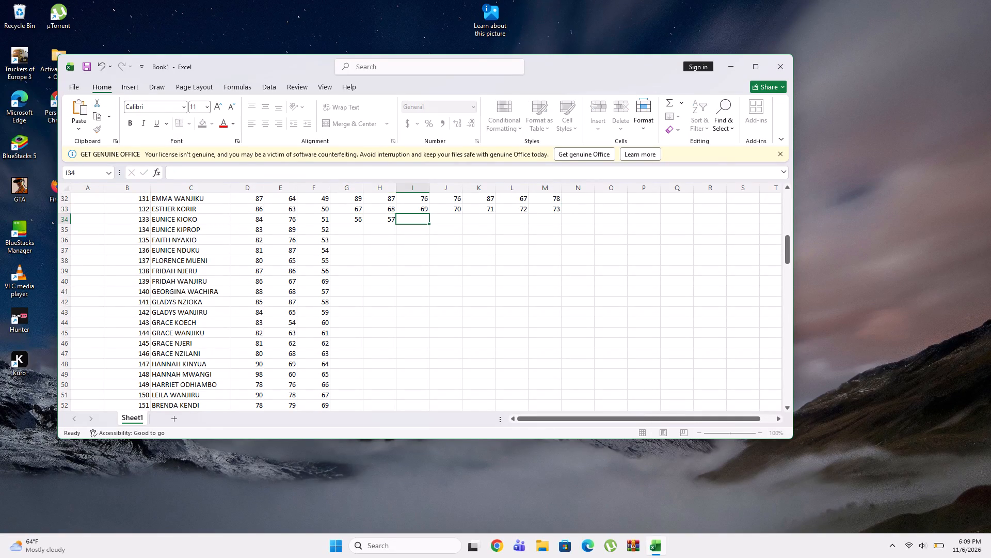
pyautogui.write('58')
pyautogui.press('Right')
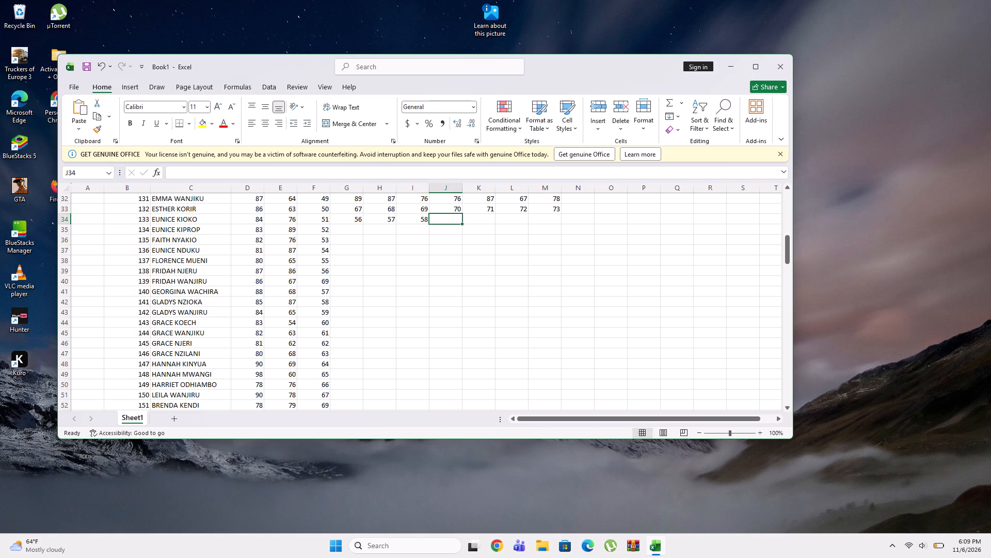
pyautogui.write('59')
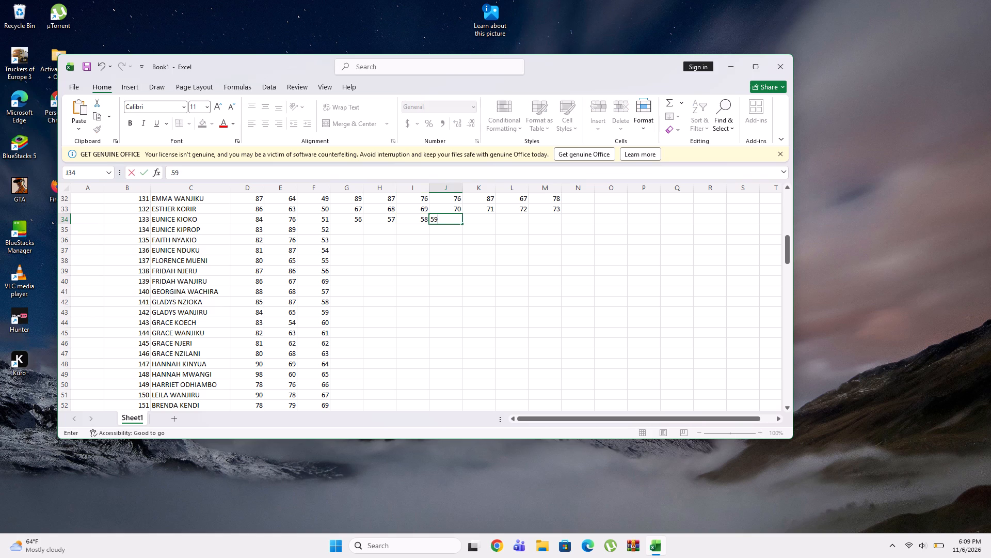
pyautogui.press('Right')
pyautogui.write('60')
pyautogui.press('Right')
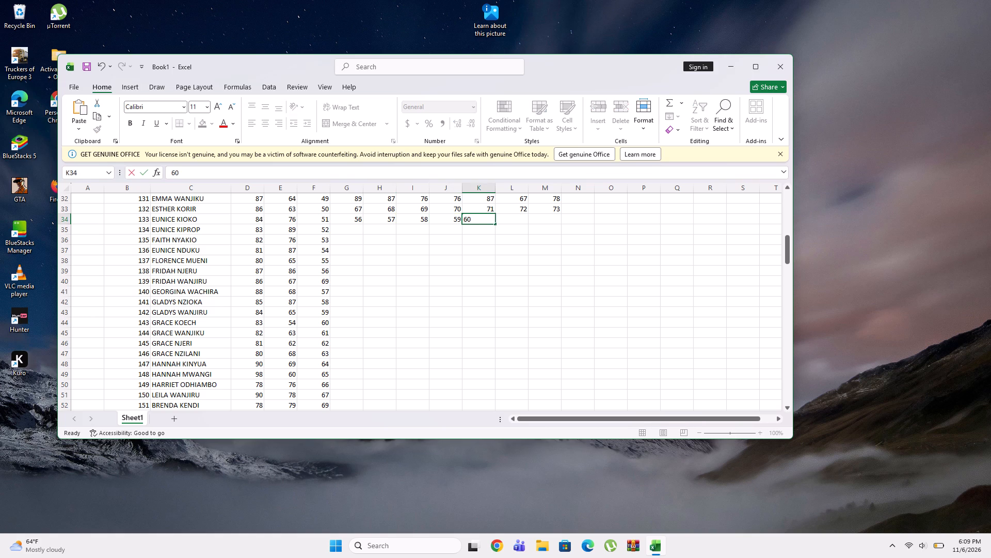
pyautogui.write('61')
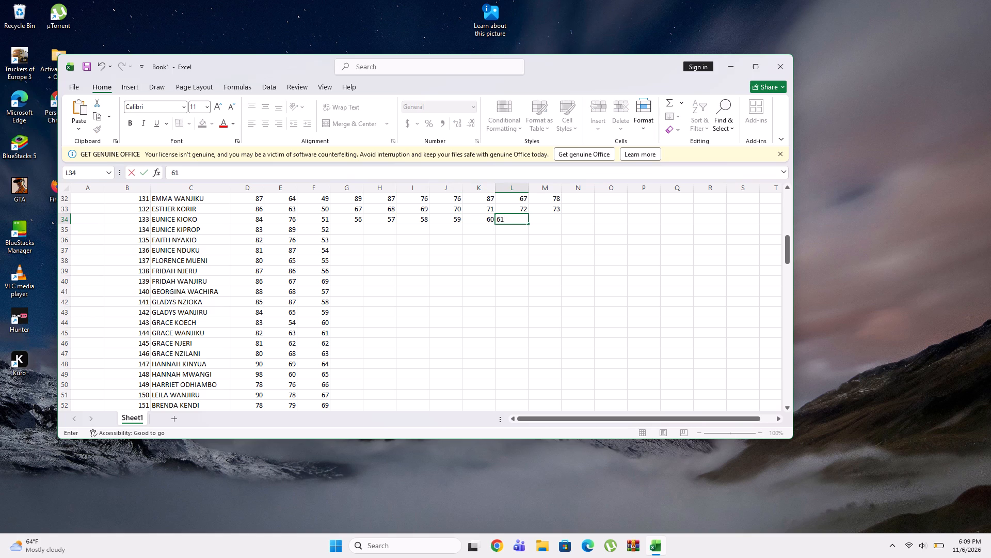
pyautogui.press('Right')
pyautogui.write('62')
pyautogui.press('Right')
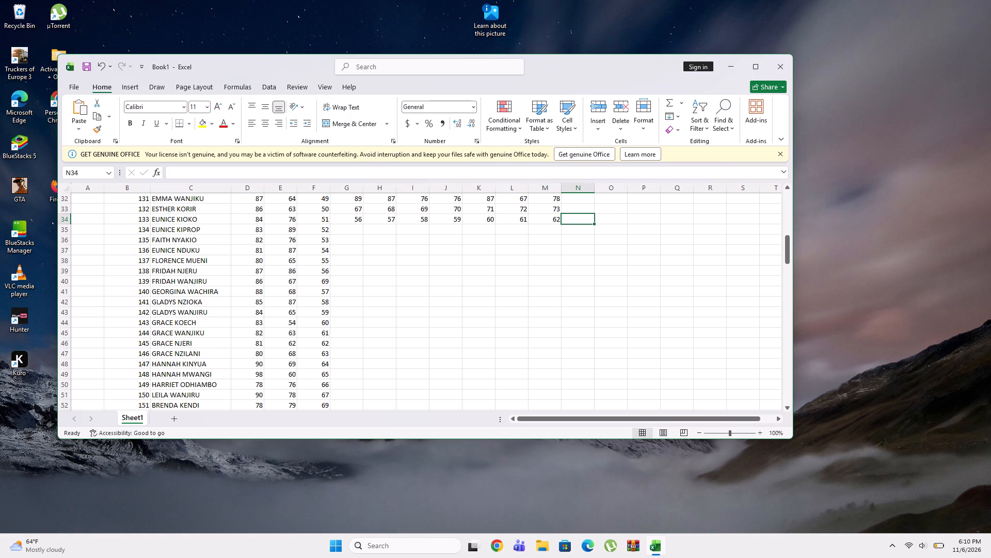
# Enter the marks 67, 78, 79, 76, 75, 89 and 87 in cells G35 to M35, for entry 134.
pyautogui.click(355, 229)
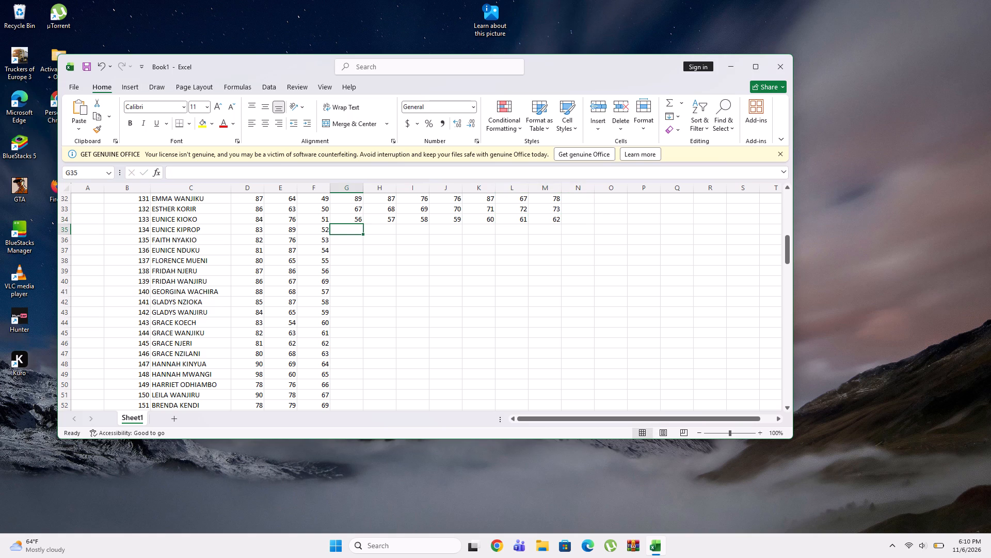
pyautogui.write('67')
pyautogui.press('Right')
pyautogui.write('78')
pyautogui.press('Right')
pyautogui.write('79')
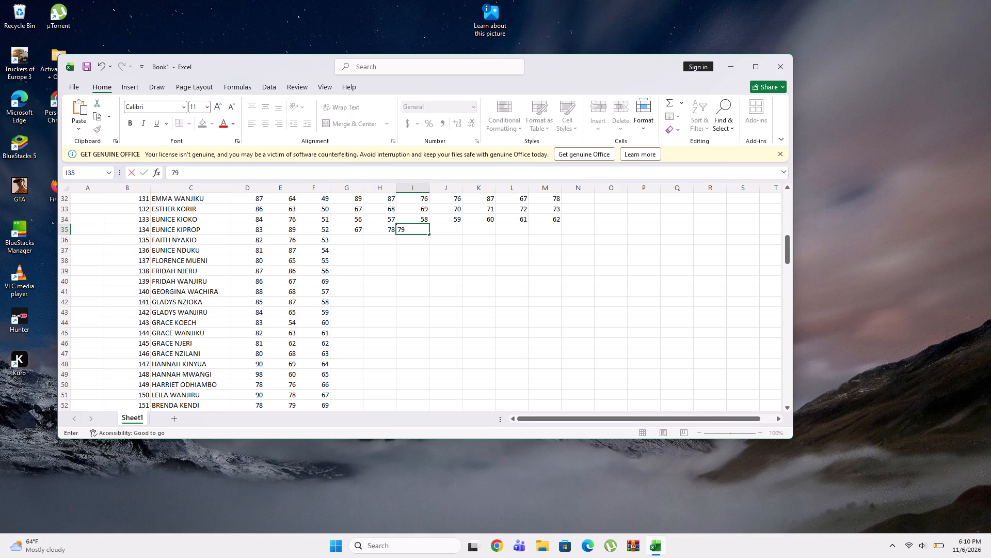
pyautogui.press('Right')
pyautogui.write('76')
pyautogui.press('Right')
pyautogui.write('75')
pyautogui.press('Right')
pyautogui.write('89')
pyautogui.press('Right')
pyautogui.write('87')
pyautogui.press('Right')
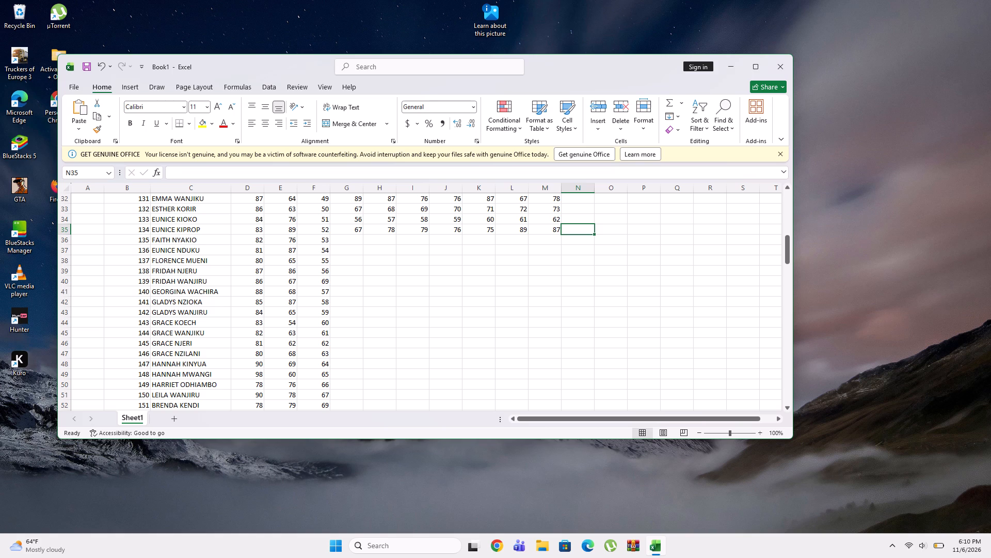
# Enter the mark 68 in cell G36, for entry 135.
pyautogui.click(355, 239)
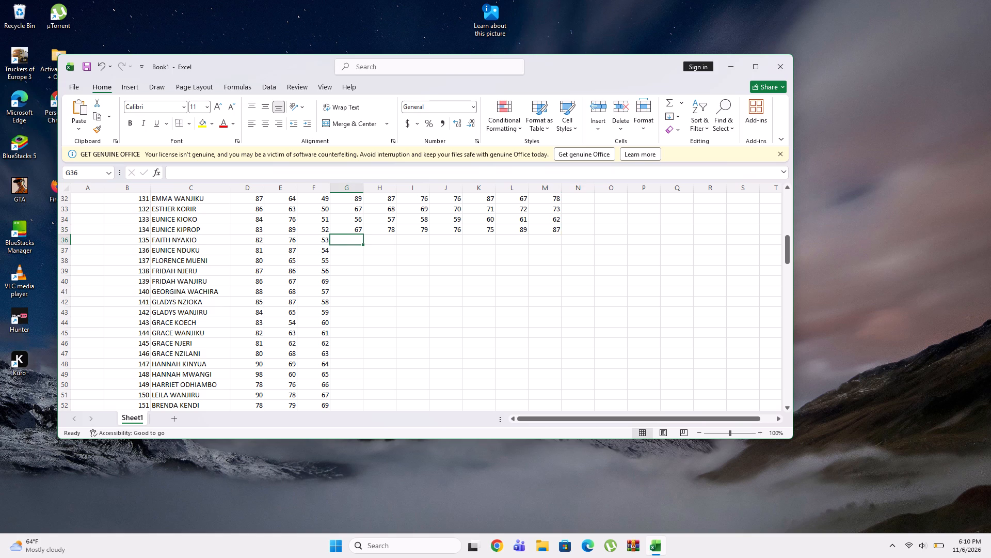
pyautogui.write('68')
pyautogui.press('Down')
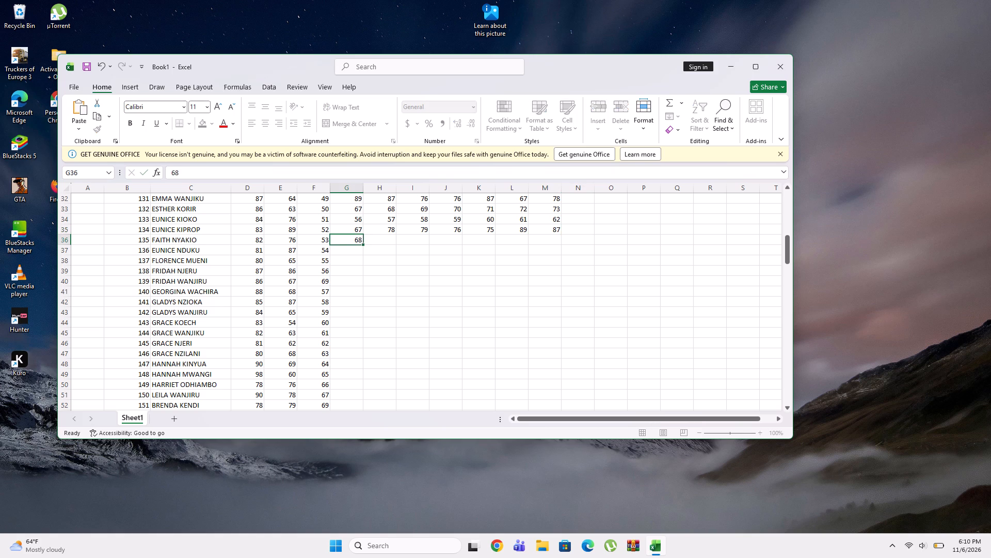
# Enter the marks 69, 89, 87, 67, 67, 87 and 98 in cells G37 to M37, for entry 136.
pyautogui.write('69')
pyautogui.press('Right')
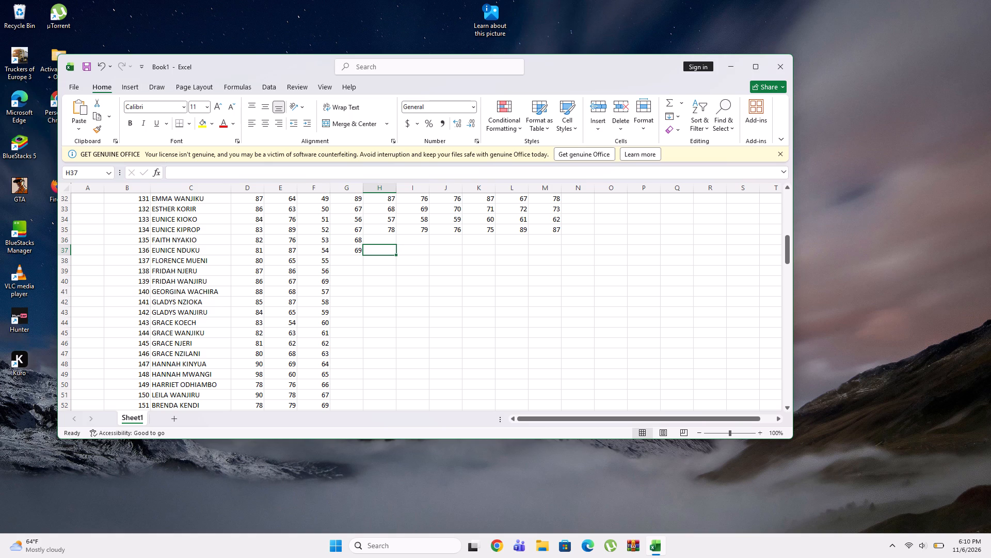
pyautogui.write('89')
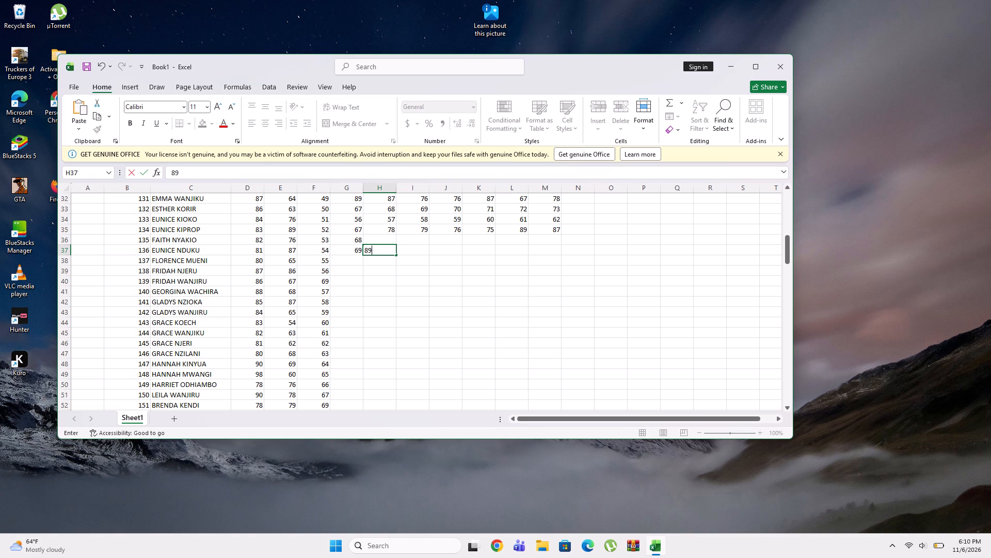
pyautogui.press('Right')
pyautogui.write('87')
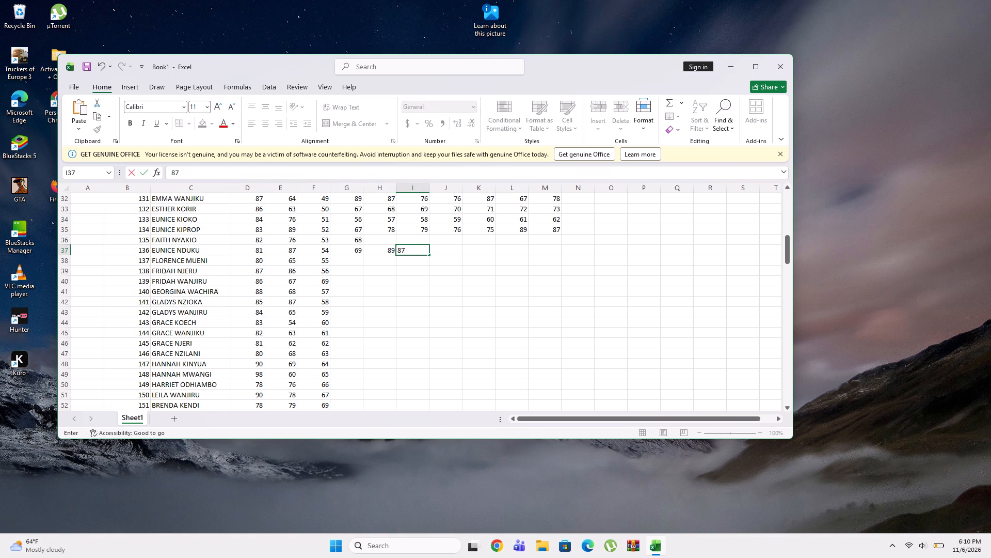
pyautogui.press('Right')
pyautogui.write('67')
pyautogui.press('Right')
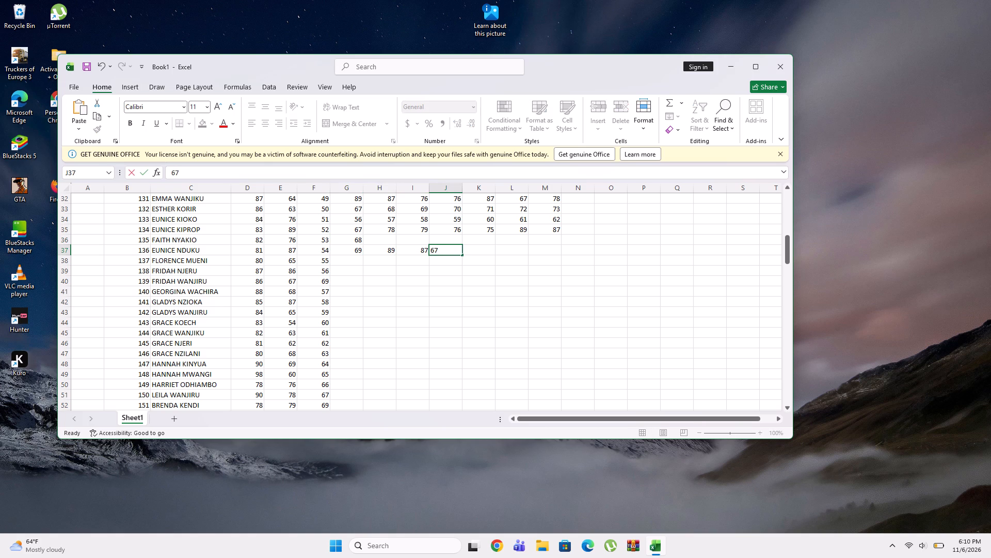
pyautogui.write('67')
pyautogui.press('Right')
pyautogui.write('87')
pyautogui.press('Right')
pyautogui.write('98')
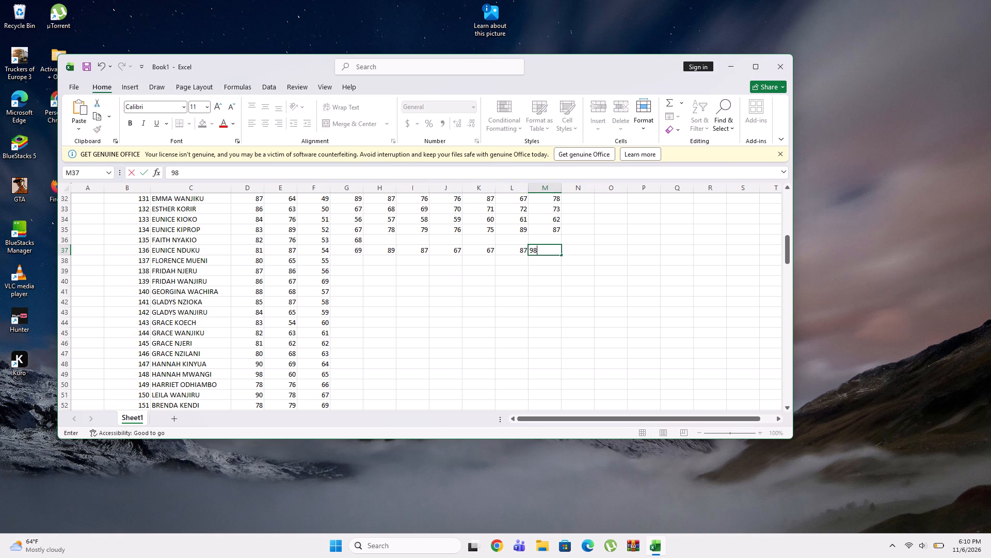
pyautogui.press('Right')
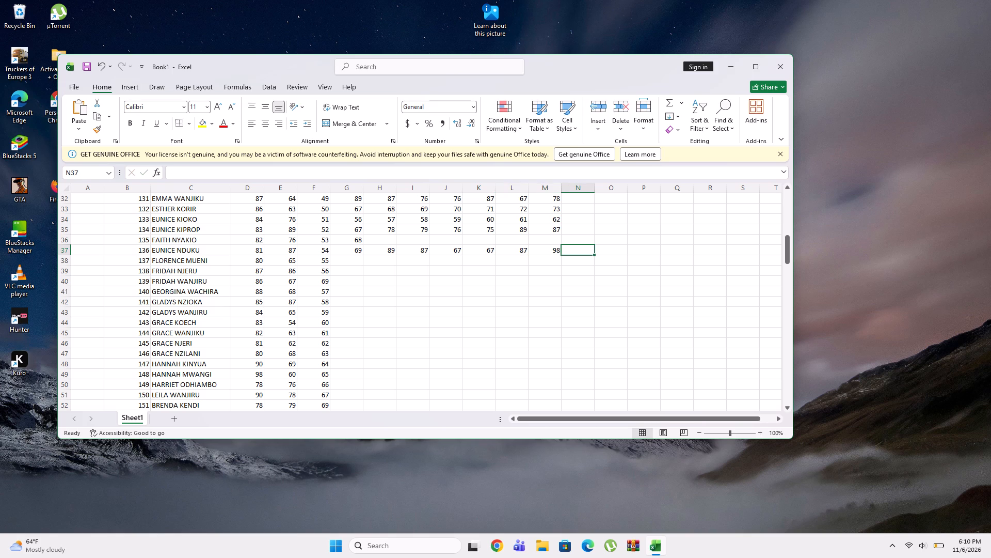
# Enter the marks 67, 78, 78, 89, 76 and 86 in cells H36 to M36, for entry 135.
pyautogui.click(391, 239)
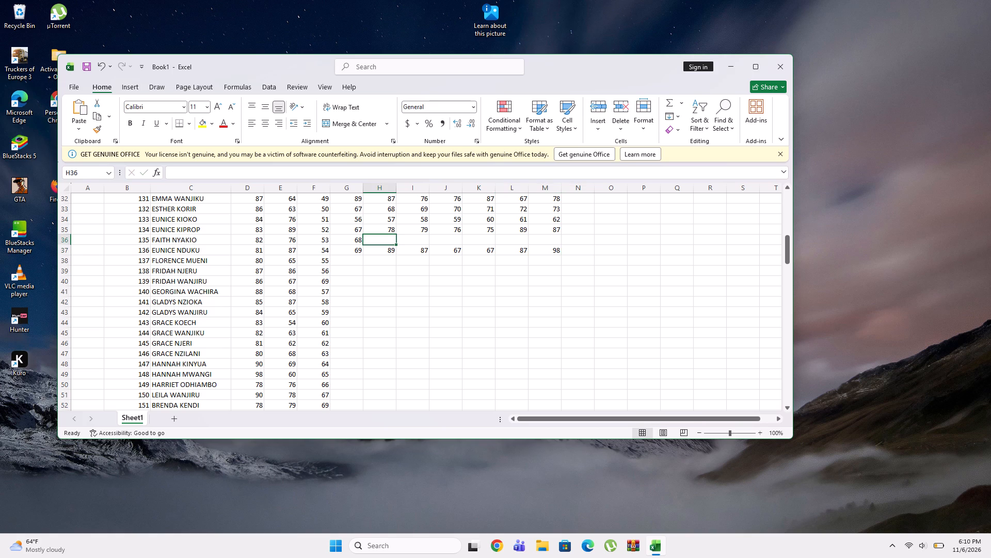
pyautogui.write('67')
pyautogui.press('Right')
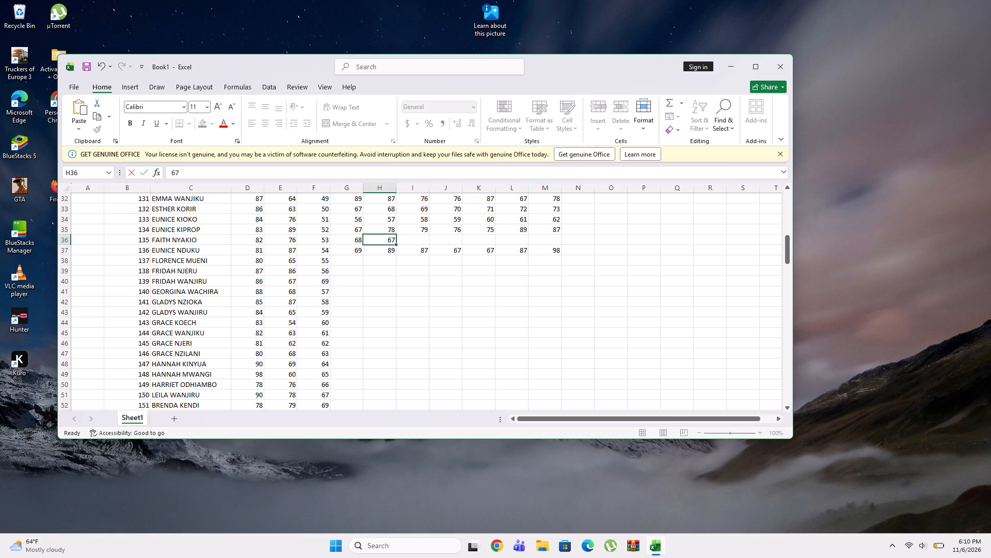
pyautogui.write('78')
pyautogui.press('Right')
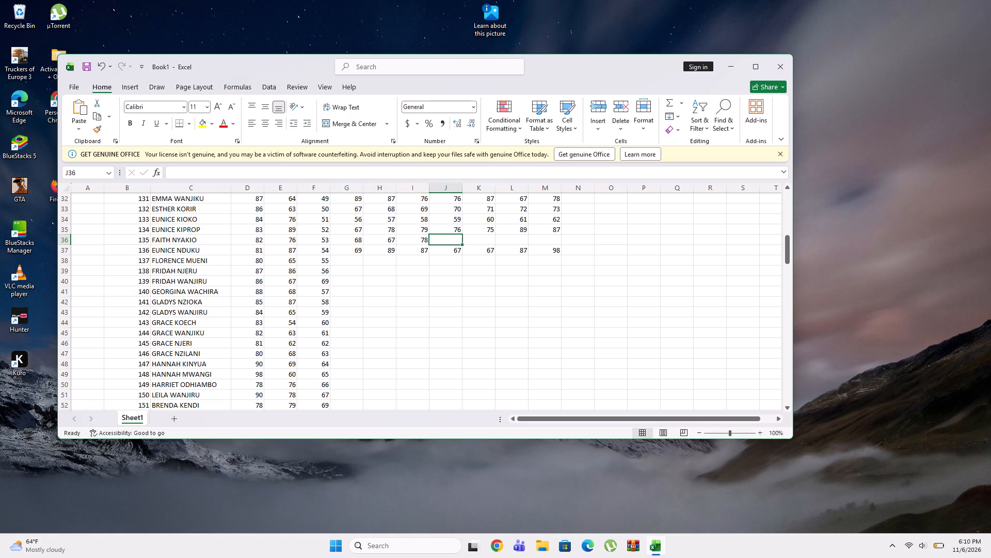
pyautogui.write('78')
pyautogui.press('Right')
pyautogui.write('89')
pyautogui.press('Right')
pyautogui.write('76')
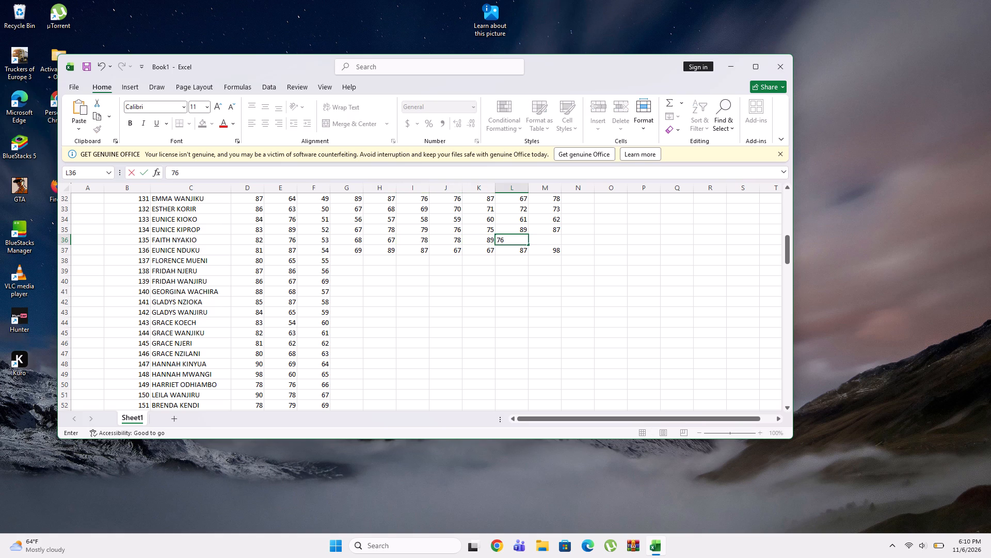
pyautogui.press('Right')
pyautogui.write('86')
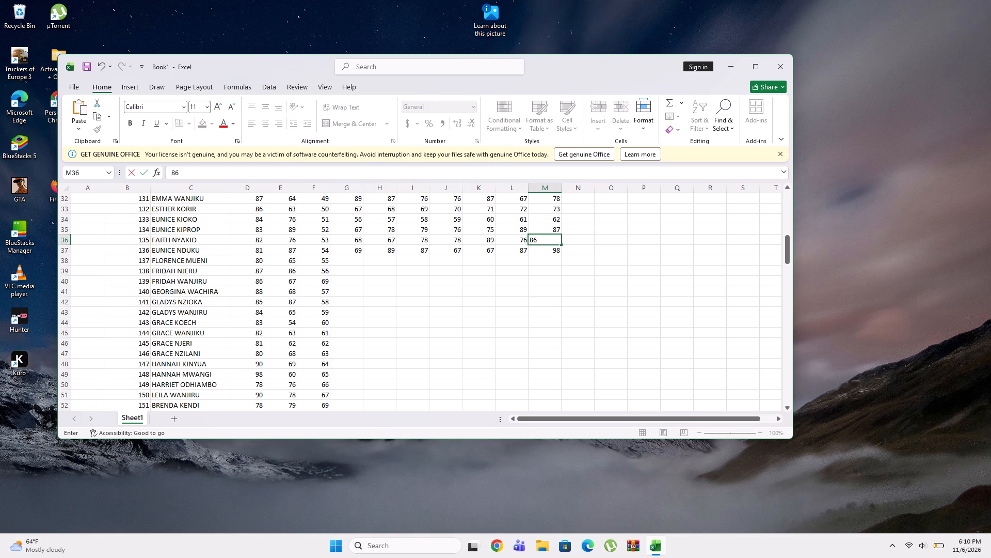
# Enter the marks 60, 70, 50 and 60 down column G in cells G38 to G41, for entries 137 to 140.
pyautogui.click(351, 257)
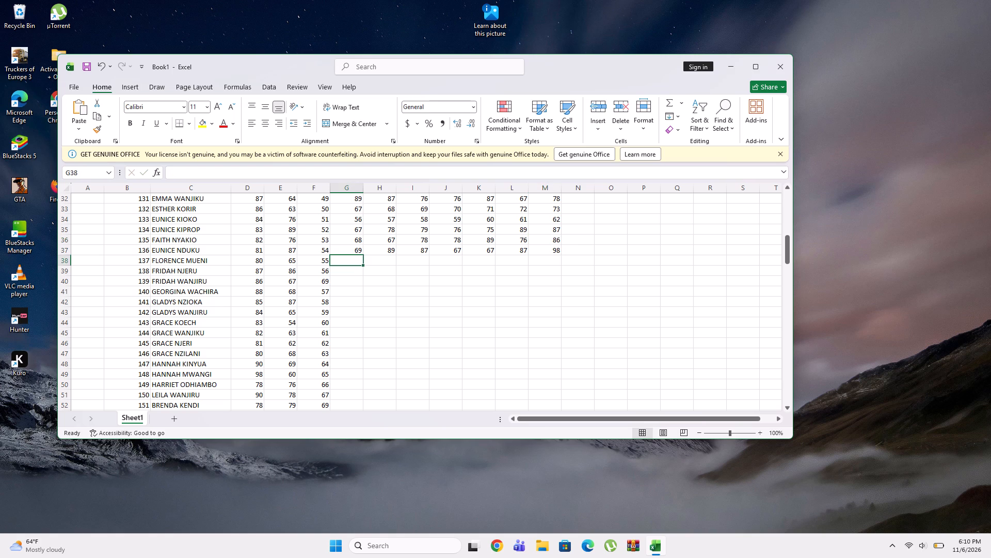
pyautogui.write('60')
pyautogui.press('Down')
pyautogui.write('70')
pyautogui.press('Down')
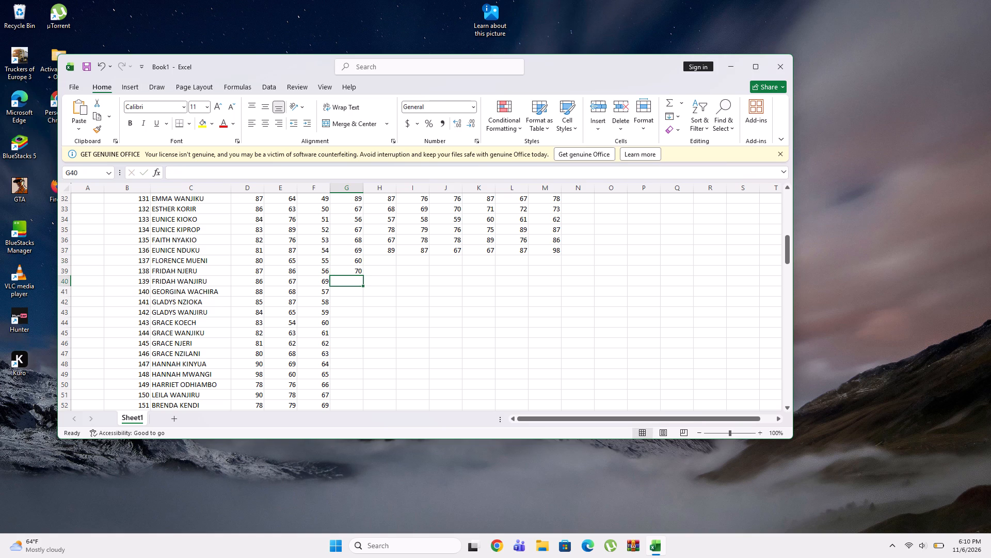
pyautogui.write('50')
pyautogui.press('Down')
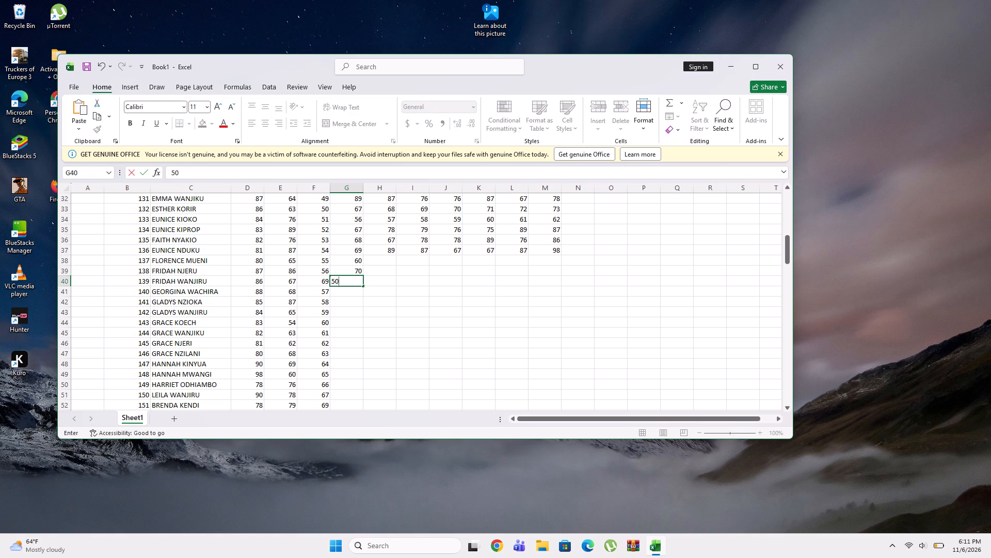
pyautogui.write('60')
pyautogui.press('Down')
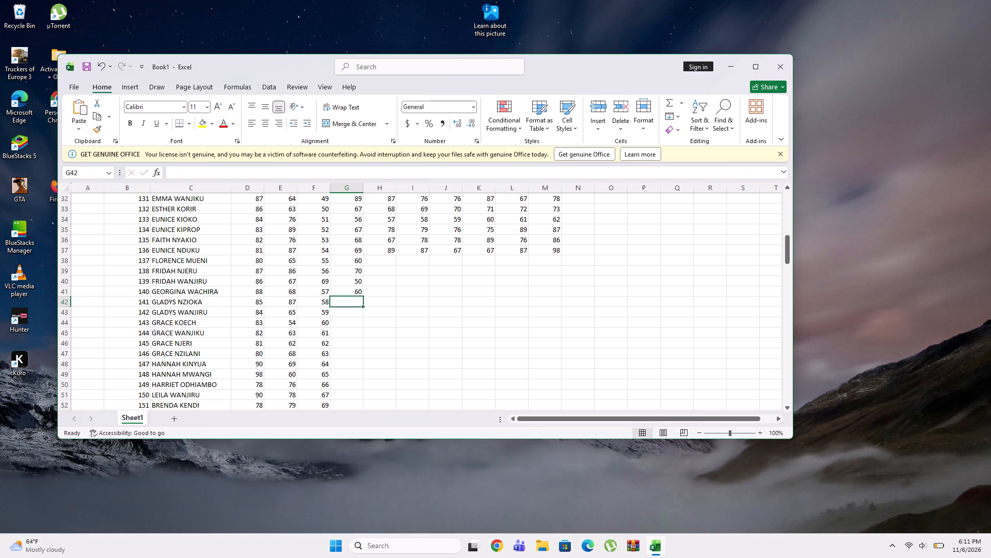
# Enter the marks 80, 90, 65, 65 and 75 down column G in cells G42 to G46, for entries 141 to 145.
pyautogui.write('70')
pyautogui.press('Down')
pyautogui.press('Up')
pyautogui.write('80')
pyautogui.press('Down')
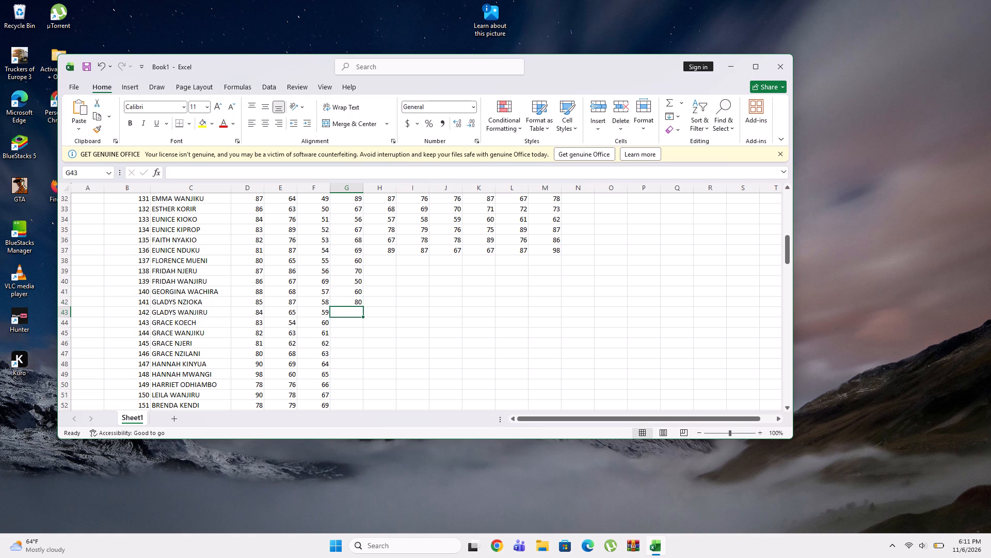
pyautogui.write('90')
pyautogui.press('Down')
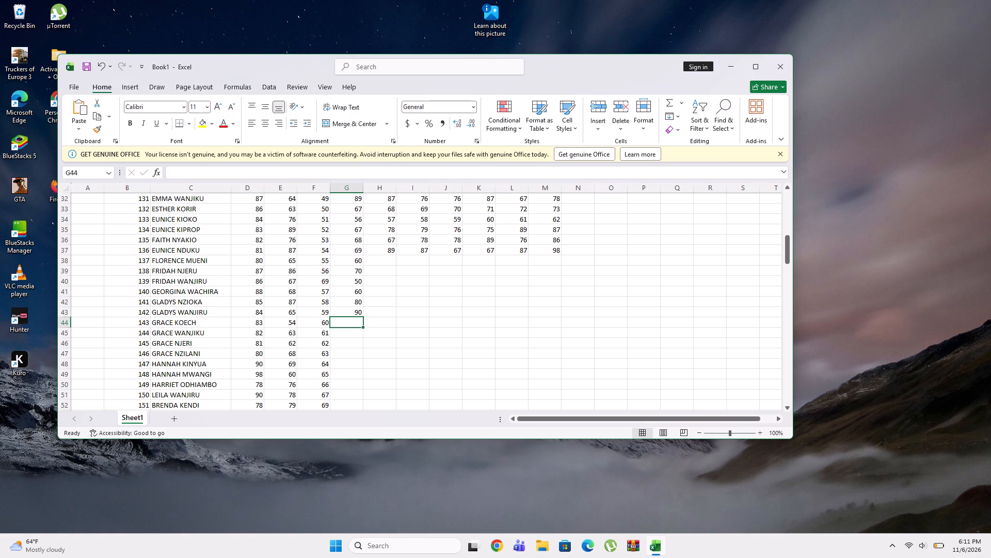
pyautogui.write('65')
pyautogui.press('Down')
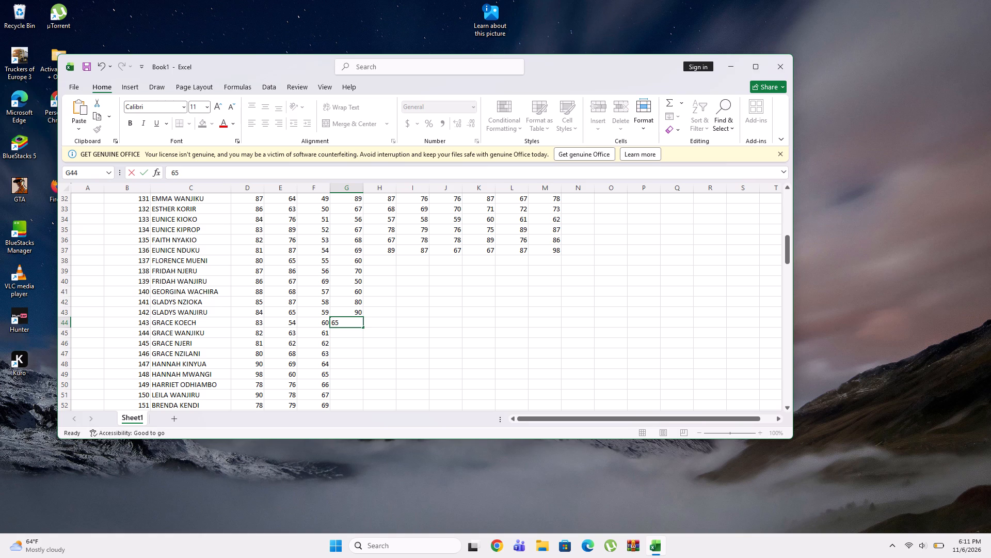
pyautogui.press('6')
pyautogui.press('5')
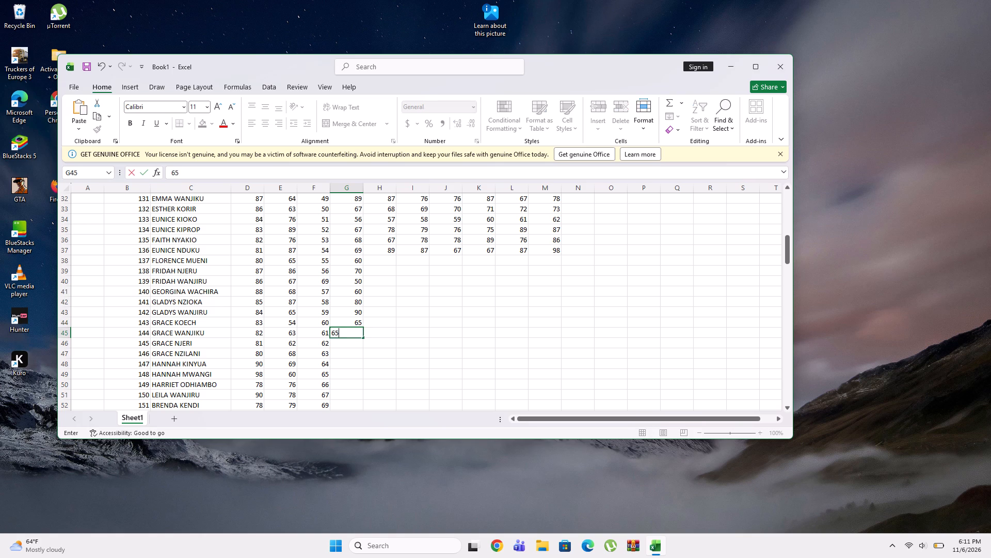
pyautogui.press('Down')
pyautogui.write('75')
pyautogui.press('Down')
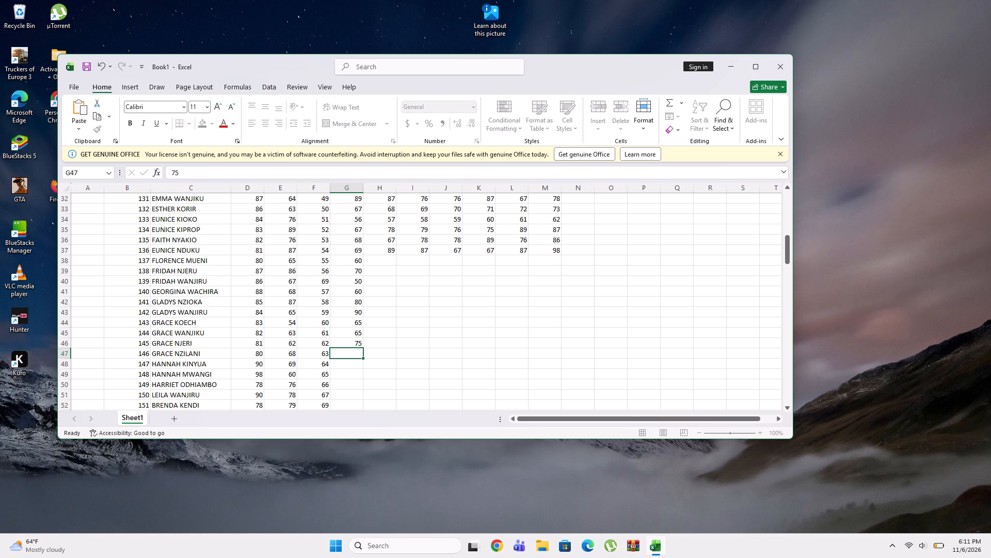
# Enter the marks 85, 96 and 95 down column G in cells G47 to G49, for entries 146 to 148.
pyautogui.write('85')
pyautogui.press('Down')
pyautogui.write('96')
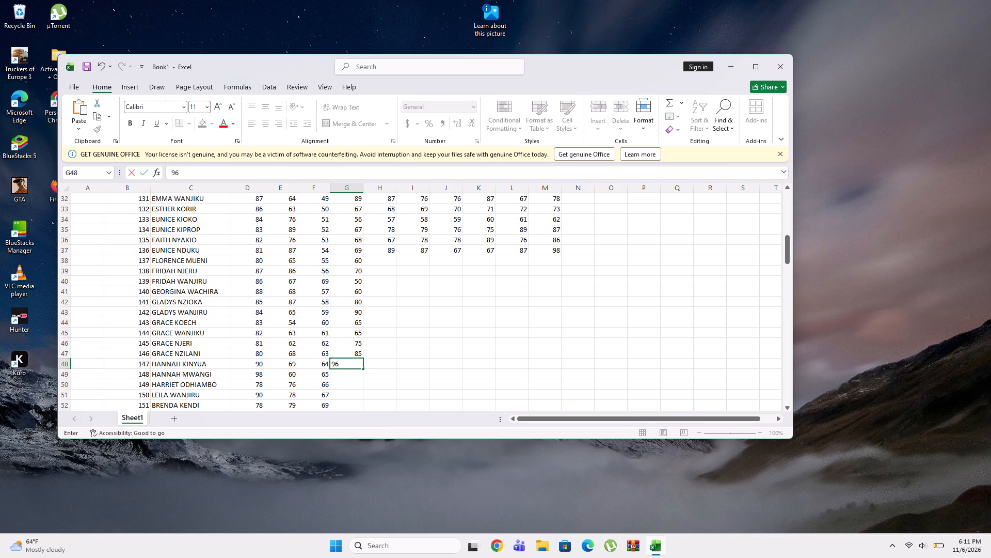
pyautogui.press('Down')
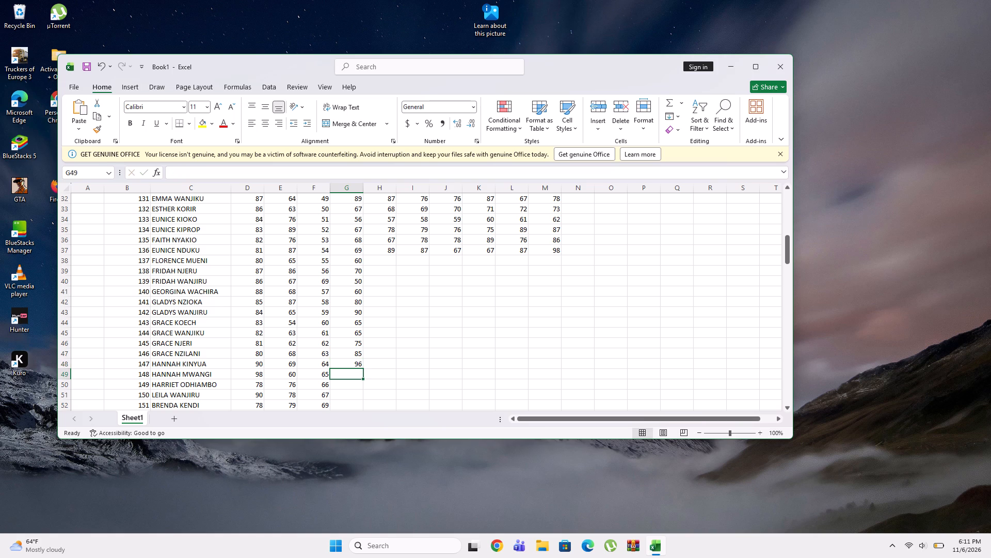
pyautogui.write('96')
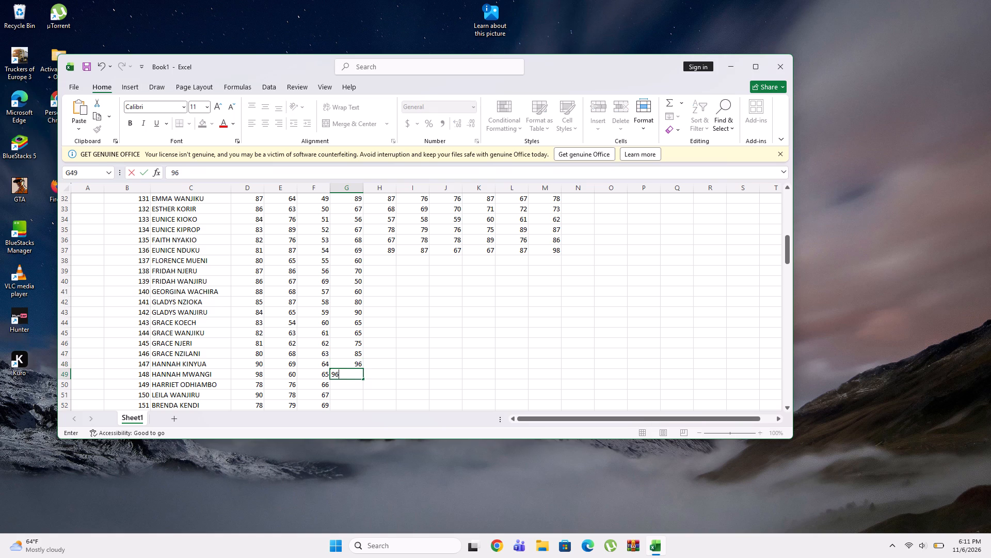
pyautogui.press('BackSpace')
pyautogui.press('5')
pyautogui.press('Down')
# Enter the marks 90, 87 and 76 down column G in cells G50 to G52, for entries 149 to 151.
pyautogui.write('97')
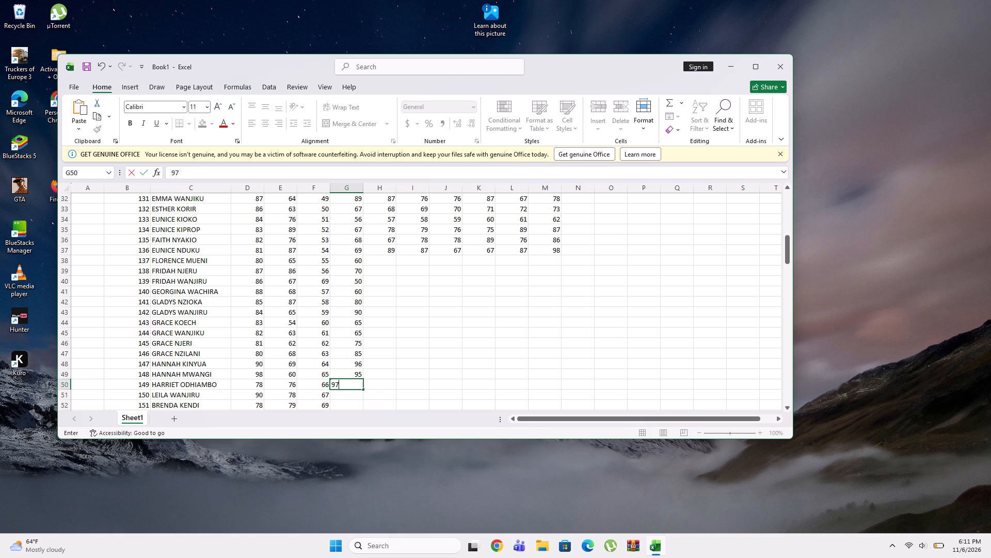
pyautogui.press('BackSpace')
pyautogui.press('BackSpace')
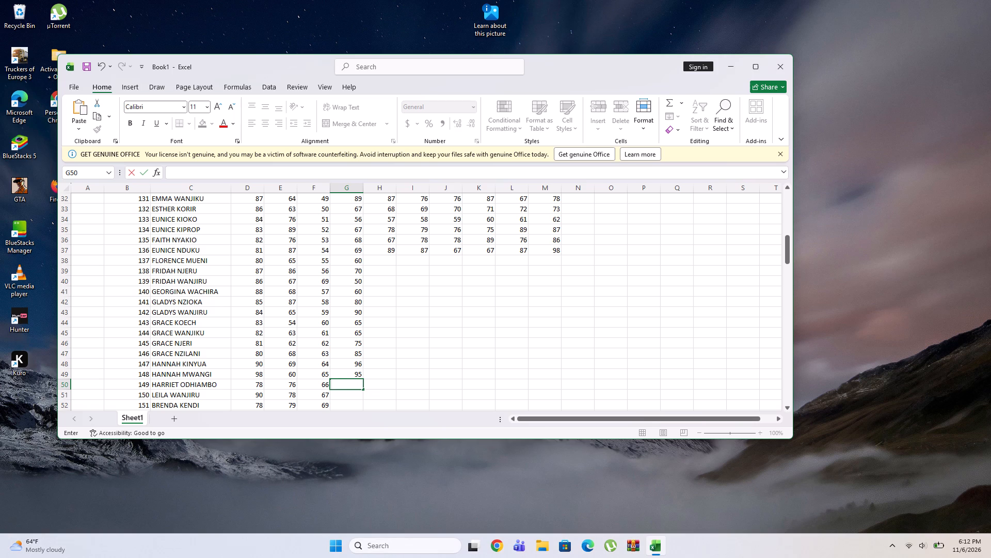
pyautogui.write('90')
pyautogui.press('Down')
pyautogui.write('87')
pyautogui.press('Down')
pyautogui.write('76')
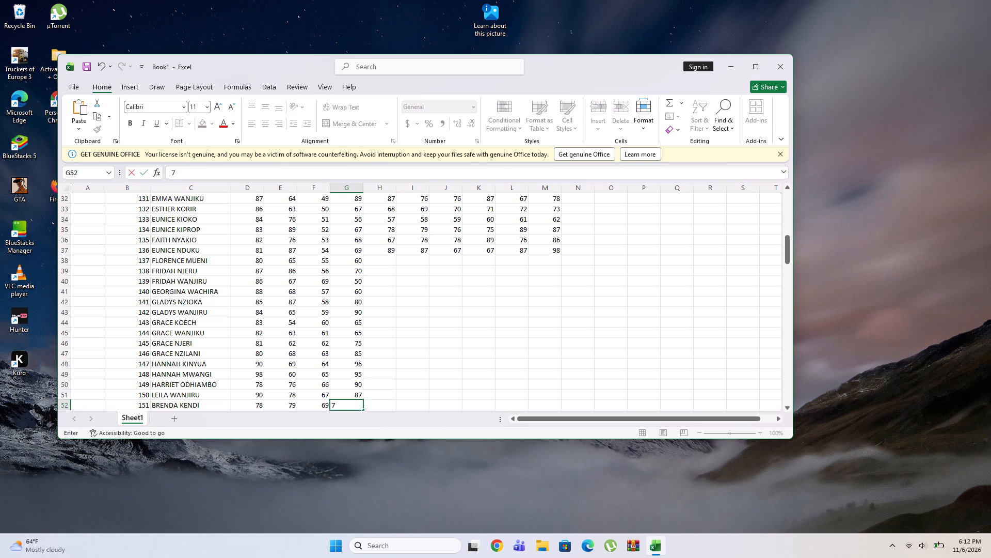
pyautogui.press('Down')
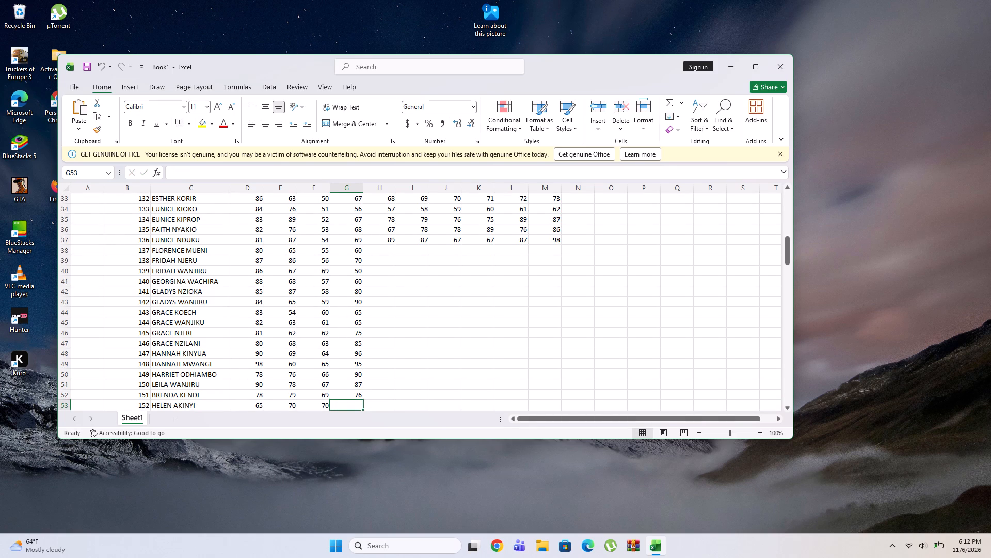
# Enter the marks 89 and 71 in cells H38 and H39, for entries 137 and 138.
pyautogui.click(385, 253)
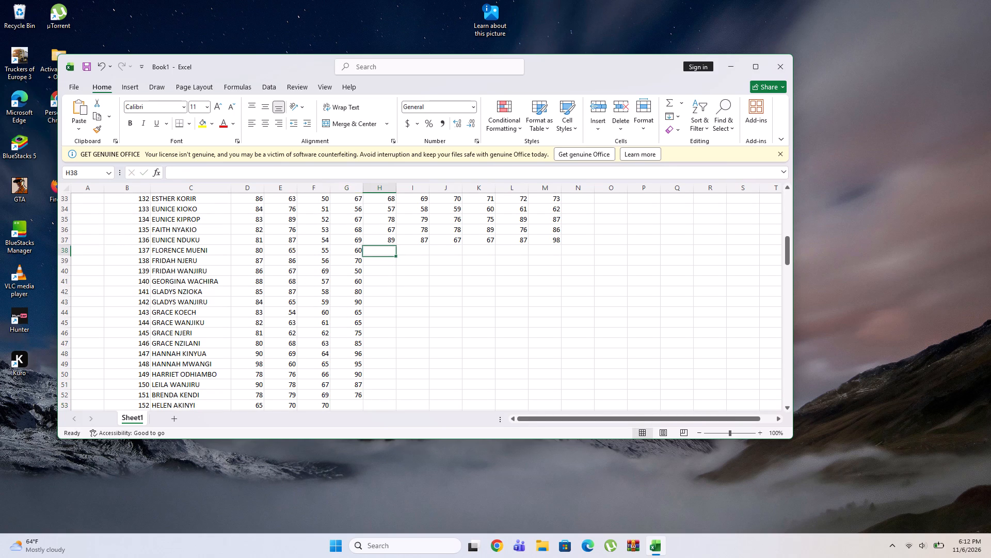
pyautogui.write('89')
pyautogui.press('Down')
pyautogui.write('7T')
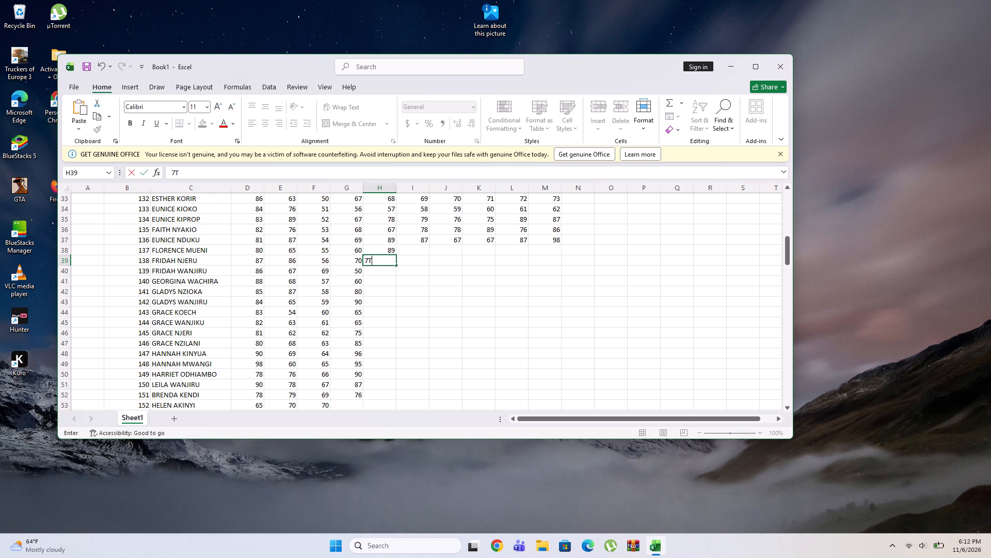
pyautogui.press('Down')
pyautogui.press('Down')
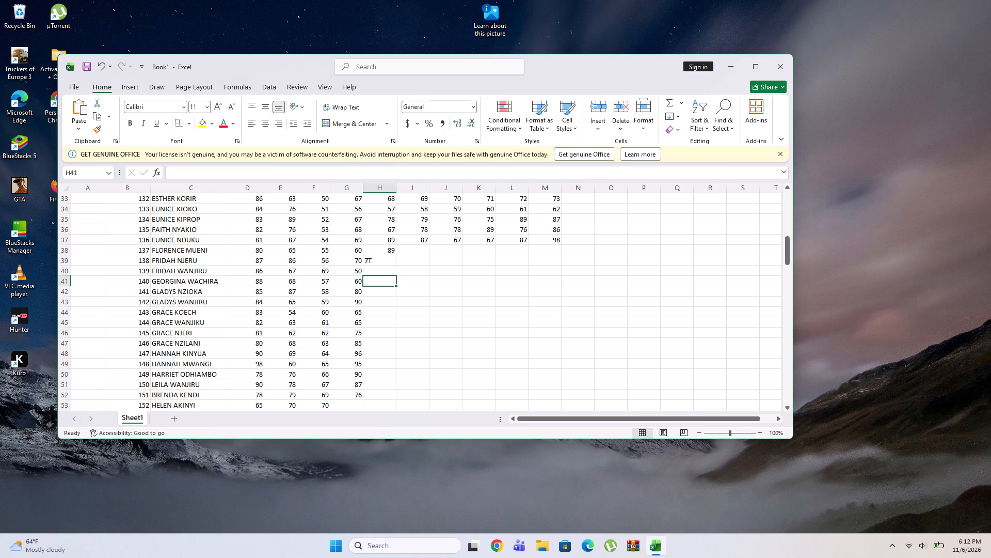
pyautogui.press('Up')
pyautogui.press('Up')
pyautogui.press('BackSpace')
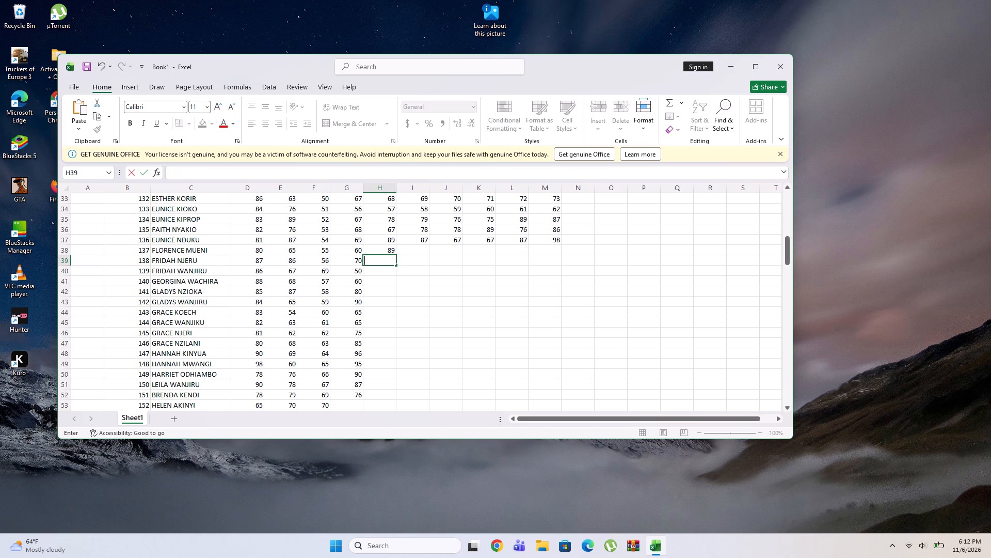
pyautogui.write('71')
pyautogui.press('Down')
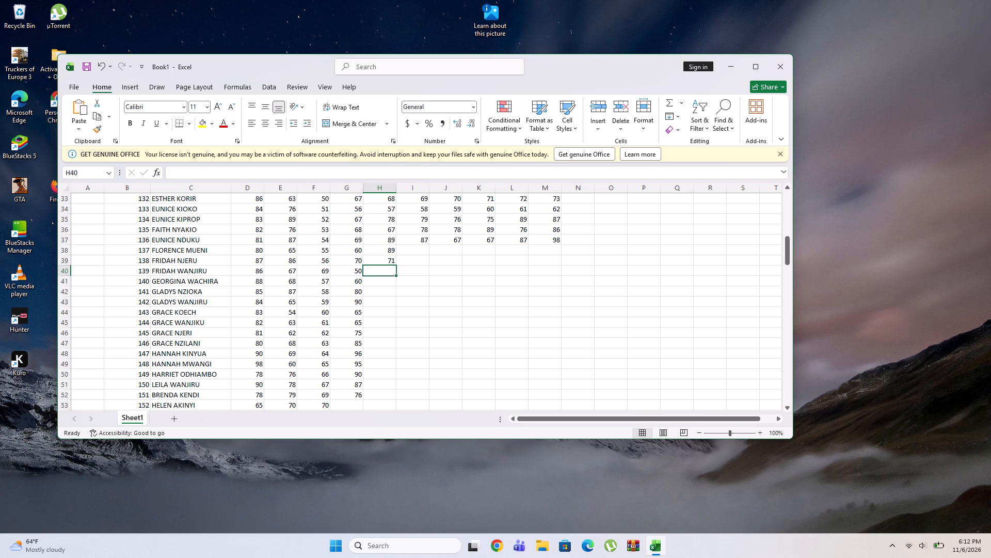
# Enter the marks 72, 73, 74, 75 and 76 down column H in cells H40 to H44, for entries 139 to 143.
pyautogui.write('72')
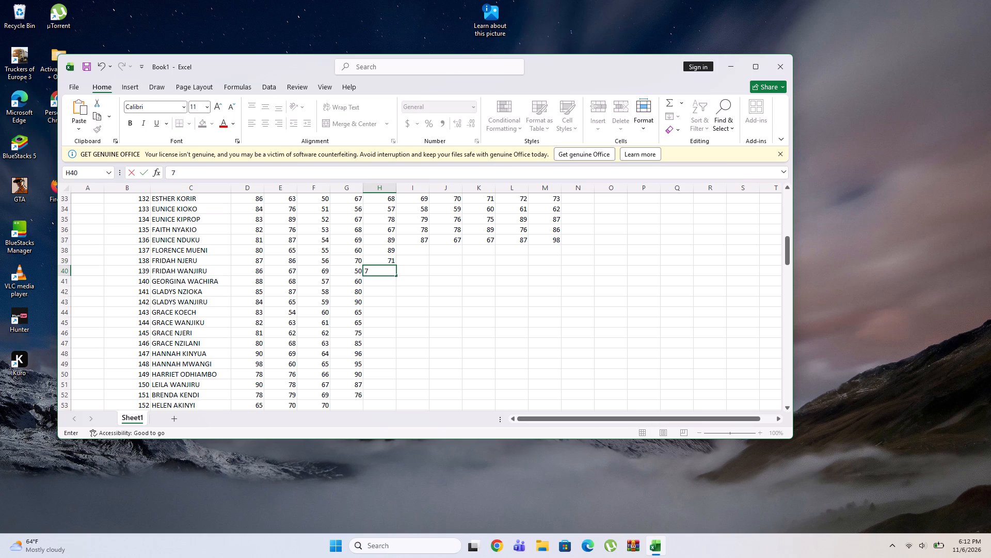
pyautogui.press('Down')
pyautogui.write('73')
pyautogui.press('Down')
pyautogui.write('74')
pyautogui.press('Down')
pyautogui.write('75')
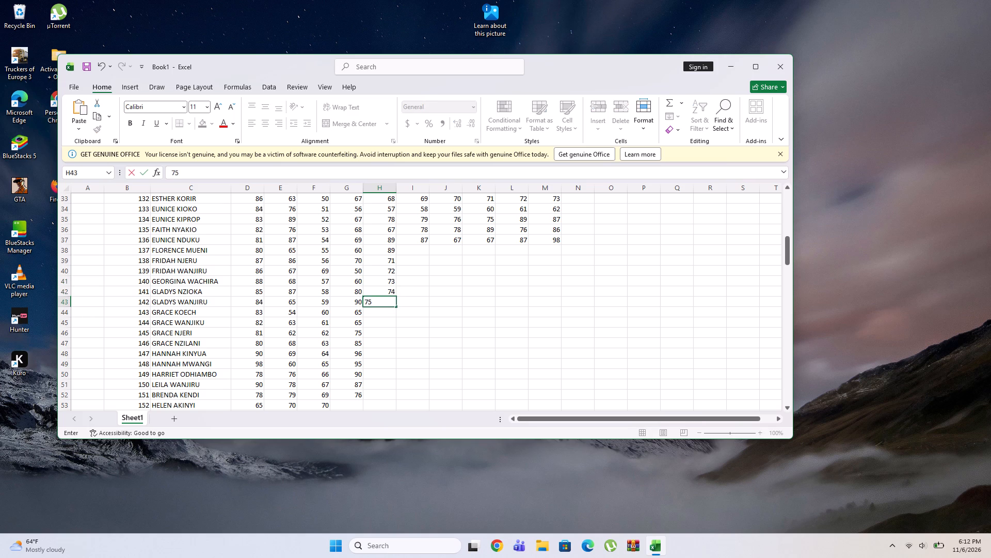
pyautogui.press('Down')
pyautogui.write('76')
pyautogui.press('Down')
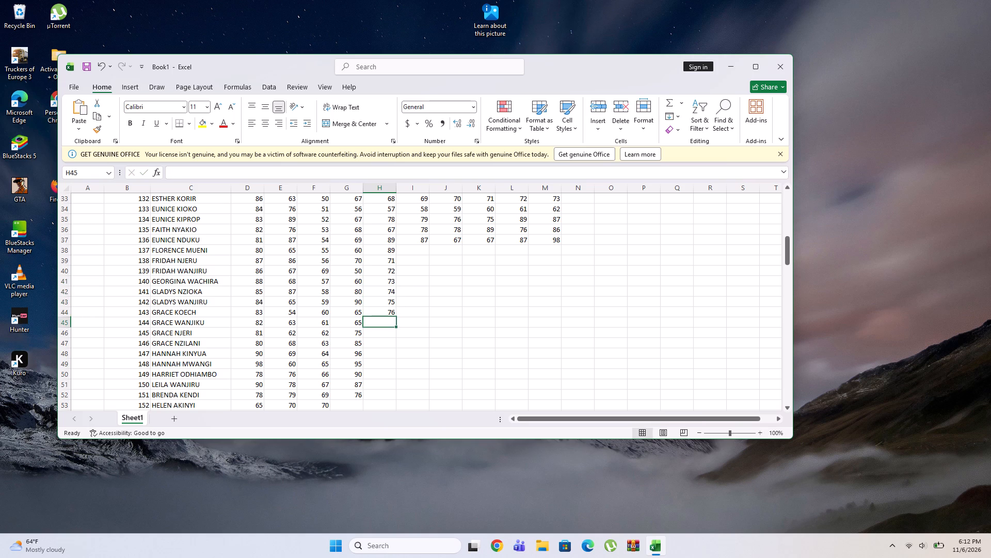
# Enter the marks 78, 79, 80, 76 and 75 down column H in cells H45 to H49, for entries 144 to 148.
pyautogui.write('78')
pyautogui.press('Down')
pyautogui.write('79')
pyautogui.press('Down')
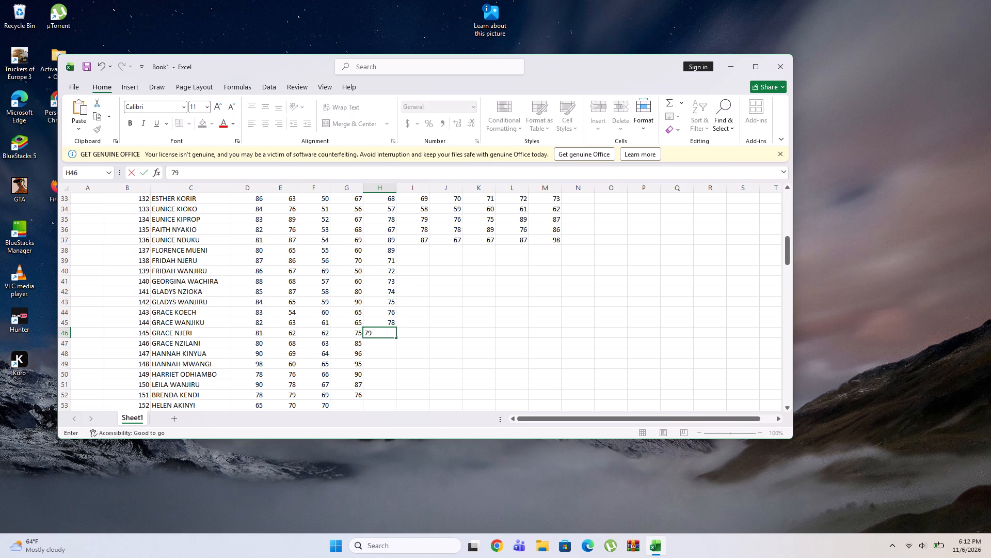
pyautogui.write('80')
pyautogui.press('Down')
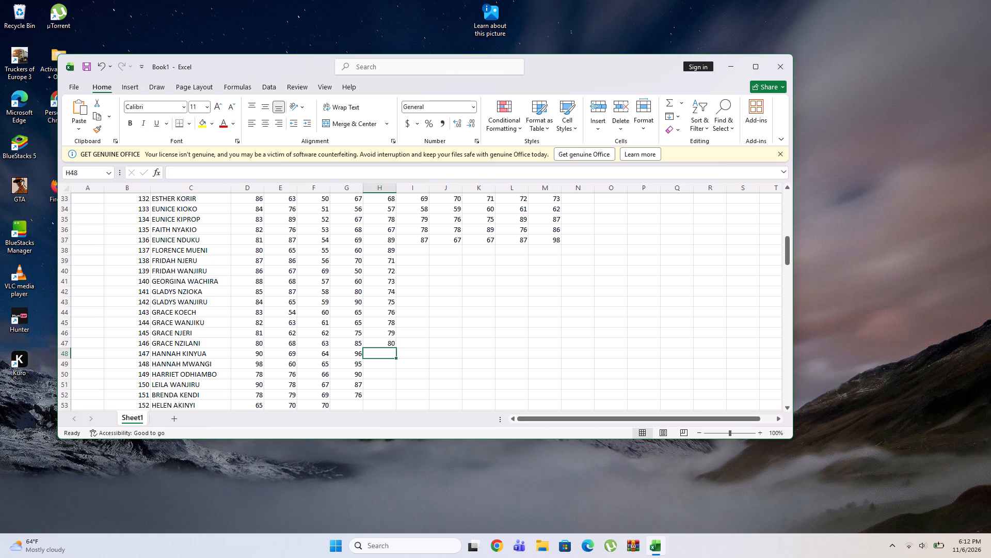
pyautogui.write('76')
pyautogui.press('Down')
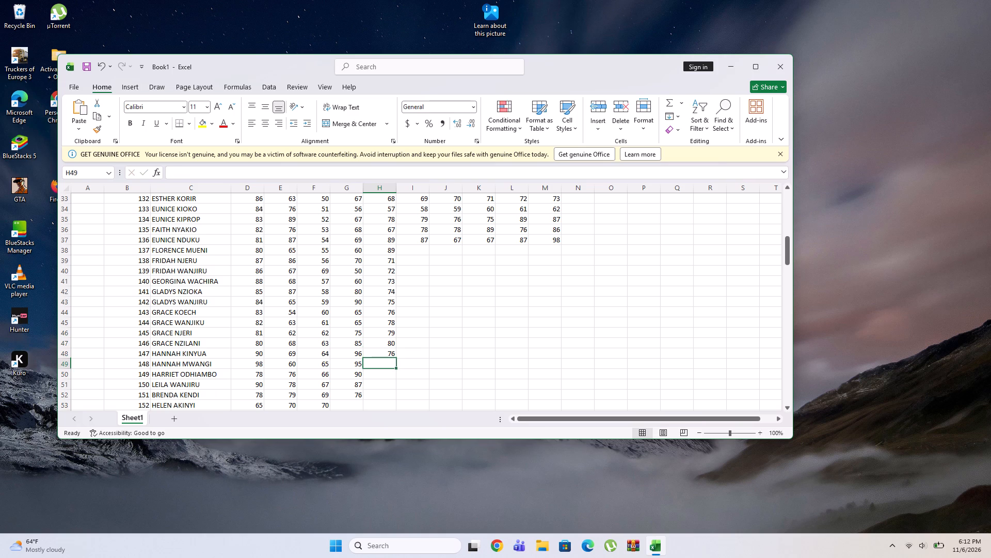
pyautogui.write('75')
pyautogui.press('Down')
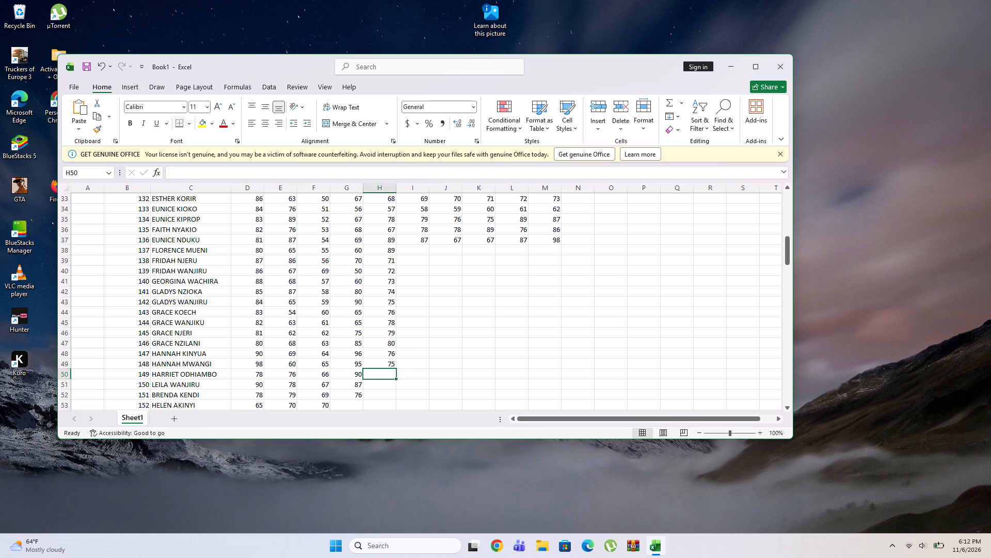
# Enter the marks 45, 77, 67, 866 and 57 down column H in cells H50 to H54, for entries 149 to 153.
pyautogui.write('45')
pyautogui.press('Down')
pyautogui.write('77')
pyautogui.press('Down')
pyautogui.write('67')
pyautogui.press('Down')
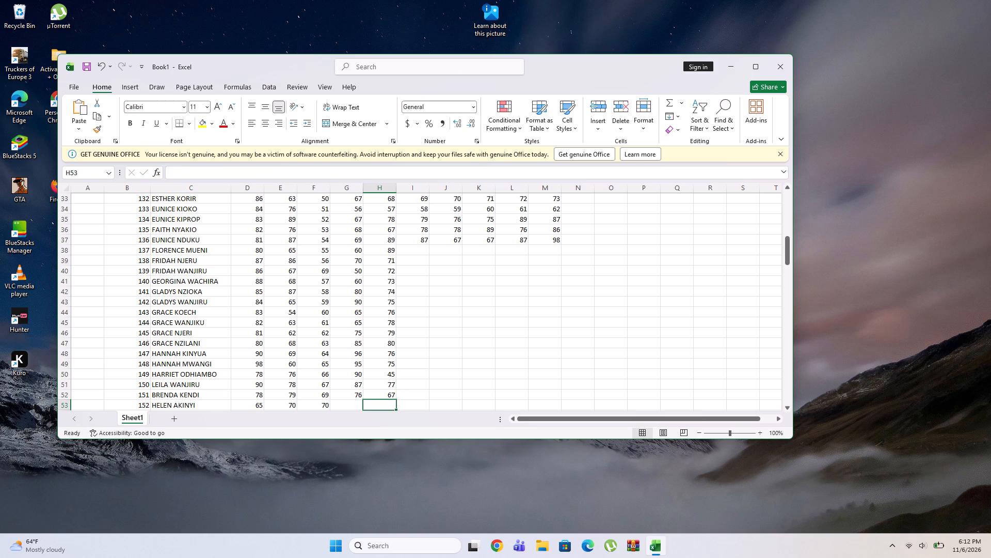
pyautogui.write('866')
pyautogui.press('Down')
pyautogui.press('5')
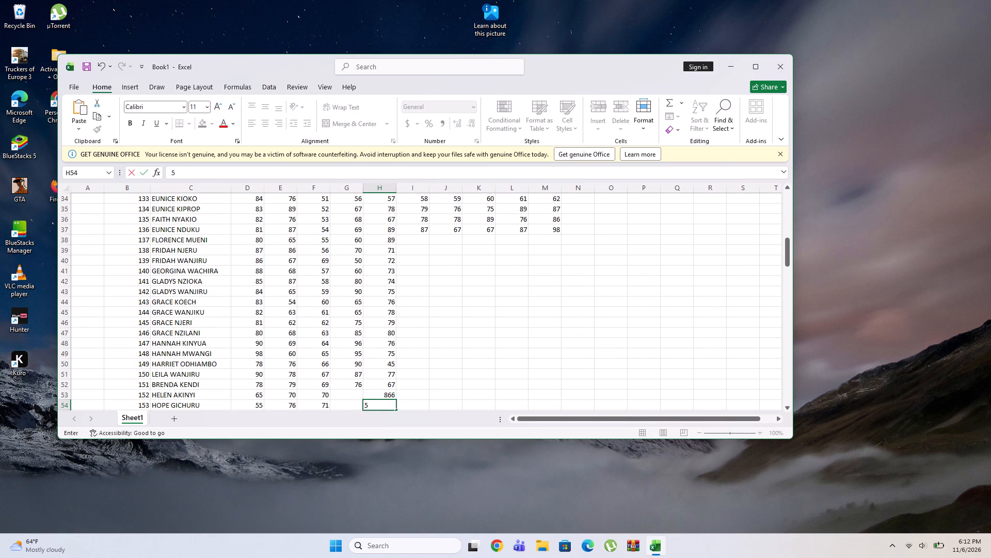
pyautogui.press('7')
pyautogui.press('Down')
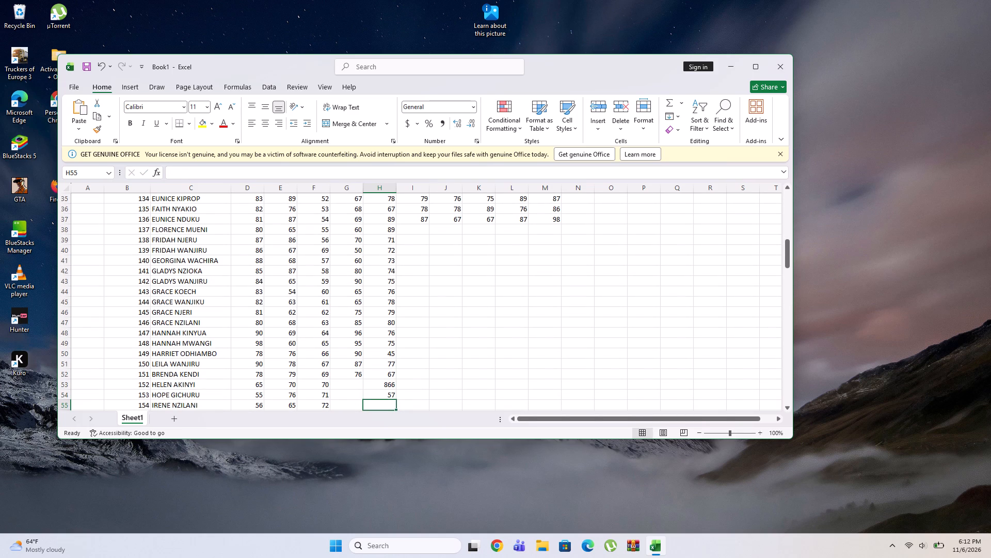
# Replace the mark in cell H53, for entry 152, with 76.
pyautogui.click(385, 253)
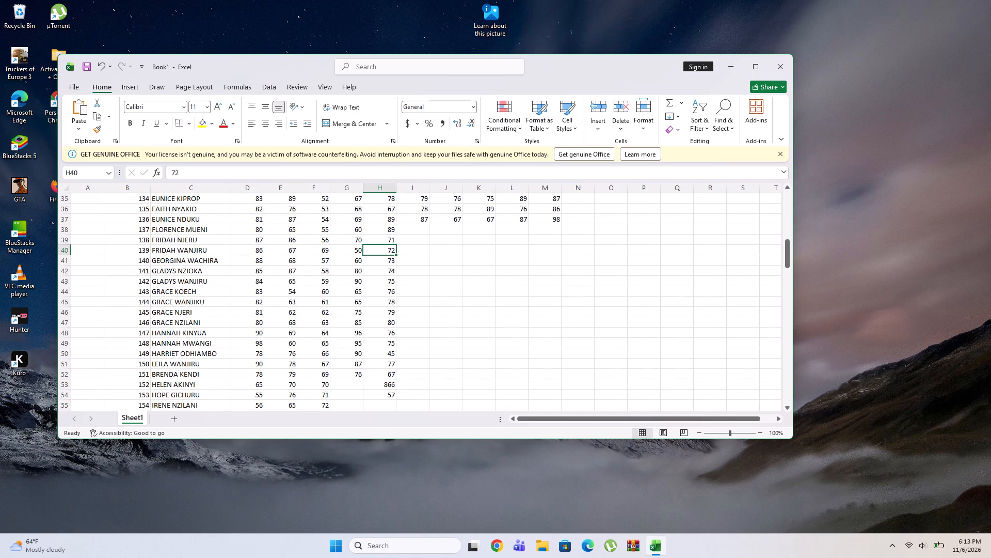
pyautogui.click(391, 384)
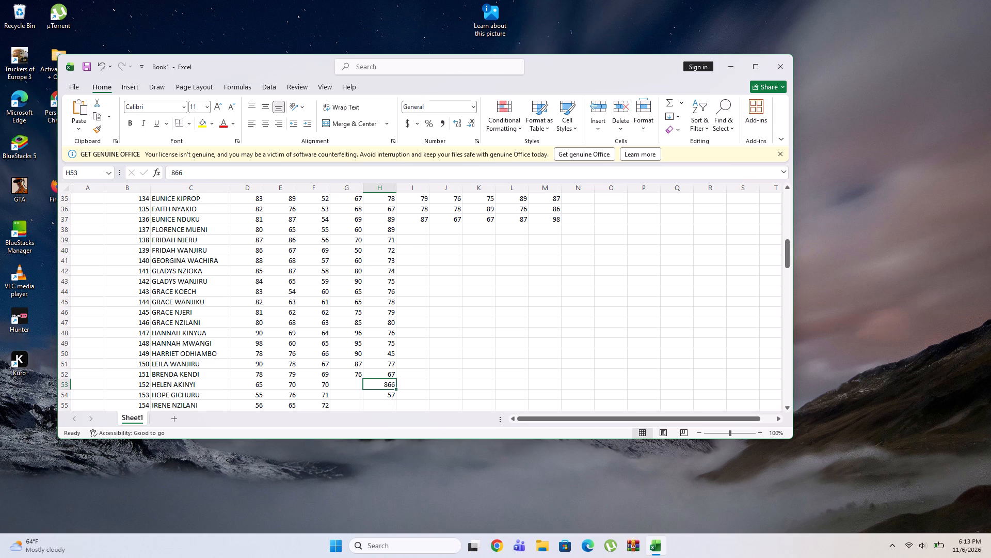
pyautogui.press('BackSpace')
pyautogui.write('76')
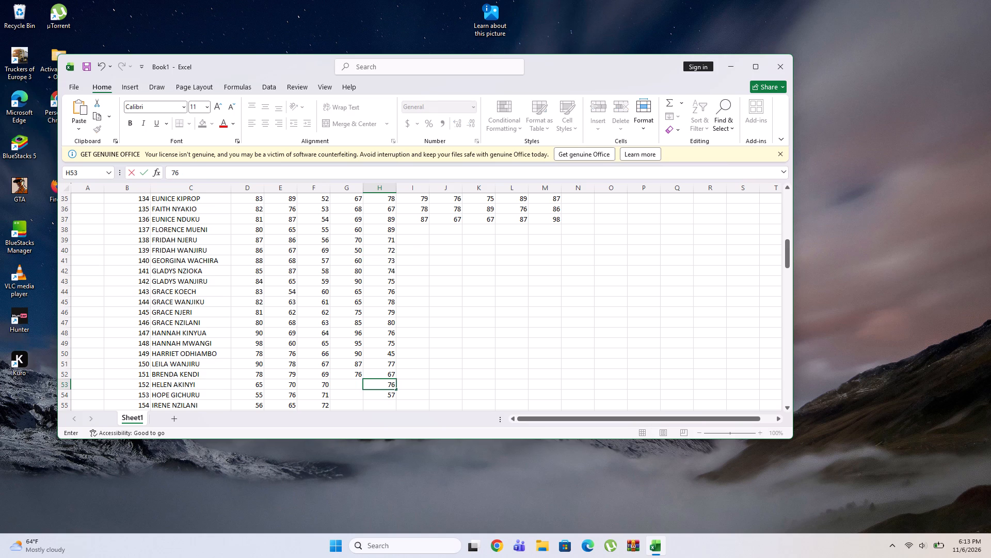
# Enter the marks 66, 57 and 58 down column G in cells G53 to G55, for entries 152 to 154.
pyautogui.click(355, 387)
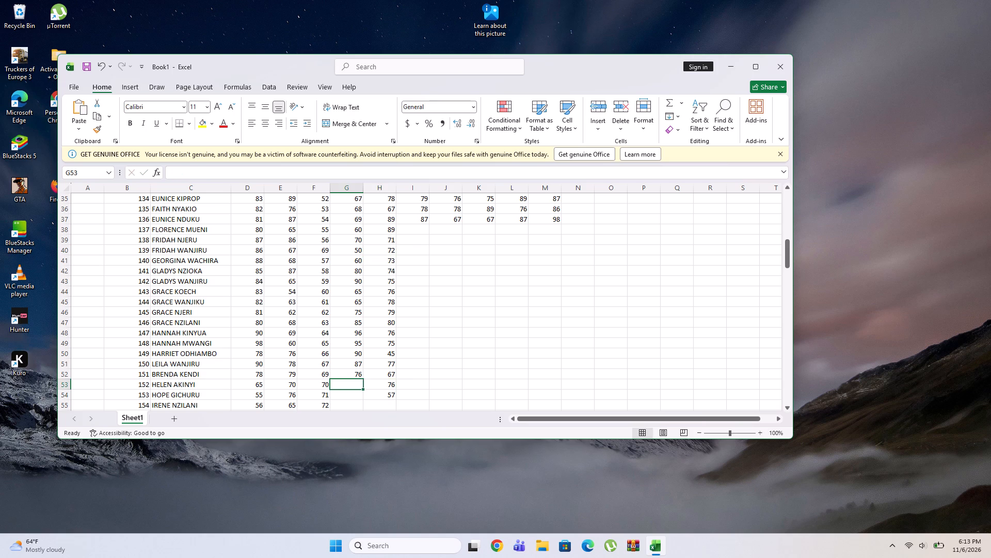
pyautogui.write('66')
pyautogui.press('Down')
pyautogui.write('57')
pyautogui.press('Down')
pyautogui.write('58')
pyautogui.press('Down')
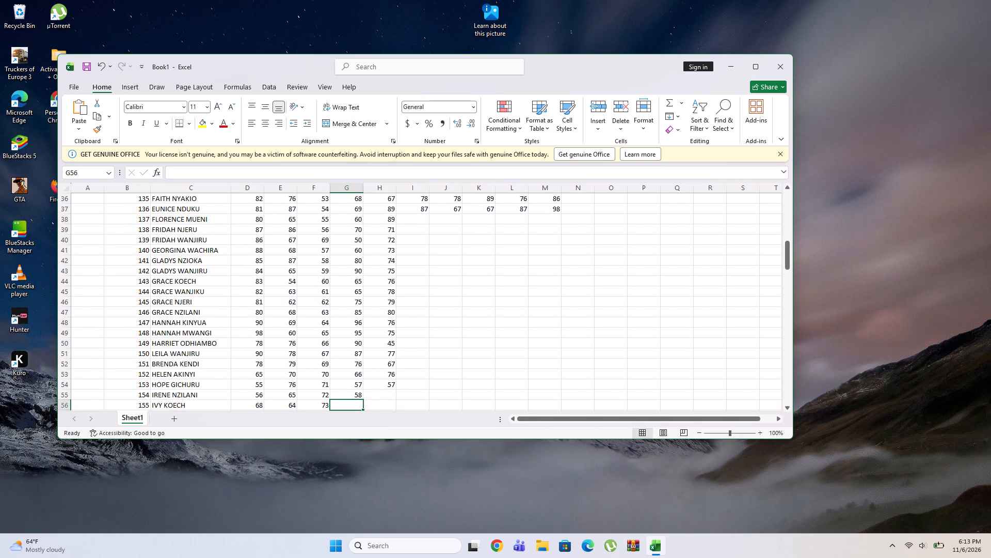
# Enter the marks 88, 78, 89, 89 and 87 down column G in cells G56 to G60, for entries 155 to 159.
pyautogui.write('88')
pyautogui.press('Down')
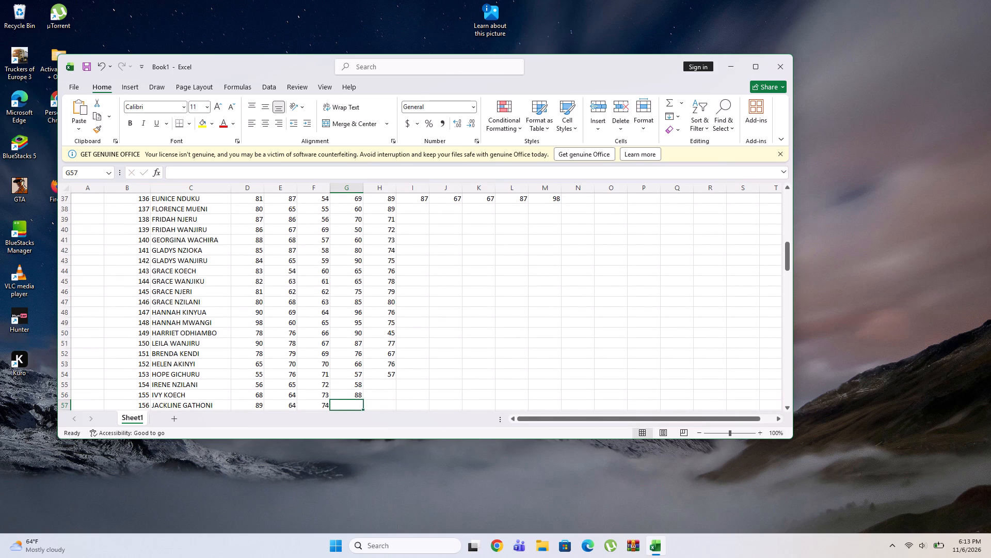
pyautogui.write('78')
pyautogui.press('Down')
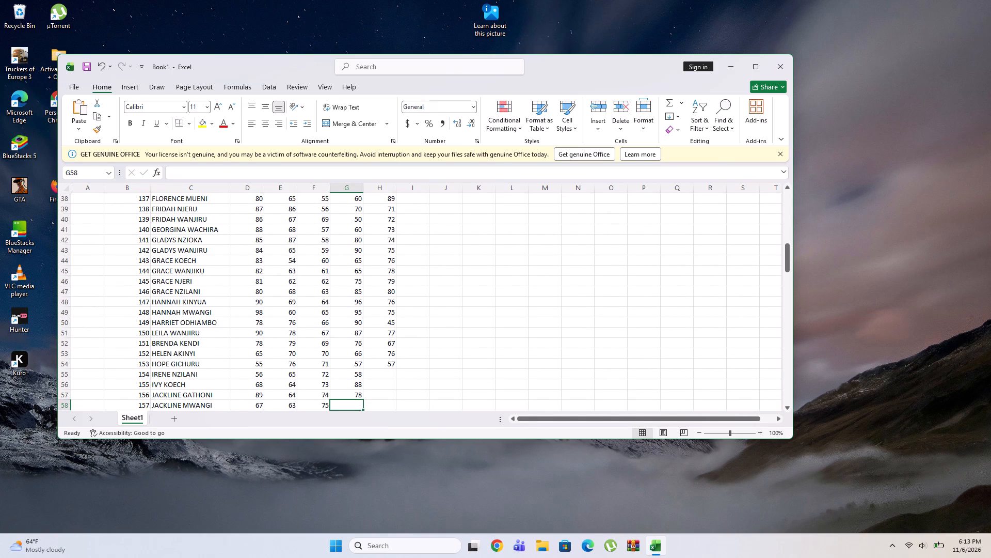
pyautogui.write('89')
pyautogui.press('Down')
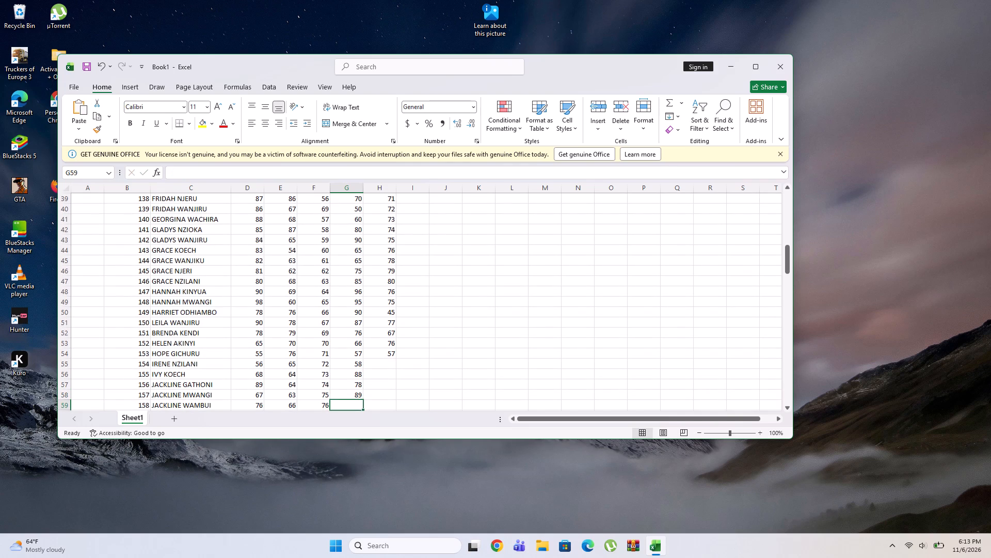
pyautogui.write('89')
pyautogui.press('Down')
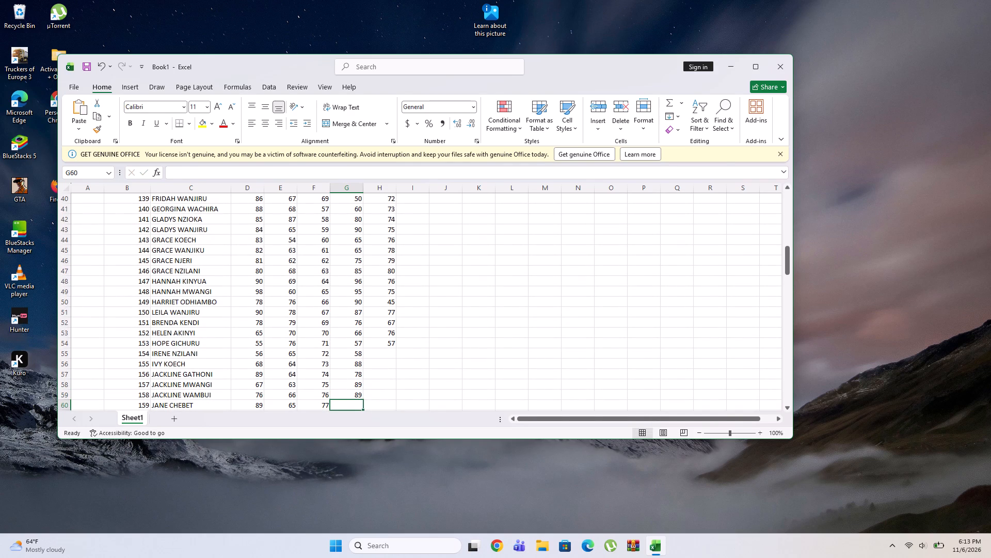
pyautogui.write('87')
pyautogui.press('Down')
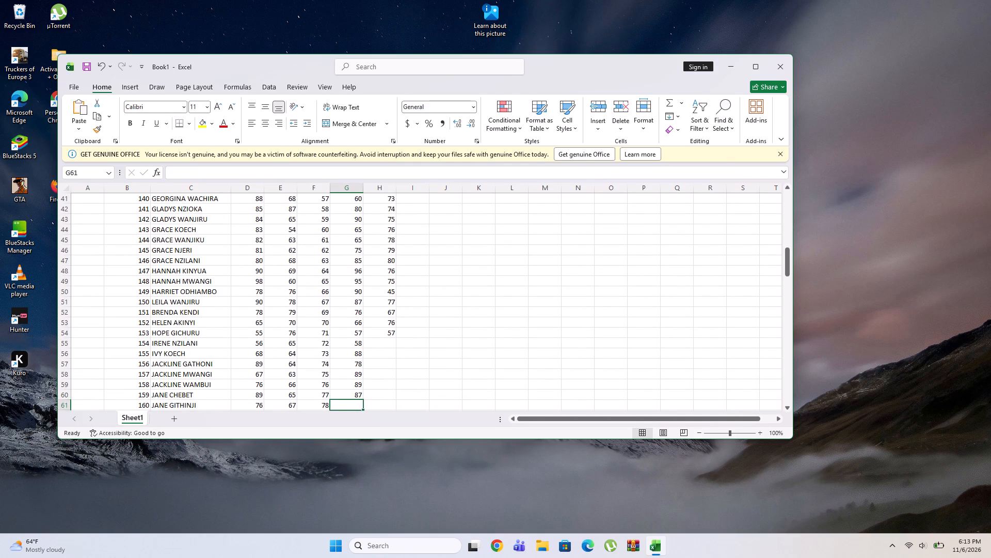
# Enter the marks 98, 90, 87 and 76 down column H in cells H55 to H58, for entries 154 to 157.
pyautogui.click(383, 343)
pyautogui.write('98')
pyautogui.press('Right')
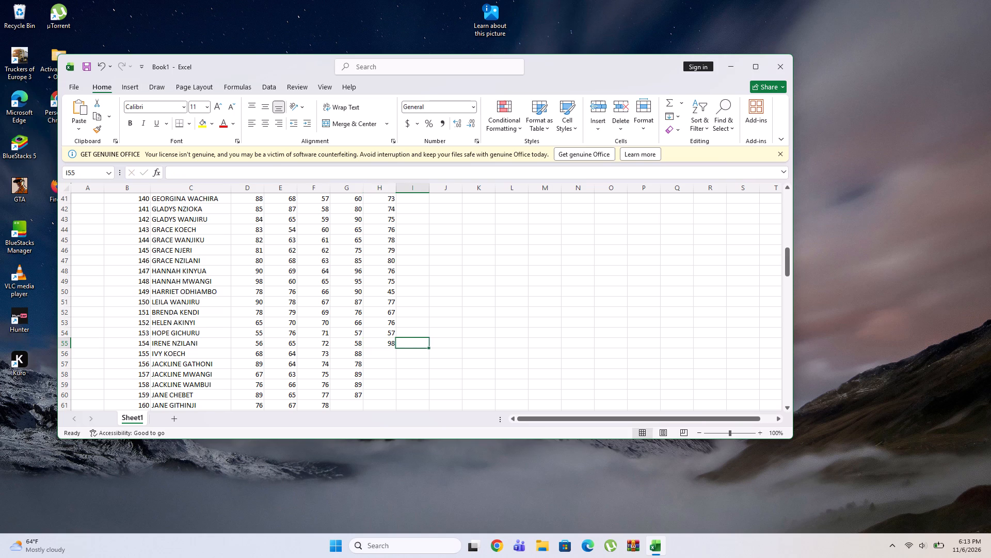
pyautogui.click(381, 349)
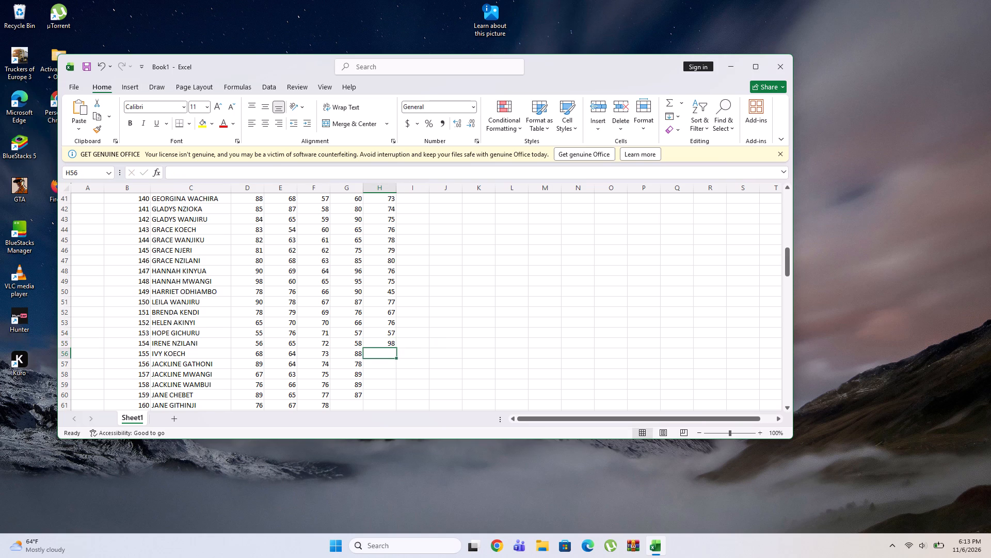
pyautogui.write('90')
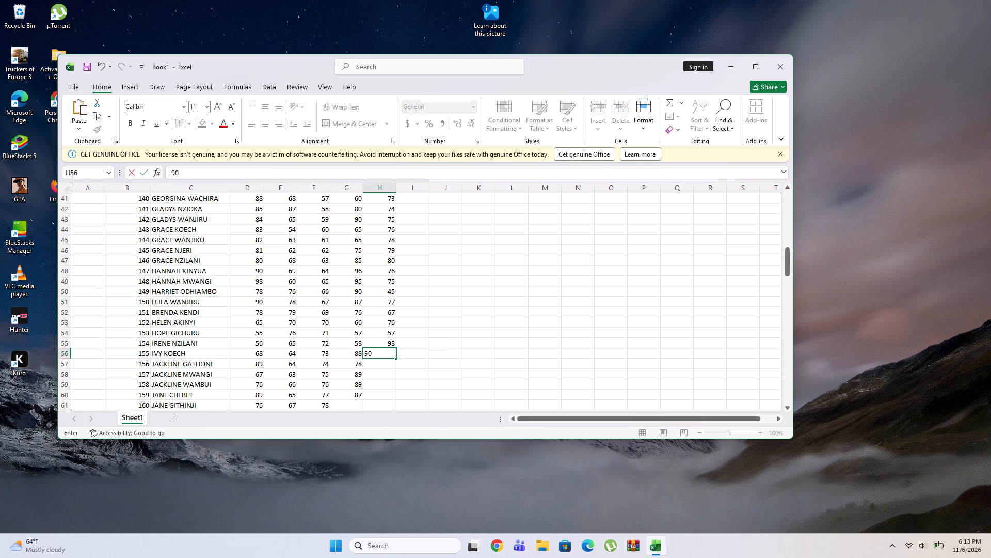
pyautogui.press('Down')
pyautogui.write('87')
pyautogui.press('Down')
pyautogui.write('76')
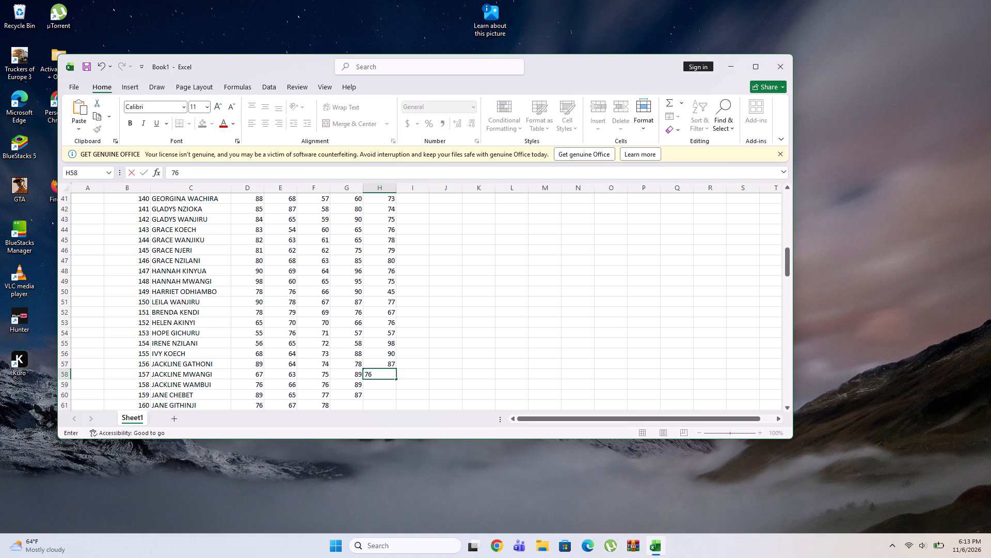
pyautogui.press('Down')
# Enter the marks 85, 84 and 77 down column H in cells H59 to H61, for entries 158 to 160.
pyautogui.write('85')
pyautogui.press('Down')
pyautogui.write('84')
pyautogui.press('Down')
pyautogui.write('77')
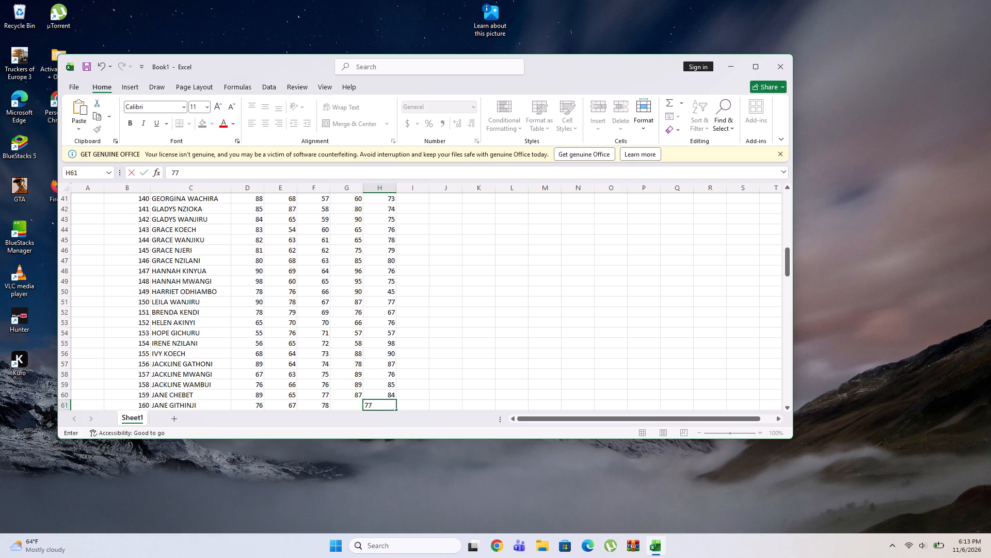
pyautogui.press('Down')
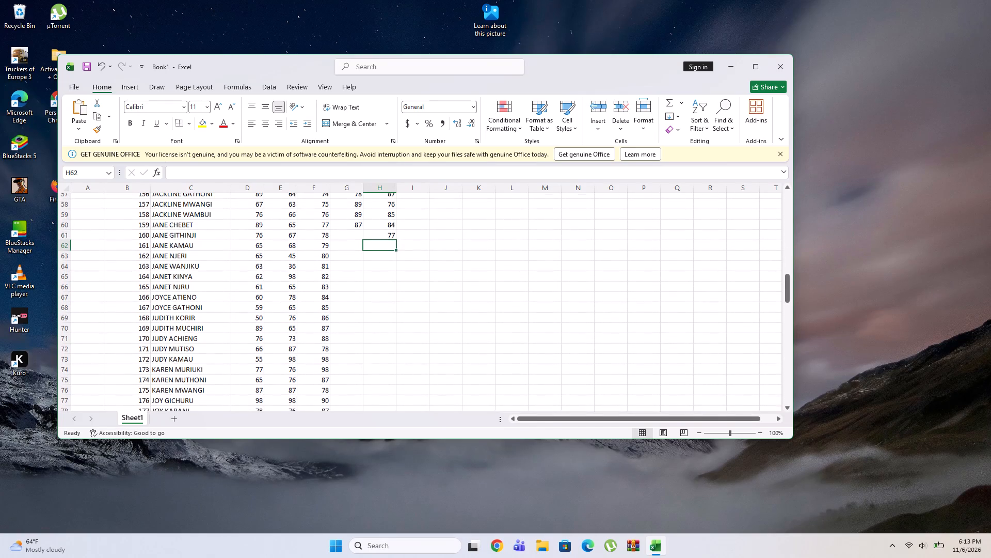
# Enter the missing mark 87 in cell G61, for entry 160.
pyautogui.click(349, 242)
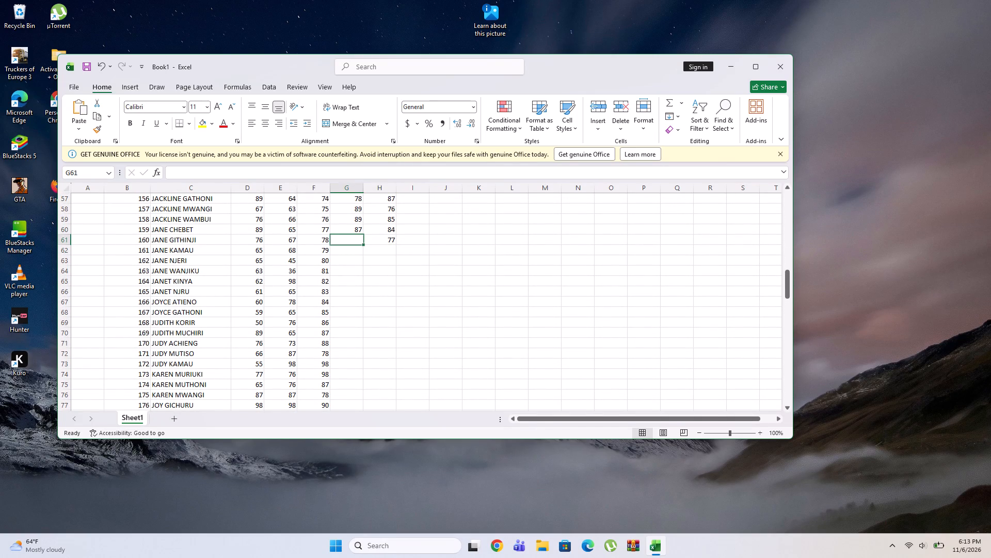
pyautogui.write('87')
pyautogui.press('Down')
# Enter the marks 89, 90, 90, 90 and 89 across row 62 in cells G62 to K62, for entry 161.
pyautogui.write('89')
pyautogui.press('Right')
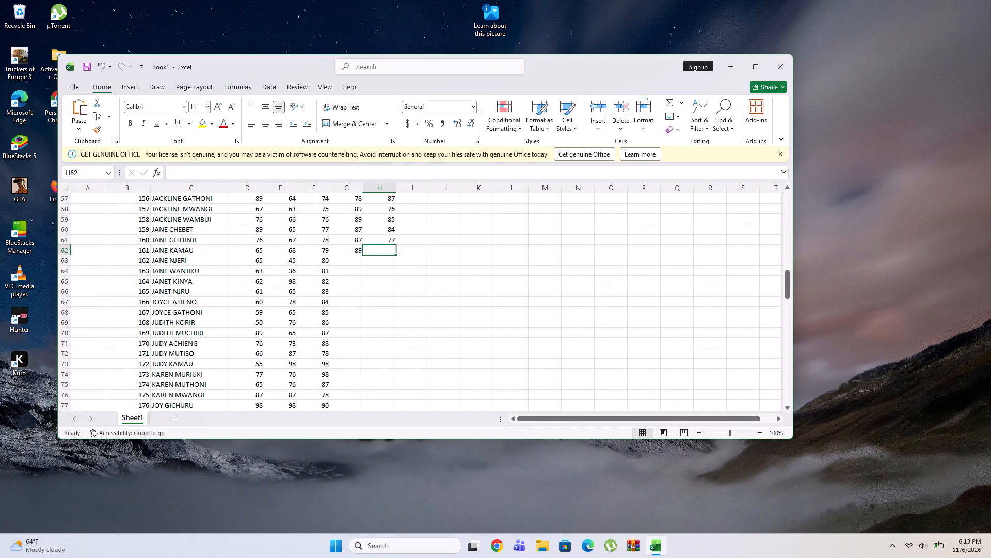
pyautogui.write('90')
pyautogui.press('Right')
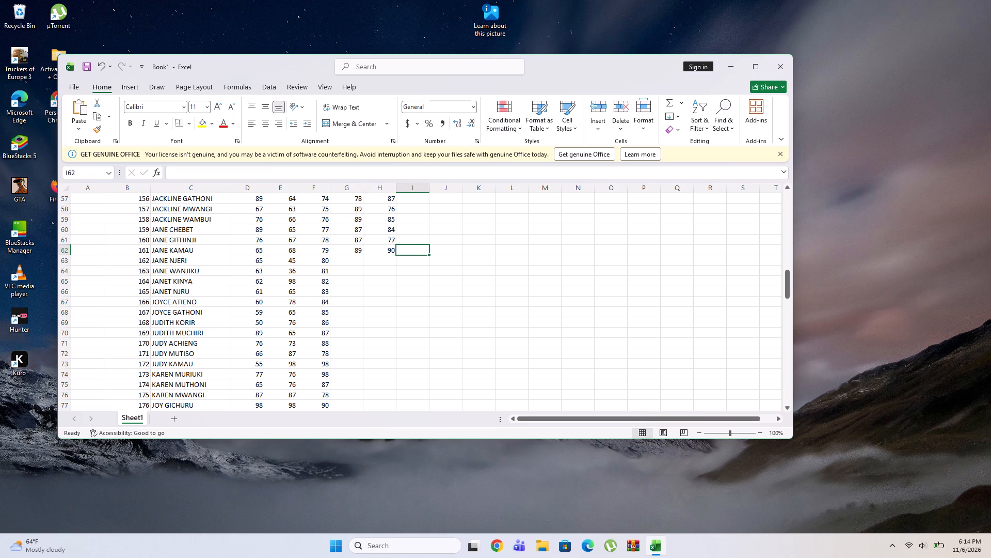
pyautogui.write('90')
pyautogui.press('Right')
pyautogui.write('90')
pyautogui.press('Right')
pyautogui.write('89')
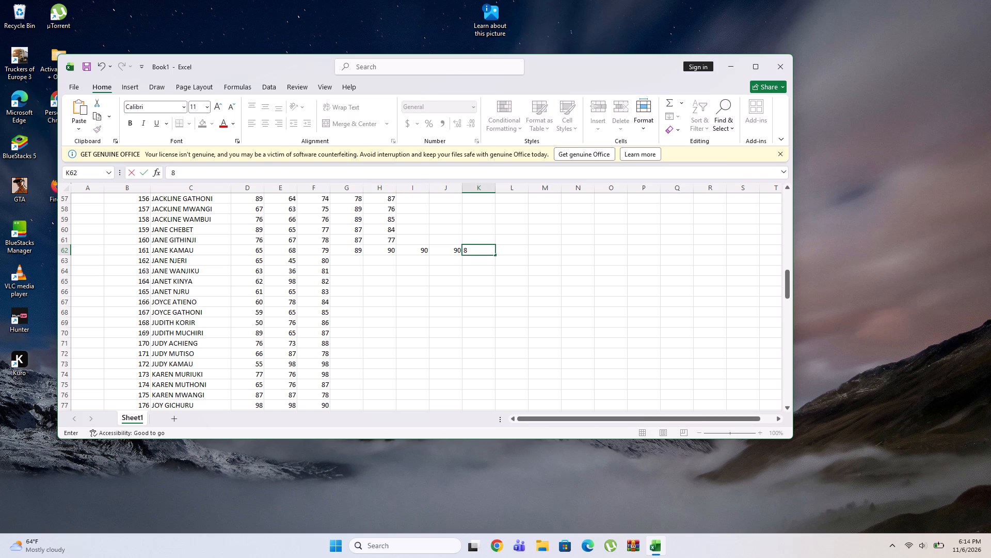
pyautogui.press('Right')
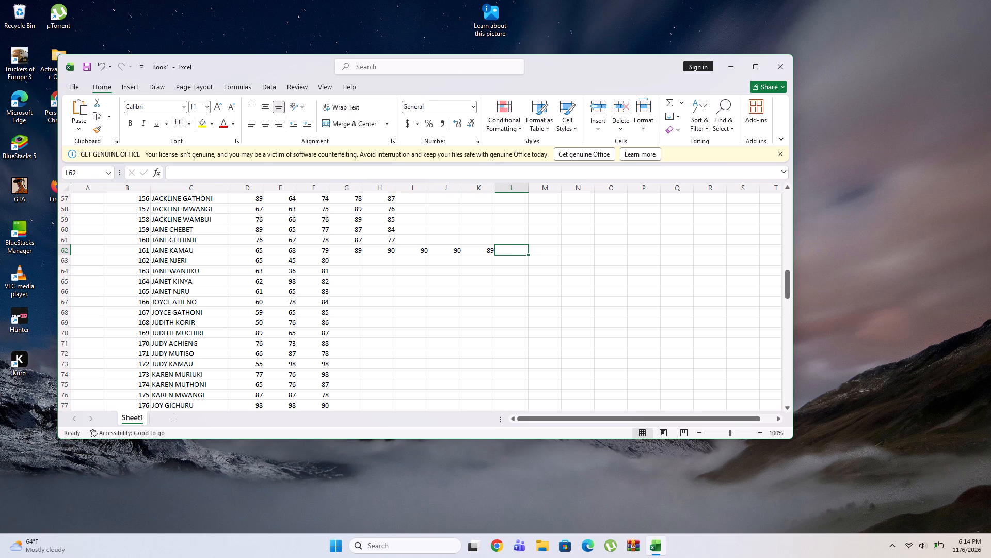
# Enter the marks 80, 70, 60, 60 and 90 across row 63 in cells G63 to K63, for entry 162.
pyautogui.click(345, 261)
pyautogui.write('80')
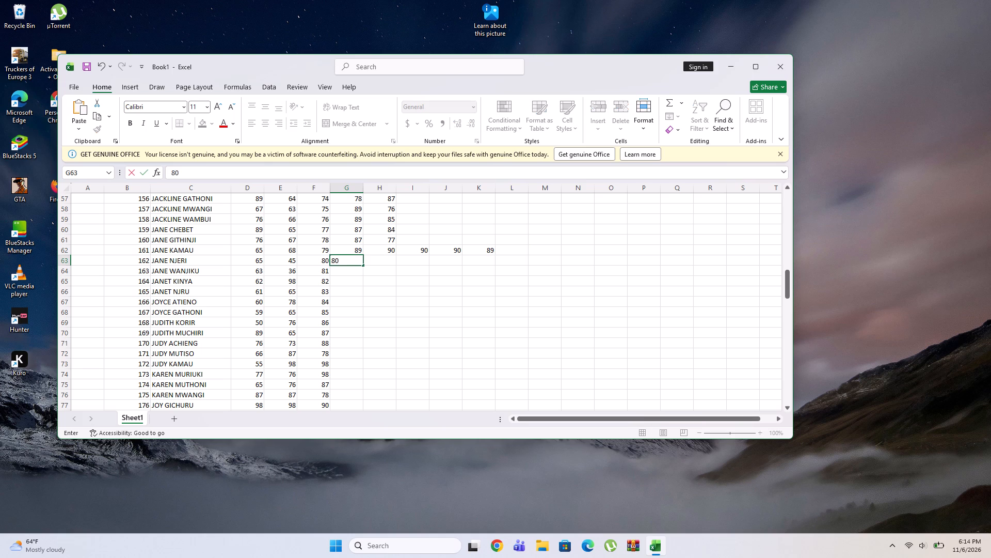
pyautogui.press('Right')
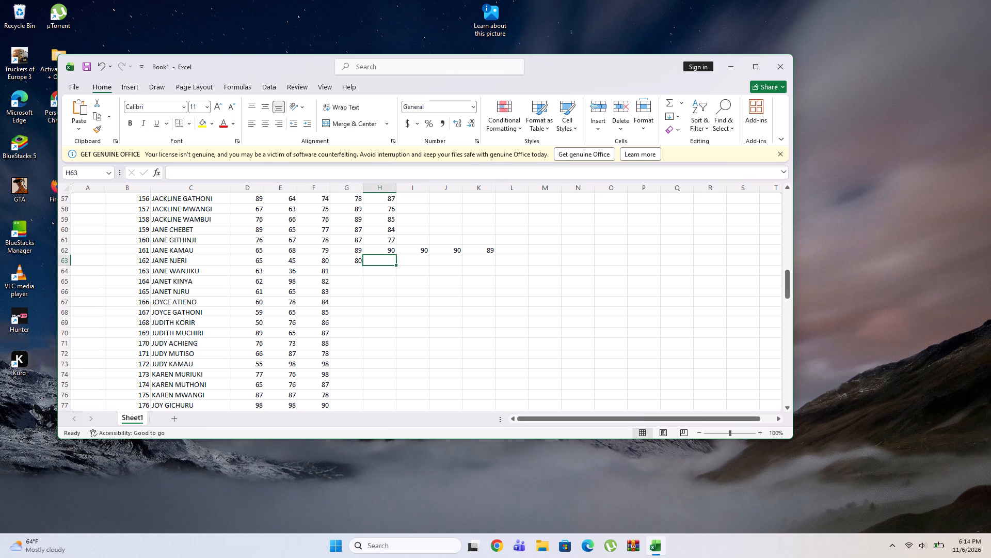
pyautogui.write('70')
pyautogui.press('Right')
pyautogui.write('60')
pyautogui.press('Right')
pyautogui.write('50')
pyautogui.press('End')
pyautogui.press('6')
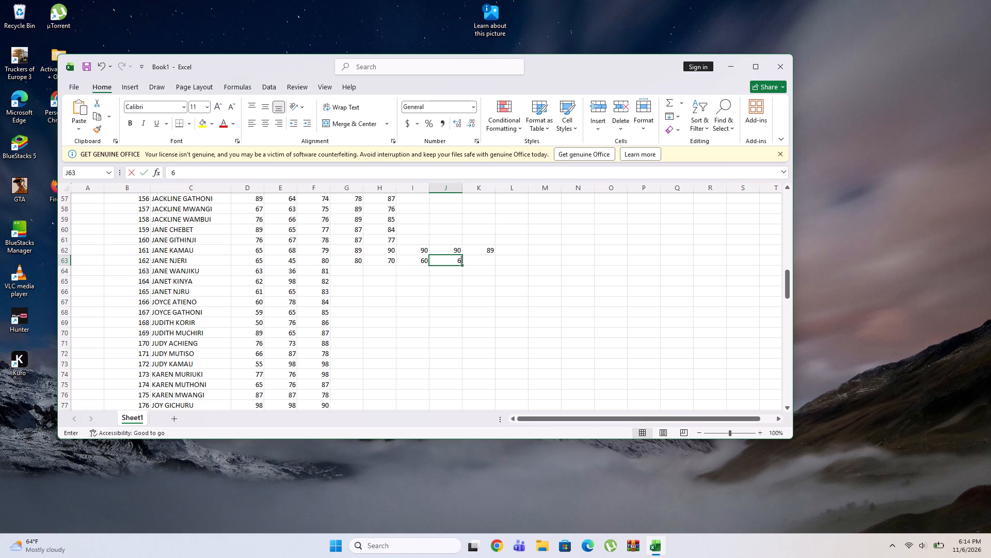
pyautogui.press('0')
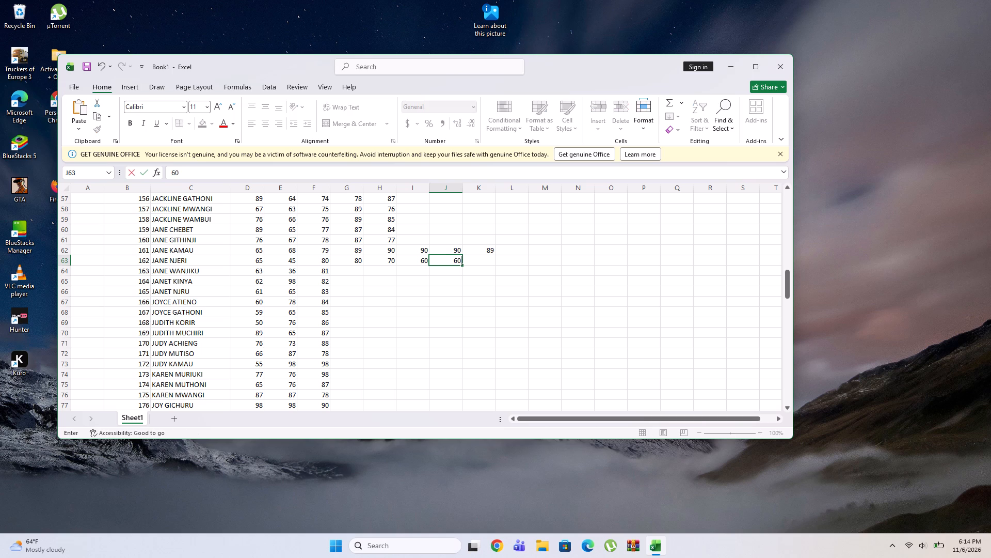
pyautogui.press('Right')
pyautogui.write('90')
pyautogui.press('Right')
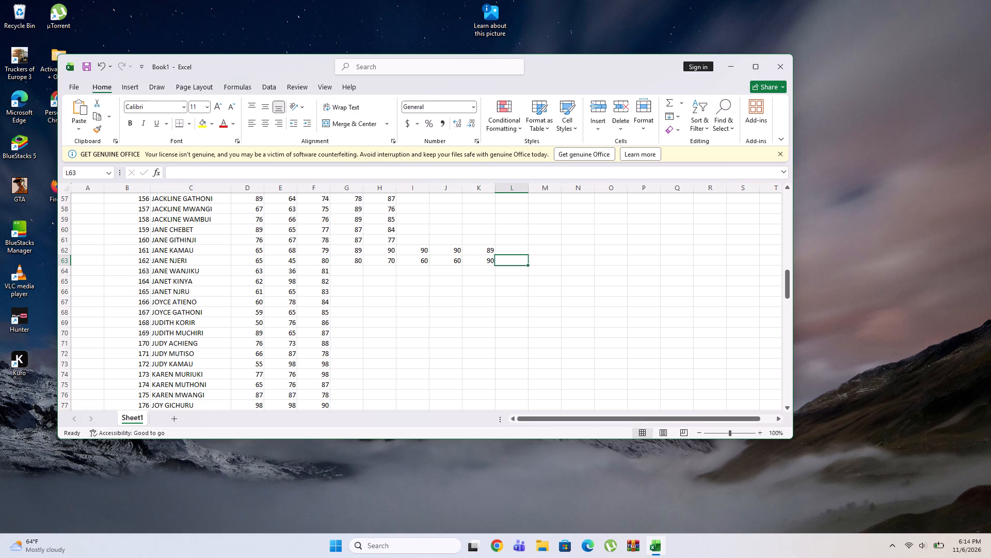
# Enter the marks 65, 66, 77, 78, 79 and 89 across row 64 in cells G64 to L64, for entry 163.
pyautogui.click(348, 275)
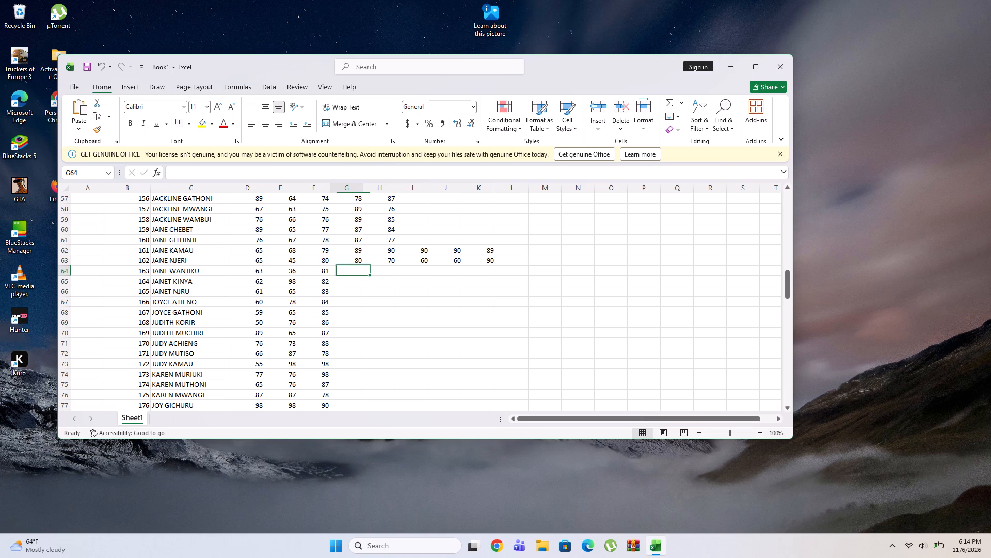
pyautogui.write('65')
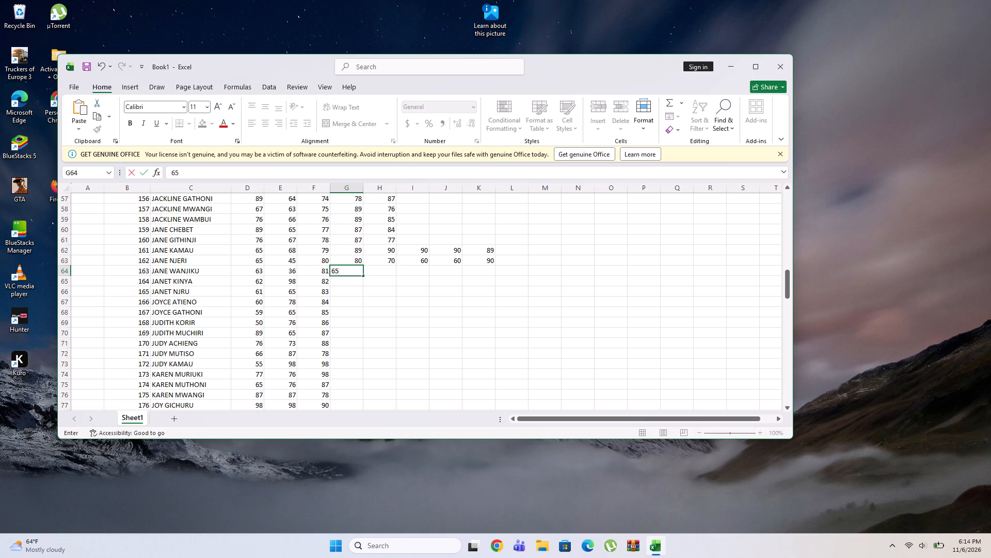
pyautogui.press('Right')
pyautogui.write('66')
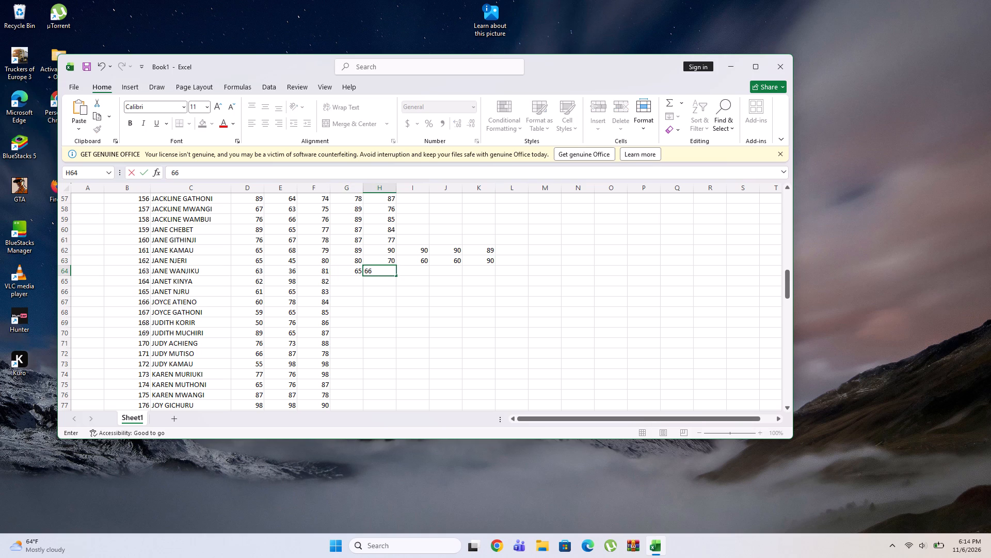
pyautogui.press('Right')
pyautogui.write('77')
pyautogui.press('Right')
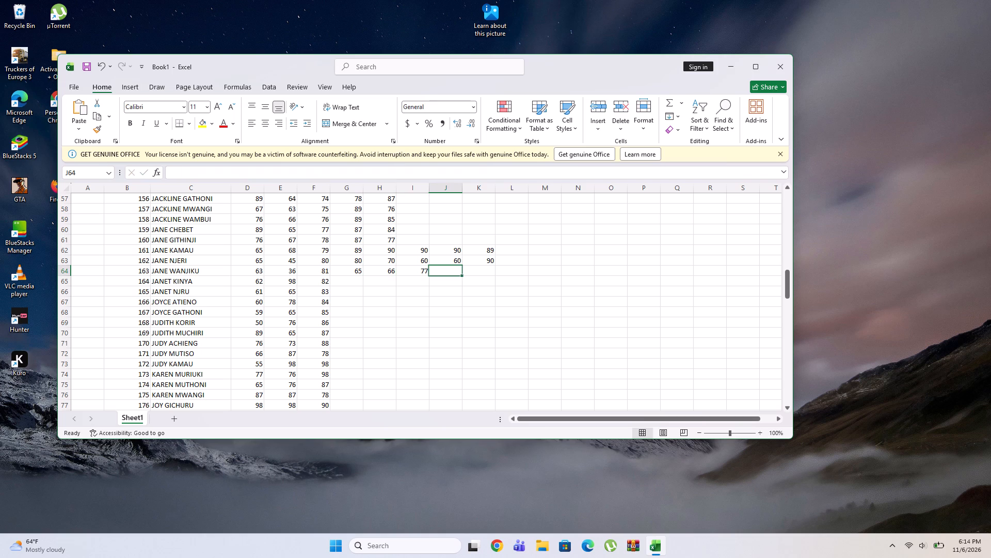
pyautogui.write('78')
pyautogui.press('Right')
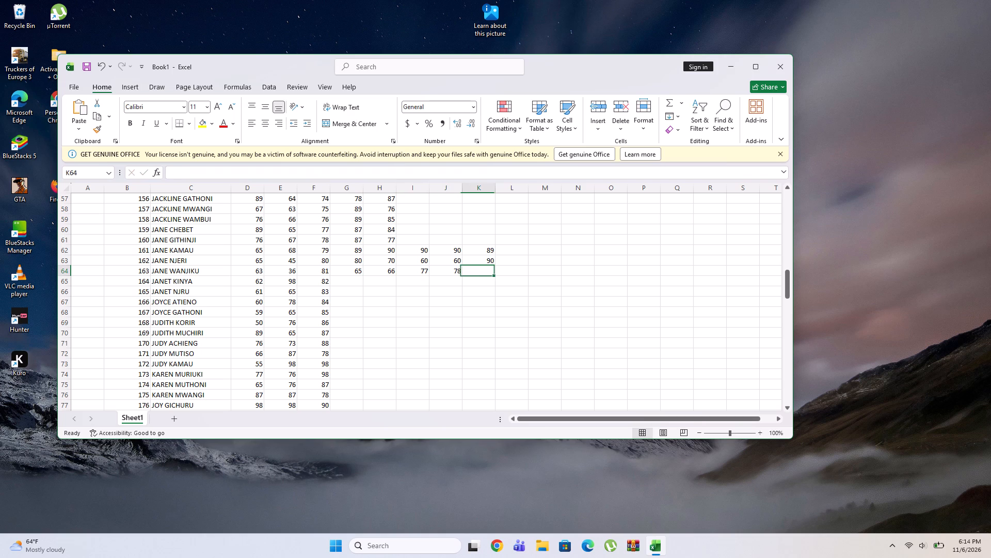
pyautogui.write('79')
pyautogui.press('Right')
pyautogui.write('89')
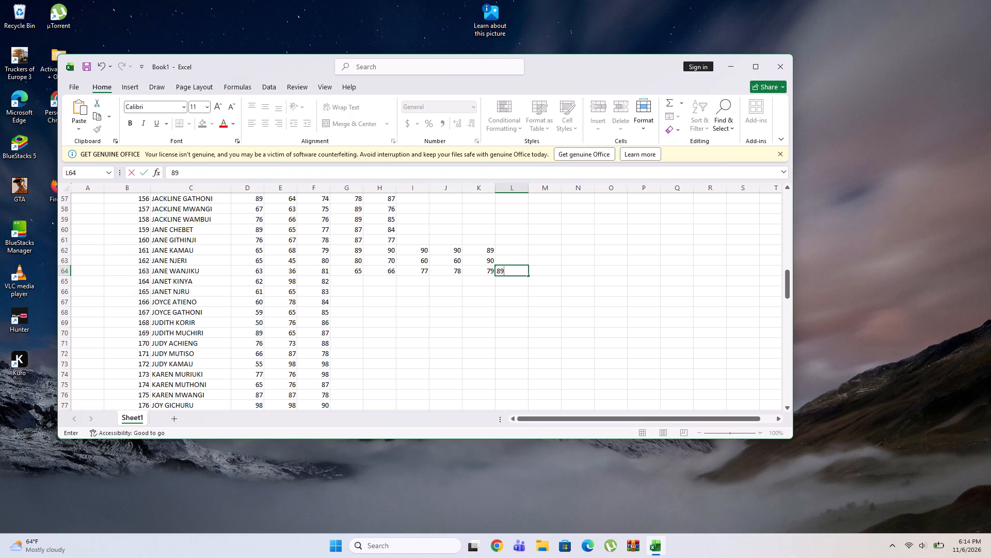
pyautogui.press('Right')
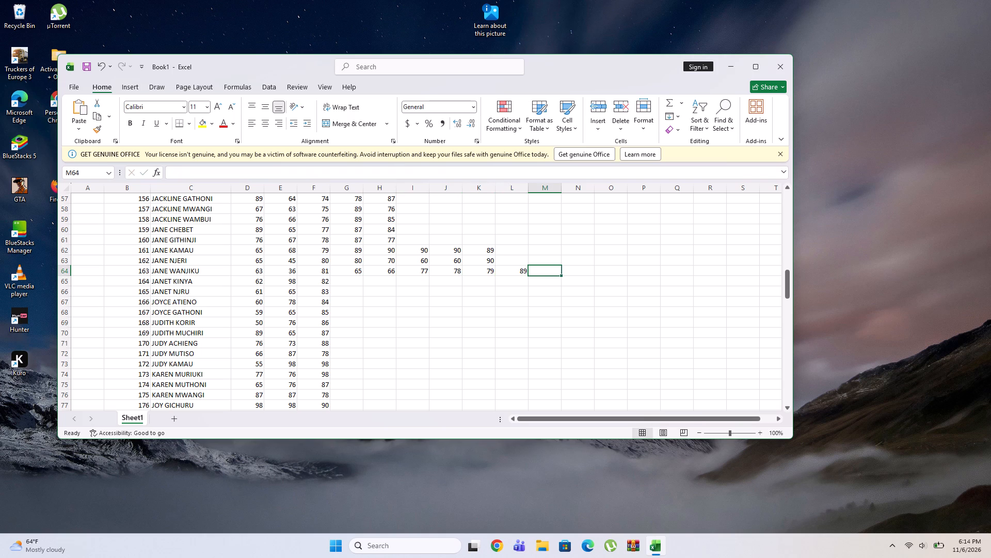
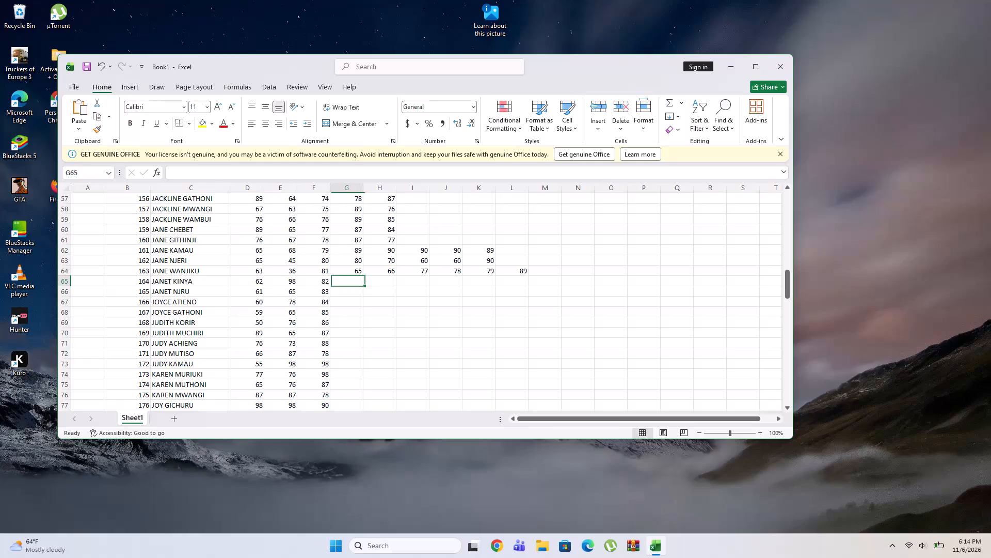
# Enter the marks 56, 78, 89, 78, 89 and 76 down column G in cells G65 to G70, for entries 164 to 169.
pyautogui.write('56')
pyautogui.press('Down')
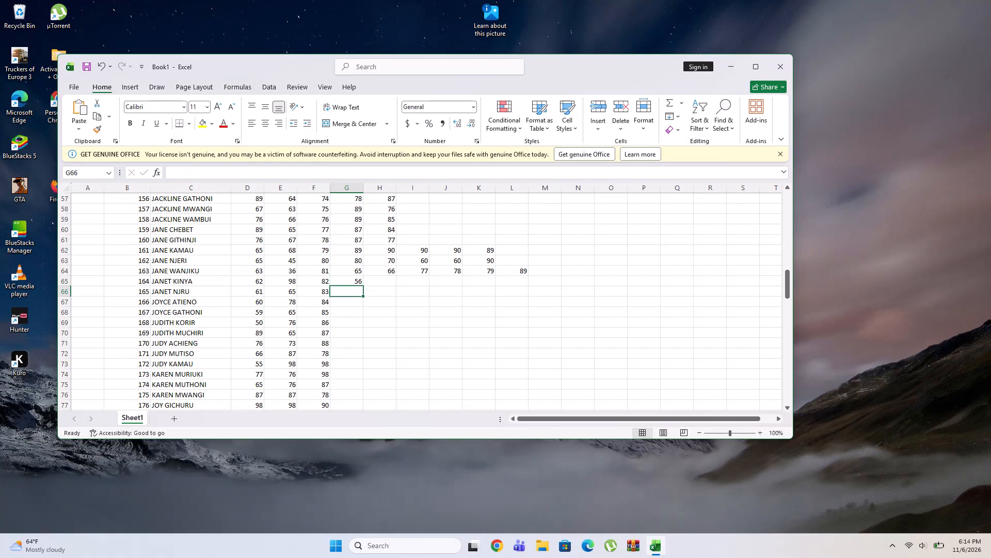
pyautogui.write('78')
pyautogui.press('Down')
pyautogui.write('89')
pyautogui.press('Down')
pyautogui.write('78')
pyautogui.press('Down')
pyautogui.write('89')
pyautogui.press('Down')
pyautogui.write('76')
pyautogui.press('Down')
# Enter the marks 76, 75, 84, 85, 90 and 65 down cells G71 to G76, and begin the mark in G77 with 7.
pyautogui.write('76')
pyautogui.press('Down')
pyautogui.write('75')
pyautogui.press('Down')
pyautogui.write('84')
pyautogui.press('Down')
pyautogui.write('85')
pyautogui.press('Down')
pyautogui.write('90')
pyautogui.press('Down')
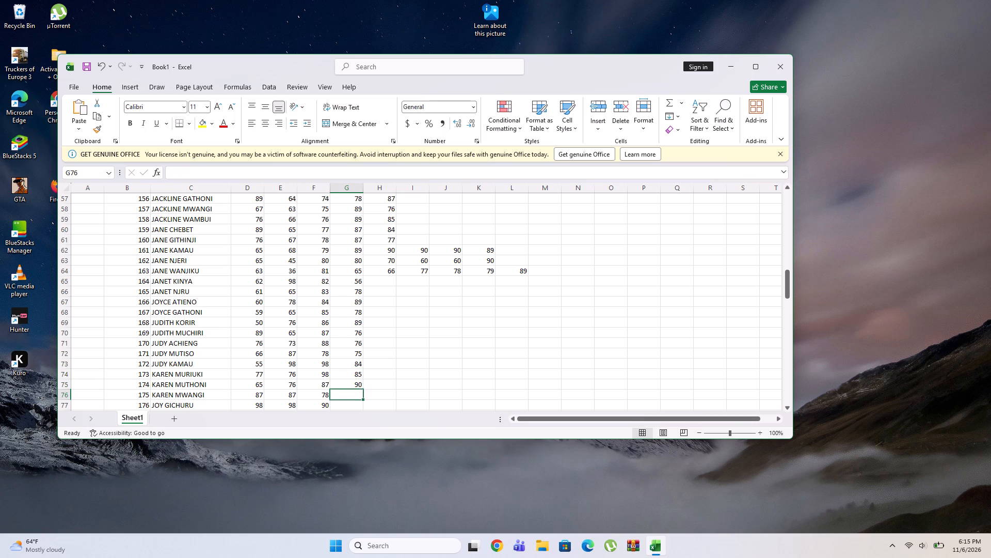
pyautogui.write('65')
pyautogui.press('Down')
pyautogui.write('7')
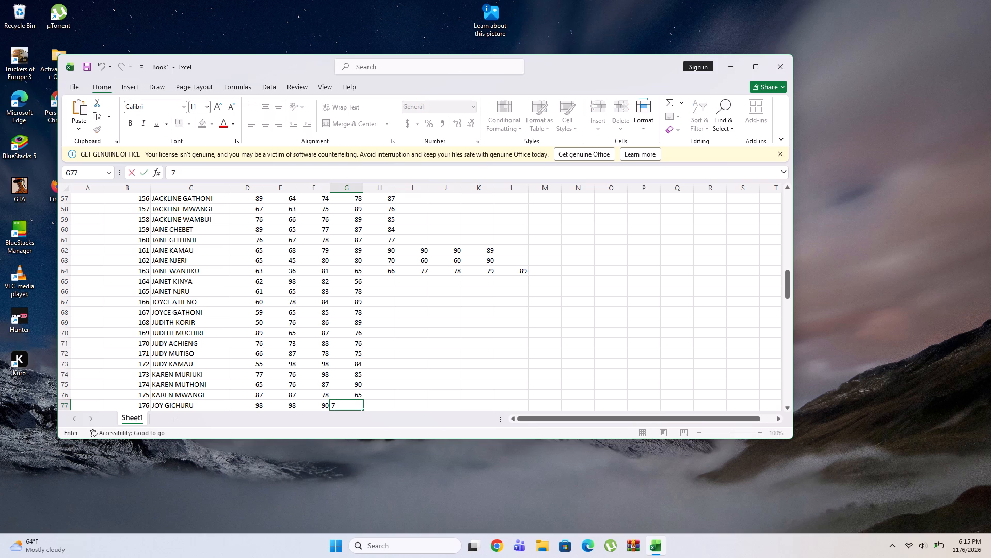
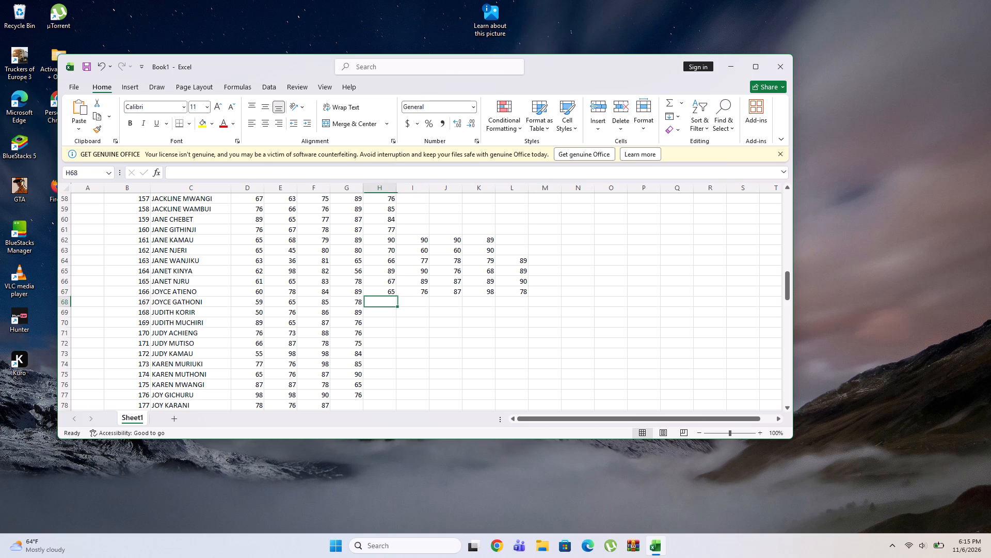
# Enter the marks 78, 77, 76, 75 and 85 down column H in cells H68 to H72, for entries 167 to 171.
pyautogui.write('78')
pyautogui.press('Down')
pyautogui.write('77')
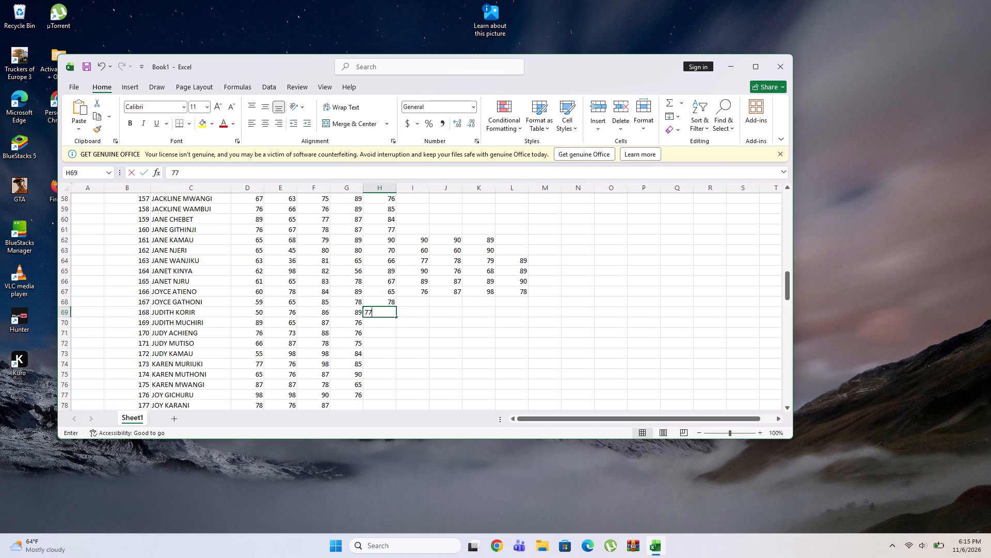
pyautogui.press('Down')
pyautogui.write('76')
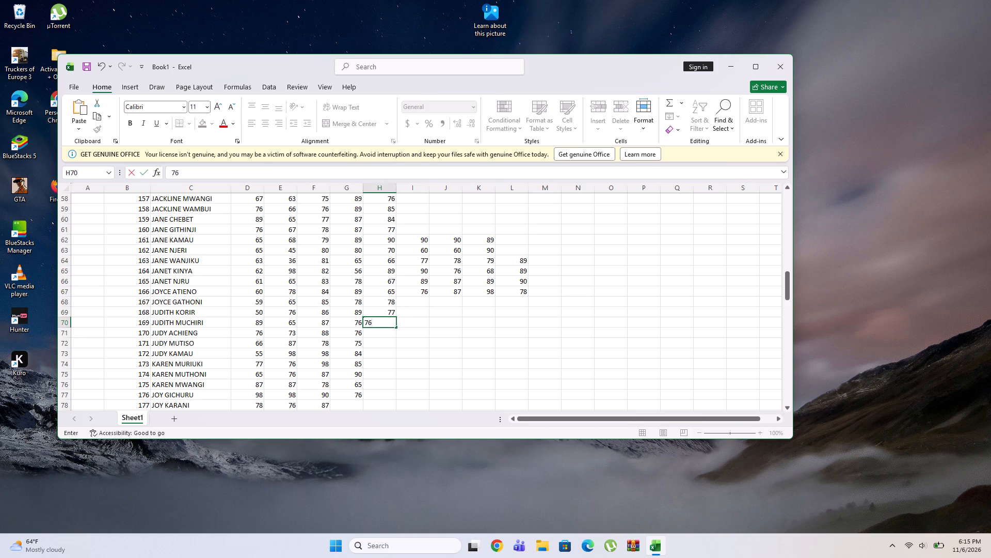
pyautogui.press('Down')
pyautogui.write('75')
pyautogui.press('Down')
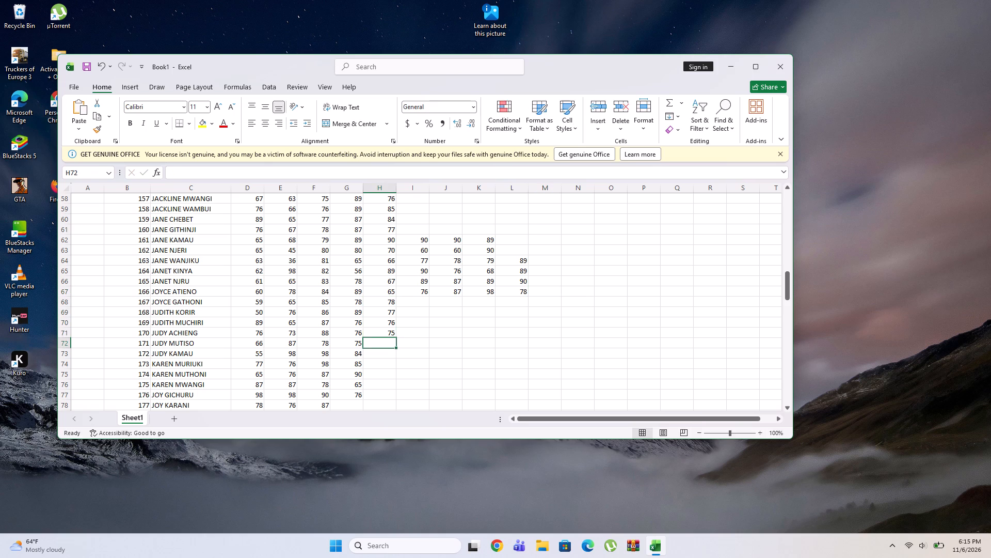
pyautogui.write('85')
pyautogui.press('Down')
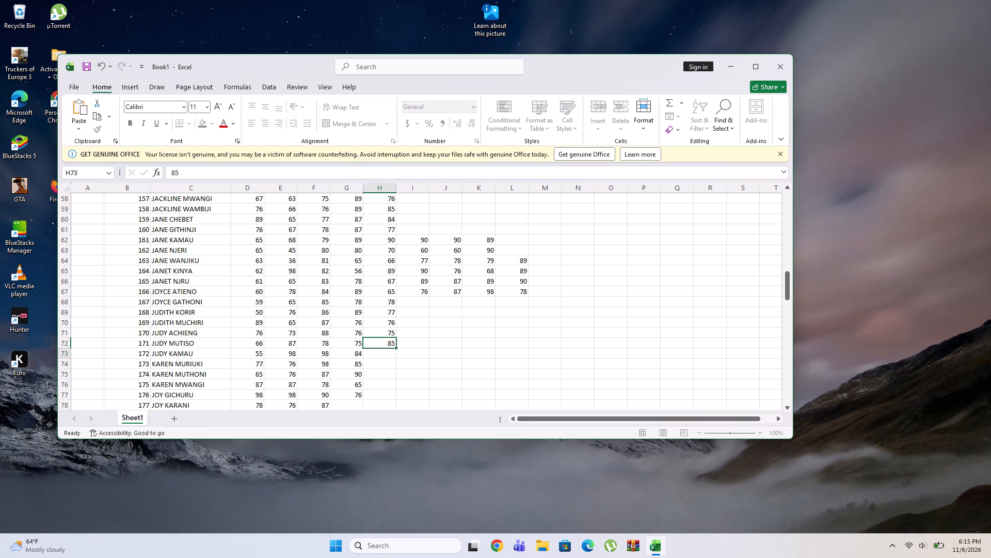
# Enter the marks 87, 89, 76, 75 and 87 down column H in cells H73 to H77, for entries 172 to 176.
pyautogui.write('87')
pyautogui.press('Down')
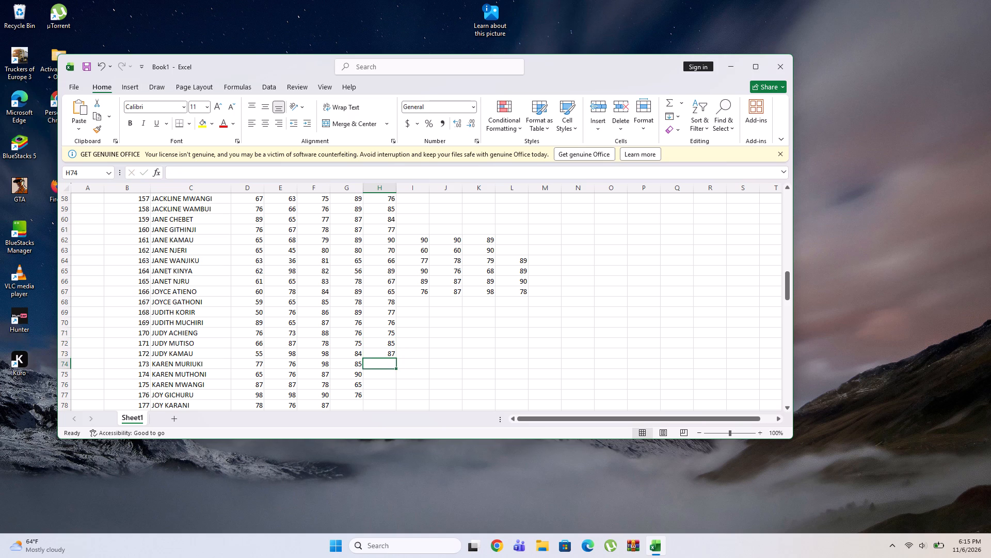
pyautogui.write('89')
pyautogui.press('Down')
pyautogui.write('76')
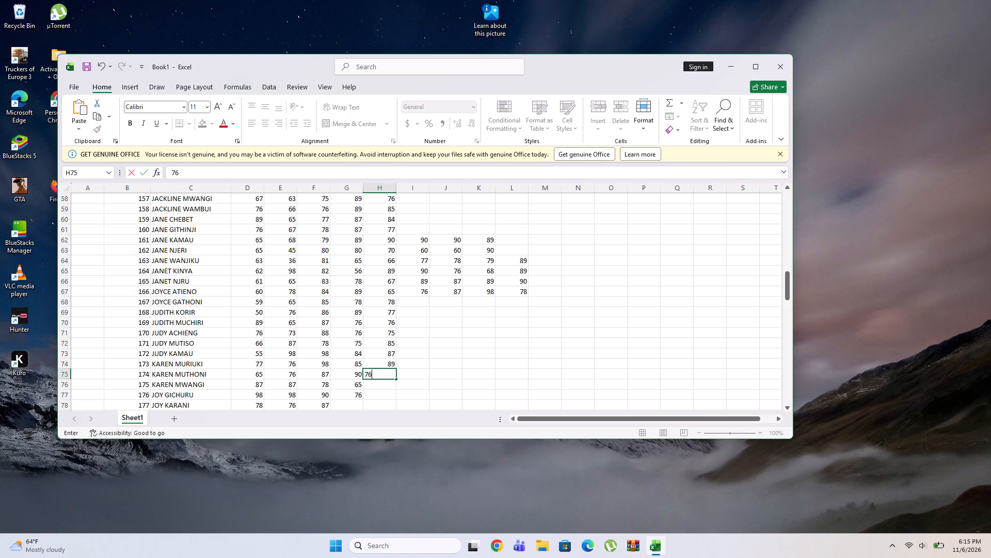
pyautogui.press('Down')
pyautogui.write('75')
pyautogui.press('Down')
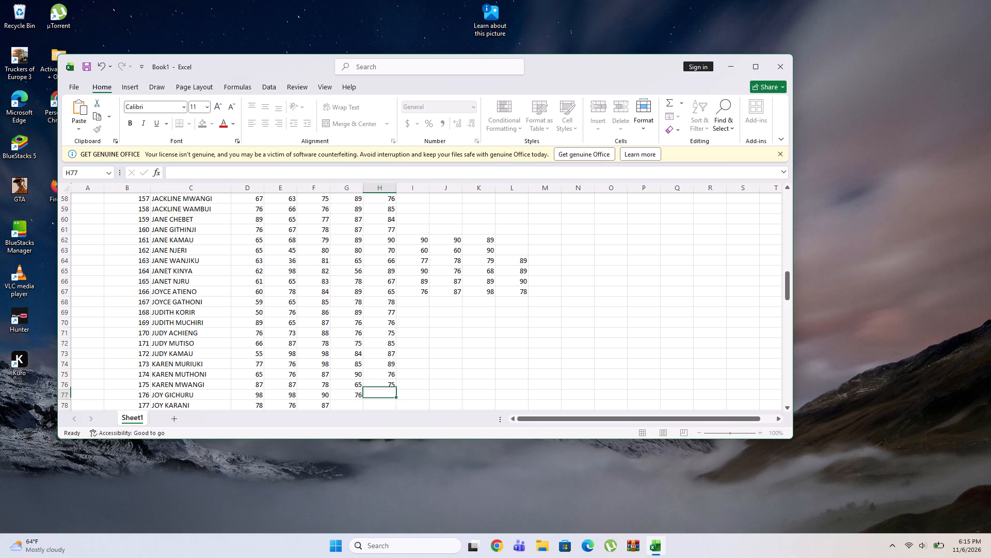
pyautogui.write('875')
pyautogui.press('BackSpace')
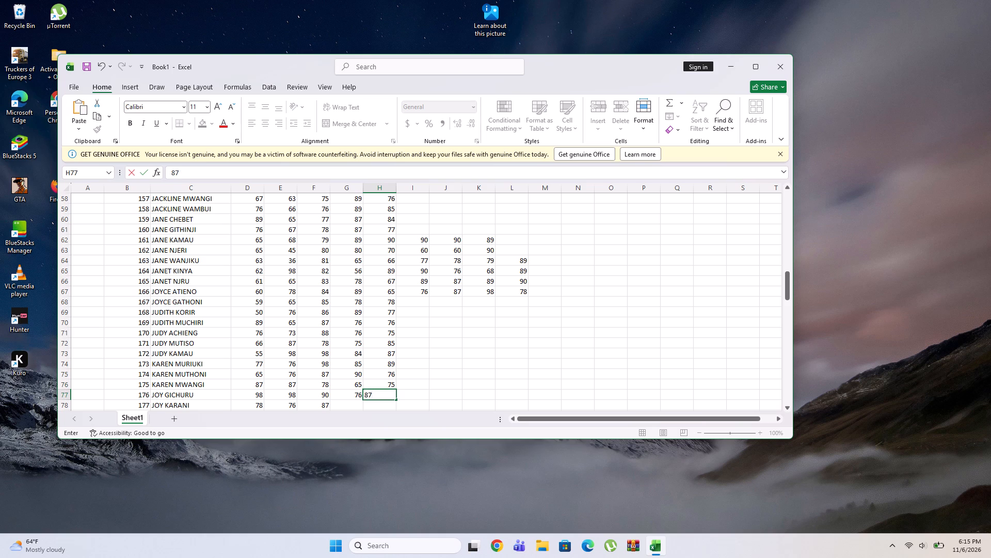
# Enter the marks 70, 76, 80 and 88 across cells I68 to L68 for entry 167.
pyautogui.click(420, 300)
pyautogui.write('70')
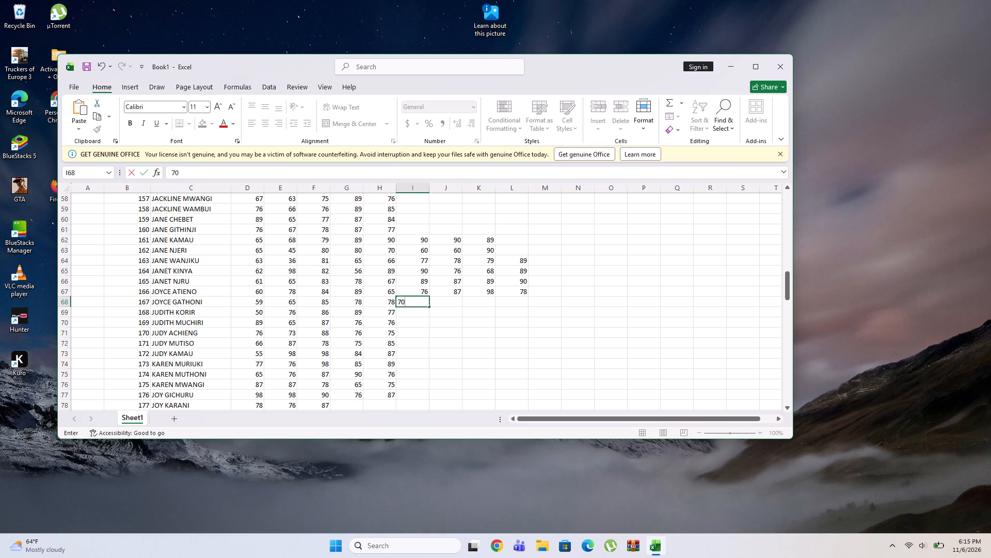
pyautogui.press('Right')
pyautogui.write('76')
pyautogui.press('Right')
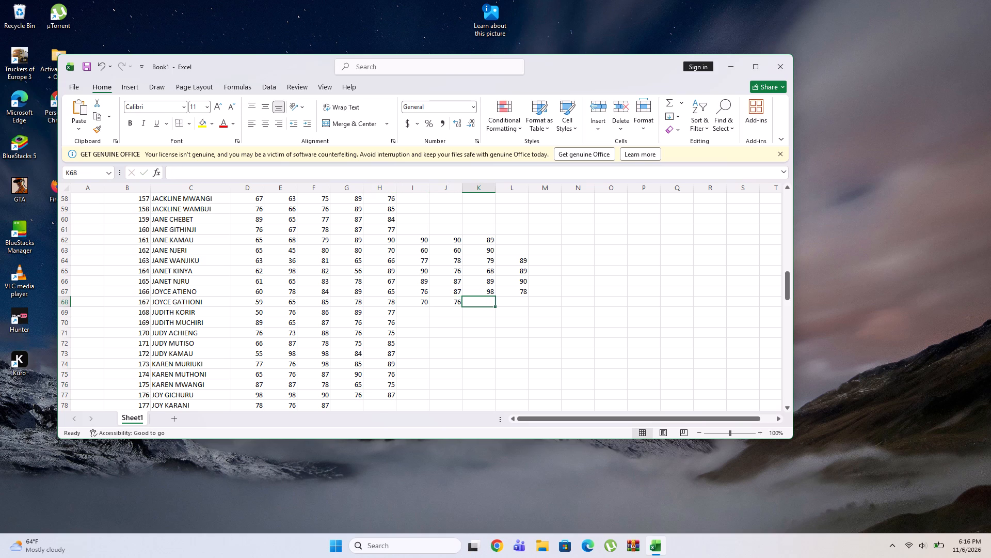
pyautogui.write('80')
pyautogui.press('Right')
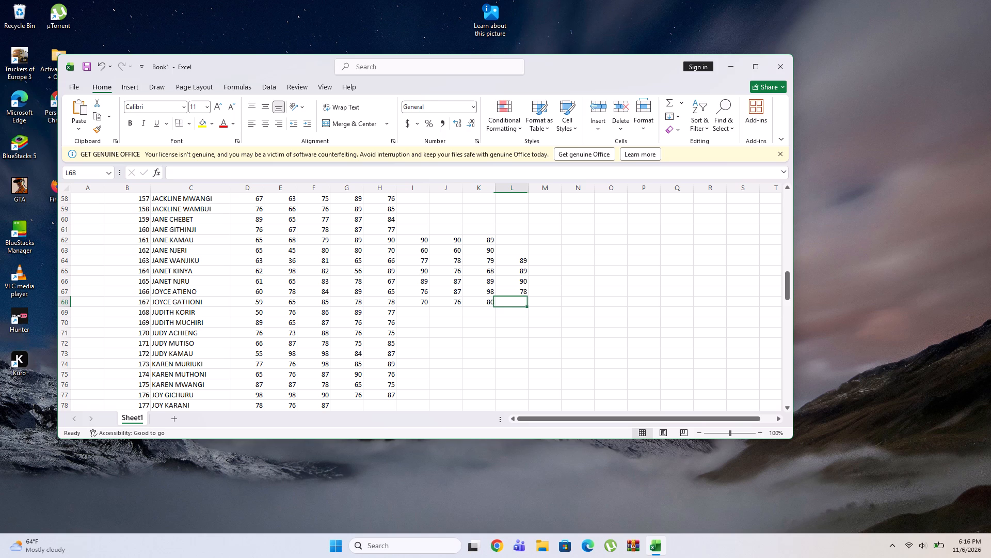
pyautogui.write('88')
pyautogui.press('Right')
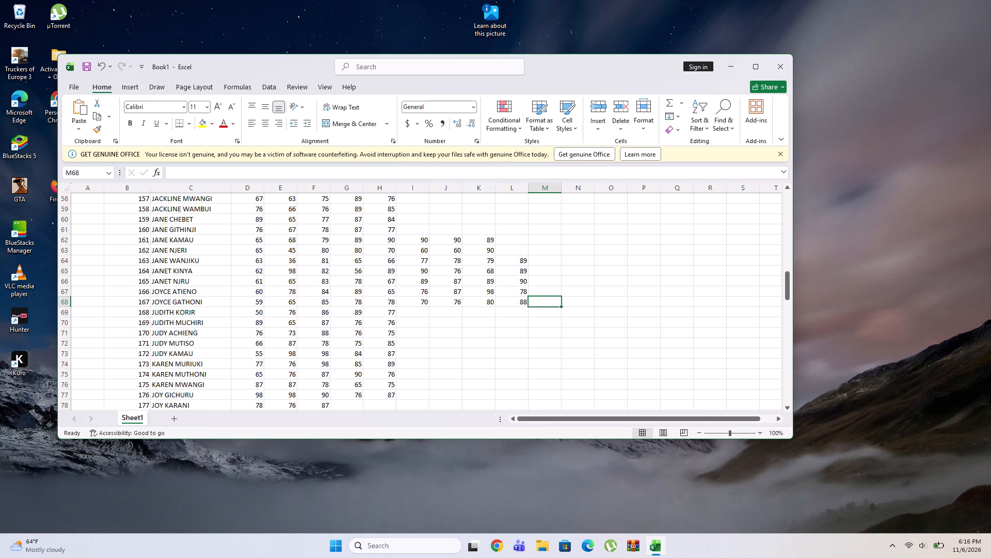
# Enter the marks 87, 78, 78, 88 and 48 down column I in cells I69 to I73, for entries 168 to 172.
pyautogui.click(419, 311)
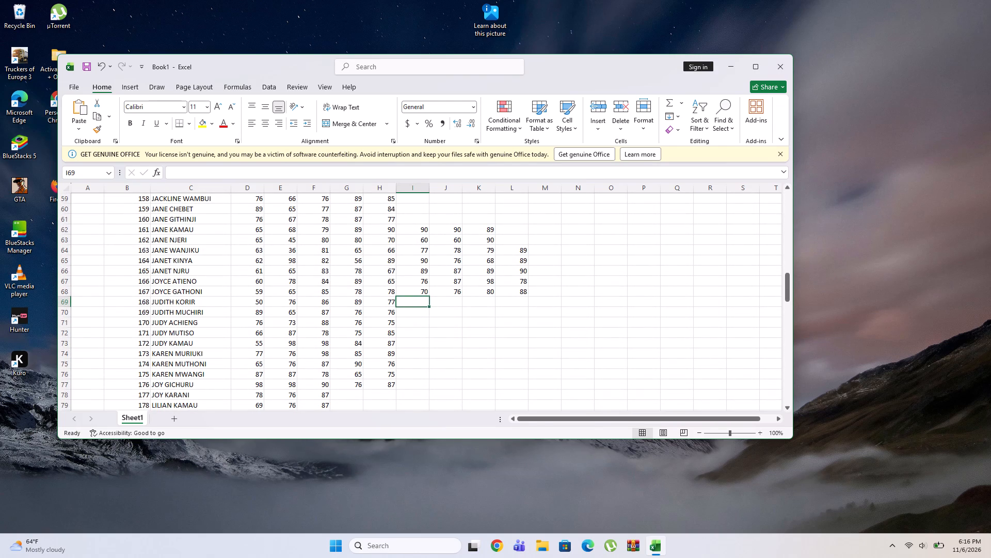
pyautogui.write('87')
pyautogui.press('Down')
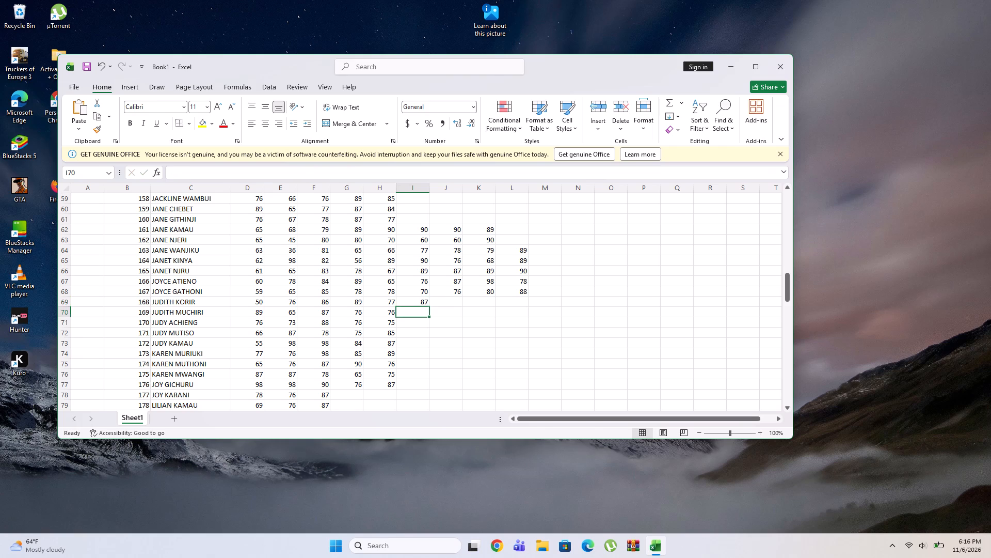
pyautogui.write('78')
pyautogui.press('Down')
pyautogui.write('78')
pyautogui.press('Down')
pyautogui.write('88')
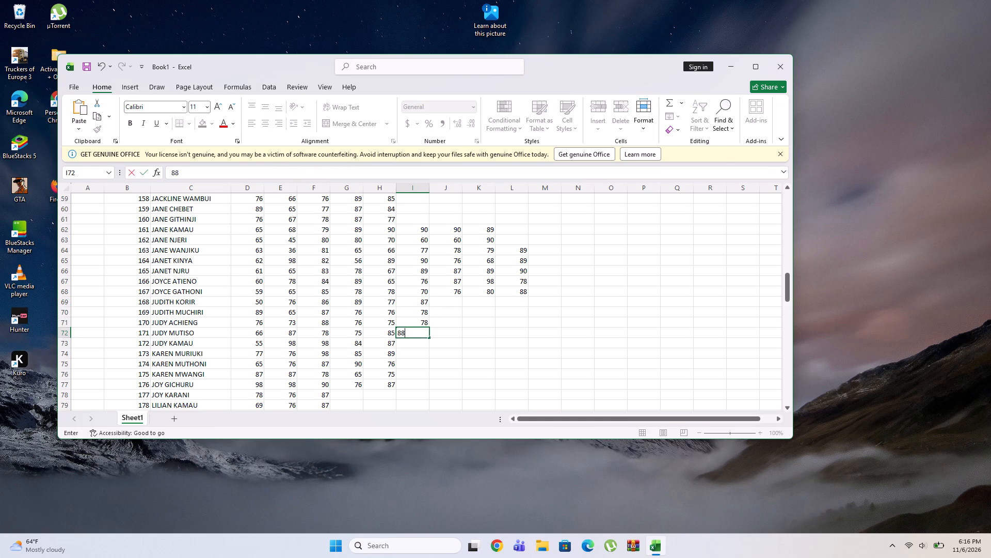
pyautogui.press('Down')
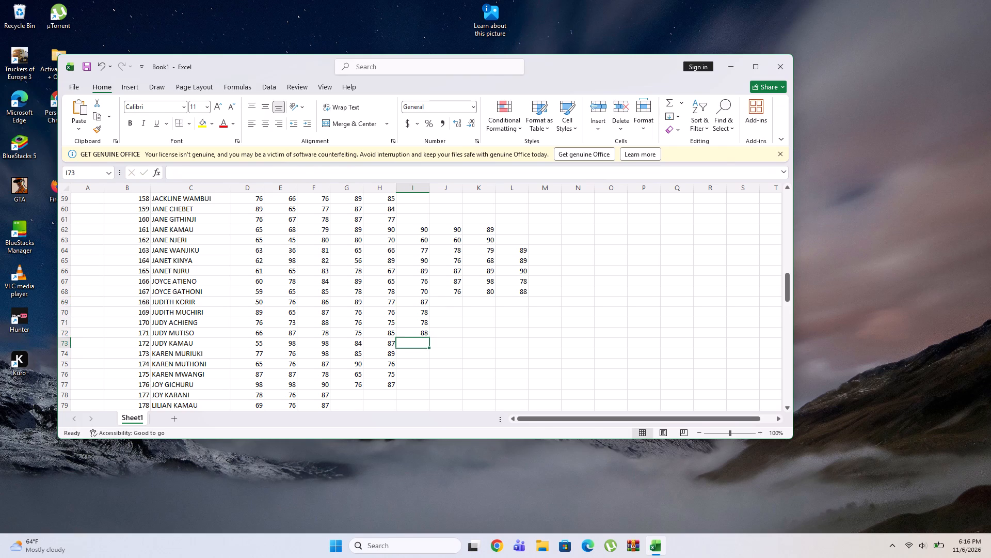
pyautogui.write('48')
pyautogui.press('Down')
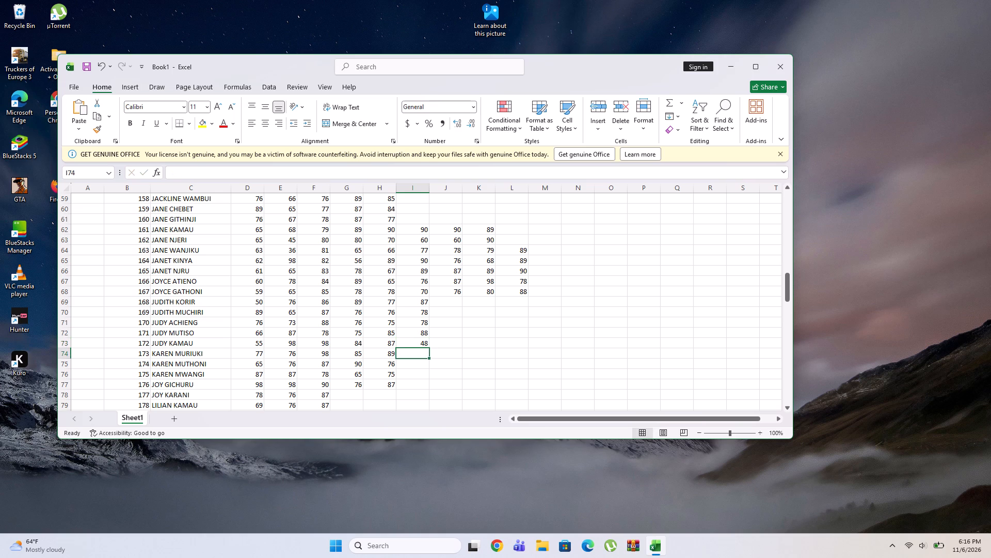
# Enter the marks 58, 68, 78, 78, 88 and 98 down column I in cells I74 to I79, for entries 173 to 178.
pyautogui.write('58')
pyautogui.press('Down')
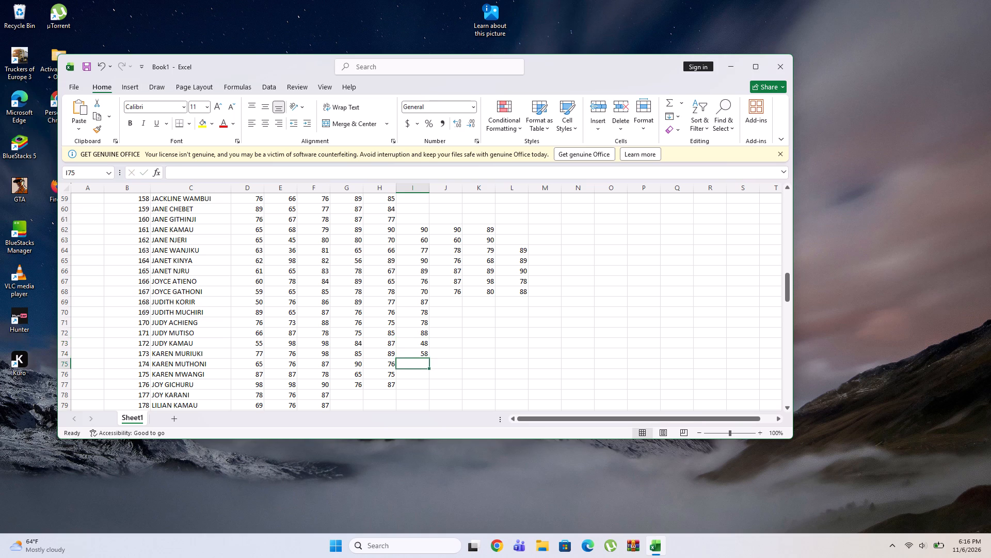
pyautogui.write('68')
pyautogui.press('Down')
pyautogui.write('78')
pyautogui.press('Down')
pyautogui.write('78')
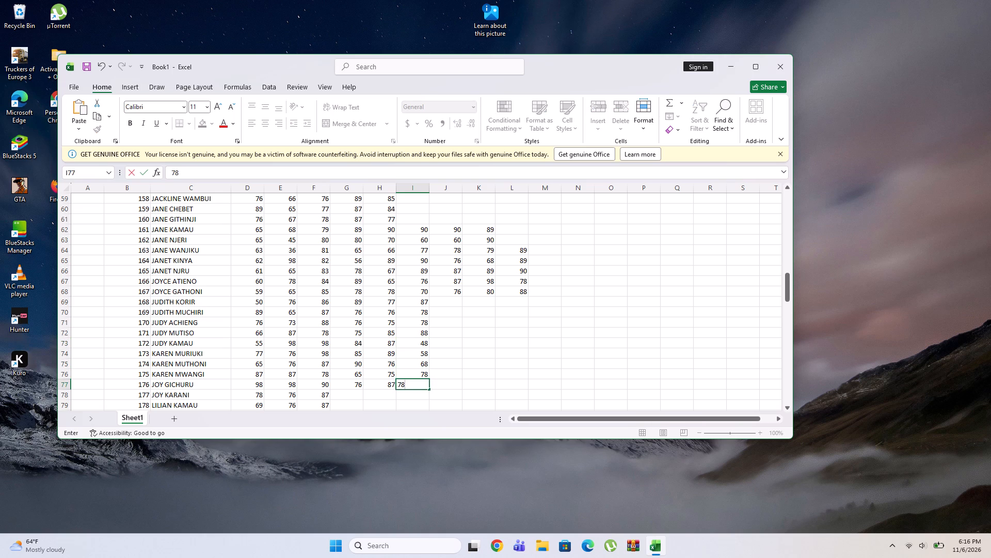
pyautogui.press('Down')
pyautogui.write('88')
pyautogui.press('Down')
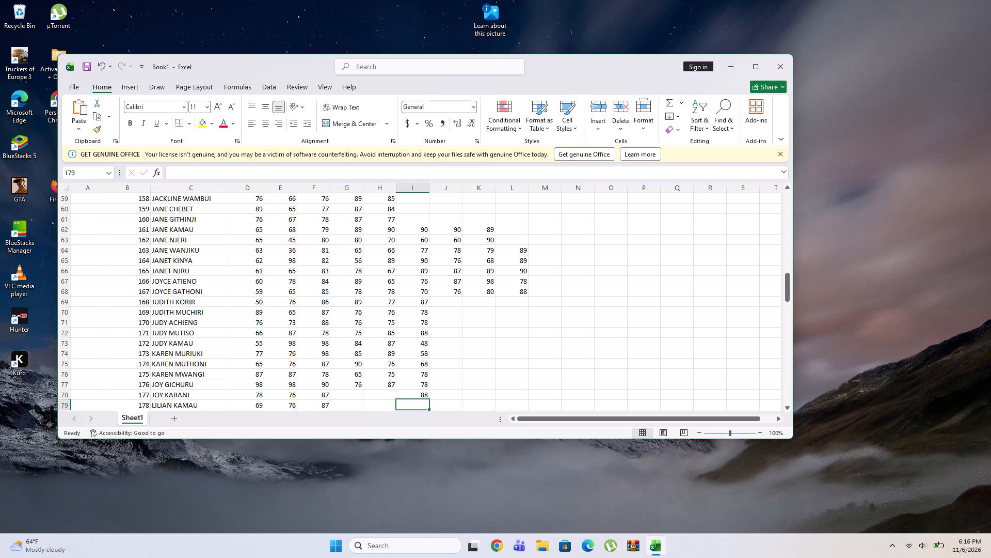
pyautogui.write('98')
pyautogui.press('Down')
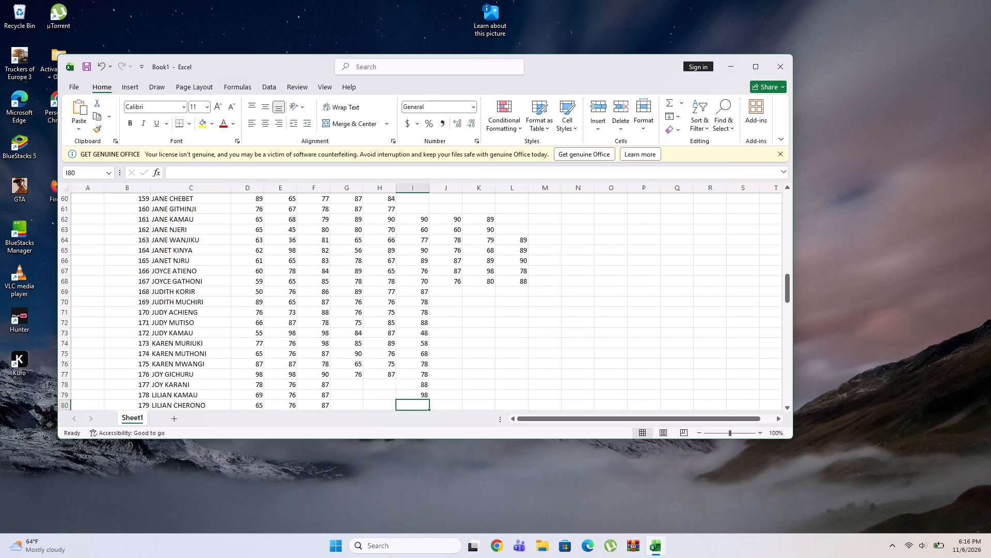
# Enter the marks 67, 68, 69, 60 and 43 down column J in cells J69 to J73, for entries 168 to 172.
pyautogui.click(456, 289)
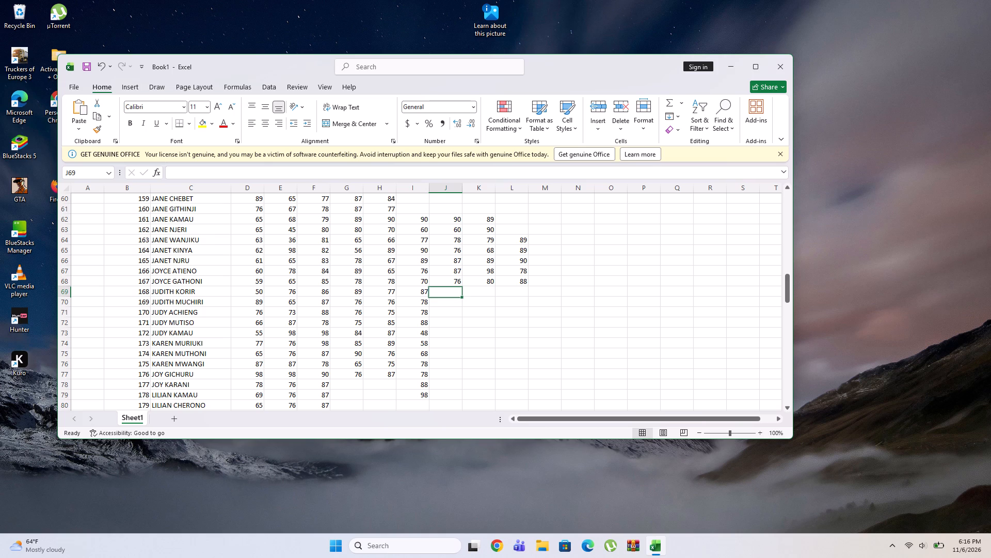
pyautogui.write('67')
pyautogui.press('Down')
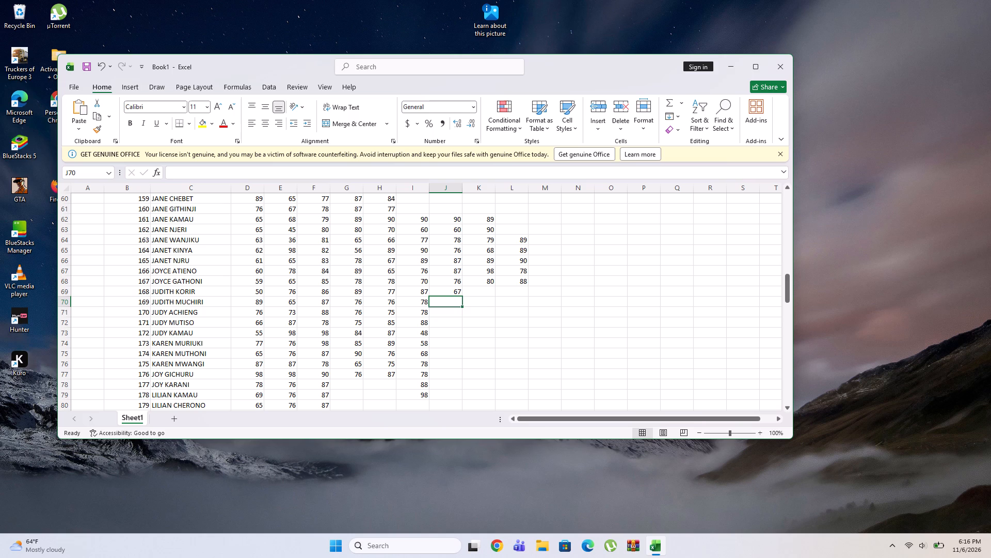
pyautogui.write('68')
pyautogui.press('Down')
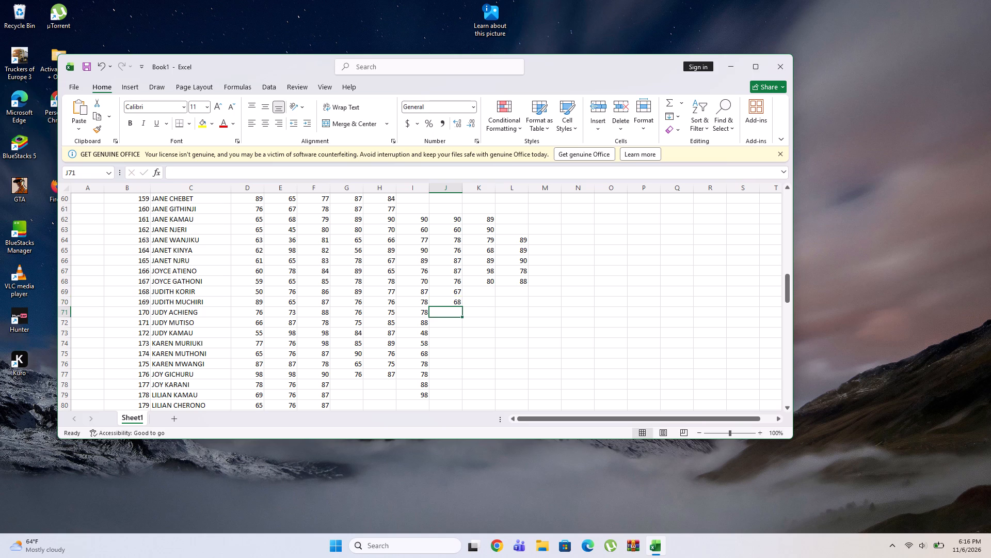
pyautogui.write('69')
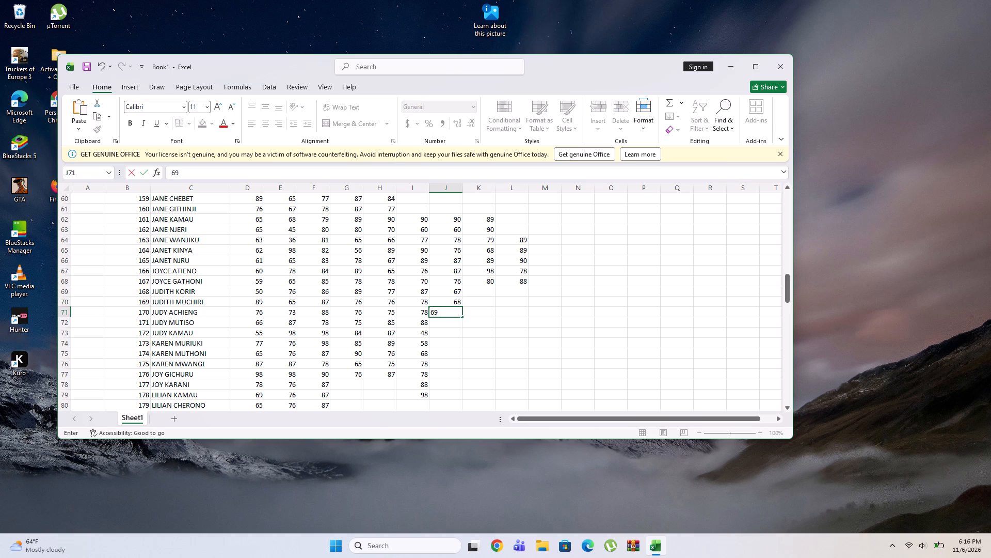
pyautogui.press('Down')
pyautogui.write('60')
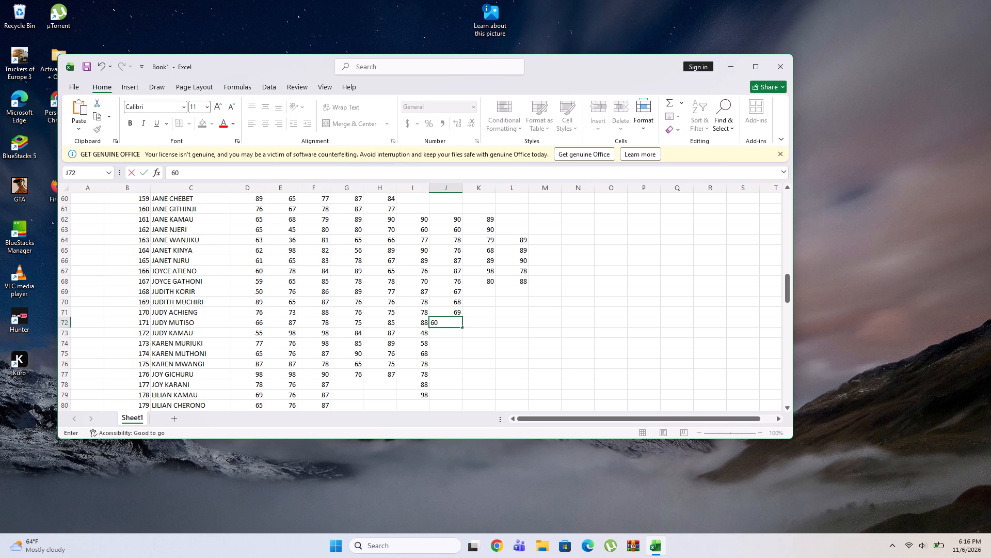
pyautogui.press('Down')
pyautogui.write('43')
pyautogui.press('Down')
# Enter the marks 43, 53, 63, 73, 83 and 93 down column J in cells J74 to J79, for entries 173 to 178.
pyautogui.write('43')
pyautogui.press('Down')
pyautogui.write('53')
pyautogui.press('Down')
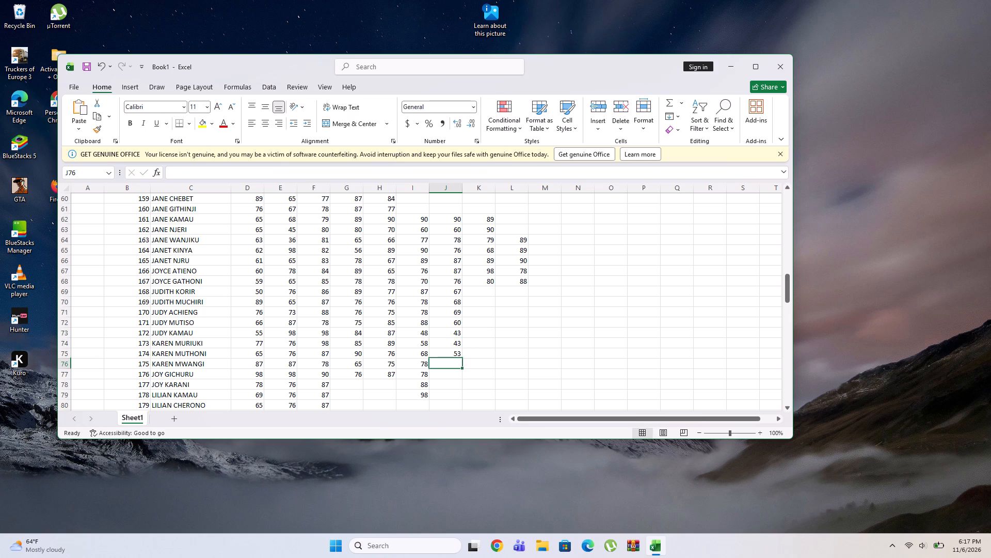
pyautogui.write('63')
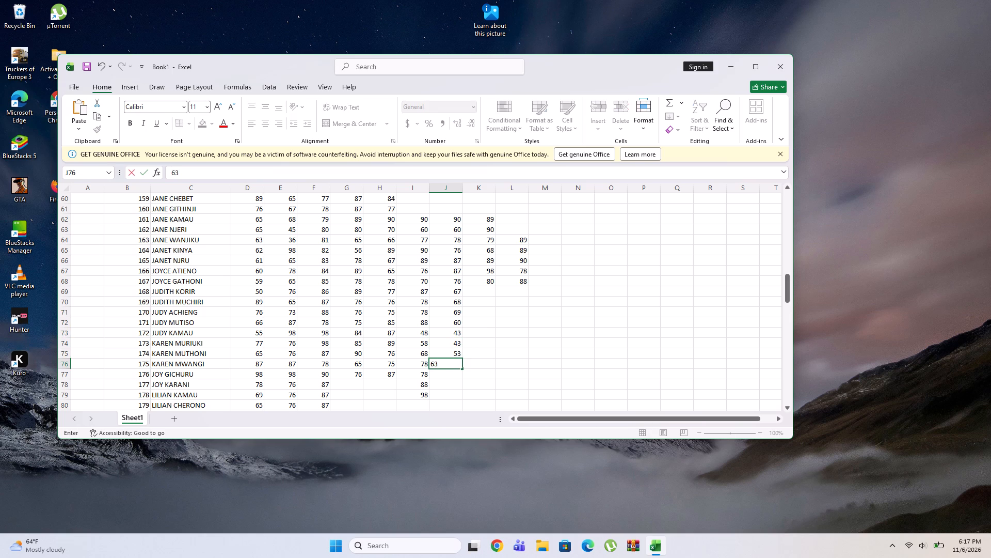
pyautogui.press('Down')
pyautogui.write('73')
pyautogui.press('Down')
pyautogui.write('83')
pyautogui.press('Down')
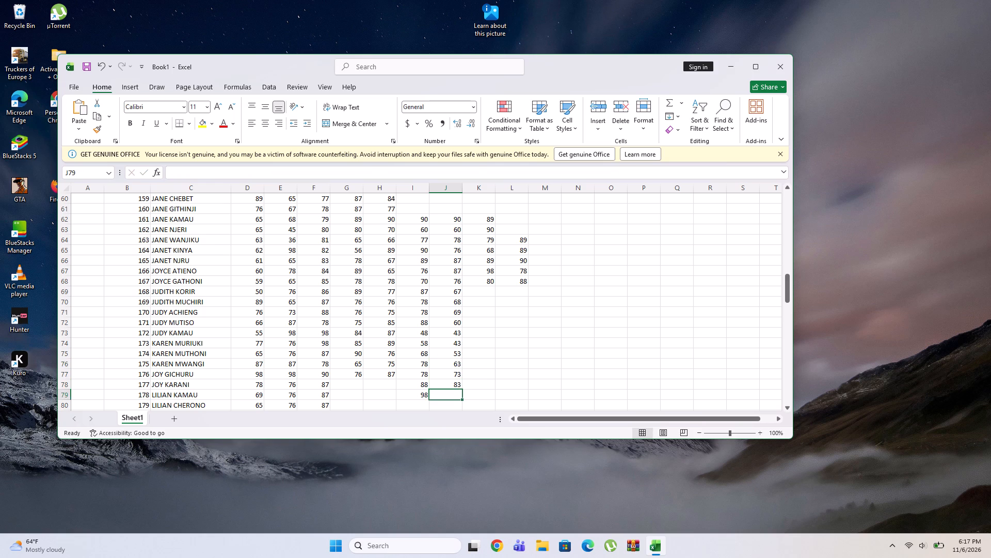
pyautogui.press('9')
pyautogui.press('3')
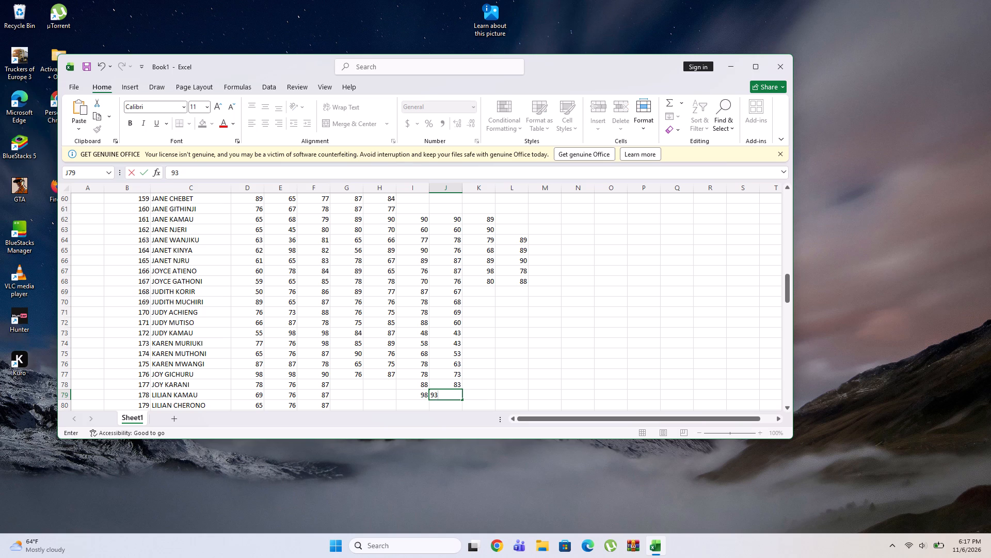
pyautogui.press('Down')
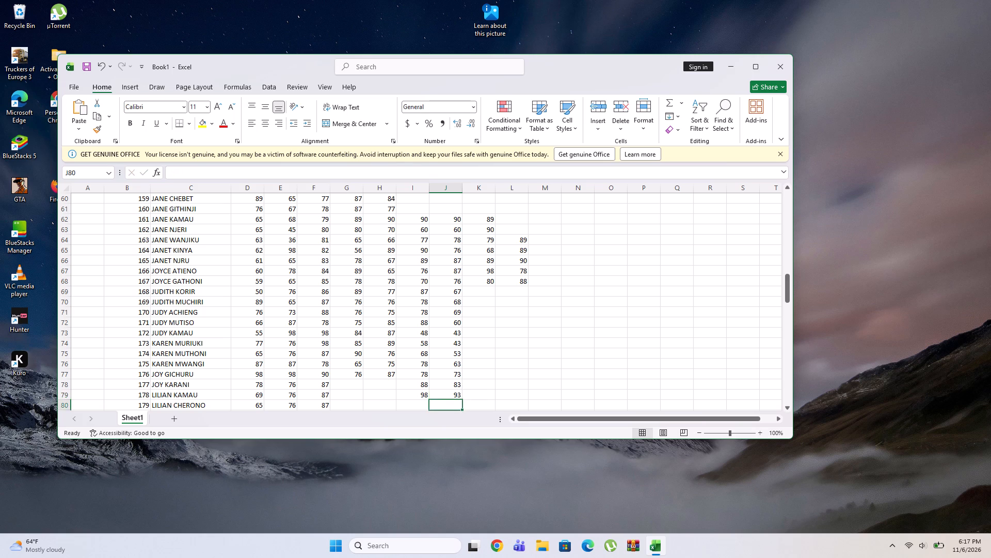
# Fill the gaps for entries 177 and 178 with 45 in G78, 67 in H78, 87 in H79 and 67 in G79.
pyautogui.click(351, 381)
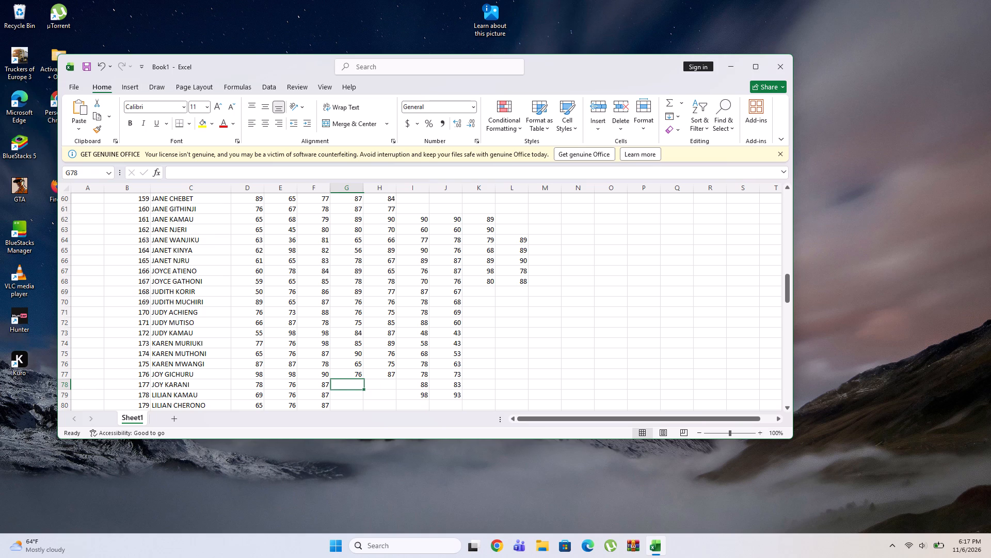
pyautogui.press('1')
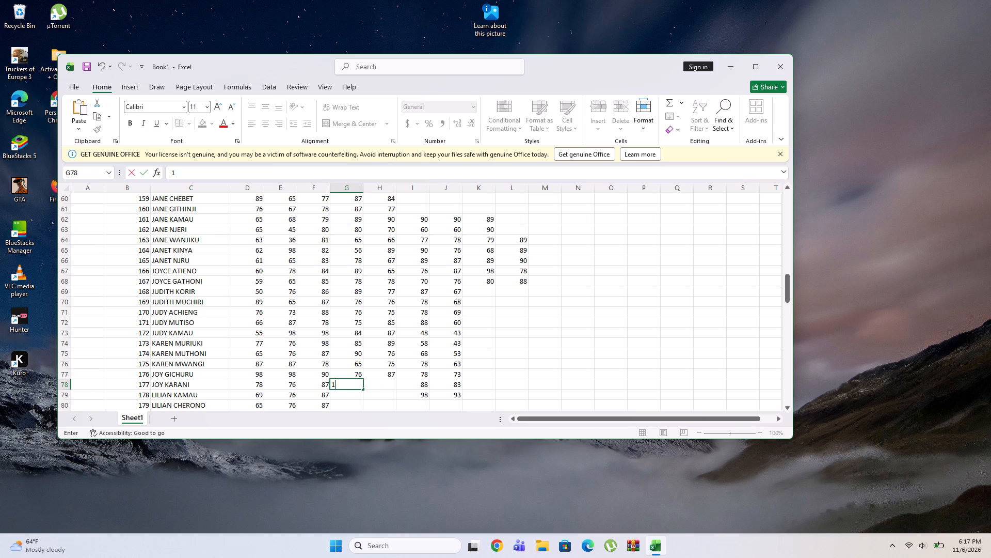
pyautogui.press('BackSpace')
pyautogui.write('45')
pyautogui.press('Right')
pyautogui.write('67')
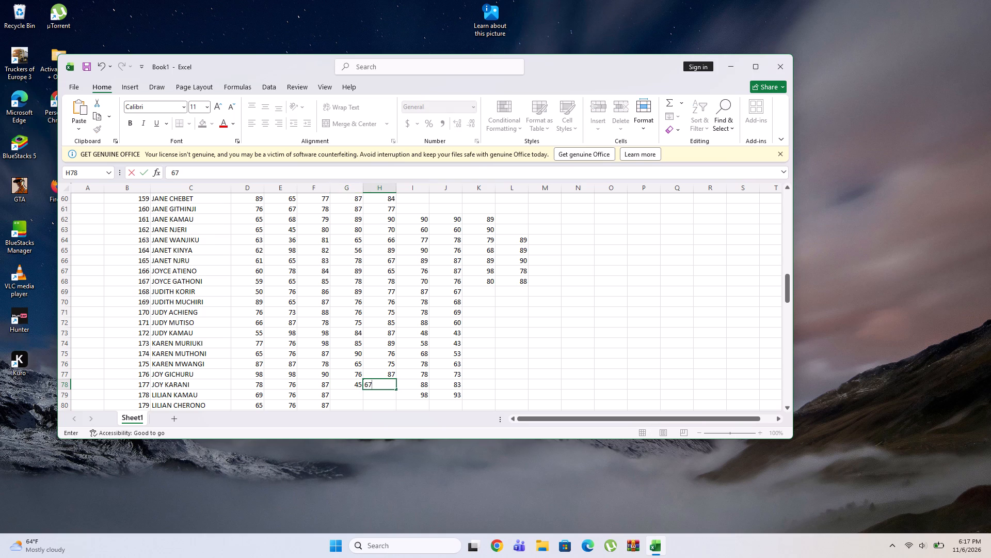
pyautogui.press('Down')
pyautogui.write('87')
pyautogui.press(',')
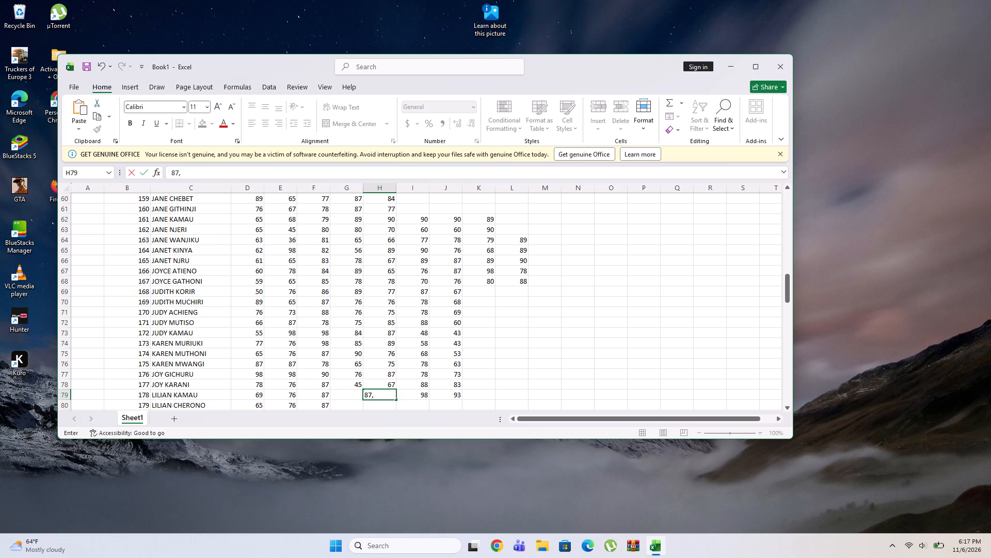
pyautogui.press('BackSpace')
pyautogui.press('Left')
pyautogui.write('67')
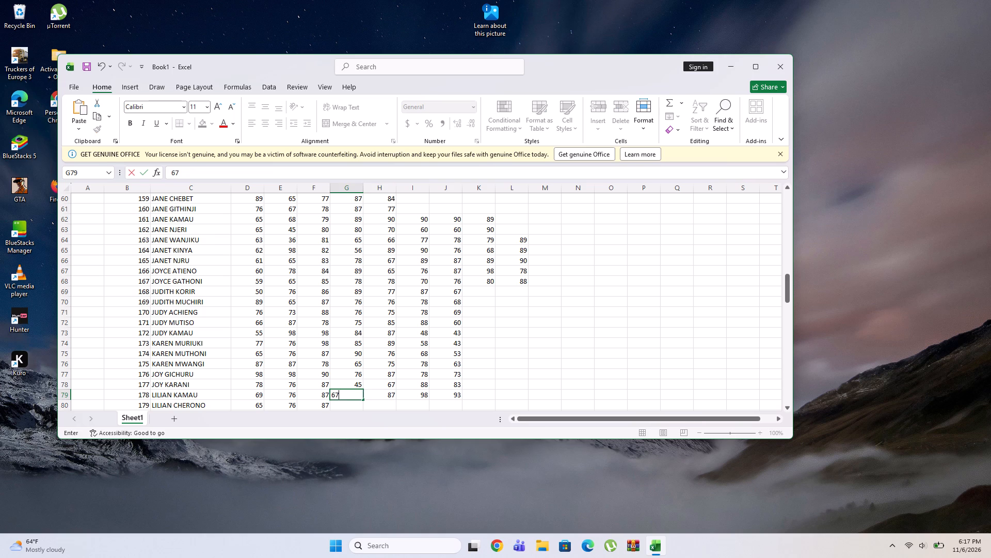
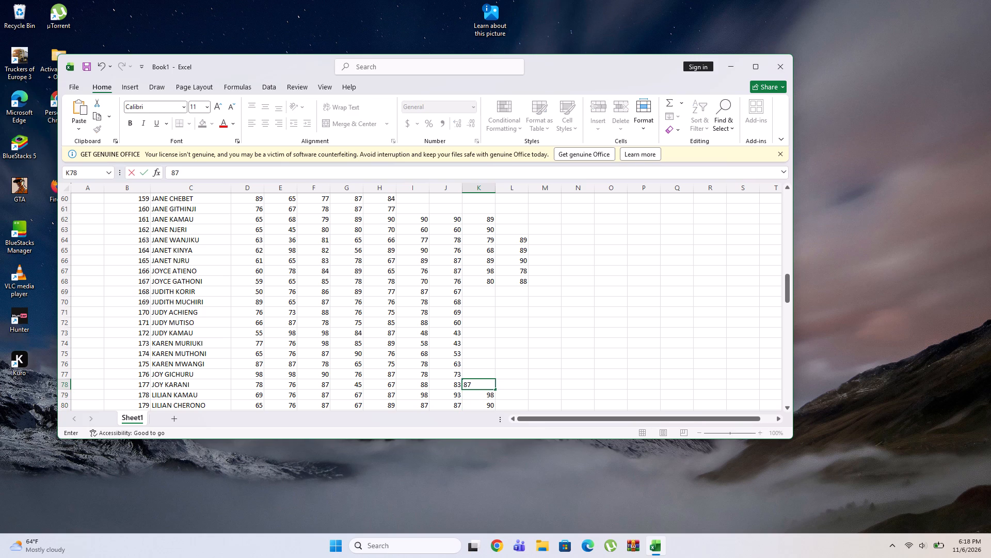
# Enter the marks 76, 65, 64 and 66 going up column K from K77 to K74, for entries 176 back to 173.
pyautogui.press('Up')
pyautogui.write('76')
pyautogui.press('Up')
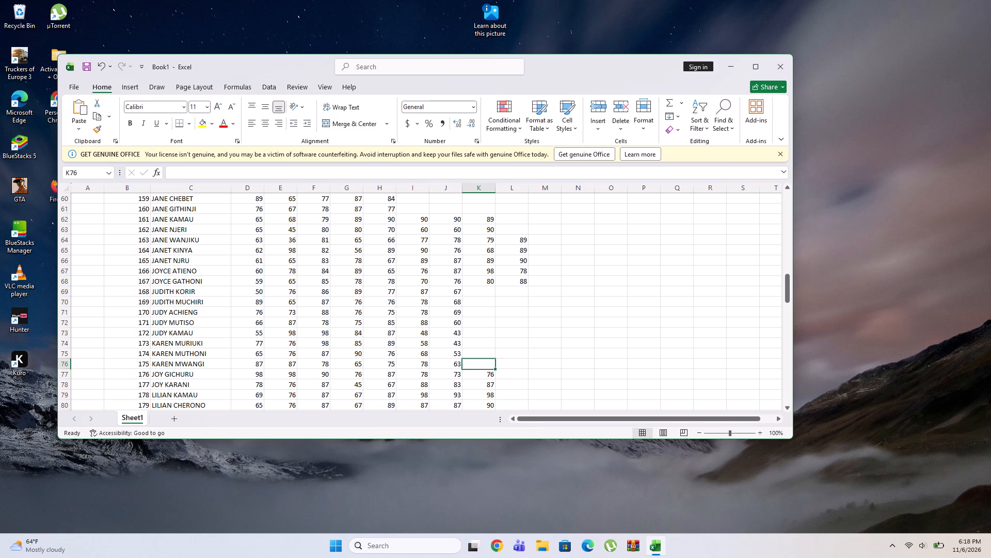
pyautogui.write('65')
pyautogui.press('Up')
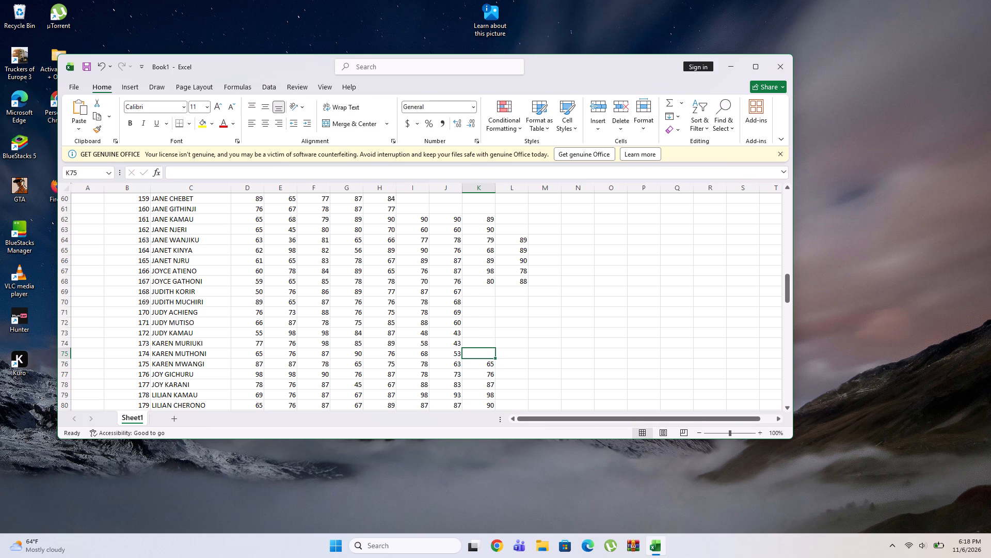
pyautogui.write('64')
pyautogui.press('Up')
pyautogui.write('66')
pyautogui.press('Up')
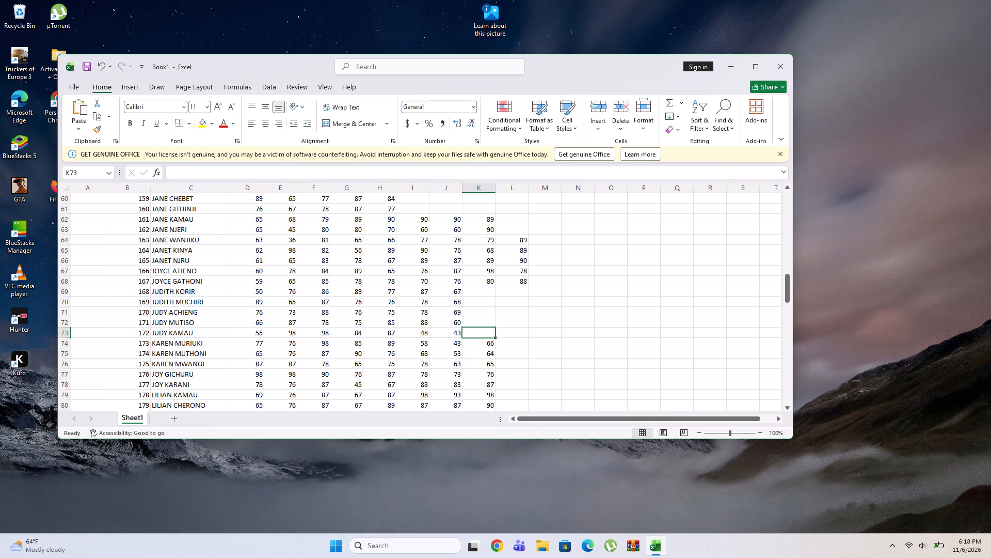
# Enter the marks 67, 78, 76, 89 and 89 going up column K from K73 to K69, for entries 172 back to 168.
pyautogui.write('67')
pyautogui.press('Up')
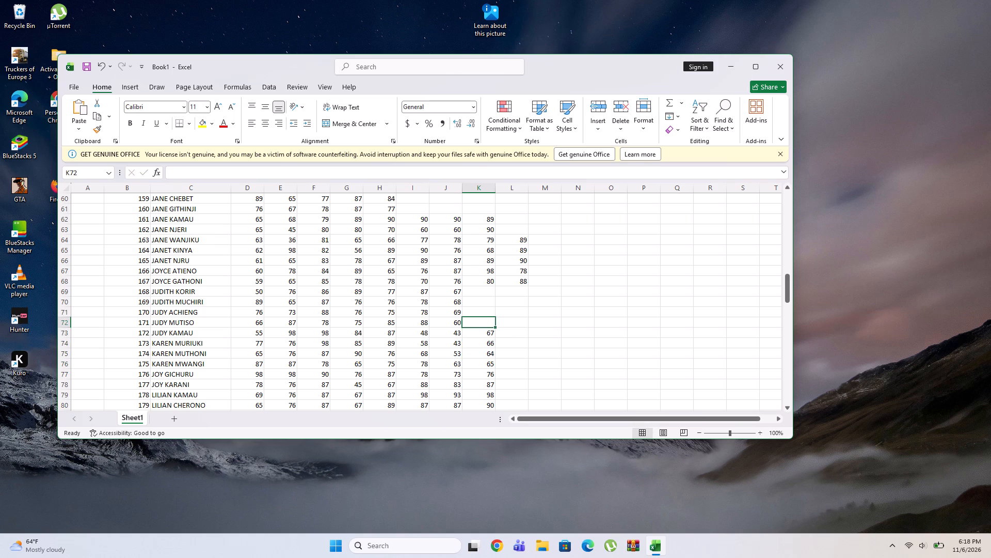
pyautogui.write('78')
pyautogui.press('Up')
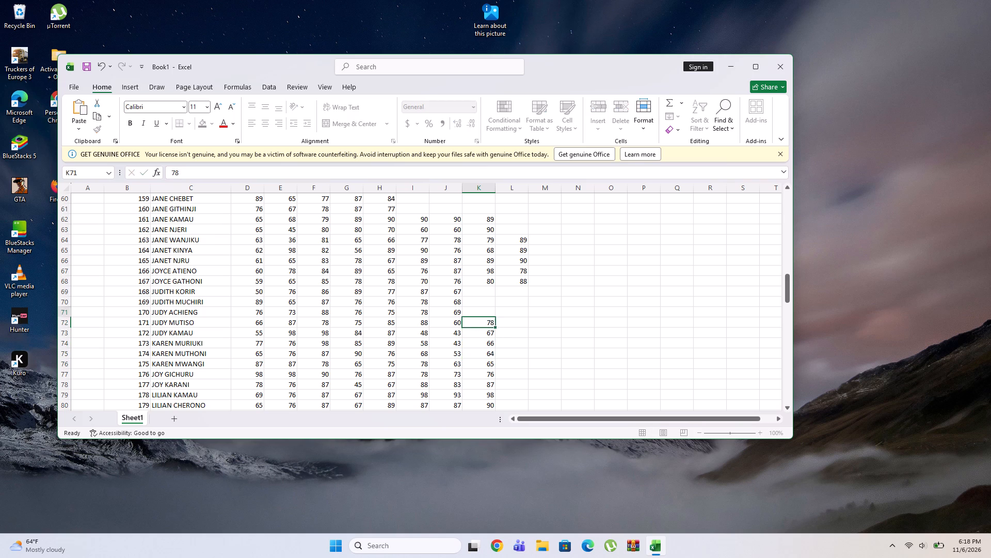
pyautogui.write('76')
pyautogui.press('Up')
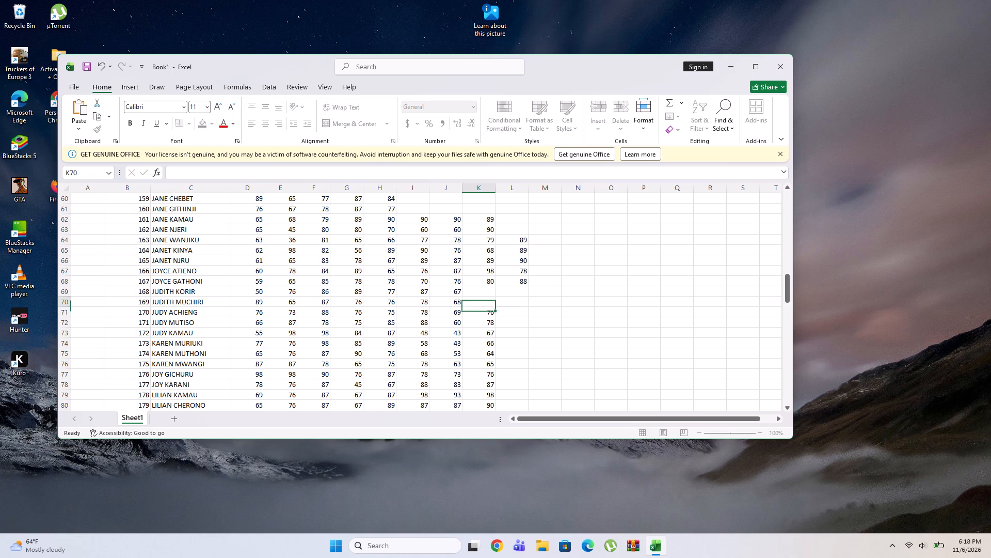
pyautogui.write('89')
pyautogui.press('Up')
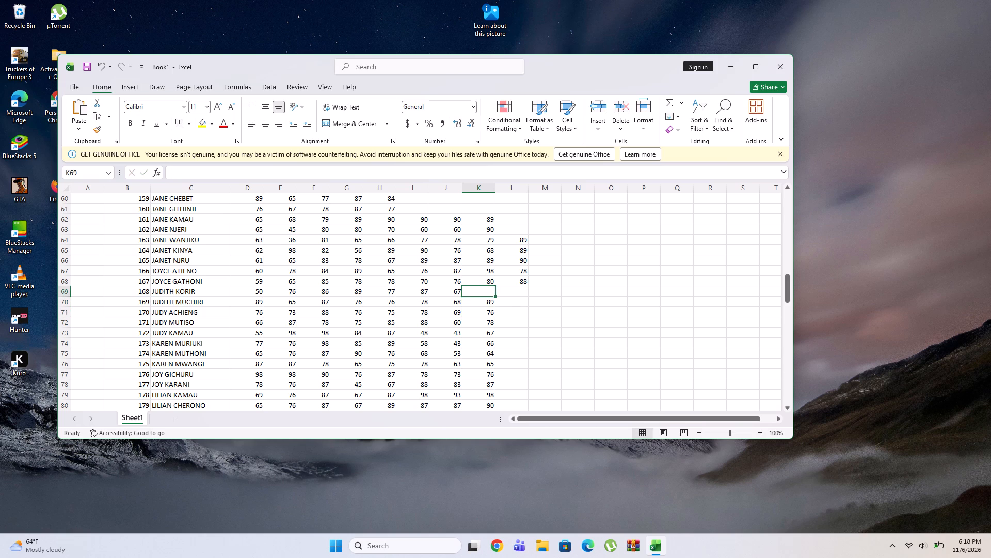
pyautogui.write('89')
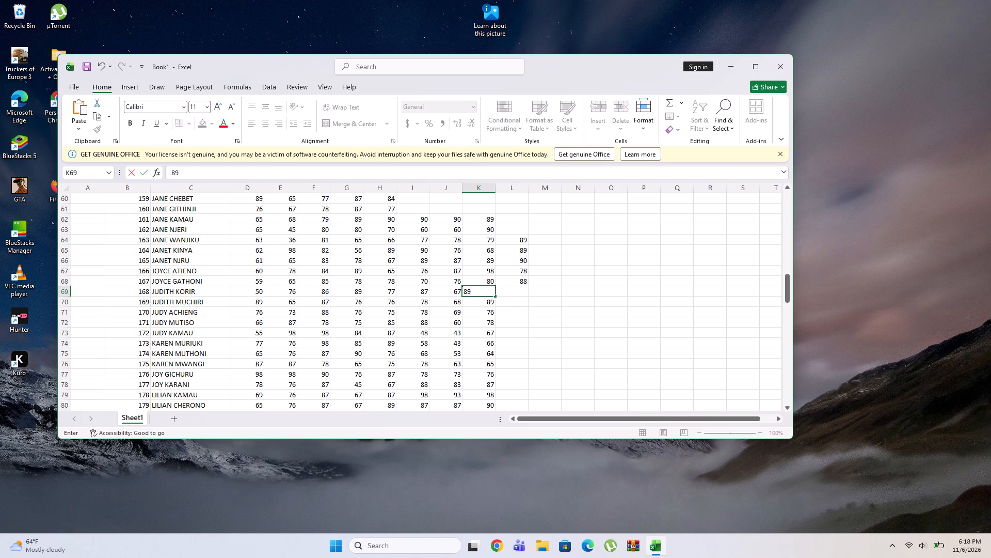
pyautogui.press('Right')
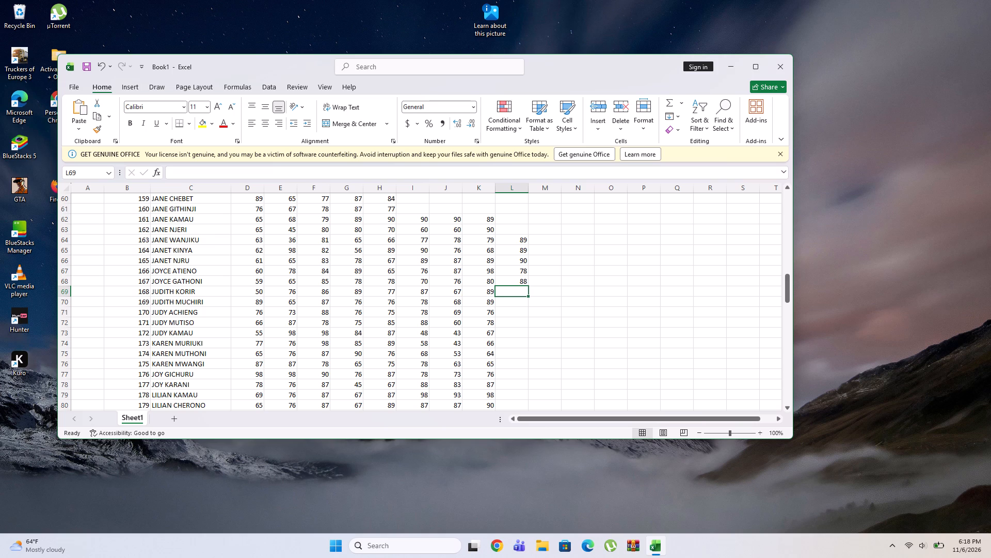
# Enter the marks 98, 87, 76, 75 and 67 down column L in cells L69 to L73, for entries 168 to 172.
pyautogui.write('98')
pyautogui.press('Down')
pyautogui.write('87')
pyautogui.press('Down')
pyautogui.write('76')
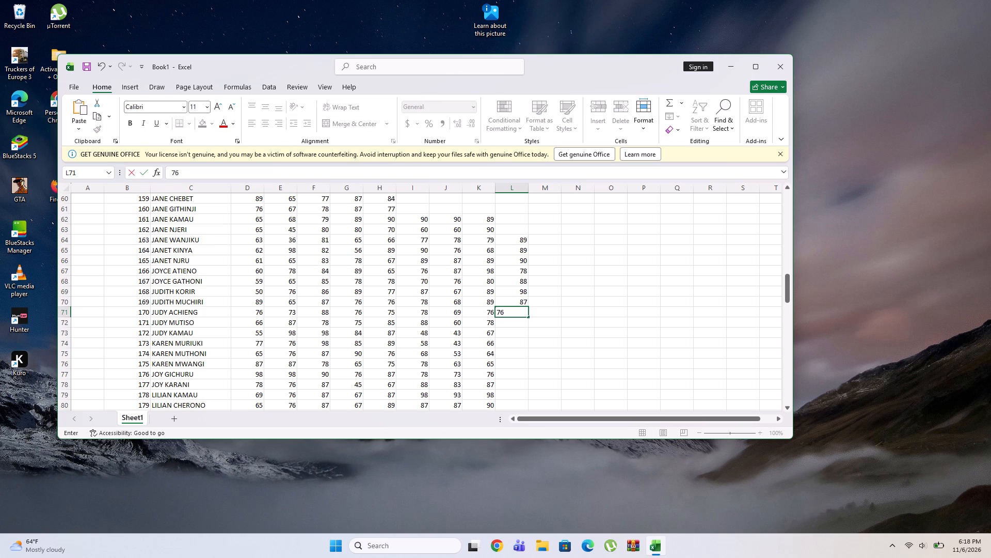
pyautogui.press('Down')
pyautogui.write('75')
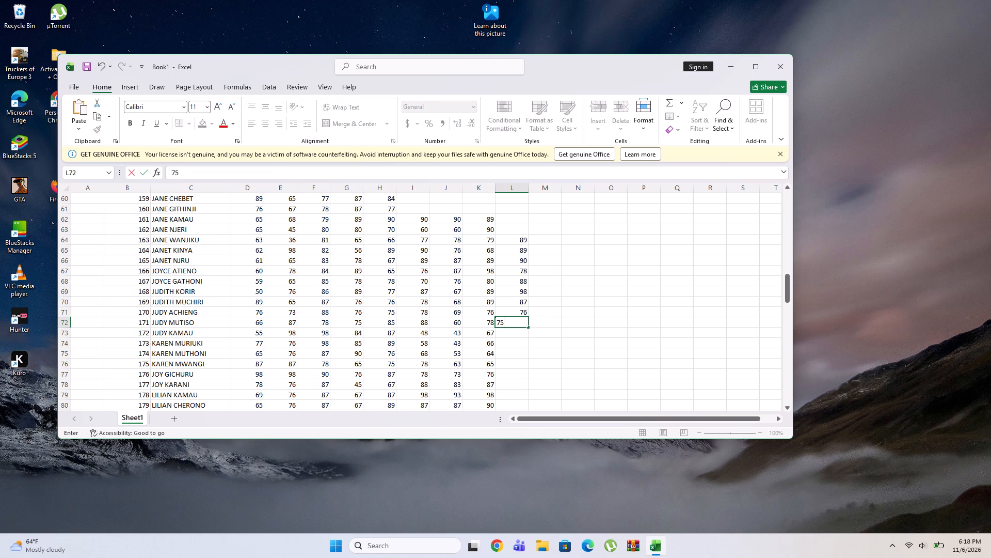
pyautogui.press('Down')
pyautogui.write('67')
pyautogui.press('Down')
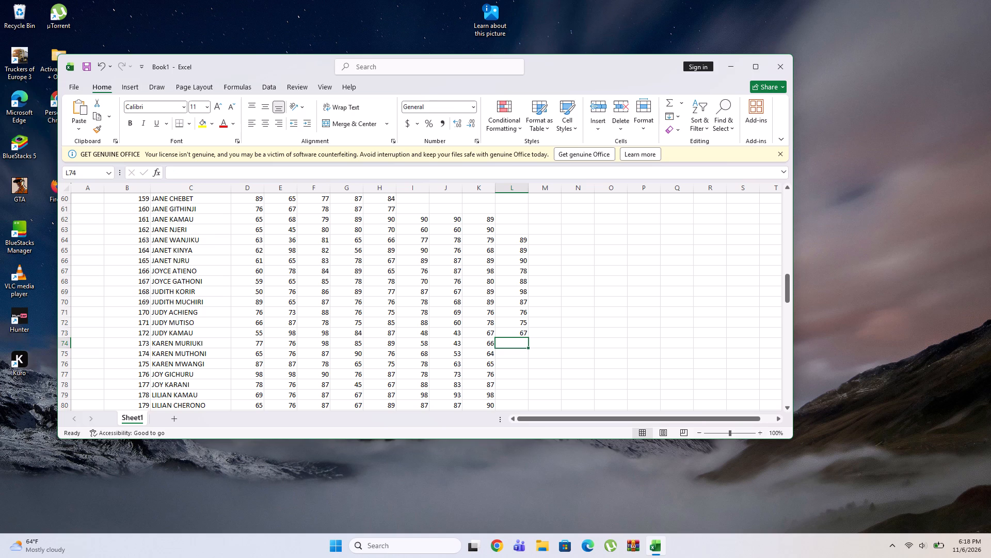
# Enter the marks 68, 69, 70, 72, 73, 74 and 75 down column L in cells L74 to L80, for entries 173 to 179.
pyautogui.write('68')
pyautogui.press('Down')
pyautogui.write('69')
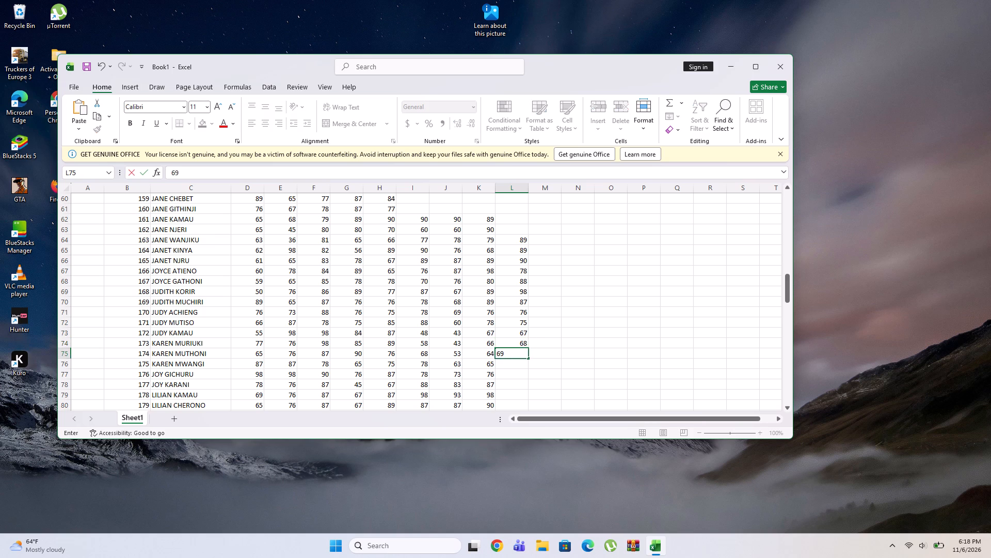
pyautogui.press('Down')
pyautogui.write('70')
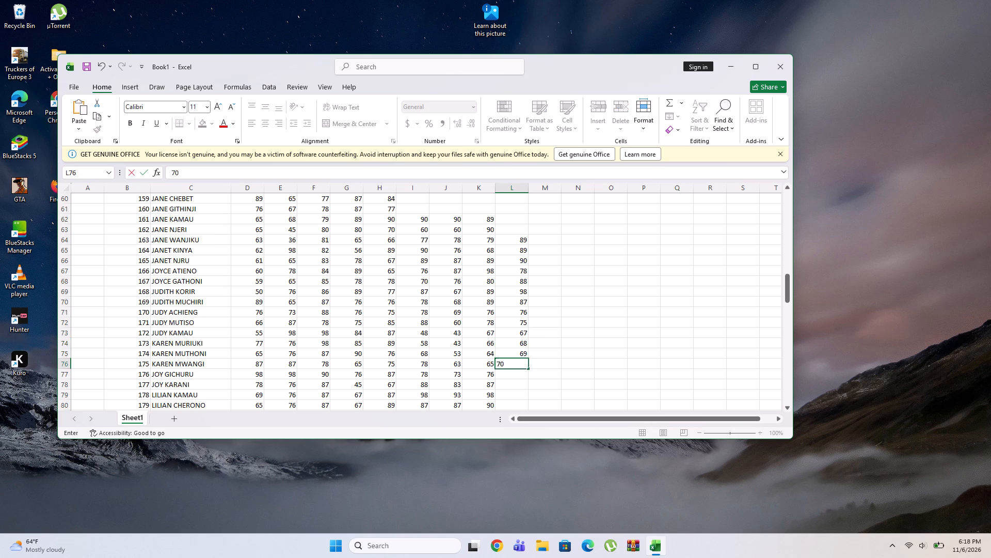
pyautogui.press('Down')
pyautogui.write('72')
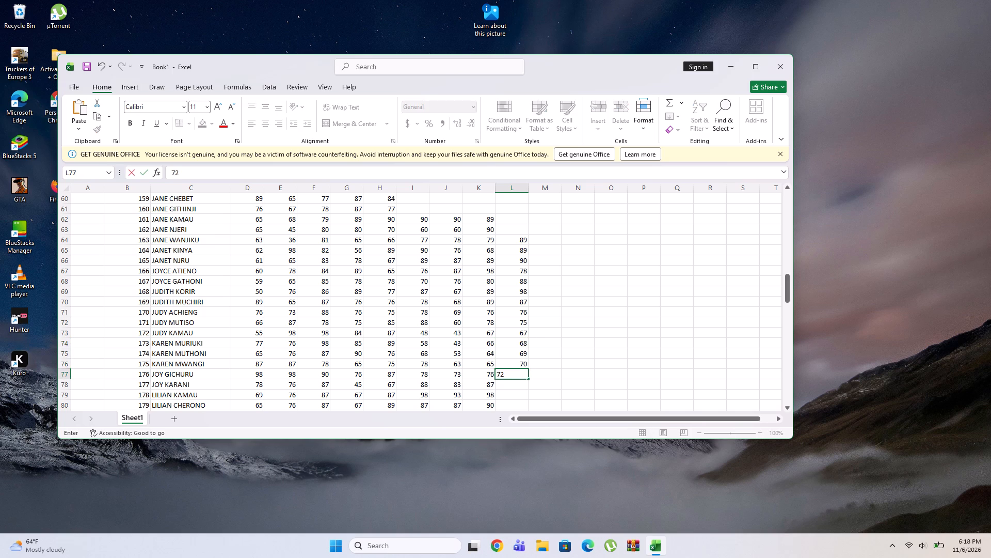
pyautogui.press('Down')
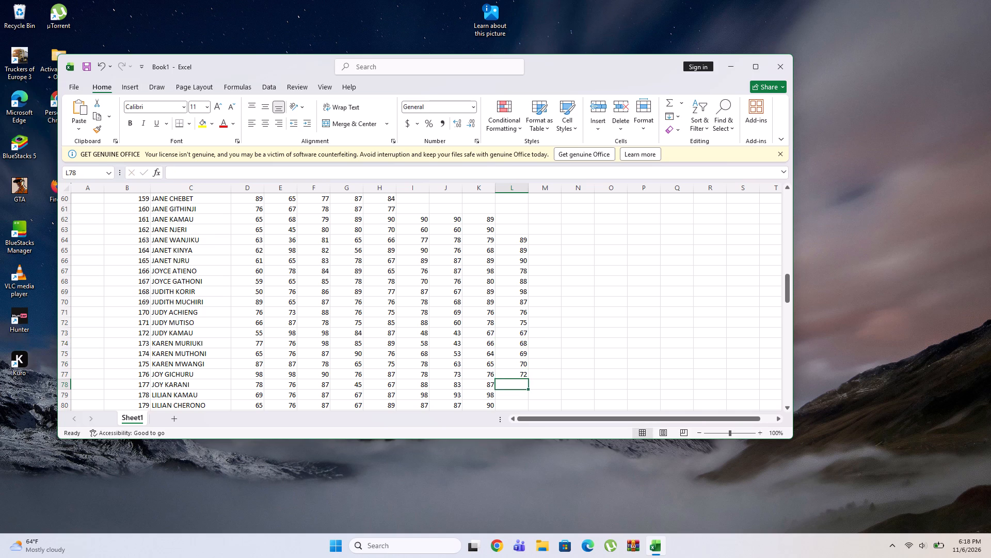
pyautogui.write('73')
pyautogui.press('Down')
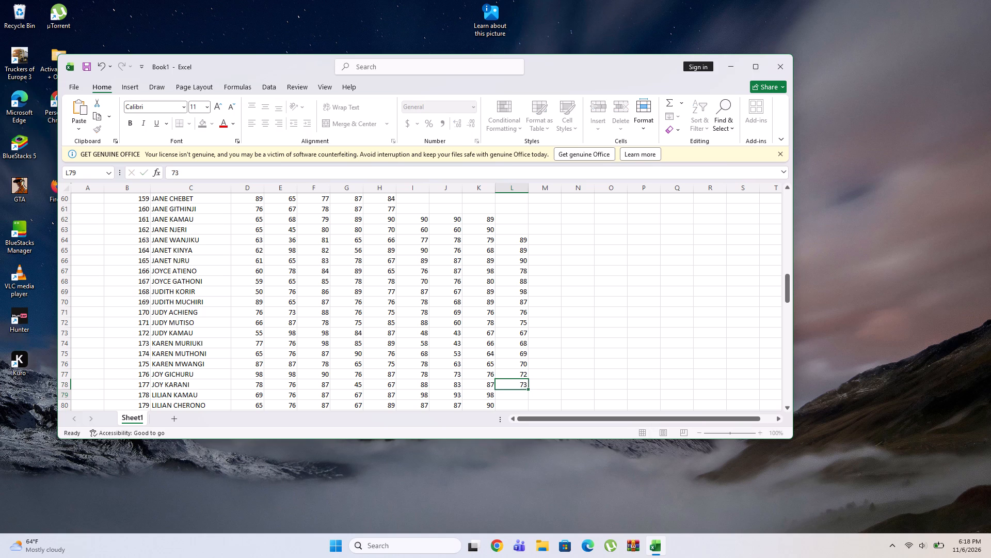
pyautogui.write('74')
pyautogui.press('Down')
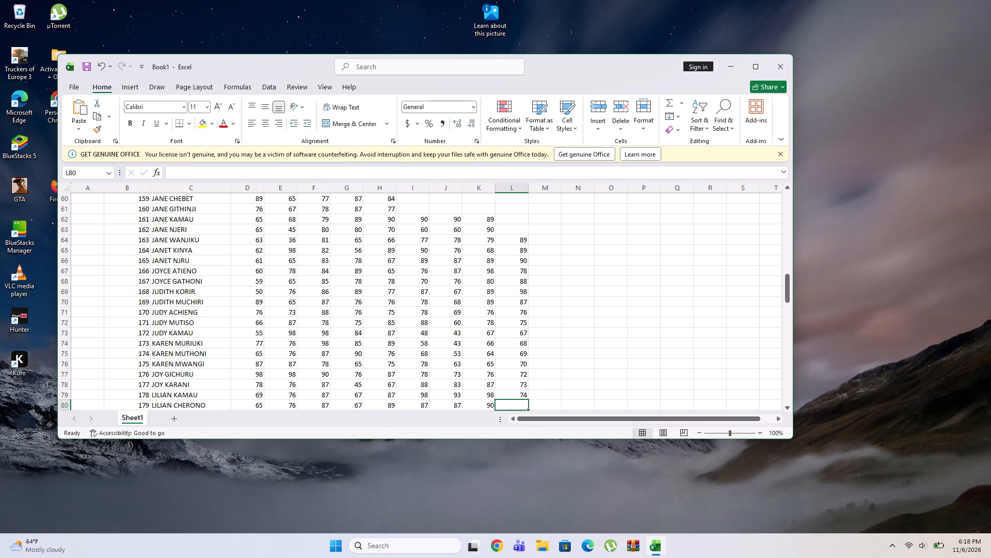
pyautogui.write('75')
pyautogui.press('Down')
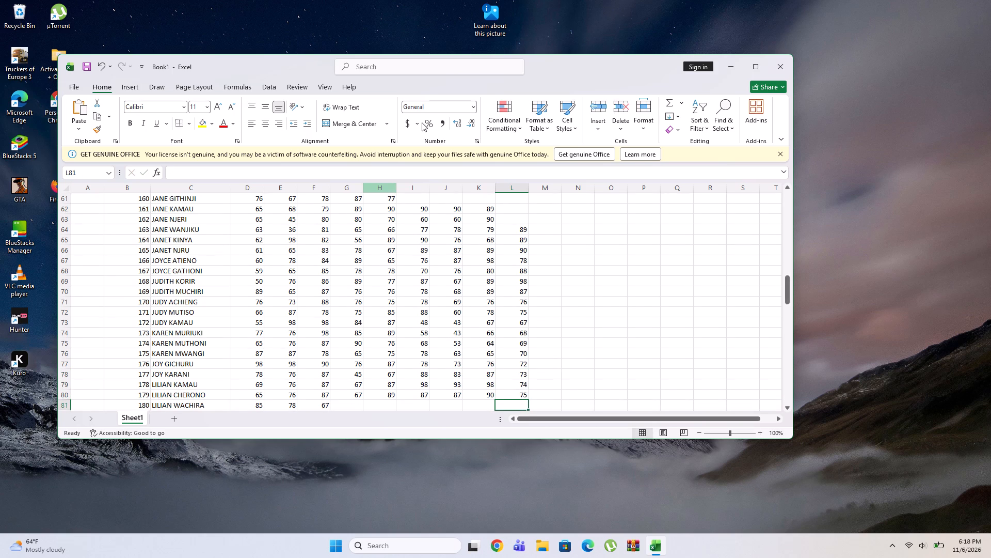
# Fill the column L gaps for entries 161 and 162 with 90 in L62 and 98 in L63.
pyautogui.click(512, 205)
pyautogui.write('90')
pyautogui.press('Down')
pyautogui.write('98')
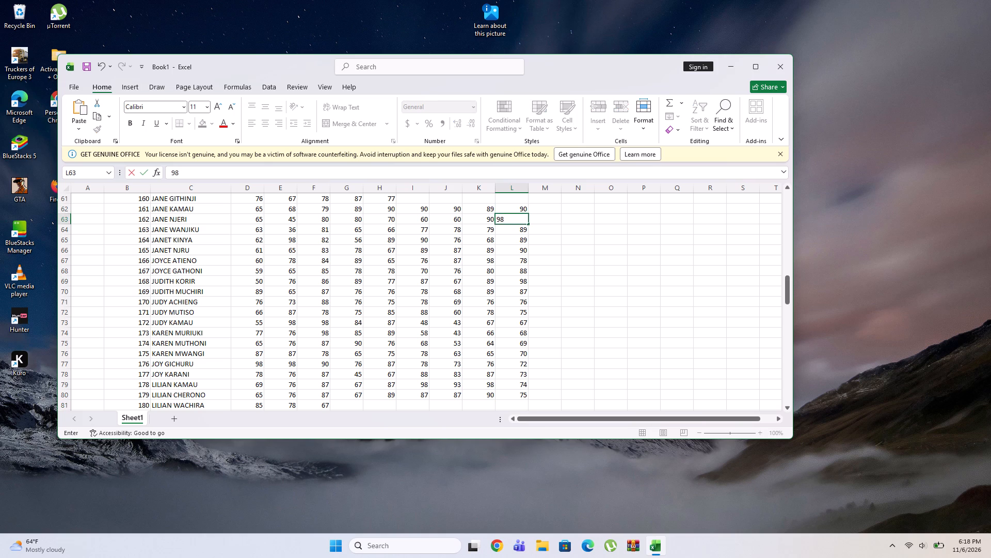
# Complete entry 160's row with 90 in L61, 89 in K61, 87 in J61 and 87 in I61.
pyautogui.click(512, 194)
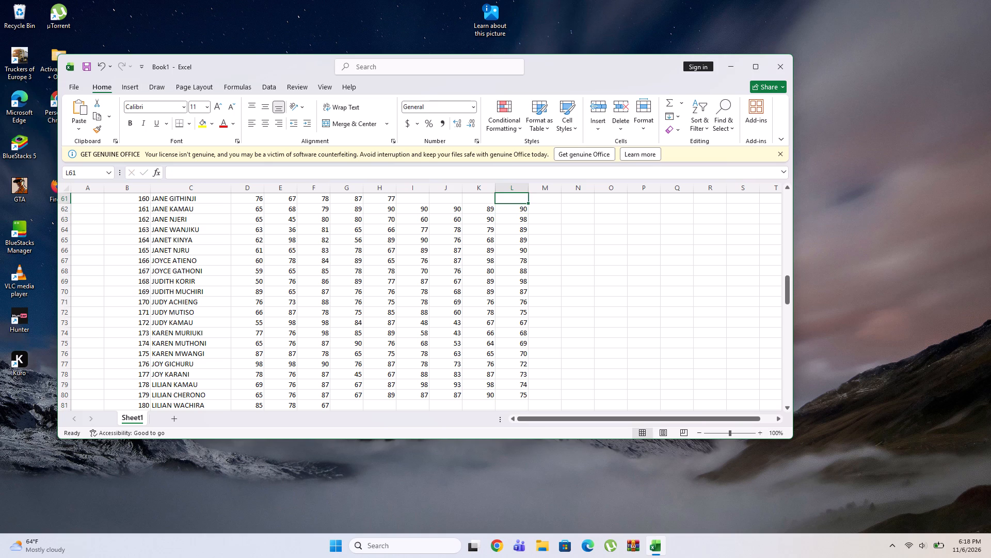
pyautogui.press('0')
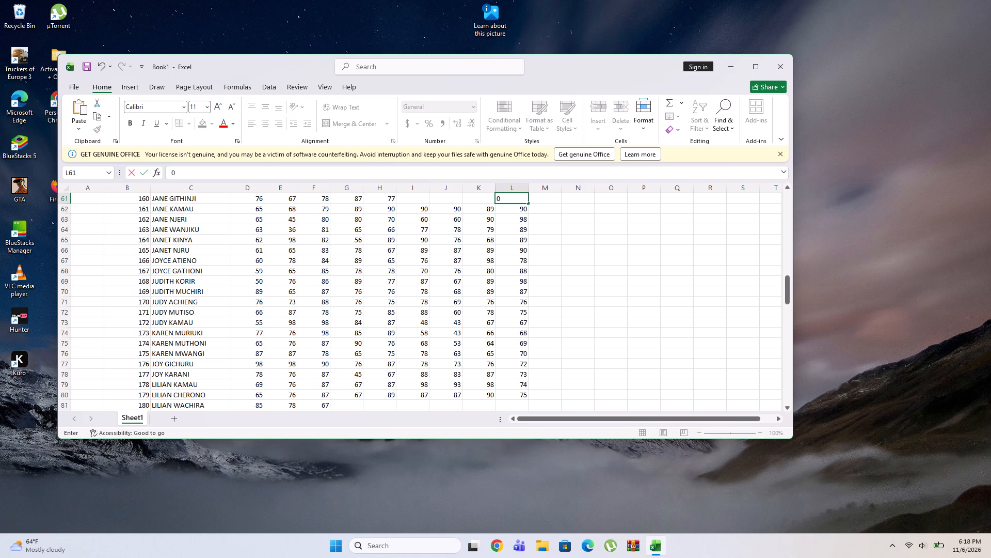
pyautogui.press('BackSpace')
pyautogui.write('90')
pyautogui.press('Left')
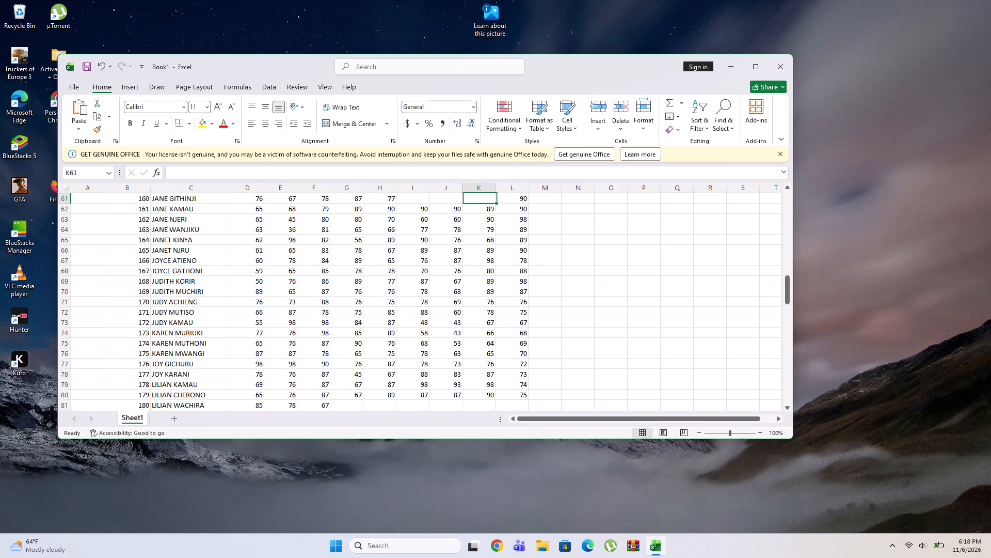
pyautogui.write('89')
pyautogui.press('Left')
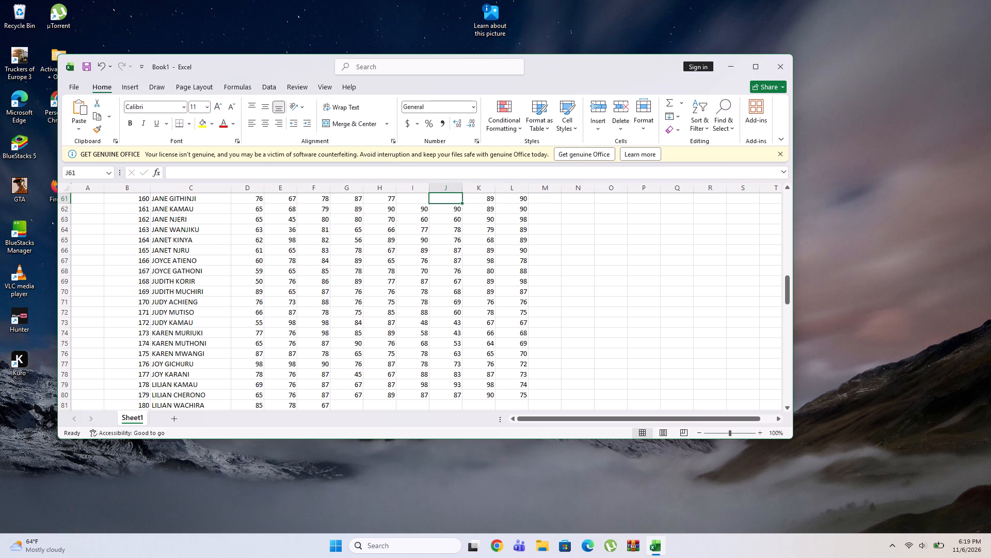
pyautogui.write('87')
pyautogui.press('Left')
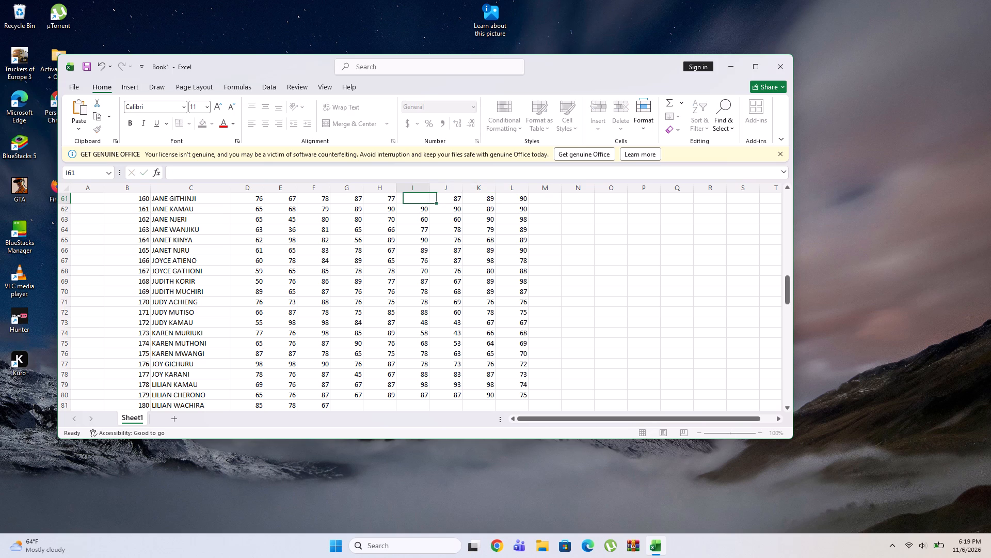
pyautogui.write('87')
# Enter the marks 56, 57, 58, 59, 60 and 61 across row 81 in cells G81 to L81, for entry 180.
pyautogui.click(348, 406)
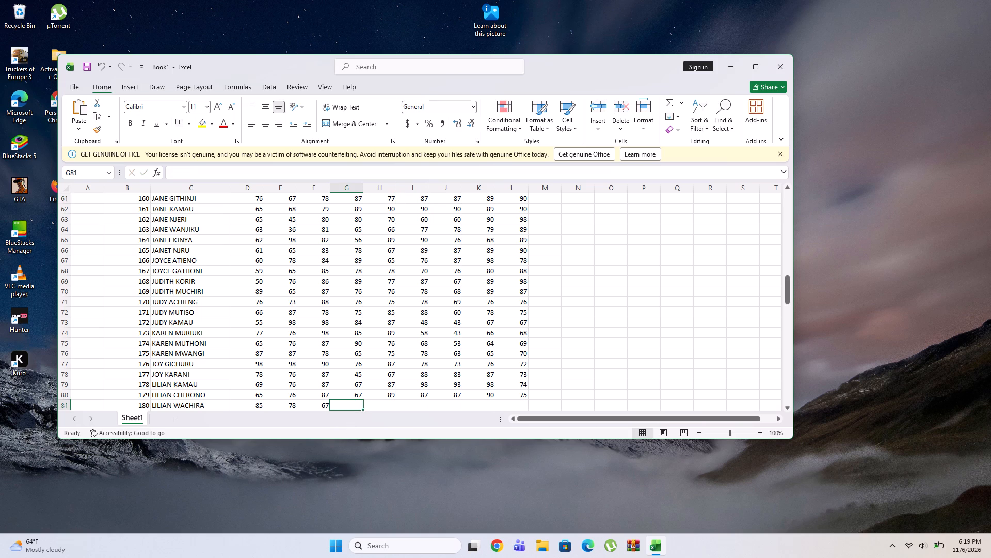
pyautogui.write('56')
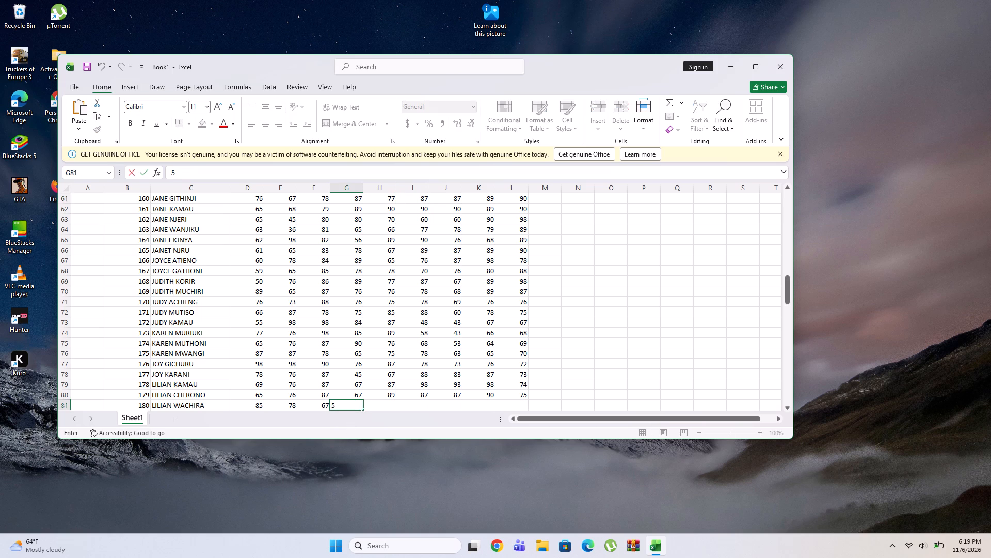
pyautogui.press('Right')
pyautogui.write('57')
pyautogui.press('Right')
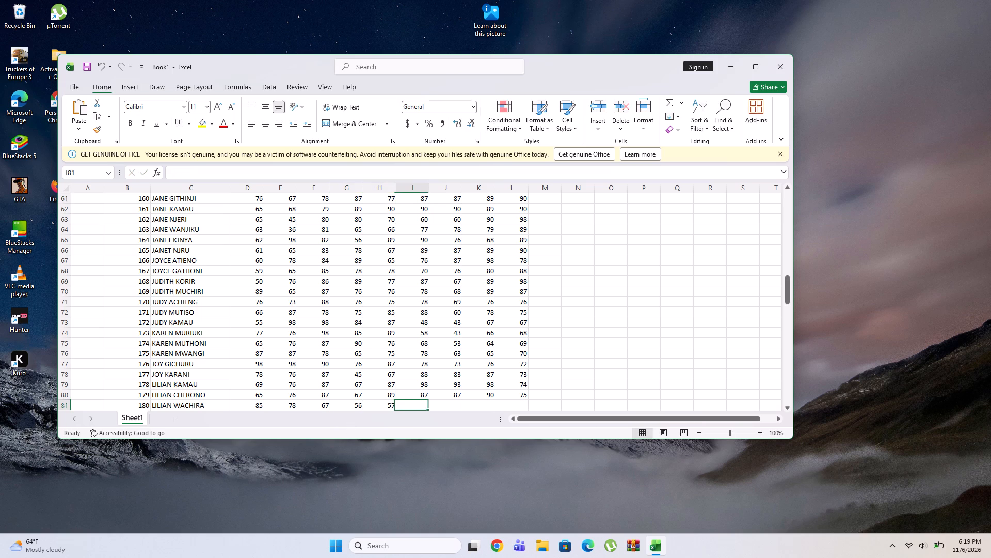
pyautogui.write('58')
pyautogui.press('Right')
pyautogui.write('59')
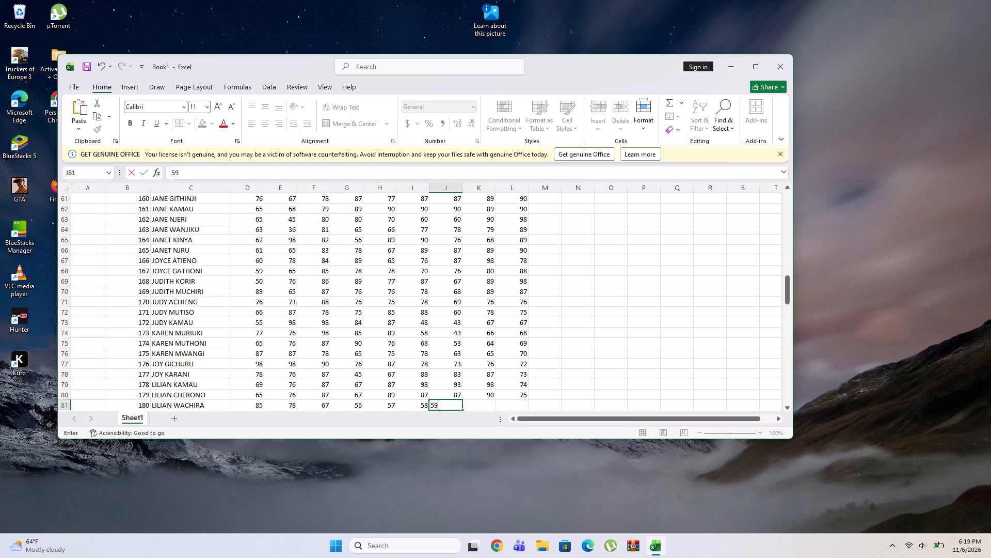
pyautogui.press('Right')
pyautogui.write('60')
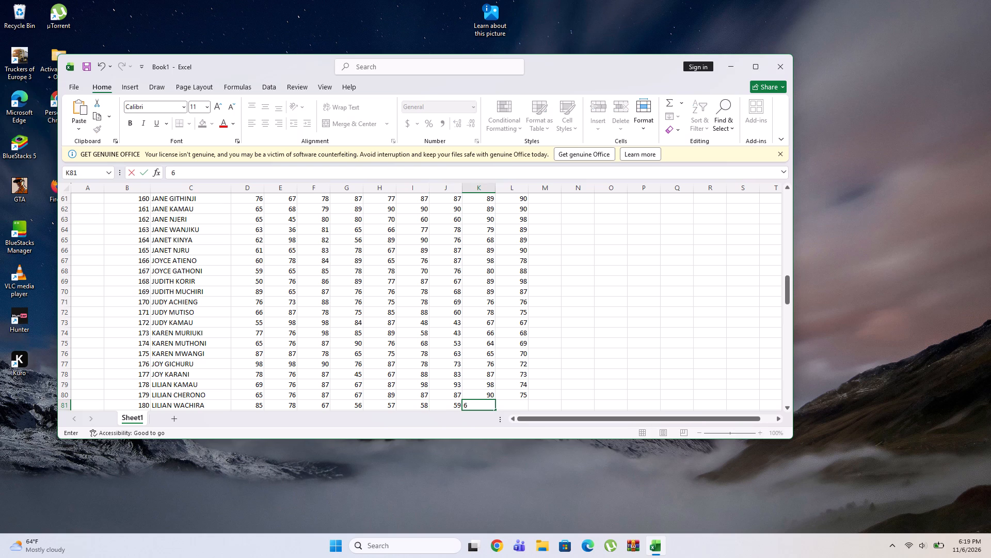
pyautogui.press('Right')
pyautogui.press('0')
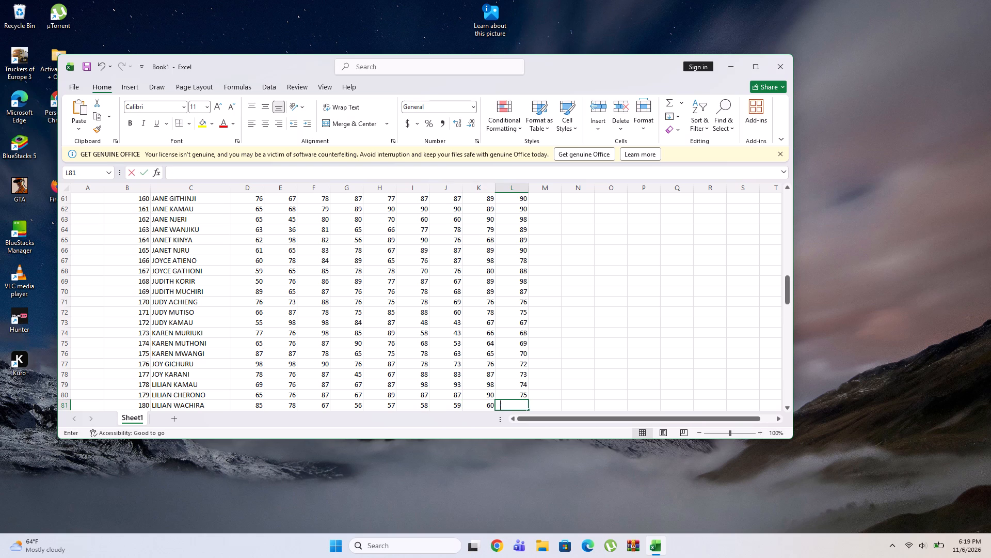
pyautogui.press('BackSpace')
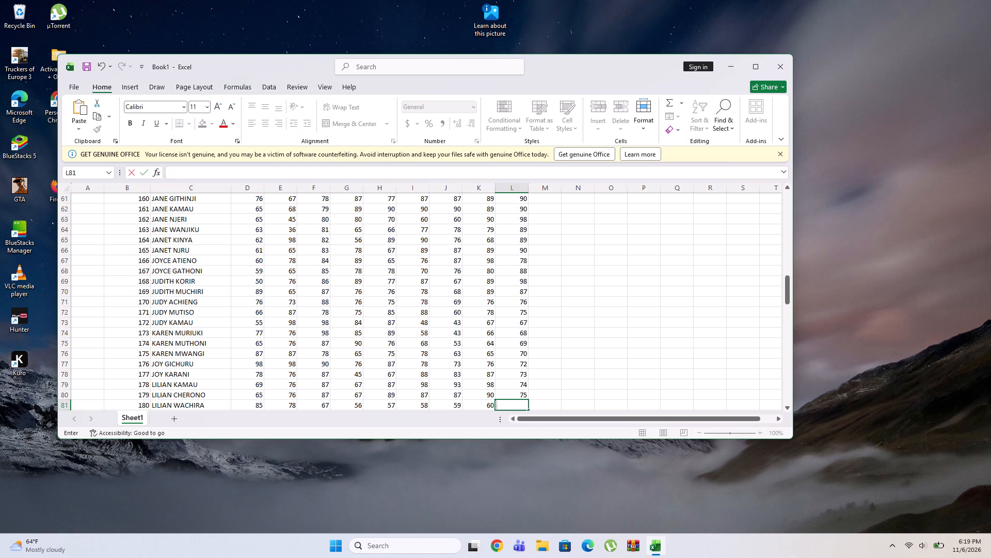
pyautogui.press('6')
pyautogui.press('1')
pyautogui.press('Right')
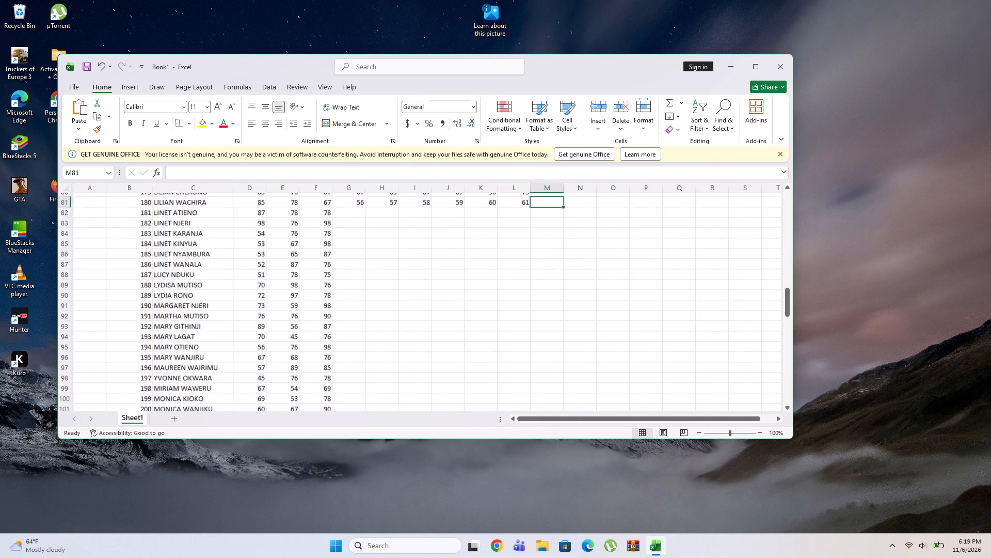
# Enter the marks 67, 67, 78, 79, 76 and 67 across row 82 in cells G82 to L82, for entry 181.
pyautogui.click(710, 101)
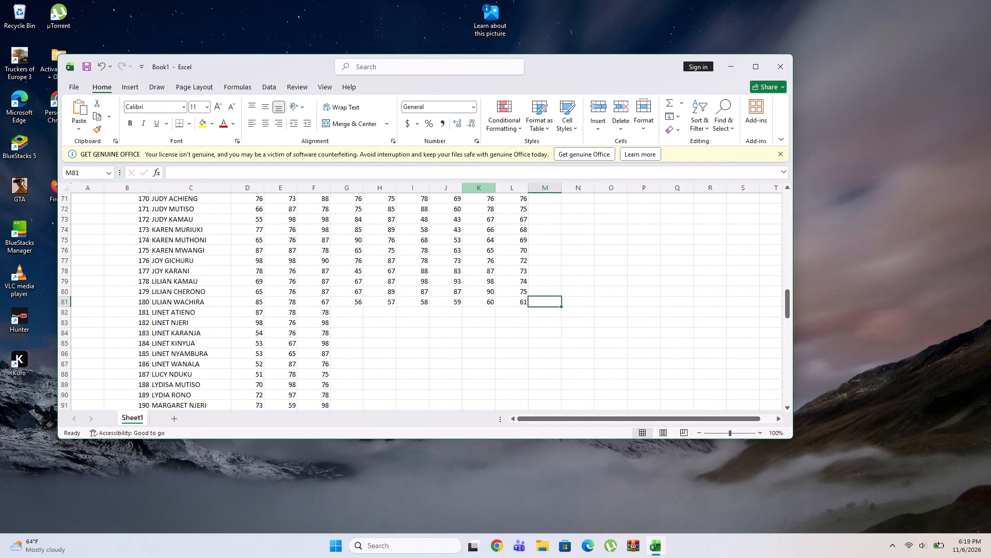
pyautogui.click(353, 314)
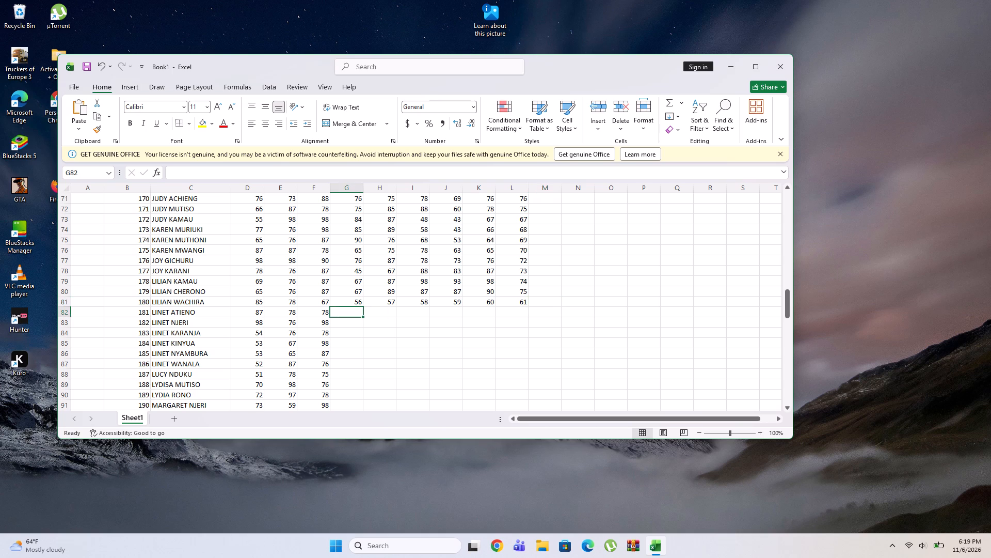
pyautogui.write('67')
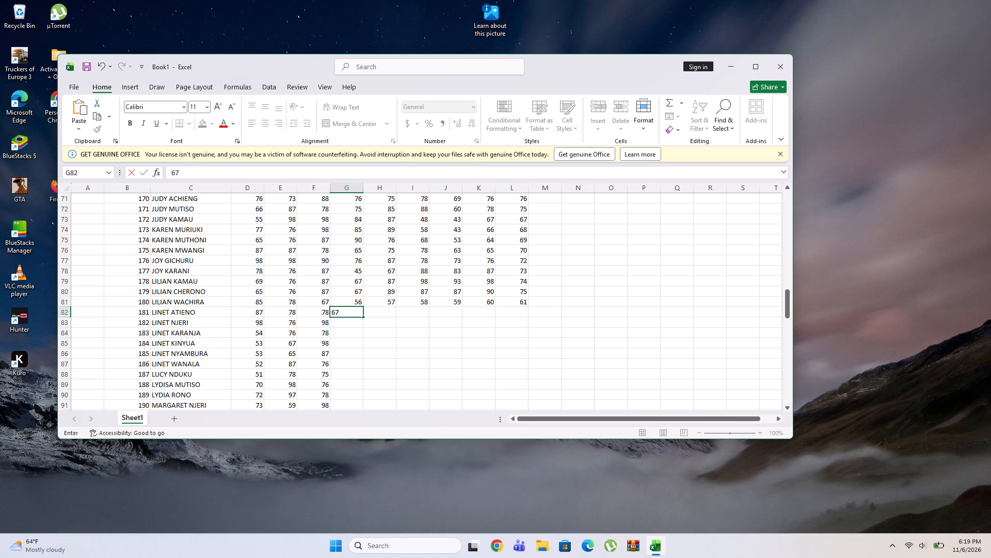
pyautogui.press('Right')
pyautogui.write('67')
pyautogui.press('Right')
pyautogui.write('78')
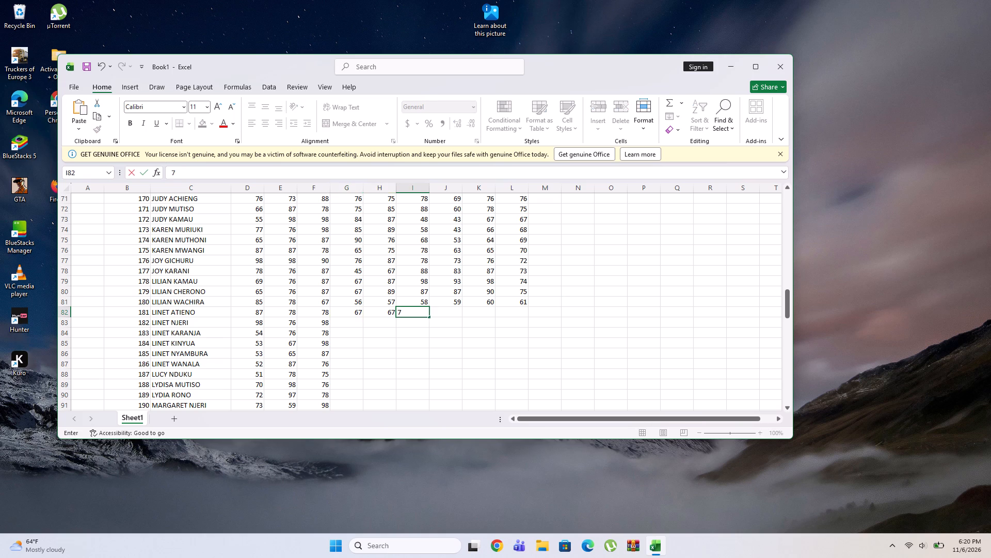
pyautogui.press('Right')
pyautogui.write('79')
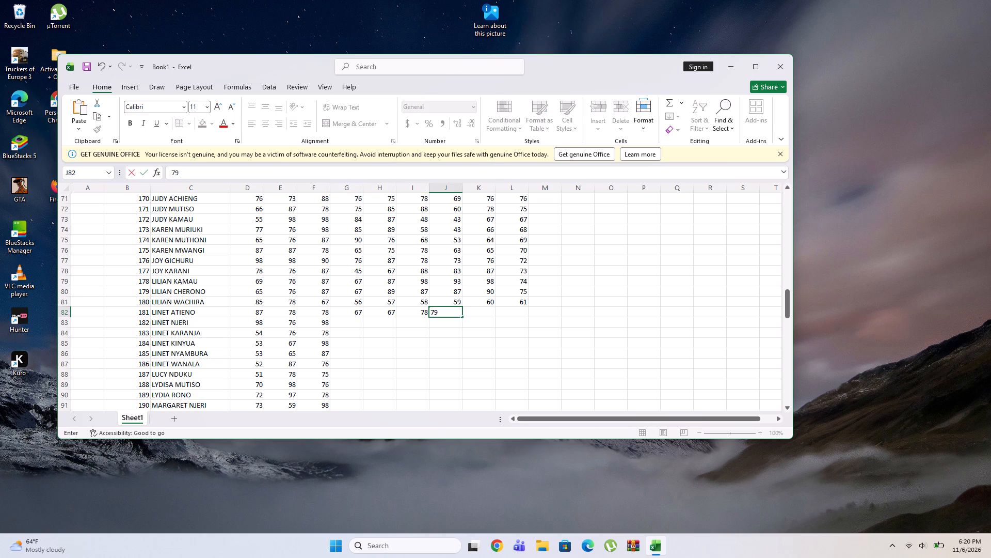
pyautogui.press('Right')
pyautogui.write('76')
pyautogui.press('Right')
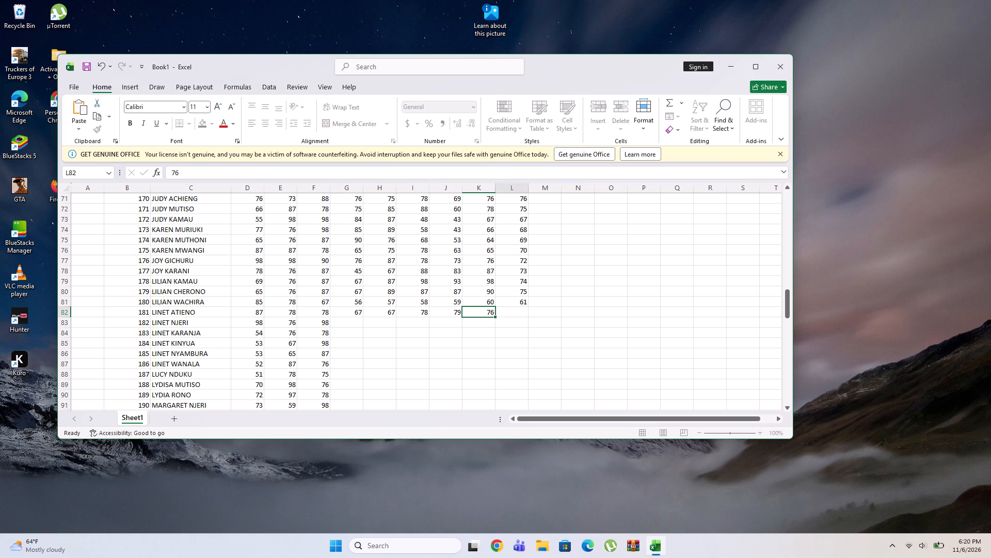
pyautogui.write('67')
pyautogui.press('Right')
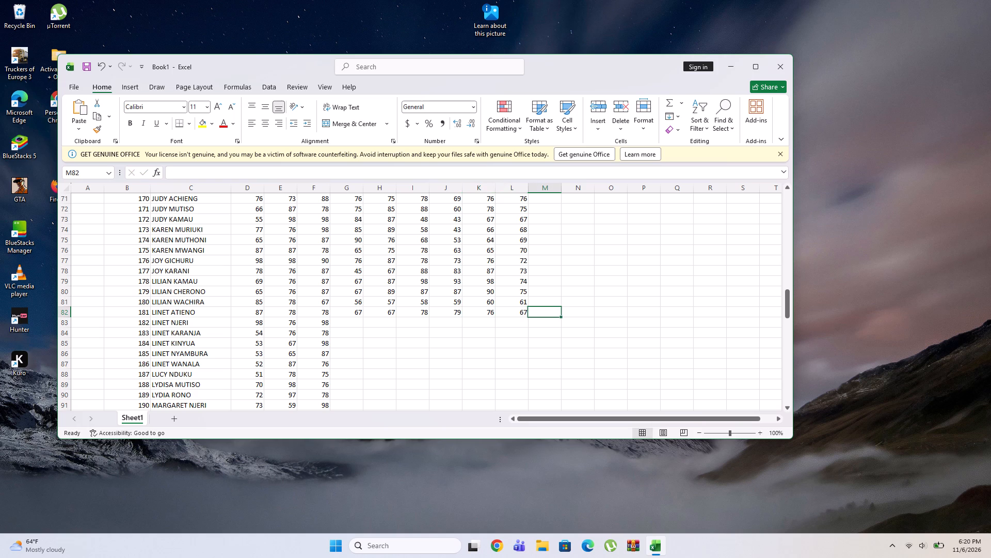
# Enter the marks 54, 56, 55, 57, 58 and 49 across row 83 in cells G83 to L83, for entry 182.
pyautogui.click(356, 323)
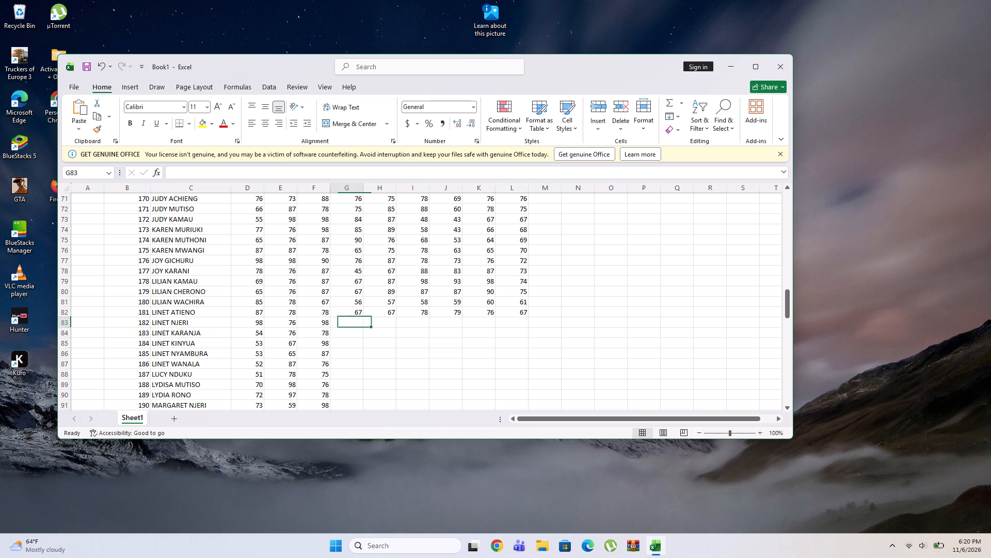
pyautogui.write('54')
pyautogui.press('Right')
pyautogui.write('56')
pyautogui.press('Right')
pyautogui.write('55')
pyautogui.press('Right')
pyautogui.write('57')
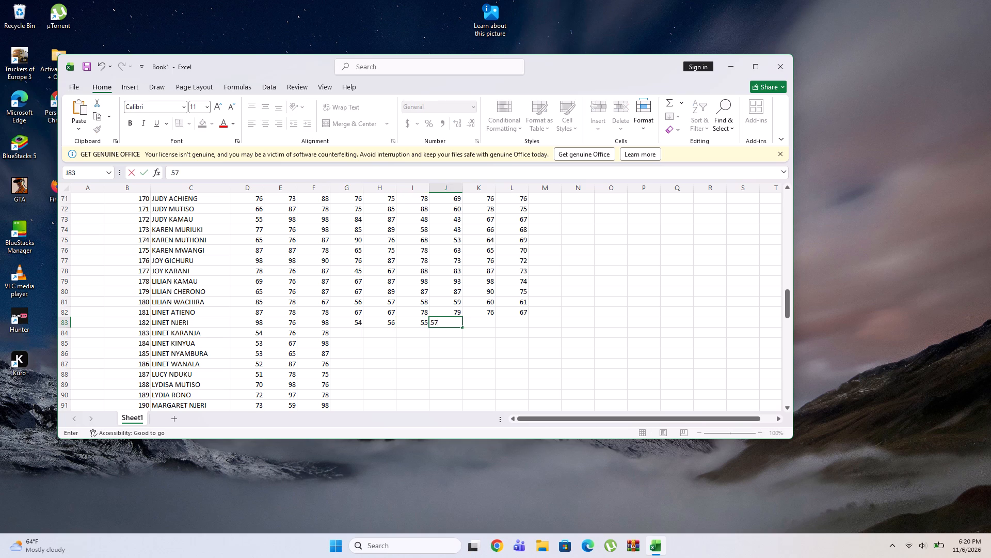
pyautogui.press('Right')
pyautogui.write('58')
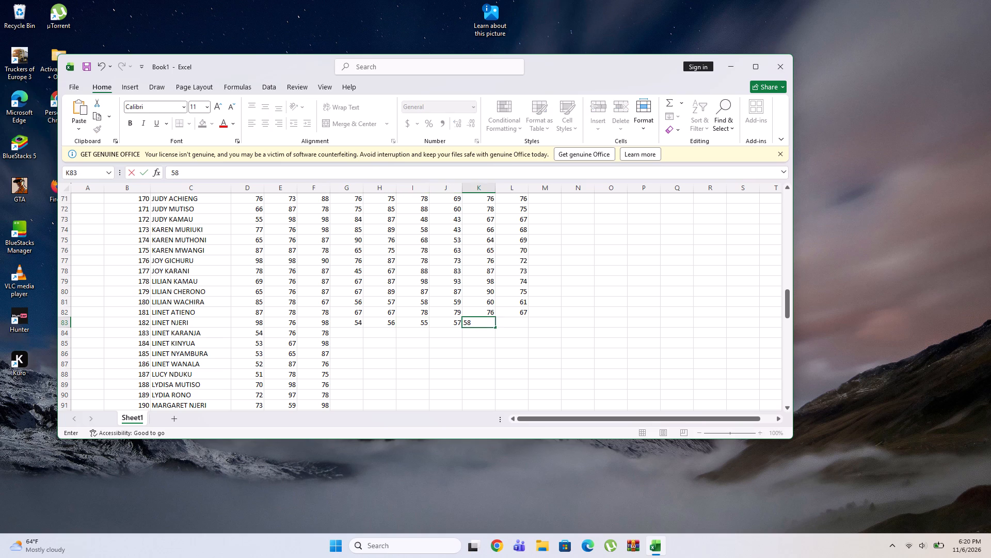
pyautogui.press('Right')
pyautogui.write('49')
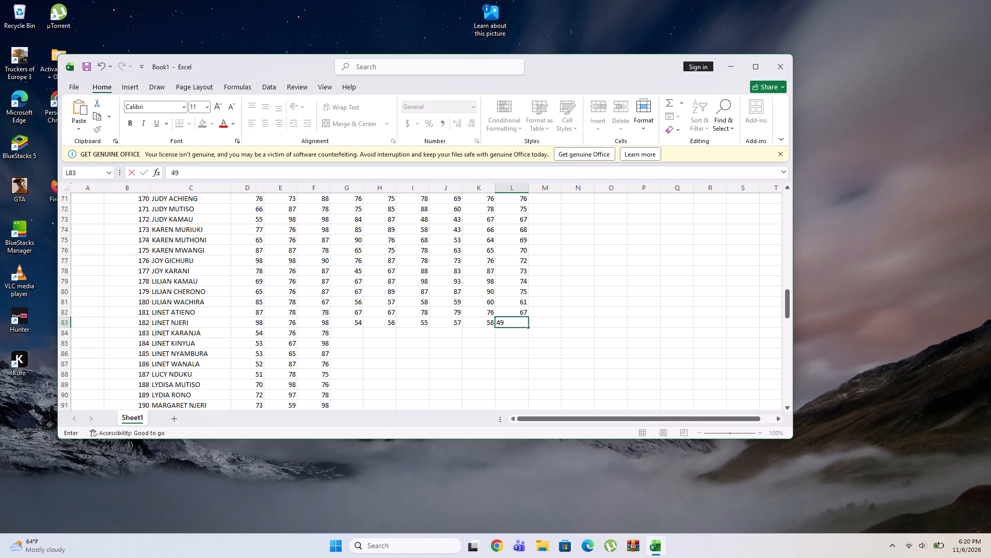
pyautogui.press('Right')
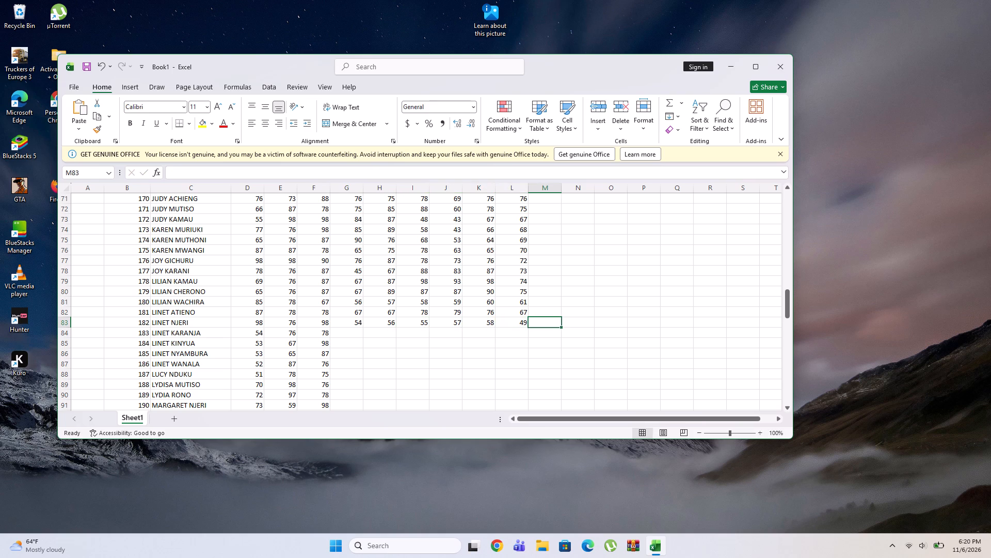
# Enter the marks 67, 68, 69, 70, 76, 78 and 70 across row 84 in cells G84 to M84, for entry 183.
pyautogui.click(349, 333)
pyautogui.write('67')
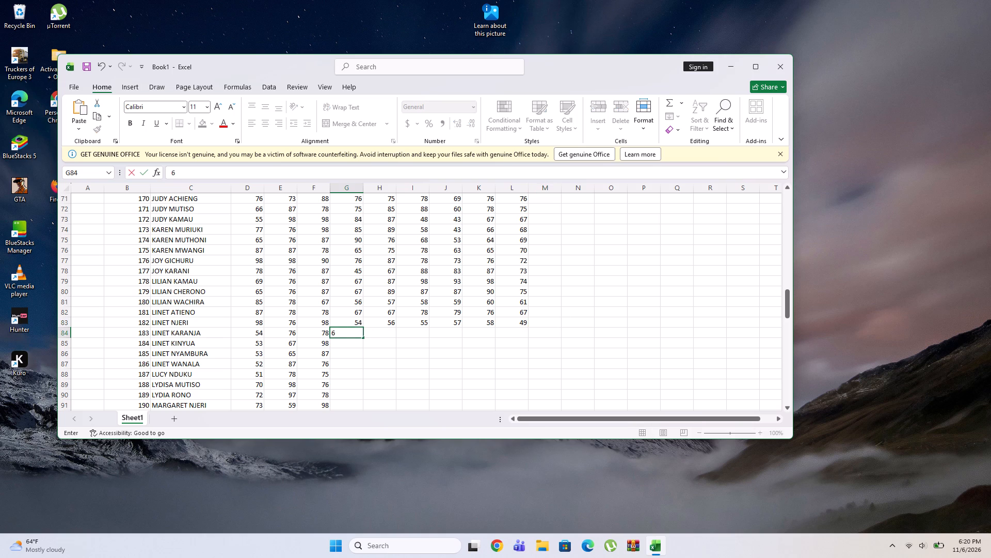
pyautogui.press('Right')
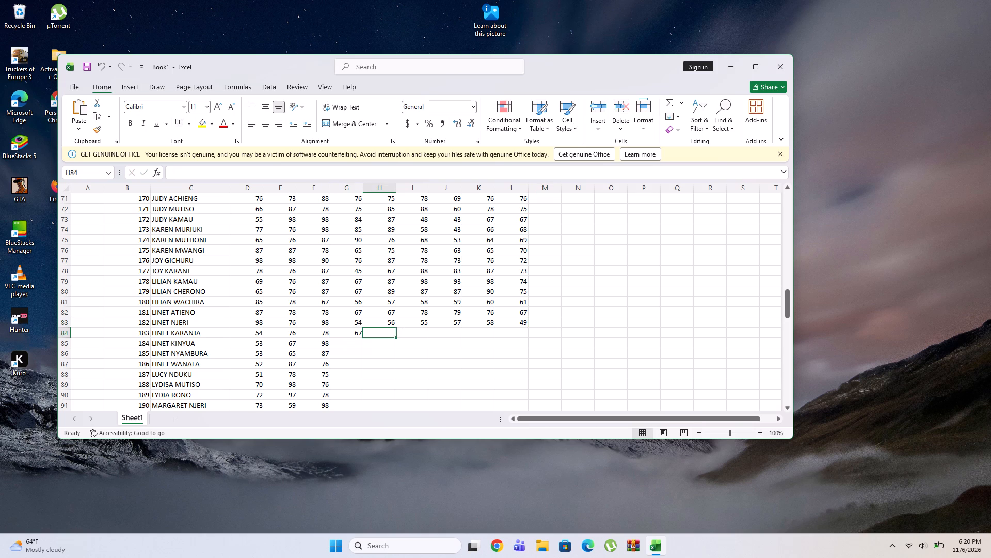
pyautogui.write('68')
pyautogui.press('Right')
pyautogui.write('69')
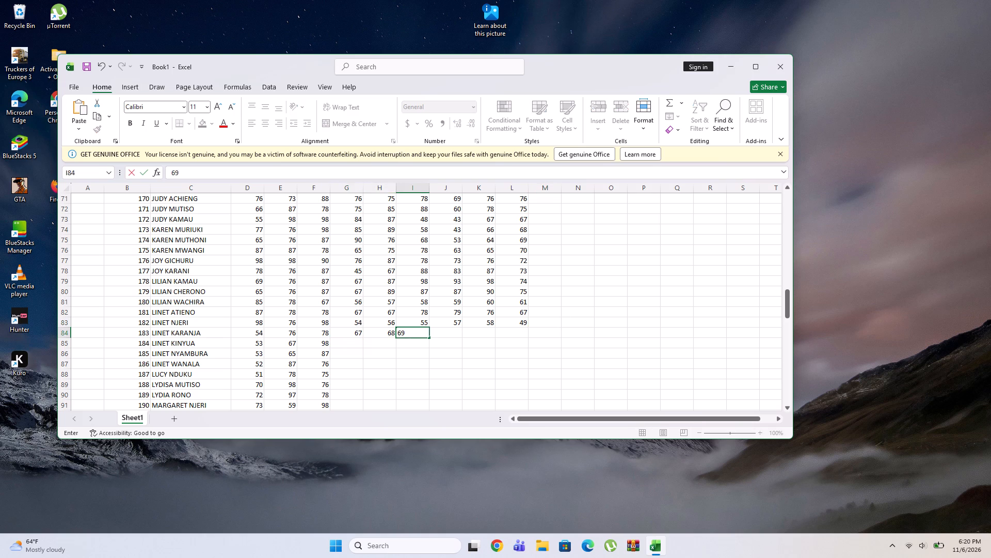
pyautogui.press('Right')
pyautogui.write('70')
pyautogui.press('Right')
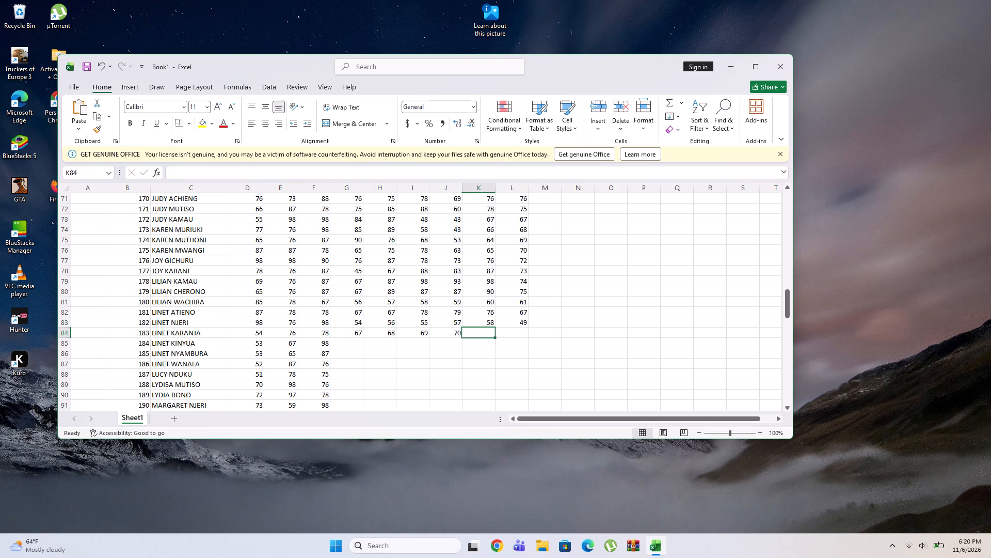
pyautogui.write('76')
pyautogui.press('Right')
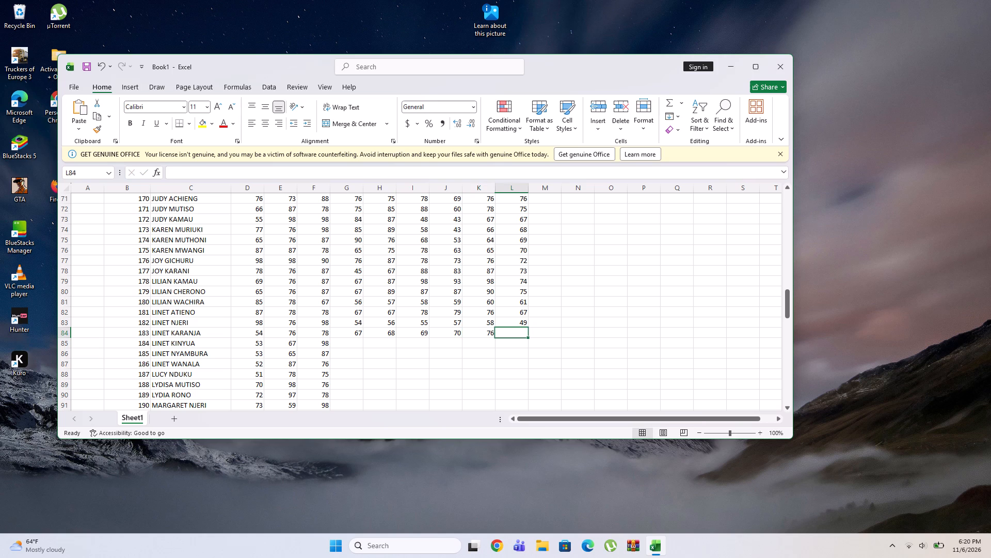
pyautogui.write('78')
pyautogui.press('Right')
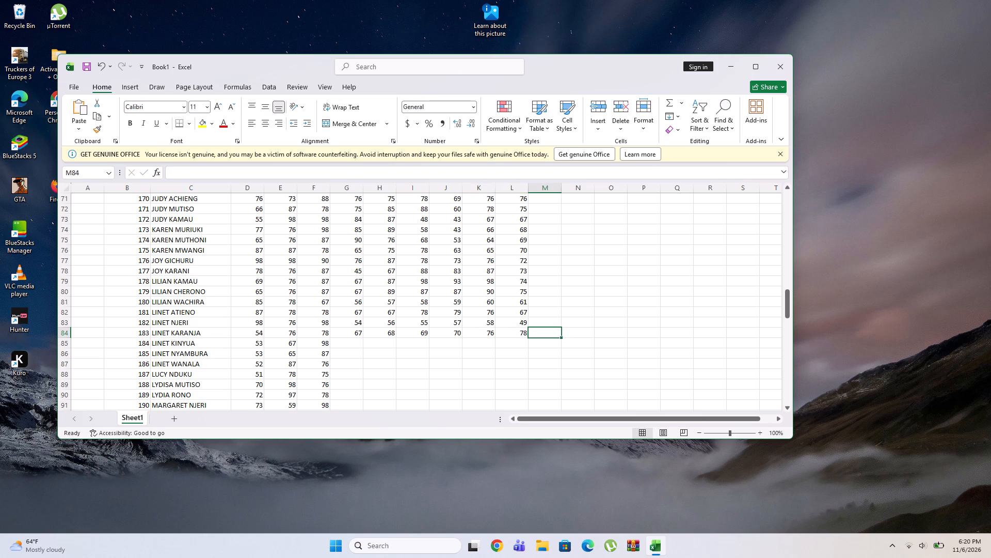
pyautogui.write('70')
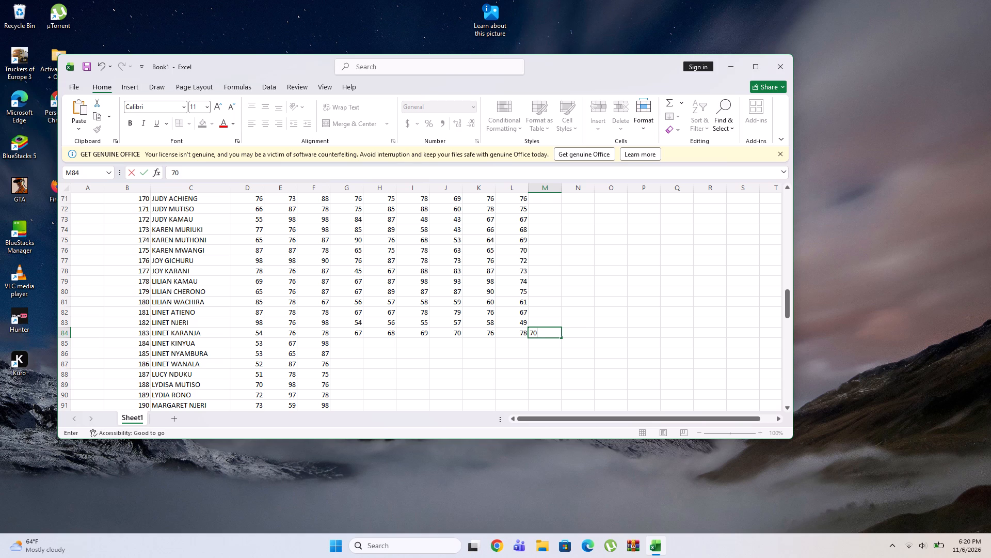
# Enter 89, 87, 76, 76, 65 and 875 across row 85 in cells G85 to L85, for entry 184.
pyautogui.click(345, 347)
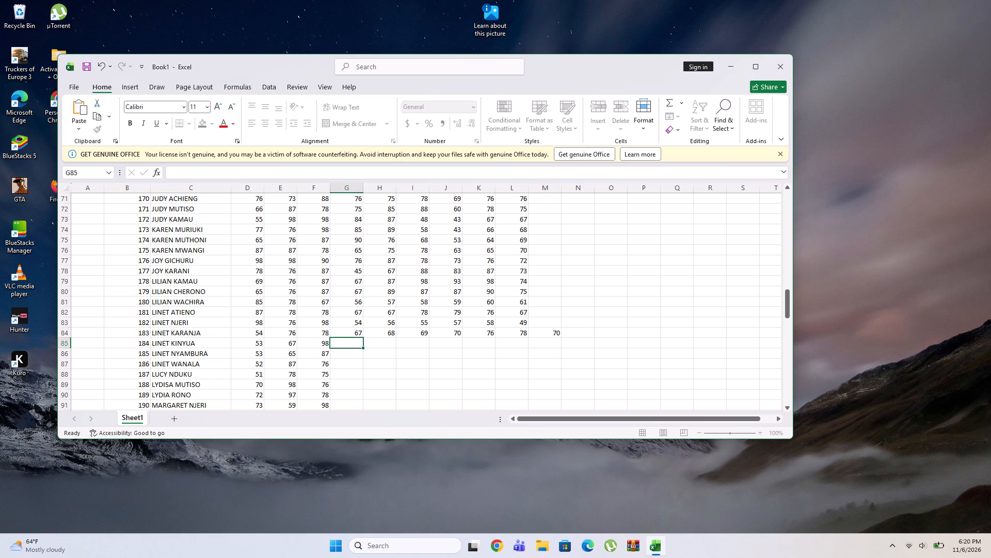
pyautogui.write('89')
pyautogui.press('Right')
pyautogui.write('87')
pyautogui.press('Right')
pyautogui.write('76')
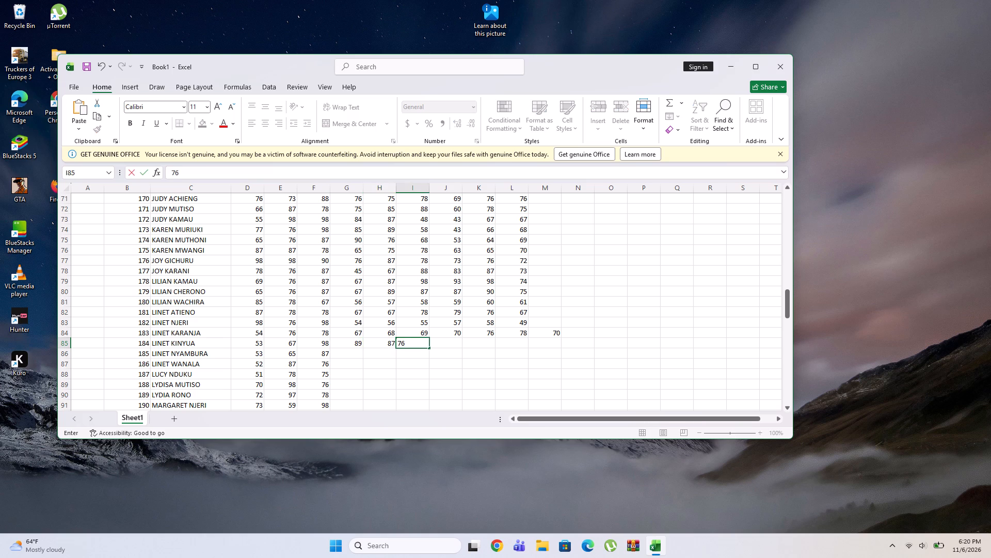
pyautogui.press('Right')
pyautogui.write('76')
pyautogui.press('Right')
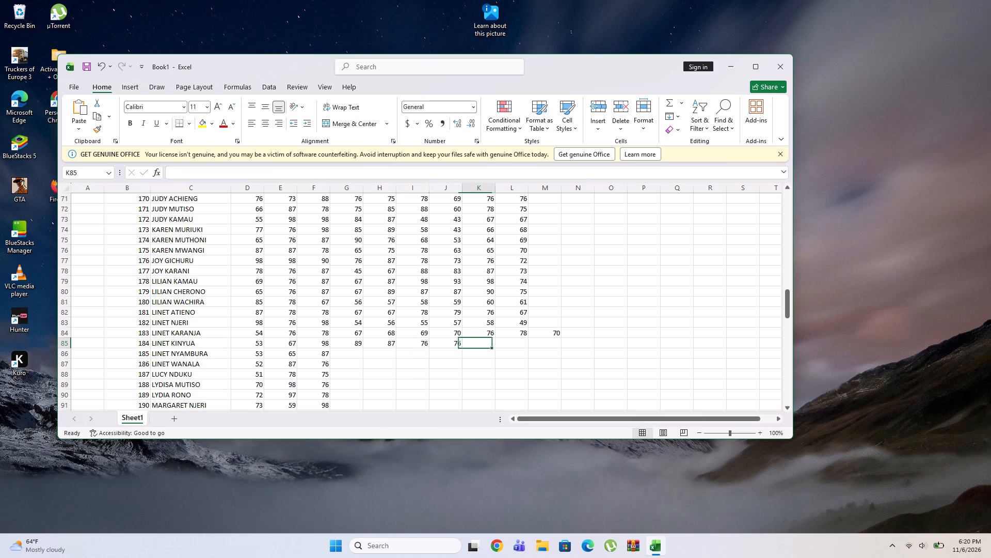
pyautogui.write('65')
pyautogui.press('Right')
pyautogui.write('875')
pyautogui.press('Right')
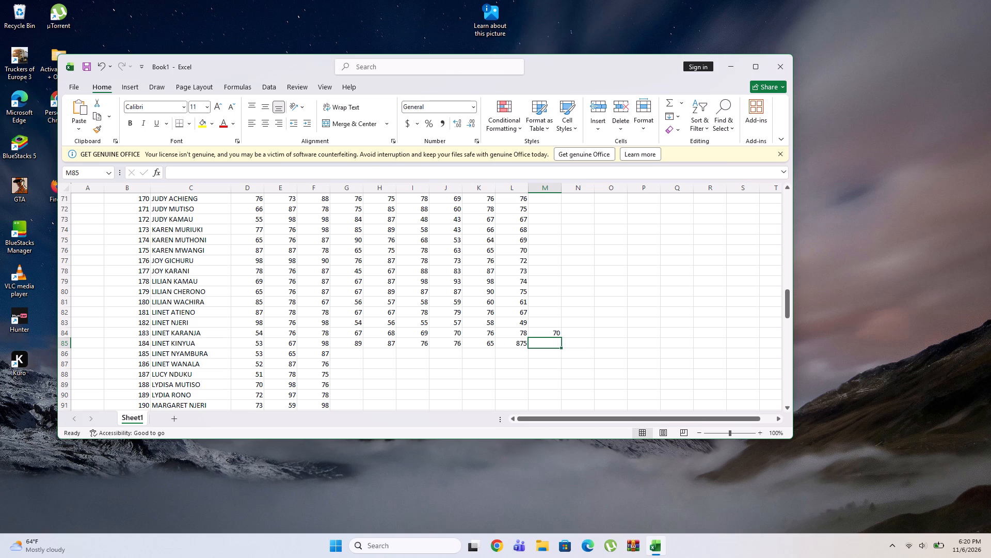
# Correct entry 184's mark in L85 to 75 and enter 78 in M85.
pyautogui.click(524, 343)
pyautogui.press('BackSpace')
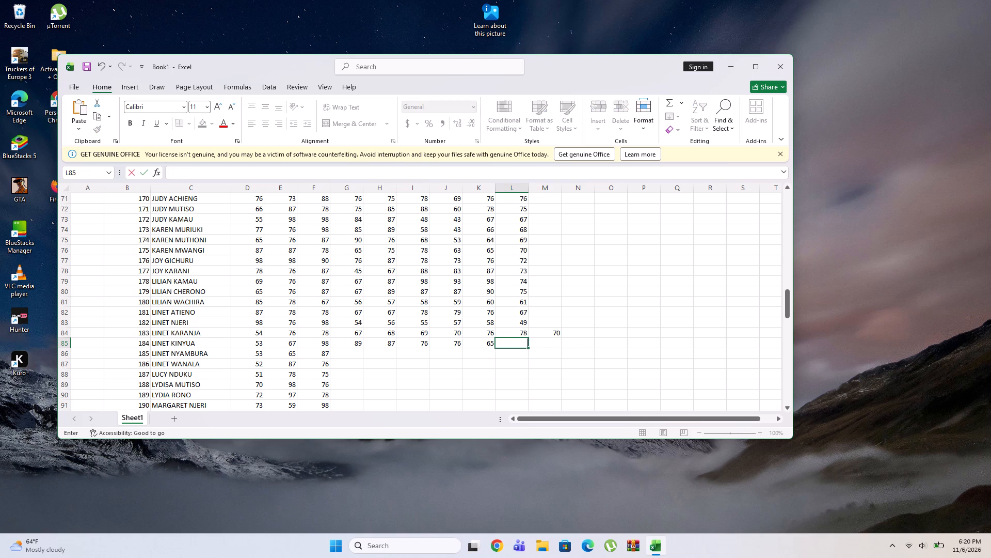
pyautogui.write('75')
pyautogui.press('Right')
pyautogui.write('78')
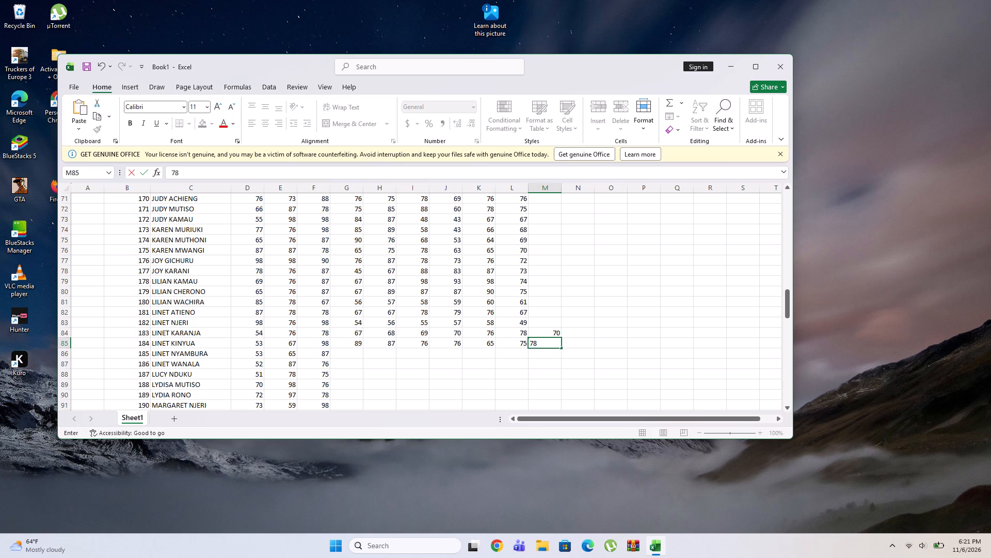
pyautogui.press('Right')
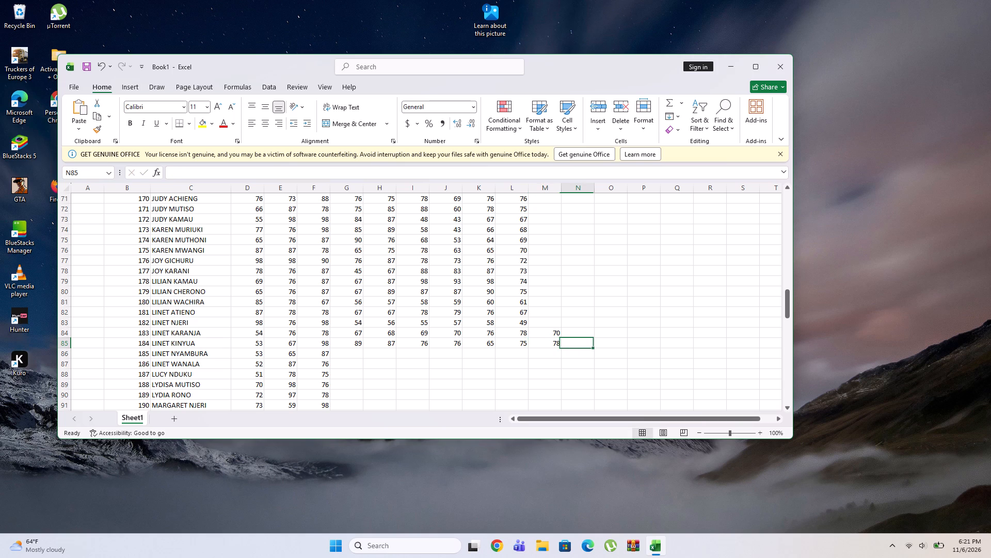
# Enter the marks 67, 68, 69, 70, 72, 72 and 73 across row 86 in cells G86 to M86, for entry 185.
pyautogui.click(347, 354)
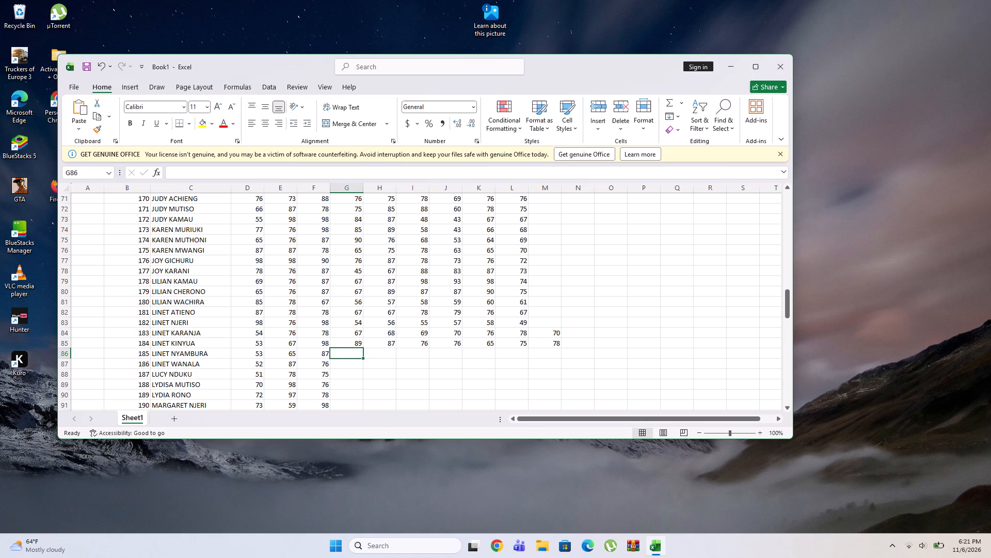
pyautogui.write('67')
pyautogui.press('Right')
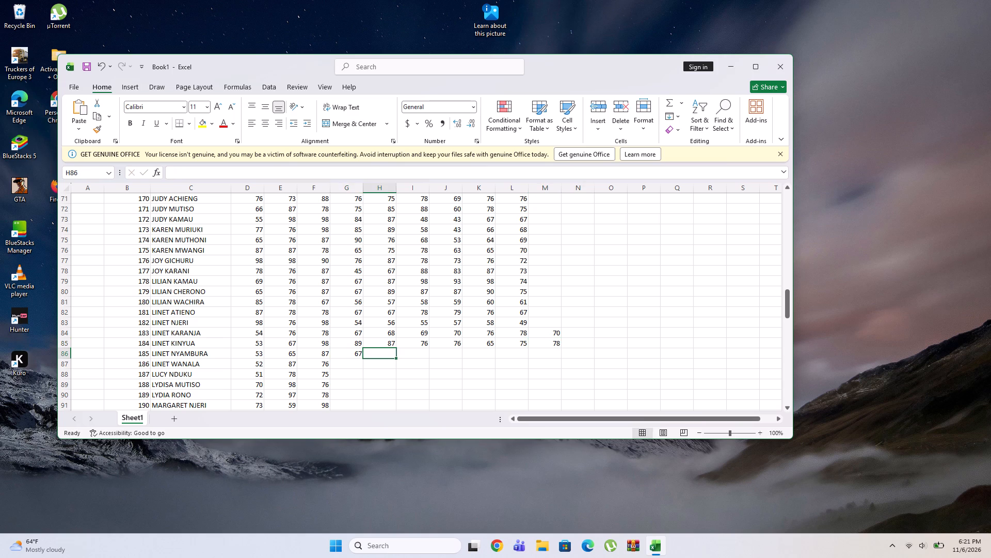
pyautogui.write('68')
pyautogui.press('Right')
pyautogui.write('69')
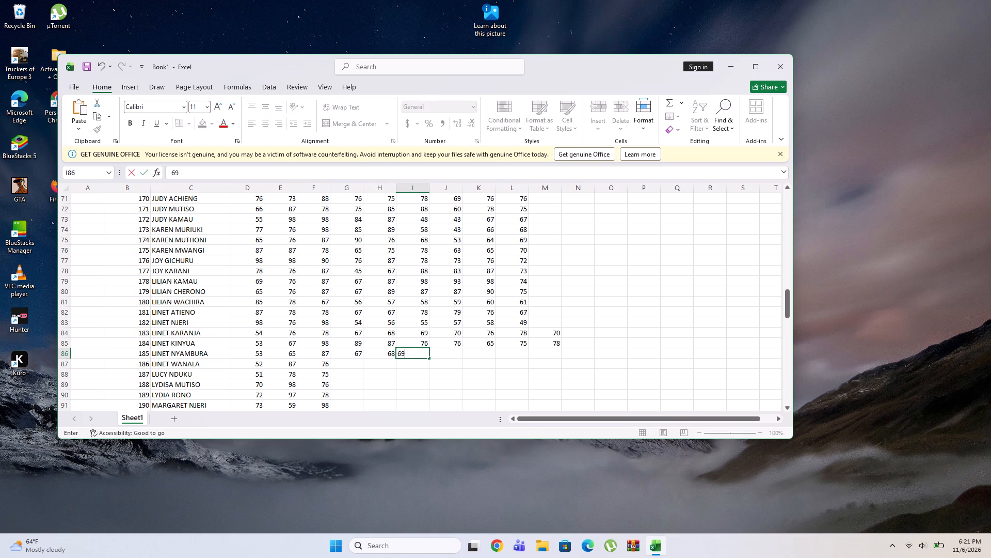
pyautogui.press('Right')
pyautogui.write('70')
pyautogui.press('Right')
pyautogui.write('72')
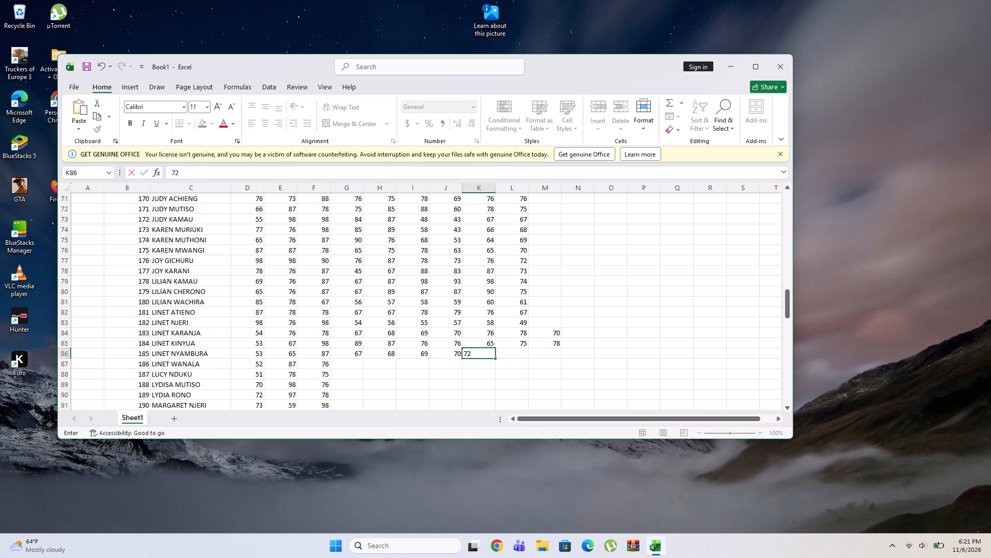
pyautogui.press('Right')
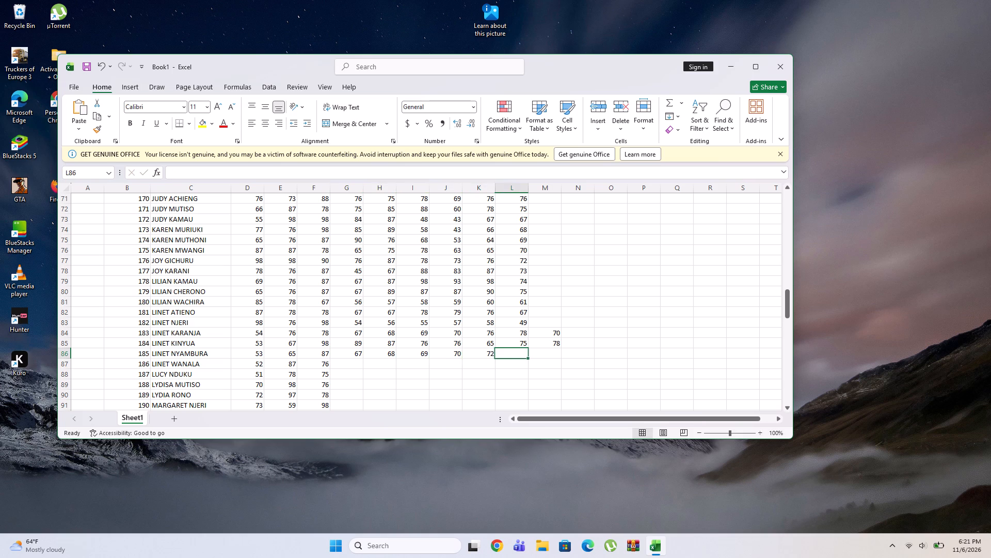
pyautogui.write('72')
pyautogui.press('Right')
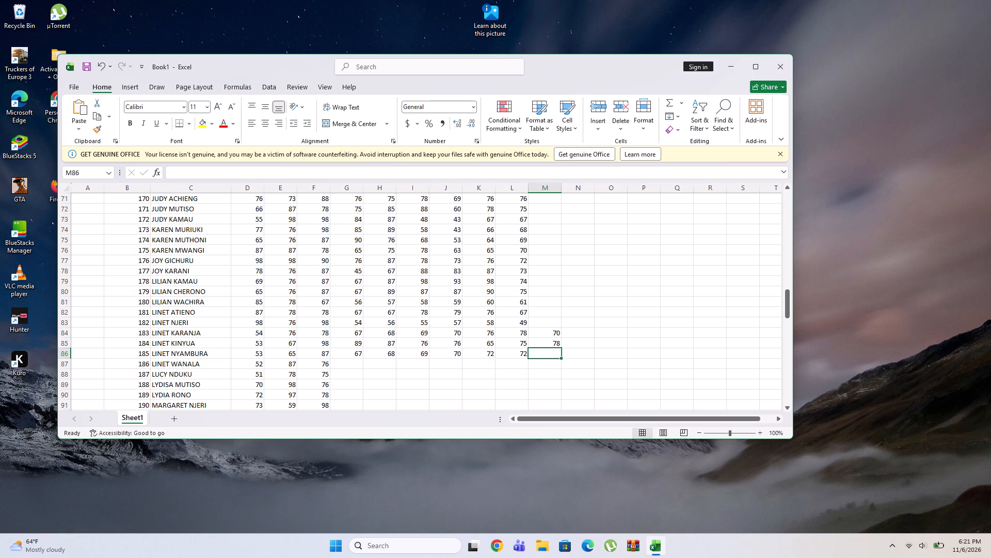
pyautogui.write('73')
pyautogui.press('Right')
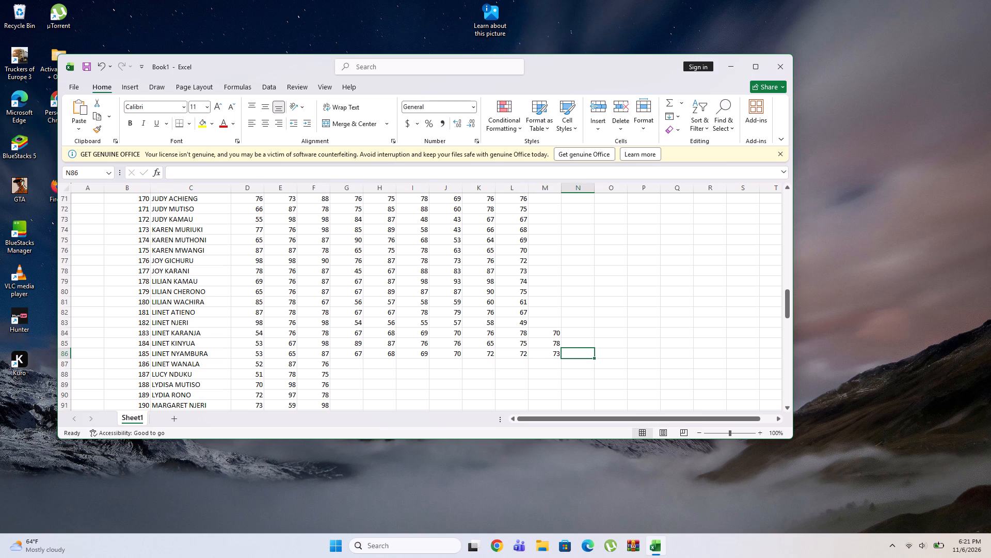
# Enter one more mark, 74, in cell N86 for entry 185.
pyautogui.write('74')
pyautogui.press('Right')
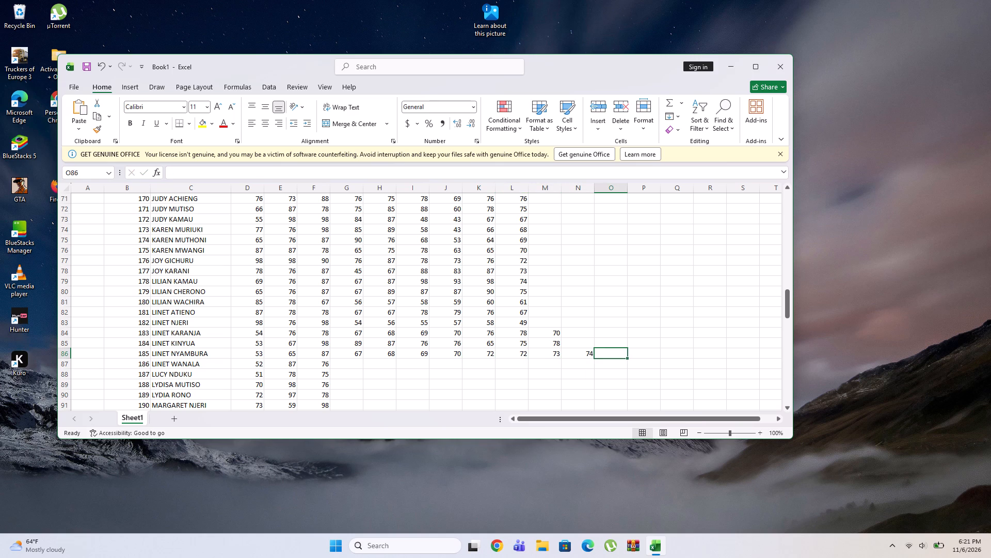
# Enter the marks 70, 67, 89, 78, 76, 79 and 79 across row 87 in cells G87 to M87, for entry 186.
pyautogui.click(353, 368)
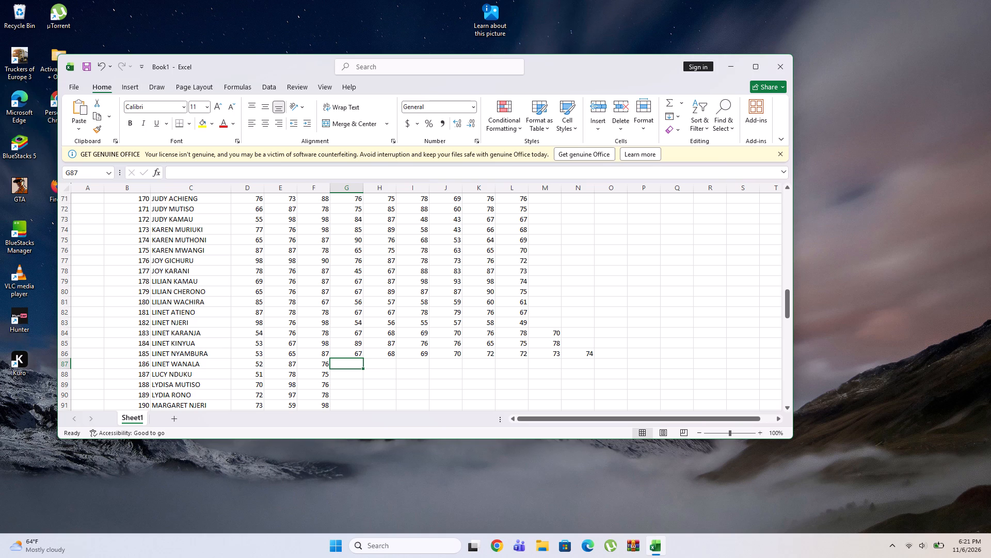
pyautogui.click(357, 363)
pyautogui.press('7')
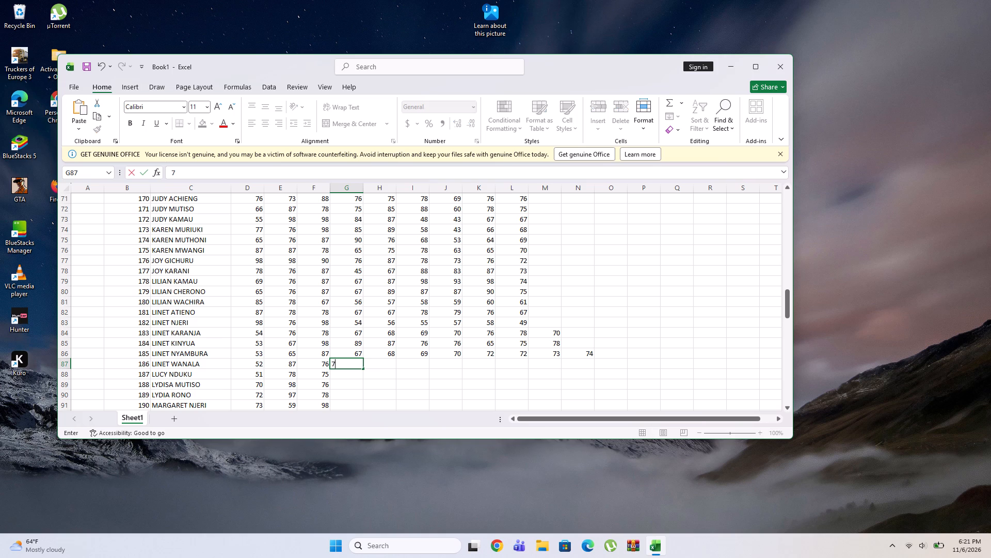
pyautogui.press('0')
pyautogui.press('Right')
pyautogui.write('67')
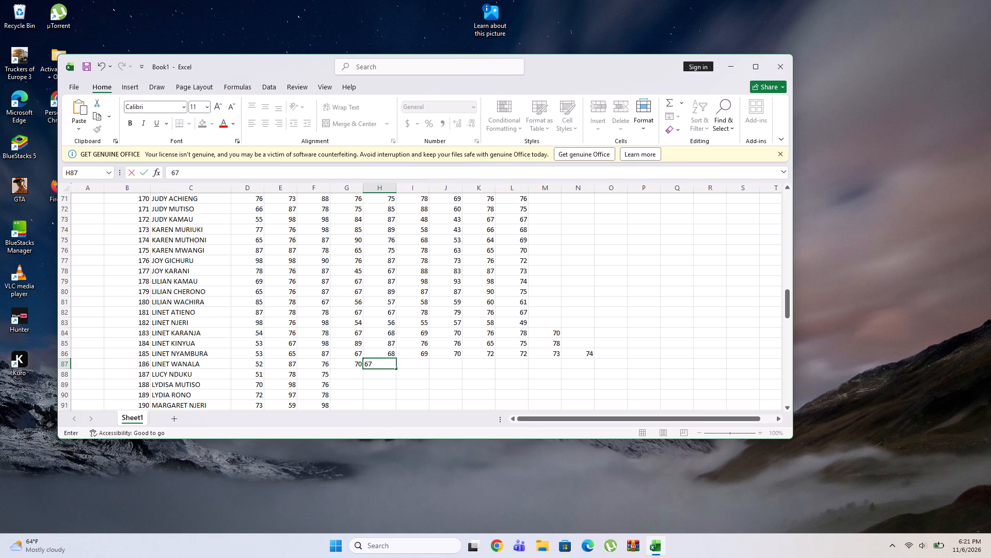
pyautogui.press('Right')
pyautogui.write('89')
pyautogui.press('Right')
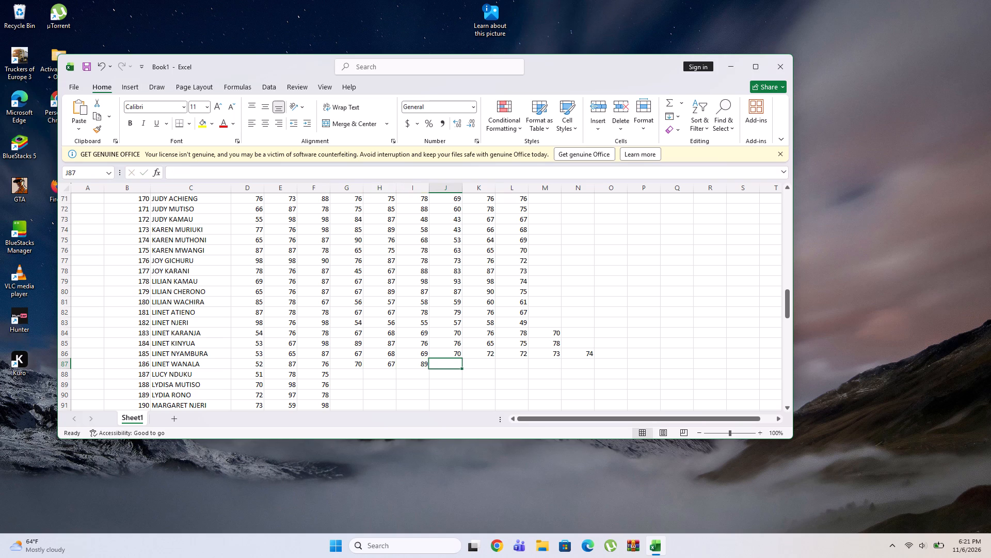
pyautogui.write('78')
pyautogui.press('Right')
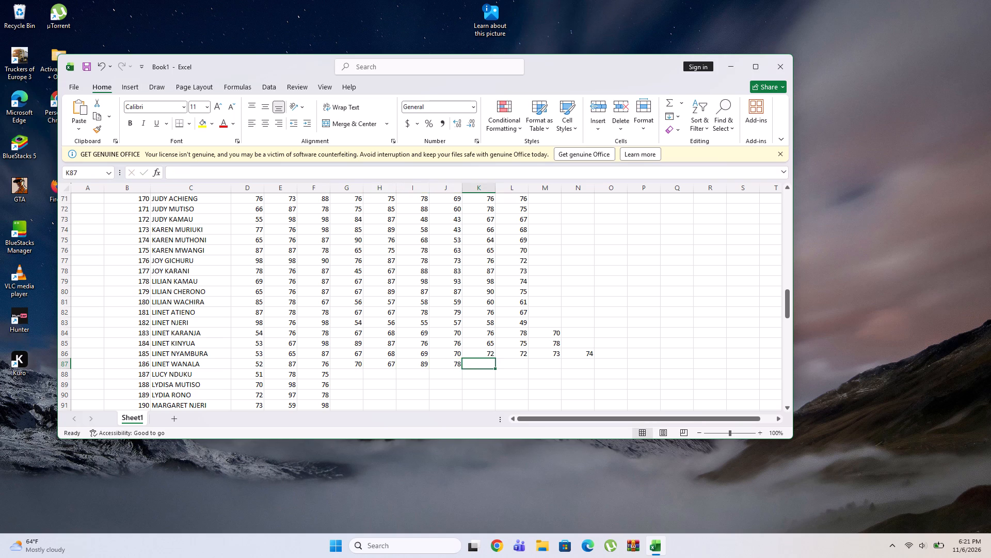
pyautogui.write('76')
pyautogui.press('Right')
pyautogui.write('79')
pyautogui.press('Right')
pyautogui.write('79')
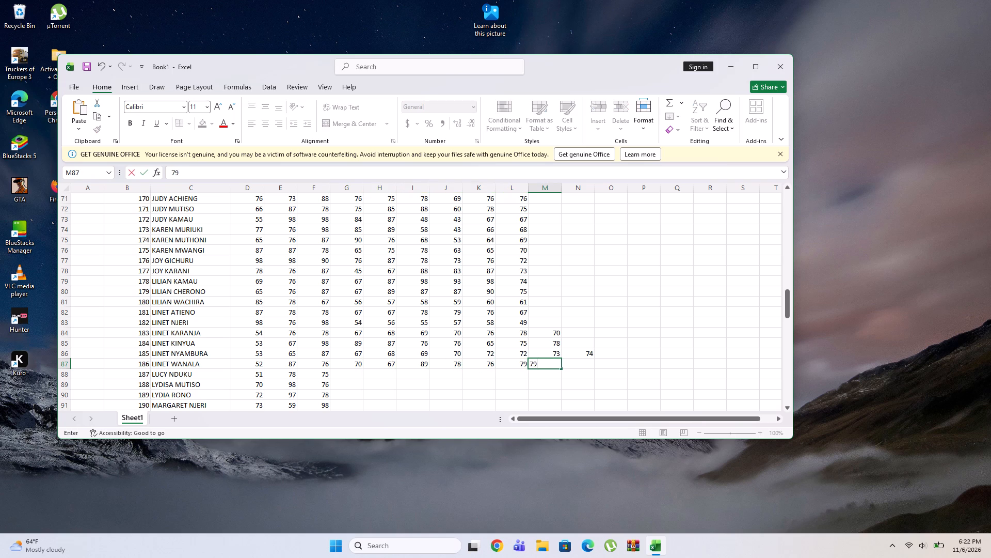
pyautogui.press('Right')
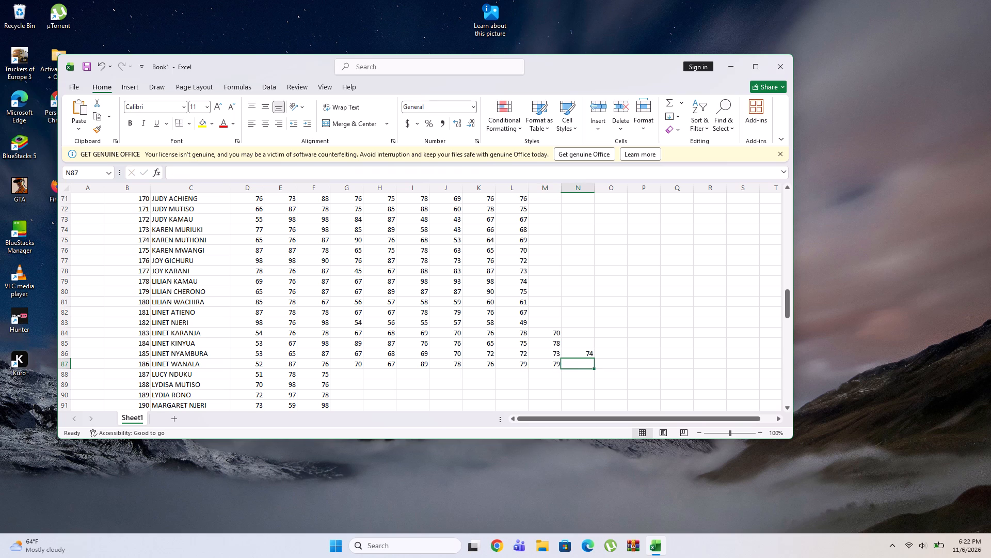
# Enter the marks 67, 68, 69, 70, 72, 67 and 76 across row 88 in cells G88 to M88, for entry 187.
pyautogui.click(349, 375)
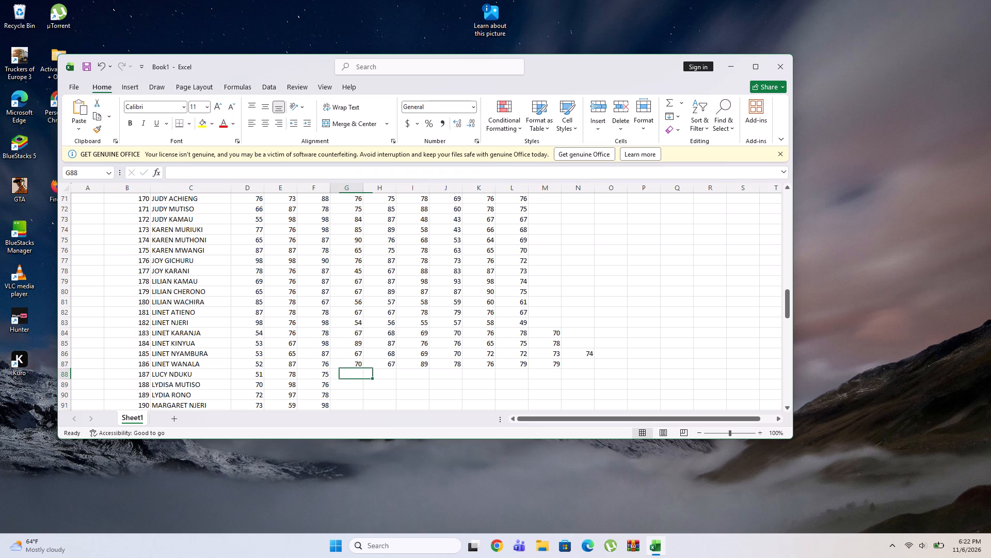
pyautogui.write('67')
pyautogui.press('Right')
pyautogui.write('68')
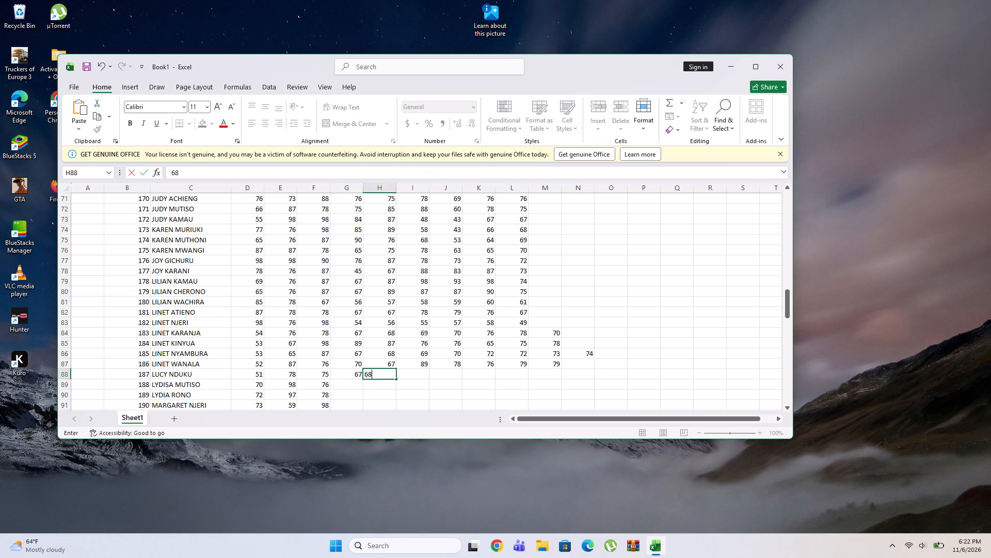
pyautogui.press('Right')
pyautogui.write('69')
pyautogui.press('Right')
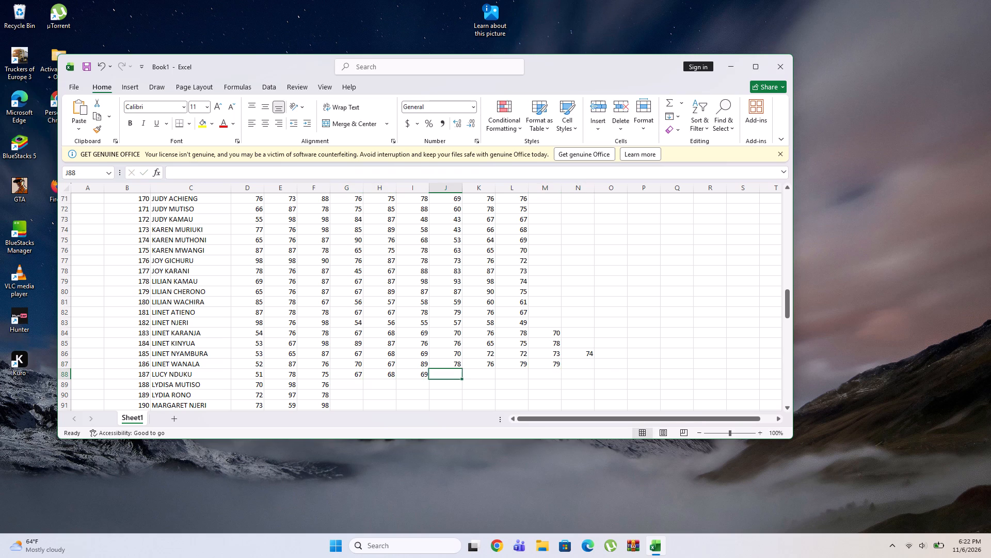
pyautogui.write('70')
pyautogui.press('Right')
pyautogui.write('72')
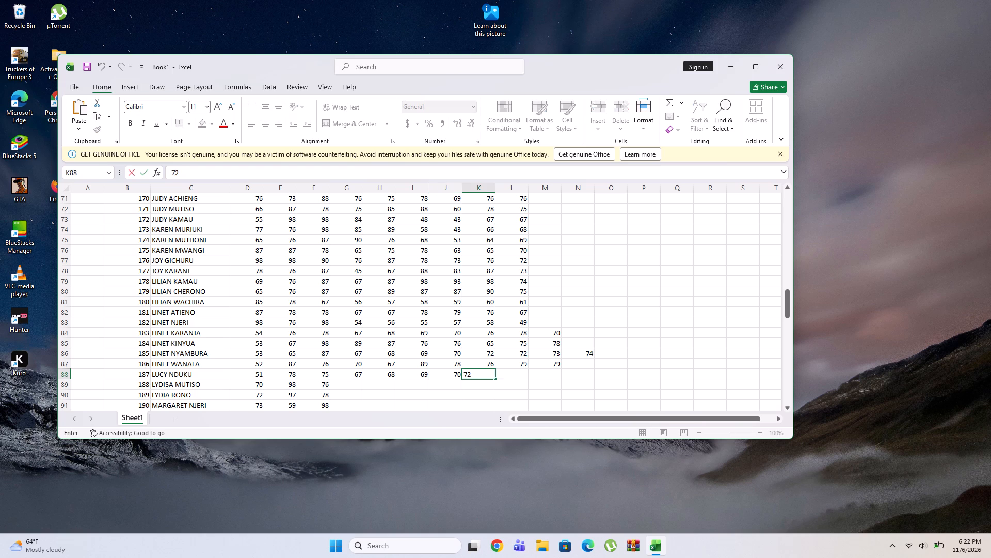
pyautogui.press('Right')
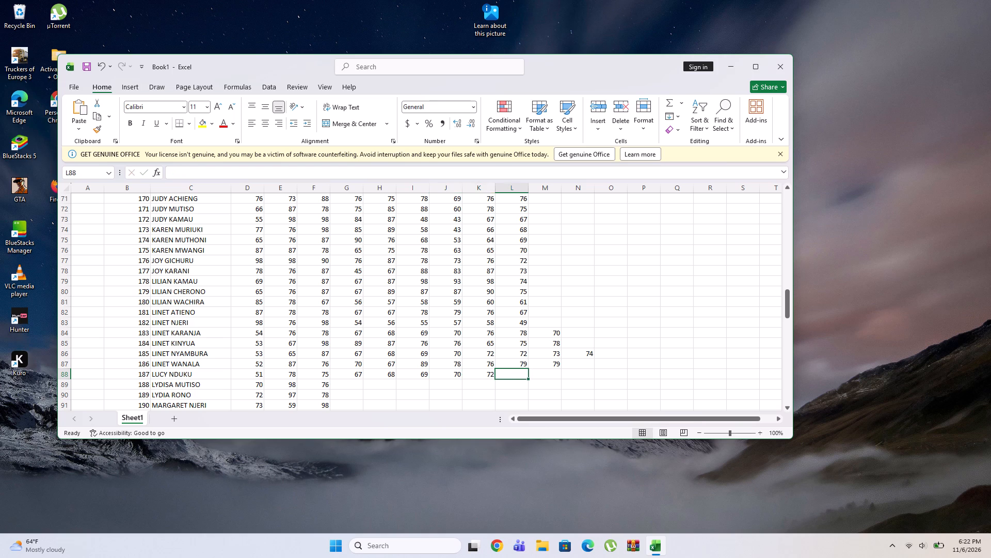
pyautogui.write('67')
pyautogui.press('Right')
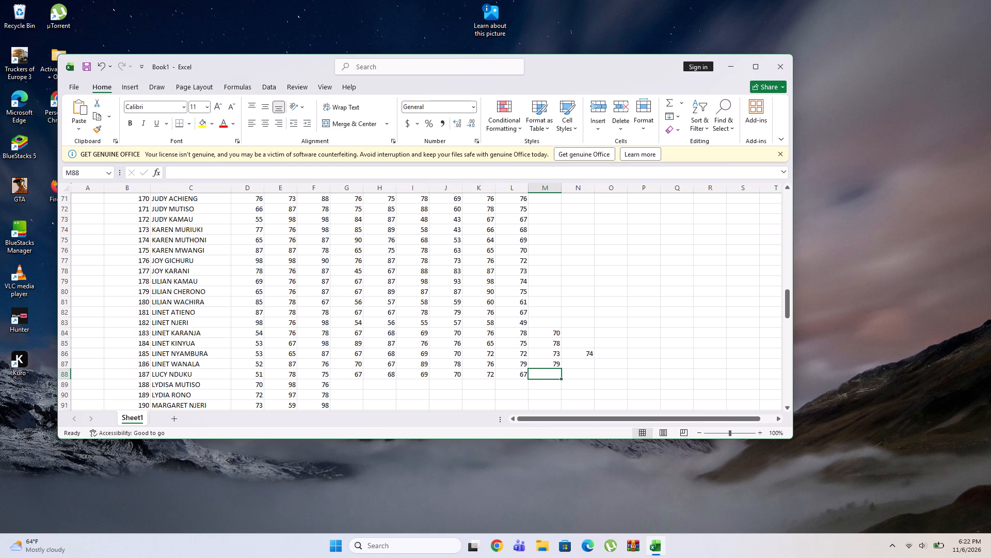
pyautogui.write('76')
pyautogui.press('Right')
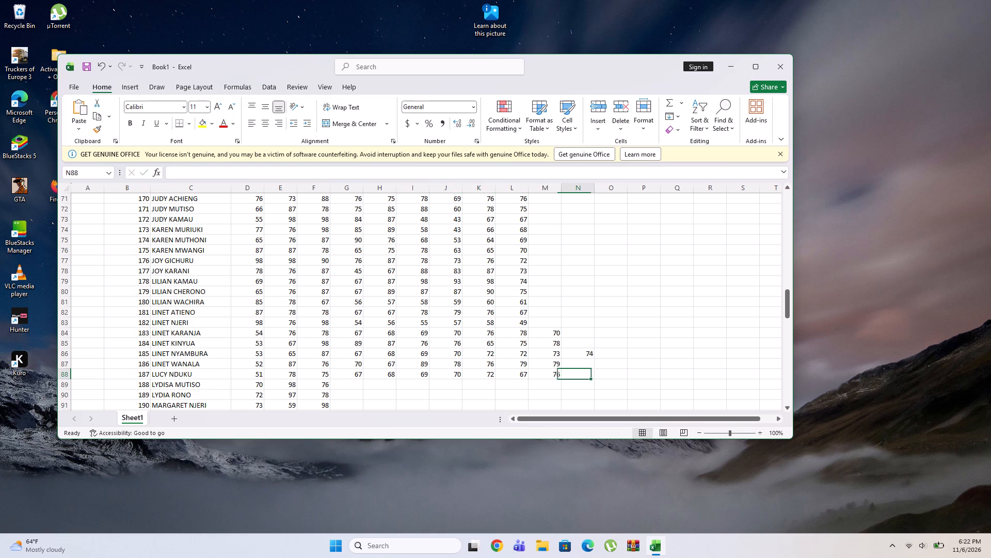
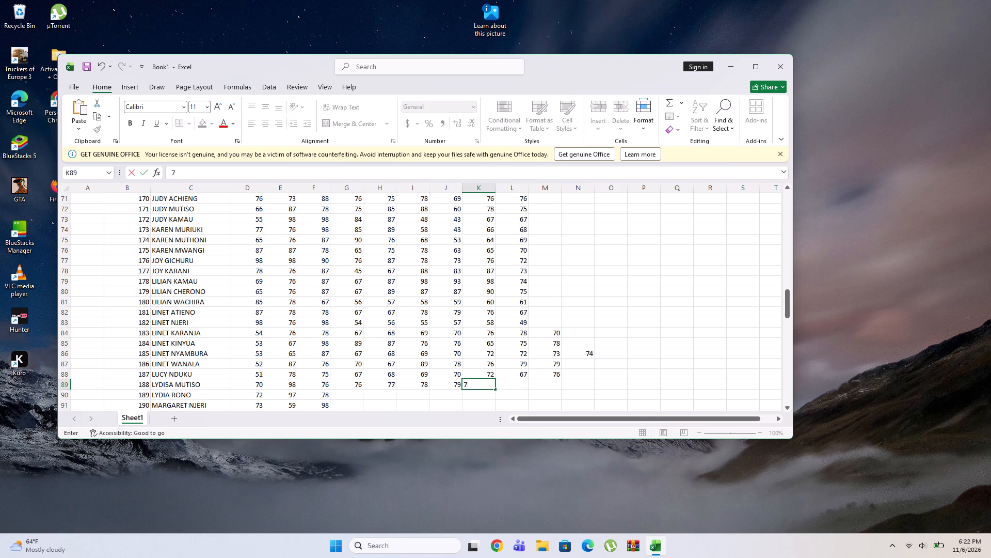
# Complete row 89 for entry 188 with the marks 76, 98 and 87 in cells K89 to M89.
pyautogui.press('6')
pyautogui.press('Right')
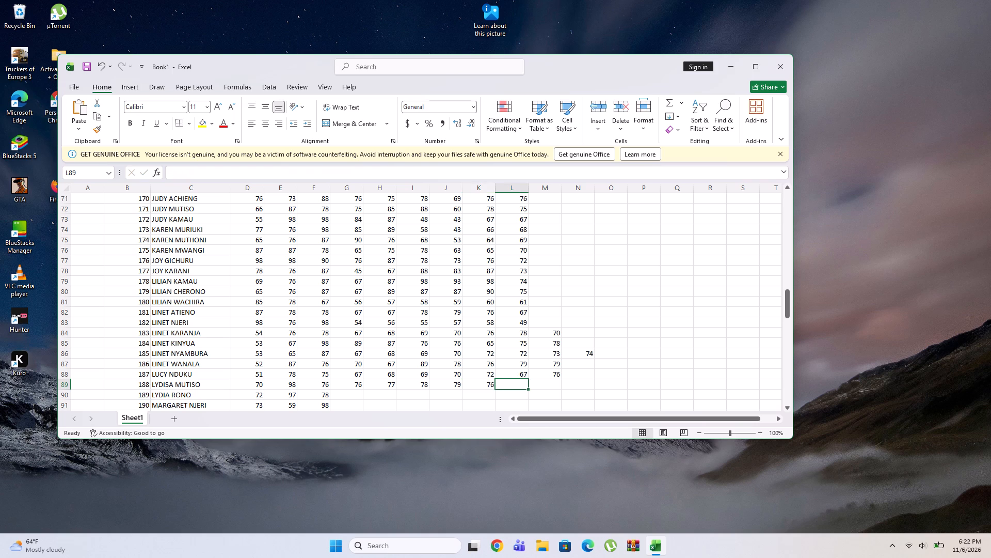
pyautogui.write('98')
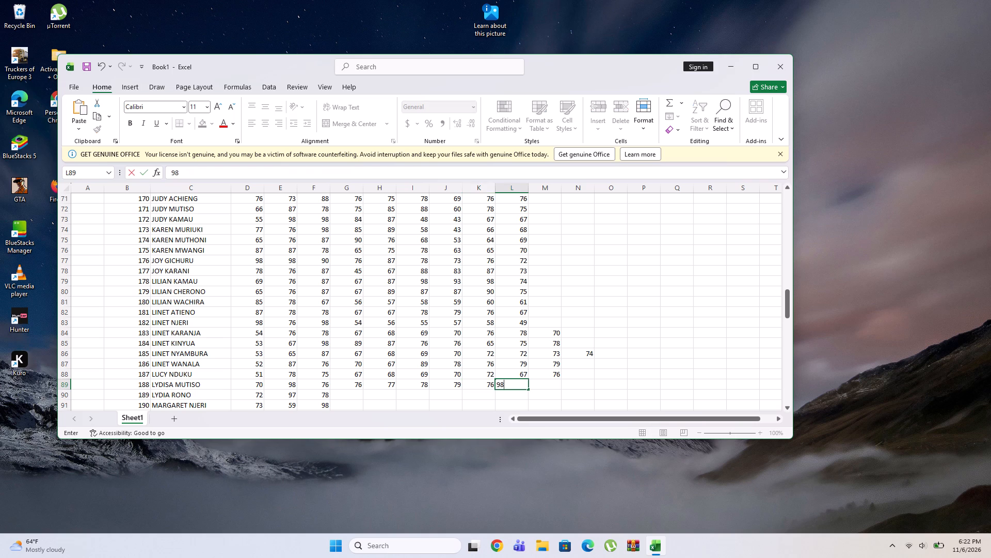
pyautogui.press('Right')
pyautogui.write('87')
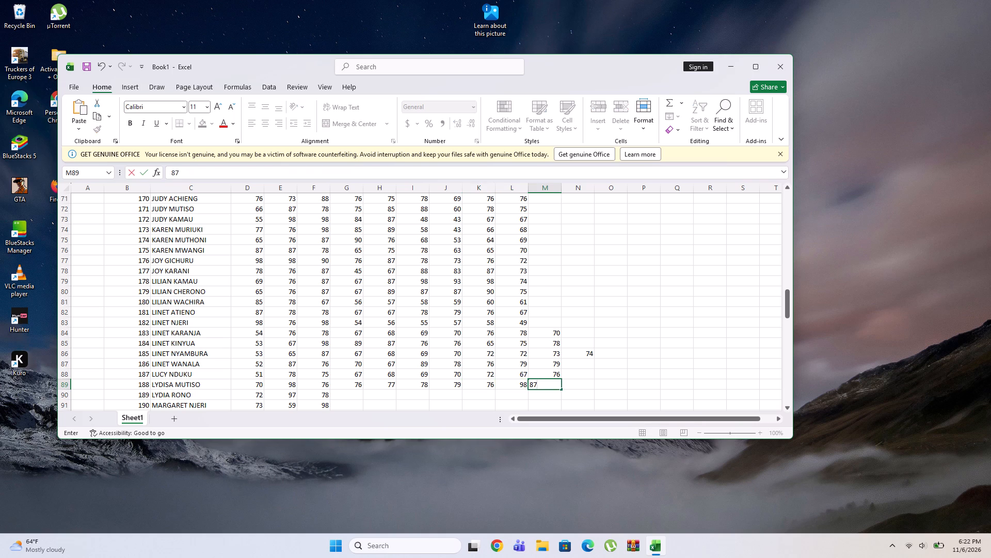
pyautogui.press('Right')
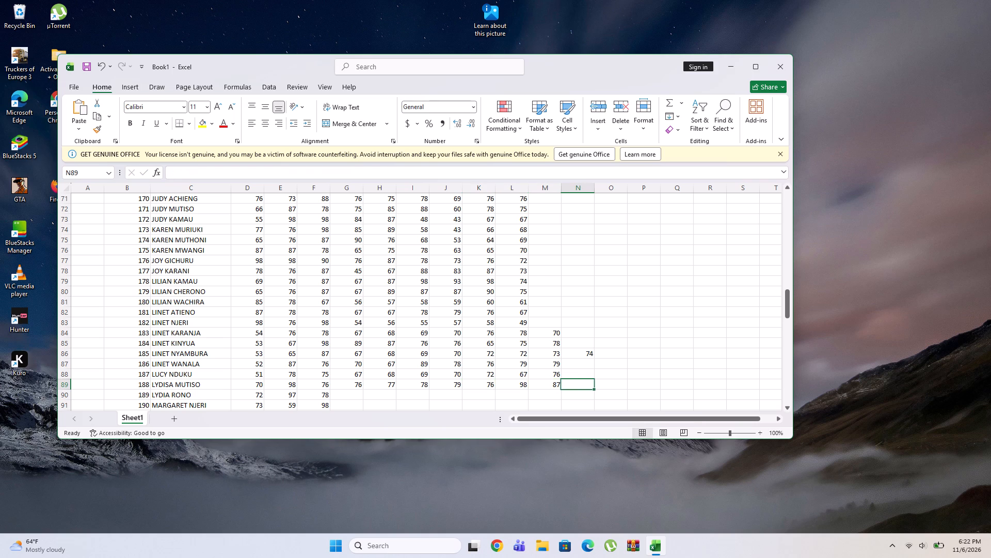
# Enter the marks 78, 67, 68, 59, 50, 78 and 76 across row 90 in cells G90 to M90, for entry 189.
pyautogui.click(345, 393)
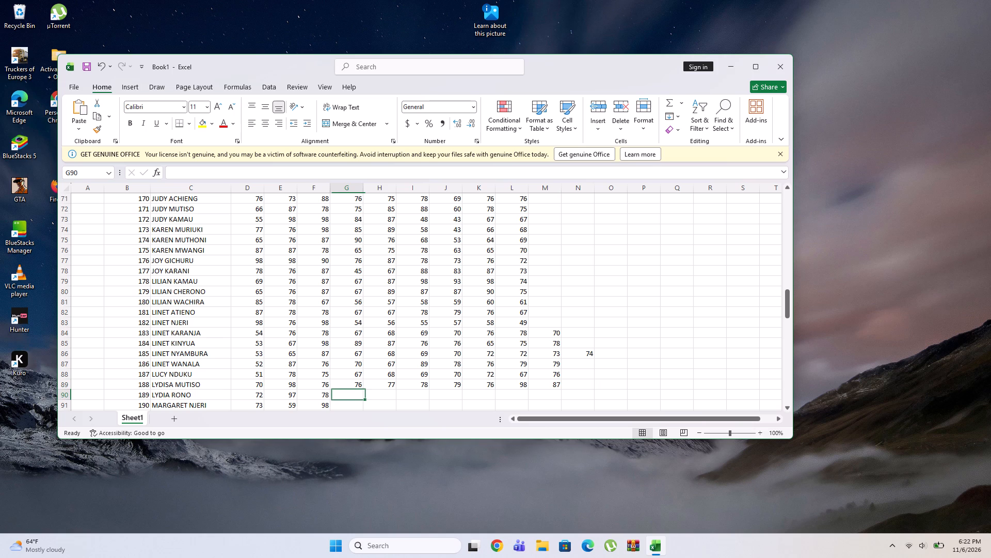
pyautogui.write('78')
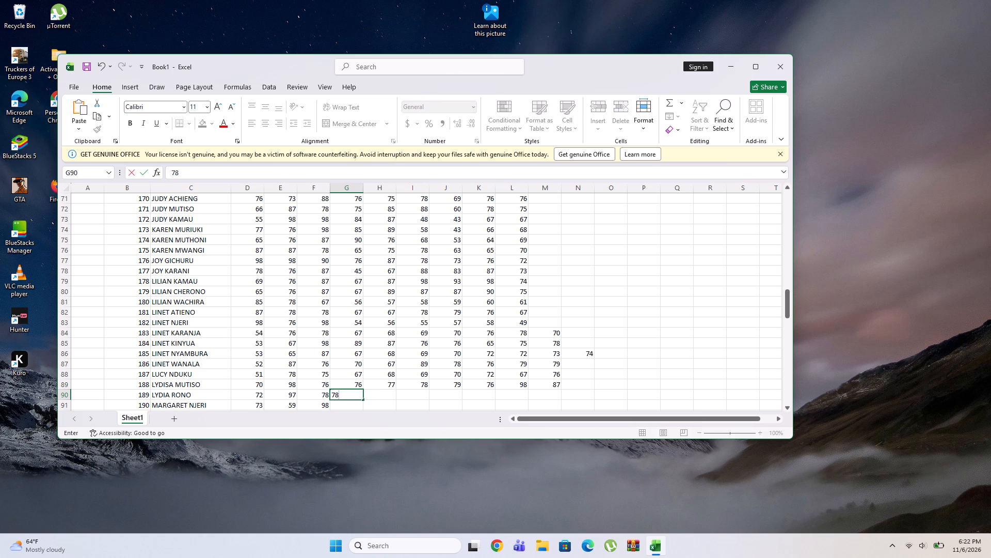
pyautogui.press('Right')
pyautogui.write('67')
pyautogui.press('Right')
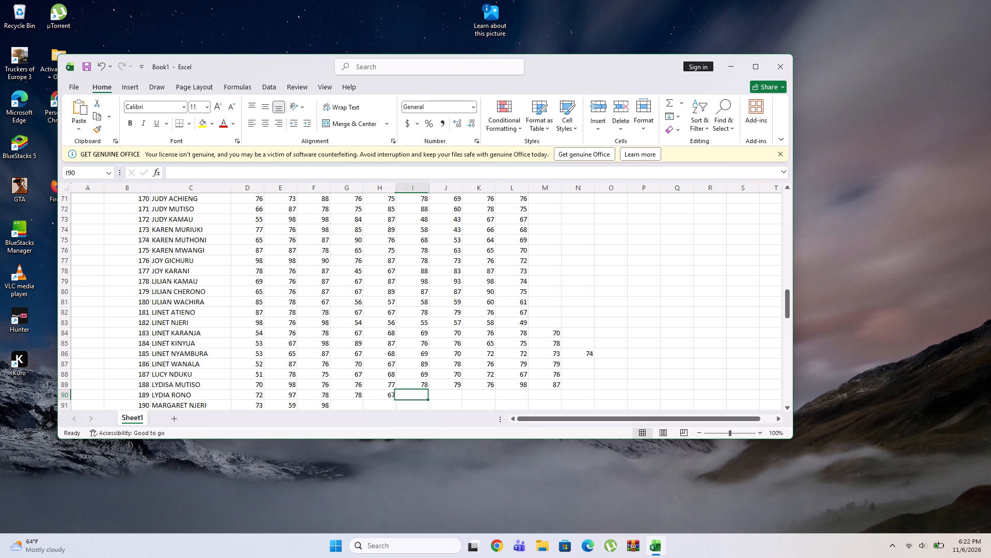
pyautogui.write('68')
pyautogui.press('Right')
pyautogui.write('59')
pyautogui.press('Right')
pyautogui.write('509')
pyautogui.press('BackSpace')
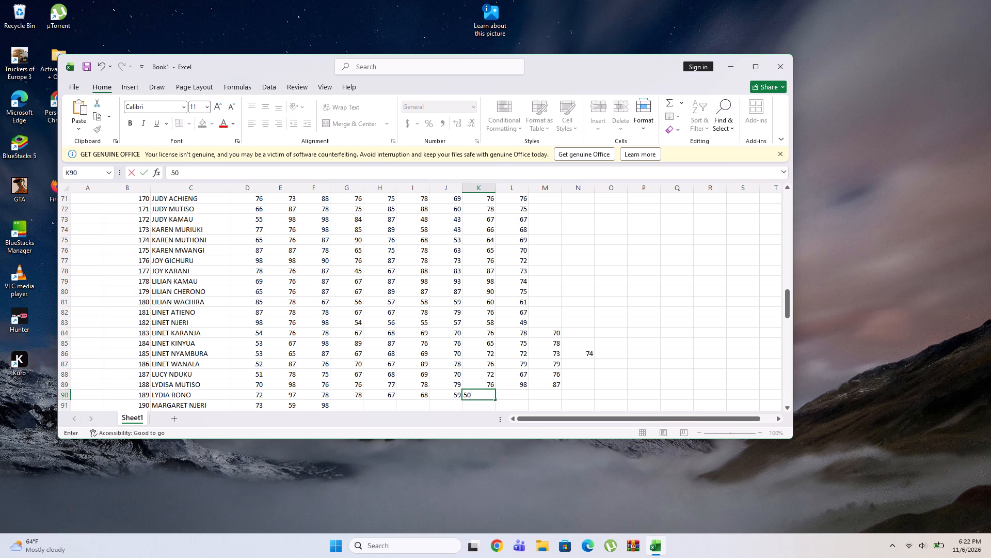
pyautogui.press('Right')
pyautogui.write('78')
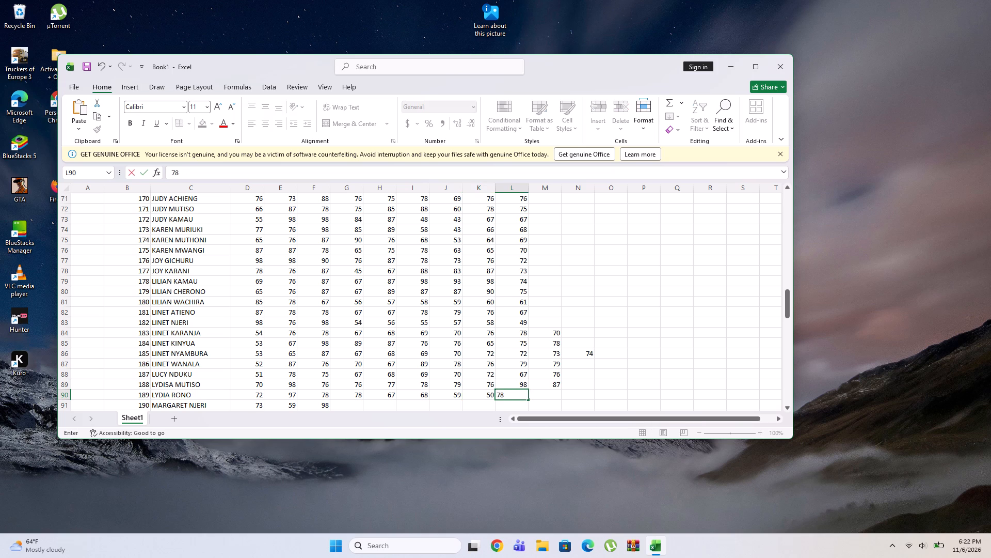
pyautogui.press('Right')
pyautogui.write('76')
pyautogui.press('Right')
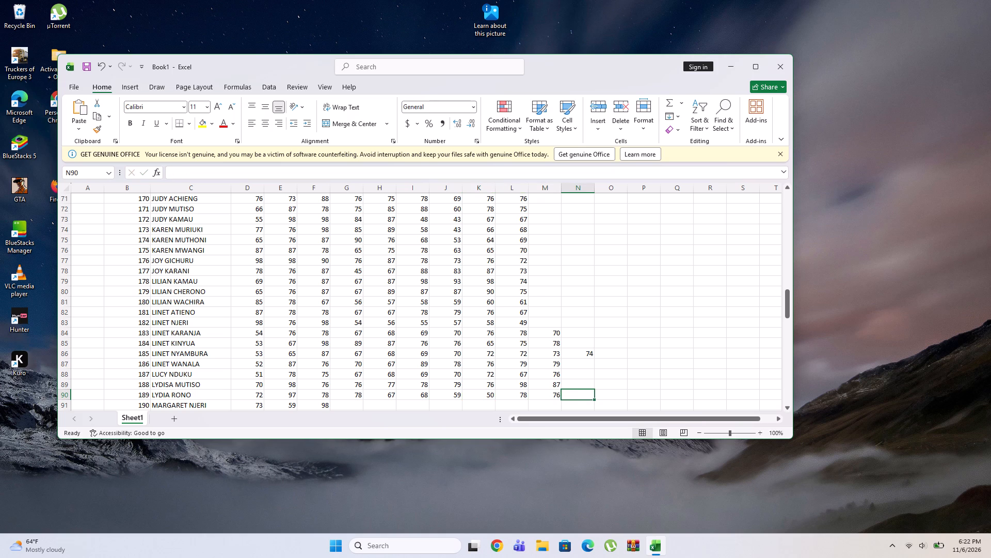
# Enter the marks 50, 60, 70 and 70 across row 91 in cells G91 to J91, for entry 190.
pyautogui.click(349, 403)
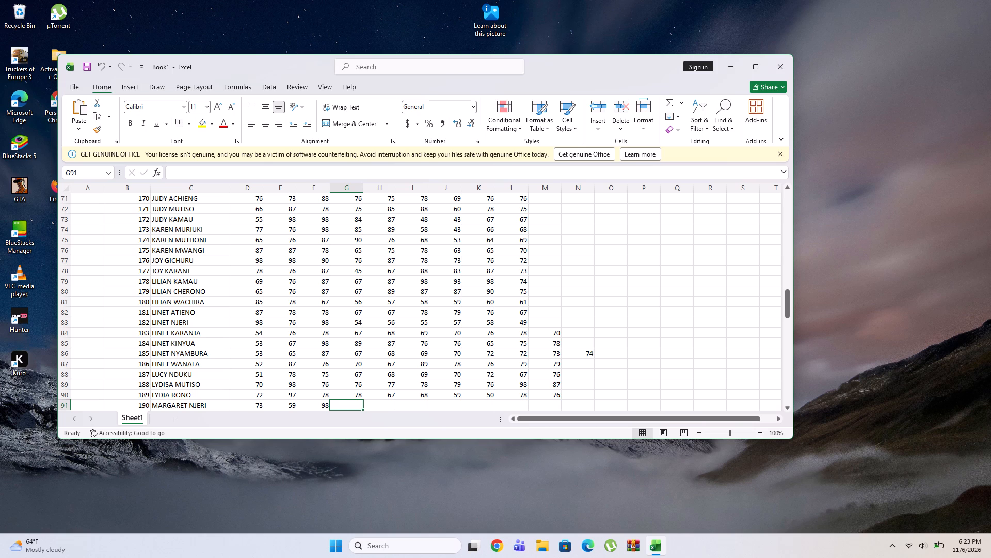
pyautogui.write('50')
pyautogui.press('Right')
pyautogui.write('60')
pyautogui.press('Right')
pyautogui.write('70')
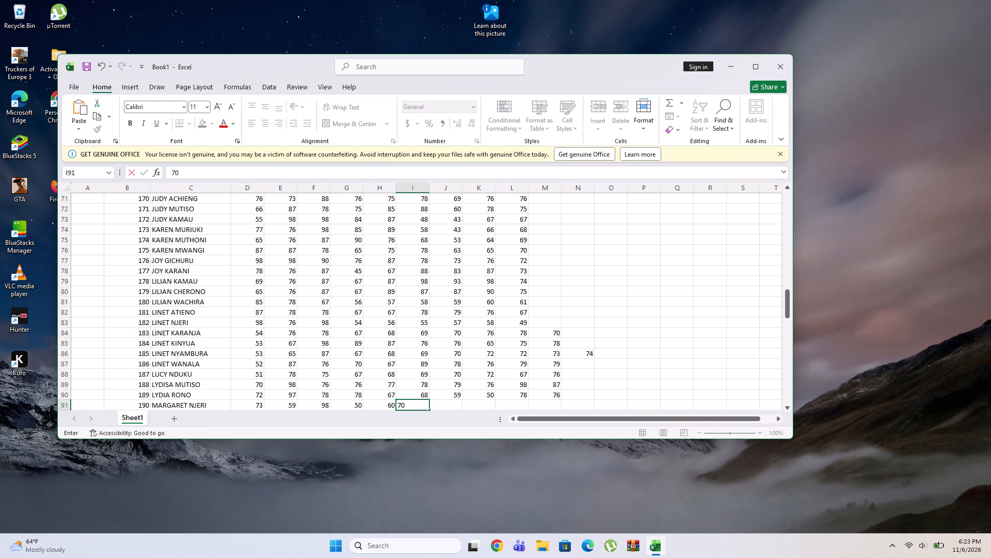
pyautogui.press('Right')
pyautogui.write('70')
pyautogui.press('Down')
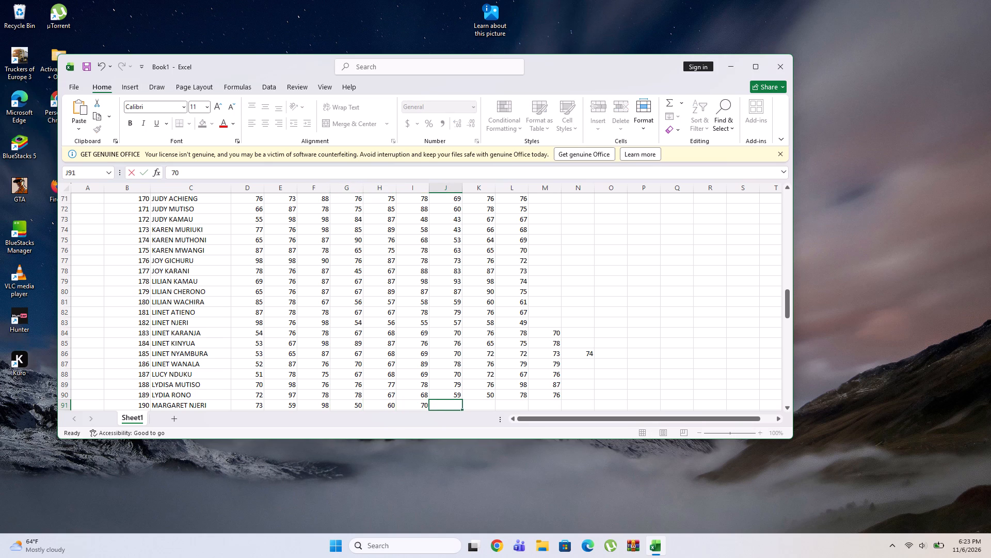
# Enter the marks 90, 88 and 67 in cells J92, I92 and H92 respectively, for entry 191.
pyautogui.write('90')
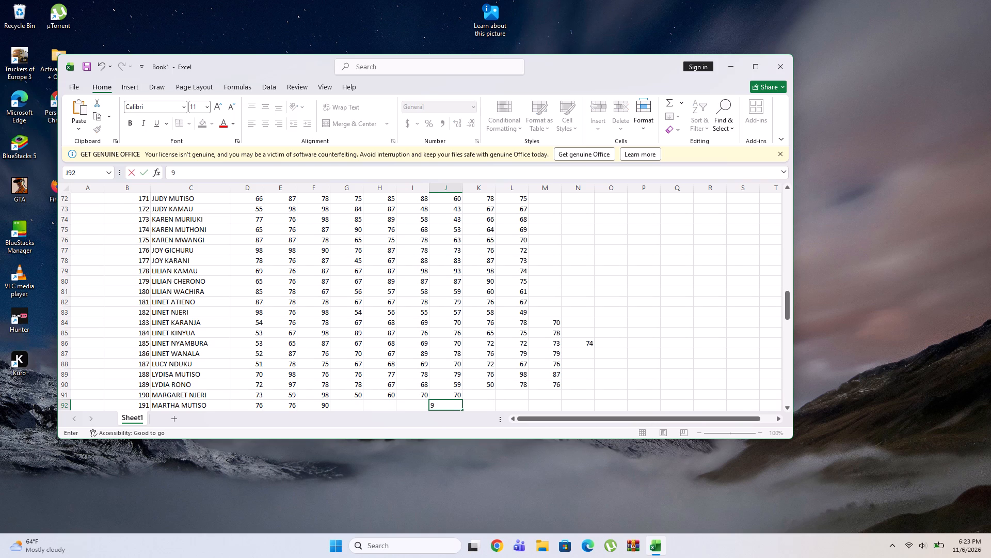
pyautogui.press('Left')
pyautogui.write('88')
pyautogui.press('Left')
pyautogui.write('67')
# Complete row 91 for entry 190 with the marks 89, 98, 98 and 90 in cells K91 to N91.
pyautogui.click(483, 398)
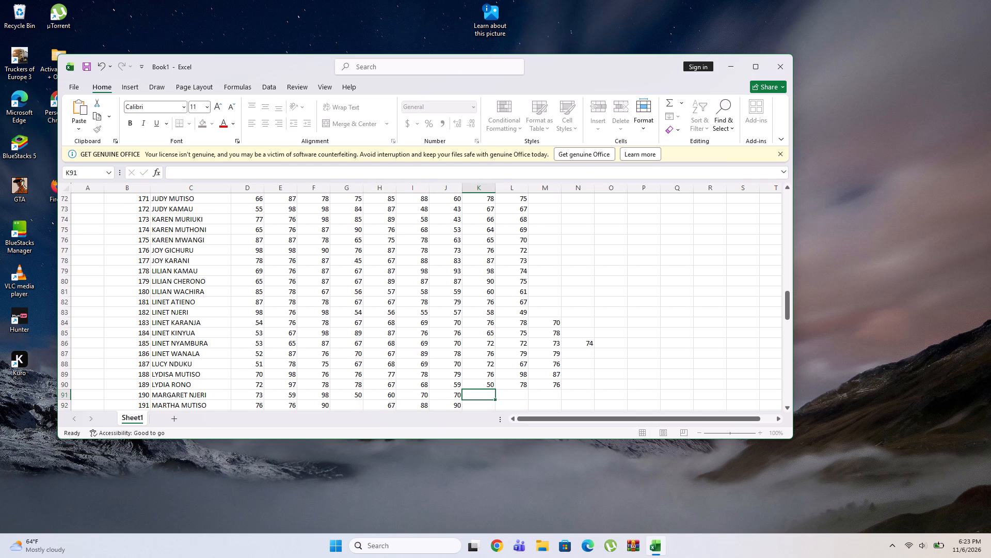
pyautogui.write('89')
pyautogui.press('Right')
pyautogui.write('98')
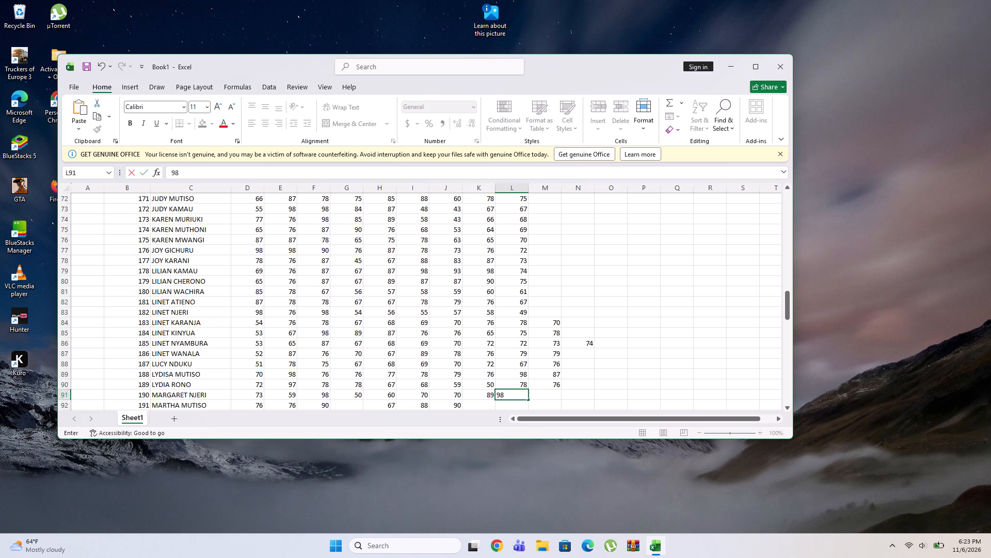
pyautogui.press('Right')
pyautogui.write('98')
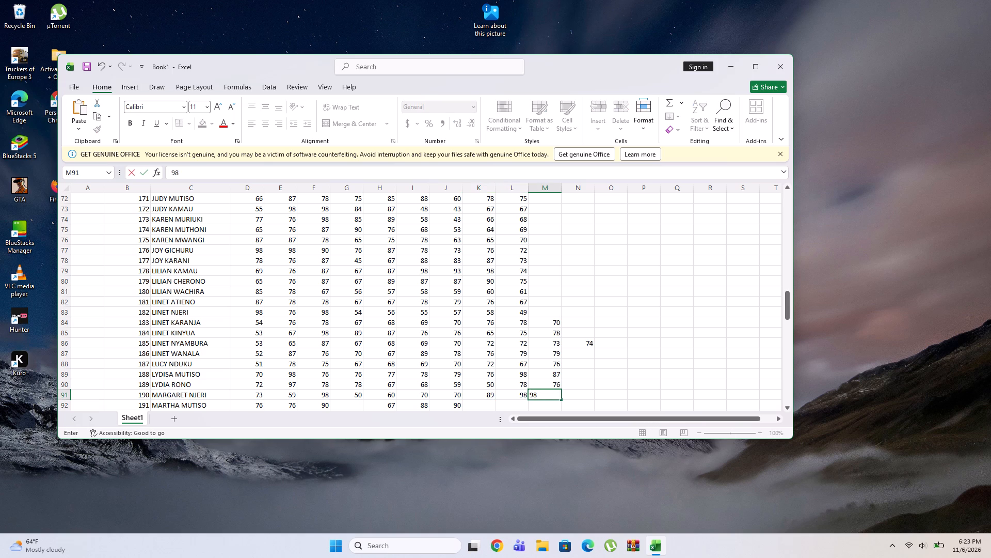
pyautogui.press('Right')
pyautogui.write('90')
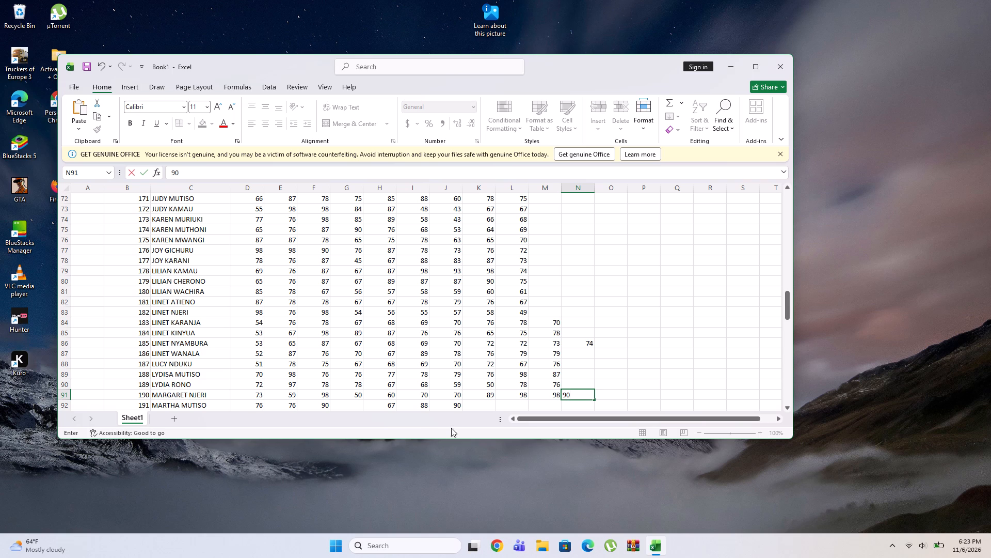
# Complete row 92 for entry 191 with the marks 78, 89, 76 and 90 in cells K92 to N92, and 76 in G92.
pyautogui.click(487, 406)
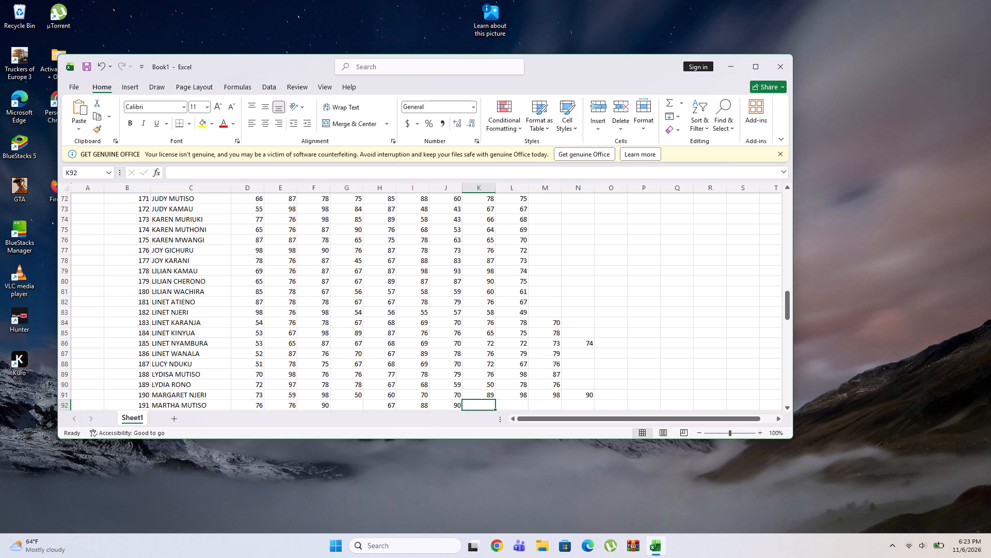
pyautogui.write('78')
pyautogui.press('Right')
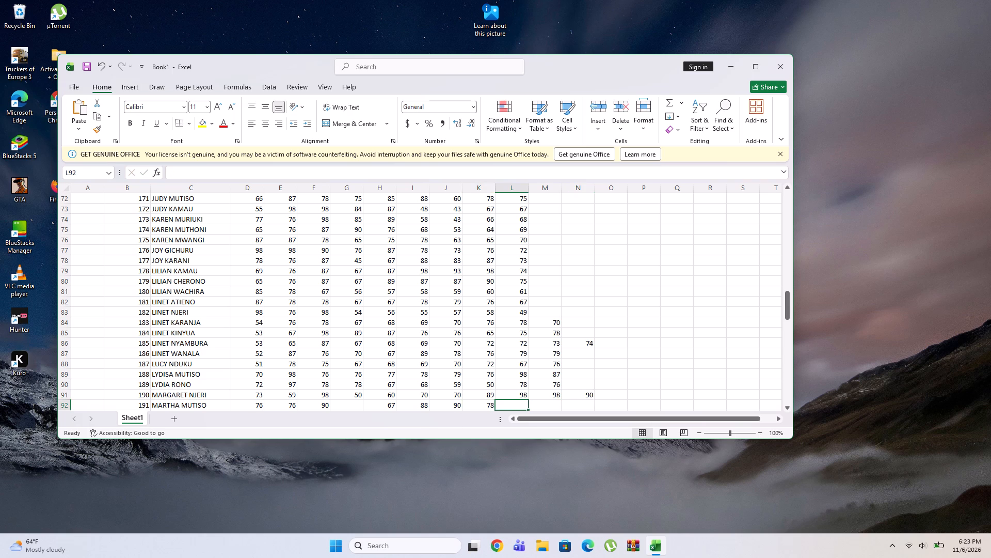
pyautogui.write('89')
pyautogui.press('Right')
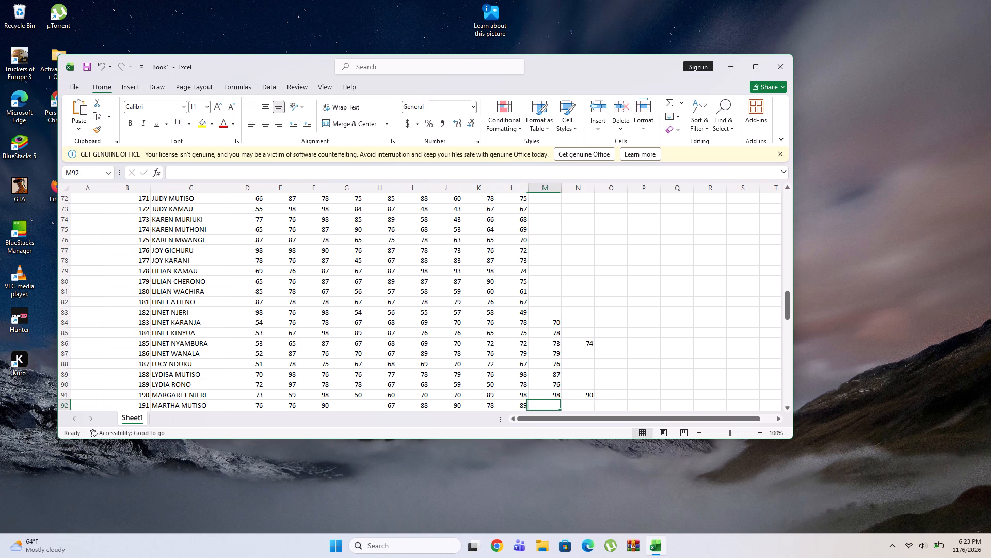
pyautogui.write('76')
pyautogui.press('Right')
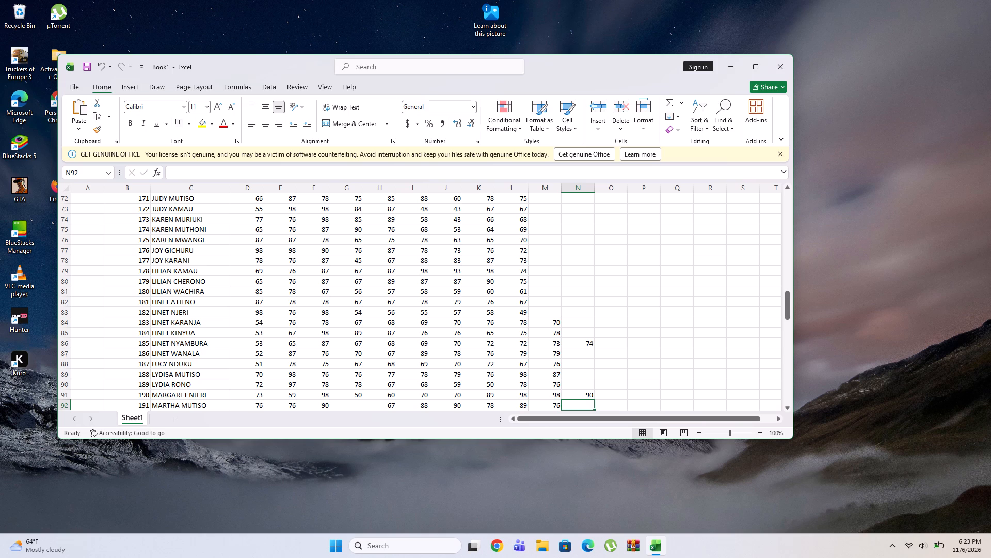
pyautogui.moveTo(785, 287); pyautogui.dragTo(840, 169)
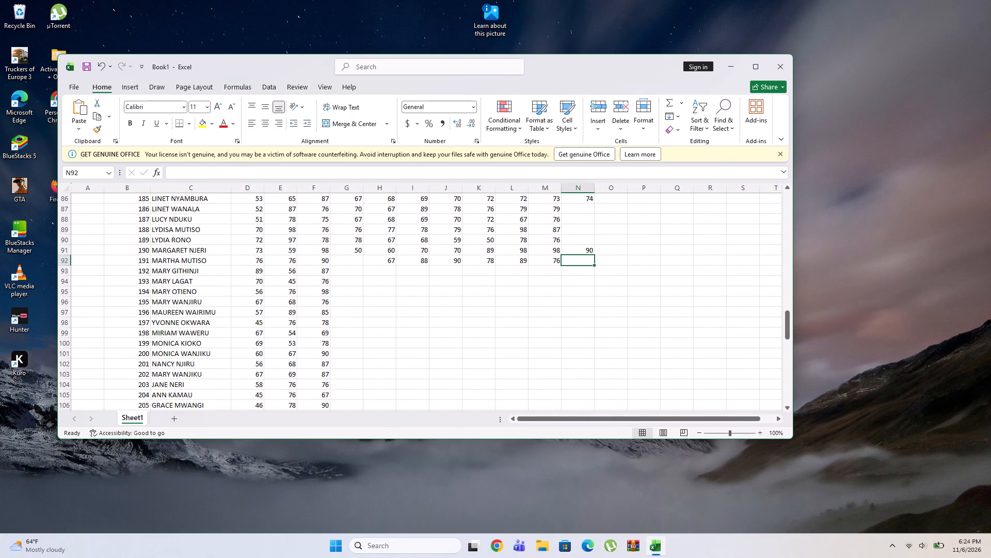
pyautogui.write('09')
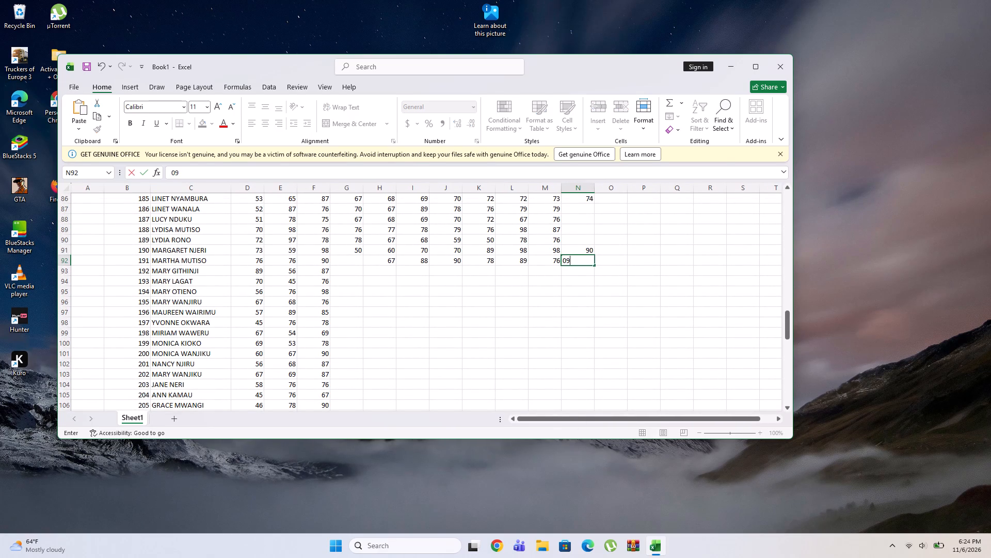
pyautogui.press('BackSpace')
pyautogui.press('BackSpace')
pyautogui.write('90')
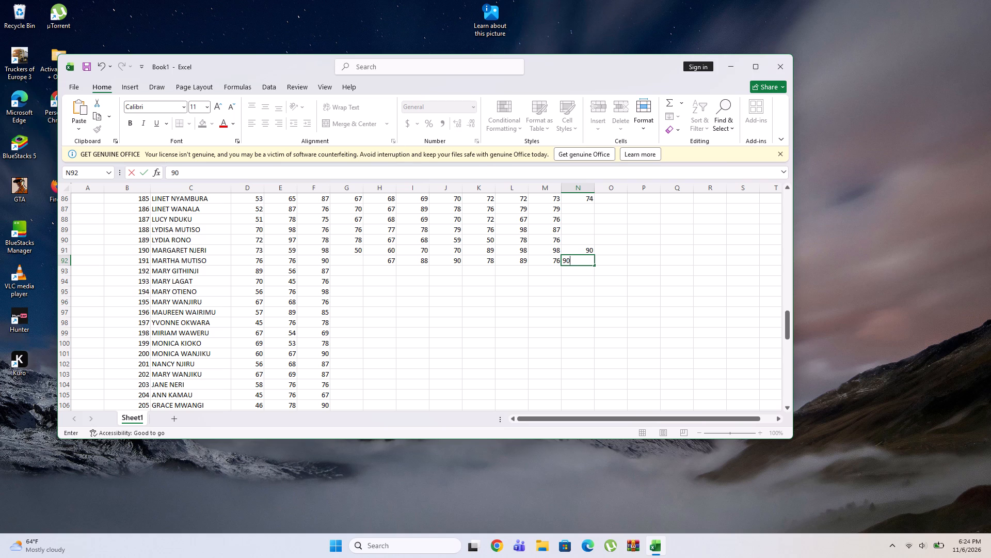
pyautogui.click(348, 263)
pyautogui.write('76')
pyautogui.press('Down')
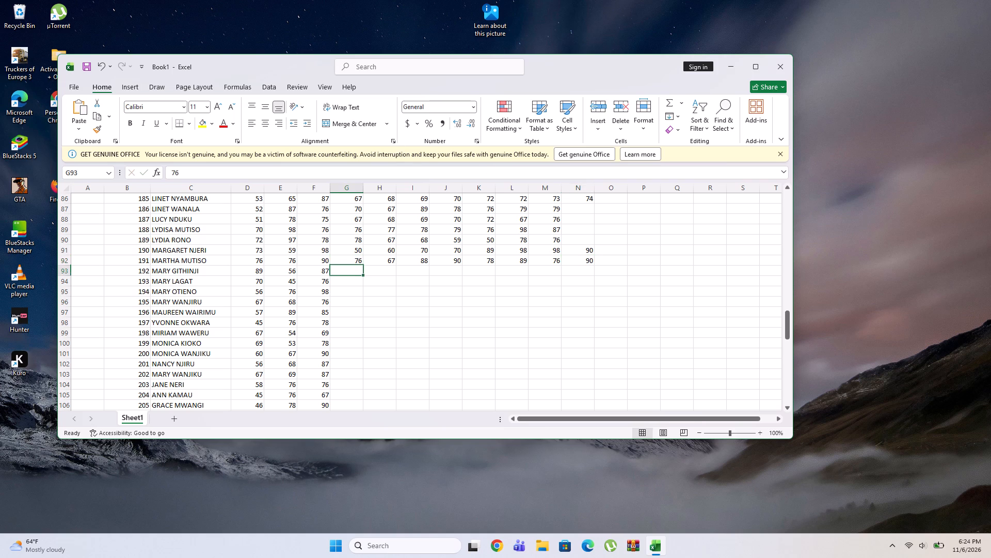
# Enter the marks 89, 80, 87, 76 and 86 down column G in cells G93 to G97, for entries 192 to 196.
pyautogui.write('89')
pyautogui.press('Down')
pyautogui.write('80')
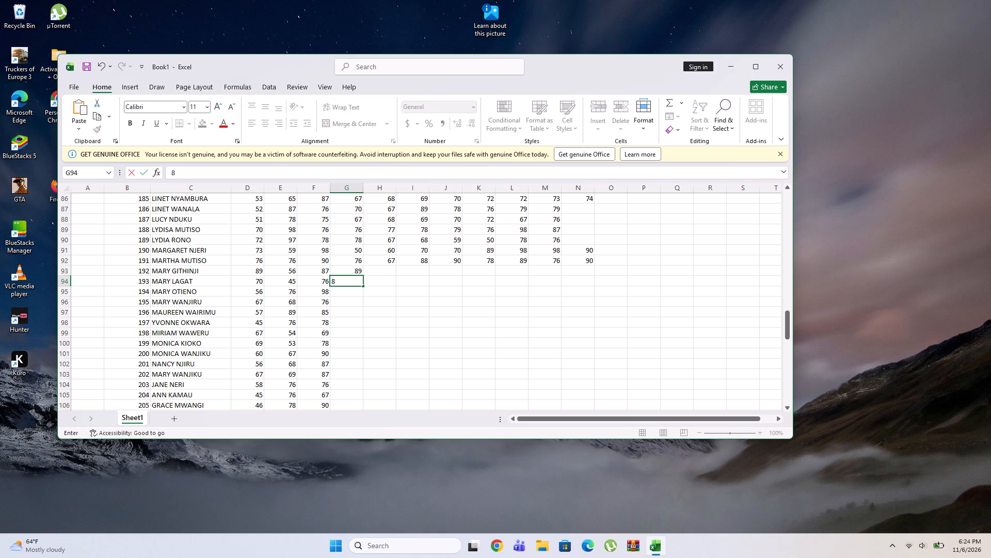
pyautogui.press('Down')
pyautogui.write('87')
pyautogui.press('Down')
pyautogui.write('76')
pyautogui.press('Down')
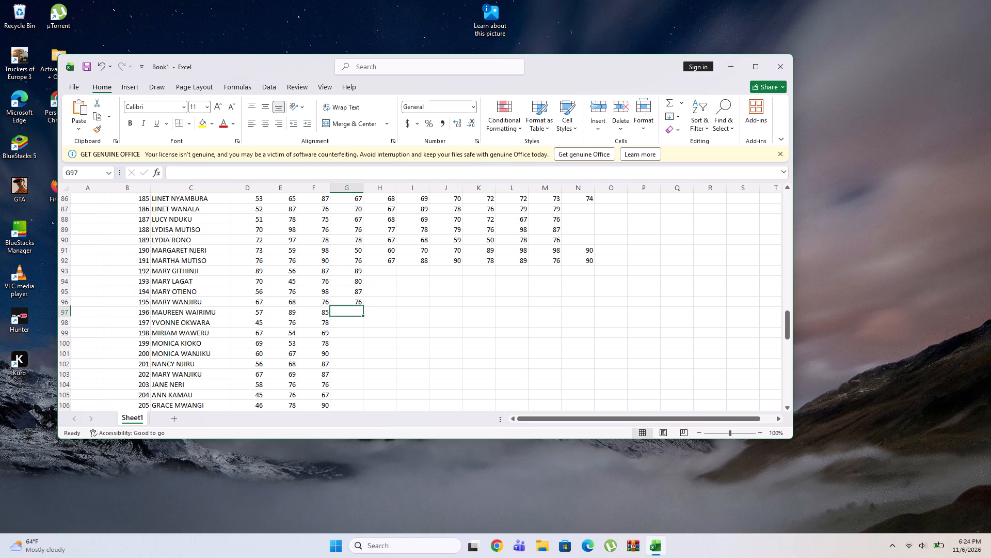
pyautogui.write('86')
pyautogui.press('Down')
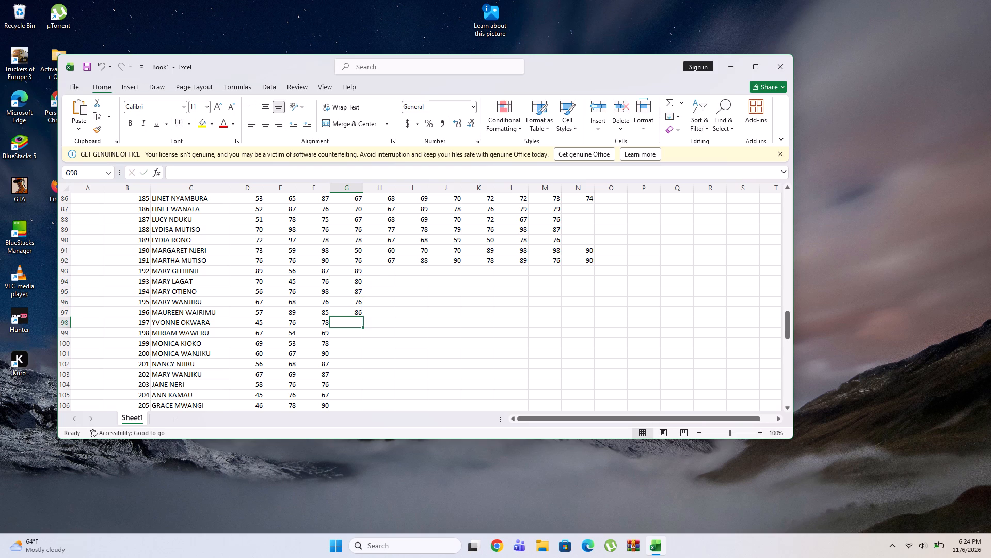
# Enter the marks 86, 98, 76, 76 and 76 down column G in cells G98 to G102, for entries 197 to 201.
pyautogui.write('86')
pyautogui.press('Down')
pyautogui.write('98')
pyautogui.press('Down')
pyautogui.write('76')
pyautogui.press('Down')
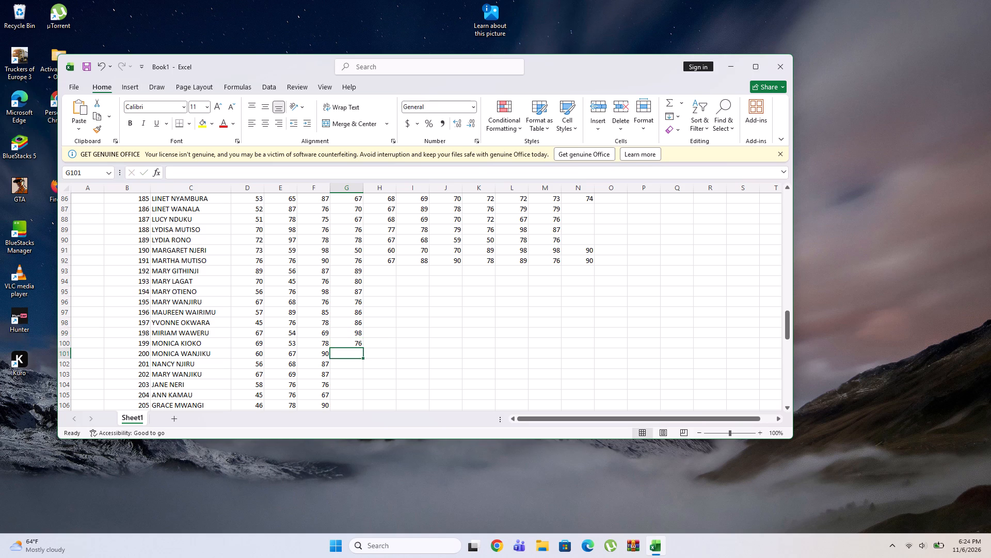
pyautogui.write('76')
pyautogui.press('Down')
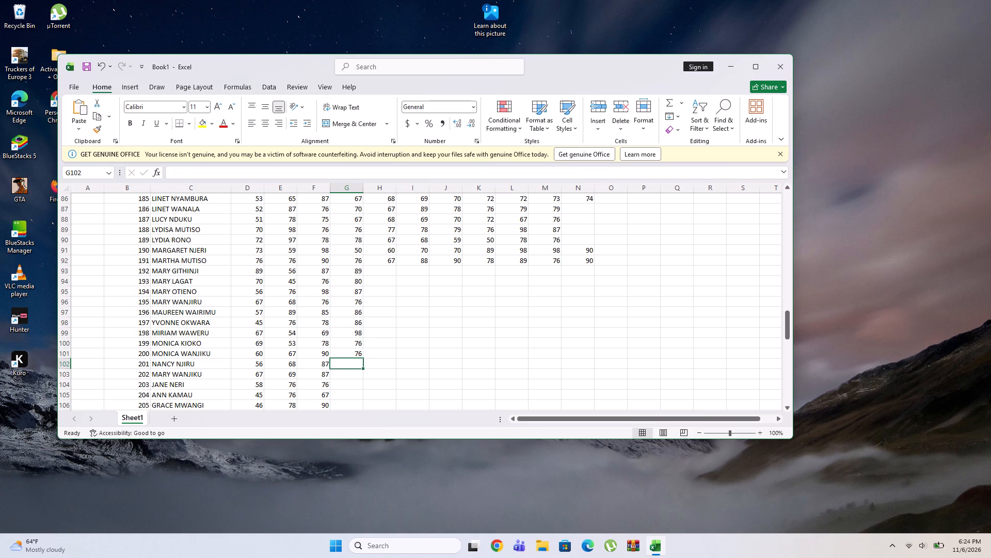
pyautogui.write('76')
pyautogui.press('Down')
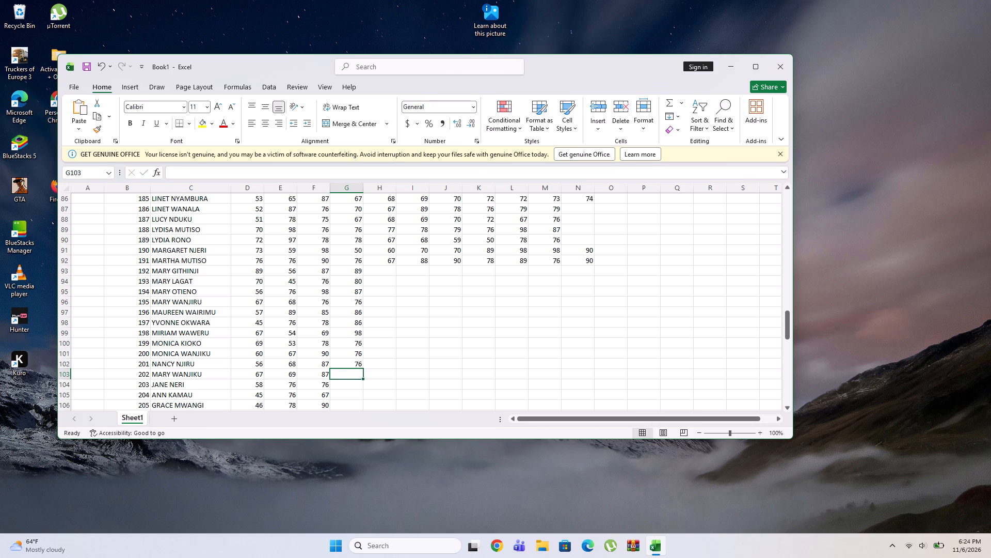
# Enter the marks 89, 78 and 89 down column G in cells G103 to G105, for entries 202 to 204.
pyautogui.write('89')
pyautogui.press('Down')
pyautogui.write('78')
pyautogui.press('Down')
pyautogui.write('76')
pyautogui.press('Down')
pyautogui.press('Up')
pyautogui.write('89')
pyautogui.press('Down')
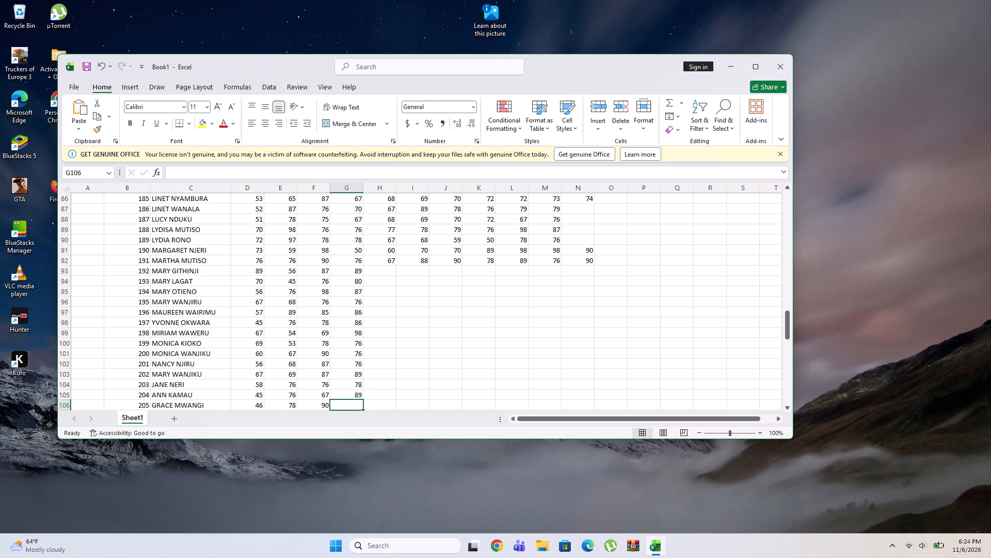
# Enter the marks 87 and 90 down column G in cells G106 and G107, for entries 205 and 206.
pyautogui.write('87')
pyautogui.press('Down')
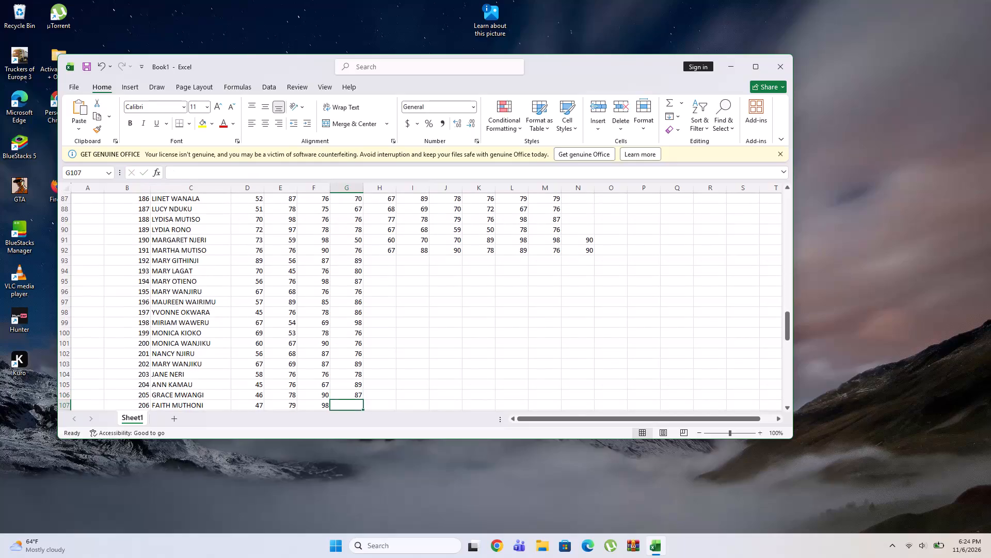
pyautogui.write('O90')
pyautogui.press('BackSpace')
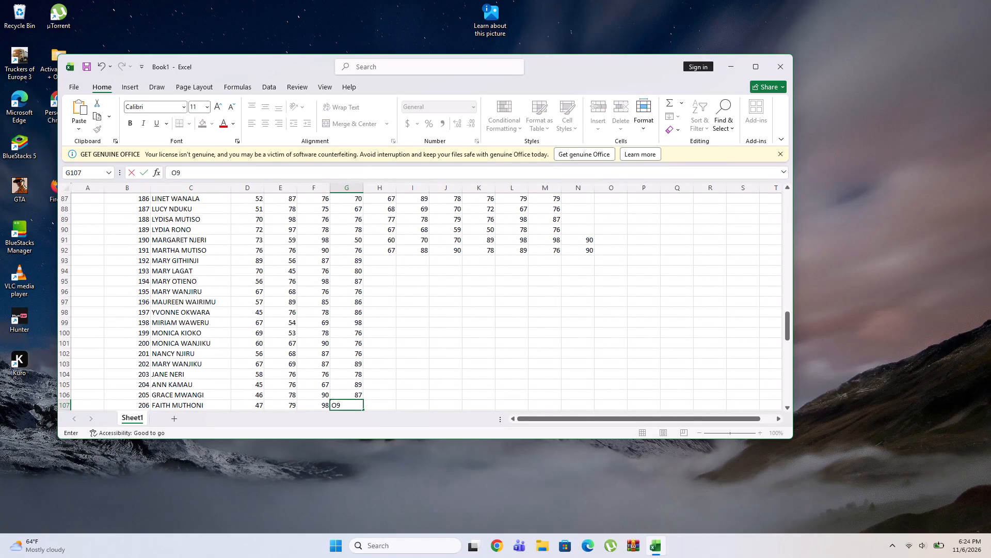
pyautogui.press('BackSpace')
pyautogui.press('BackSpace')
pyautogui.write('90')
# Enter the marks 89, 98, 80, 76, 56, 45 and 67 across cells H93 to N93, for entry 192.
pyautogui.click(386, 256)
pyautogui.write('89')
pyautogui.press('Right')
pyautogui.write('98')
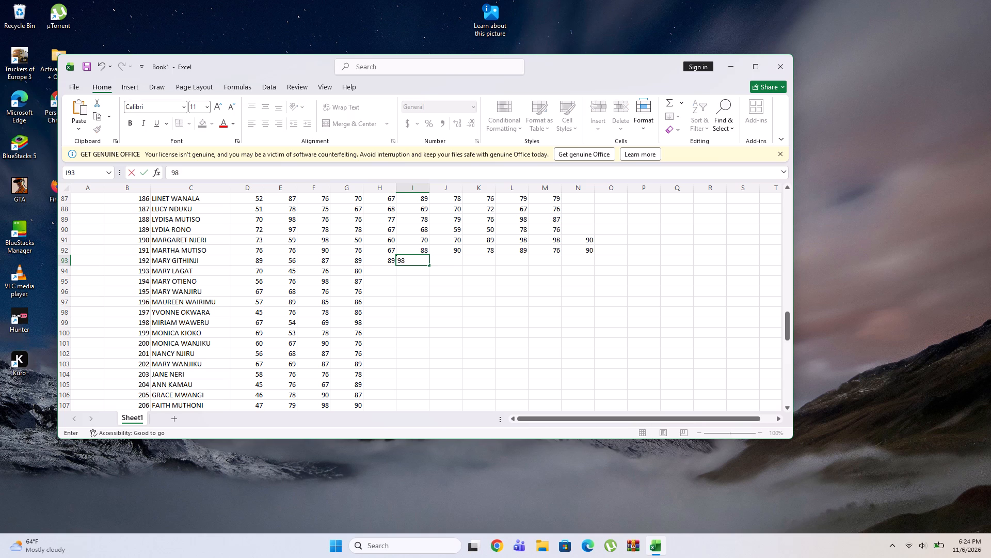
pyautogui.press('Right')
pyautogui.write('80')
pyautogui.press('Right')
pyautogui.write('76')
pyautogui.press('Right')
pyautogui.write('56')
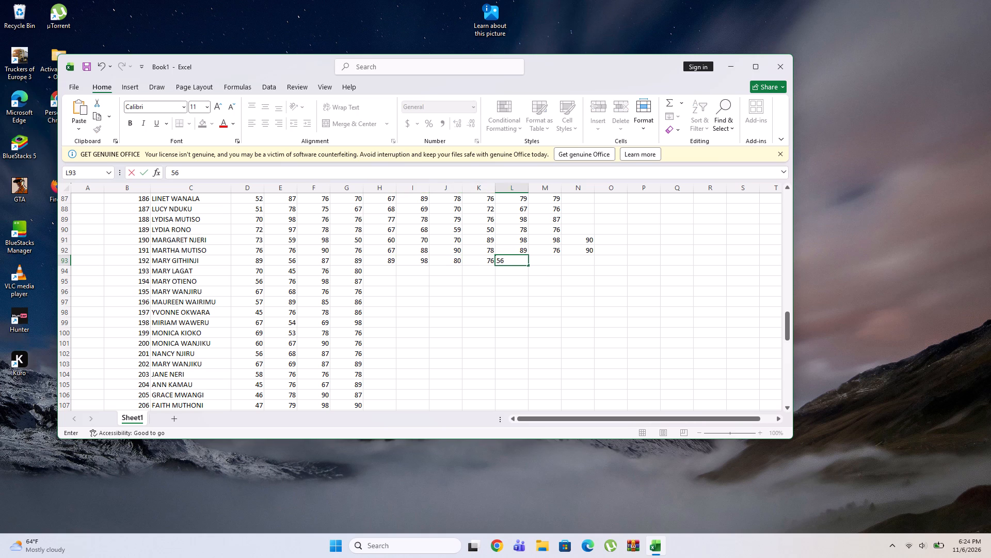
pyautogui.press('Right')
pyautogui.write('R4')
pyautogui.press('BackSpace')
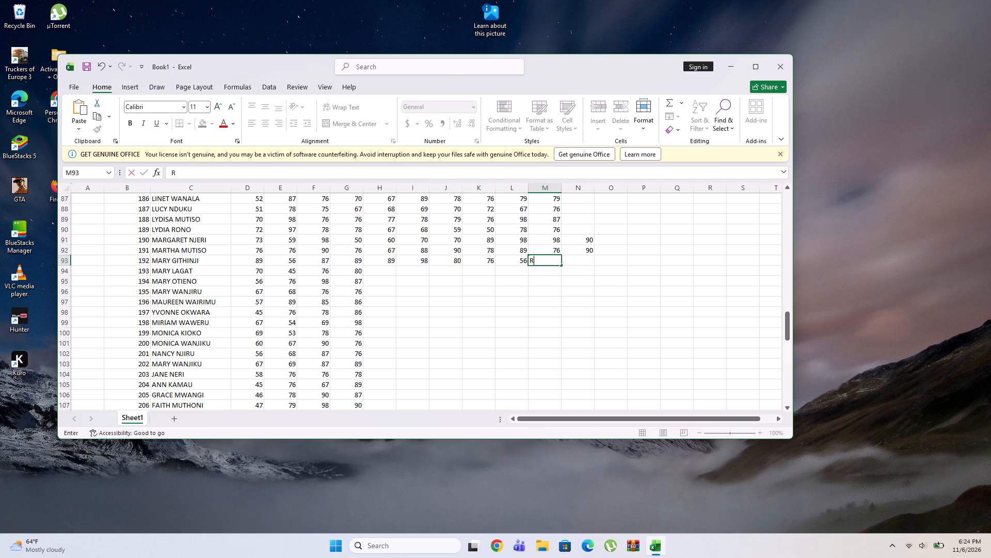
pyautogui.press('BackSpace')
pyautogui.write('45')
pyautogui.press('Right')
pyautogui.write('67')
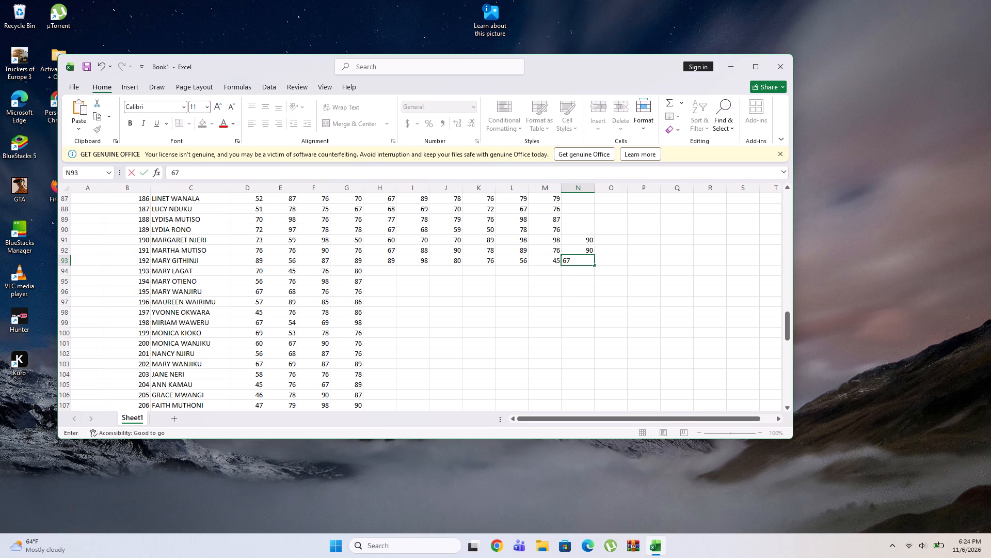
pyautogui.press('Right')
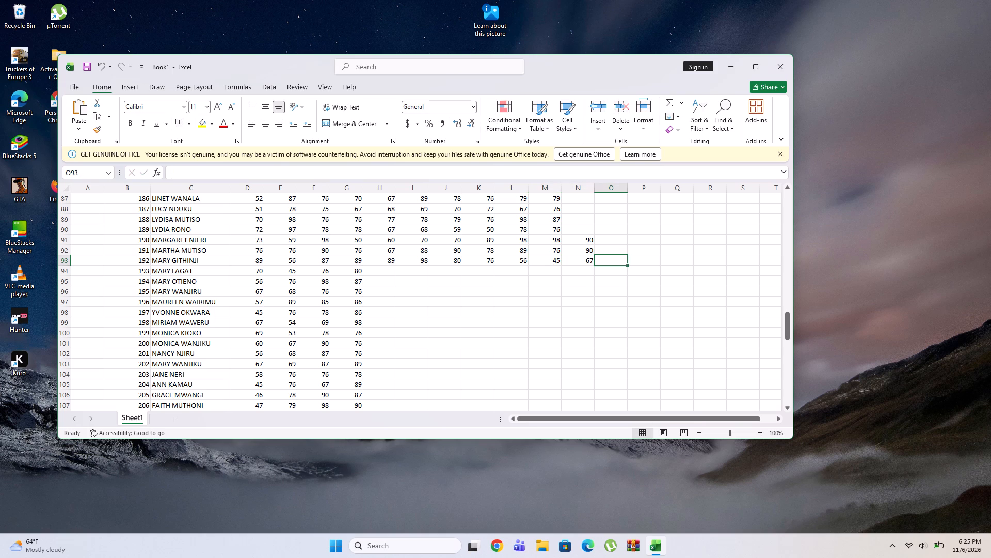
# Enter the marks 78, 79, 80, 81, 82, 83 and 84 across cells H94 to N94, for entry 193.
pyautogui.click(383, 269)
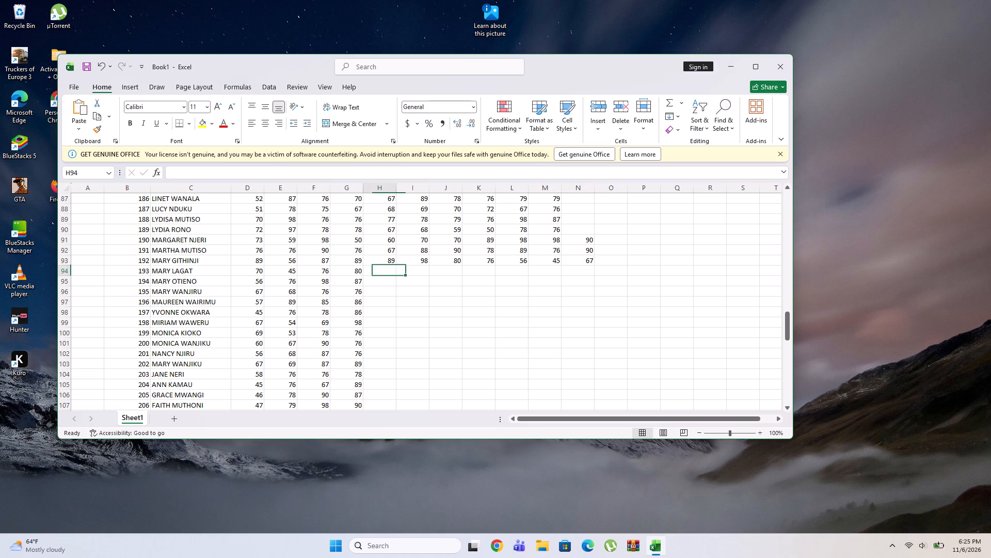
pyautogui.write('78')
pyautogui.press('Right')
pyautogui.write('79')
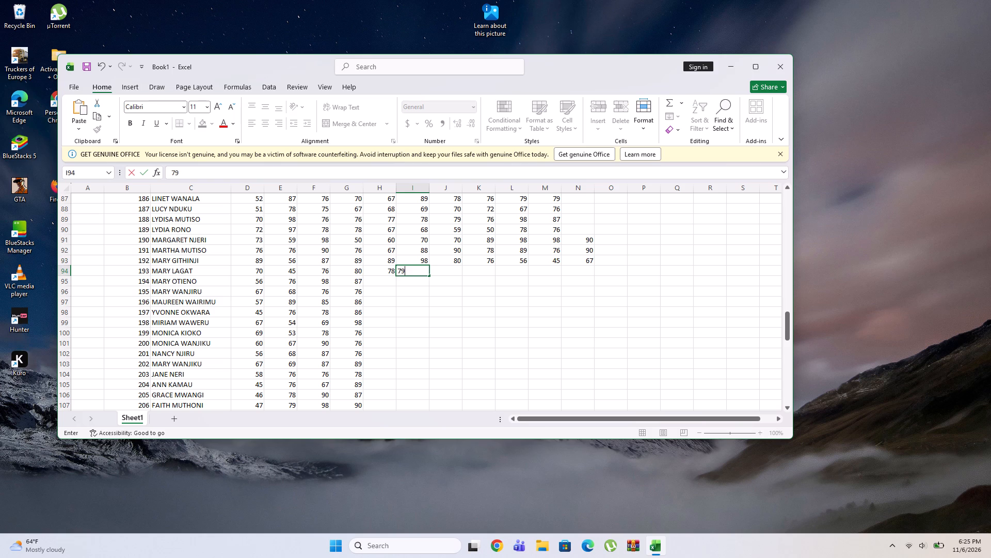
pyautogui.press('Right')
pyautogui.write('80')
pyautogui.press('Right')
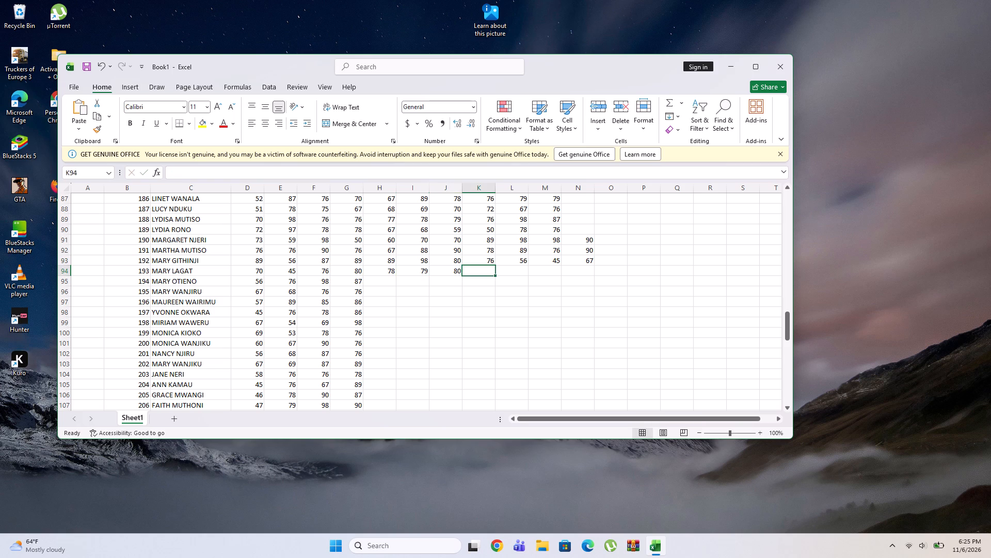
pyautogui.write('81')
pyautogui.press('Right')
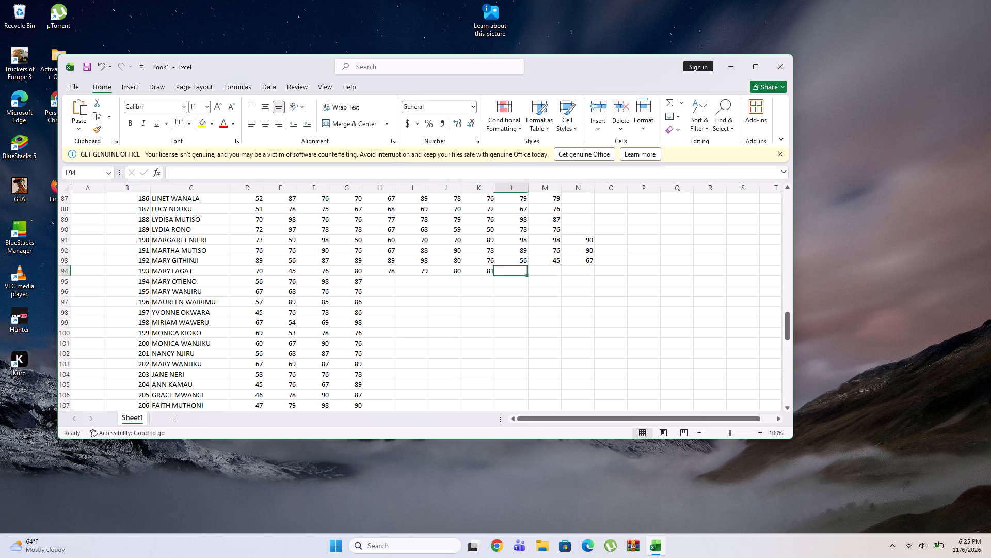
pyautogui.write('82')
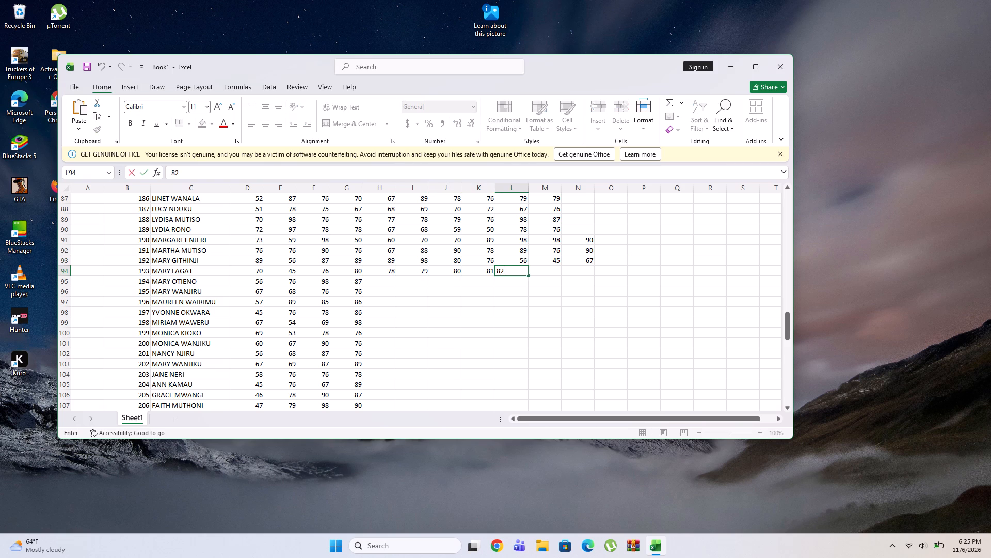
pyautogui.press('Right')
pyautogui.write('83')
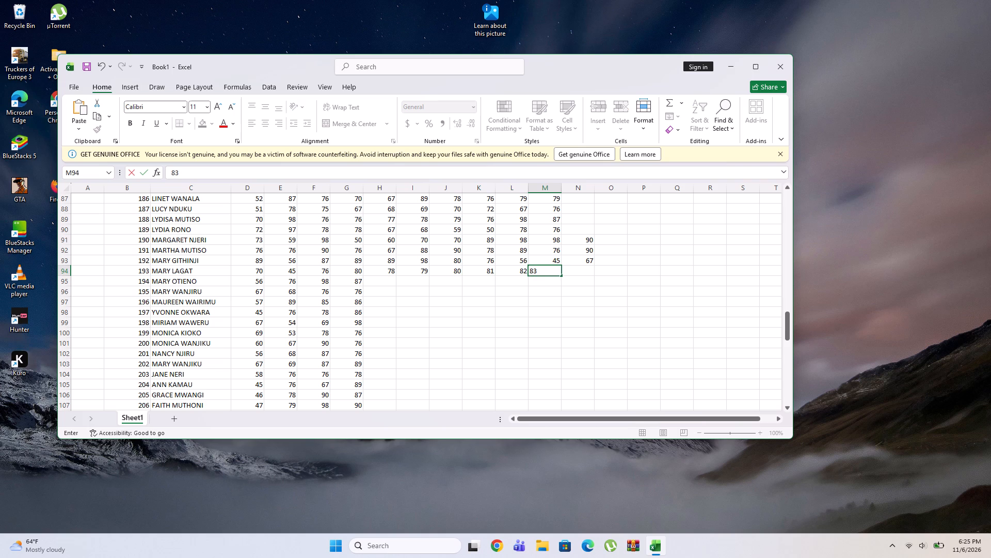
pyautogui.press('Right')
pyautogui.write('84')
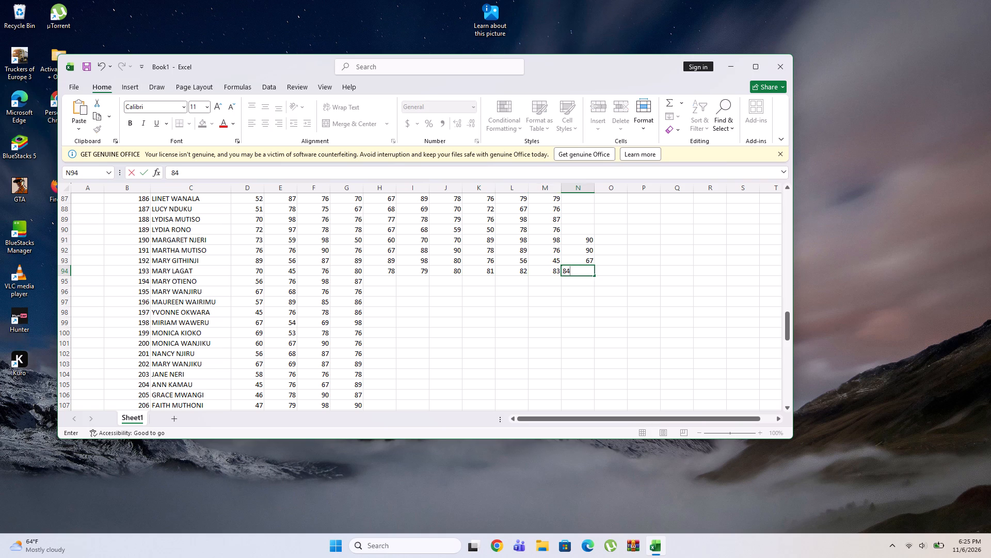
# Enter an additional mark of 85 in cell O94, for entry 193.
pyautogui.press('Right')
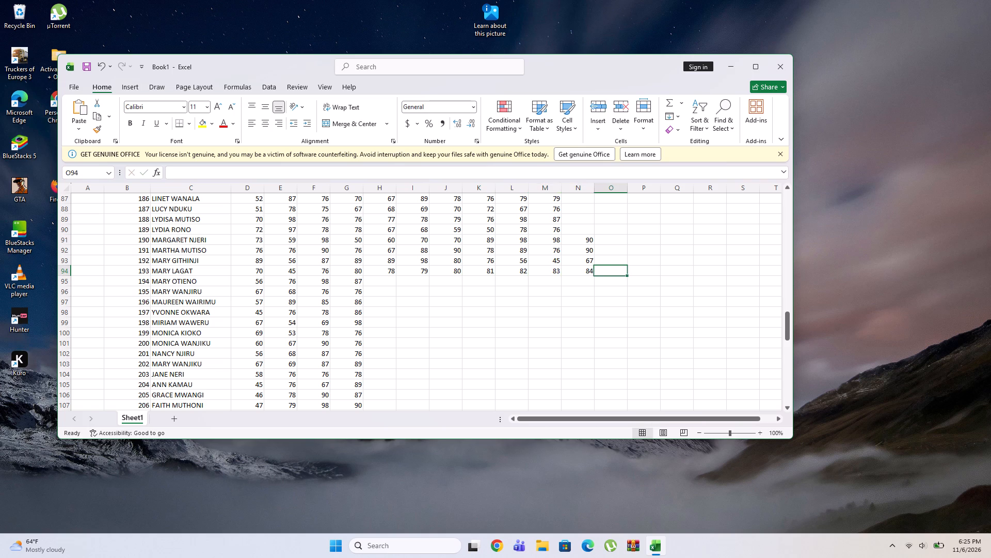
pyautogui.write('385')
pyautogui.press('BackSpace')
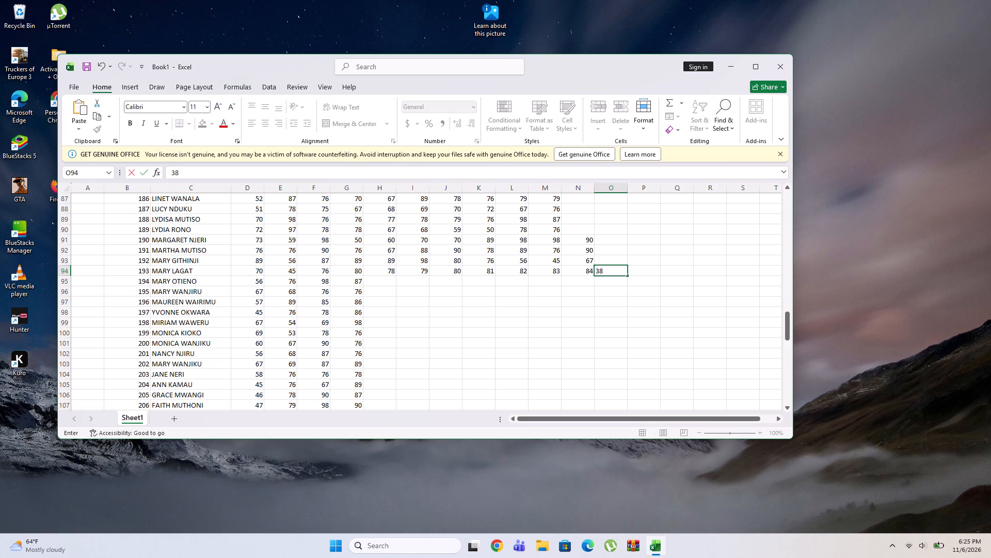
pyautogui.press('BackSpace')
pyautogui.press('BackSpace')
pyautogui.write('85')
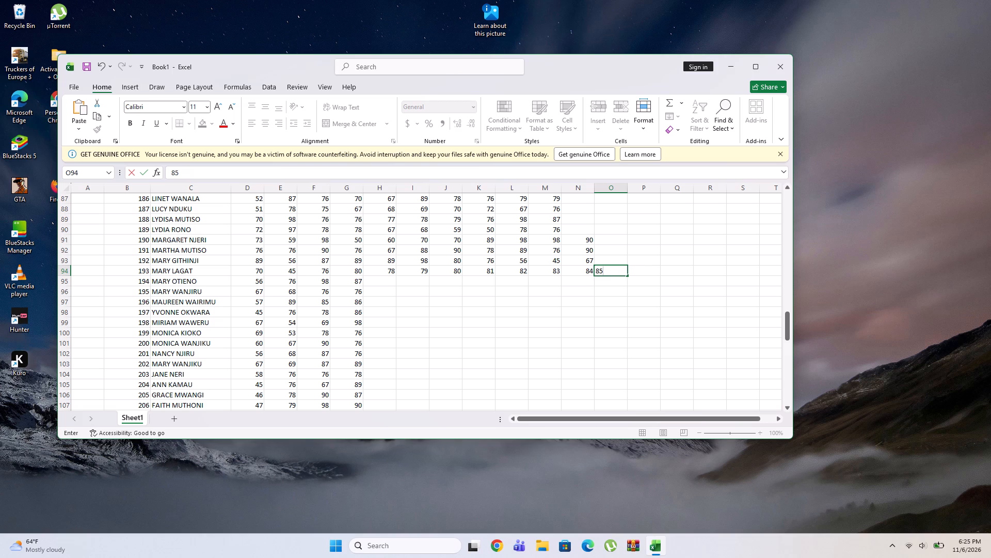
# Enter the marks 87, 86, 89, 87, 70, 76 and 78 across cells H95 to N95, for entry 194.
pyautogui.click(387, 278)
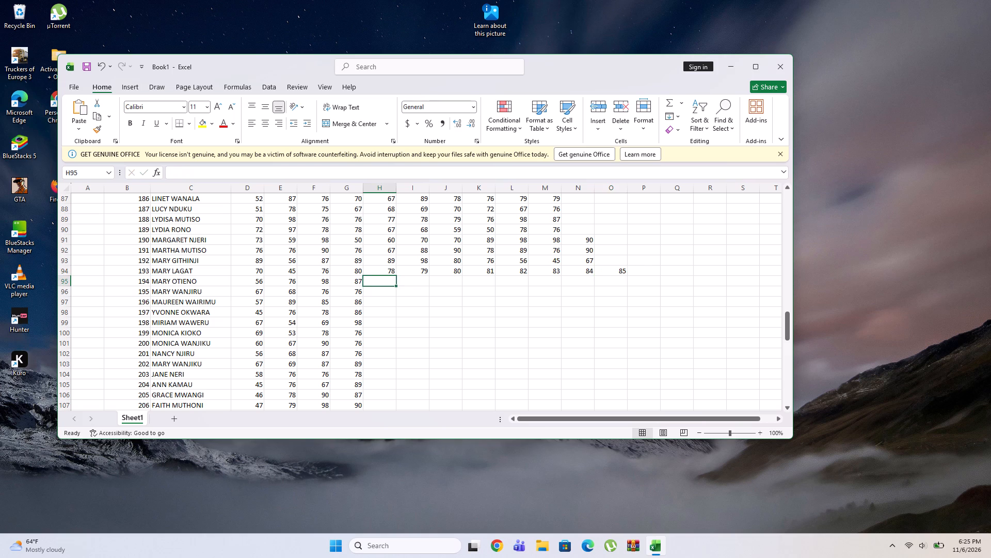
pyautogui.write('87')
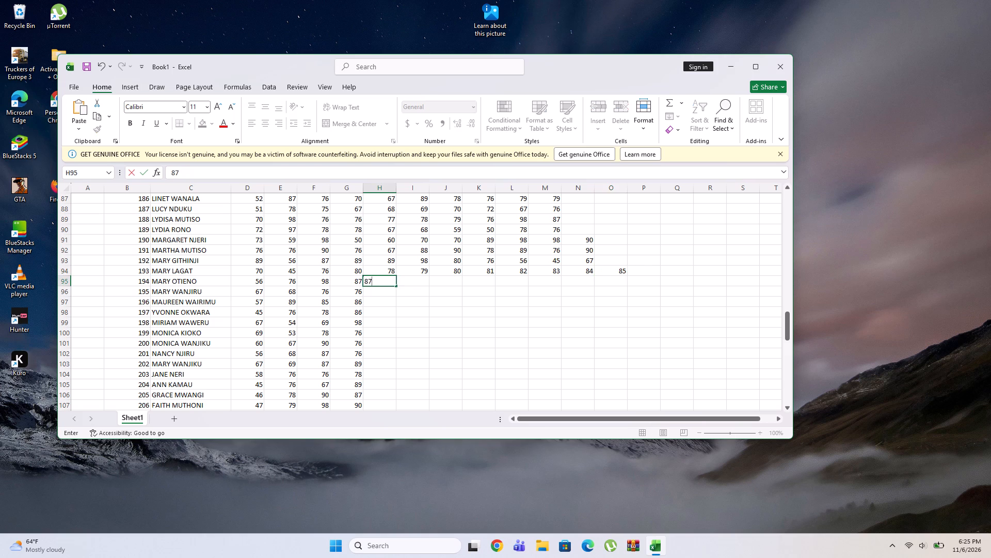
pyautogui.press('Right')
pyautogui.write('86')
pyautogui.press('Right')
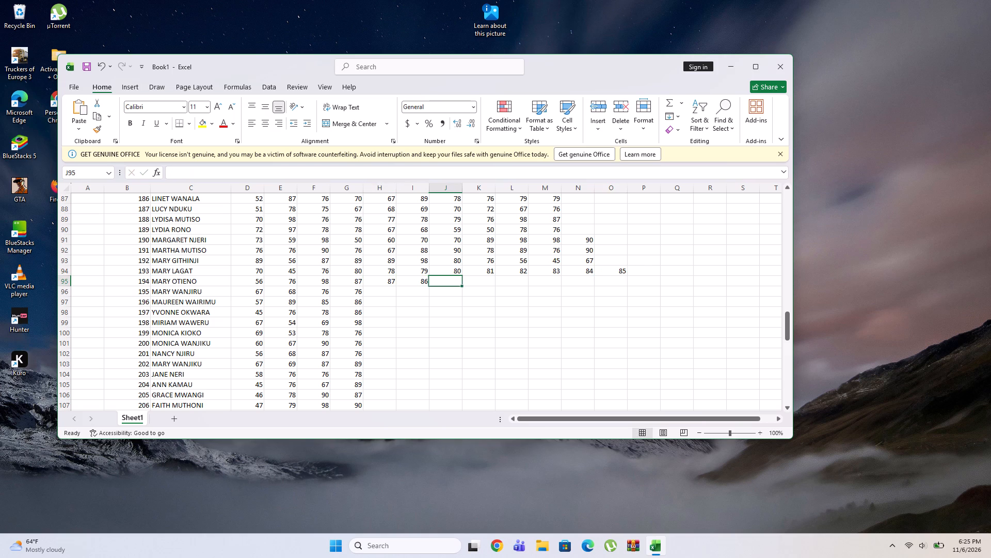
pyautogui.write('89')
pyautogui.press('Right')
pyautogui.write('87')
pyautogui.press('Right')
pyautogui.write('7-0')
pyautogui.press('BackSpace')
pyautogui.press('BackSpace')
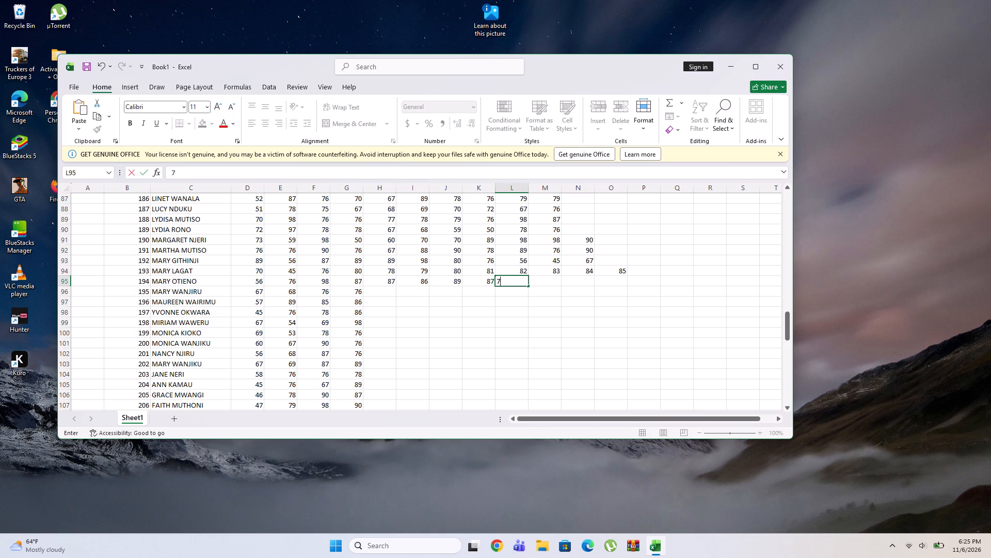
pyautogui.press('0')
pyautogui.press('Right')
pyautogui.write('76')
pyautogui.press('Right')
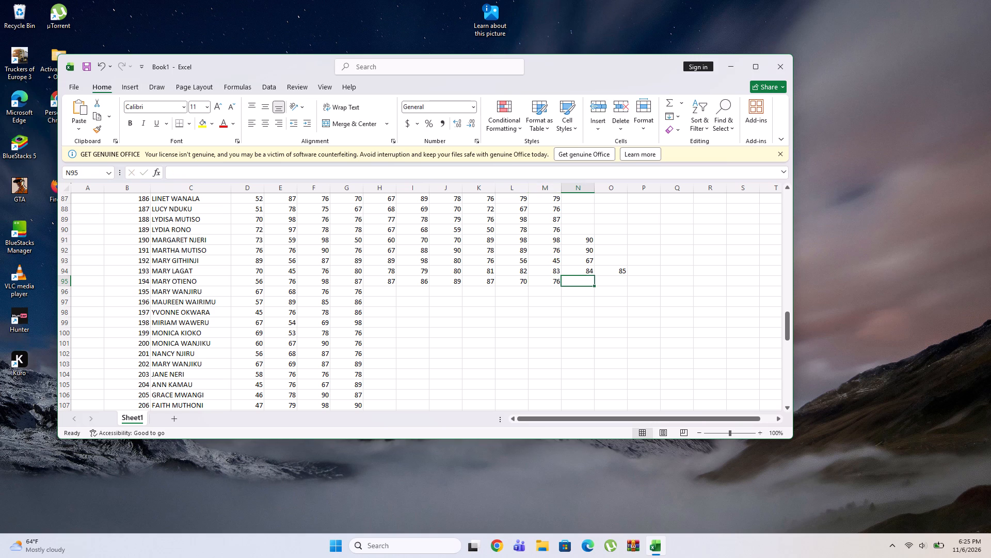
pyautogui.write('78')
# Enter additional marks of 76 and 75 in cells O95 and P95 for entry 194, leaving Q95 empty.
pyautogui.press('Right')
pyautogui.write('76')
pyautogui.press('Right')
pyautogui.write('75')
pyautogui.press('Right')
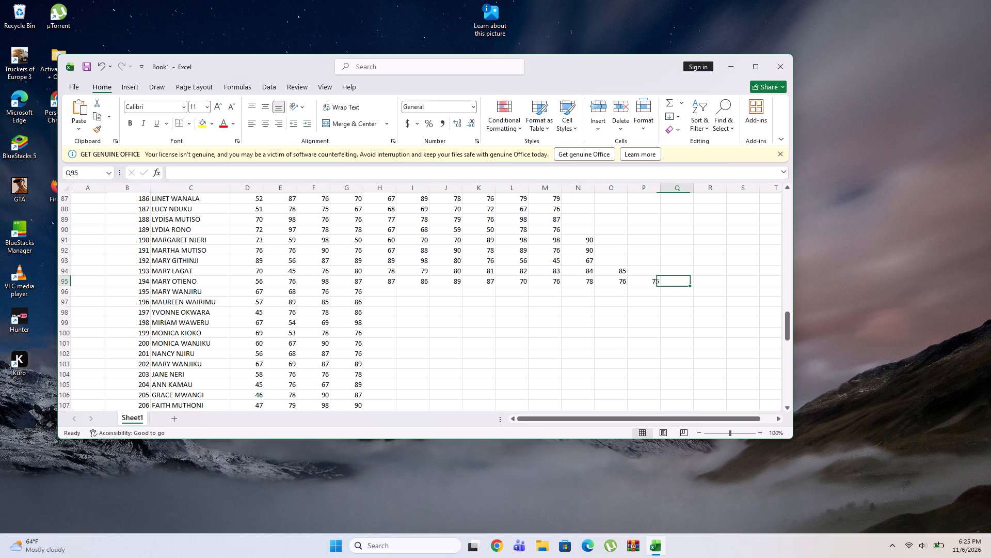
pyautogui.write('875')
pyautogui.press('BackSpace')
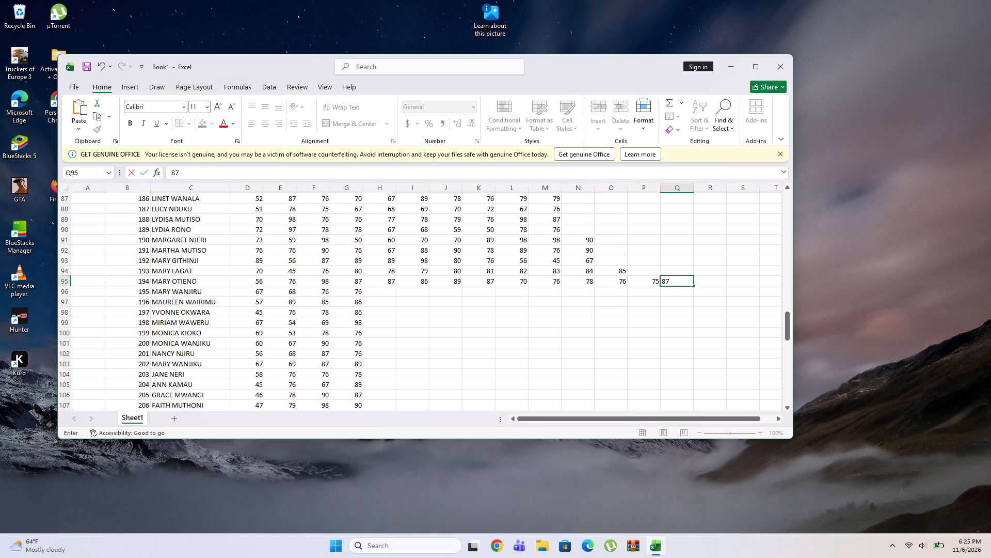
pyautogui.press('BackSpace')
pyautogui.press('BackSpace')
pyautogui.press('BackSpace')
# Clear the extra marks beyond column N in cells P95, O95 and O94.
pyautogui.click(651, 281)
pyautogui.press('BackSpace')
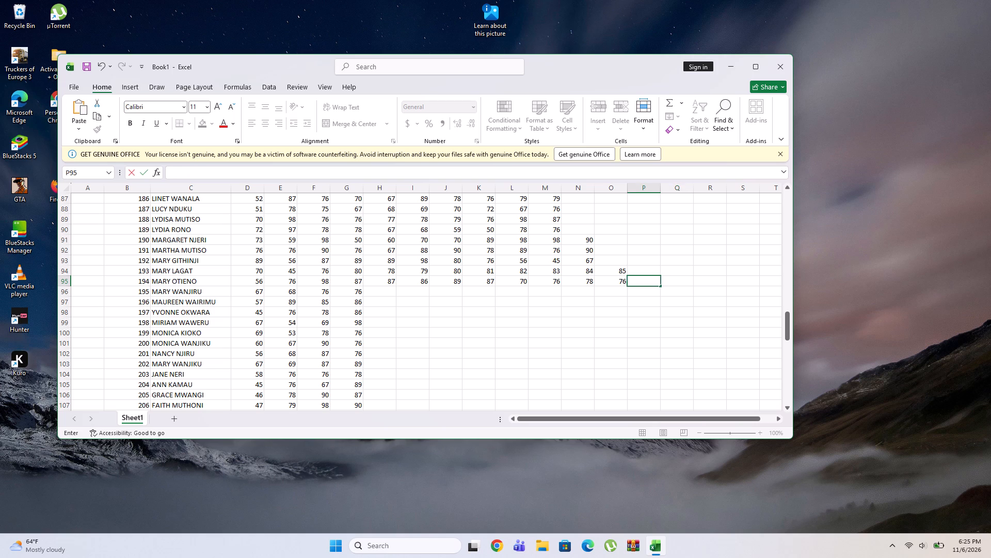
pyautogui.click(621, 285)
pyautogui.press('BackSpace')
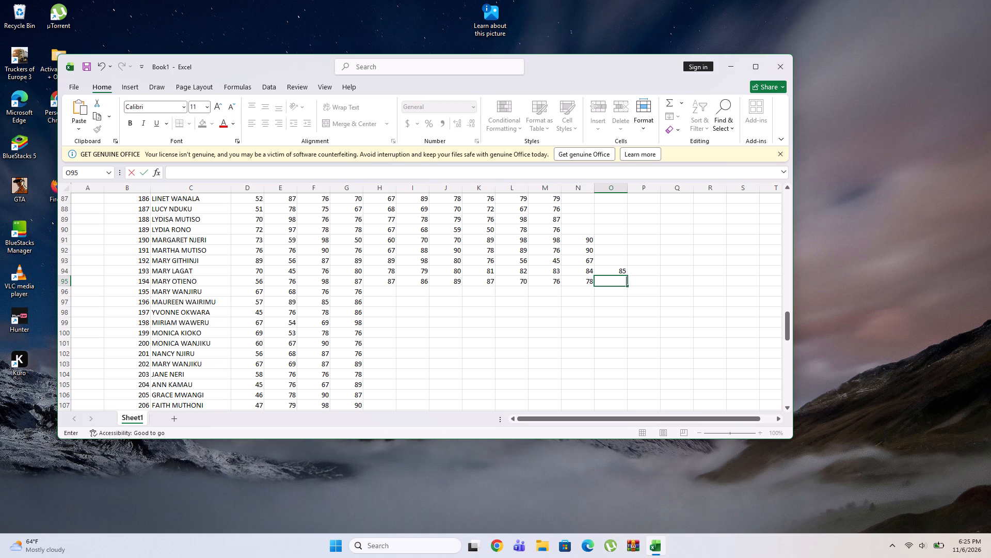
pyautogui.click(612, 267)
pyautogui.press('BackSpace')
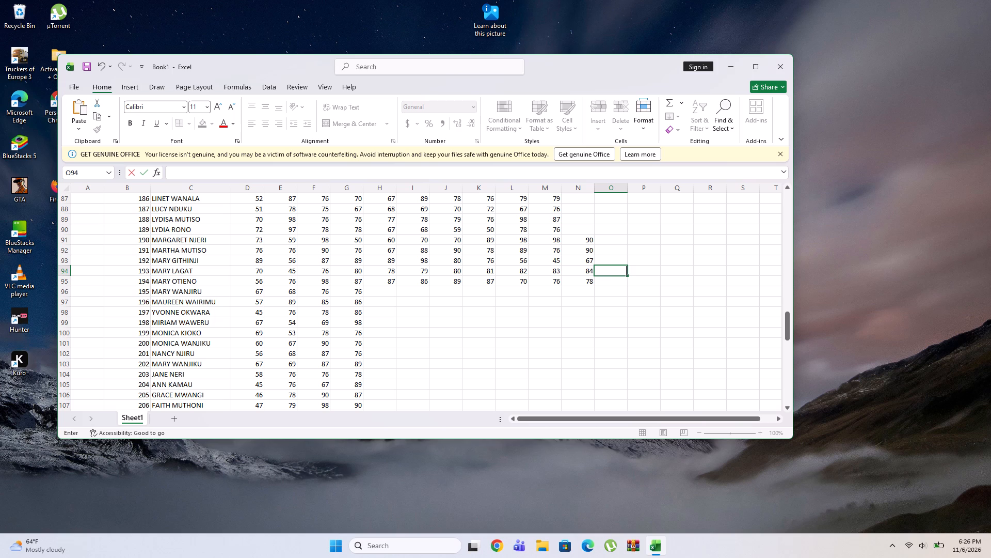
# Enter the marks 89, 87, 77, 88, 99, 66 and 55 across cells H96 to N96, for entry 195.
pyautogui.click(386, 296)
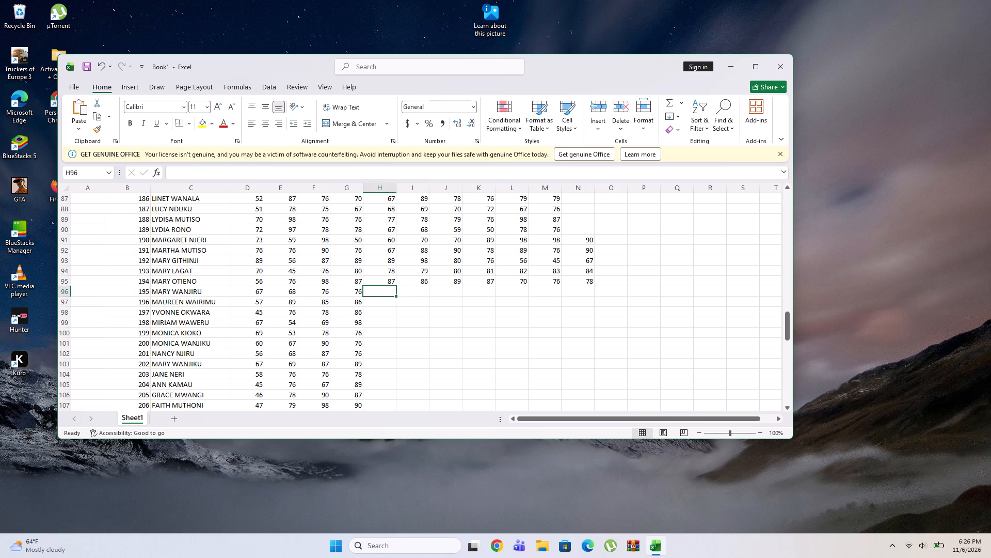
pyautogui.click(386, 296)
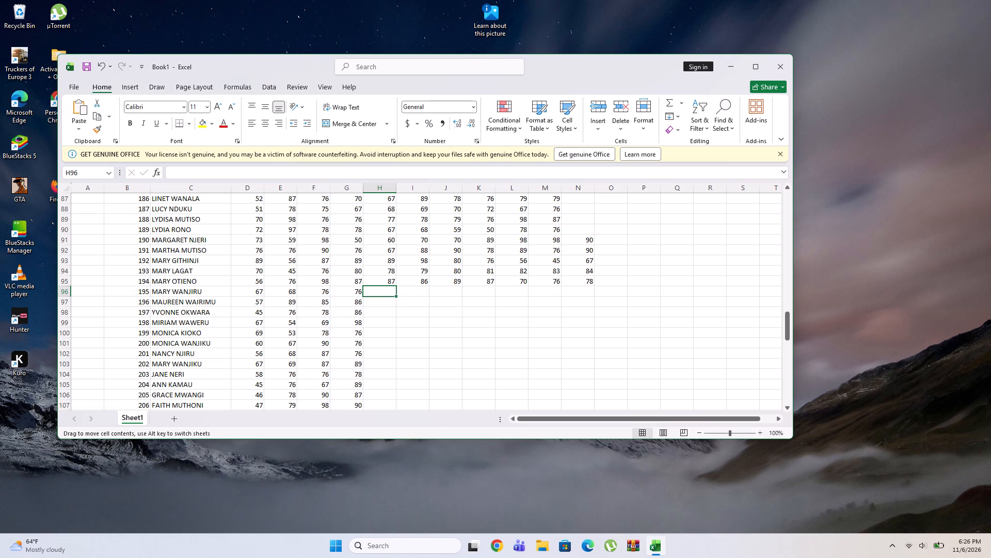
pyautogui.click(421, 295)
pyautogui.click(378, 290)
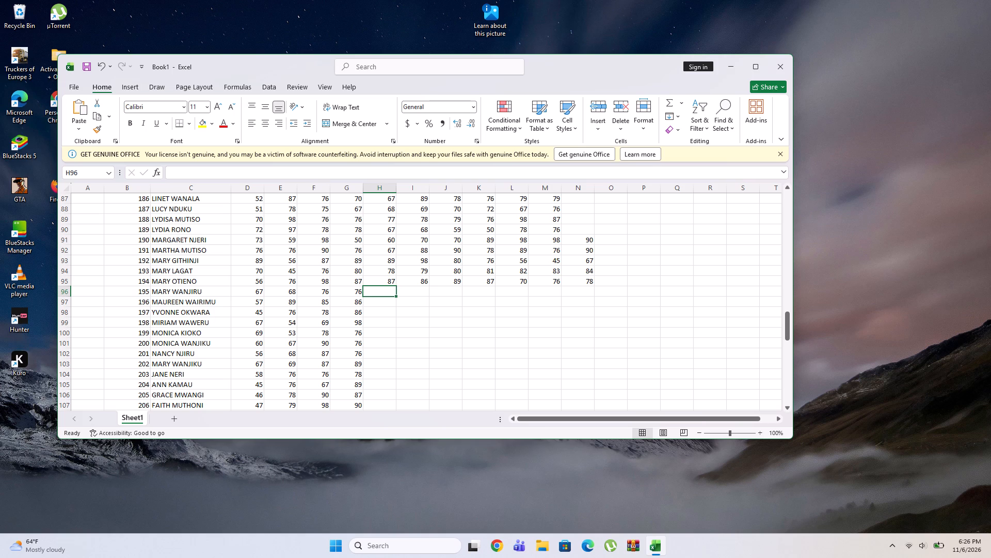
pyautogui.write('89')
pyautogui.press('Right')
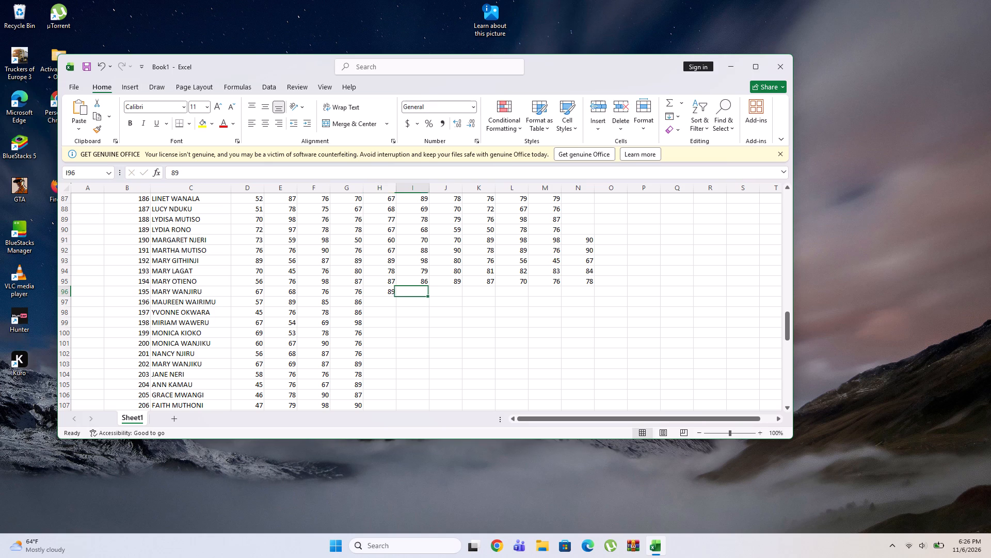
pyautogui.write('87')
pyautogui.press('Right')
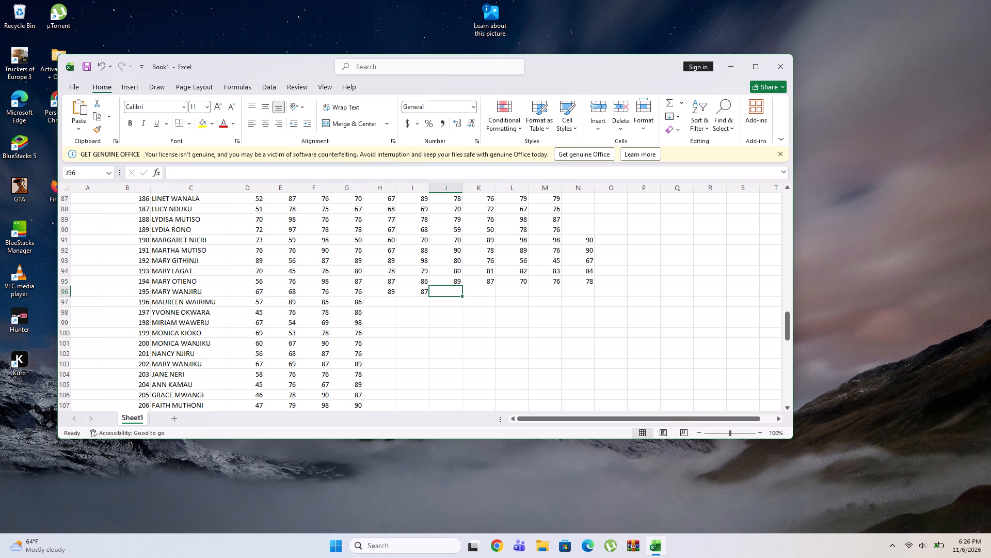
pyautogui.write('77')
pyautogui.press('Right')
pyautogui.write('88')
pyautogui.press('Right')
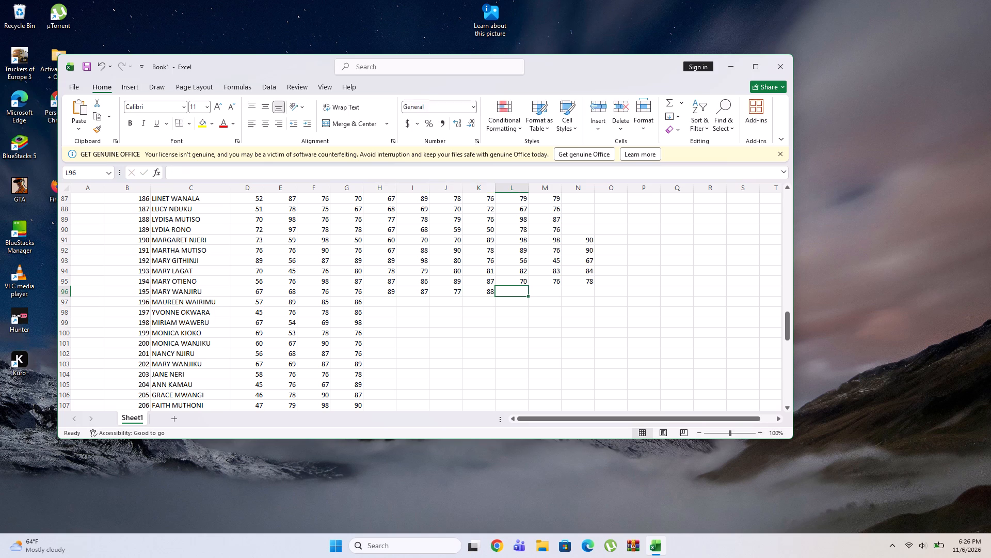
pyautogui.write('99')
pyautogui.press('Right')
pyautogui.write('66')
pyautogui.press('Right')
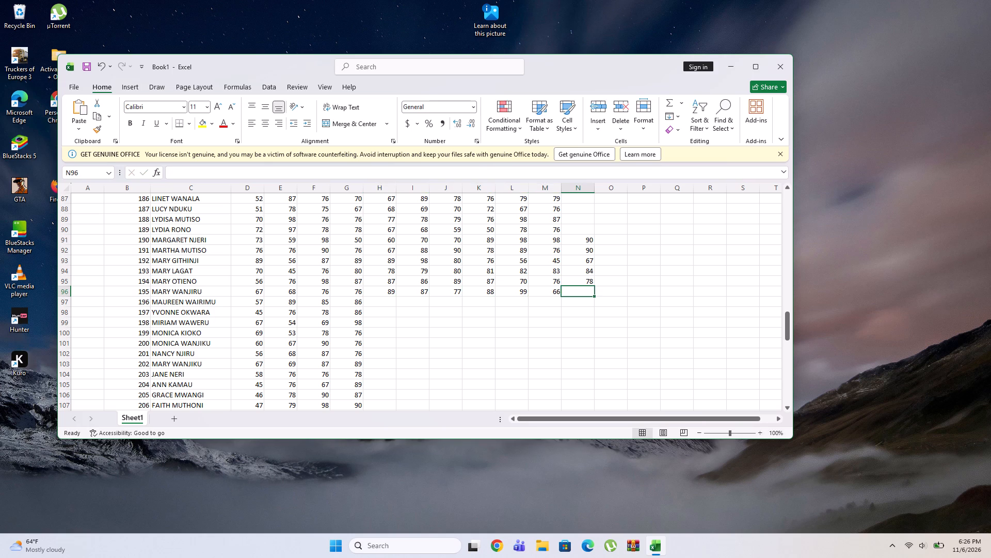
pyautogui.write('55')
pyautogui.press('Right')
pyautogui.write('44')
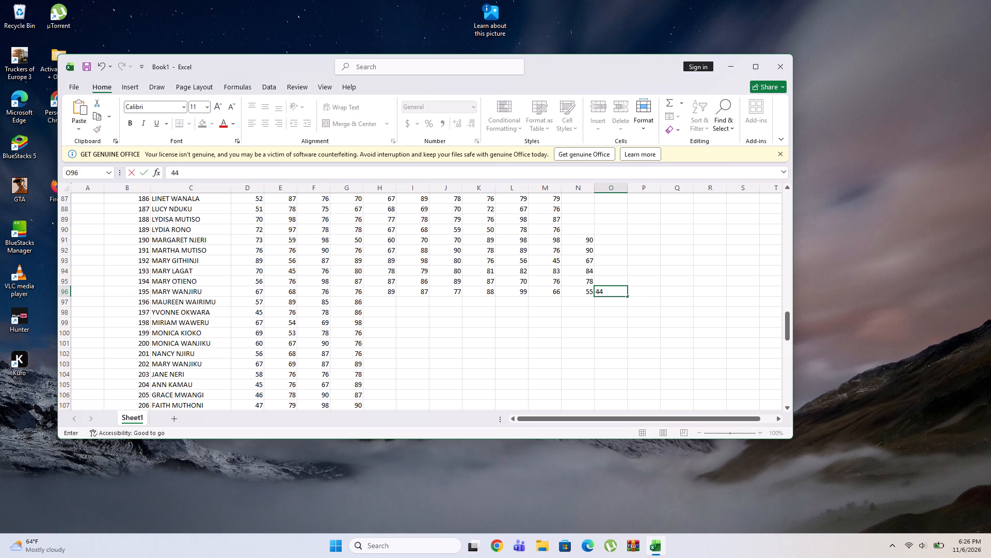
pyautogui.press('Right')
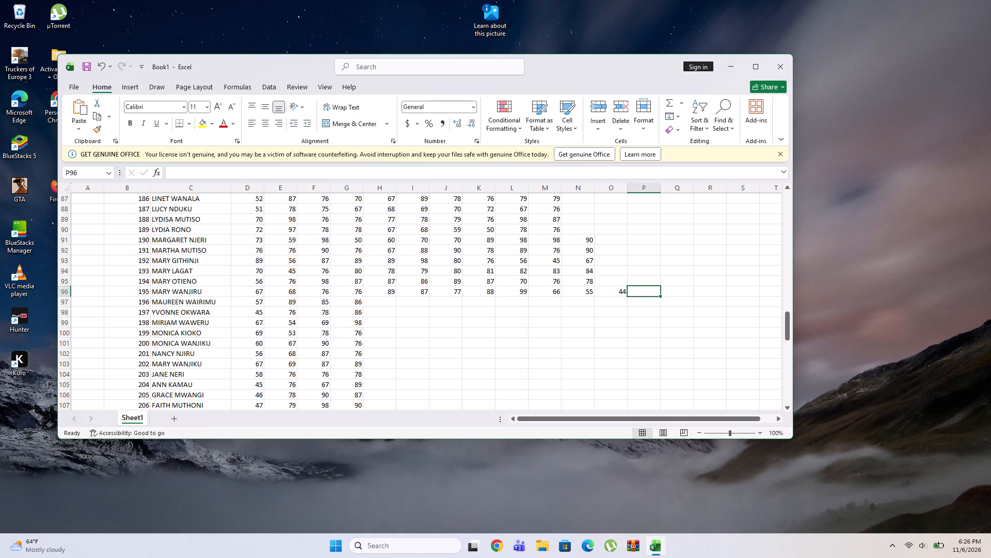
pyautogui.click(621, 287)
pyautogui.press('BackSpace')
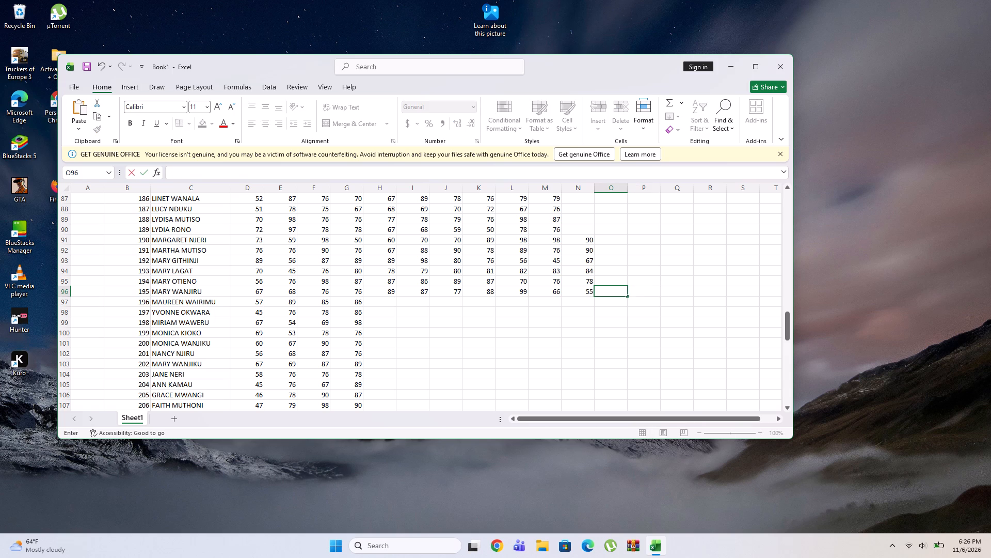
# Enter the marks 70, 80, 70, 60, 50 and 40 down cells H97 to H102, for entries 196 to 201.
pyautogui.click(386, 299)
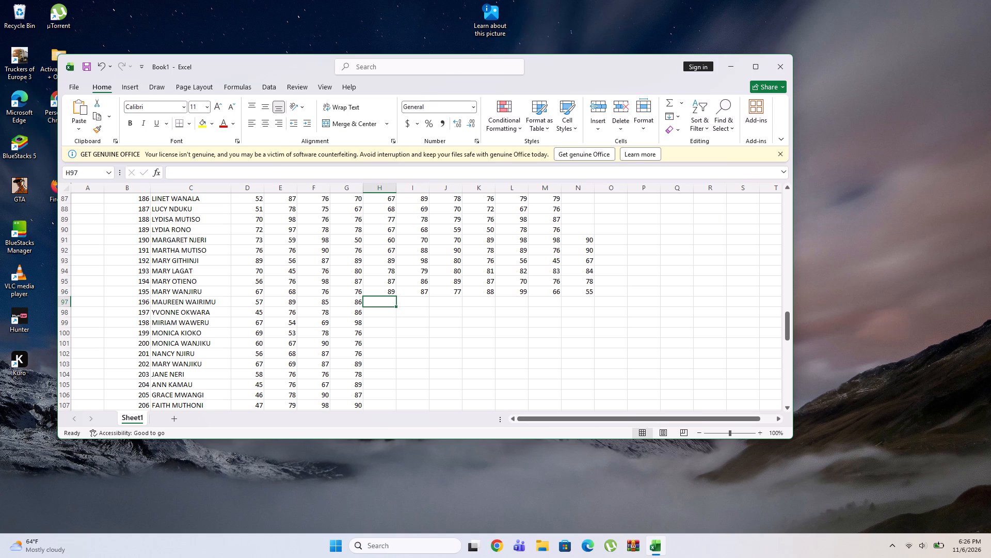
pyautogui.write('70')
pyautogui.press('Down')
pyautogui.write('80')
pyautogui.press('Down')
pyautogui.write('70')
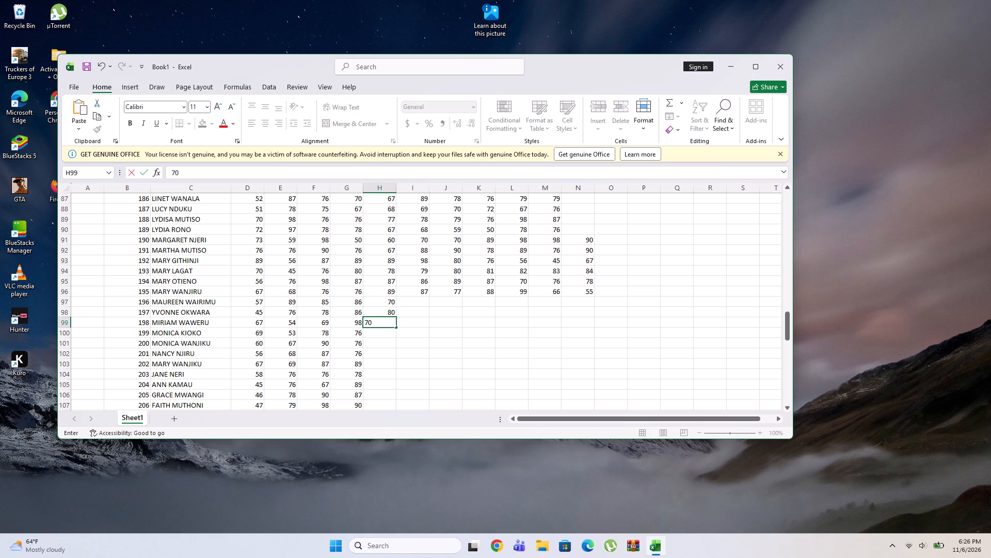
pyautogui.press('Down')
pyautogui.write('60')
pyautogui.press('Down')
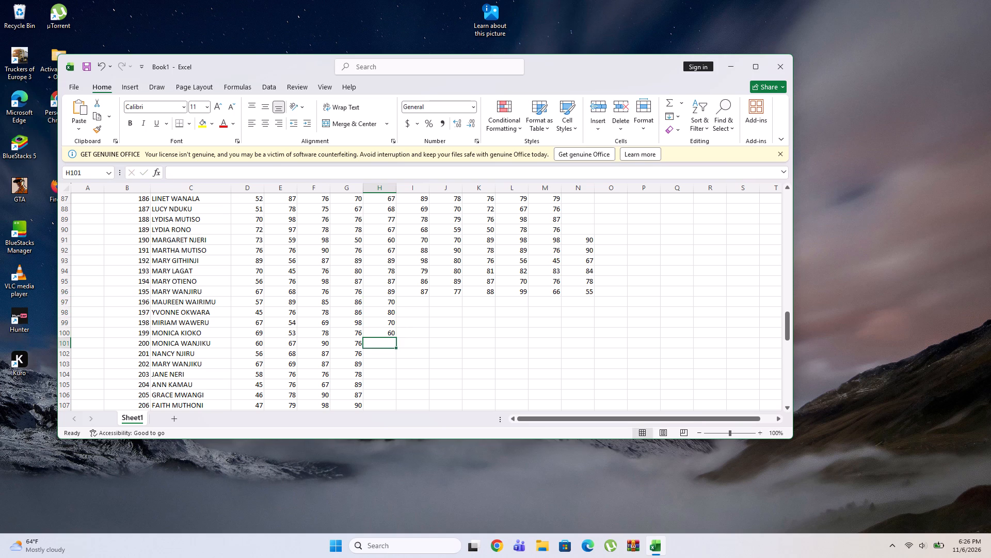
pyautogui.write('50')
pyautogui.press('Down')
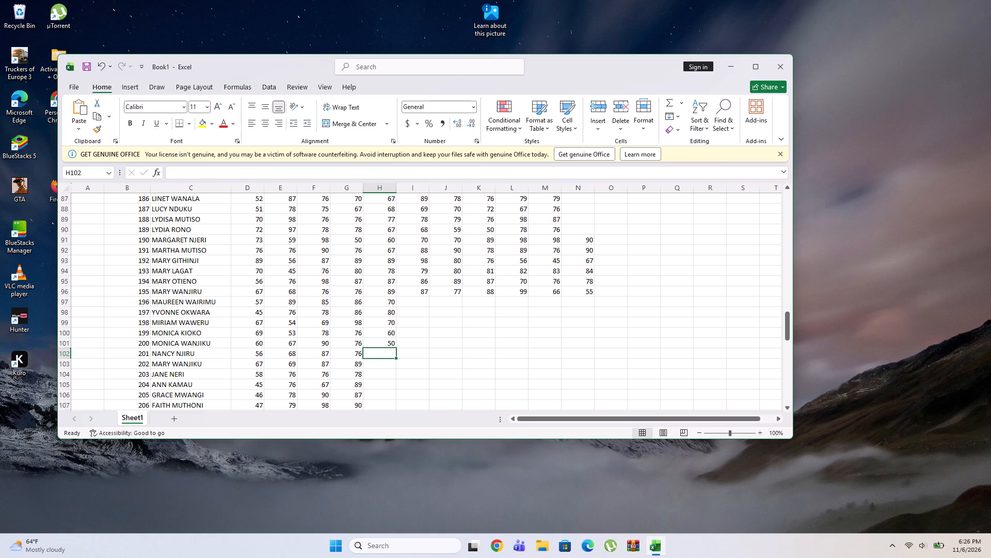
pyautogui.write('40')
pyautogui.press('Down')
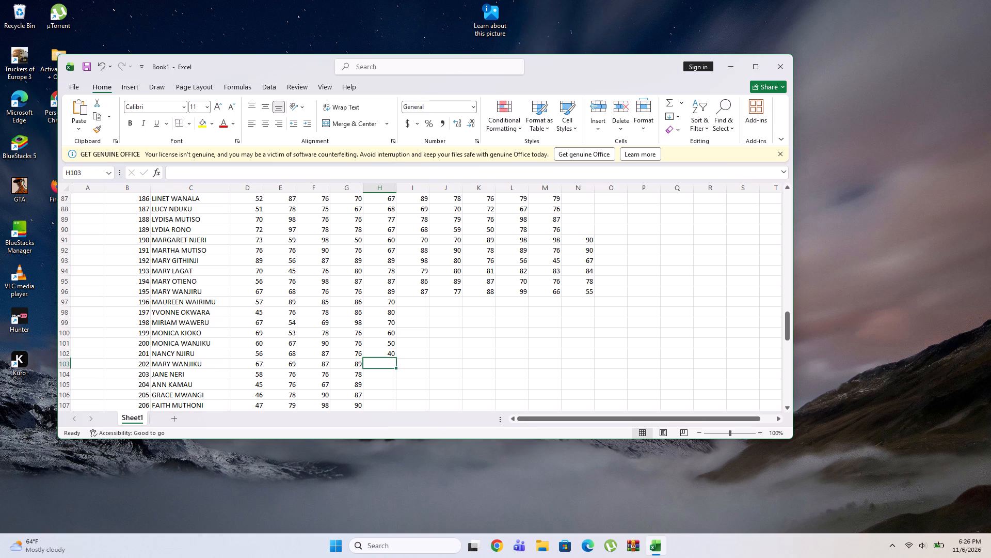
# Enter the marks 30, 98, 97, 86 and 85 down cells H103 to H107, for entries 202 to 206.
pyautogui.write('30')
pyautogui.press('Down')
pyautogui.write('98')
pyautogui.press('Down')
pyautogui.write('97')
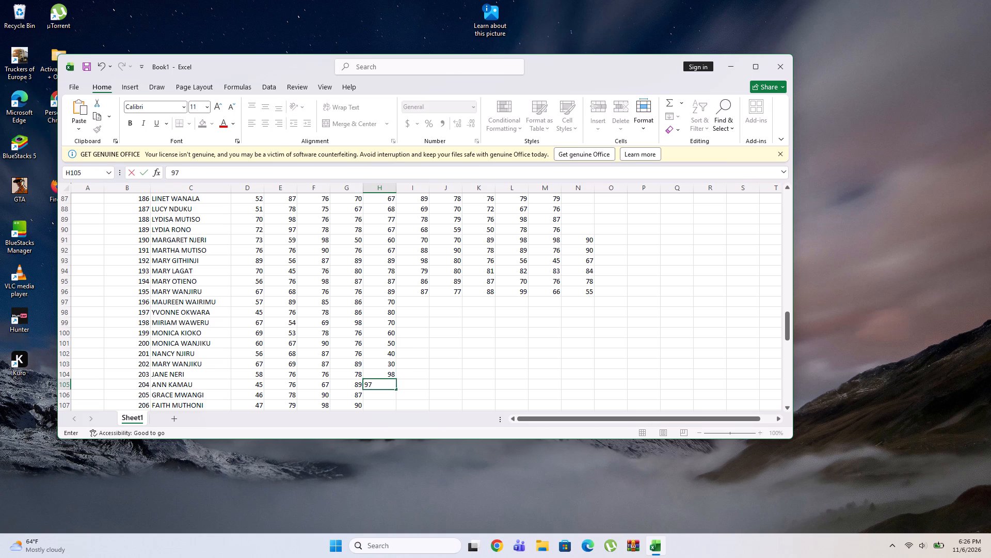
pyautogui.press('Down')
pyautogui.write('86')
pyautogui.press('Down')
pyautogui.write('85')
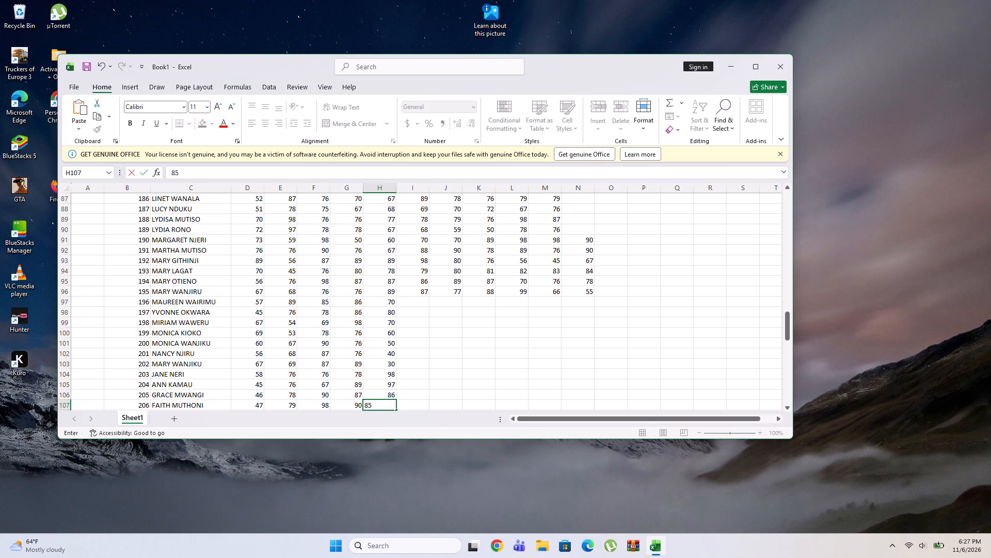
pyautogui.press('Down')
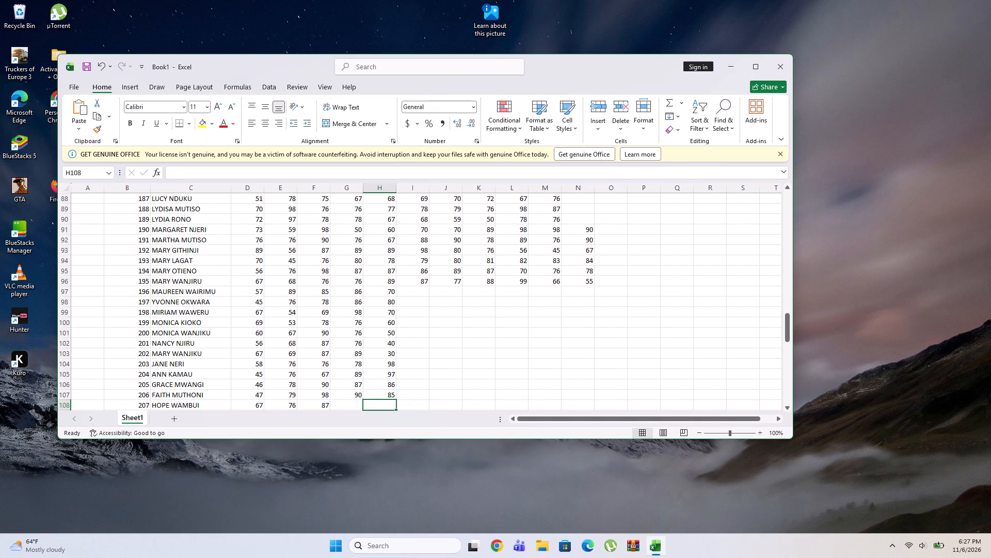
# Enter a mark of 78 in cell H108 and fill the empty cell G108 with 76, for entry 207.
pyautogui.write('78')
pyautogui.press('Left')
pyautogui.write('76')
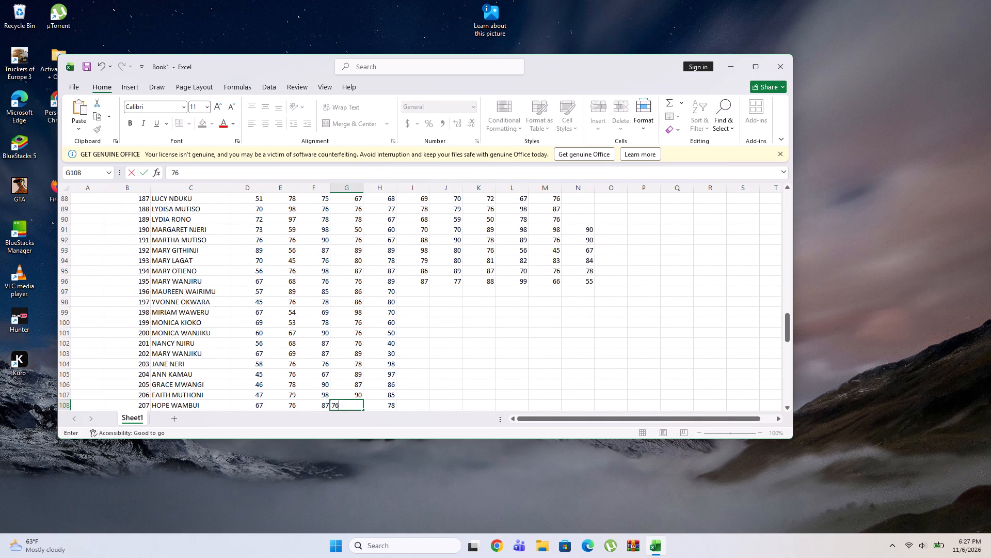
# Enter the marks 87, 78, 79, 70, 67 and 65 across cells I97 to N97, for entry 196.
pyautogui.click(409, 292)
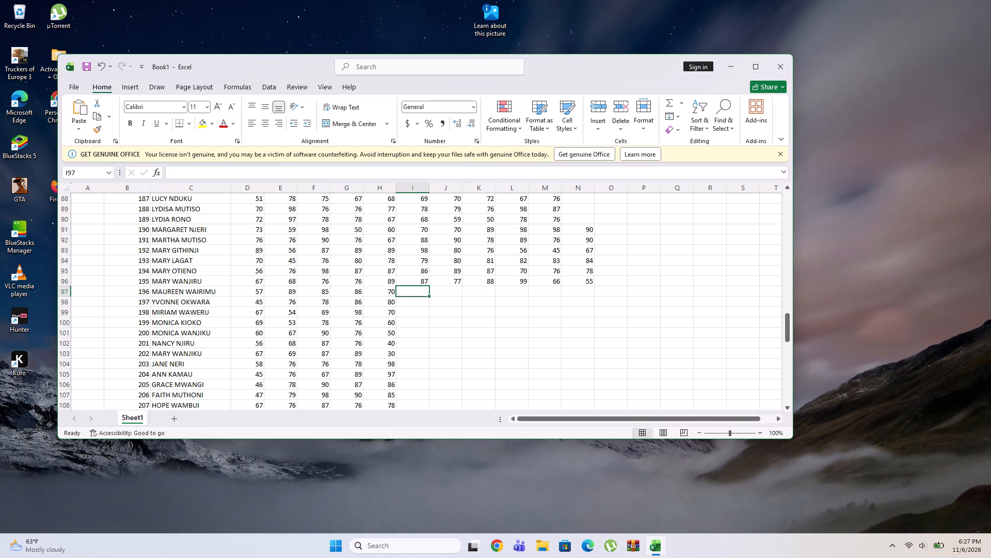
pyautogui.write('87')
pyautogui.press('Right')
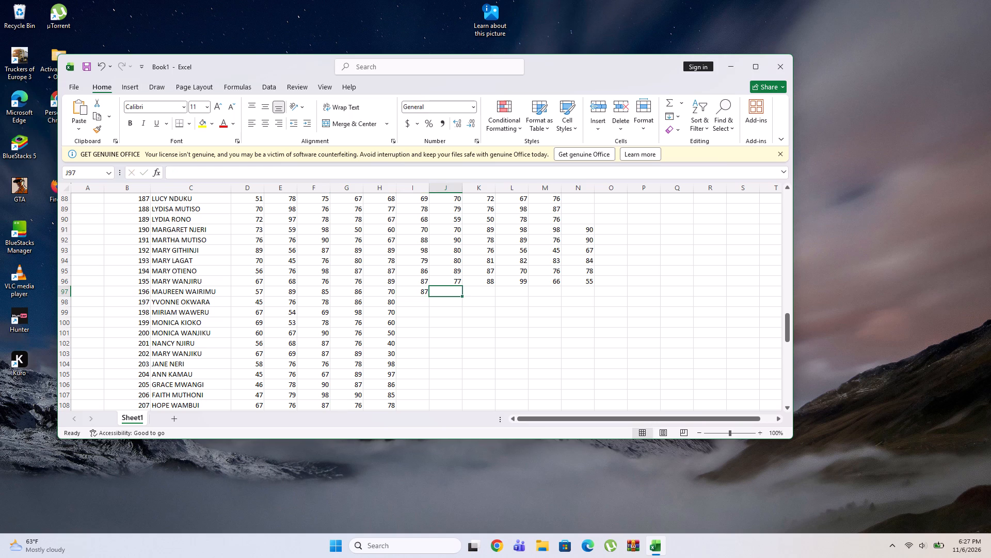
pyautogui.write('78')
pyautogui.press('Right')
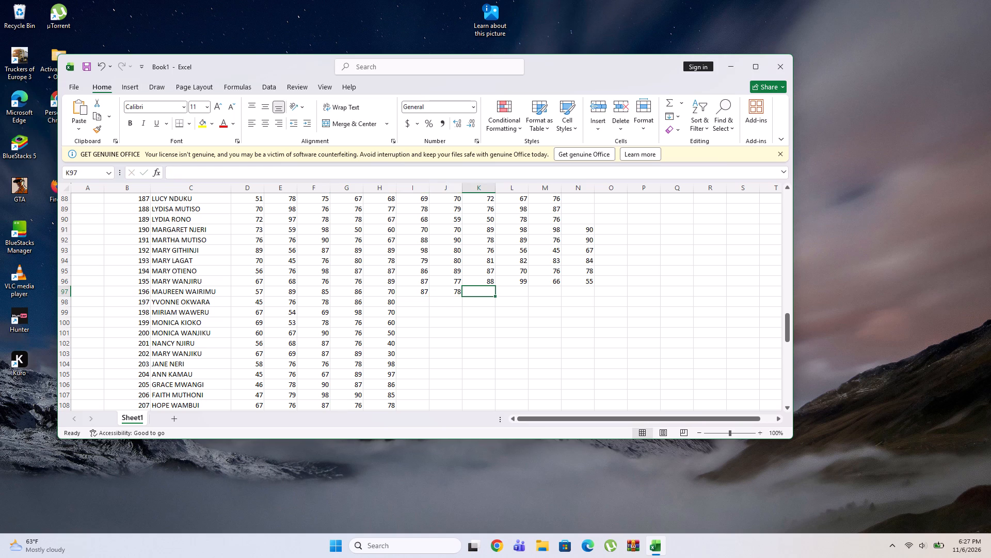
pyautogui.write('79')
pyautogui.press('Right')
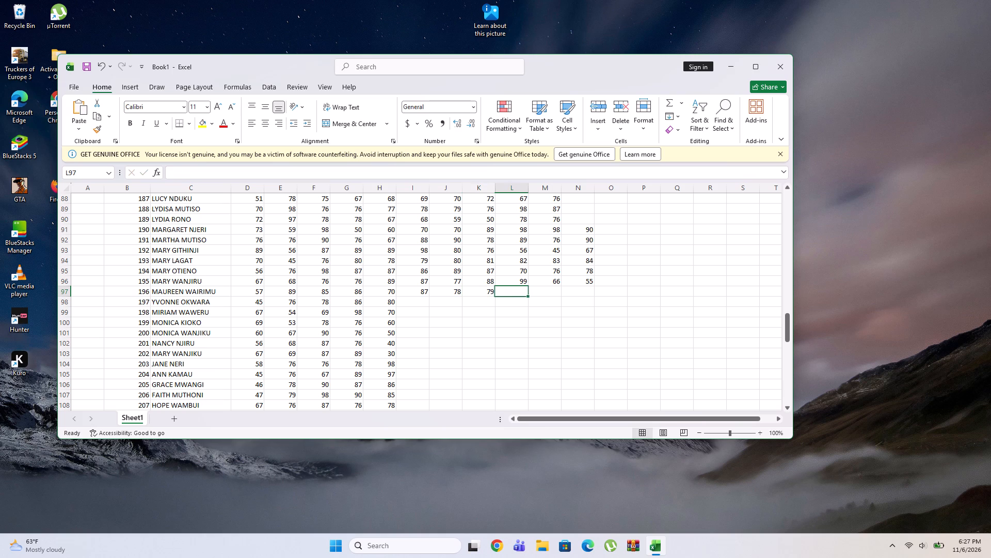
pyautogui.write('70')
pyautogui.press('Right')
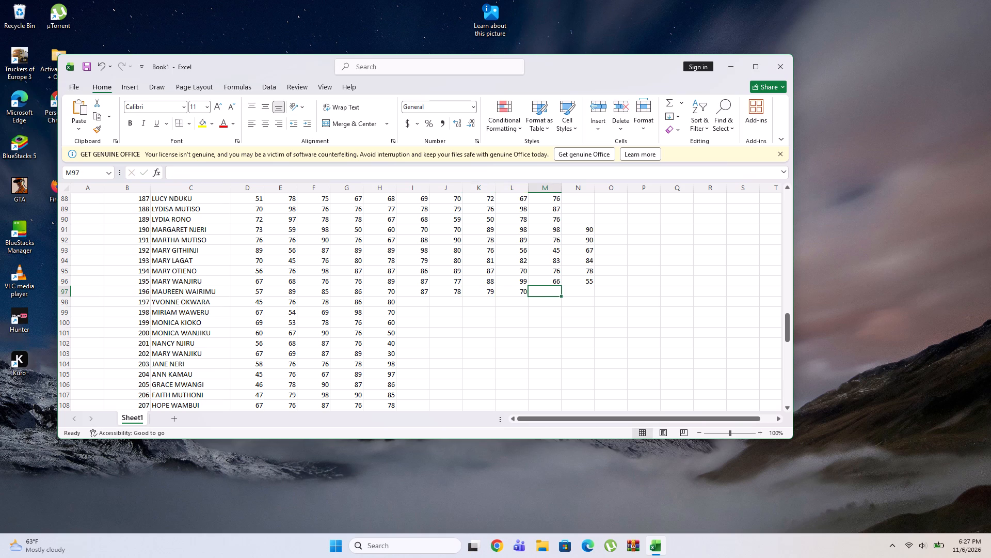
pyautogui.write('67')
pyautogui.press('Right')
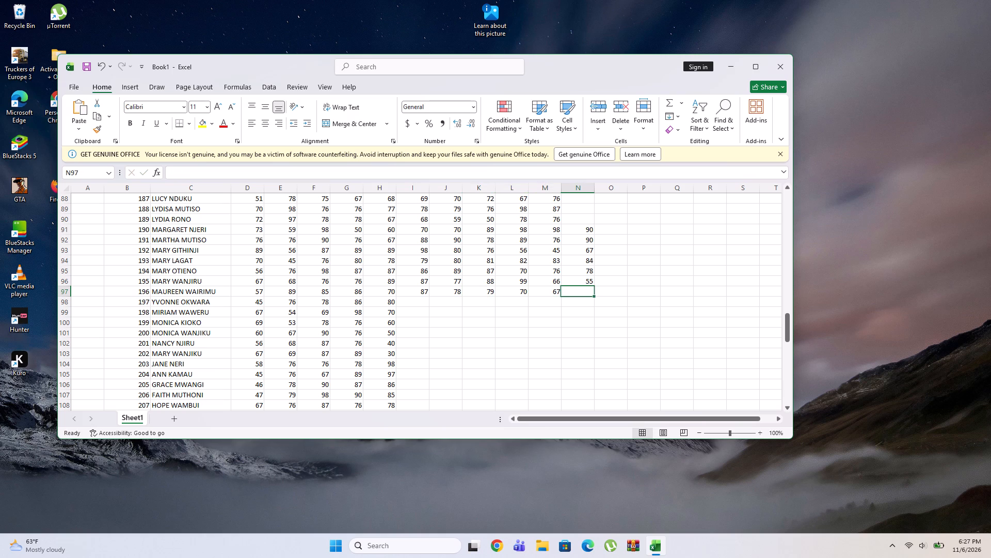
pyautogui.write('65')
pyautogui.press('Right')
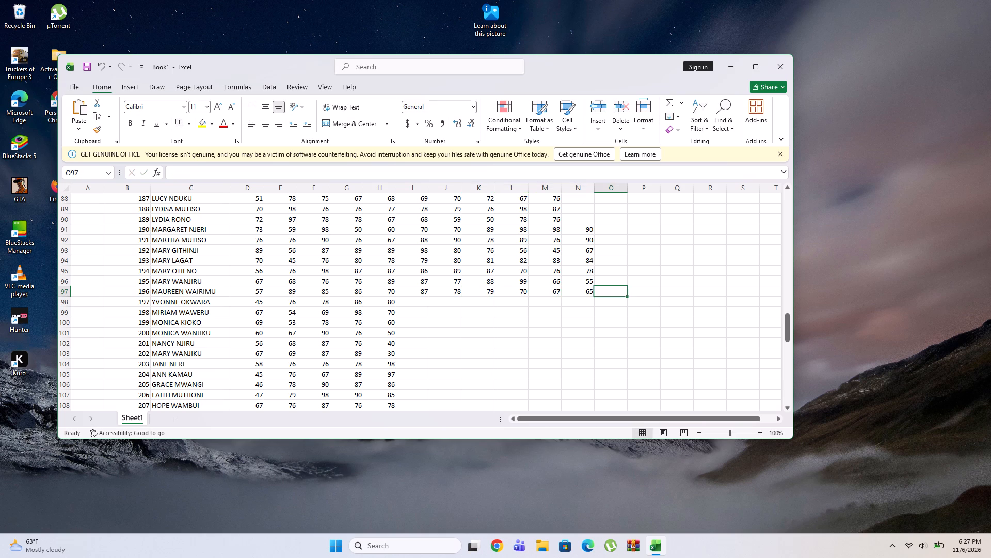
# Enter the marks 87, 78, 87, 90, 87 and 78 across cells I98 to N98, for entry 197.
pyautogui.click(413, 302)
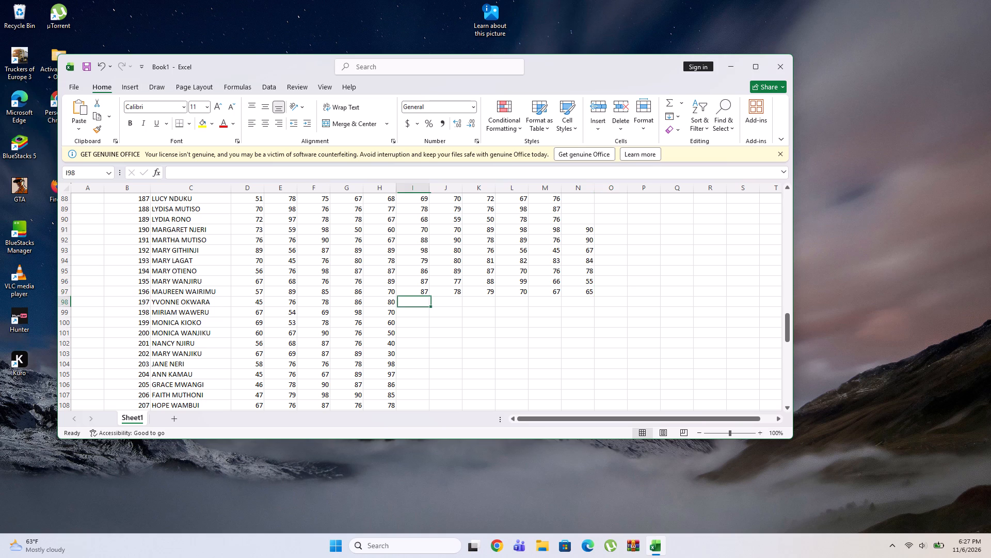
pyautogui.write('87')
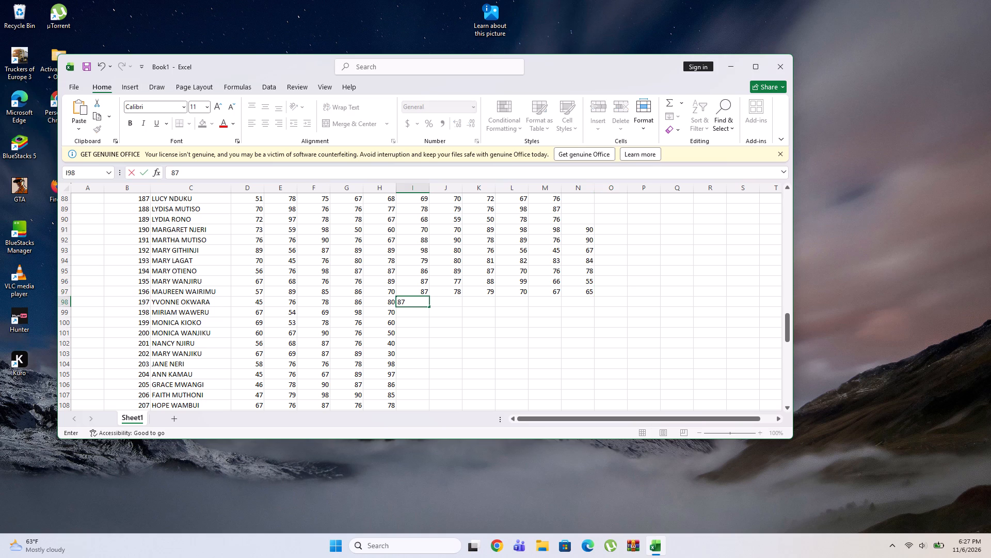
pyautogui.press('Right')
pyautogui.write('78')
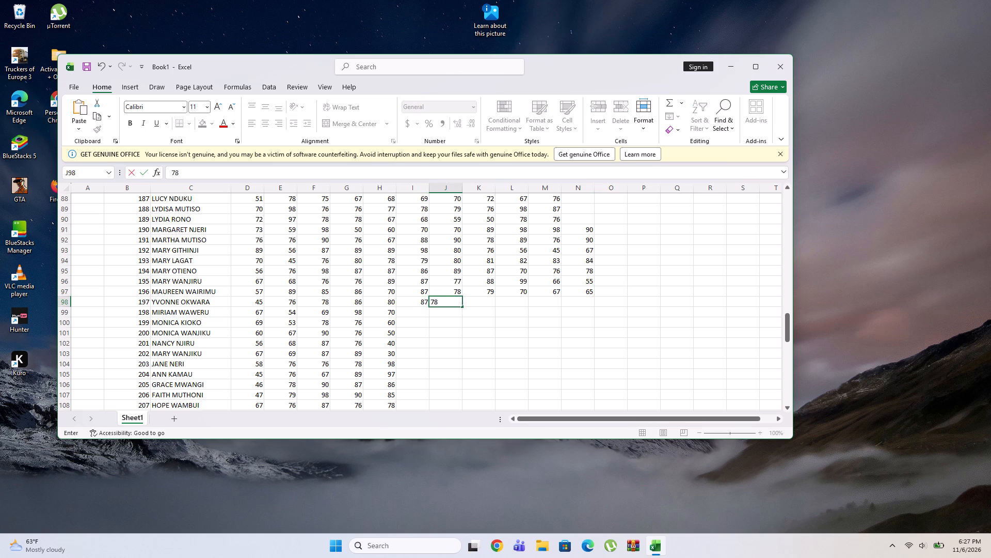
pyautogui.press('Right')
pyautogui.write('87')
pyautogui.press('Right')
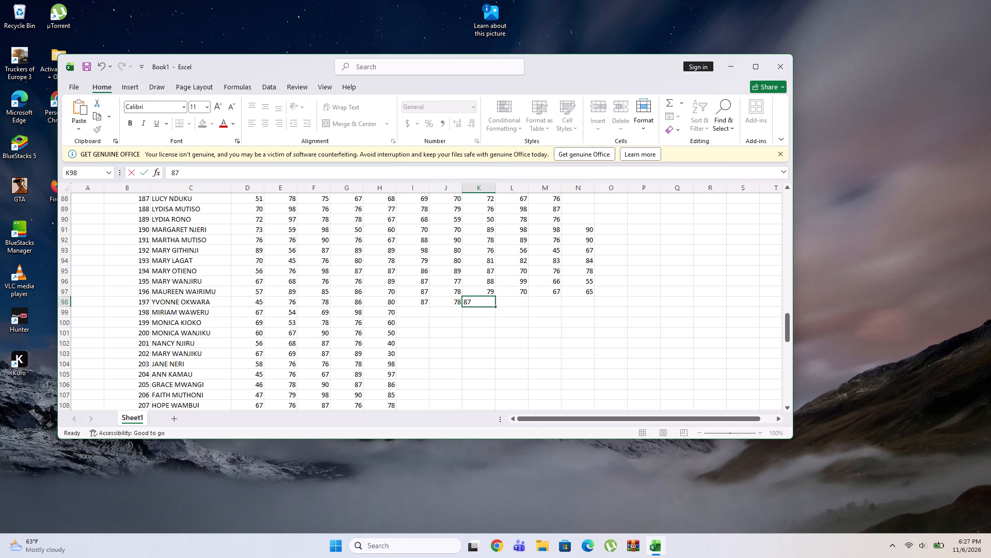
pyautogui.write('90')
pyautogui.press('Right')
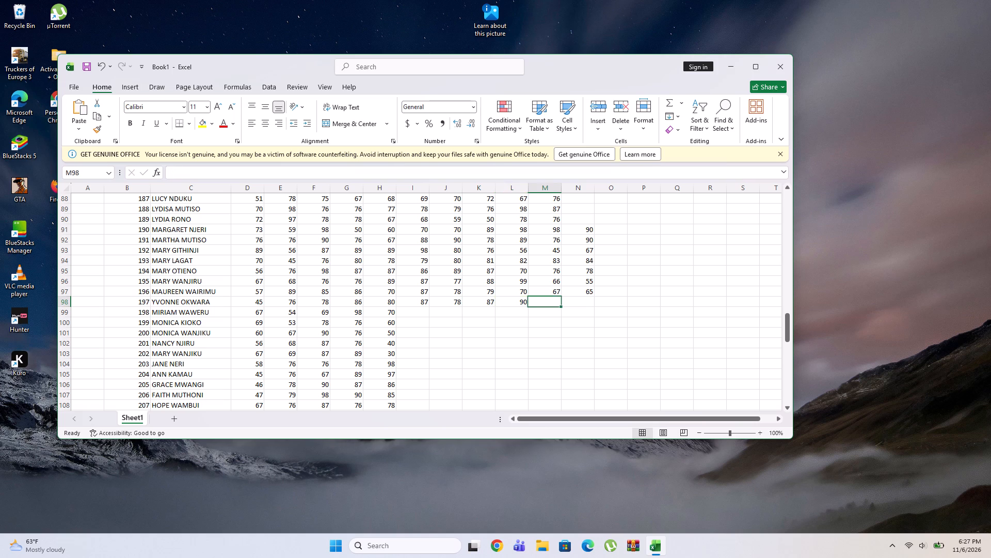
pyautogui.write('87')
pyautogui.press('Right')
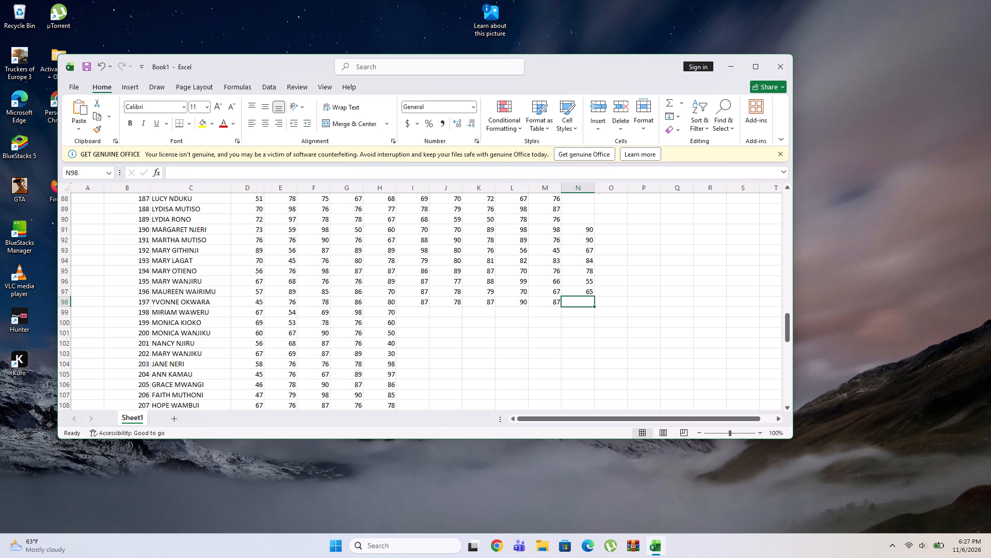
pyautogui.write('78')
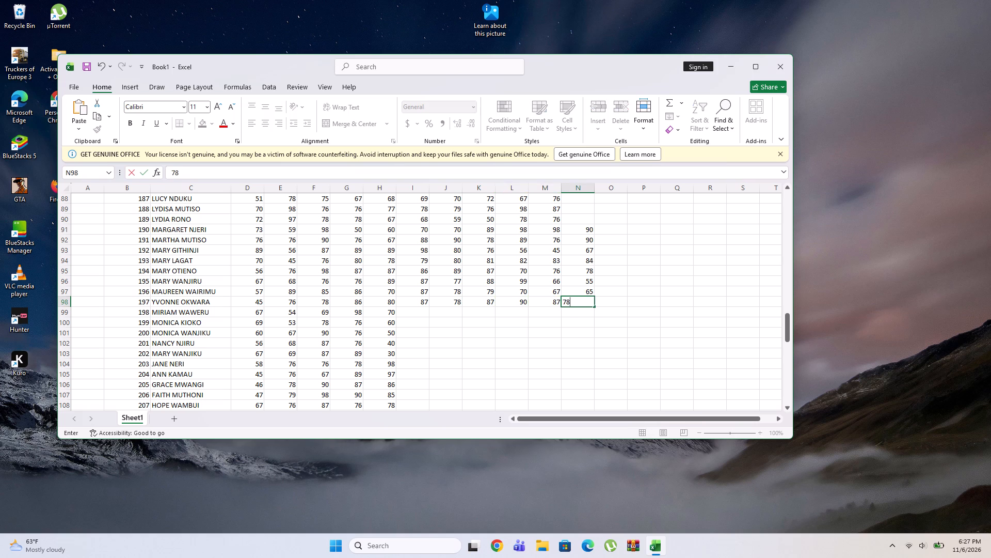
# Enter the marks 78, 89, 87, 90, 76 and 78 across cells I99 to N99, for entry 198.
pyautogui.click(417, 313)
pyautogui.write('78')
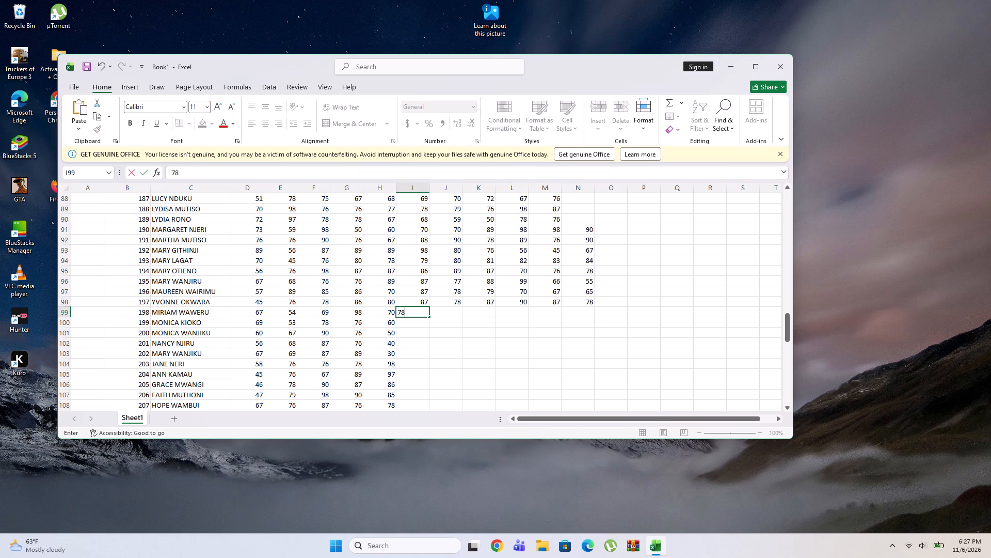
pyautogui.press('Right')
pyautogui.write('89')
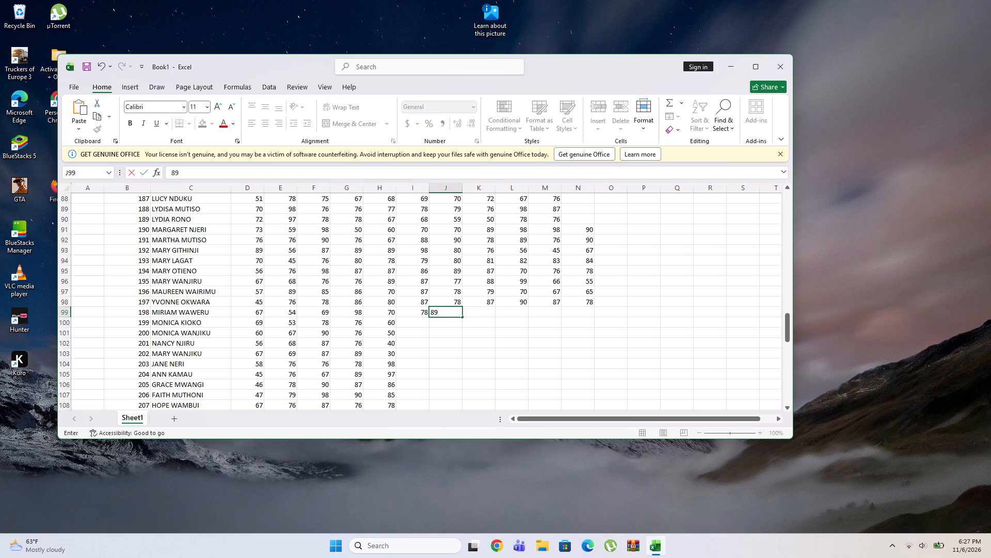
pyautogui.press('Right')
pyautogui.write('87')
pyautogui.press('Right')
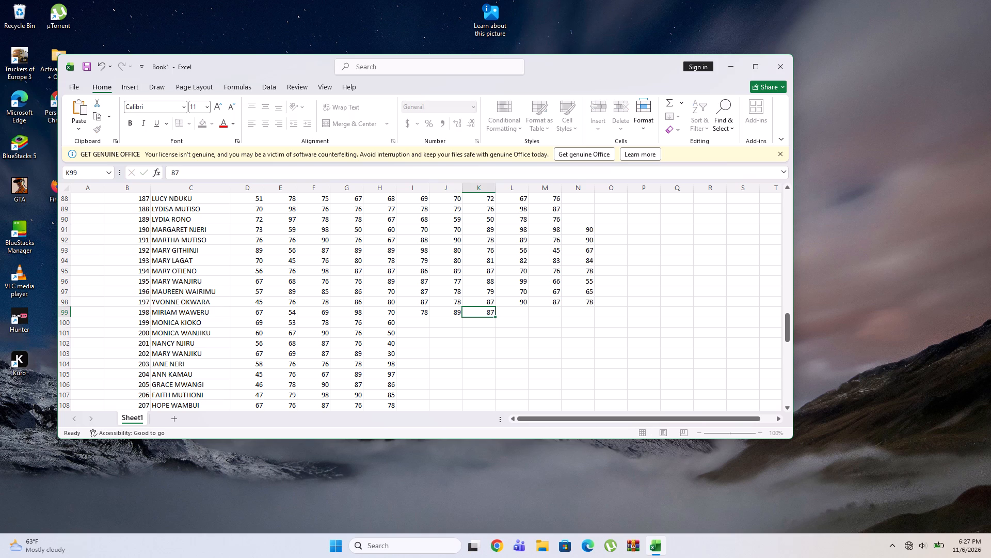
pyautogui.write('90')
pyautogui.press('Right')
pyautogui.write('76')
pyautogui.press('Right')
pyautogui.write('78')
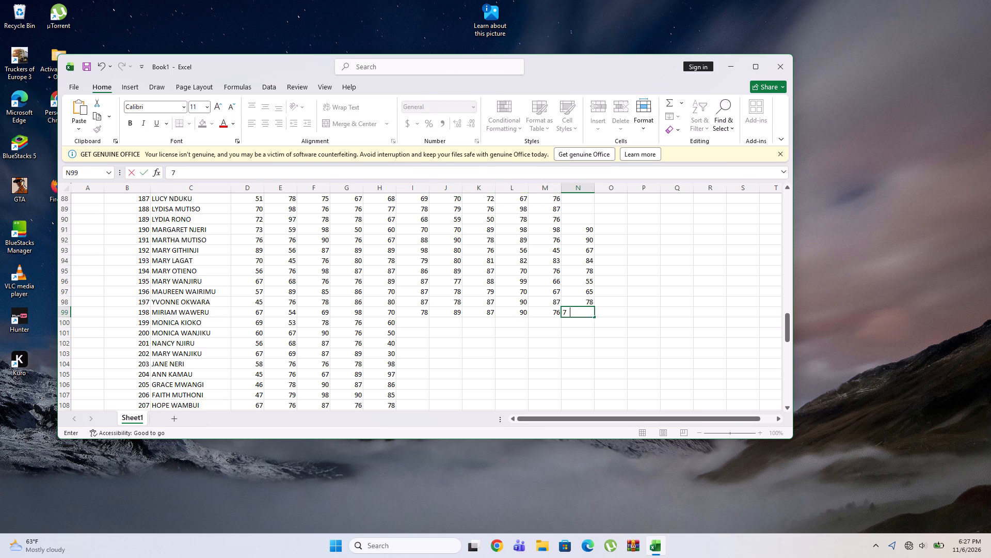
pyautogui.press('Right')
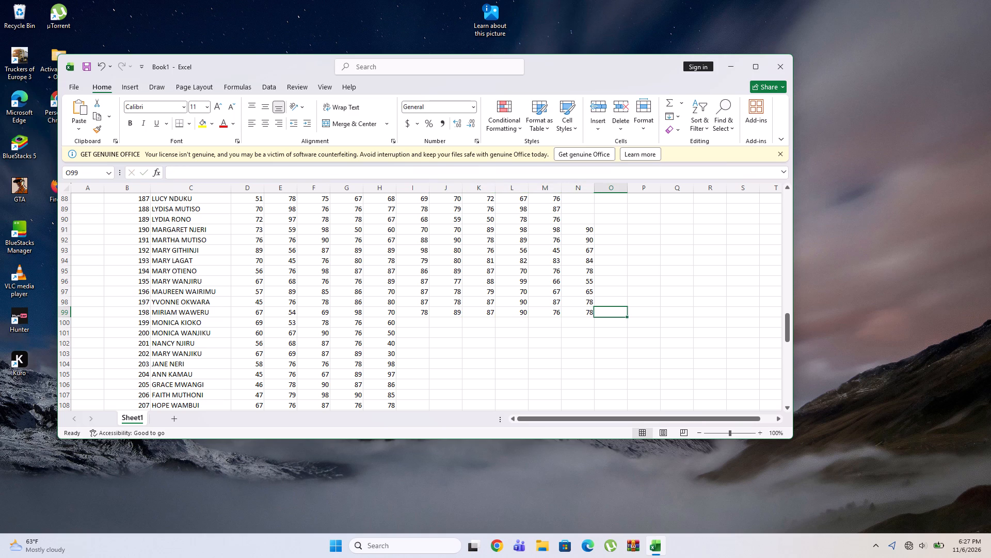
# Enter the marks 78, 89, 90, 99, 88, 77 and 66 across cells I100 to O100, for entry 199.
pyautogui.click(413, 324)
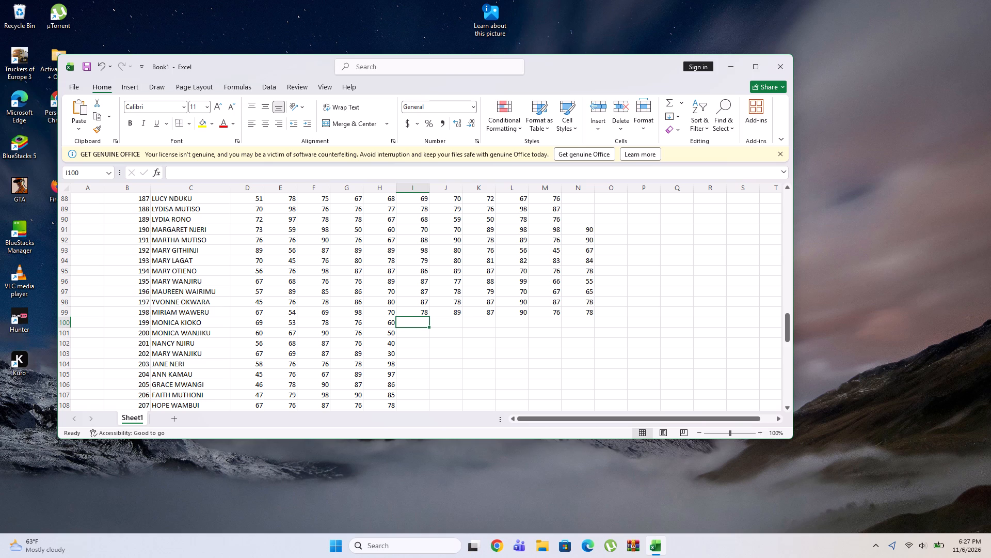
pyautogui.write('78')
pyautogui.press('Right')
pyautogui.write('89')
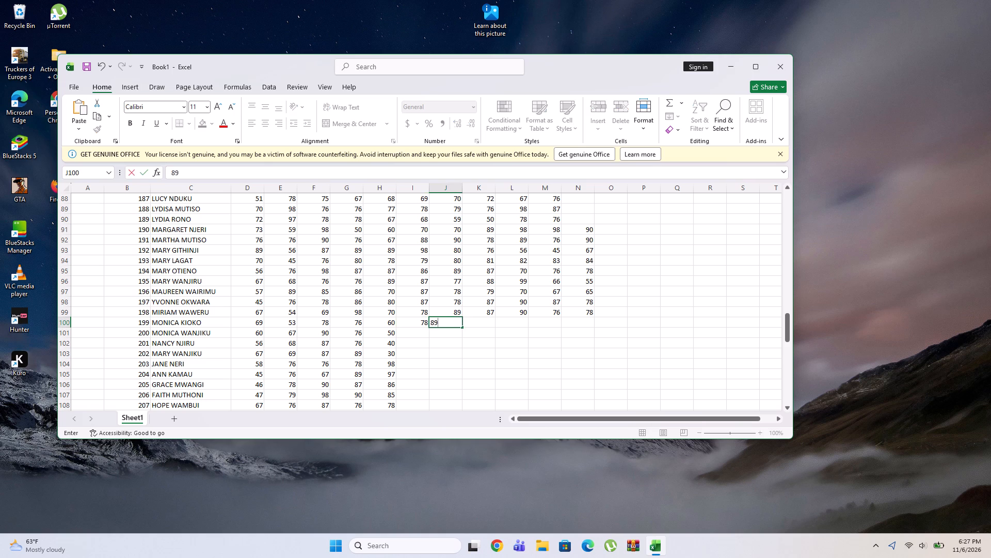
pyautogui.press('Right')
pyautogui.write('90')
pyautogui.press('Right')
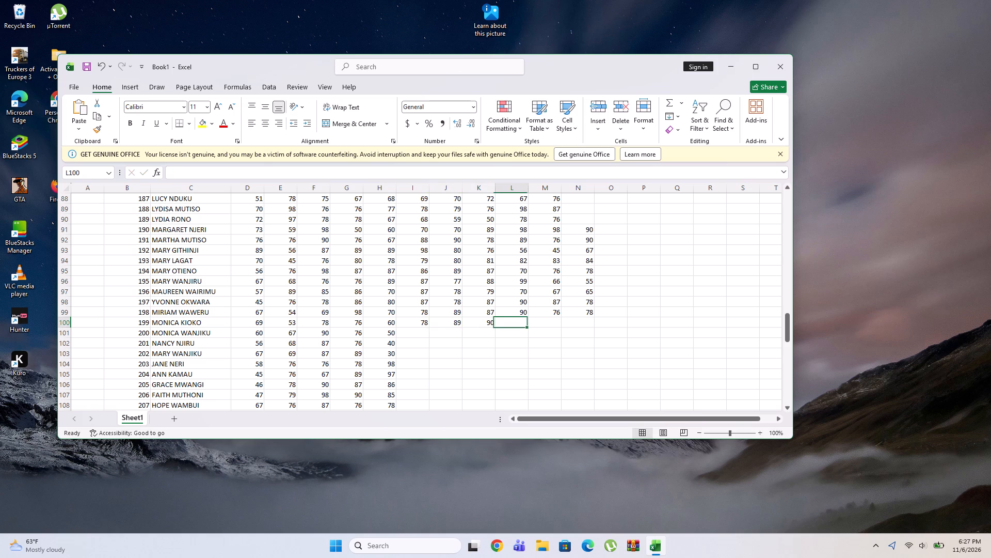
pyautogui.write('99')
pyautogui.press('Right')
pyautogui.write('88')
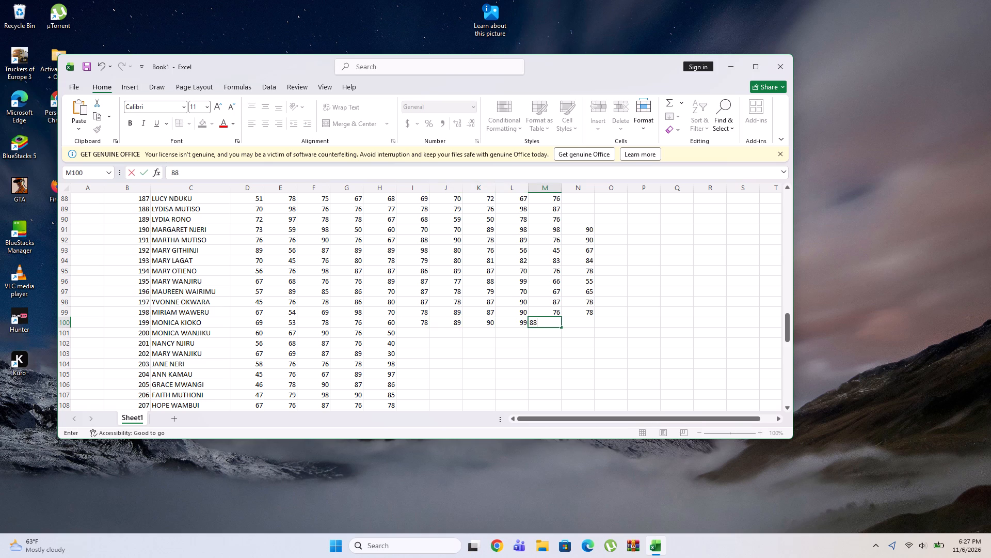
pyautogui.press('Right')
pyautogui.write('77')
pyautogui.press('Right')
pyautogui.write('66')
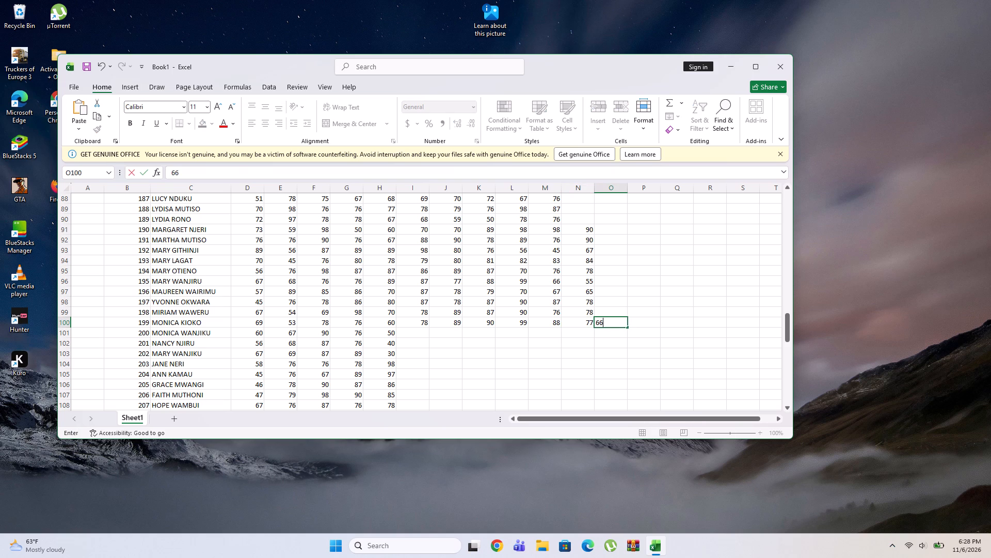
# Enter the marks 90, 98, 97, 96 and 95 down cells I101 to I105, for entries 200 to 204.
pyautogui.click(409, 332)
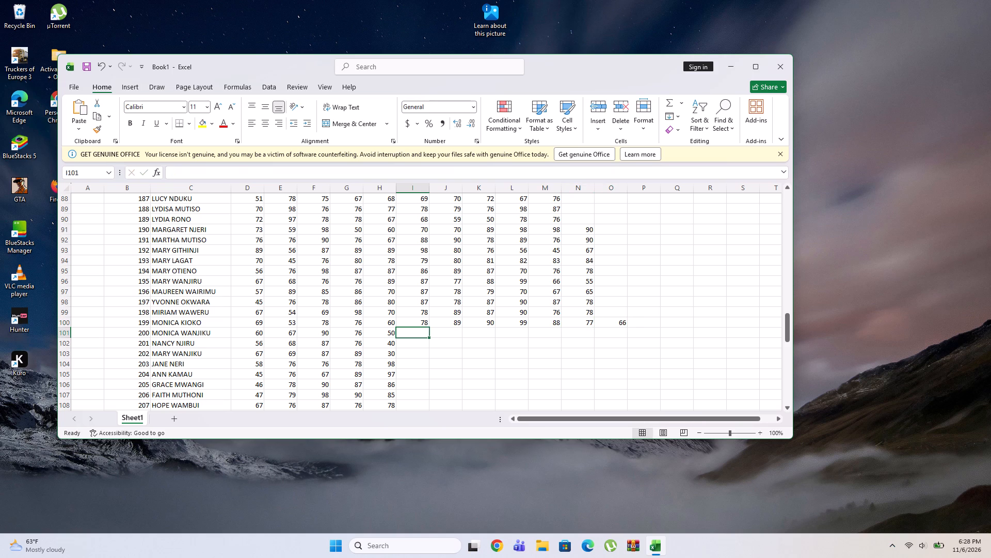
pyautogui.write('90')
pyautogui.press('Down')
pyautogui.write('98')
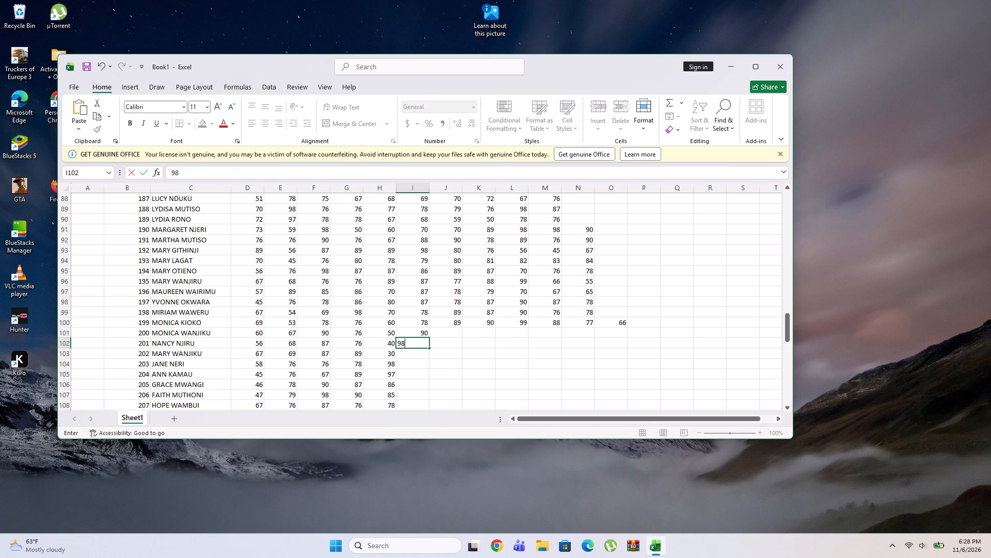
pyautogui.press('Down')
pyautogui.write('97')
pyautogui.press('Down')
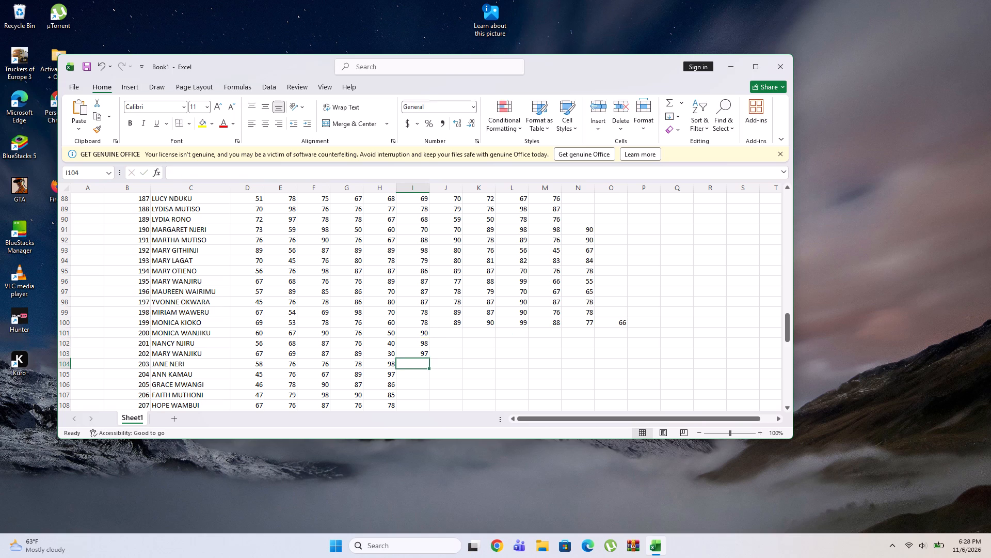
pyautogui.write('96')
pyautogui.press('Down')
pyautogui.write('95')
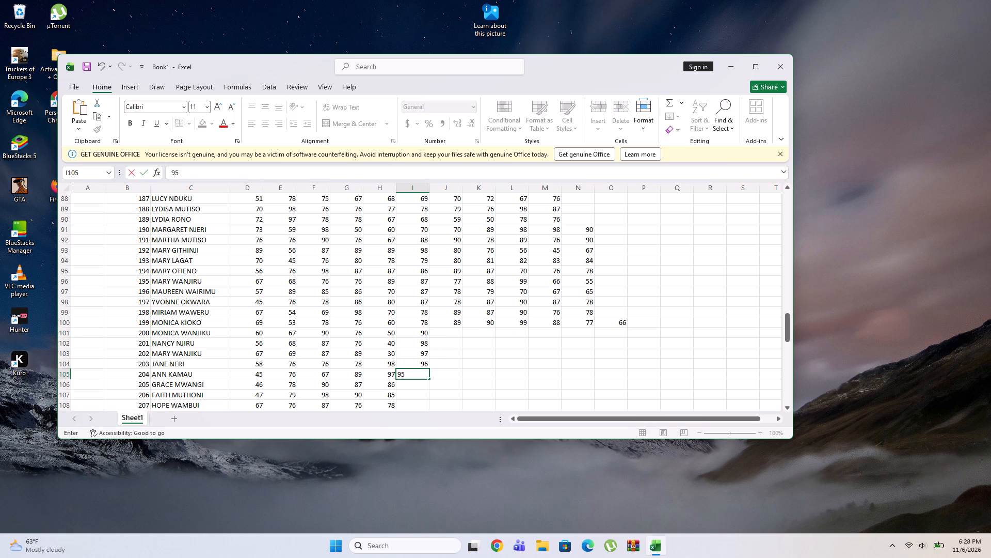
pyautogui.press('Down')
# Enter the marks 95, 94, 93, 92 and 91 down cells I106 to I110, for entries 205 to 209.
pyautogui.write('95')
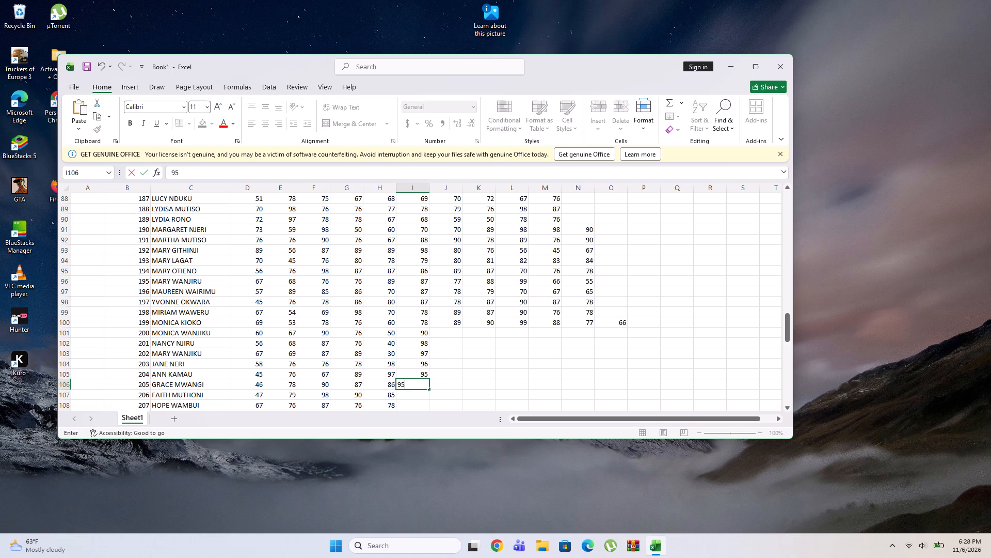
pyautogui.press('Down')
pyautogui.write('94')
pyautogui.press('Down')
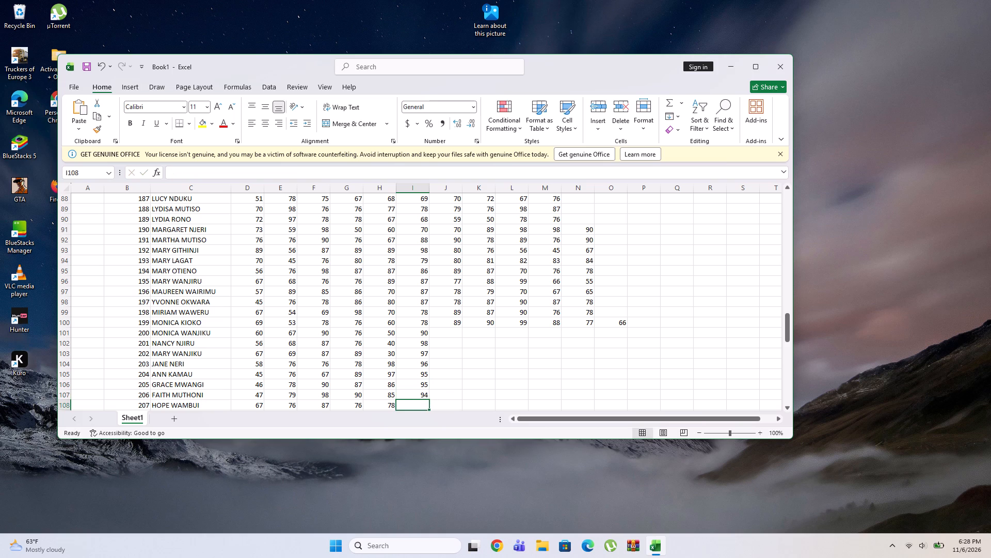
pyautogui.write('93')
pyautogui.press('Down')
pyautogui.write('92')
pyautogui.press('Down')
pyautogui.write('91')
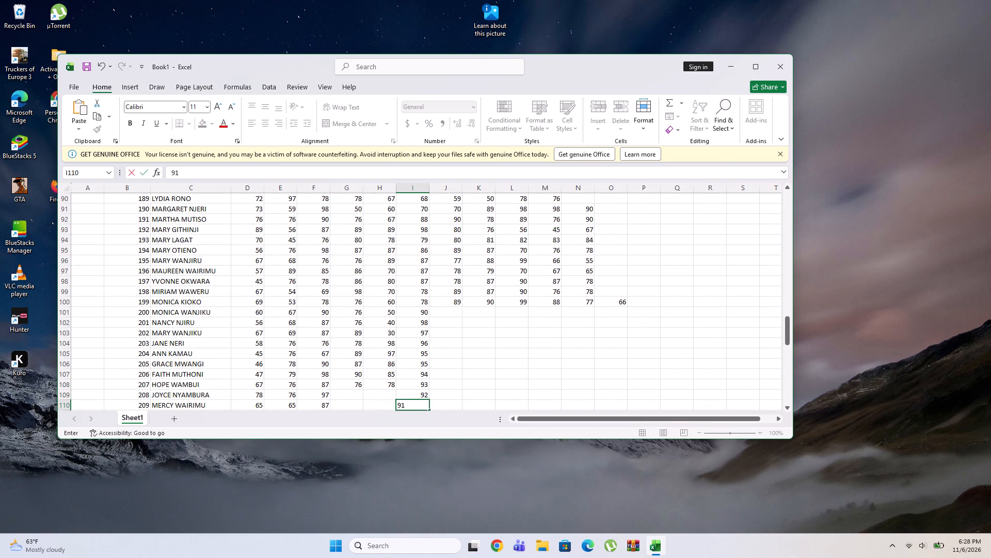
pyautogui.press('Down')
# Enter the marks 80, 89, 87, 88 and 86 down cells I111 to I115, for entries 210 to 214.
pyautogui.write('80')
pyautogui.press('Down')
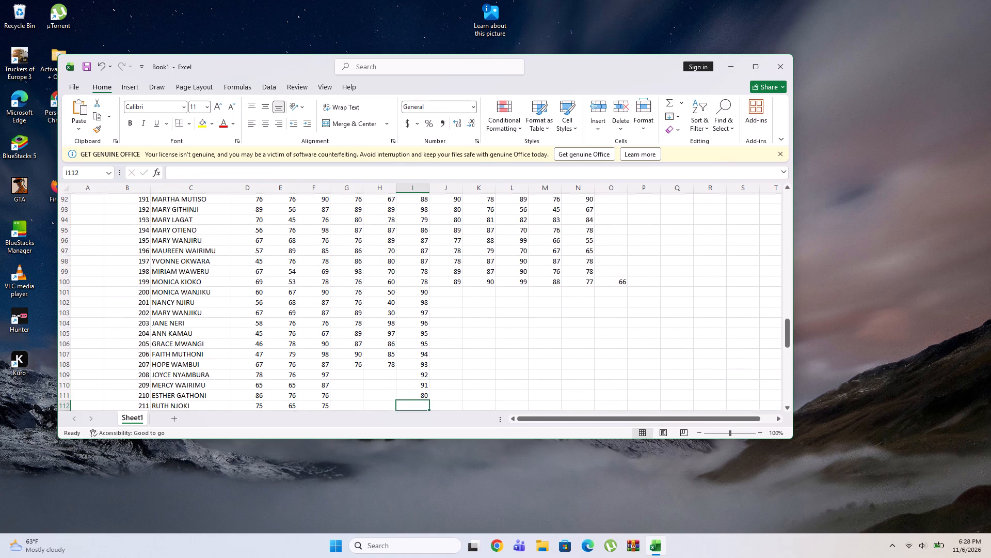
pyautogui.write('89')
pyautogui.press('Down')
pyautogui.write('87')
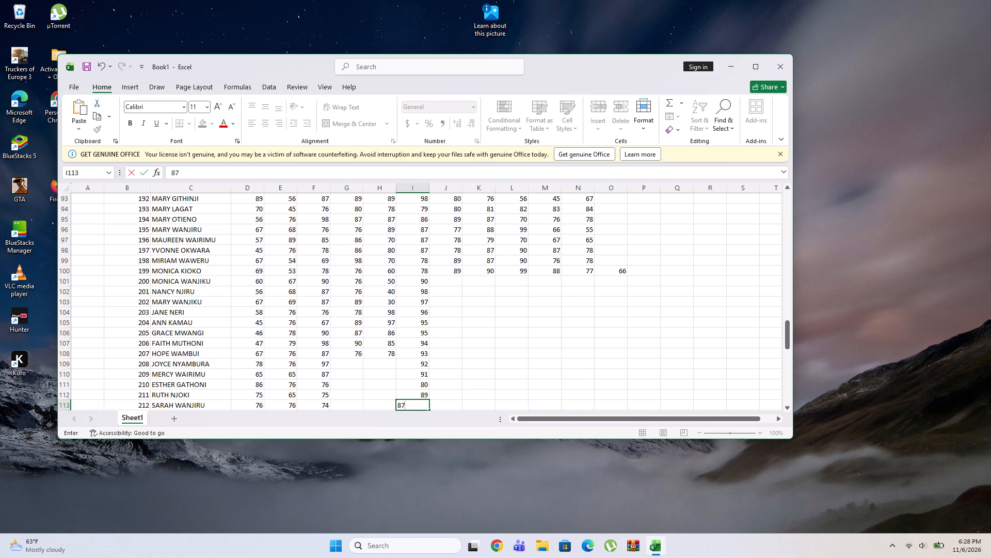
pyautogui.press('Down')
pyautogui.write('88')
pyautogui.press('Down')
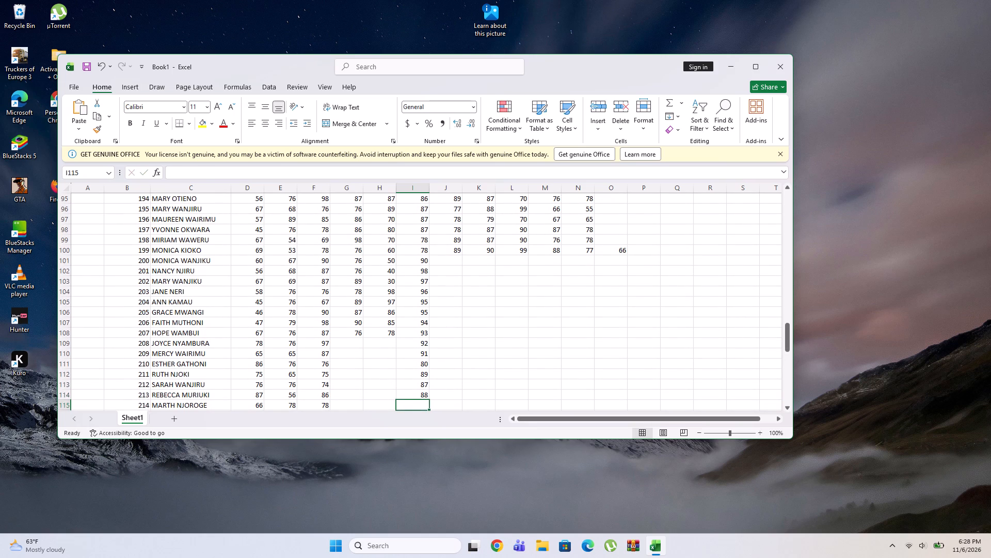
pyautogui.write('86')
pyautogui.press('Down')
# Enter the marks 87, 85, 84, 83 and 82 down cells I116 to I120, for entries 215 to 219.
pyautogui.write('87')
pyautogui.press('Down')
pyautogui.write('85')
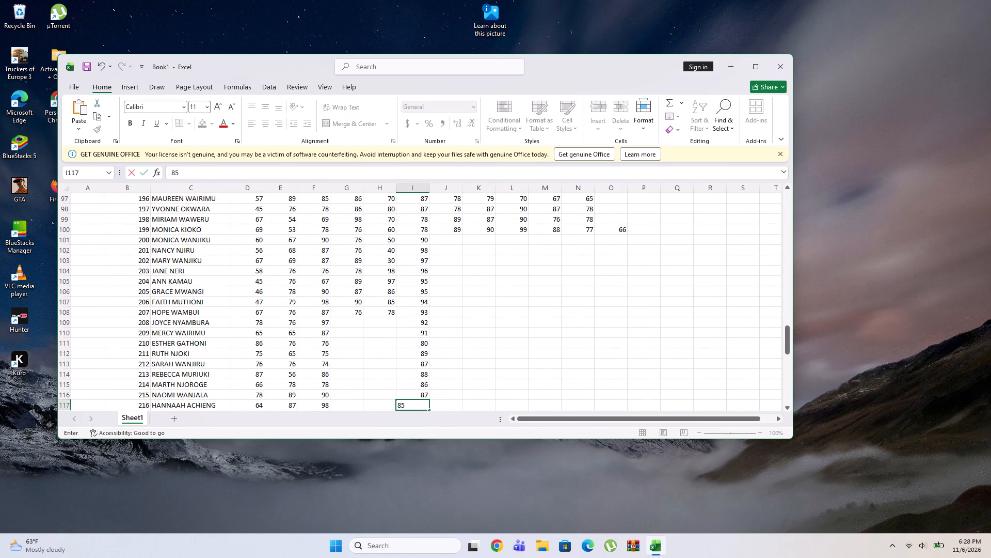
pyautogui.press('Down')
pyautogui.write('84')
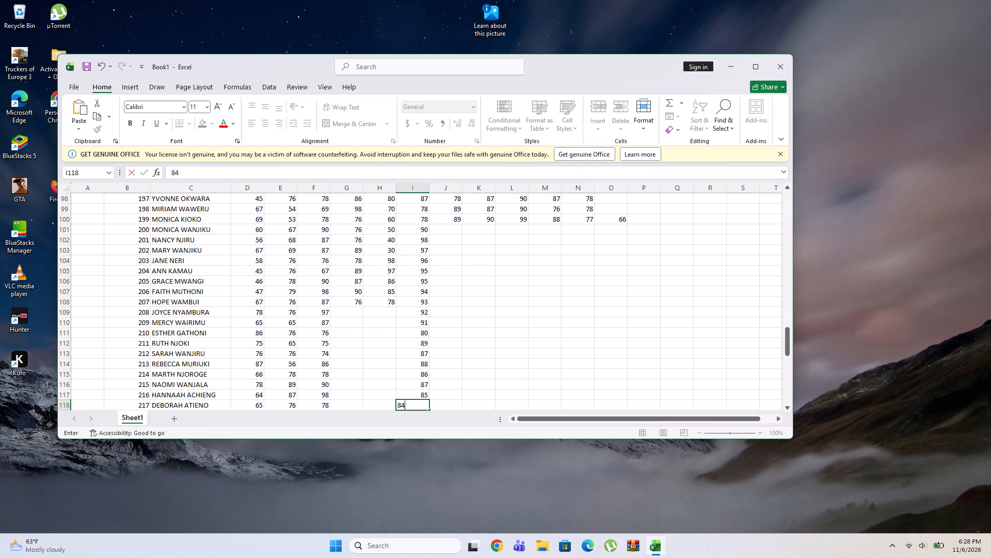
pyautogui.press('Down')
pyautogui.write('83')
pyautogui.press('Down')
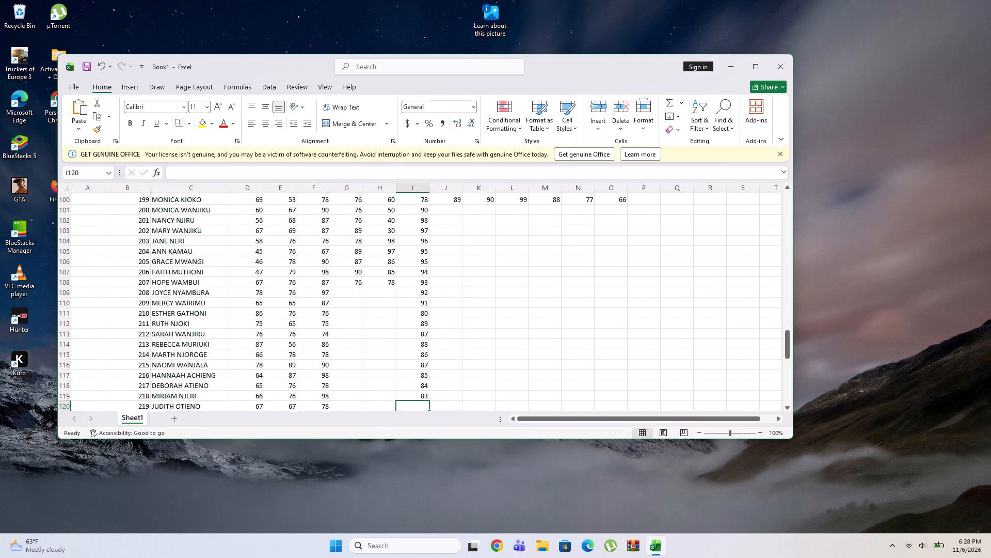
pyautogui.write('982')
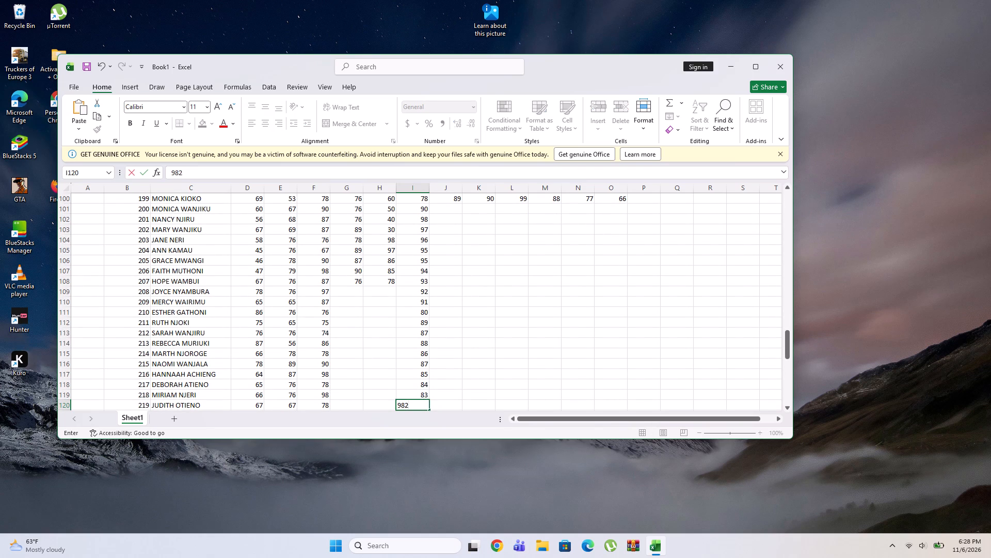
pyautogui.press('BackSpace')
pyautogui.press('BackSpace')
pyautogui.press('BackSpace')
pyautogui.press('8')
pyautogui.press('2')
pyautogui.press('Down')
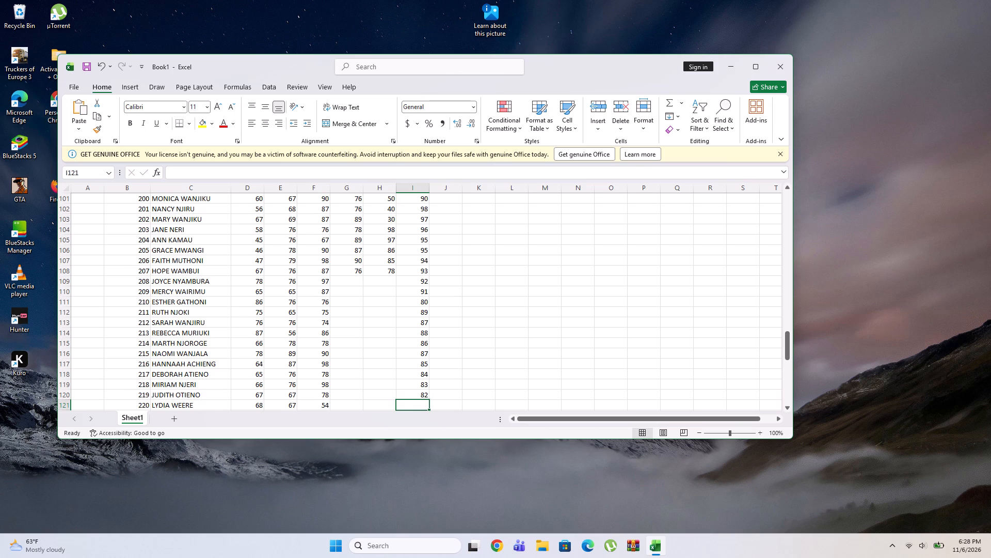
# Enter the marks 81, 79, 70, 78 and 78 down cells I121 to I125, for entries 220 to 224.
pyautogui.write('81')
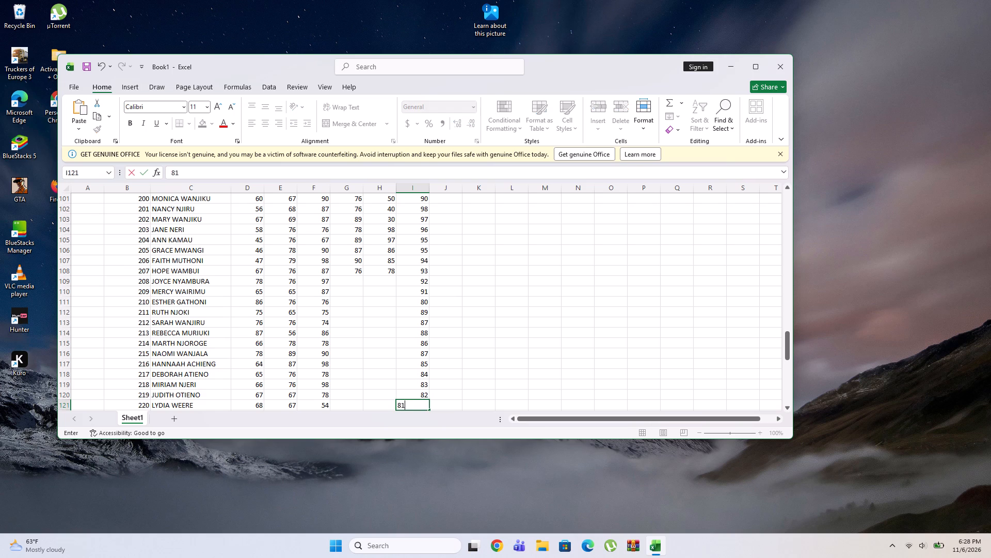
pyautogui.press('Down')
pyautogui.write('79')
pyautogui.press('Down')
pyautogui.write('70')
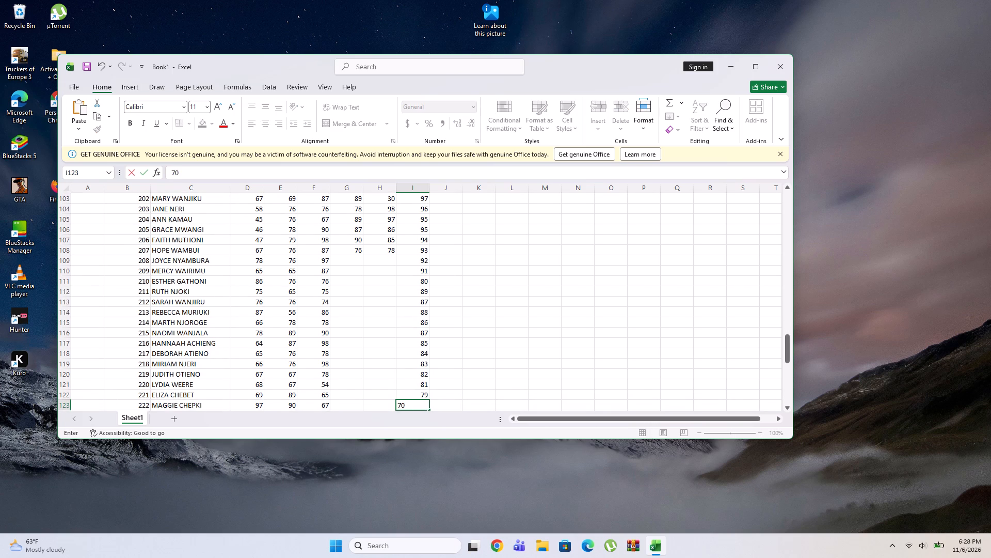
pyautogui.press('Down')
pyautogui.write('78')
pyautogui.press('Down')
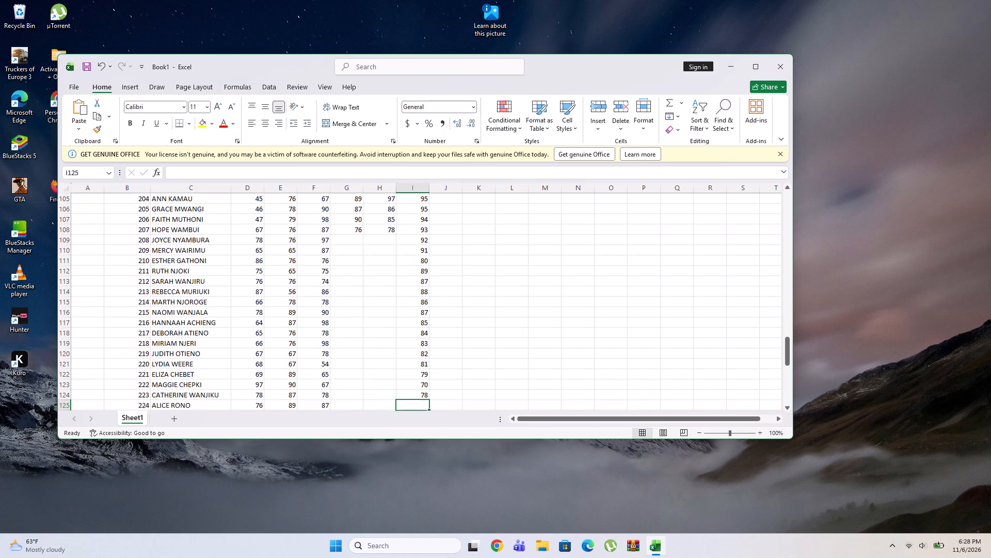
pyautogui.write('78')
pyautogui.press('Down')
# Enter the marks 77, 76, 75, 74 and 74 down cells I126 to I130, for entries 225 to 229.
pyautogui.write('77')
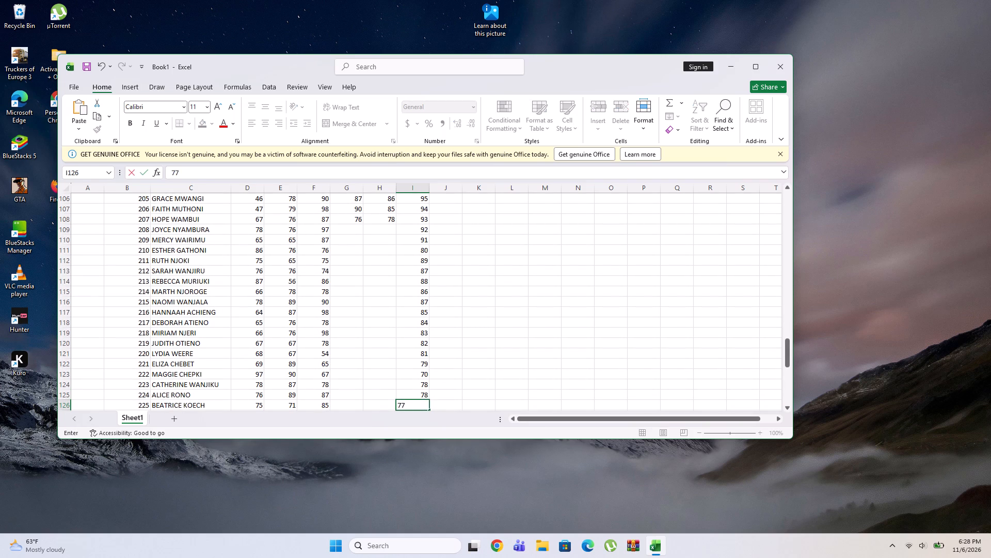
pyautogui.press('Down')
pyautogui.write('76')
pyautogui.press('Down')
pyautogui.write('75')
pyautogui.press('Down')
pyautogui.write('74')
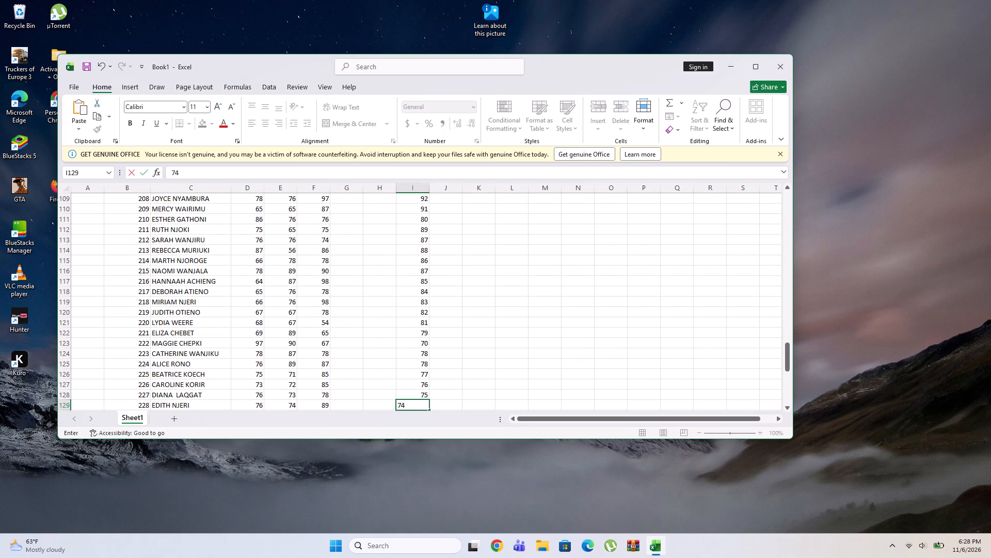
pyautogui.press('Down')
pyautogui.write('74')
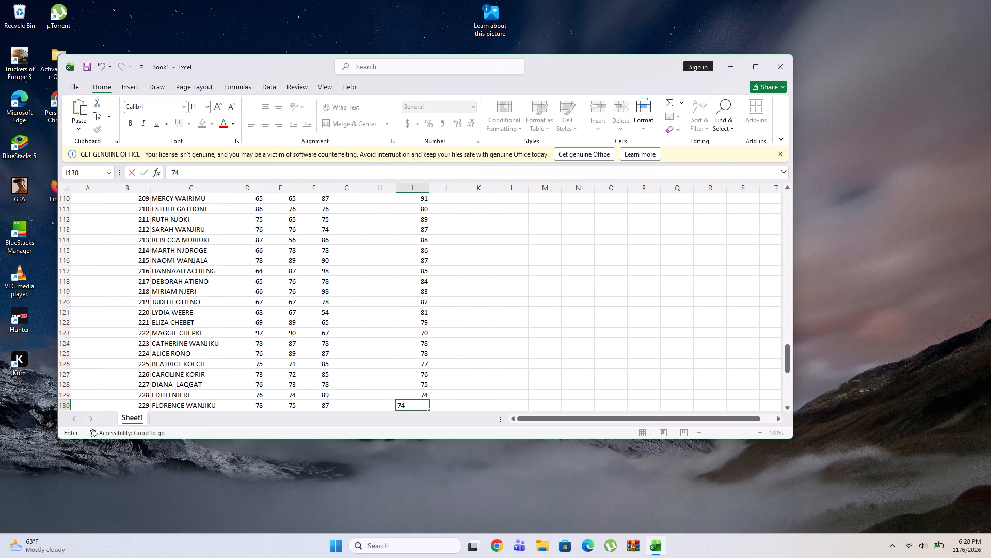
pyautogui.press('Down')
# Enter the marks 73, 73, 72, 71 and 78 down cells I131 to I135, for entries 230 to 234.
pyautogui.write('73')
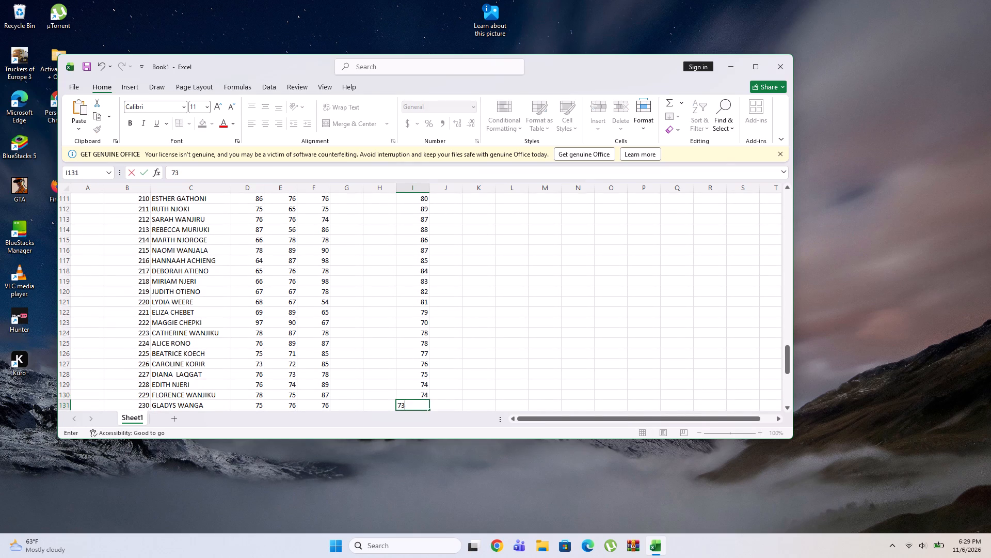
pyautogui.press('Down')
pyautogui.write('73')
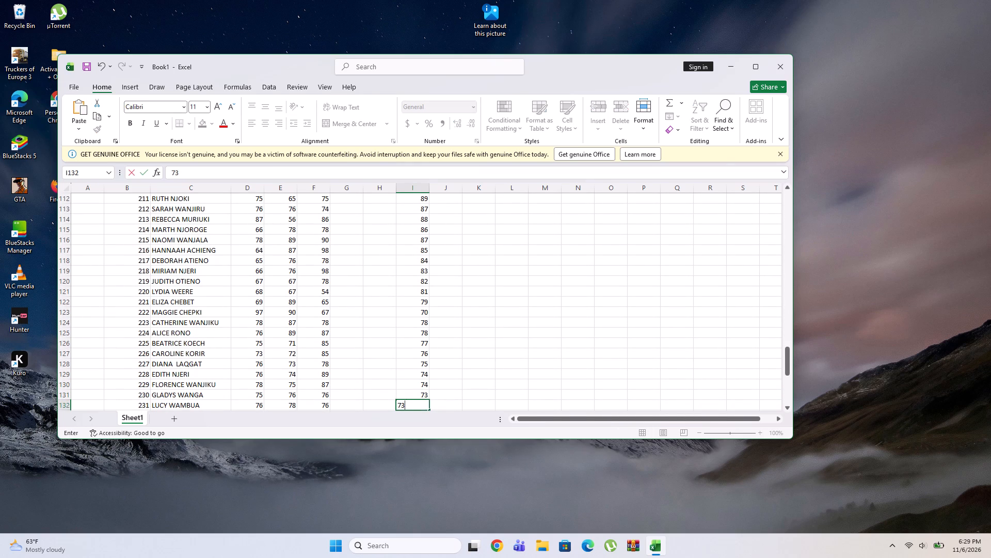
pyautogui.press('Down')
pyautogui.write('72')
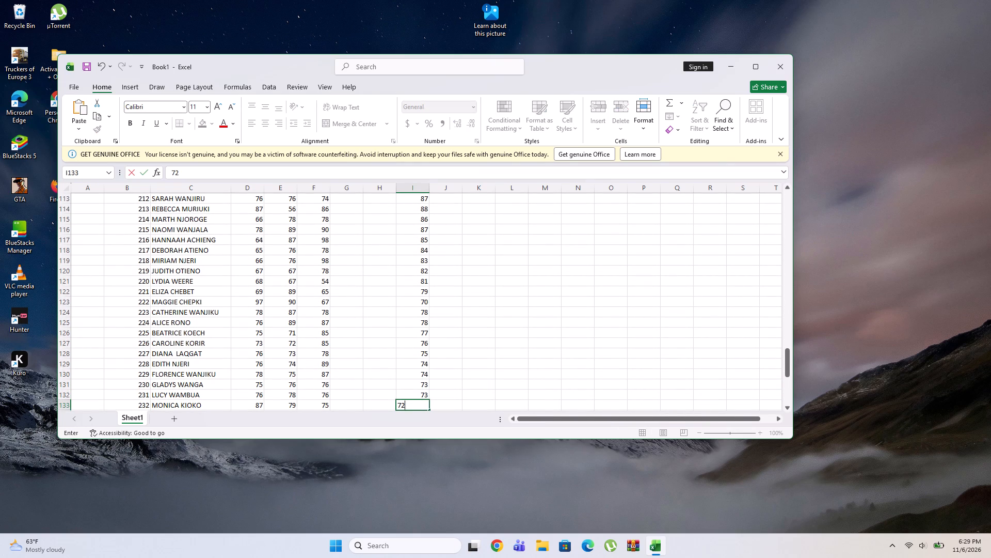
pyautogui.press('Down')
pyautogui.write('71')
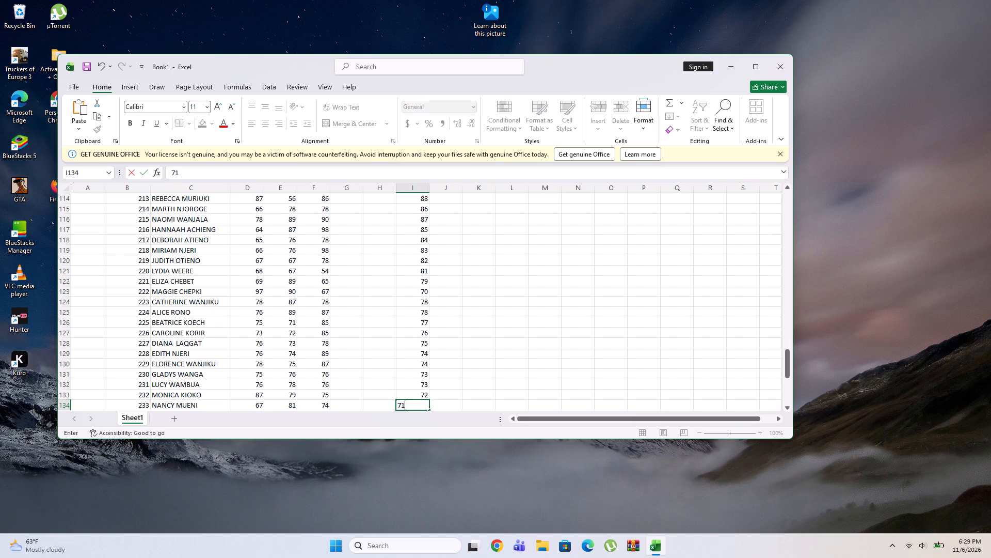
pyautogui.press('Down')
pyautogui.write('78')
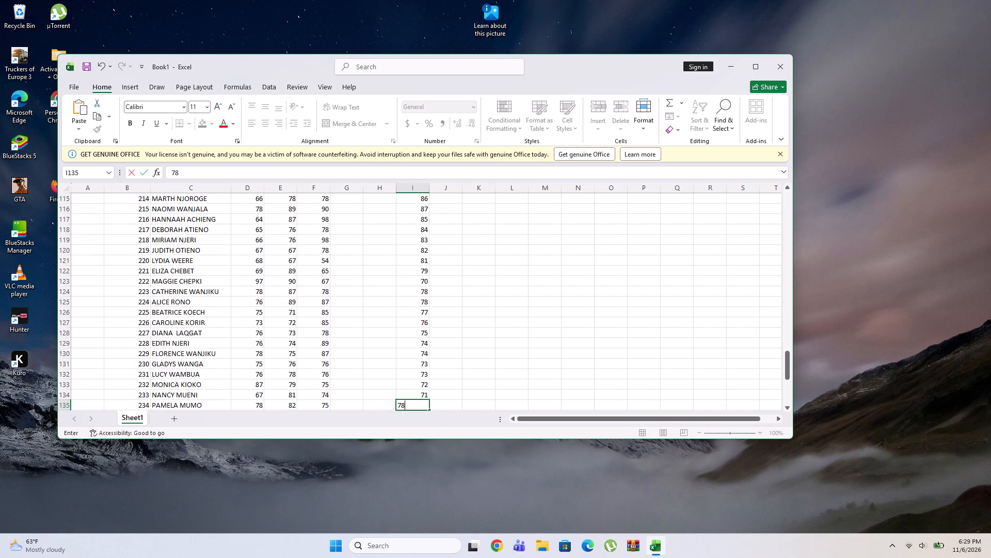
pyautogui.press('Down')
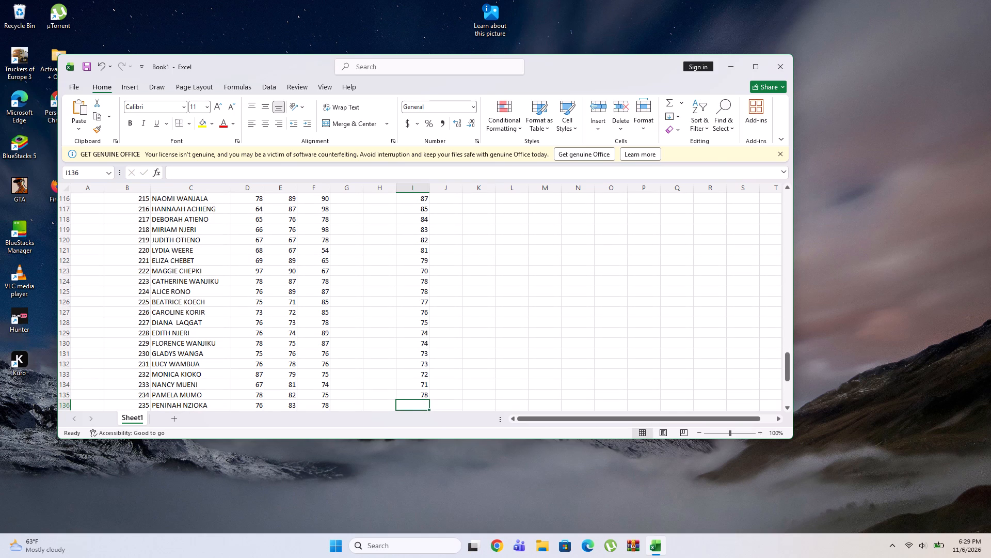
# Enter the marks 74, 76 and 72 across cells G109 to I109, for entry 208.
pyautogui.tripleClick(789, 189)
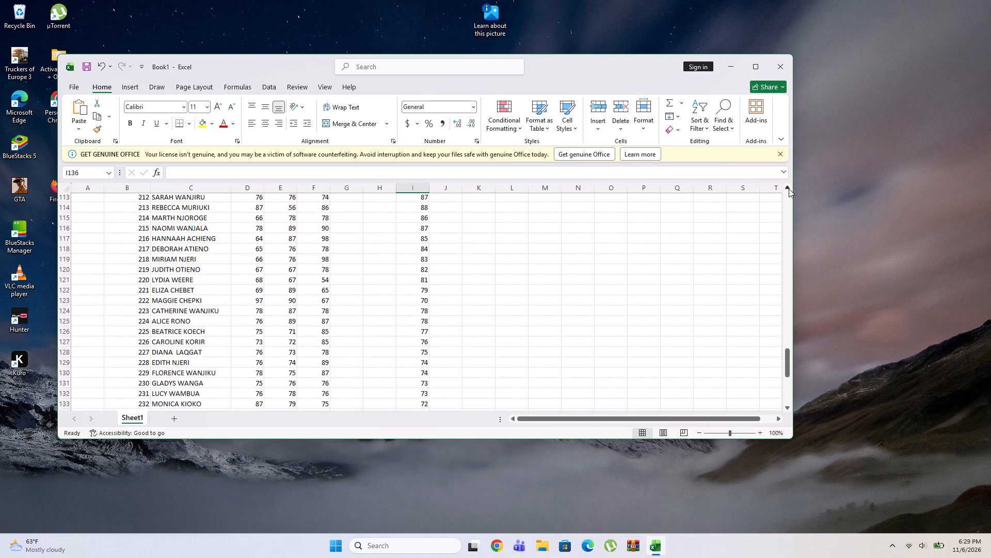
pyautogui.tripleClick(789, 189)
pyautogui.tripleClick(789, 189)
pyautogui.click(789, 189)
pyautogui.doubleClick(789, 189)
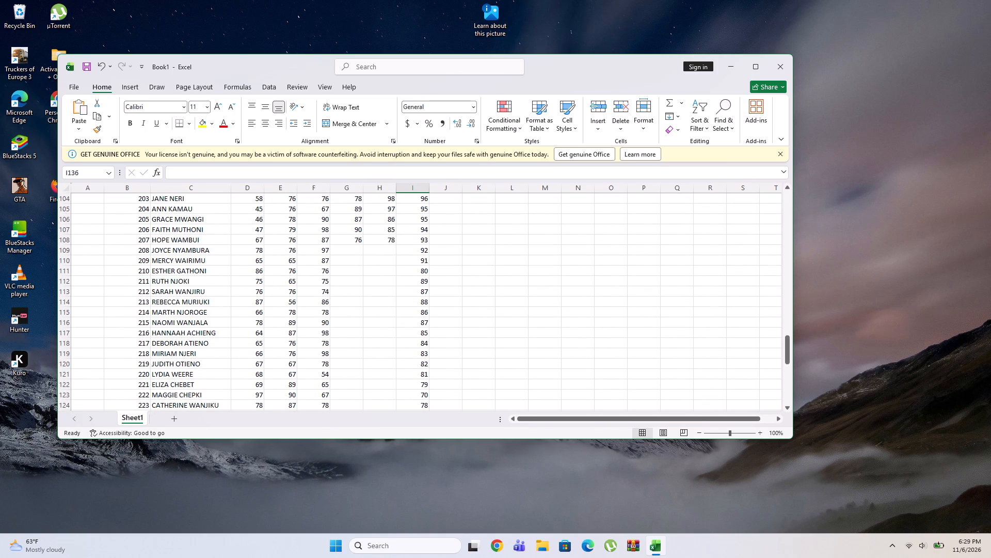
pyautogui.click(350, 251)
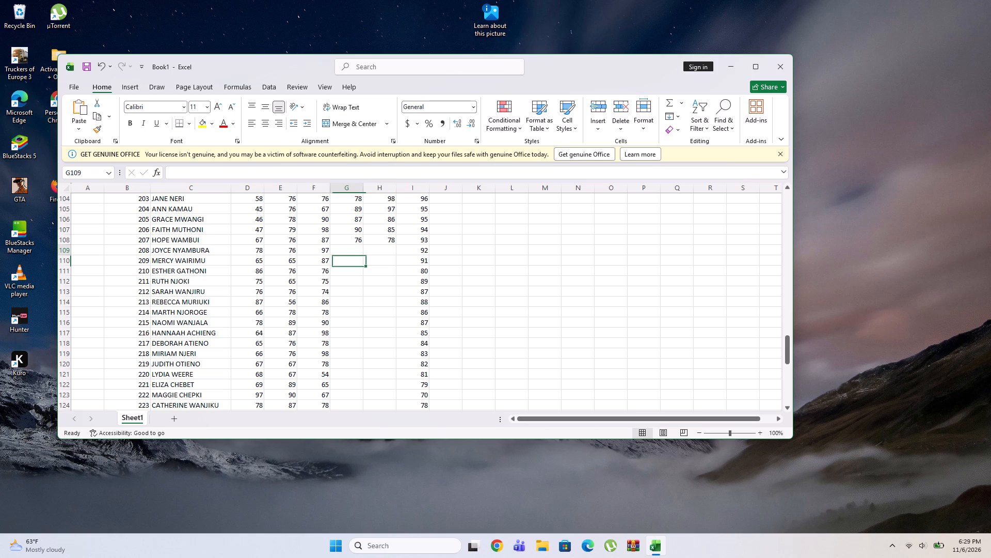
pyautogui.write('74')
pyautogui.press('Right')
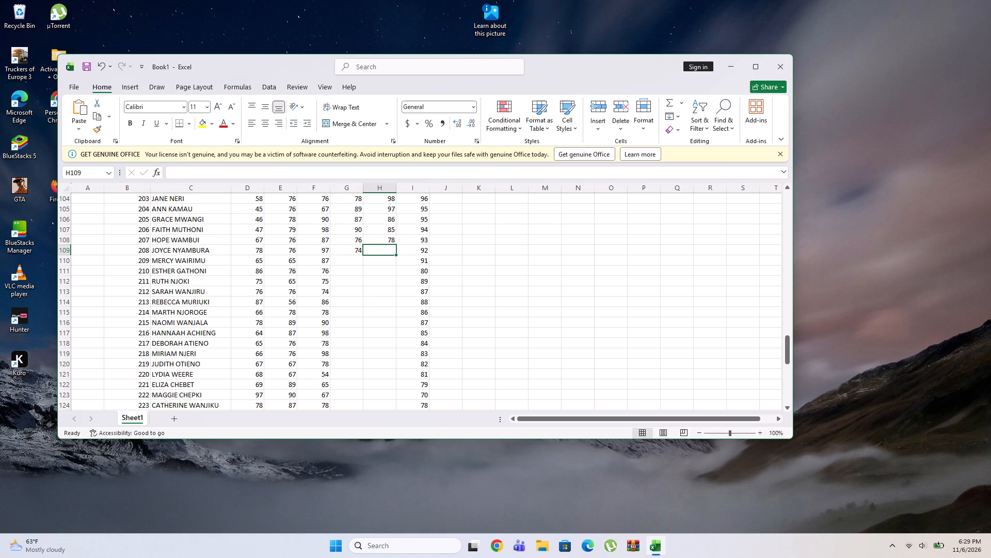
pyautogui.write('76')
pyautogui.press('Right')
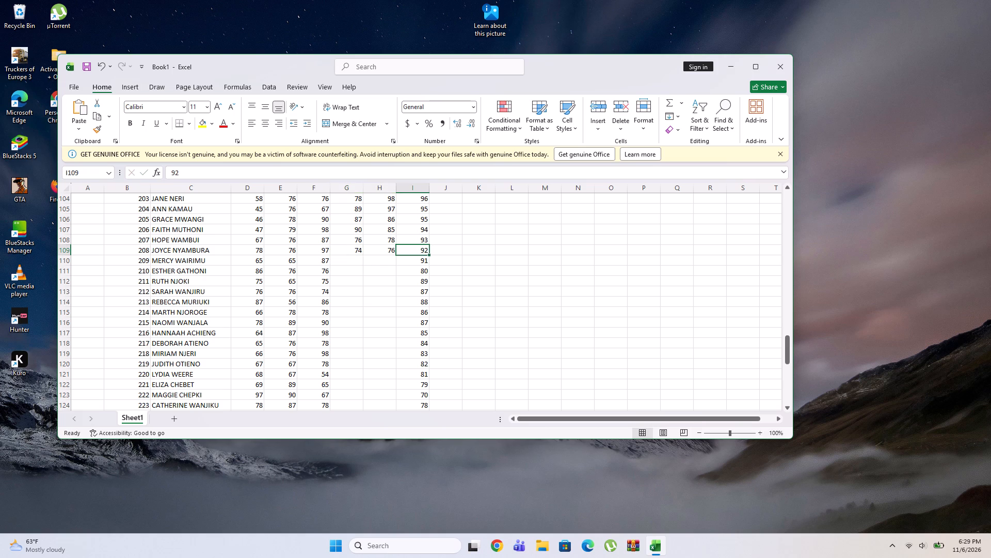
pyautogui.write('72')
pyautogui.press('Right')
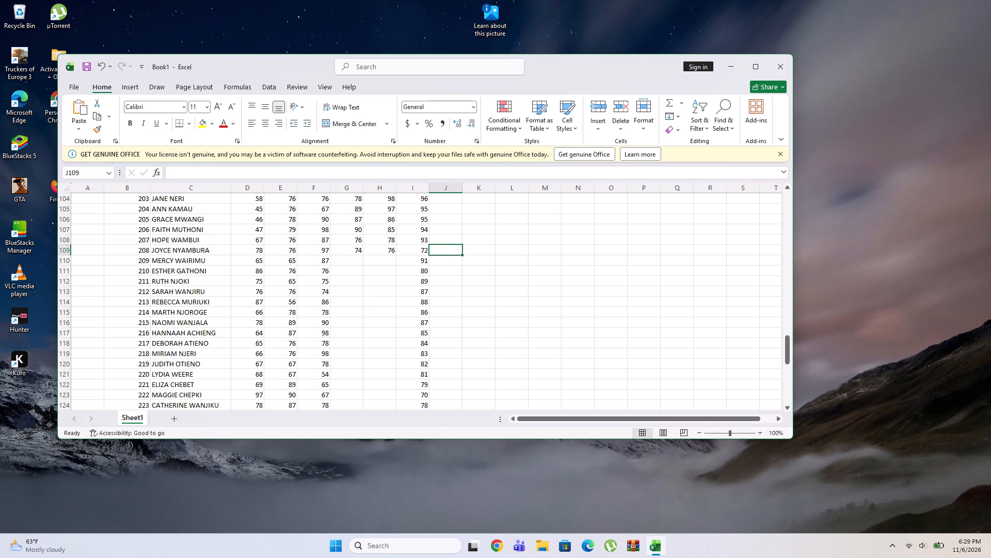
pyautogui.write('74')
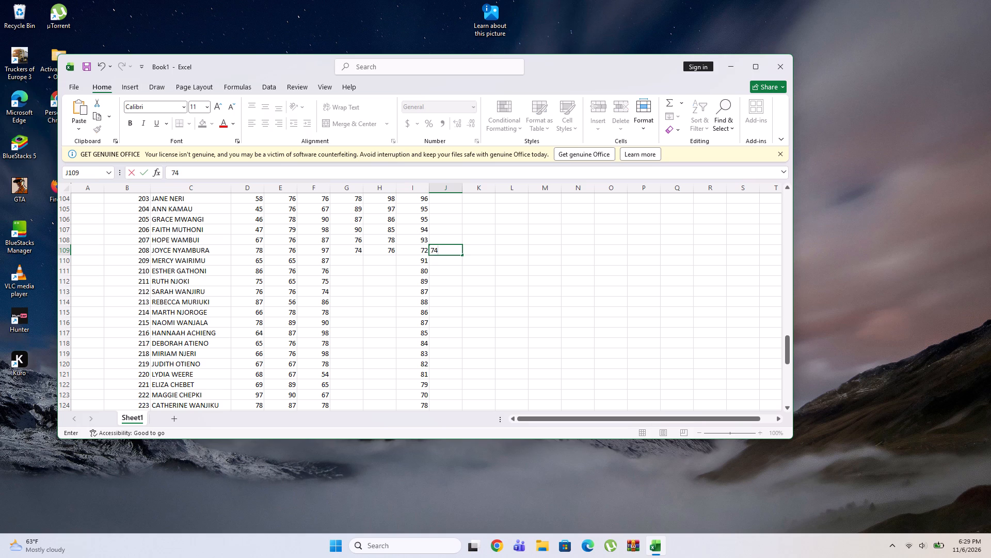
pyautogui.press('BackSpace')
pyautogui.press('BackSpace')
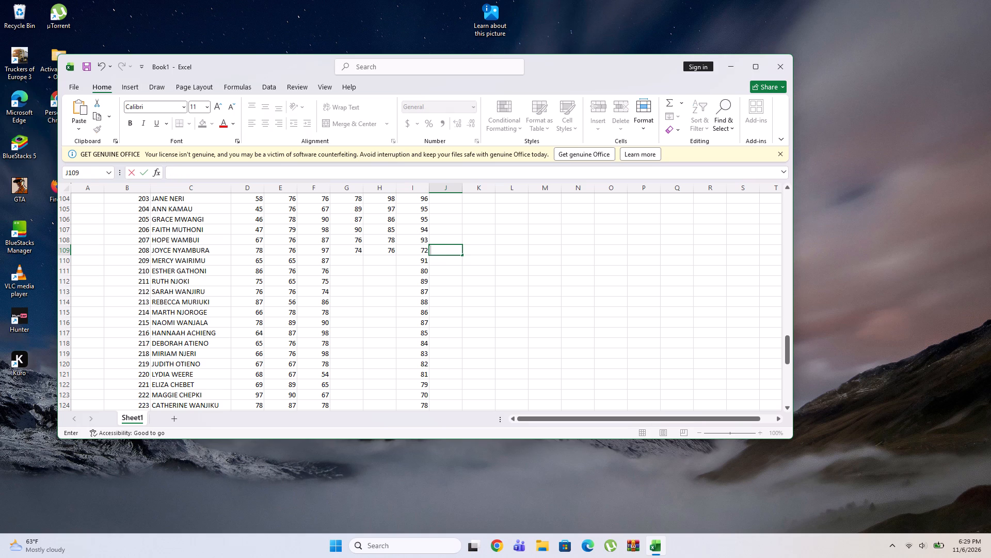
# Enter the marks 72 and 74 in G110 and H110 for entry 209, and 76 in H111 and 67 in G111 for entry 210.
pyautogui.click(350, 260)
pyautogui.write('72')
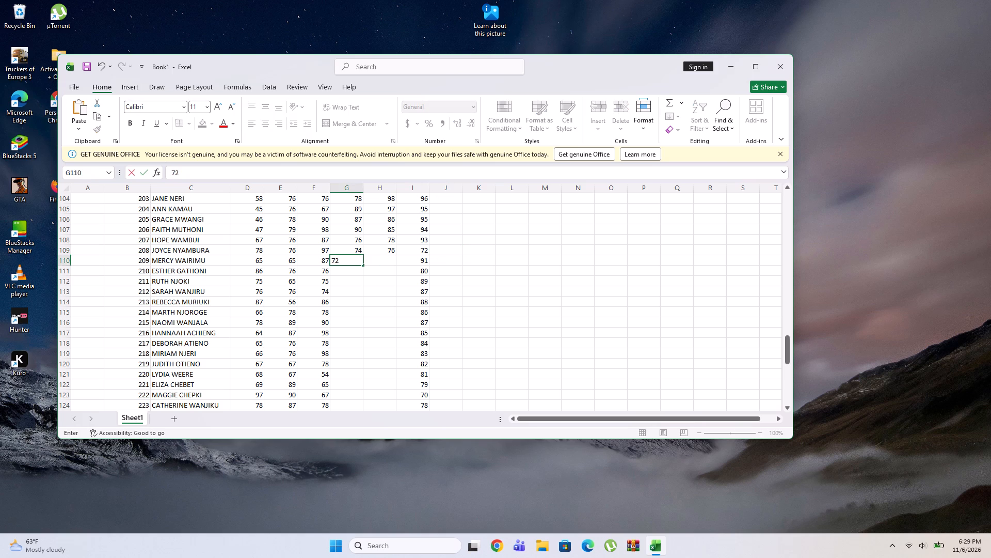
pyautogui.press('Right')
pyautogui.press('7')
pyautogui.press('4')
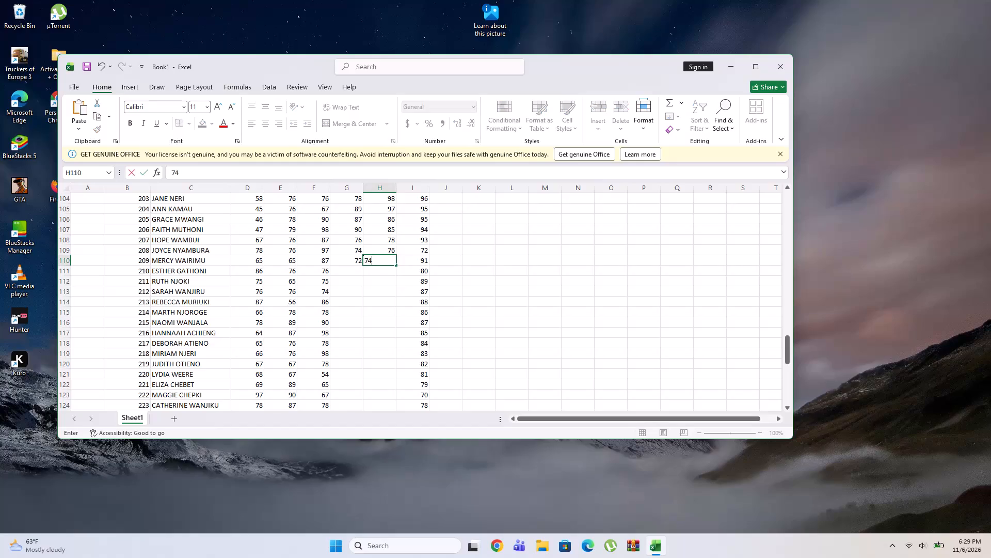
pyautogui.press('Down')
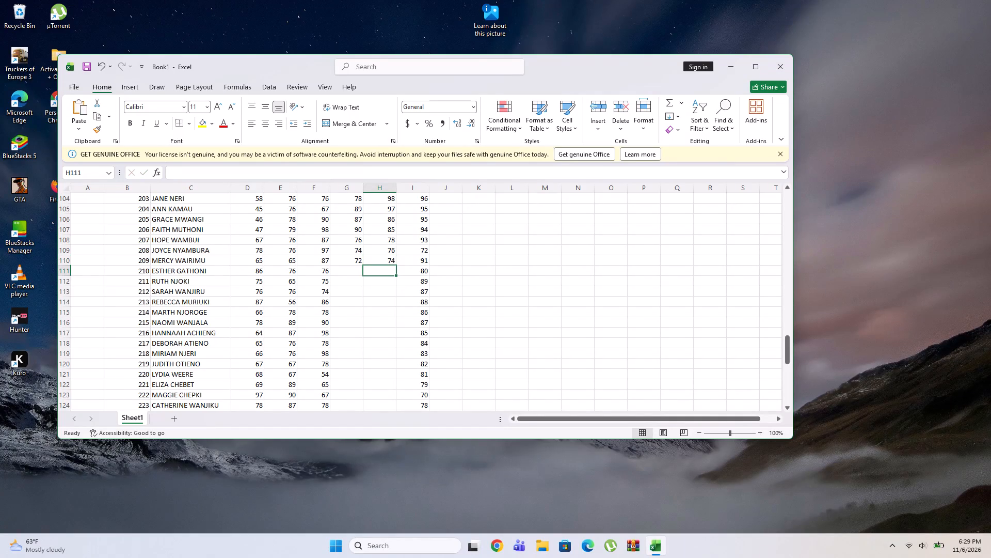
pyautogui.write('76')
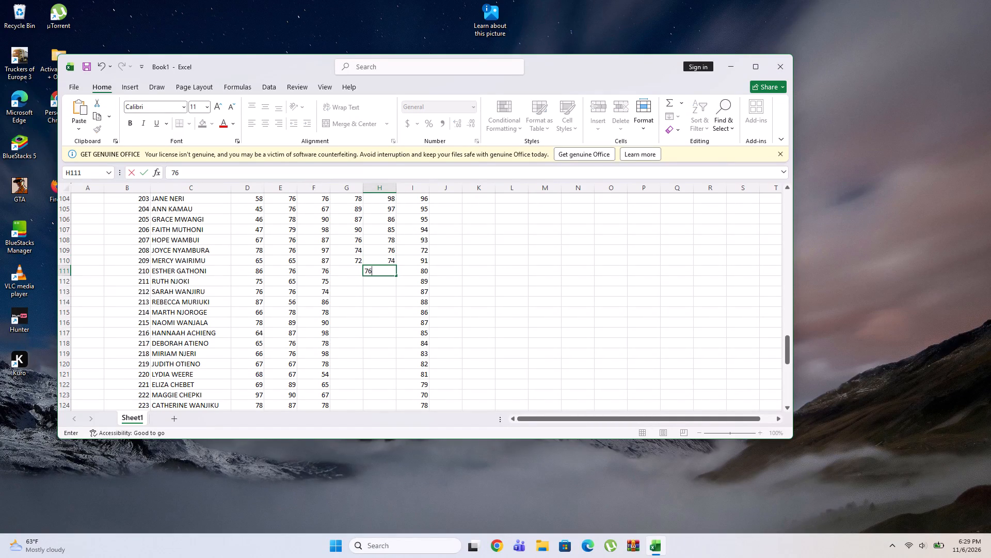
pyautogui.press('Left')
pyautogui.write('67')
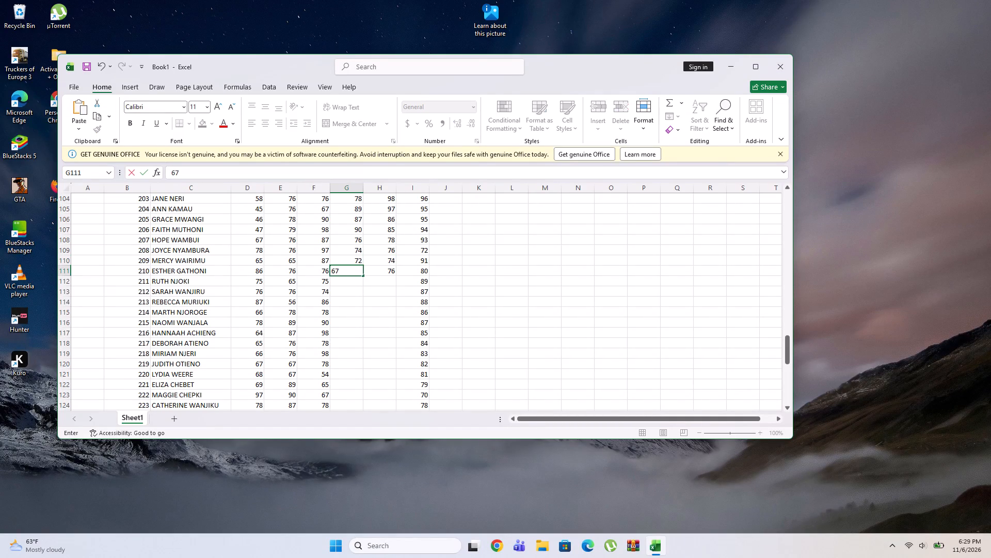
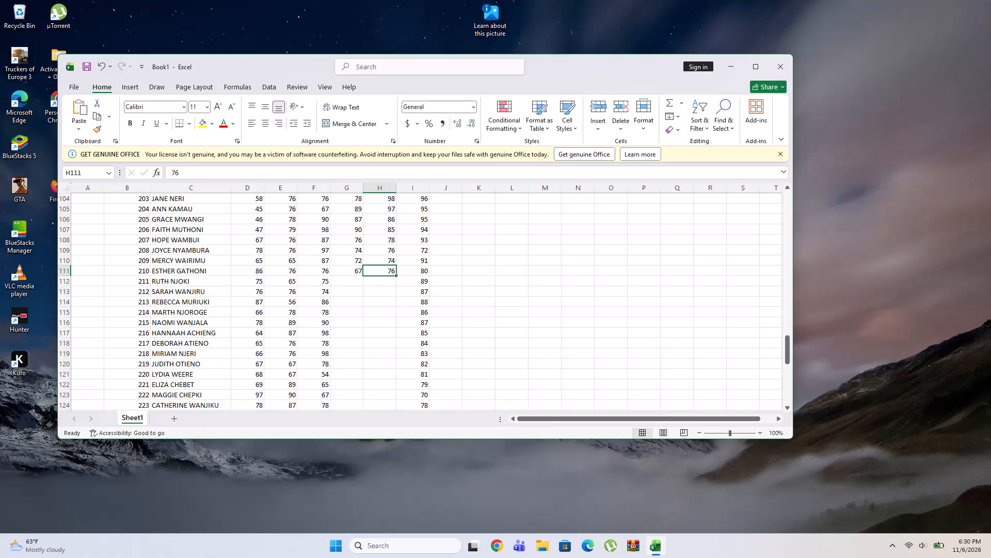
# Set H111 to 69 for entry 210, and enter 98 in H112 and 76 in G112 for entry 211.
pyautogui.write('69')
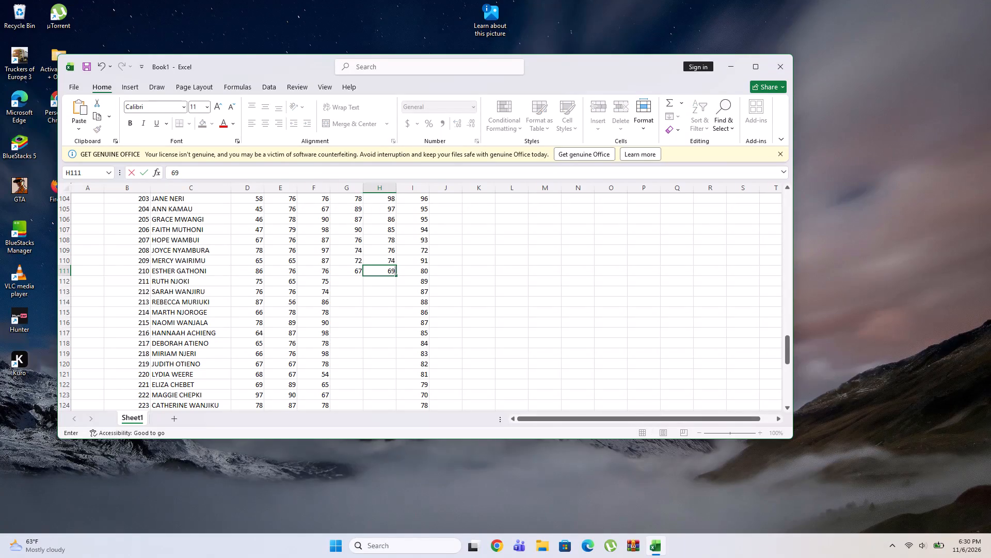
pyautogui.press('Down')
pyautogui.write('98')
pyautogui.press('Left')
pyautogui.write('76')
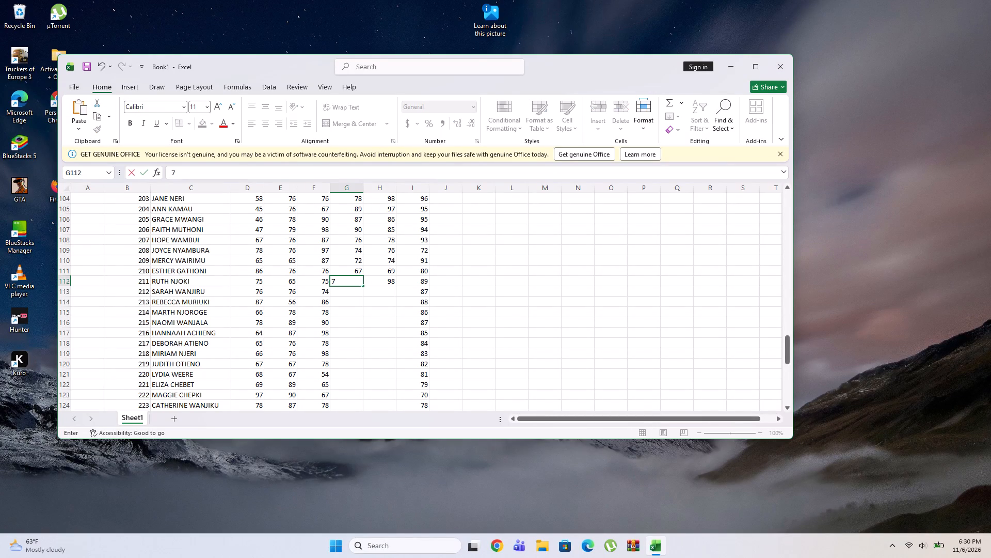
pyautogui.press('Down')
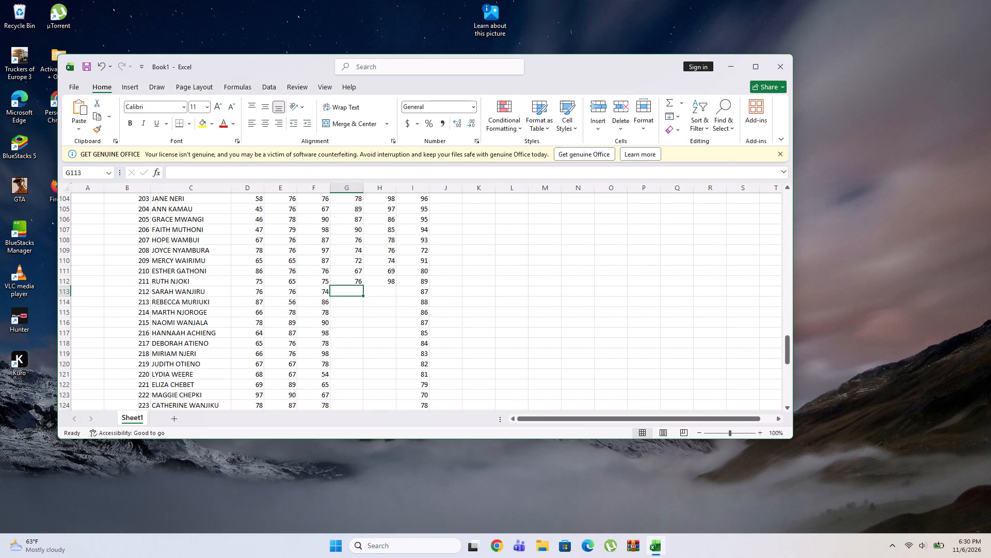
# Enter the marks 78 and 89 in G113 and H113 for entry 212, and 98 in H114 and 76 in G114 for entry 213.
pyautogui.write('78')
pyautogui.press('Right')
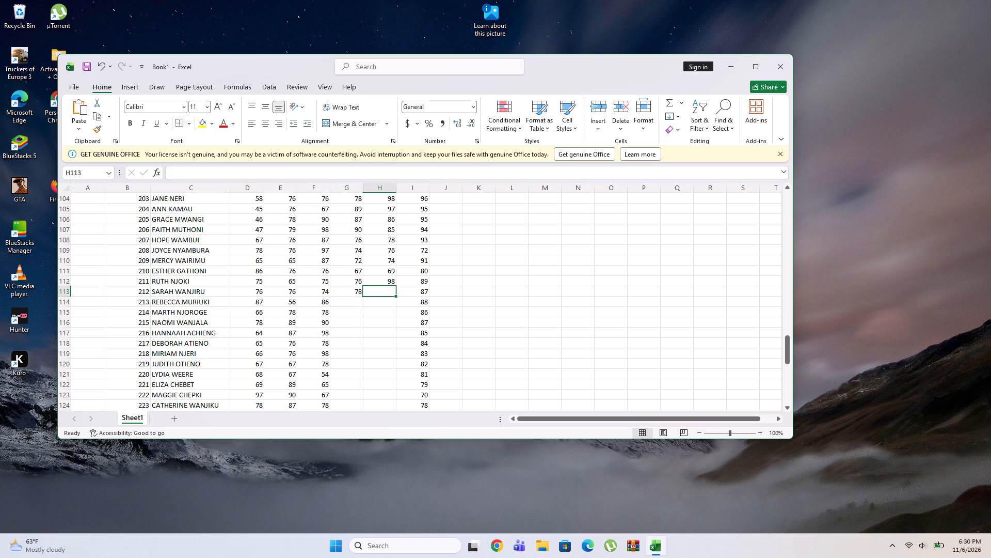
pyautogui.write('89')
pyautogui.press('Down')
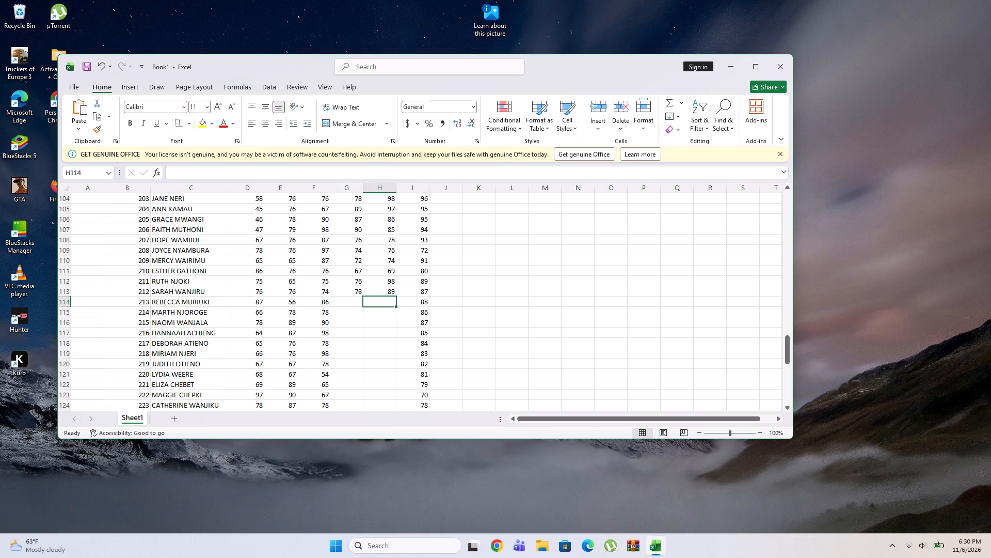
pyautogui.write('98')
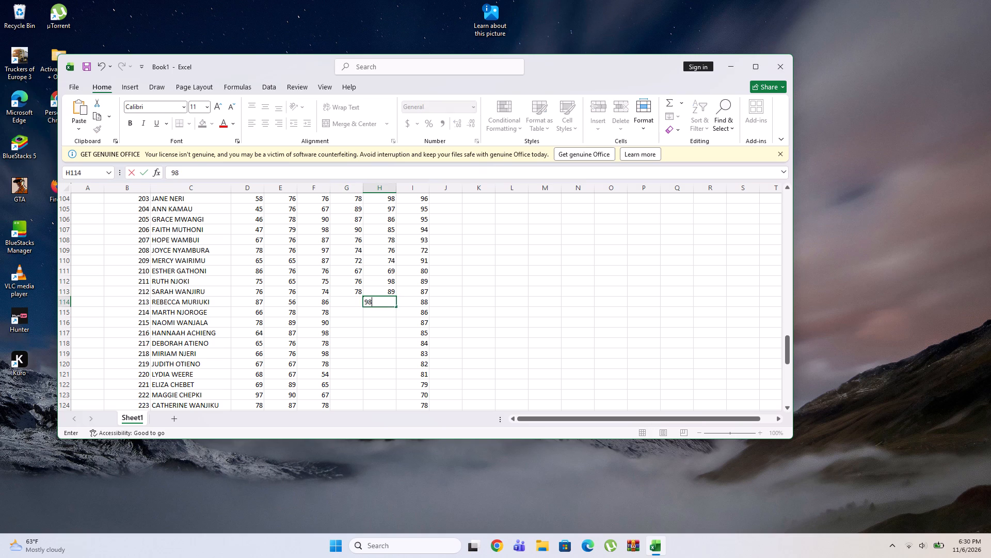
pyautogui.press('Left')
pyautogui.write('76')
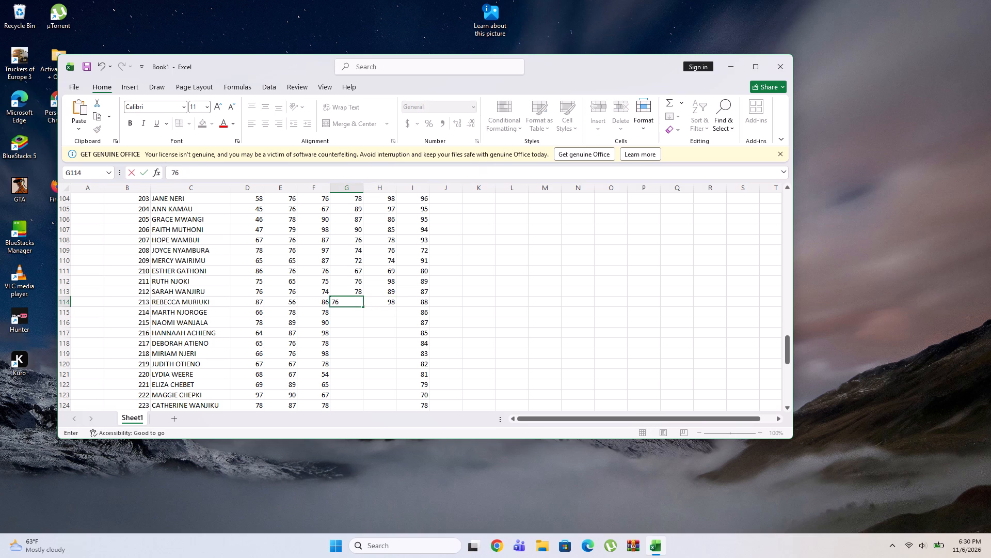
pyautogui.press('Left')
pyautogui.press('Right')
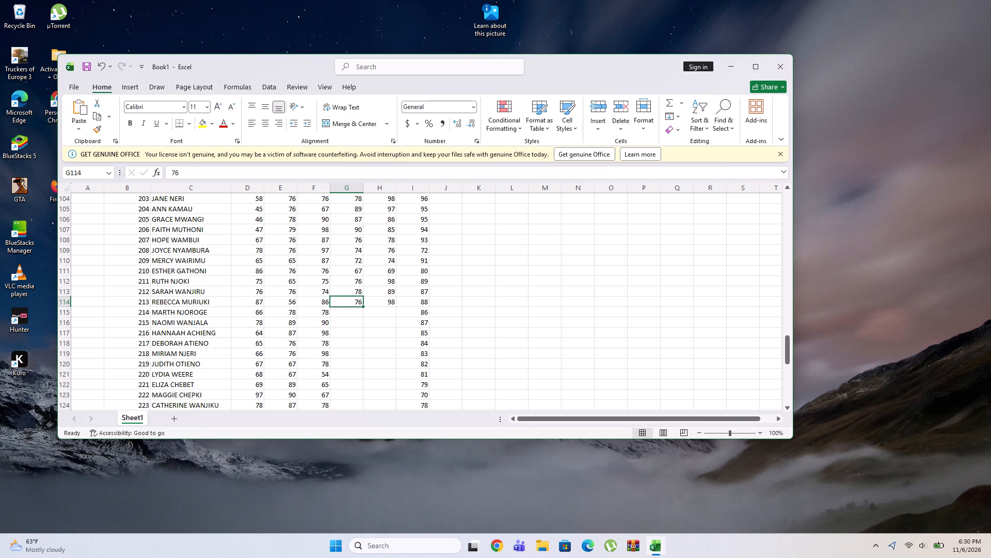
pyautogui.press('Down')
# Enter the marks 98, 78, 76, 65 and 64 down cells G115 to G119, for entries 214 to 218.
pyautogui.write('98')
pyautogui.press('Down')
pyautogui.write('78')
pyautogui.press('Down')
pyautogui.write('76')
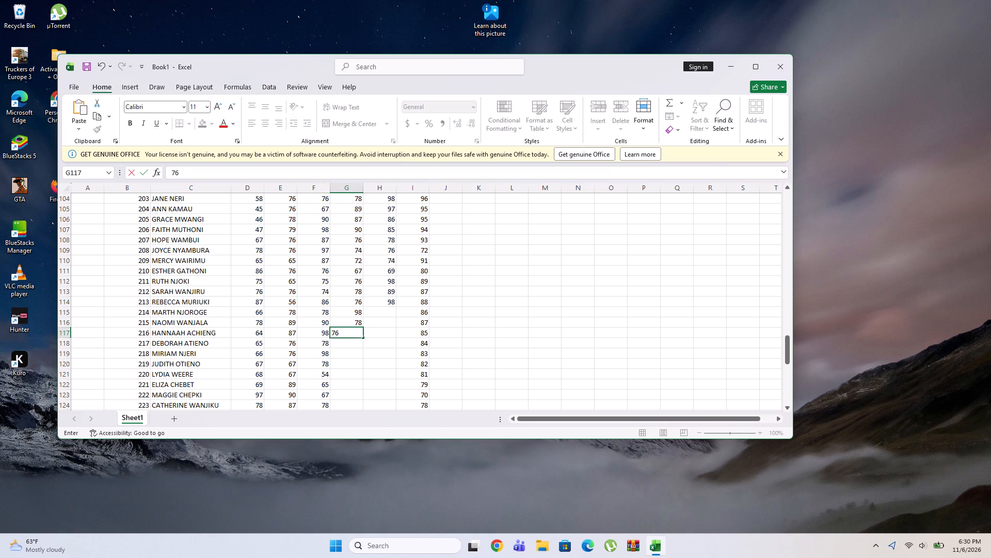
pyautogui.press('Down')
pyautogui.write('65')
pyautogui.press('Down')
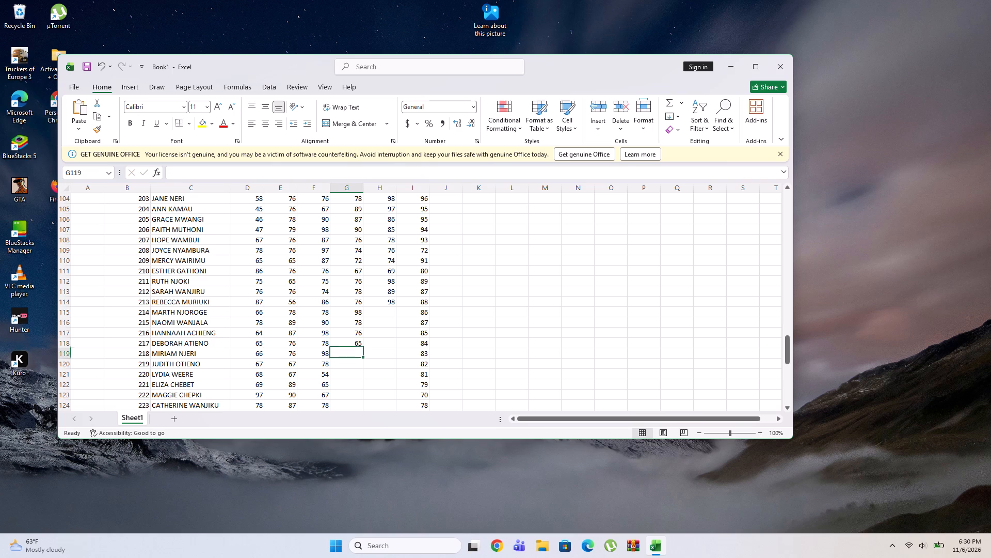
pyautogui.write('64')
pyautogui.press('Down')
# Enter the marks 76, 87, 98, 87 and 86 down cells G120 to G124, for entries 219 to 223.
pyautogui.write('76')
pyautogui.press('Down')
pyautogui.write('87')
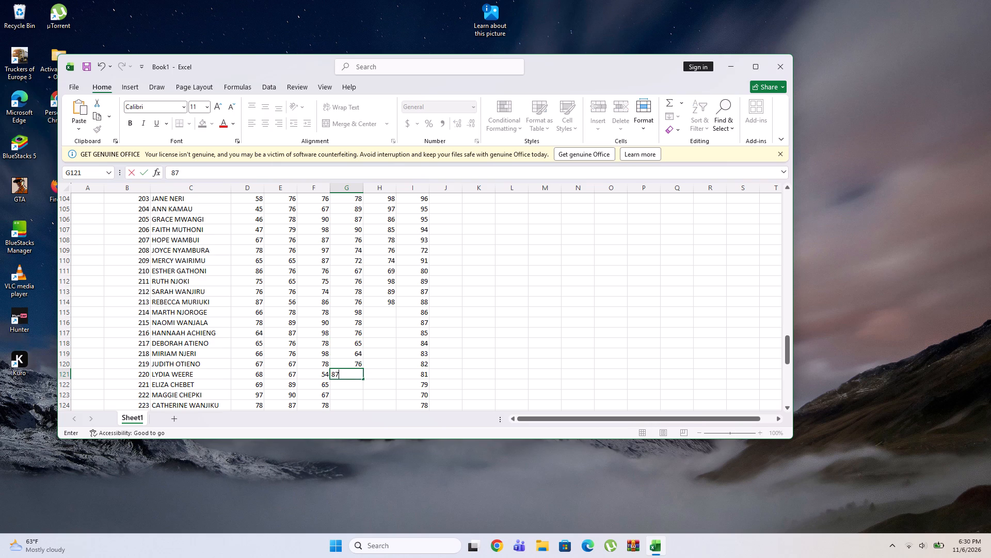
pyautogui.press('Down')
pyautogui.write('98')
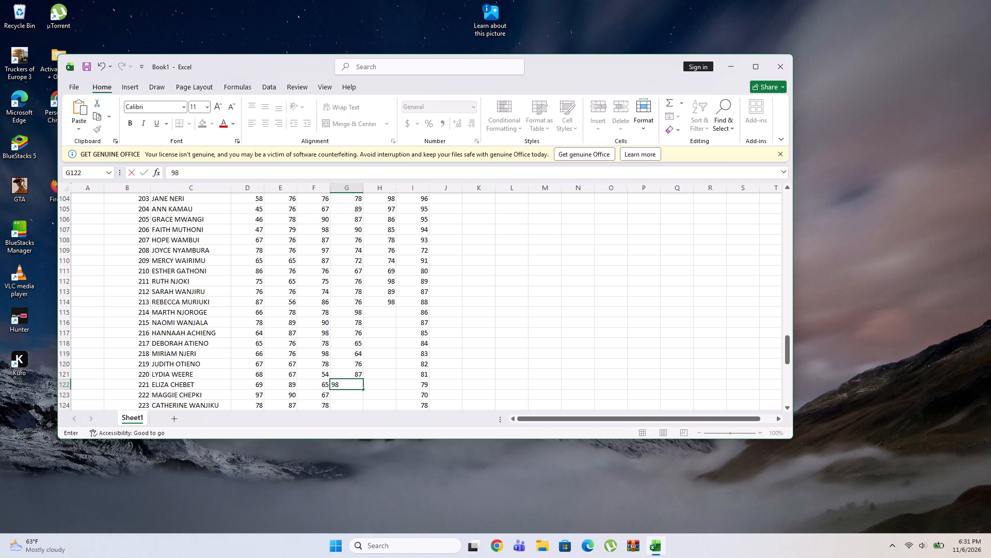
pyautogui.press('Down')
pyautogui.write('87')
pyautogui.press('Down')
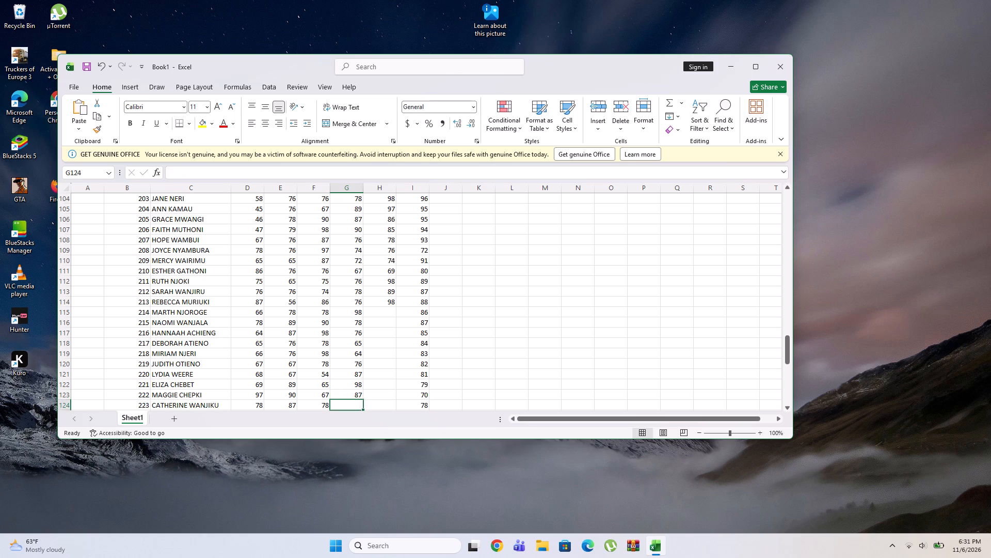
pyautogui.write('86')
pyautogui.press('Down')
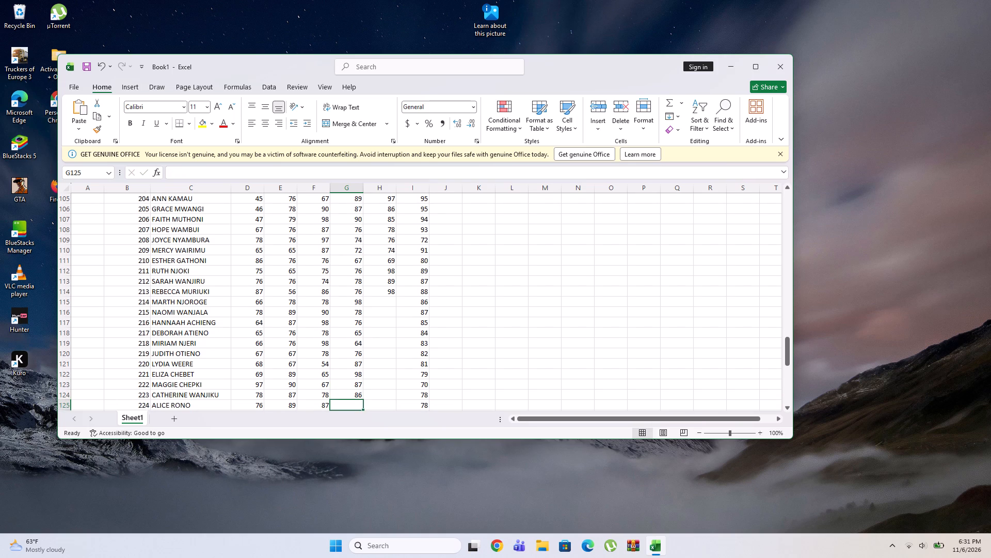
# Enter the marks 76, 89, 78, 78 and 78 down cells G125 to G129, for entries 224 to 228.
pyautogui.write('76')
pyautogui.press('Down')
pyautogui.write('89')
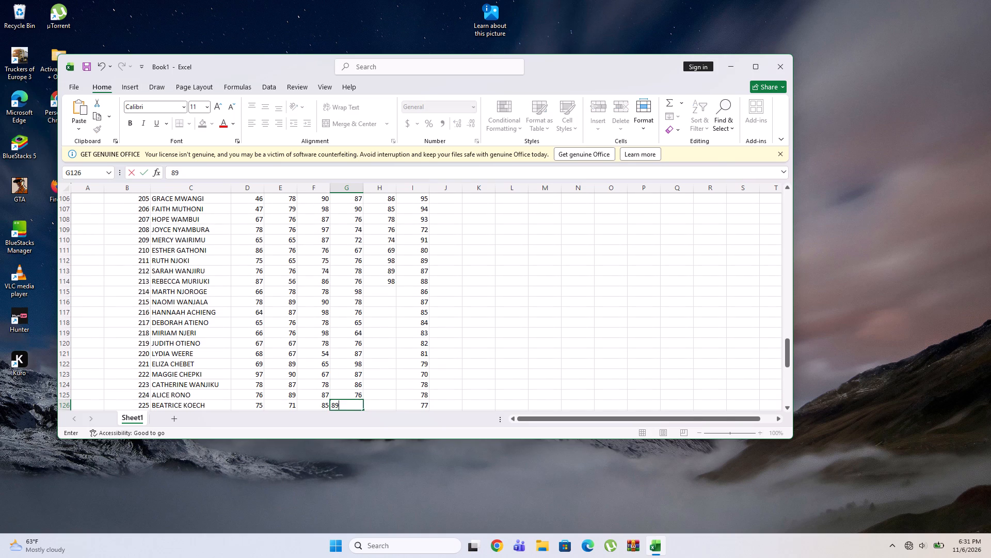
pyautogui.press('Down')
pyautogui.write('78')
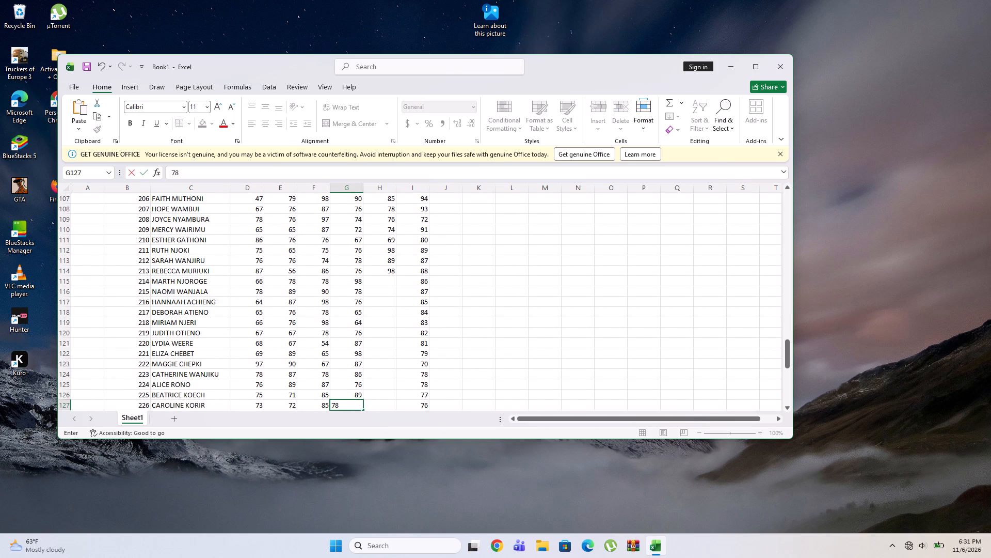
pyautogui.press('Down')
pyautogui.write('78')
pyautogui.press('Down')
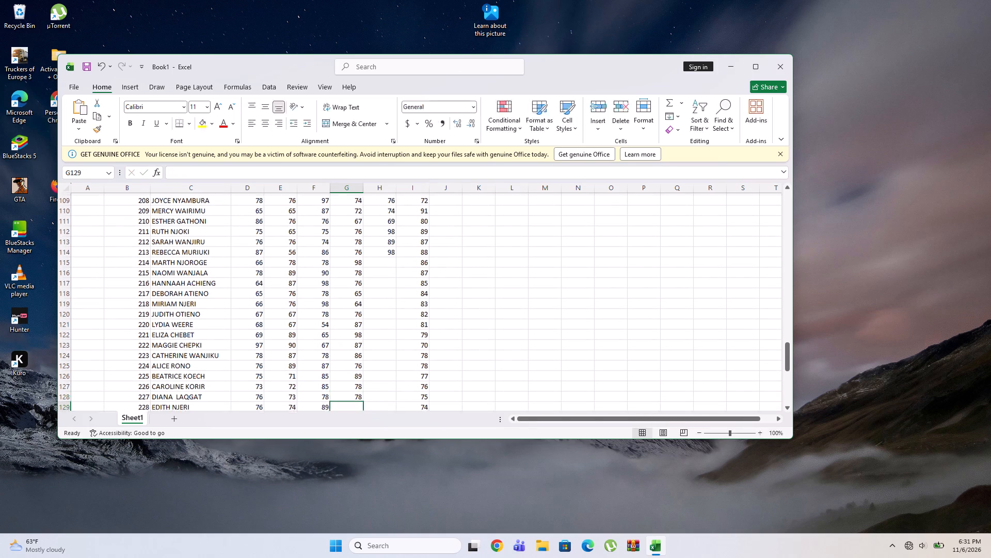
pyautogui.write('78')
pyautogui.press('Down')
# Enter the mark 89 in G130 for entry 229 and 78 in G131 for entry 230.
pyautogui.write('89')
pyautogui.press('Down')
pyautogui.write('88')
pyautogui.press('Down')
pyautogui.press('Up')
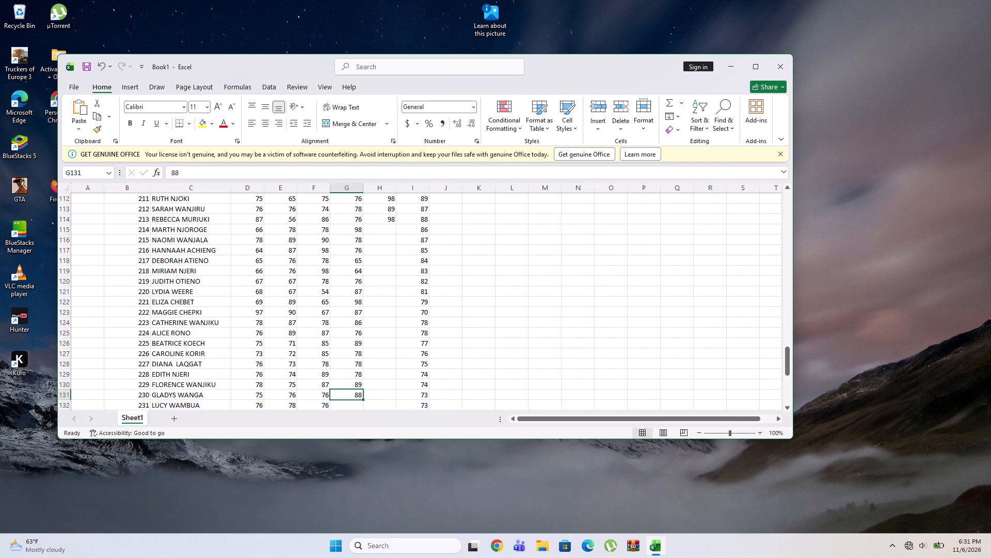
pyautogui.write('78')
pyautogui.press('Down')
pyautogui.press('Up')
pyautogui.write('78')
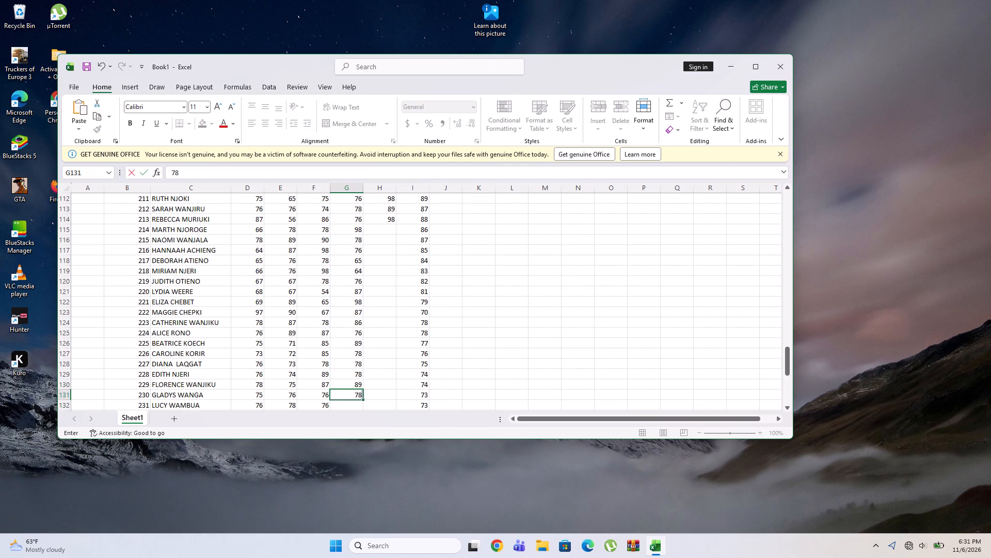
pyautogui.press('Down')
# Enter the mark 77 in G132 for entry 231 and 75 in G133 for entry 232.
pyautogui.write('78')
pyautogui.press('Down')
pyautogui.press('Up')
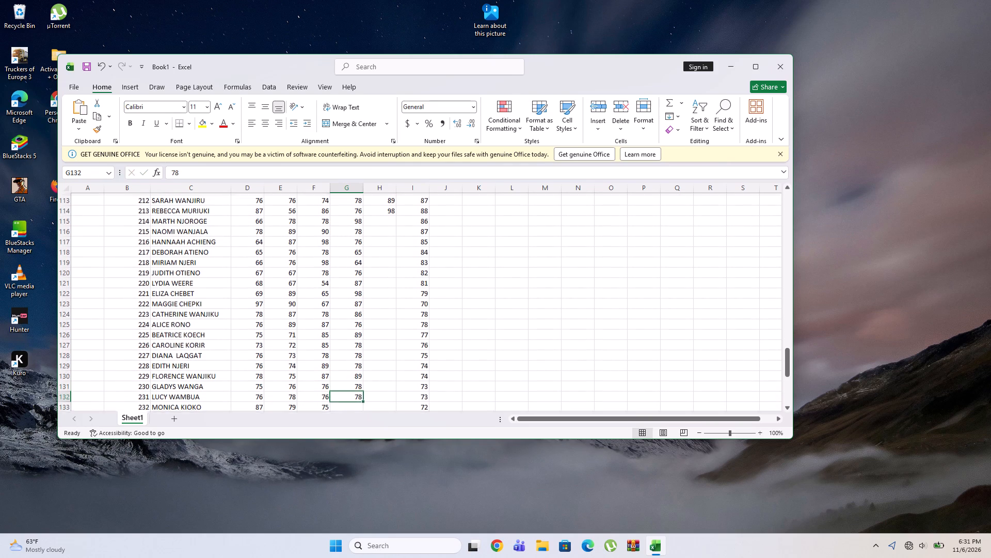
pyautogui.write('76')
pyautogui.press('Down')
pyautogui.press('Up')
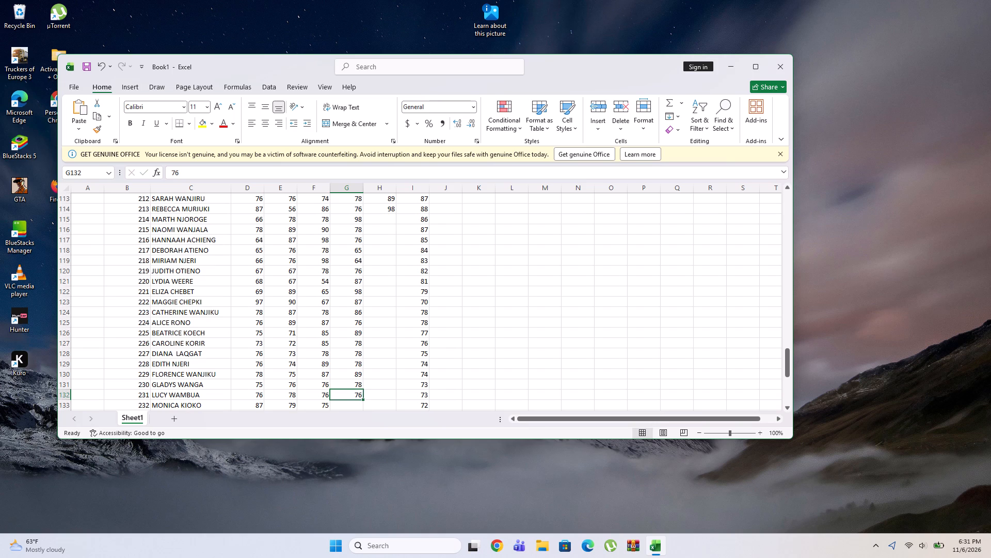
pyautogui.write('77')
pyautogui.press('Down')
pyautogui.write('75T')
pyautogui.press('Down')
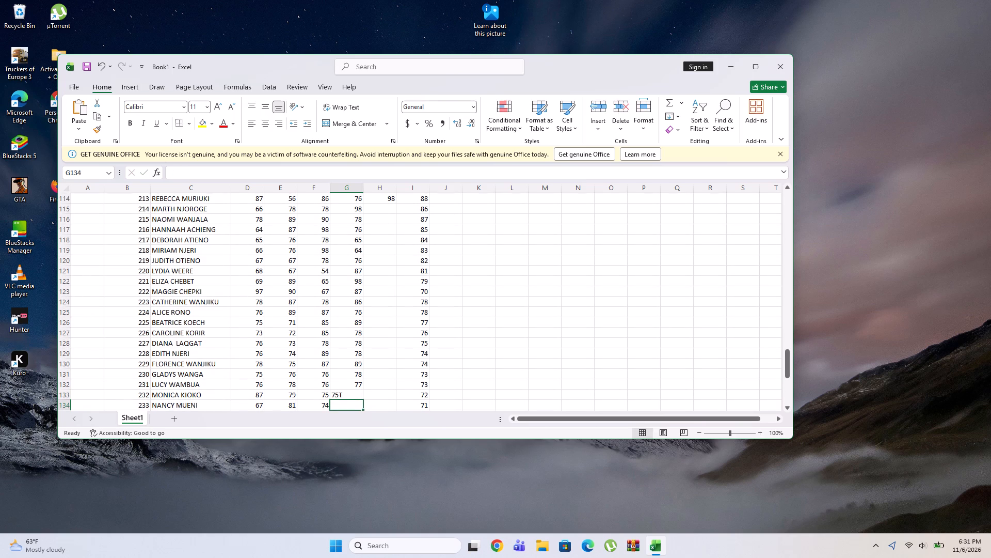
pyautogui.click(344, 394)
pyautogui.press('BackSpace')
pyautogui.write('75')
pyautogui.press('Down')
# Enter the marks 78, 76, 65, 78 and 87 down cells G134 to G138, for entries 233 to 237.
pyautogui.write('78')
pyautogui.press('Down')
pyautogui.write('76')
pyautogui.press('Down')
pyautogui.write('65')
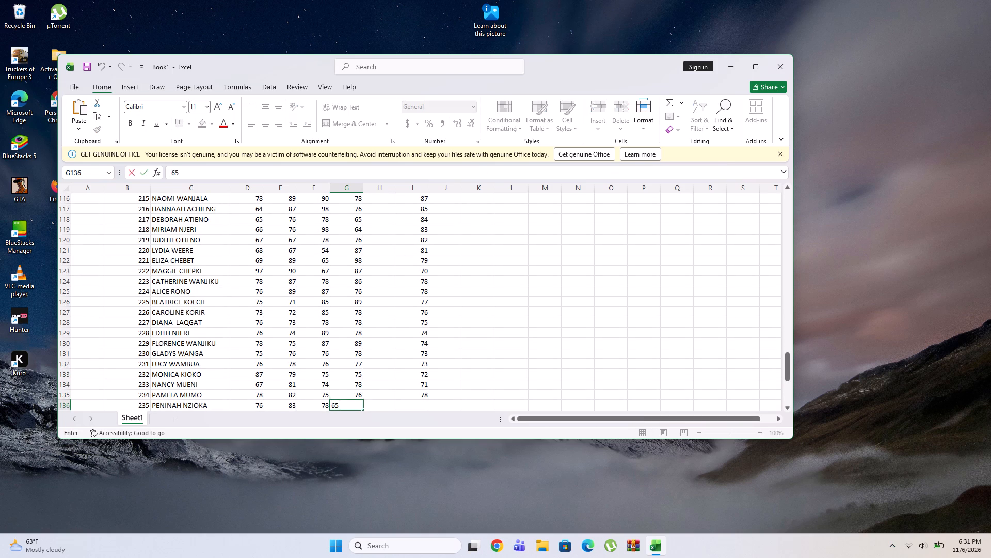
pyautogui.press('Down')
pyautogui.write('78')
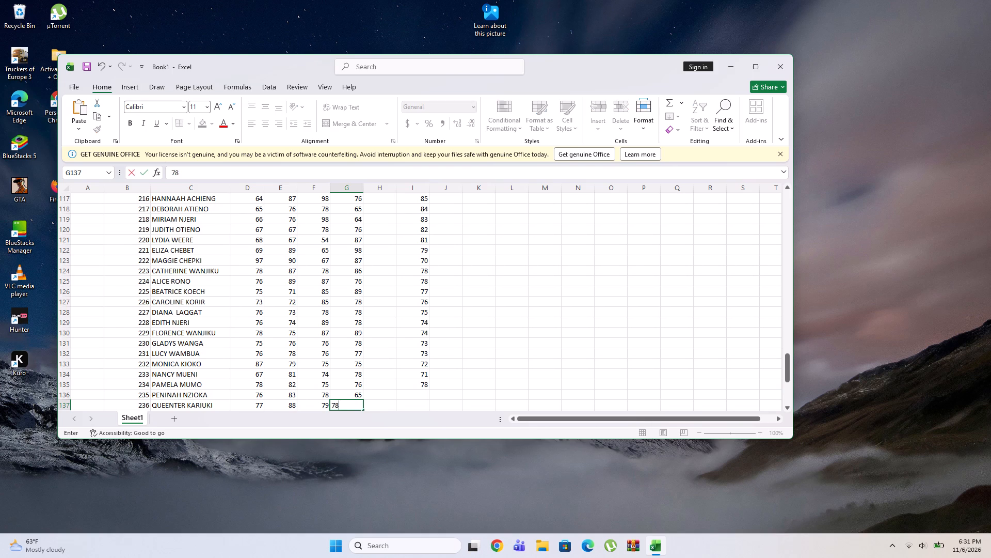
pyautogui.press('Down')
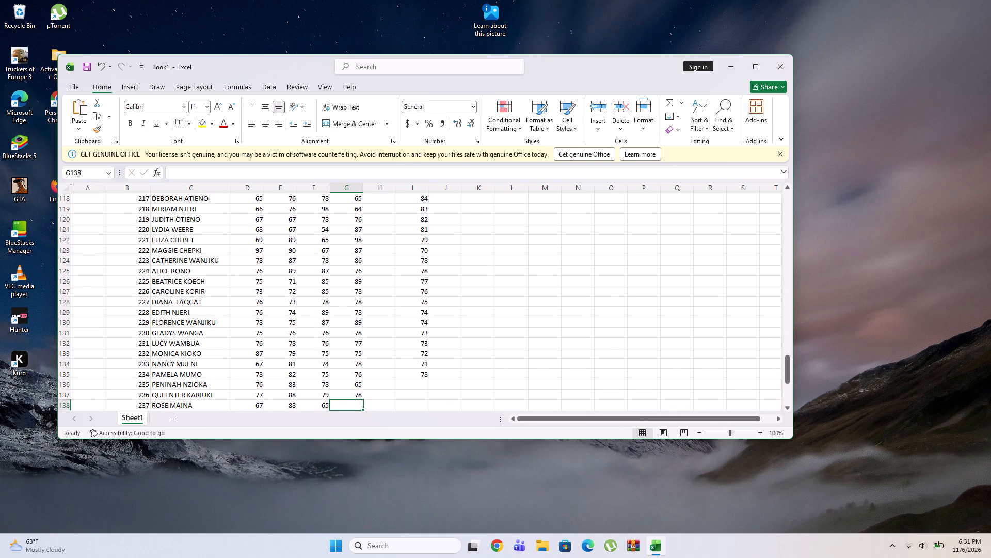
pyautogui.write('87')
pyautogui.press('Down')
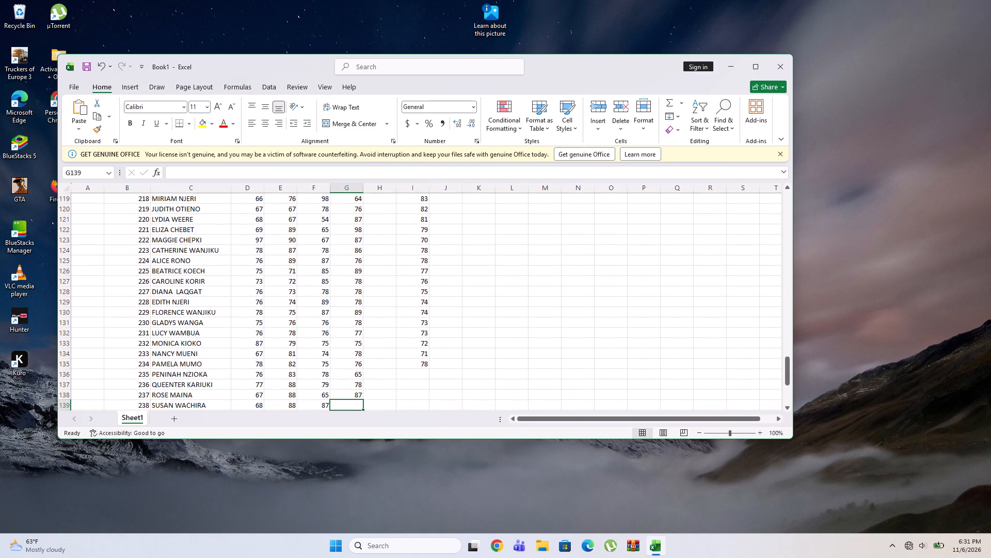
# Enter the marks 87, 87, 89 and 76 down cells G139 to G142, for entries 238 to 241.
pyautogui.write('87')
pyautogui.press('Down')
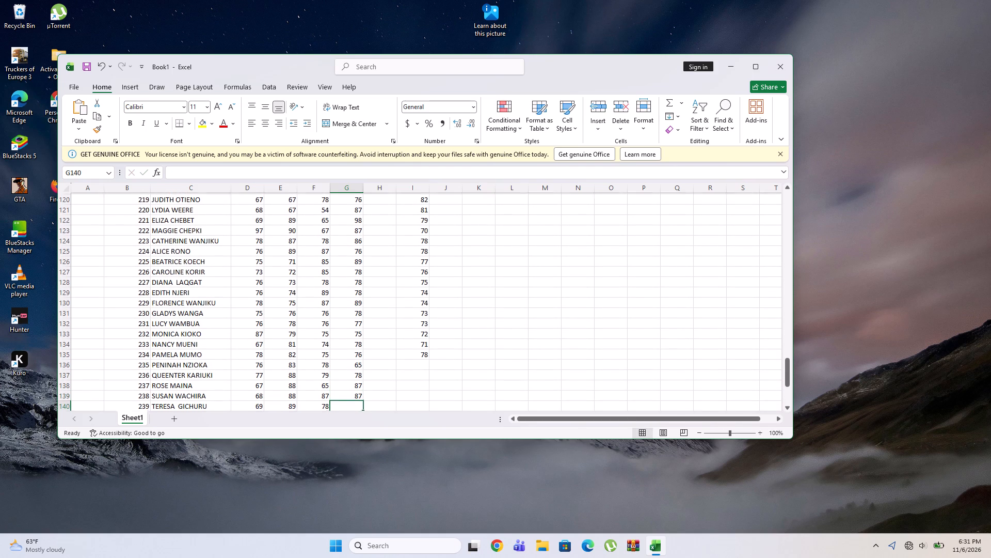
pyautogui.write('87')
pyautogui.press('Down')
pyautogui.write('89')
pyautogui.press('Down')
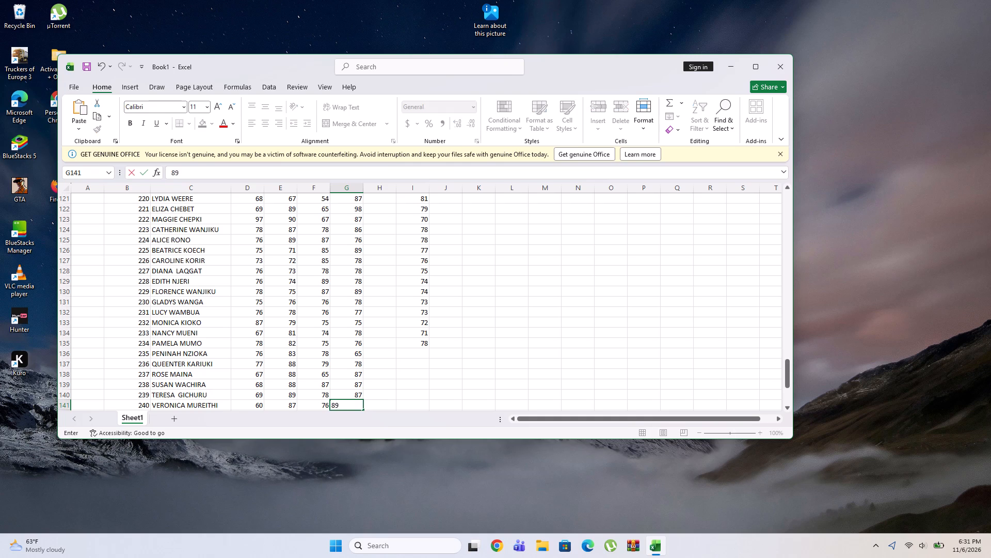
pyautogui.write('76')
pyautogui.press('Down')
# Enter the marks 65, 67, 76 and 90 down cells H143 to H146, for entries 242 to 245.
pyautogui.press('Right')
pyautogui.write('65')
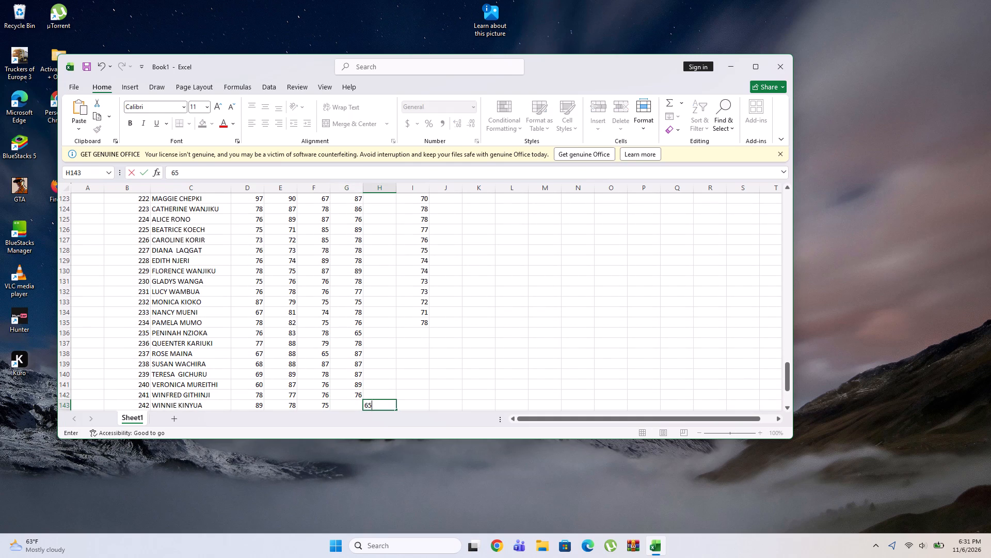
pyautogui.press('Down')
pyautogui.write('67')
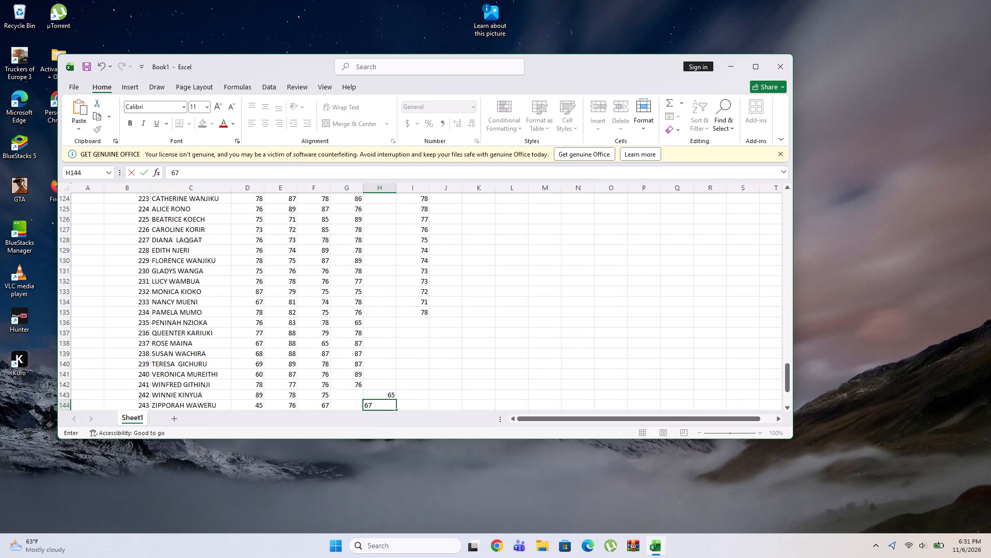
pyautogui.press('Down')
pyautogui.write('76')
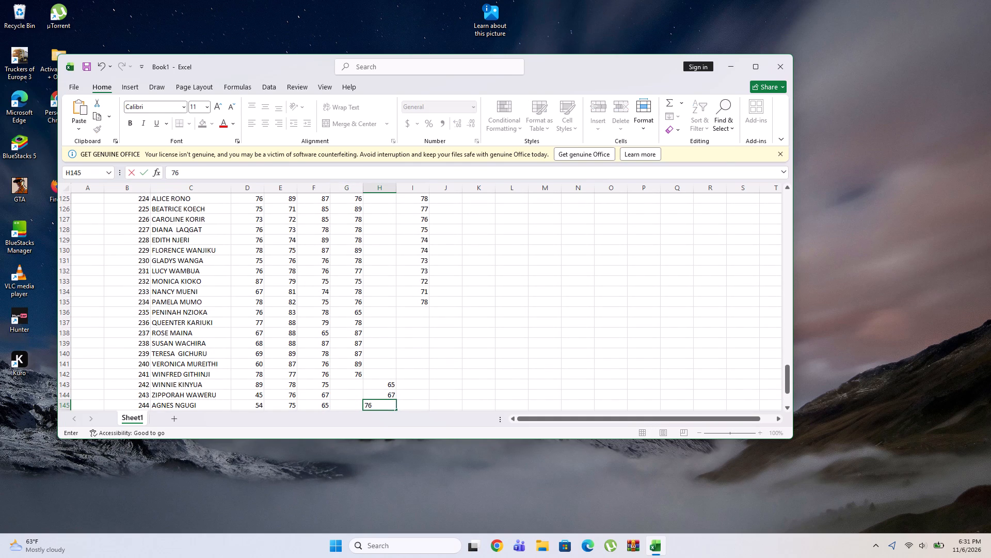
pyautogui.press('Down')
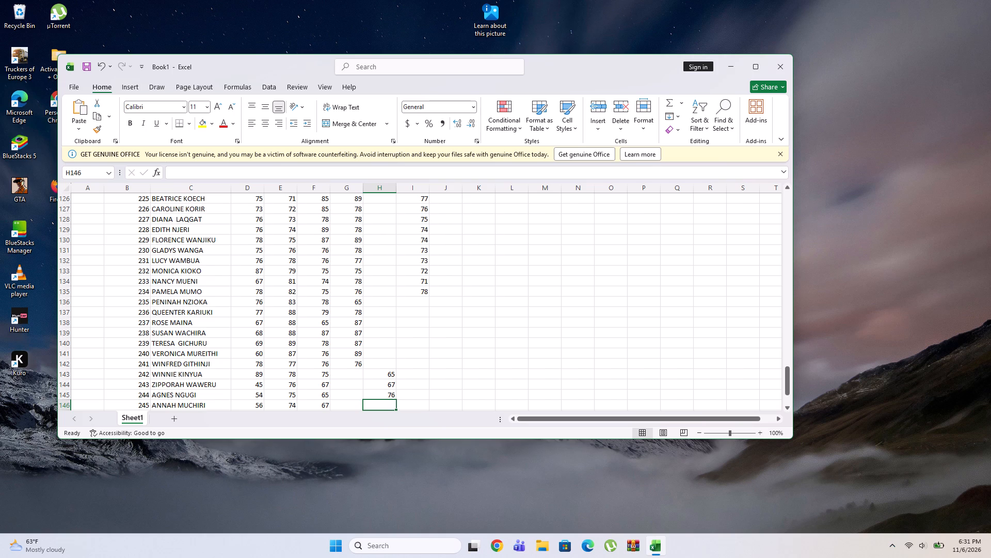
pyautogui.write('09')
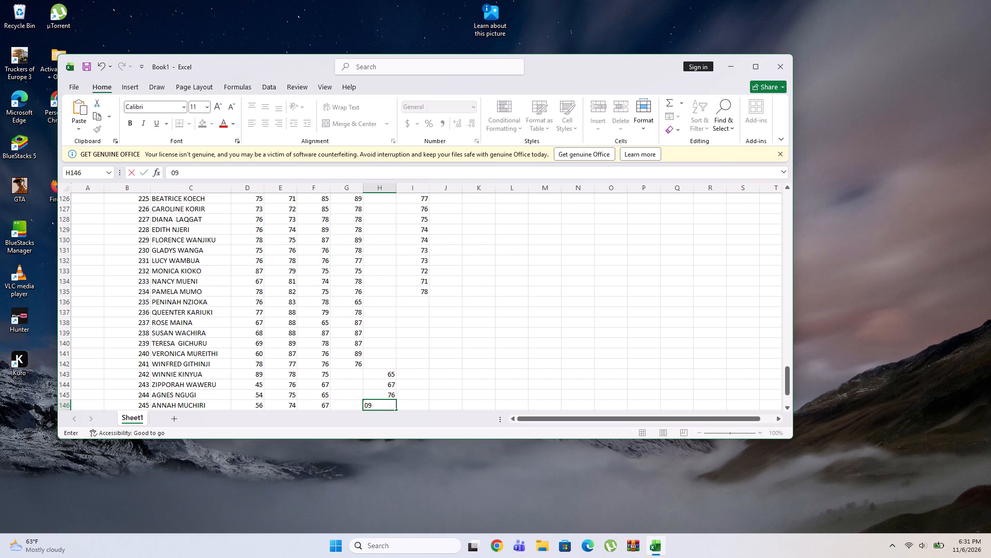
pyautogui.press('BackSpace')
pyautogui.press('BackSpace')
pyautogui.write('90')
pyautogui.press('Left')
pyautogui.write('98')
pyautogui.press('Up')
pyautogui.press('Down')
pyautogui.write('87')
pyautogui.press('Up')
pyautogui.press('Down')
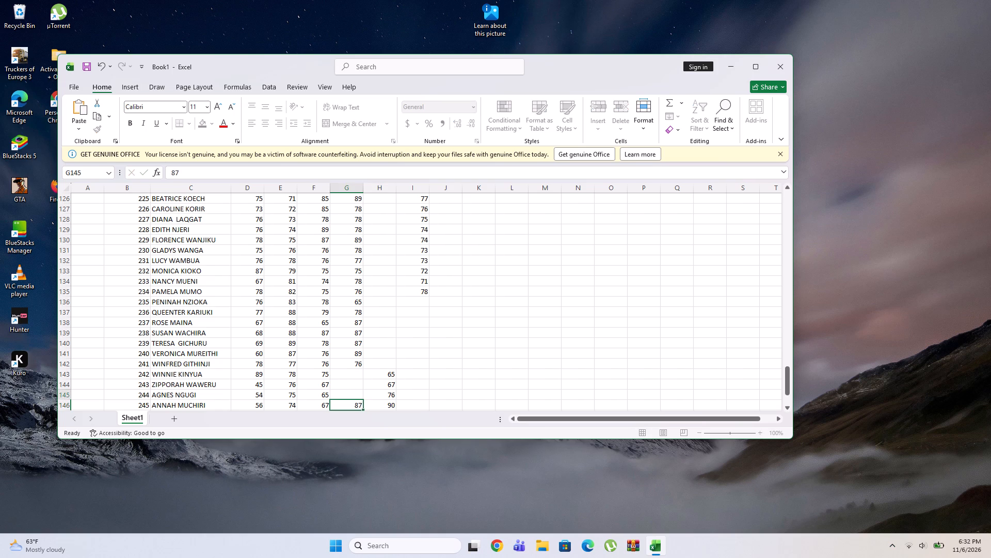
# Enter the marks 88, 76, 67 and 76 upward from G146 to G143, for entries 245 to 242.
pyautogui.write('88')
pyautogui.press('Up')
pyautogui.write('76')
pyautogui.press('Up')
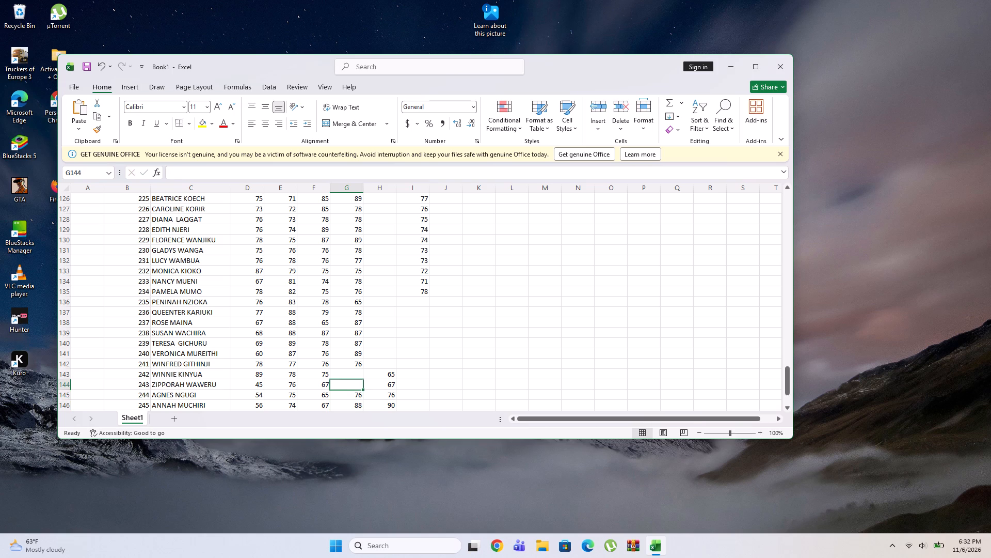
pyautogui.write('67')
pyautogui.press('Up')
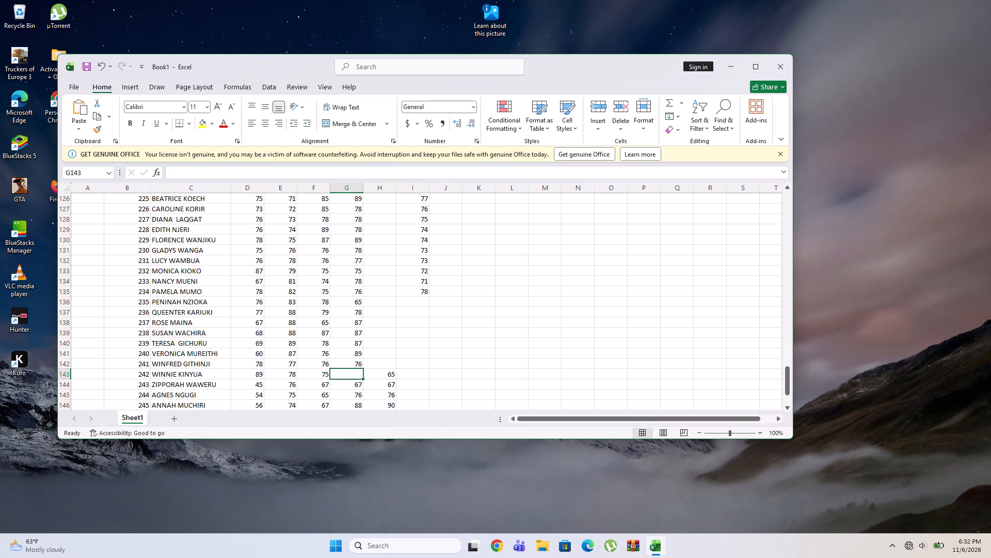
pyautogui.write('76')
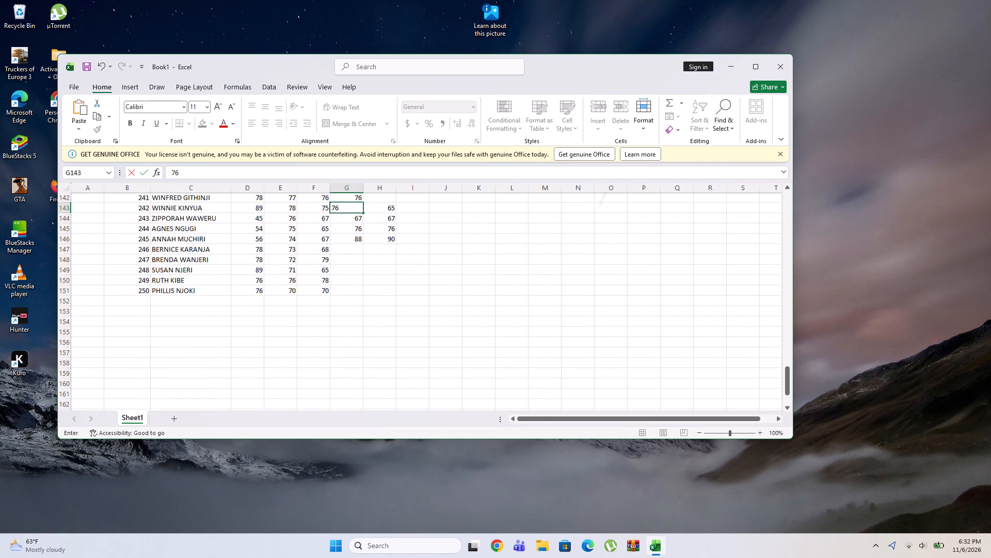
# Enter the marks 98 in G147 and 90 in H147 for entry 246.
pyautogui.click(356, 250)
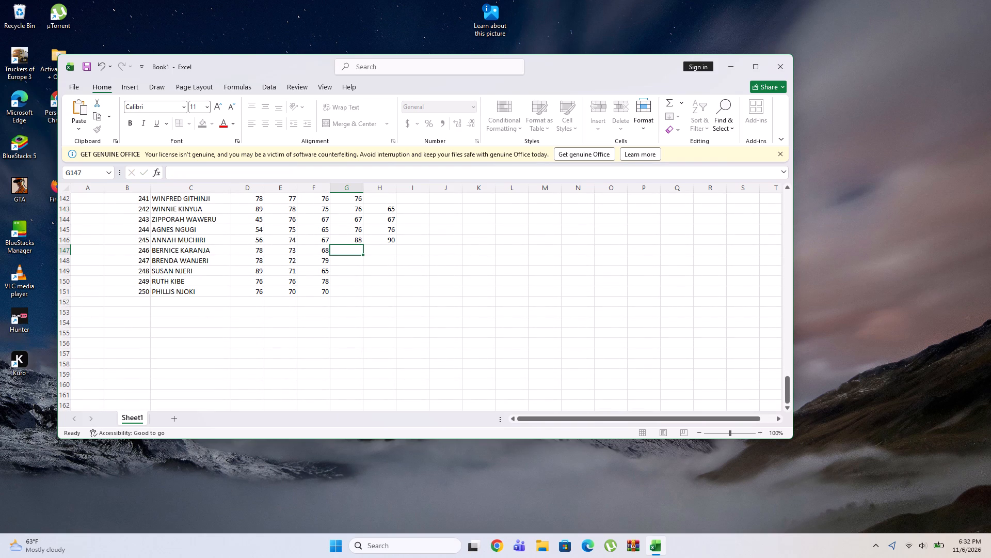
pyautogui.write('98')
pyautogui.press('Right')
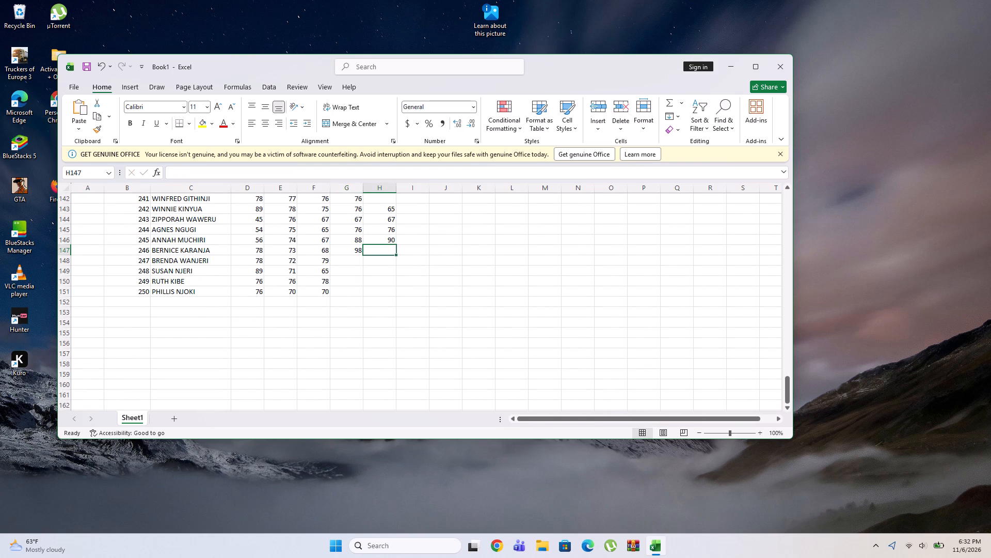
pyautogui.write('90')
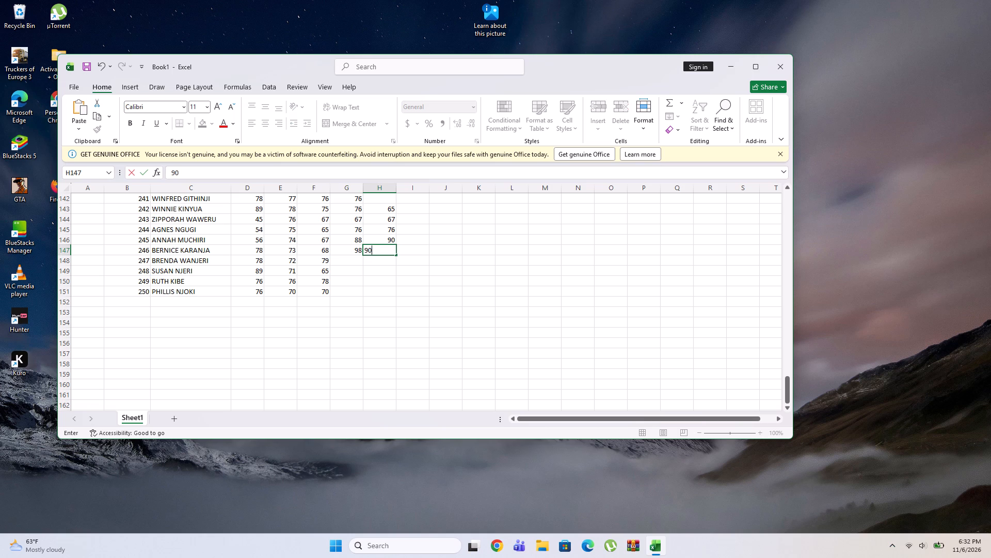
# Enter the marks 76, 78, 76 and 65 down cells G148 to G151, for entries 247 to 250.
pyautogui.click(349, 258)
pyautogui.write('76')
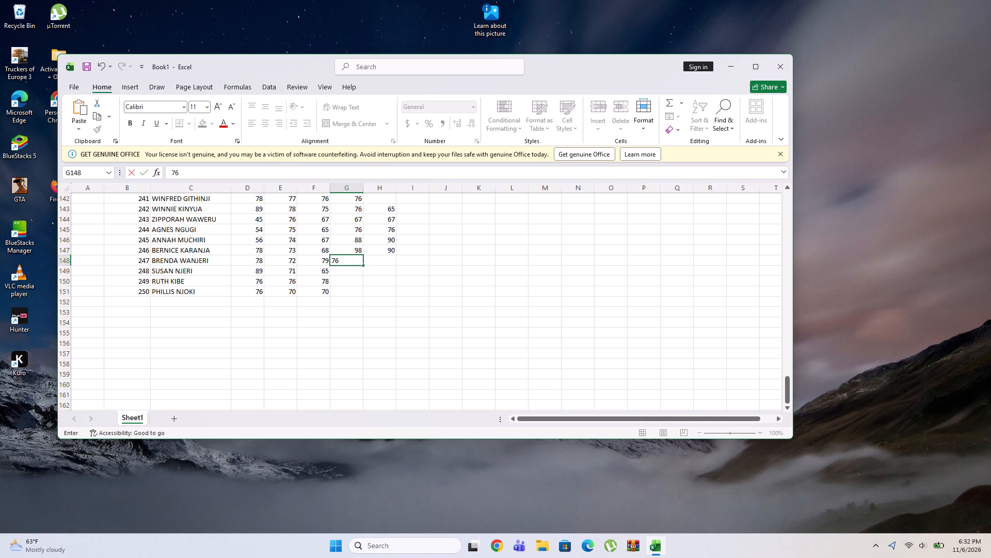
pyautogui.press('Down')
pyautogui.write('78')
pyautogui.press('Down')
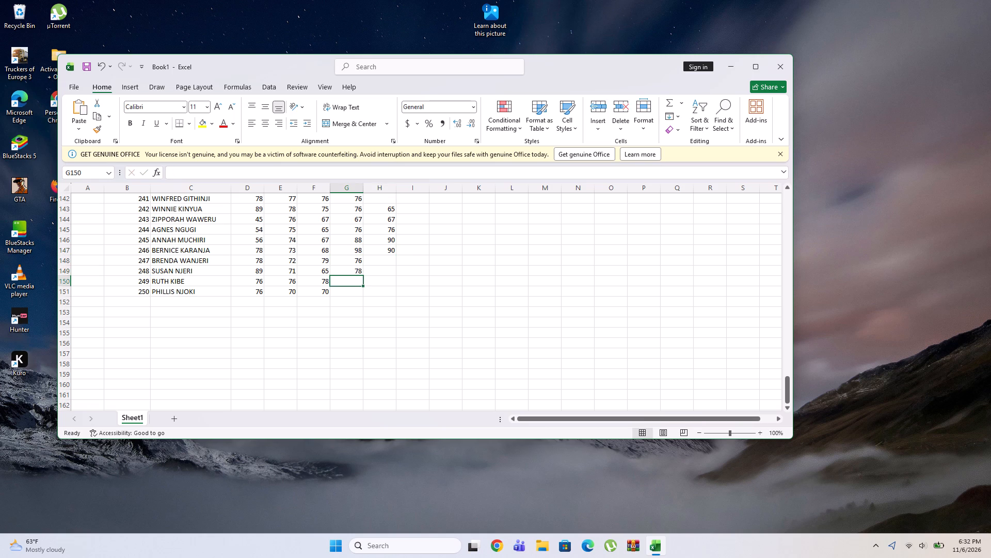
pyautogui.write('76')
pyautogui.press('Down')
pyautogui.write('65')
pyautogui.press('Down')
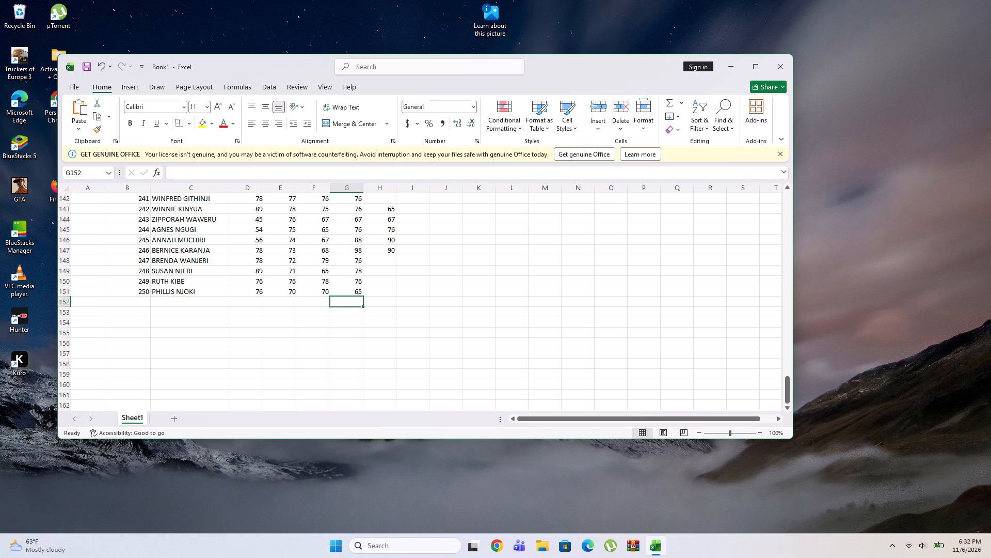
# Enter the marks 80, 78, 76 and 75 down cells H148 to H151, for entries 247 to 250.
pyautogui.click(388, 257)
pyautogui.write('80')
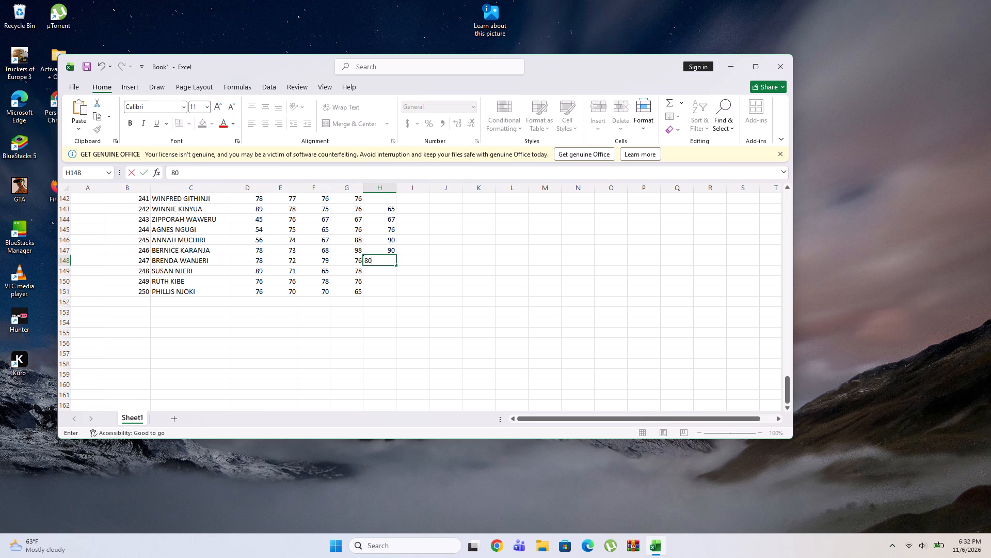
pyautogui.press('Down')
pyautogui.write('780')
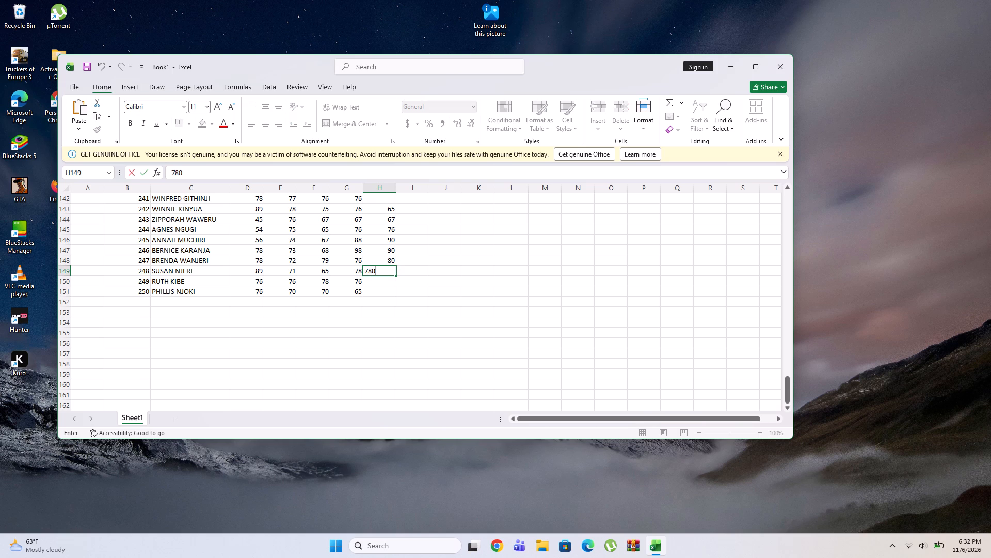
pyautogui.press('BackSpace')
pyautogui.press('Down')
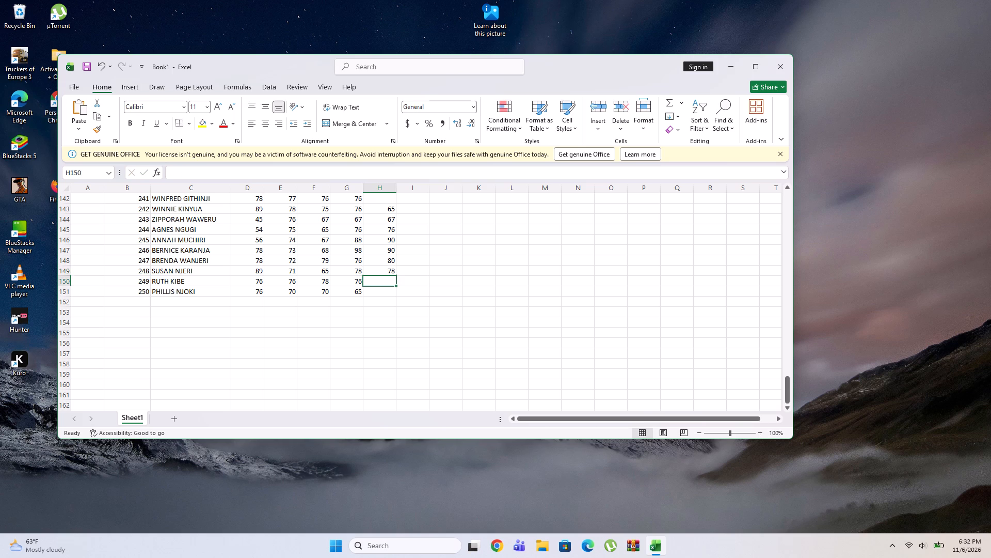
pyautogui.write('76')
pyautogui.press('Down')
pyautogui.write('75')
pyautogui.press('Down')
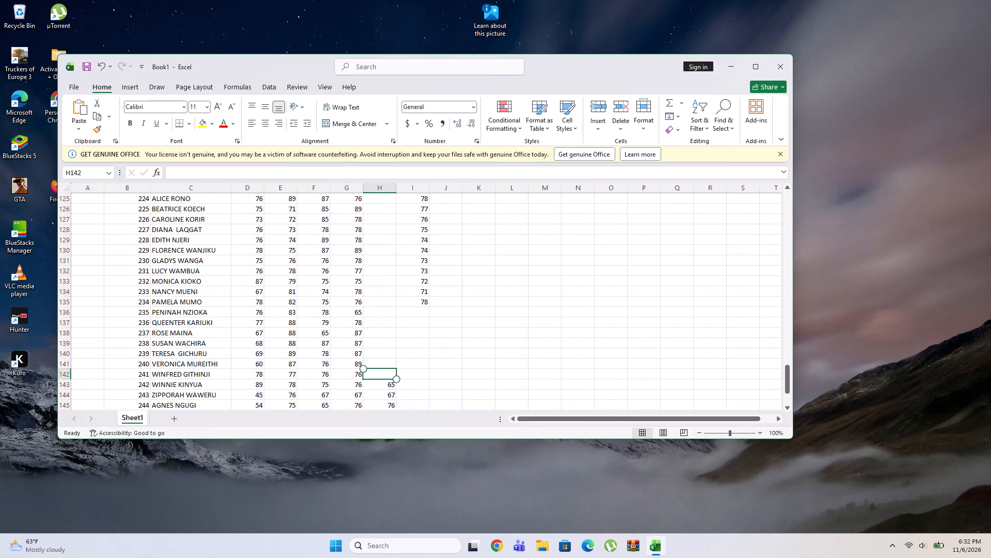
# Enter the marks 98, 87, 78 and 87 upward from H142 to H139, for entries 241 to 238.
pyautogui.write('98')
pyautogui.press('Up')
pyautogui.write('87')
pyautogui.press('Up')
pyautogui.write('78')
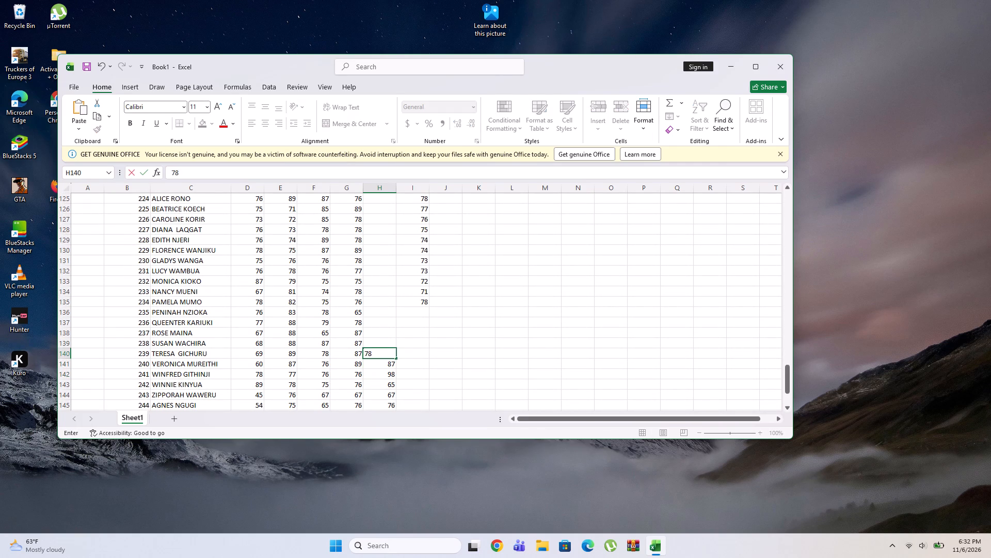
pyautogui.press('Up')
pyautogui.write('87')
pyautogui.press('Up')
# Enter the marks 67, 89, 65 and 64 upward from H138 to H135, for entries 237 to 234.
pyautogui.write('67')
pyautogui.press('Up')
pyautogui.write('89')
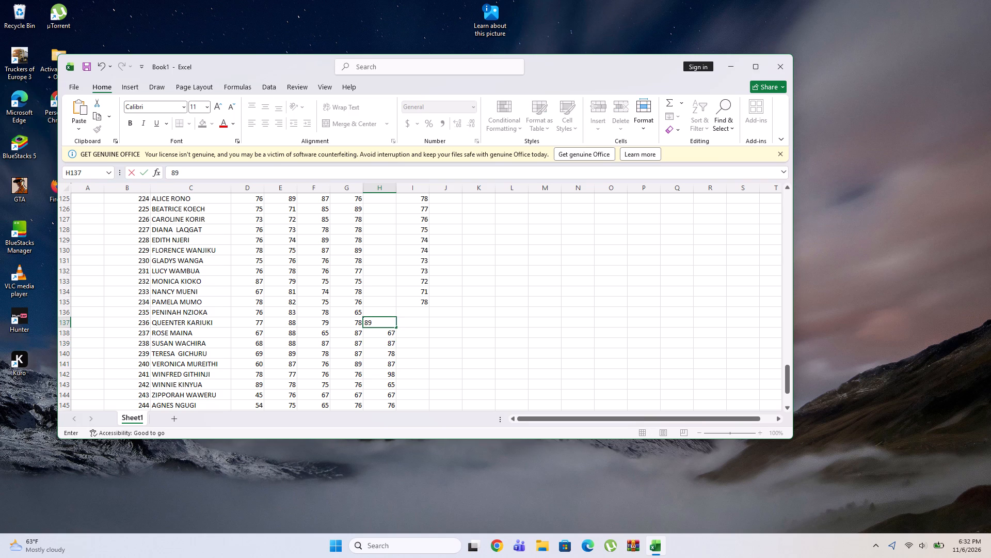
pyautogui.press('Up')
pyautogui.write('65')
pyautogui.press('Up')
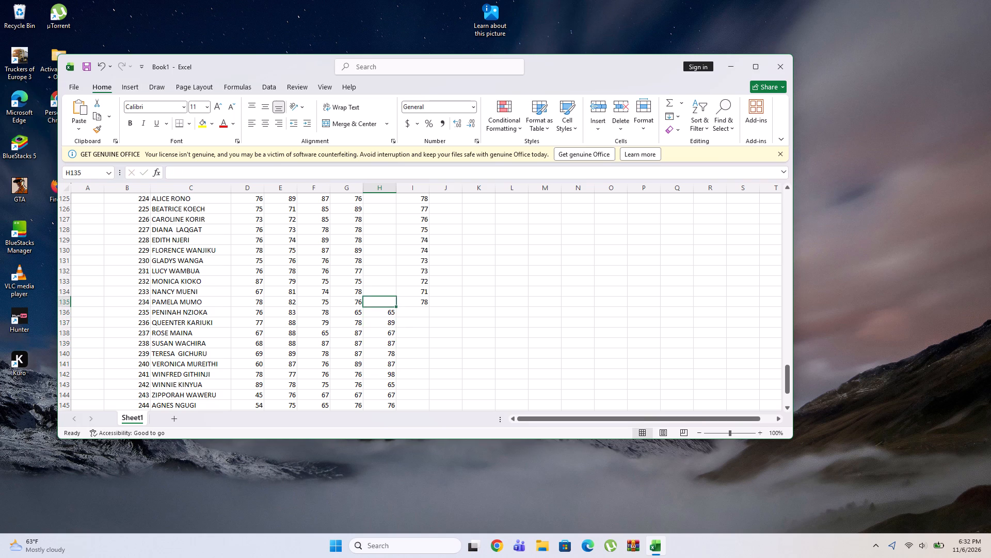
pyautogui.write('64')
pyautogui.press('Up')
# Enter the marks 64, 78, 87 and 98 upward from H134 to H131, for entries 233 to 230.
pyautogui.write('64')
pyautogui.press('Up')
pyautogui.write('78')
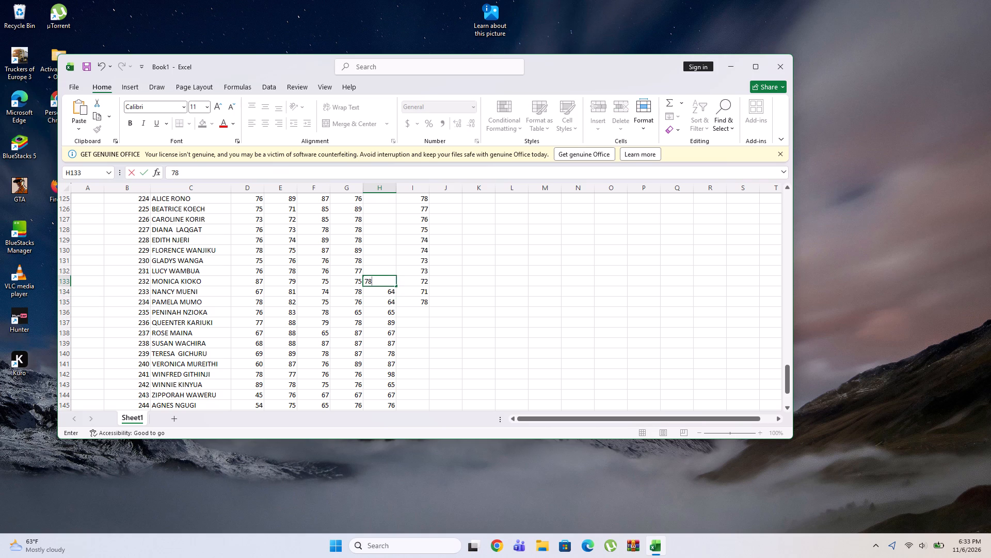
pyautogui.press('Up')
pyautogui.write('87')
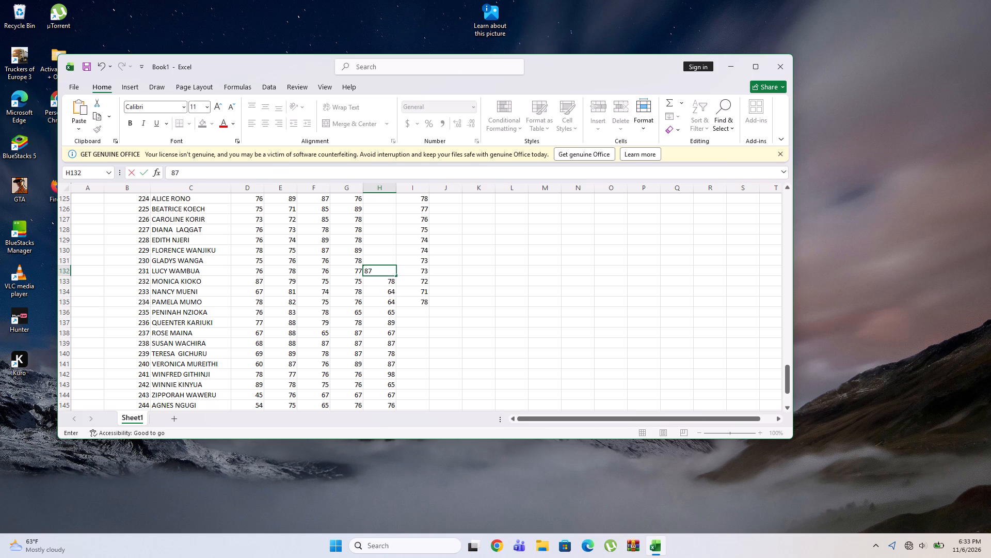
pyautogui.press('Up')
pyautogui.write('98')
pyautogui.press('Up')
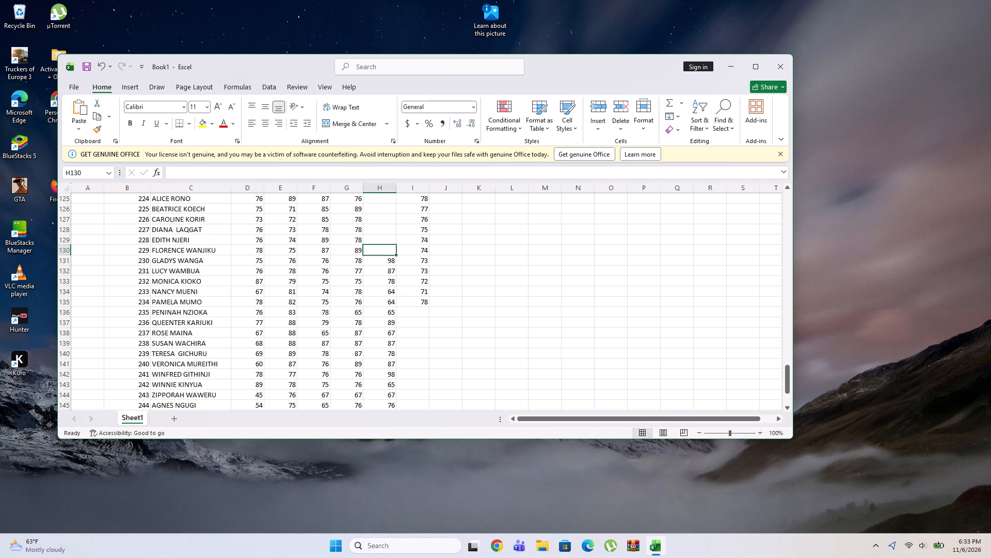
# Enter the marks 87, 76, 67 and 65 upward from H130 to H127, for entries 229 to 226.
pyautogui.write('87')
pyautogui.press('Up')
pyautogui.write('76')
pyautogui.press('Up')
pyautogui.write('67')
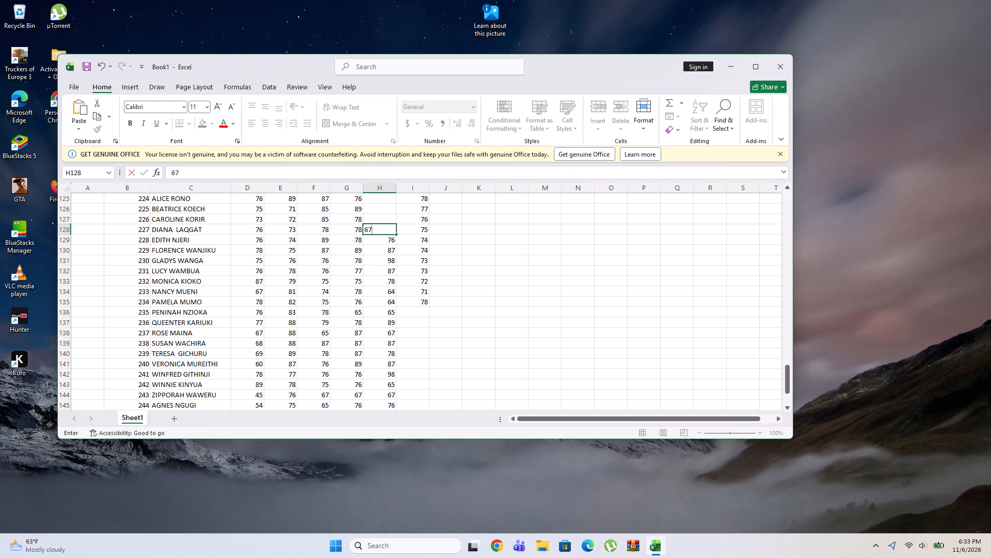
pyautogui.press('Up')
pyautogui.write('65')
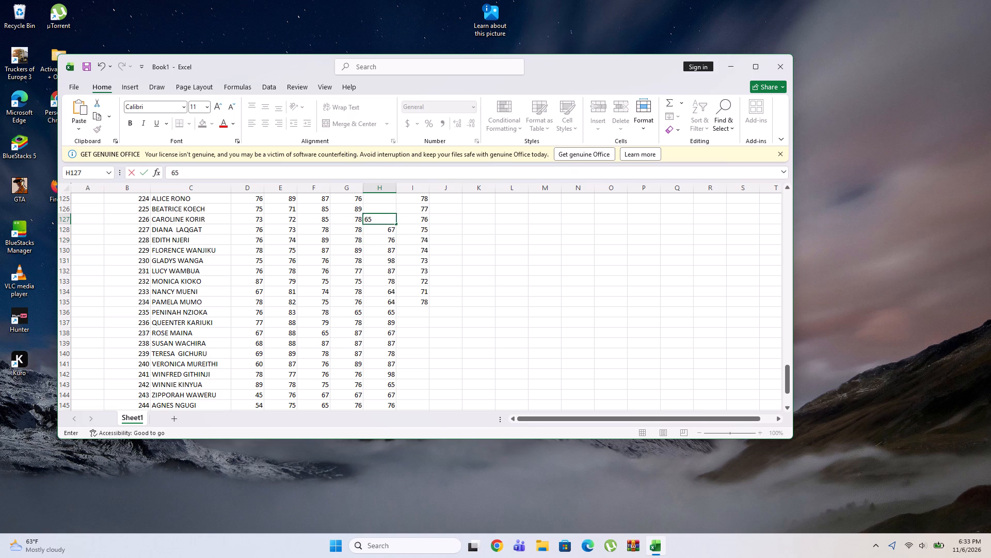
pyautogui.press('Up')
# Enter the marks 89, 89, 87 and 87 upward from H126 to H123, for entries 225 to 222.
pyautogui.write('89')
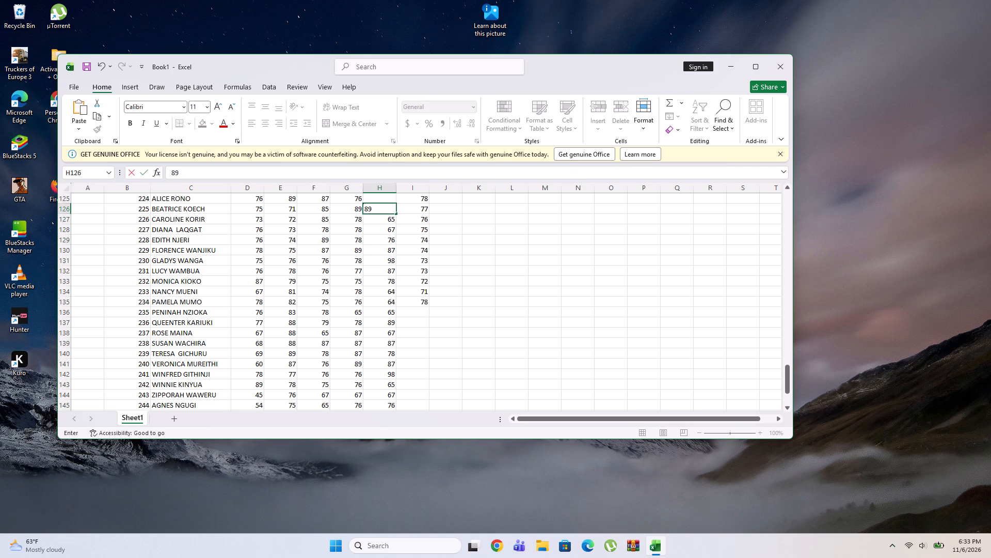
pyautogui.press('Up')
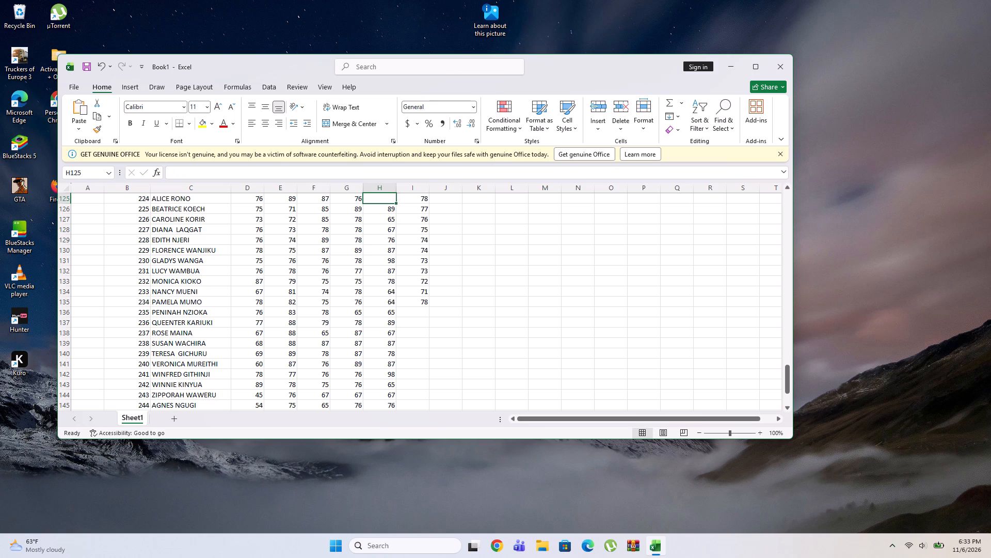
pyautogui.write('89')
pyautogui.press('Up')
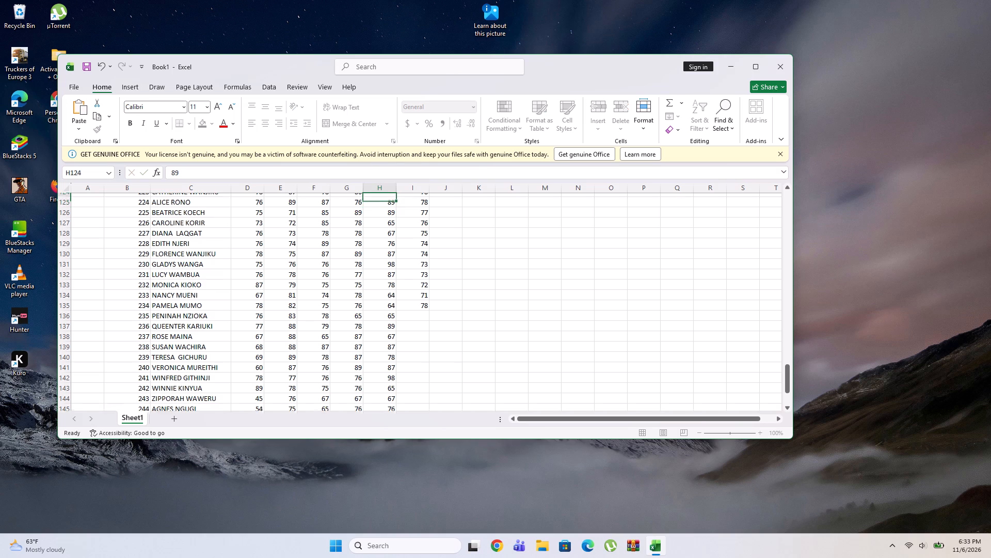
pyautogui.write('87')
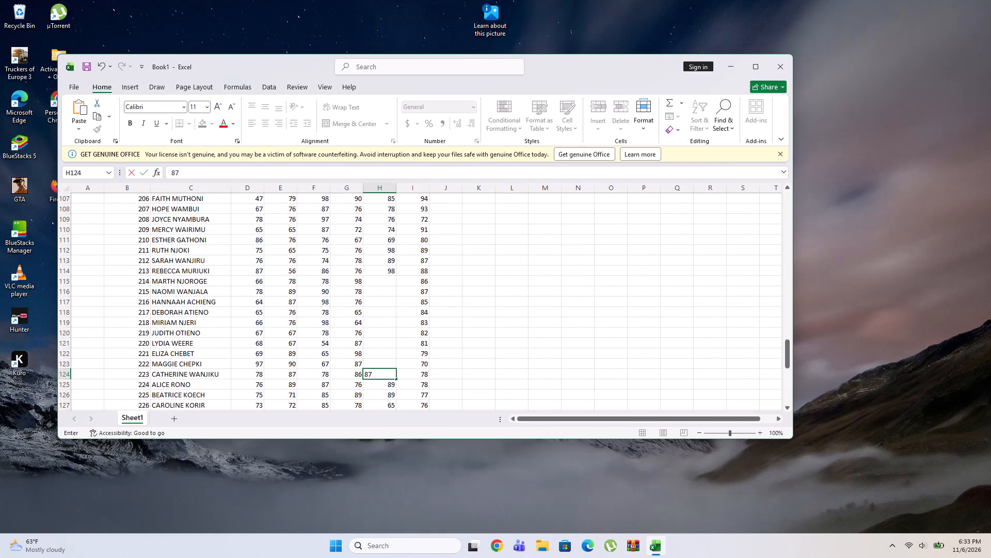
pyautogui.press('Up')
pyautogui.write('87')
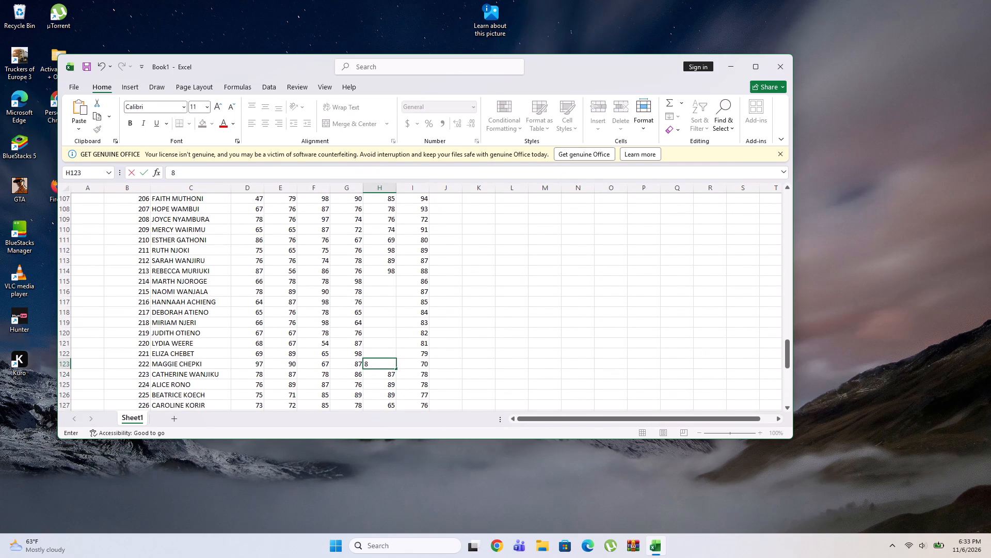
pyautogui.press('Up')
# Enter the marks 76, 75, 78 and 76 upward from H122 to H119, for entries 221 to 218.
pyautogui.write('76')
pyautogui.press('Up')
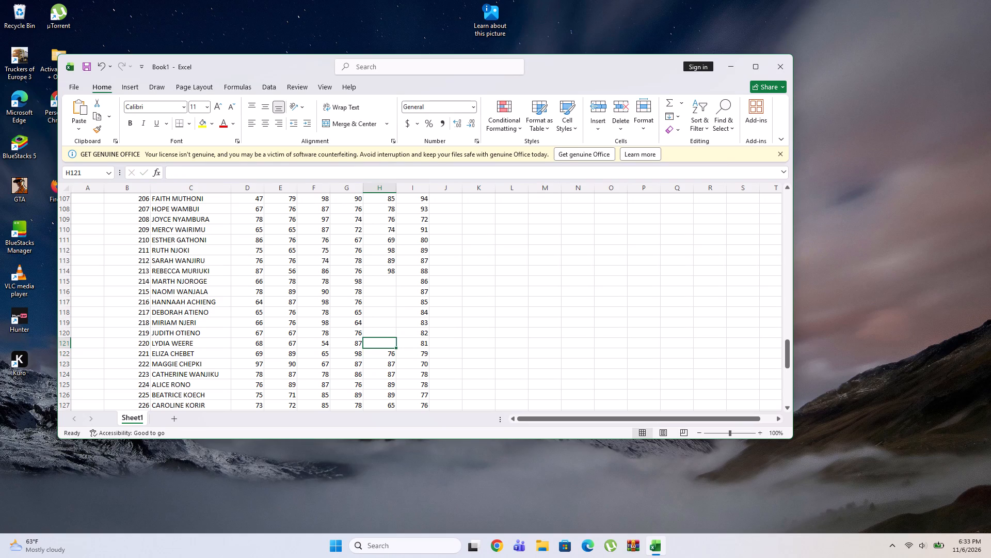
pyautogui.write('75')
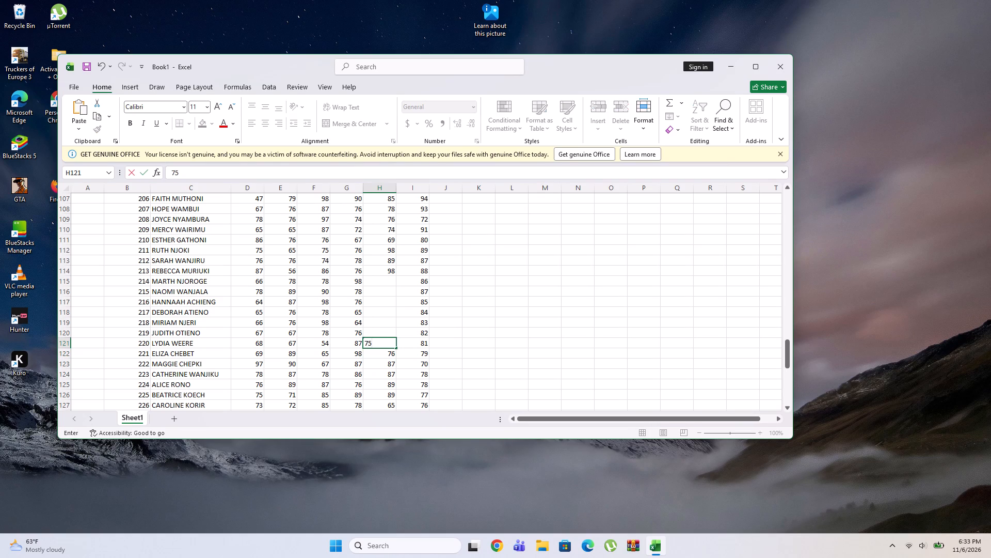
pyautogui.press('Up')
pyautogui.write('78')
pyautogui.press('Up')
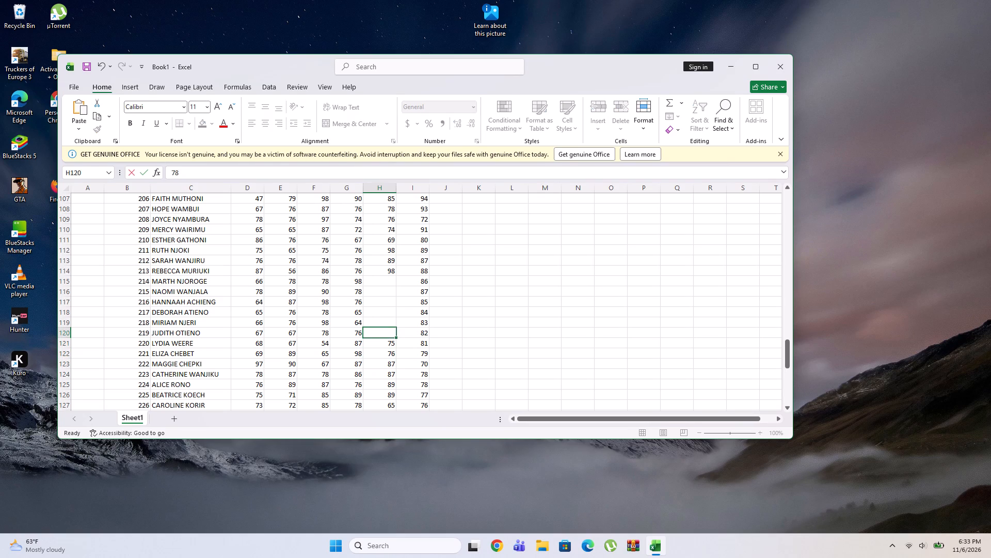
pyautogui.write('76')
pyautogui.press('Up')
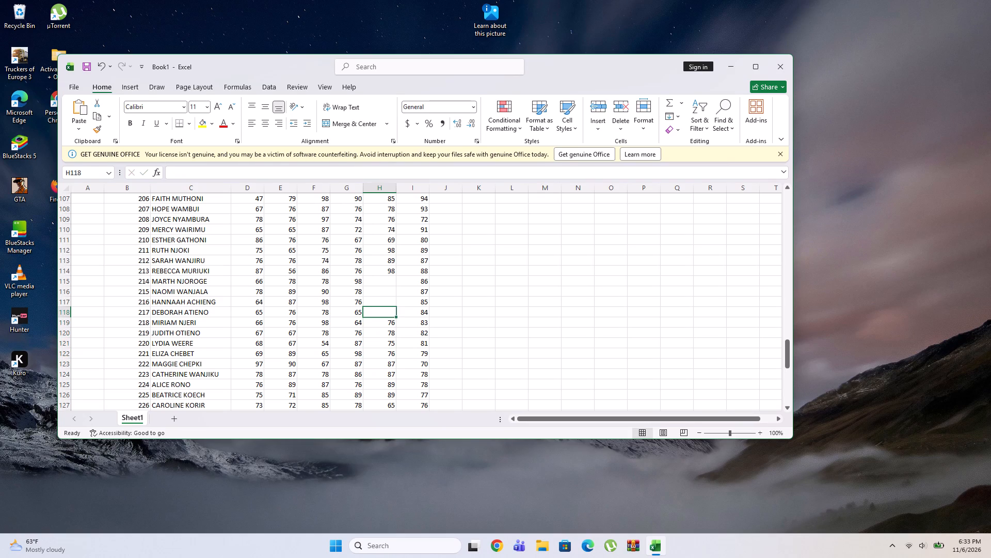
# Enter the marks 67, 78, 87 and 98 upward from H118 to H115, for entries 217 to 214.
pyautogui.write('67')
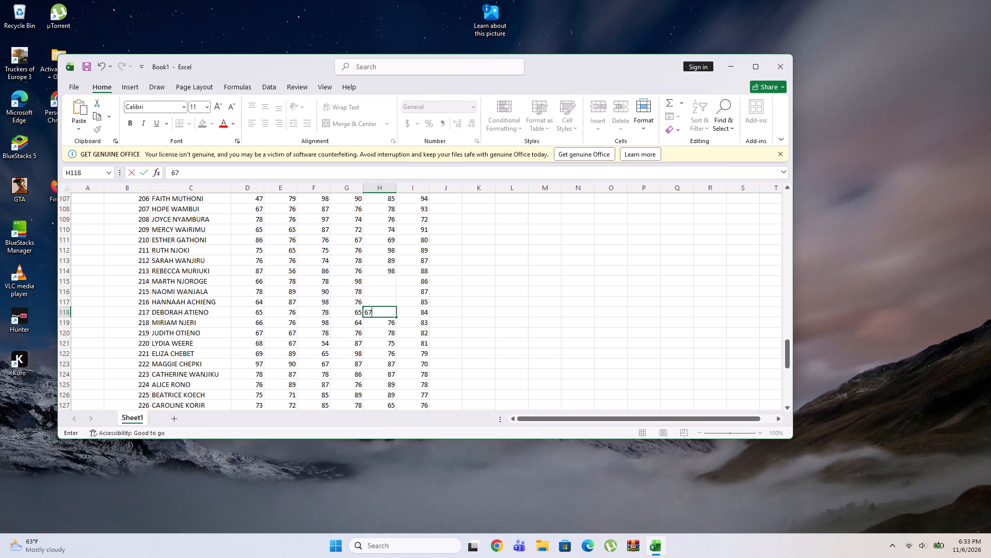
pyautogui.press('Up')
pyautogui.write('78')
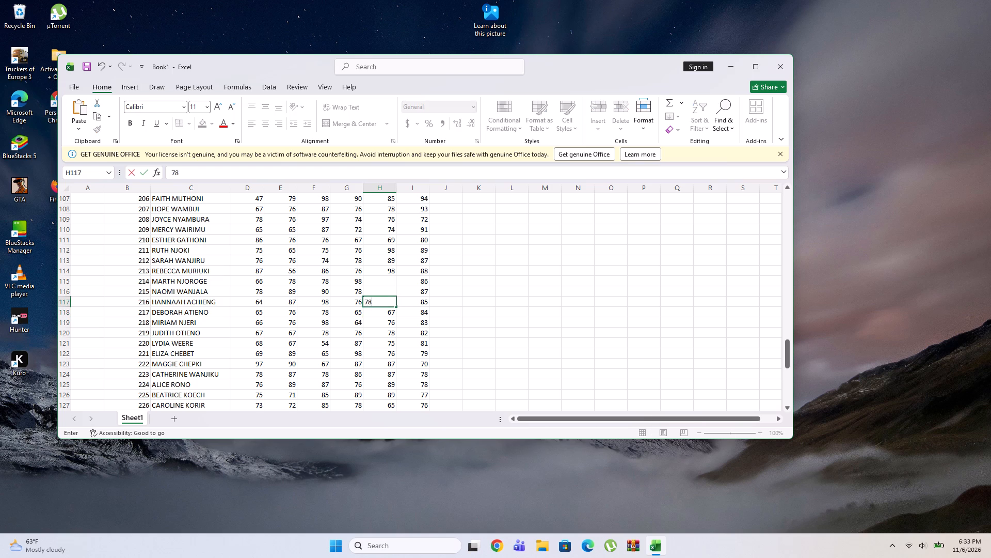
pyautogui.press('Up')
pyautogui.write('87')
pyautogui.press('Up')
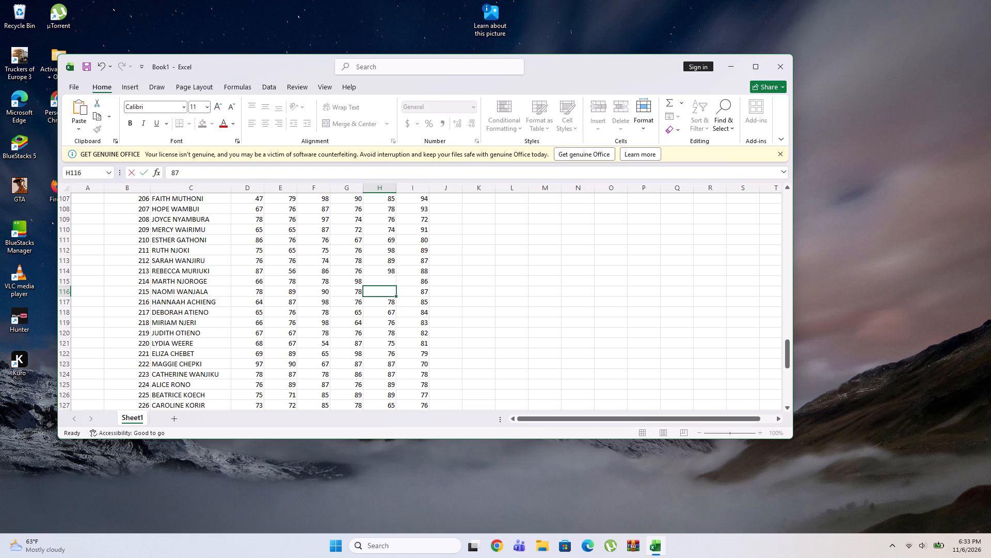
pyautogui.write('98')
pyautogui.press('Up')
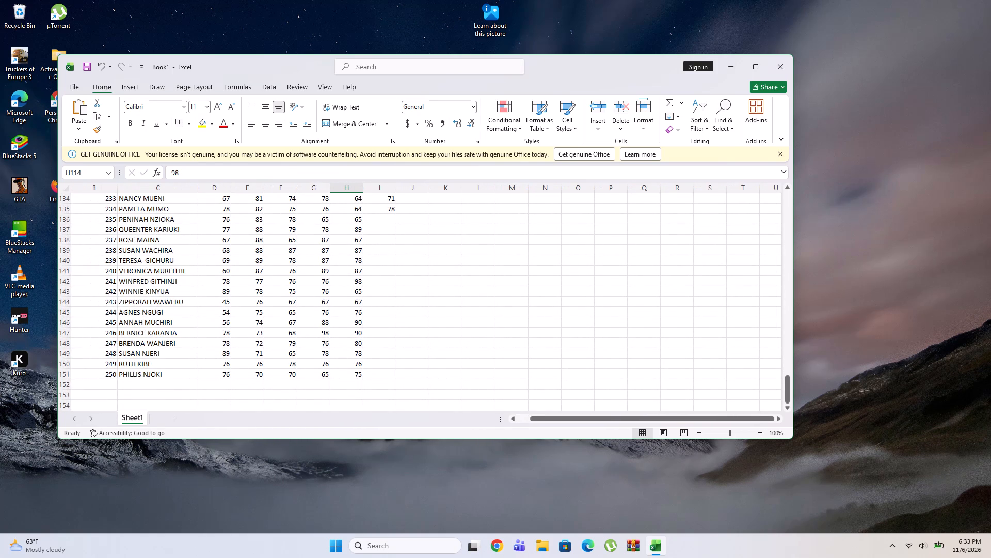
# Enter the marks 90, 98, 87 and 55 downward from I136 to I139, for entries 235 to 238.
pyautogui.click(383, 218)
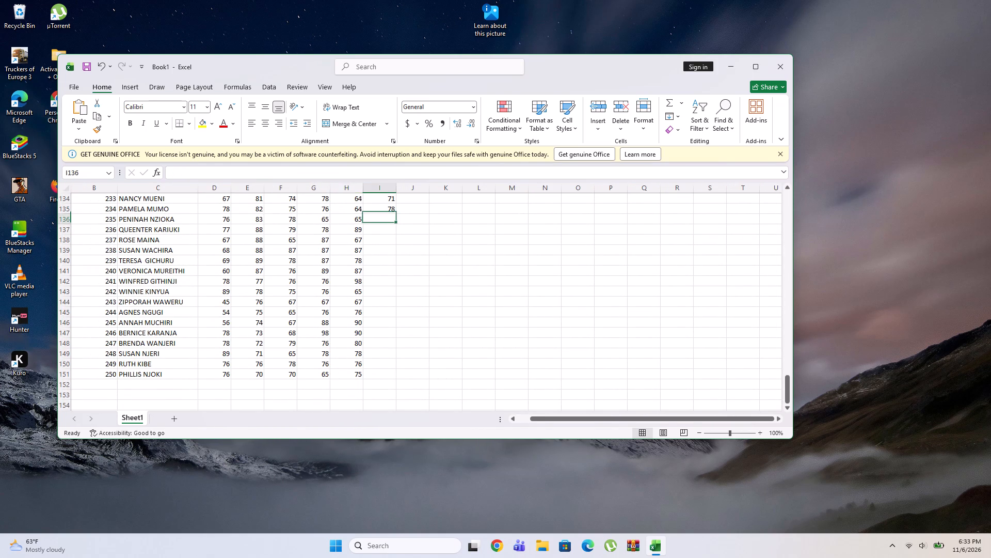
pyautogui.write('90')
pyautogui.press('Down')
pyautogui.write('98')
pyautogui.press('Down')
pyautogui.write('99')
pyautogui.press('Down')
pyautogui.press('Up')
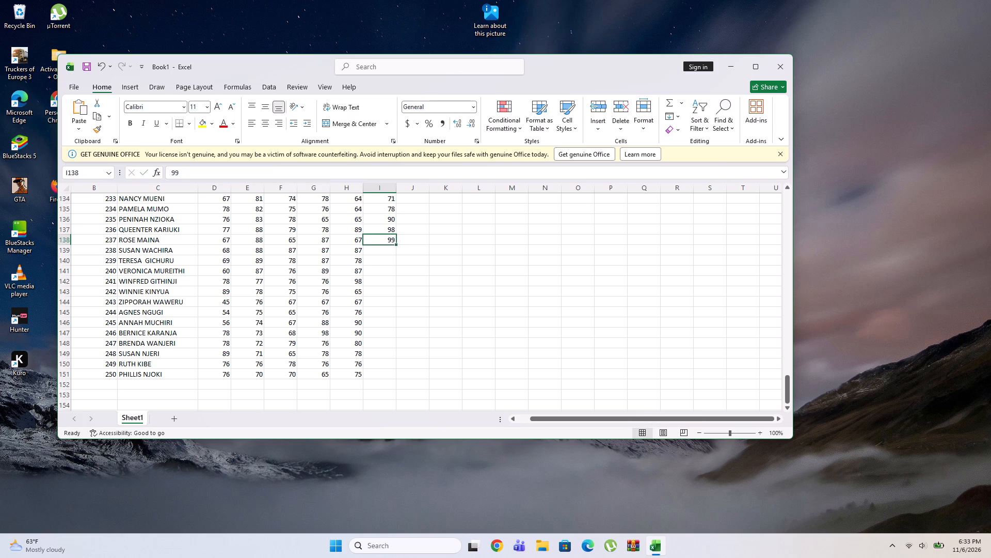
pyautogui.write('87')
pyautogui.press('Down')
pyautogui.write('55')
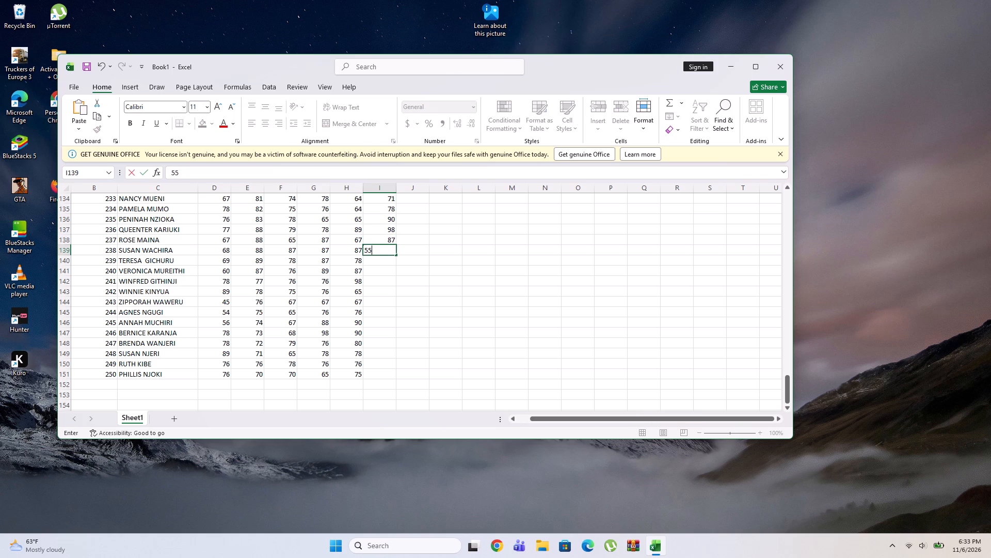
pyautogui.press('Down')
# Enter the marks 766, 77 and 88 downward from I140 to I142, for entries 239 to 241.
pyautogui.write('766')
pyautogui.press('Down')
pyautogui.write('U877')
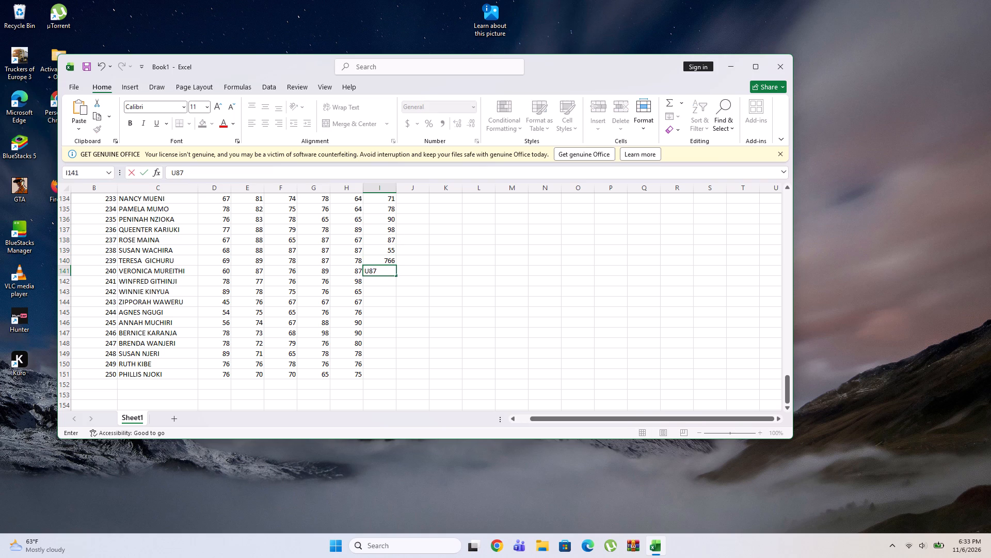
pyautogui.press('BackSpace')
pyautogui.press('BackSpace')
pyautogui.press('BackSpace')
pyautogui.press('BackSpace')
pyautogui.write('77')
pyautogui.press('Down')
pyautogui.write('88')
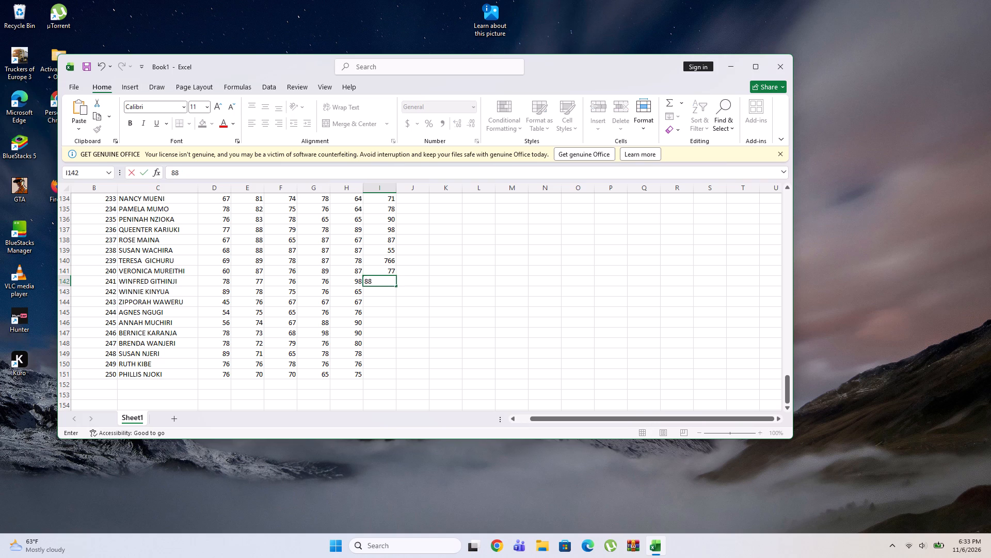
pyautogui.press('Down')
# Enter the marks 87, 86 and 85 downward from I143 to I145, for entries 242 to 244.
pyautogui.write('89')
pyautogui.press('Down')
pyautogui.press('Up')
pyautogui.write('87')
pyautogui.press('Down')
pyautogui.write('86')
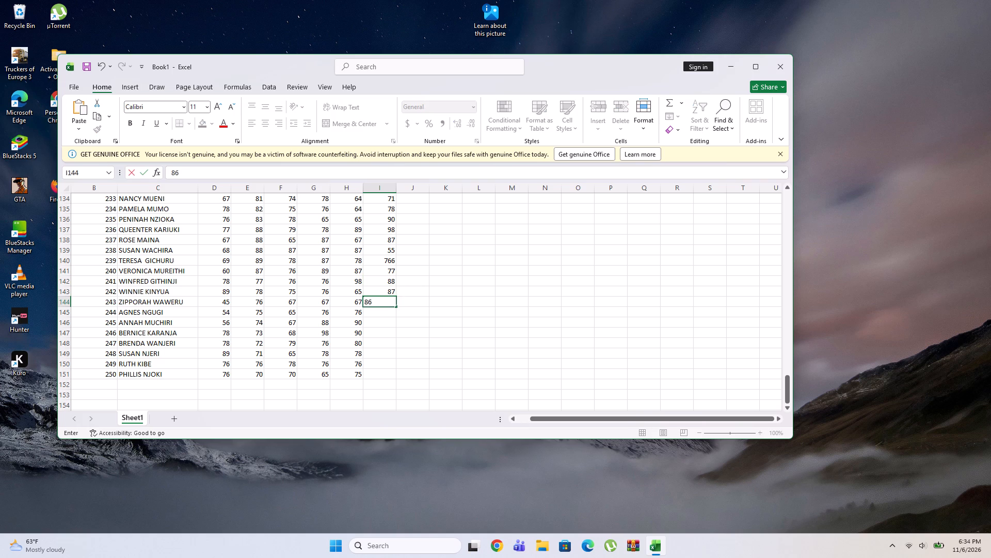
pyautogui.press('Down')
pyautogui.write('85')
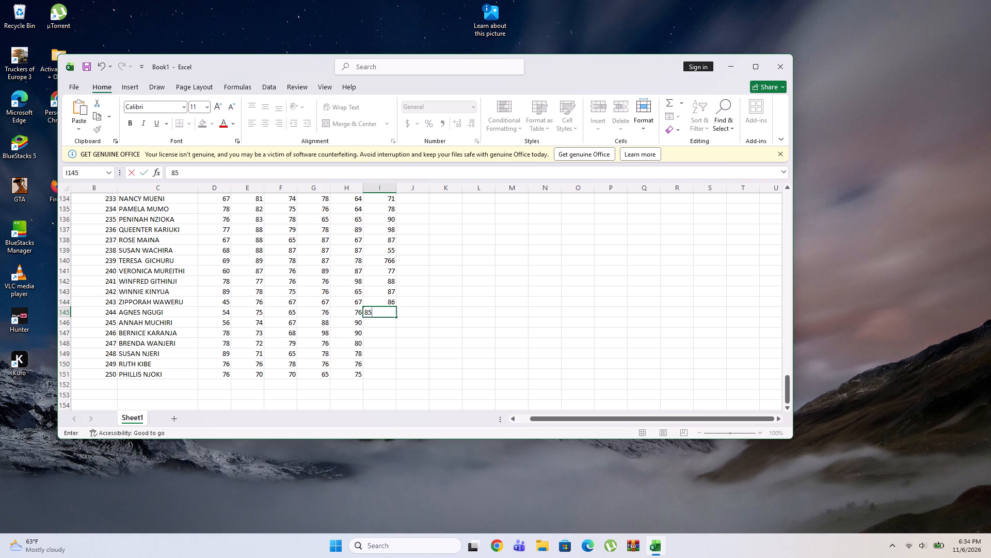
pyautogui.press('Down')
# Enter the marks 83, 82 and 81 downward from I146 to I148, for entries 245 to 247.
pyautogui.write('84')
pyautogui.press('Down')
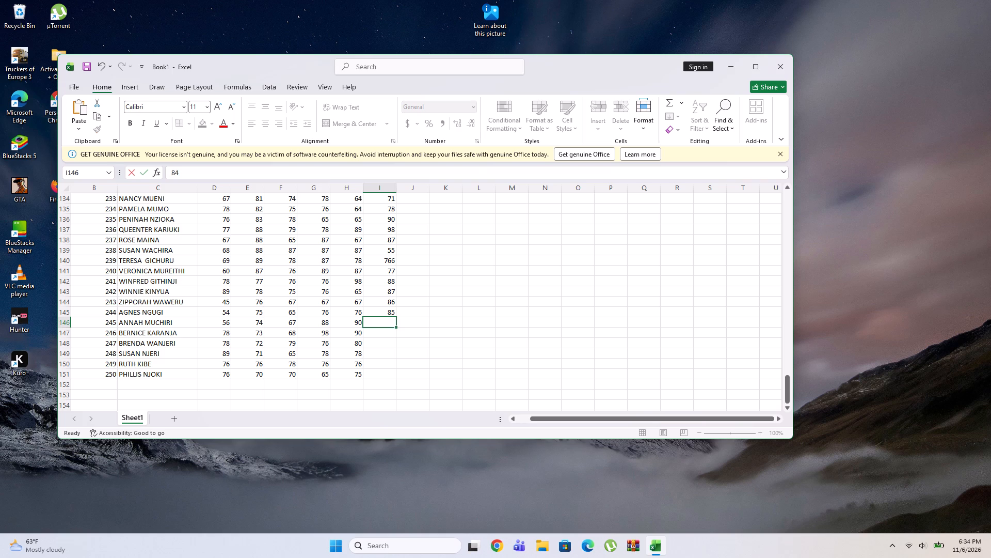
pyautogui.press('Up')
pyautogui.write('83')
pyautogui.press('Down')
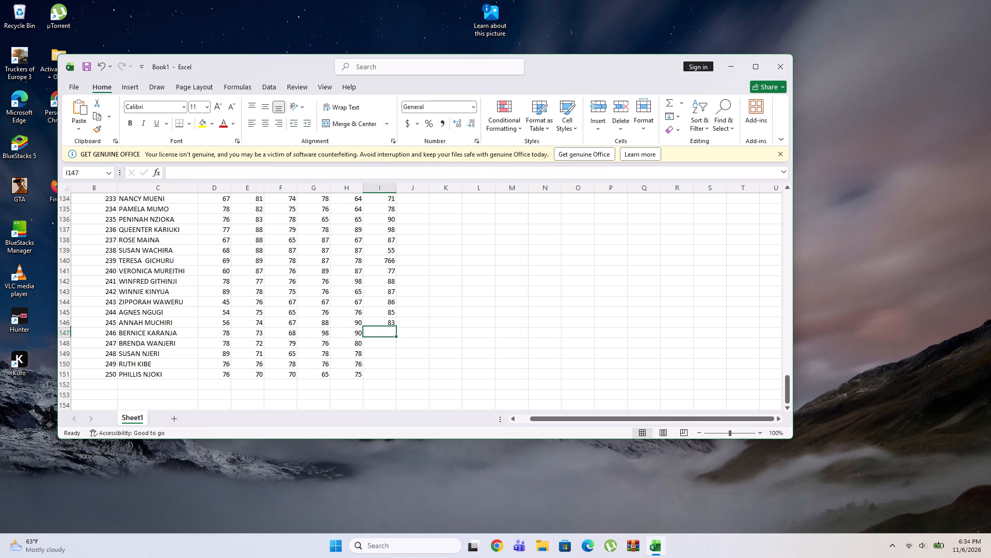
pyautogui.write('82')
pyautogui.press('Down')
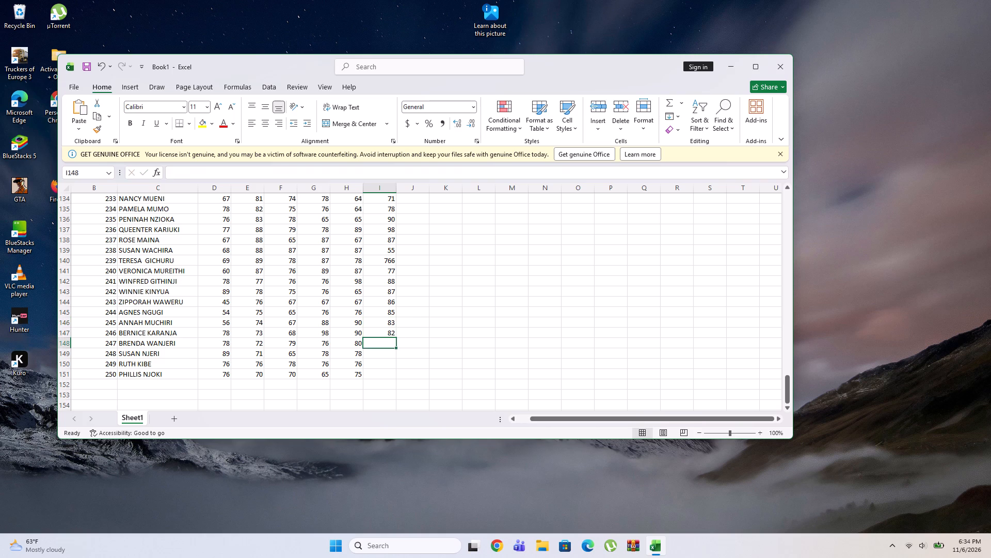
pyautogui.press('8')
pyautogui.press('1')
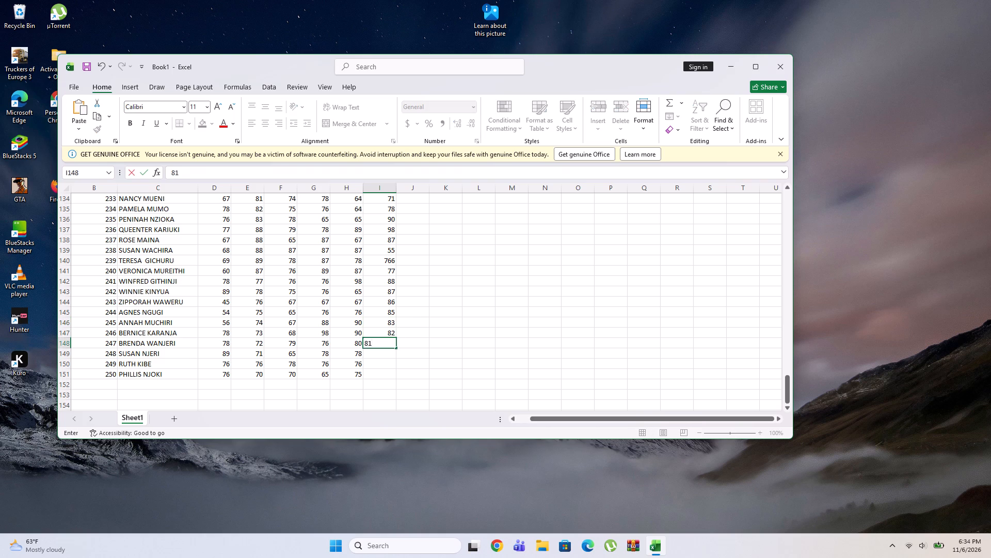
pyautogui.press('Down')
# Enter the marks 80, 87 and 80 downward from I149 to I151, for entries 248 to 250.
pyautogui.write('80')
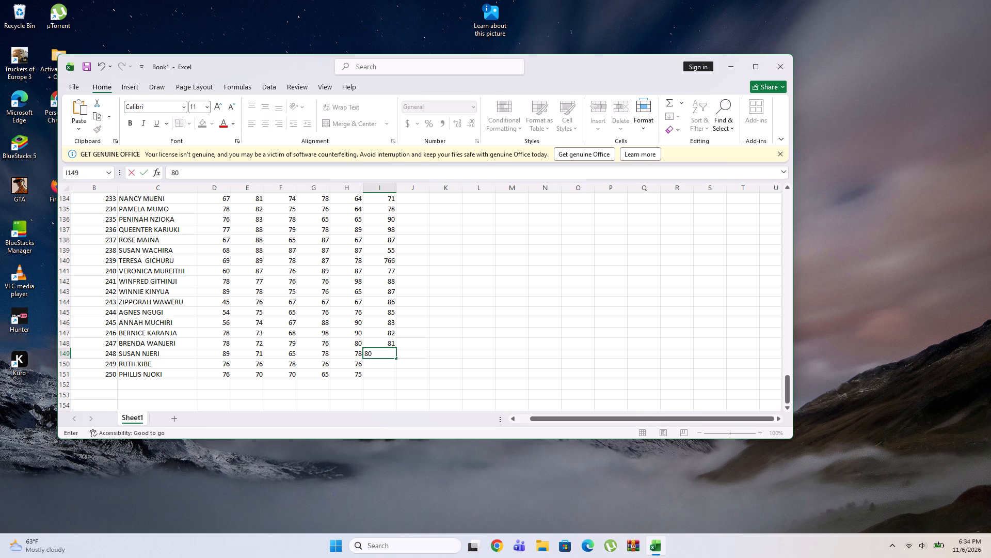
pyautogui.press('Down')
pyautogui.write('87')
pyautogui.press('Down')
pyautogui.write('80')
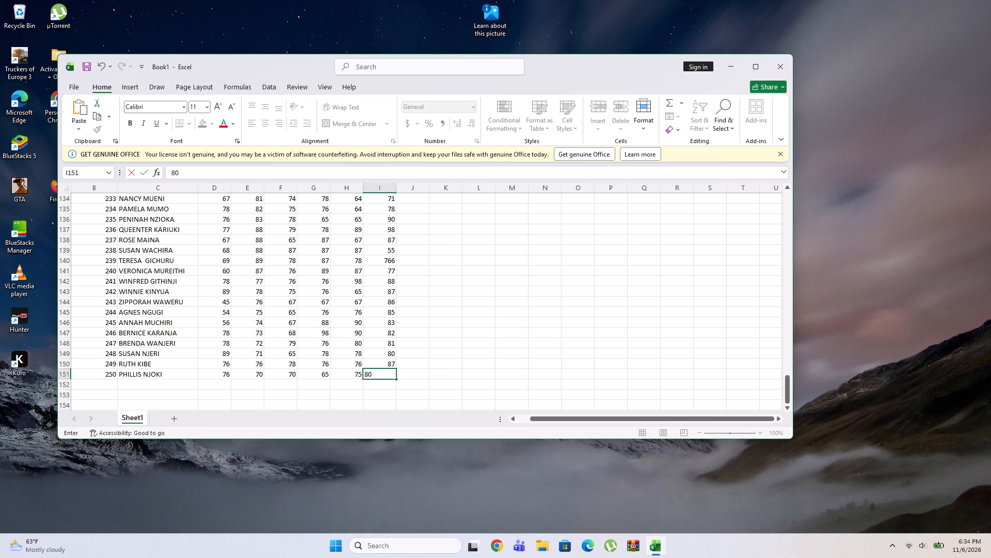
pyautogui.press('Down')
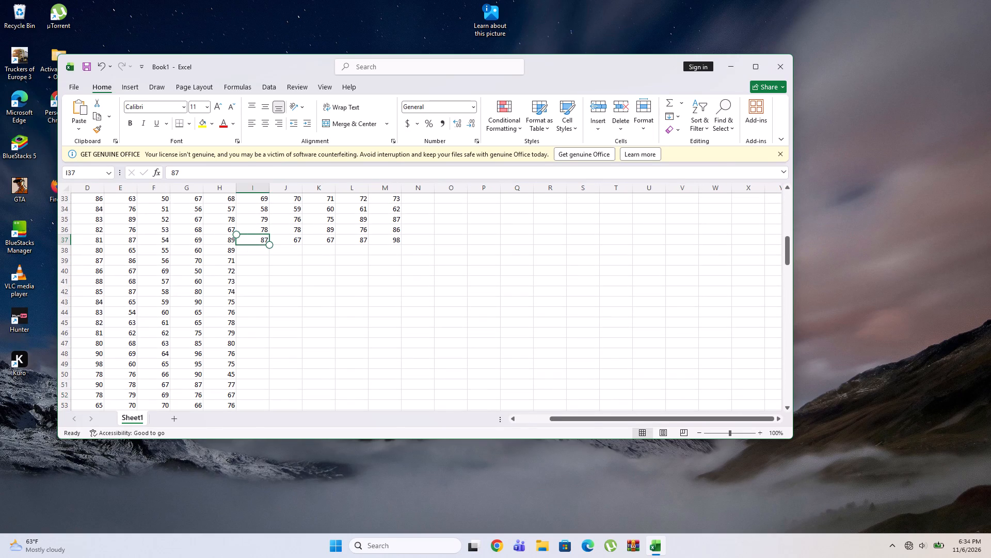
# Enter the marks 88, 99, 87 and 78 downward from I38 to I41, in the first blank rows of column I.
pyautogui.press('Down')
pyautogui.write('88')
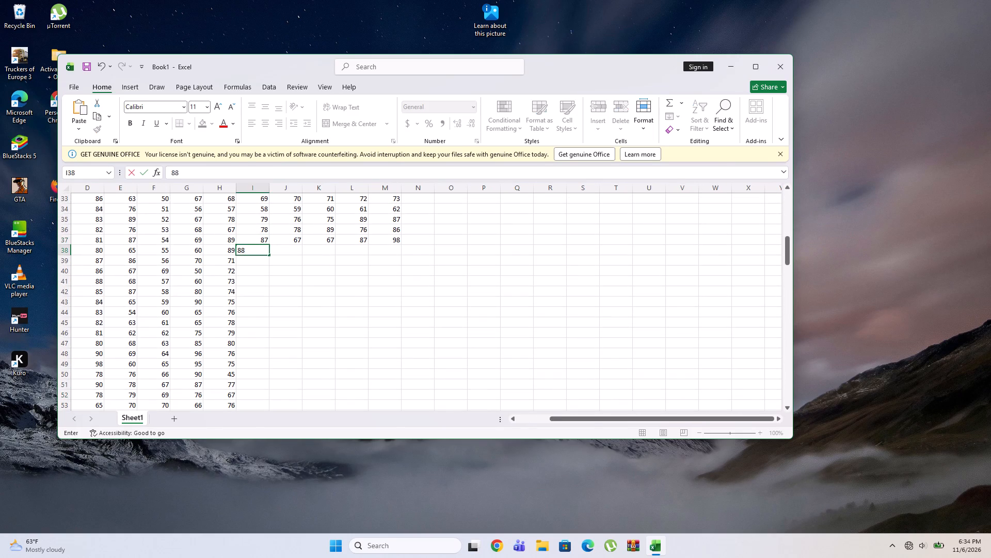
pyautogui.press('Down')
pyautogui.write('99')
pyautogui.press('Down')
pyautogui.write('87')
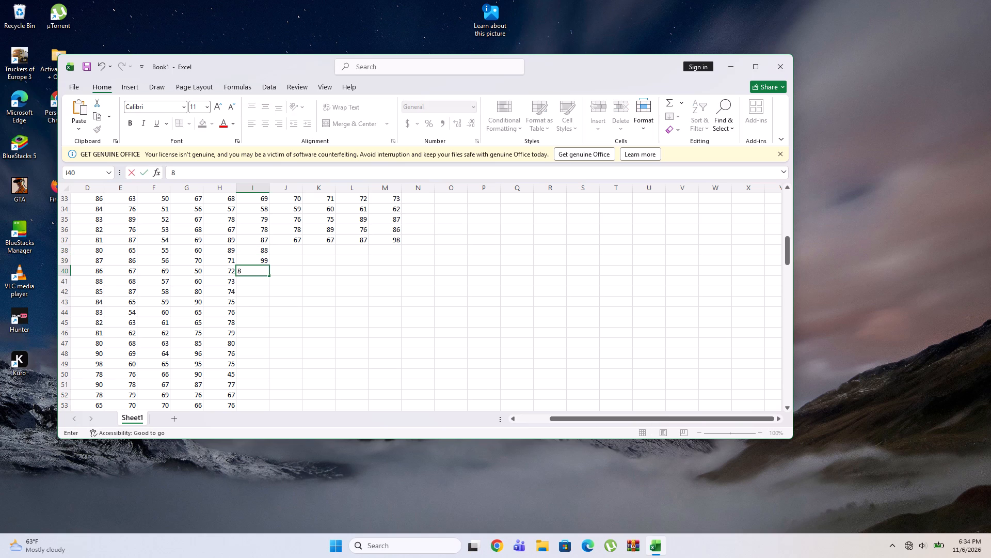
pyautogui.press('Down')
pyautogui.write('78')
pyautogui.press('Down')
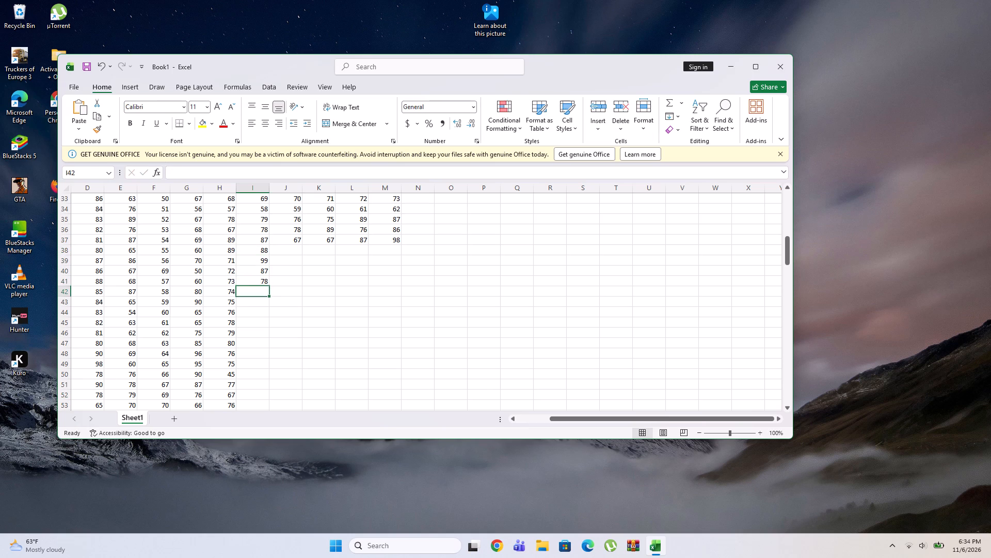
# Enter the marks 89, 90 and 76 downward from I42 to I44.
pyautogui.write('89')
pyautogui.press('Down')
pyautogui.press('9')
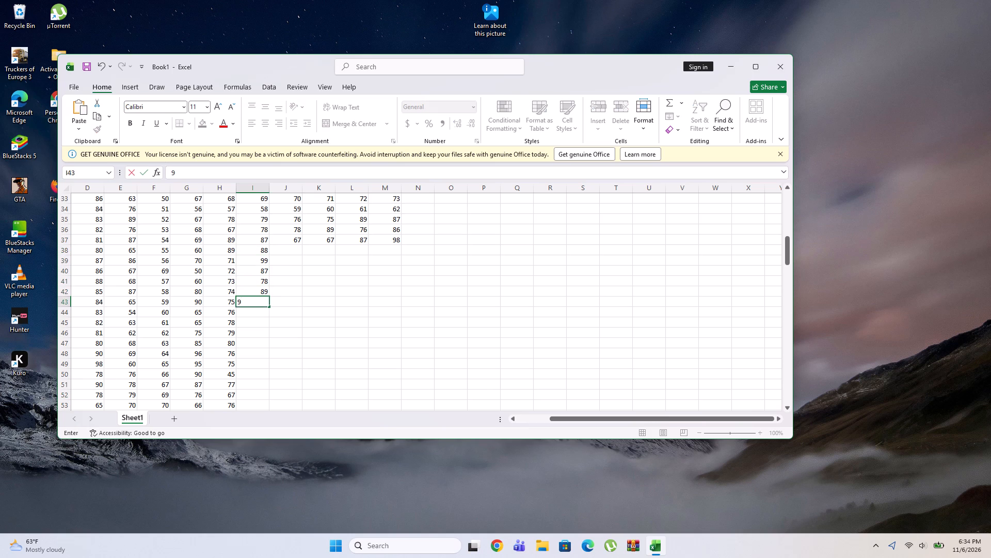
pyautogui.press('0')
pyautogui.press('Down')
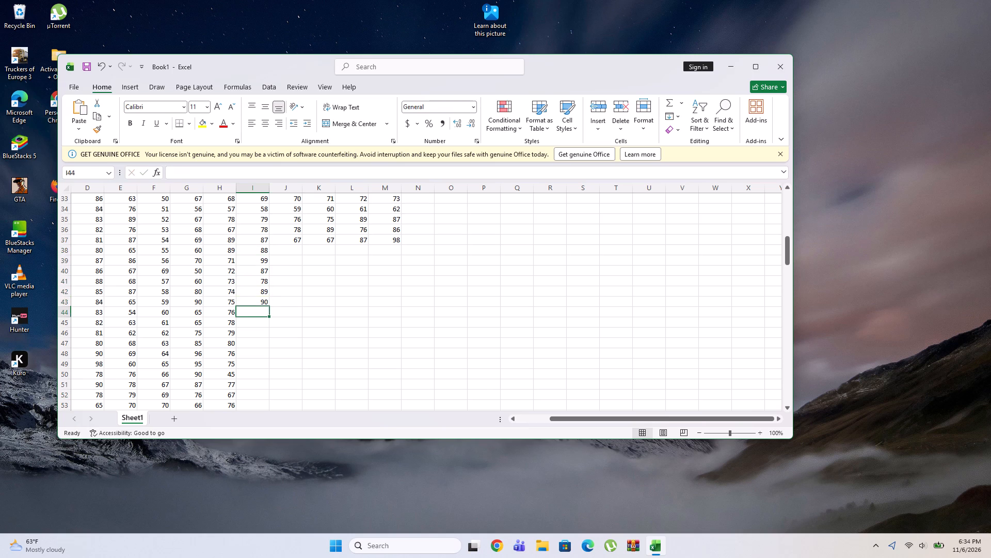
pyautogui.write('76')
pyautogui.press('Down')
# Enter the marks 76, 76 and 78 downward from I45 to I47.
pyautogui.write('76')
pyautogui.press('Down')
pyautogui.write('76')
pyautogui.press('Down')
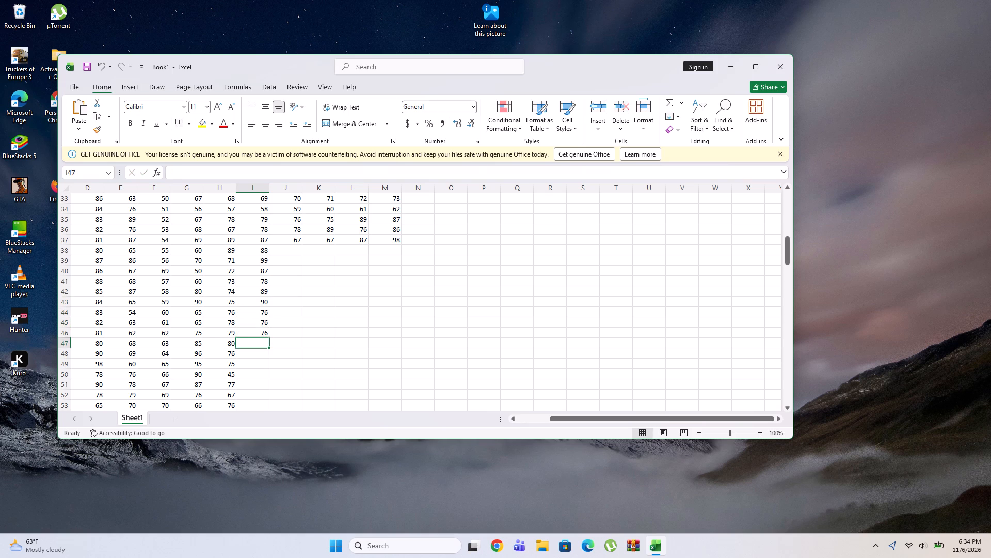
pyautogui.write('78')
pyautogui.press('Down')
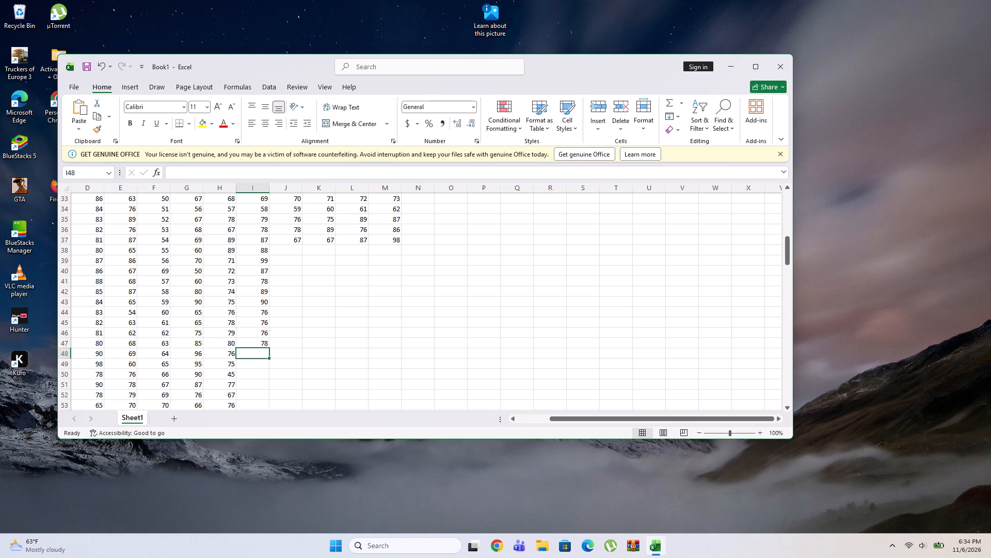
# Enter the marks 65, 67, 68 and 68 downward from I48 to I51.
pyautogui.write('65')
pyautogui.press('Down')
pyautogui.write('67')
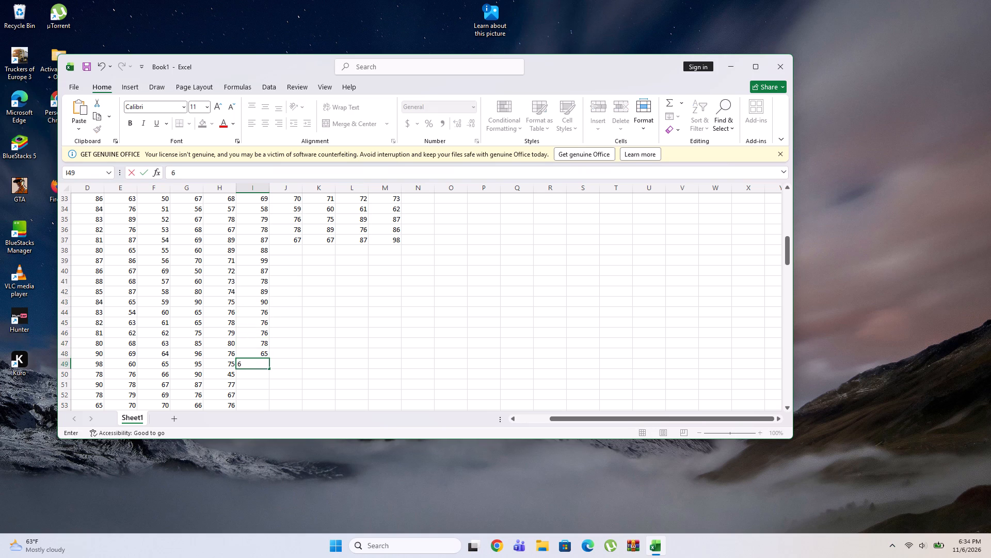
pyautogui.press('Down')
pyautogui.write('68')
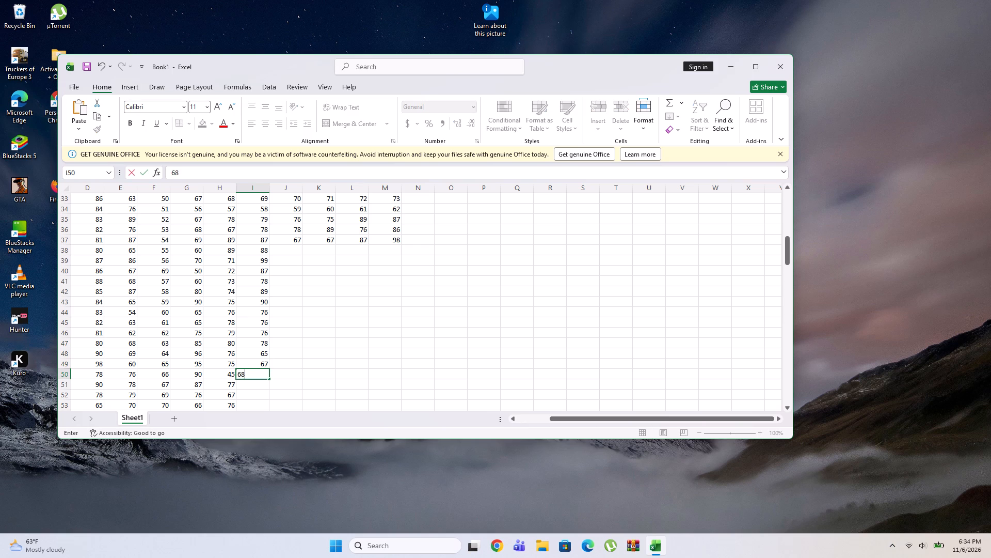
pyautogui.press('Down')
pyautogui.write('68')
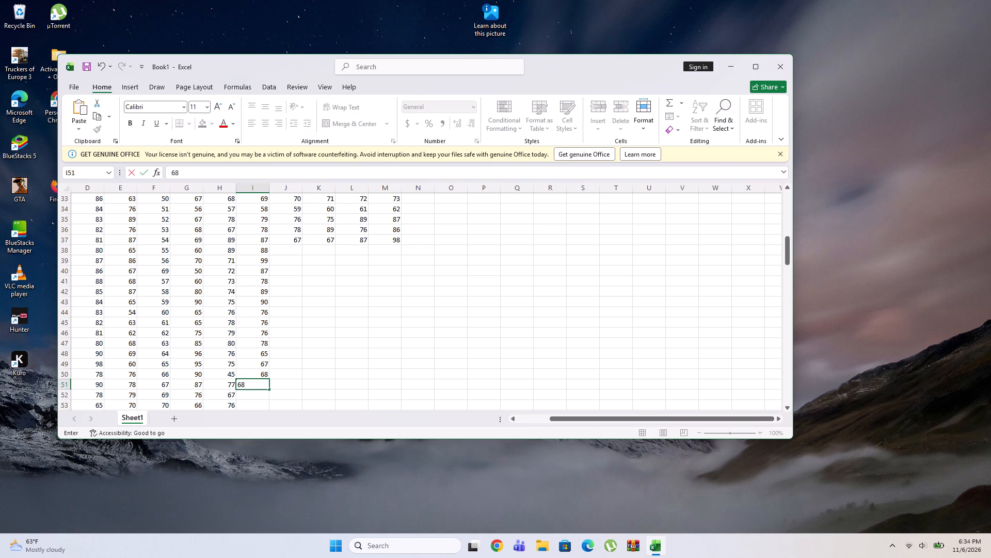
pyautogui.press('Down')
# Enter the marks 59, 89, 89 and 89 downward from I52 to I55.
pyautogui.write('59')
pyautogui.press('Down')
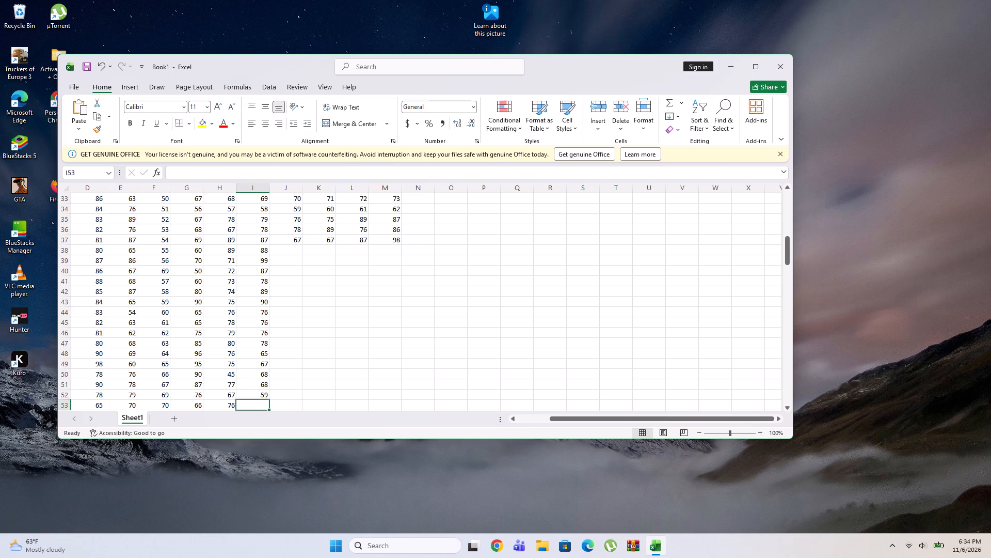
pyautogui.write('89')
pyautogui.press('Down')
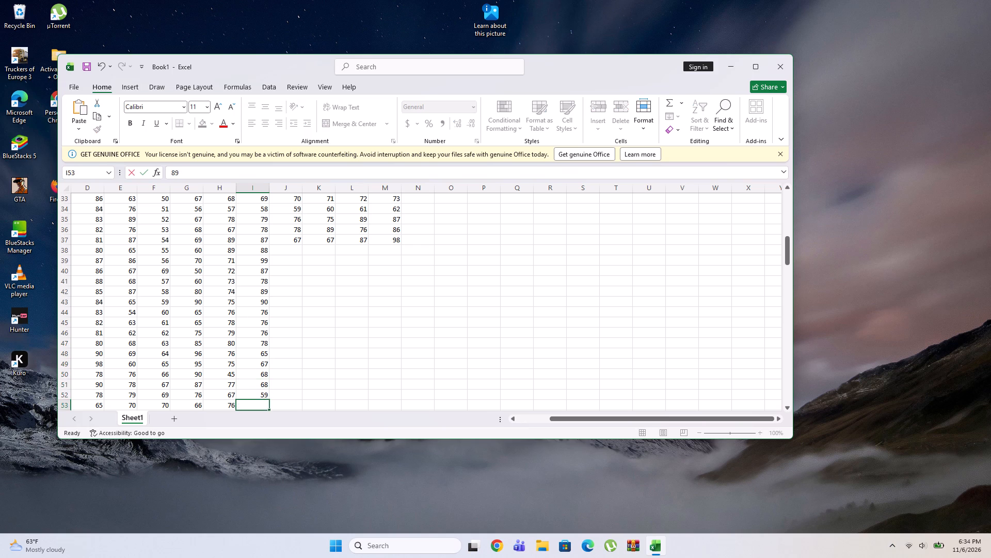
pyautogui.write('89')
pyautogui.press('Down')
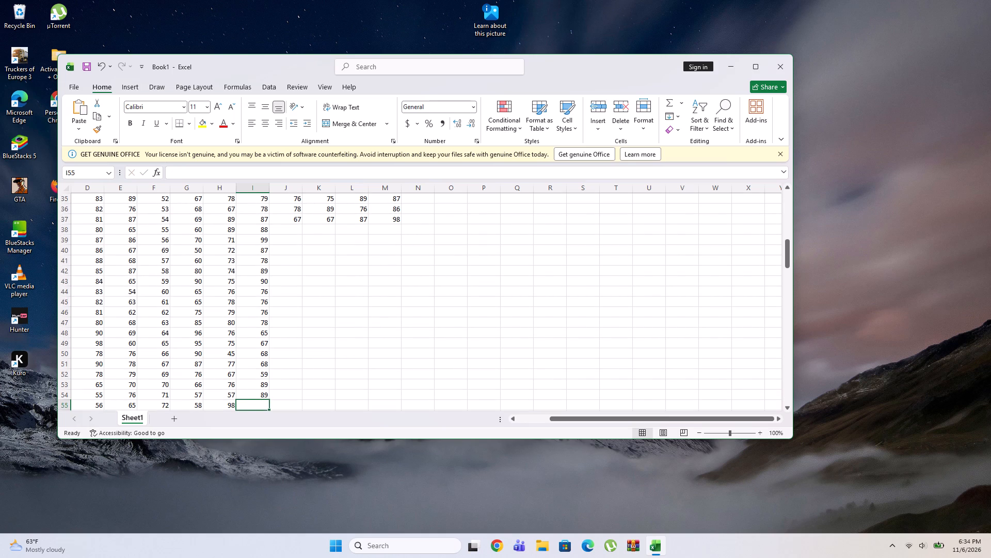
pyautogui.write('89')
pyautogui.press('Down')
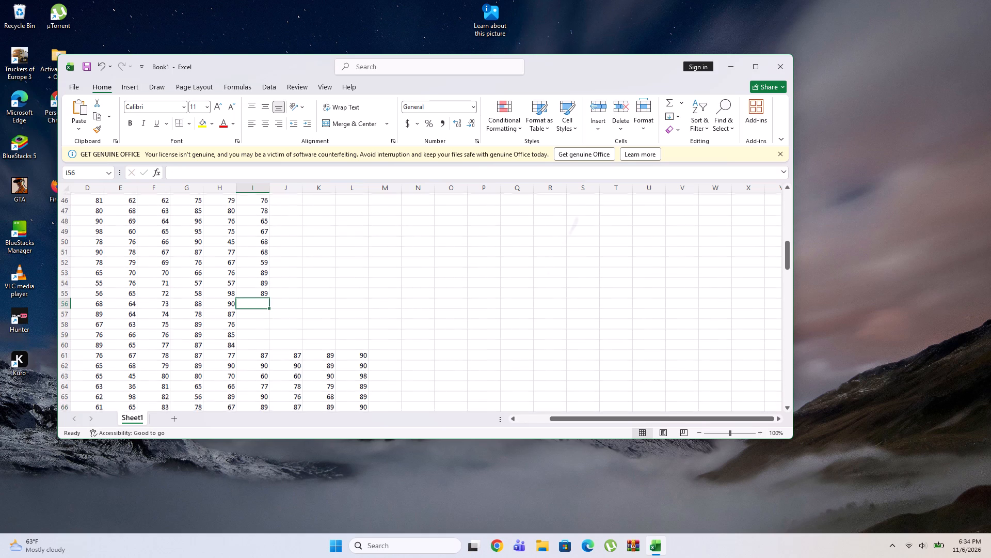
# Enter the marks 90, 98, 87, 78 and 87 downward from I56 to I60, filling the last blank rows of the column I gap.
pyautogui.write('90')
pyautogui.press('Down')
pyautogui.write('98')
pyautogui.press('Down')
pyautogui.write('87')
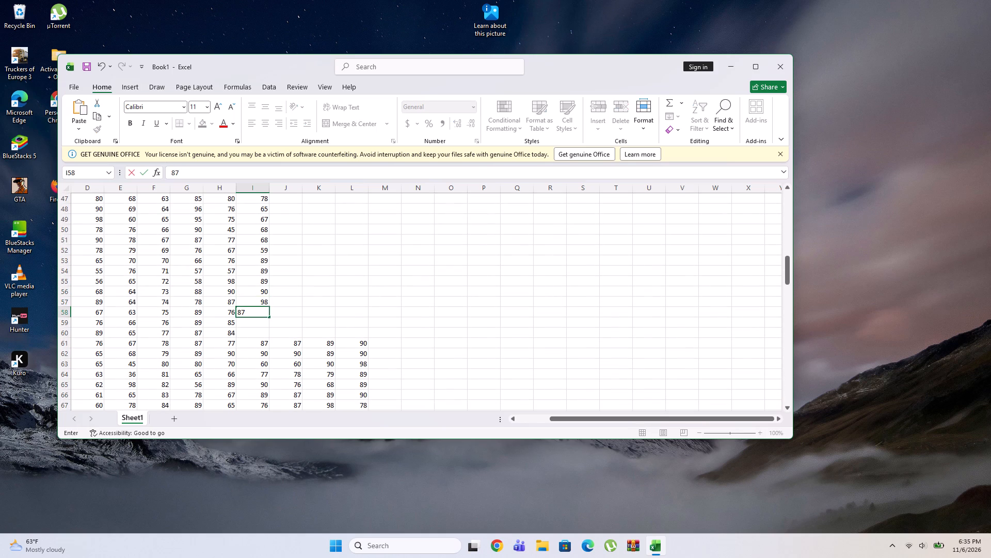
pyautogui.press('Down')
pyautogui.write('78')
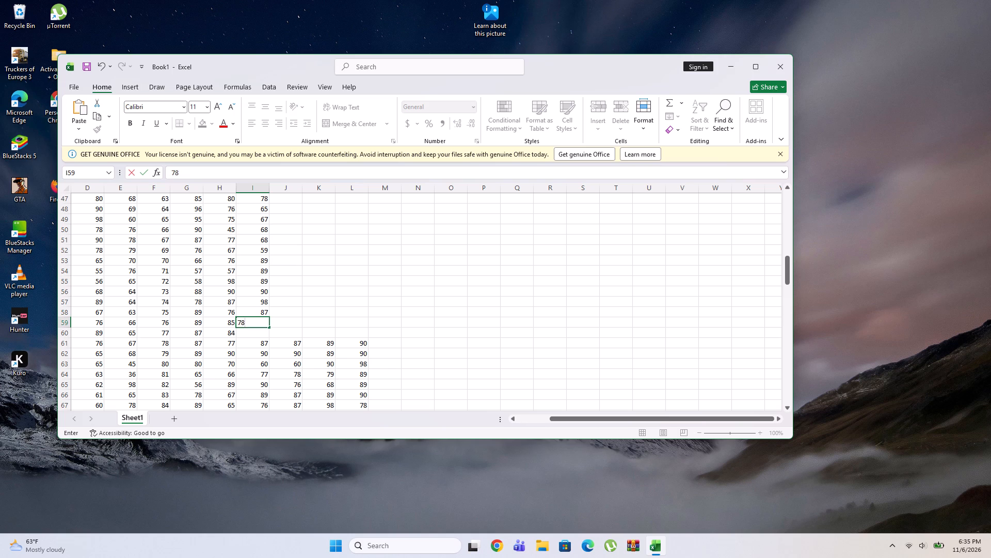
pyautogui.press('Down')
pyautogui.write('87')
pyautogui.press('Down')
pyautogui.press('Up')
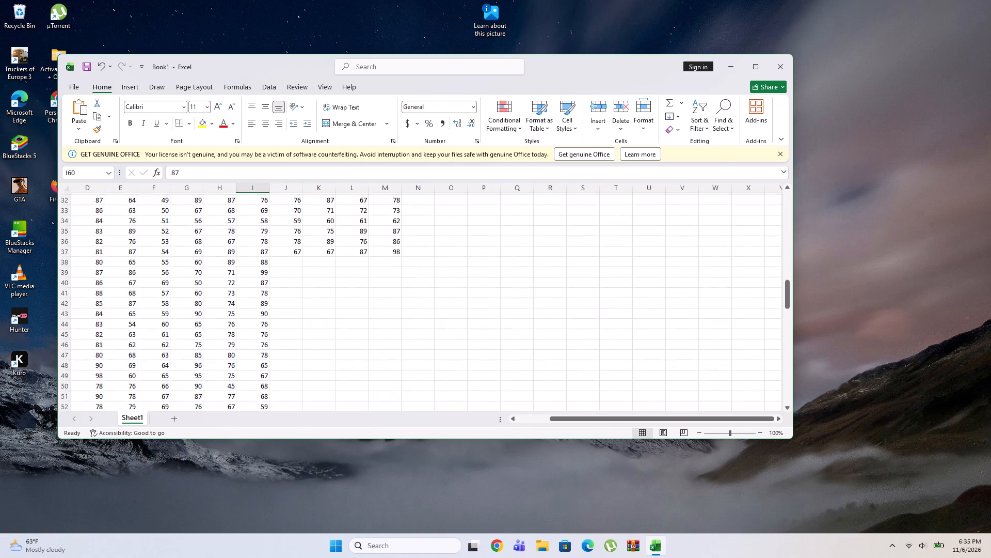
# Enter the marks 45, 46, 47, 78, 79 and 98 across row 38, from J38 to O38.
pyautogui.write('09')
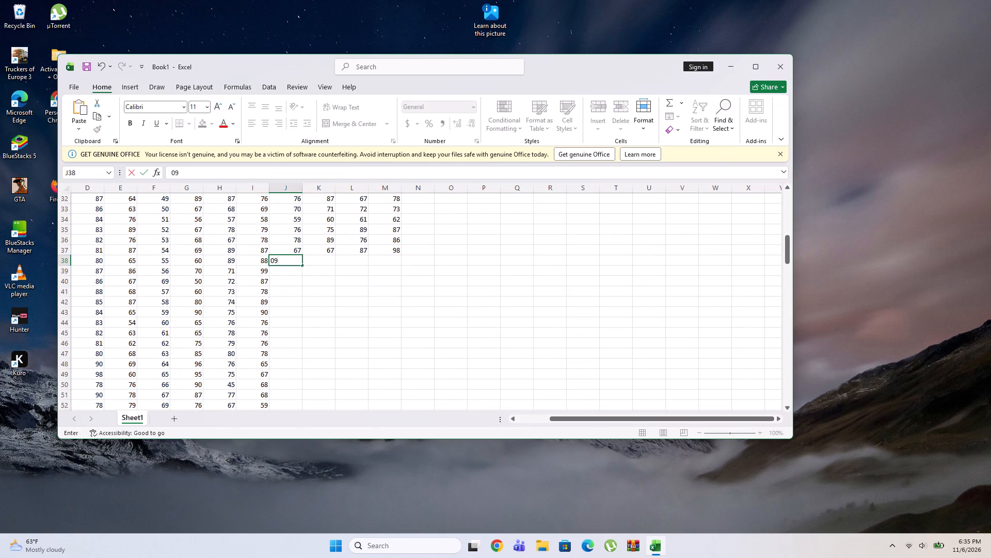
pyautogui.press('BackSpace')
pyautogui.press('BackSpace')
pyautogui.write('45')
pyautogui.press('Right')
pyautogui.write('46')
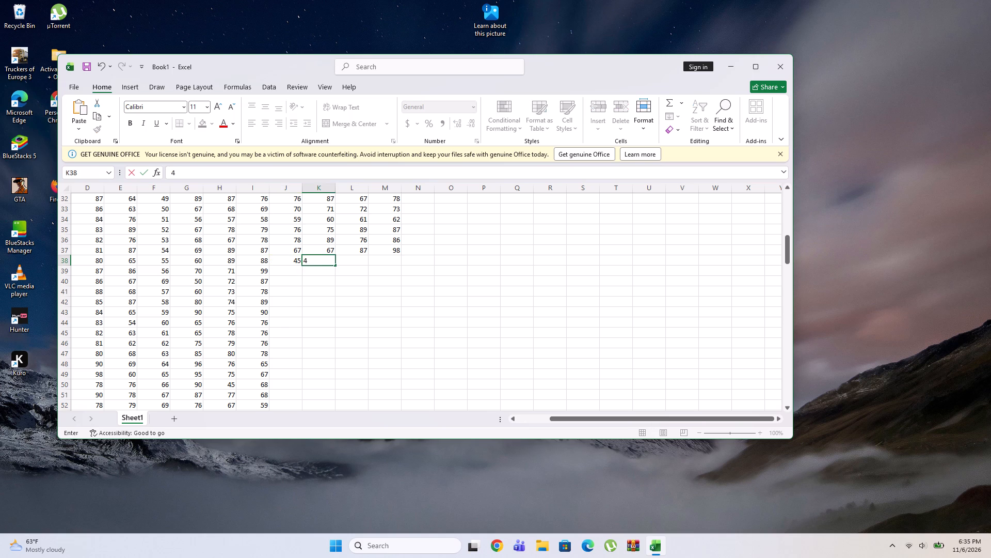
pyautogui.press('Right')
pyautogui.write('47')
pyautogui.press('Right')
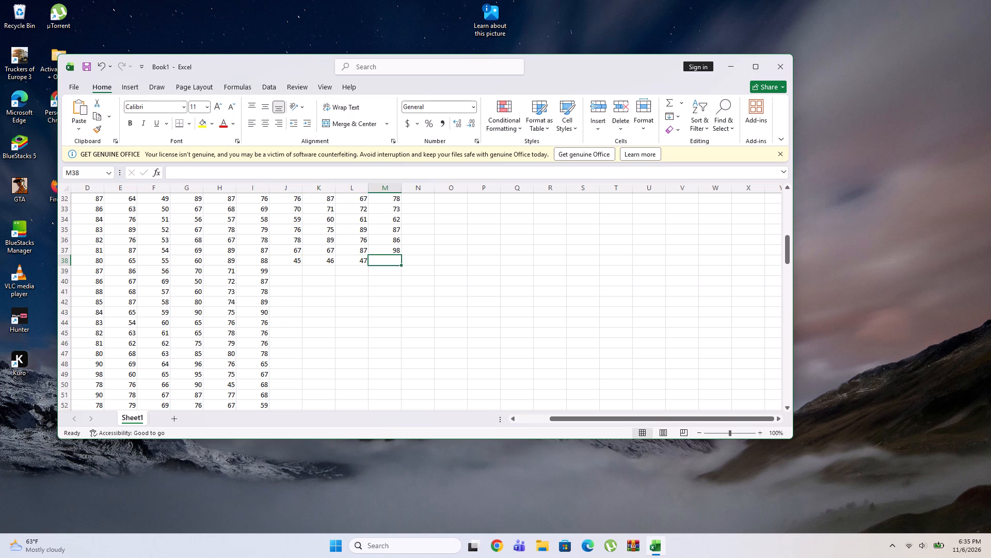
pyautogui.write('78')
pyautogui.press('Right')
pyautogui.write('79')
pyautogui.press('Right')
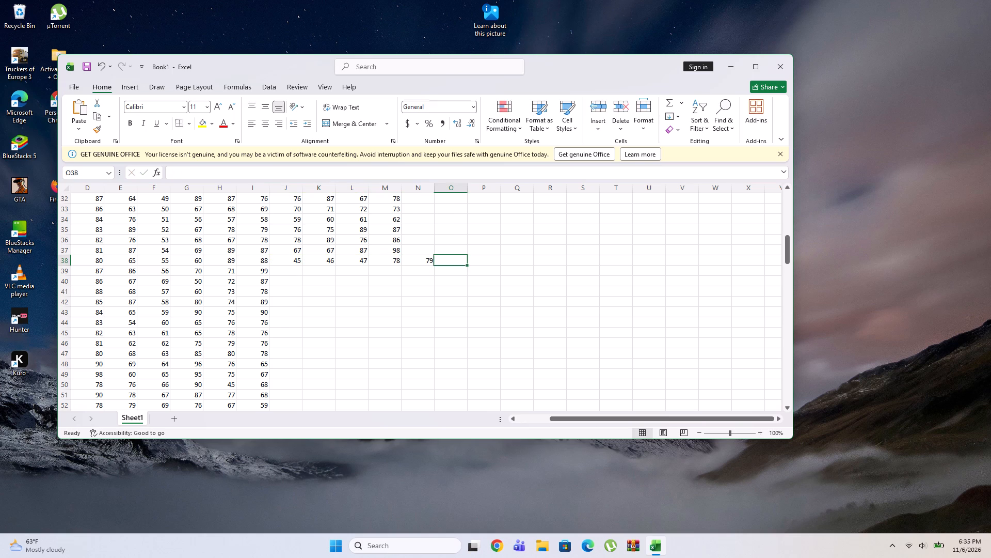
pyautogui.write('98')
pyautogui.press('Right')
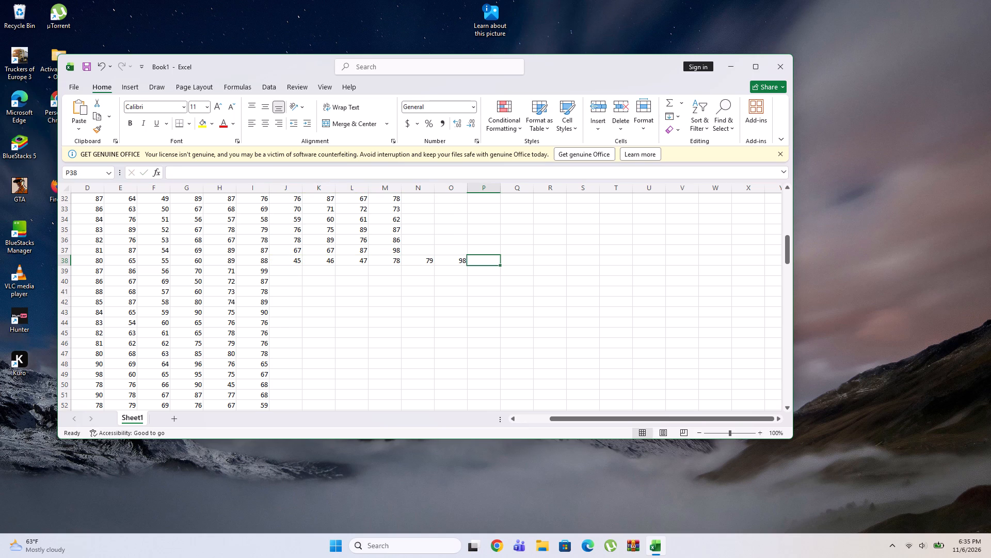
# Enter the marks 67, 78, 79, 89, 90 and 78 across row 39, from J39 to O39.
pyautogui.click(289, 273)
pyautogui.write('67')
pyautogui.press('Right')
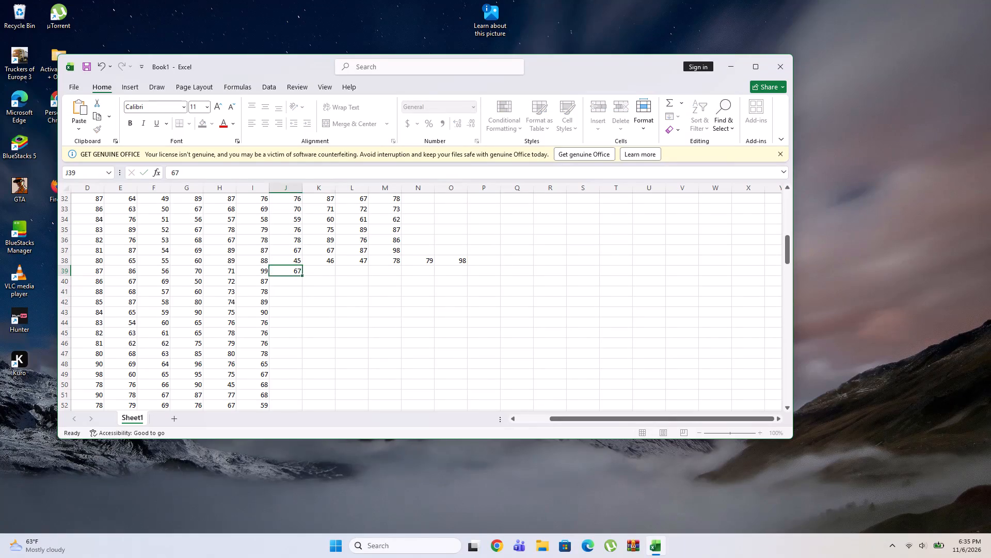
pyautogui.write('78')
pyautogui.press('Right')
pyautogui.write('79')
pyautogui.press('Right')
pyautogui.write('89')
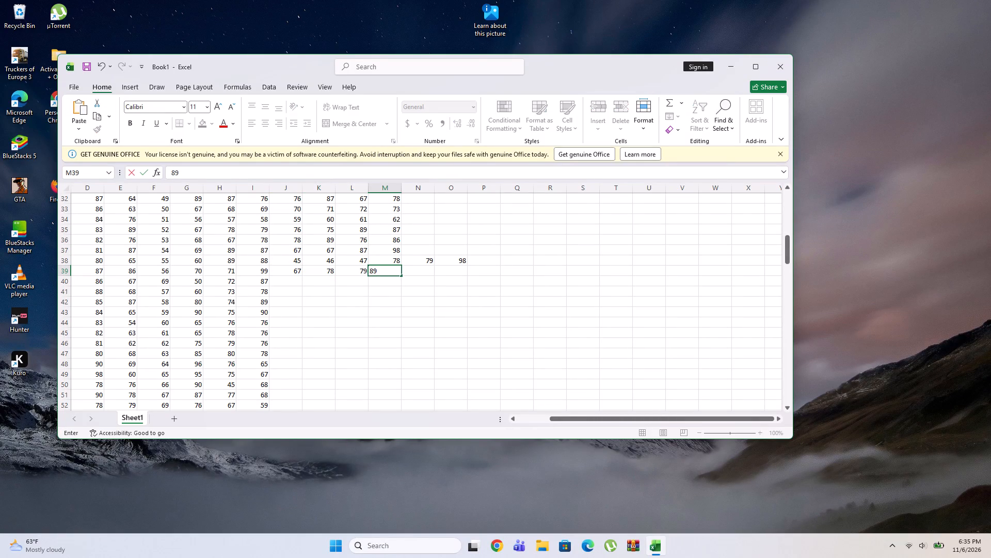
pyautogui.press('Right')
pyautogui.write('90')
pyautogui.press('Right')
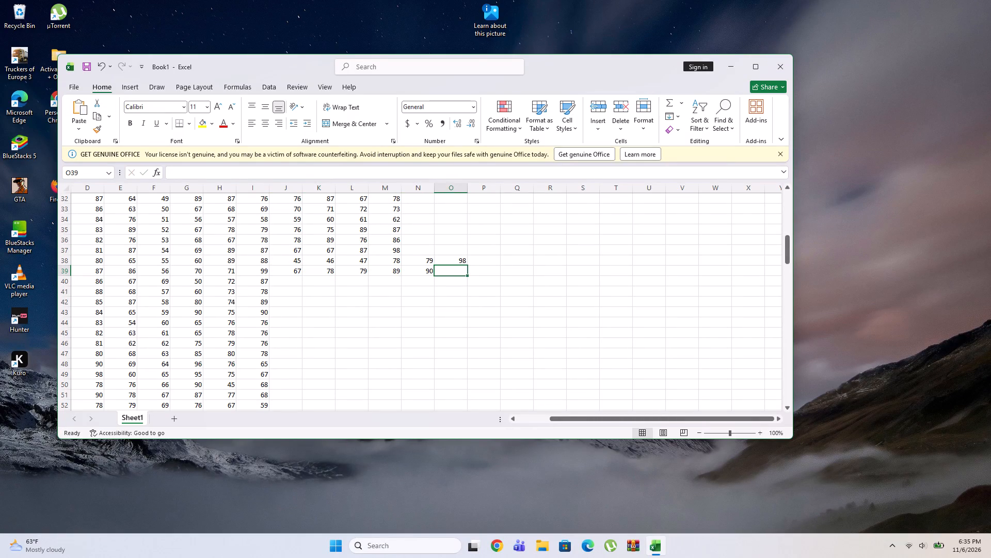
pyautogui.write('78')
# Enter the marks 56, 67, 87, 89, 76 and 67 across row 40, from J40 to O40.
pyautogui.click(290, 277)
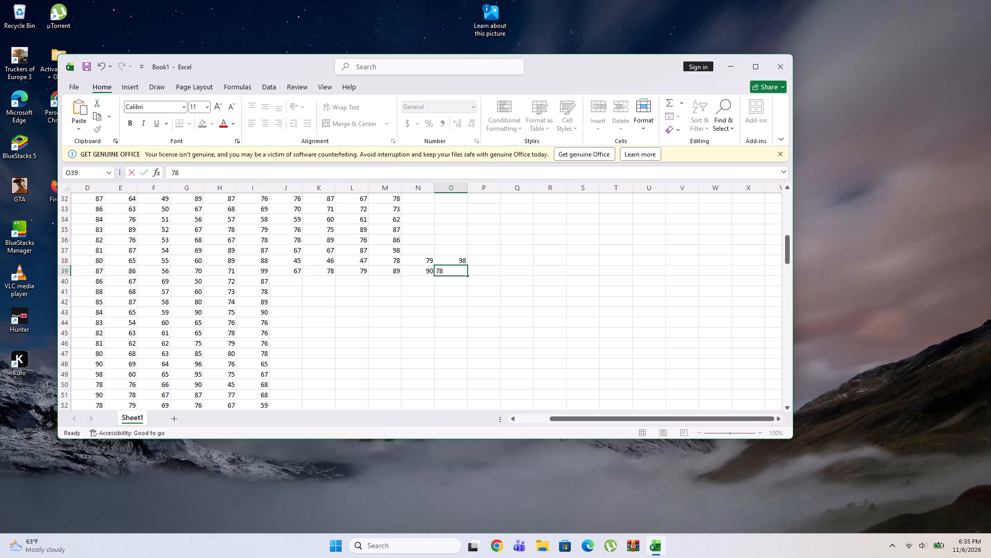
pyautogui.write('56')
pyautogui.press('Right')
pyautogui.write('67')
pyautogui.press('Right')
pyautogui.write('87')
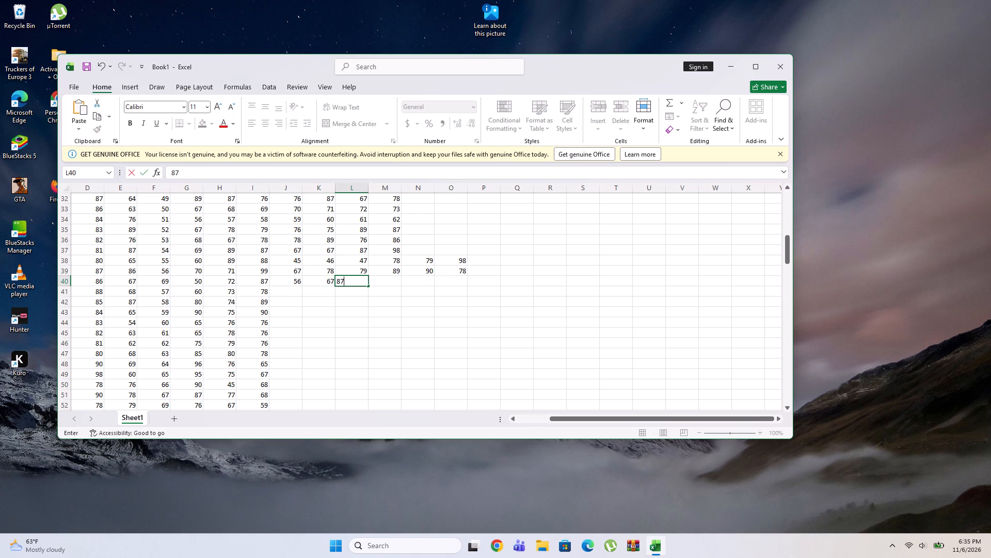
pyautogui.press('Right')
pyautogui.write('89')
pyautogui.press('Right')
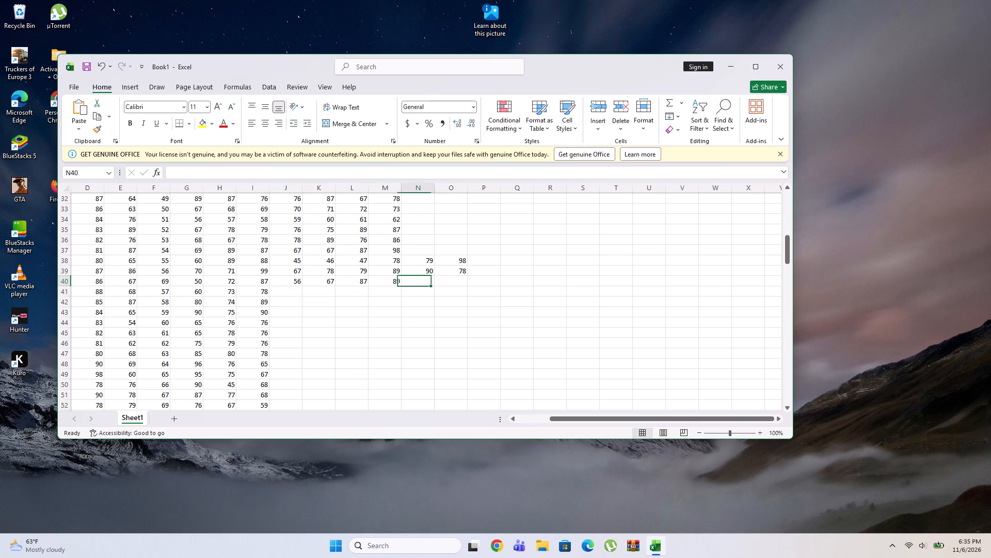
pyautogui.write('76')
pyautogui.press('Right')
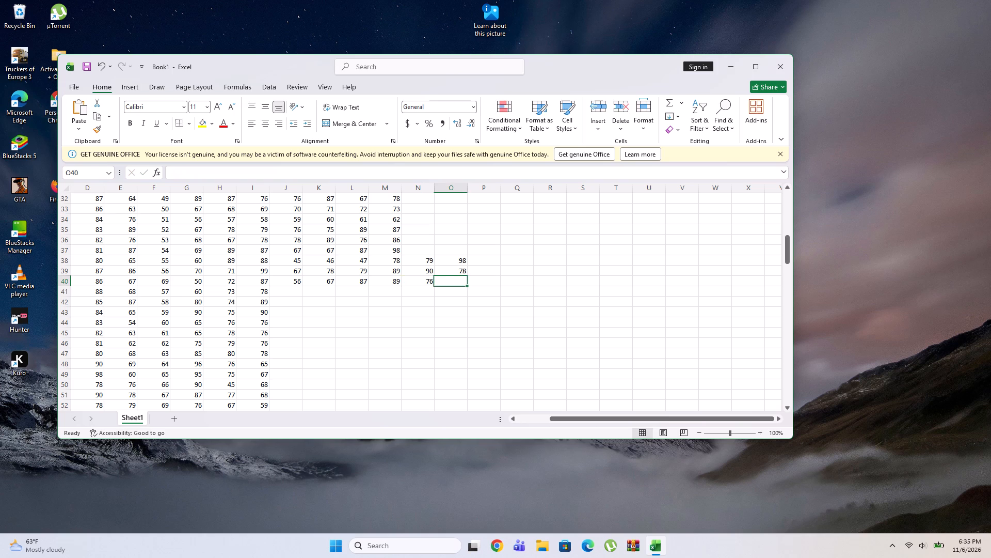
pyautogui.write('67')
pyautogui.press('Right')
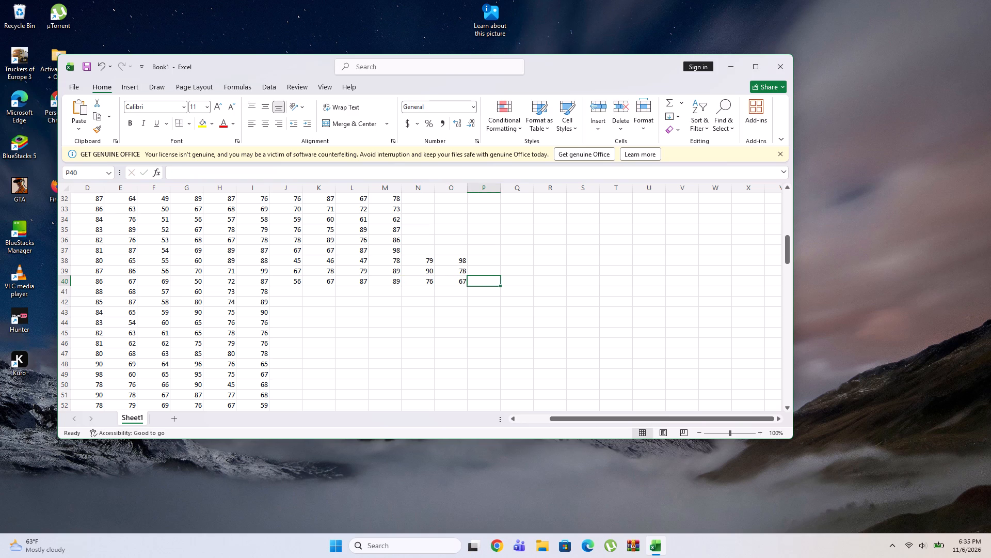
# Enter the marks 67, 89, 87, 88, 88, 77 and 76 across row 41, from J41 to P41.
pyautogui.click(291, 287)
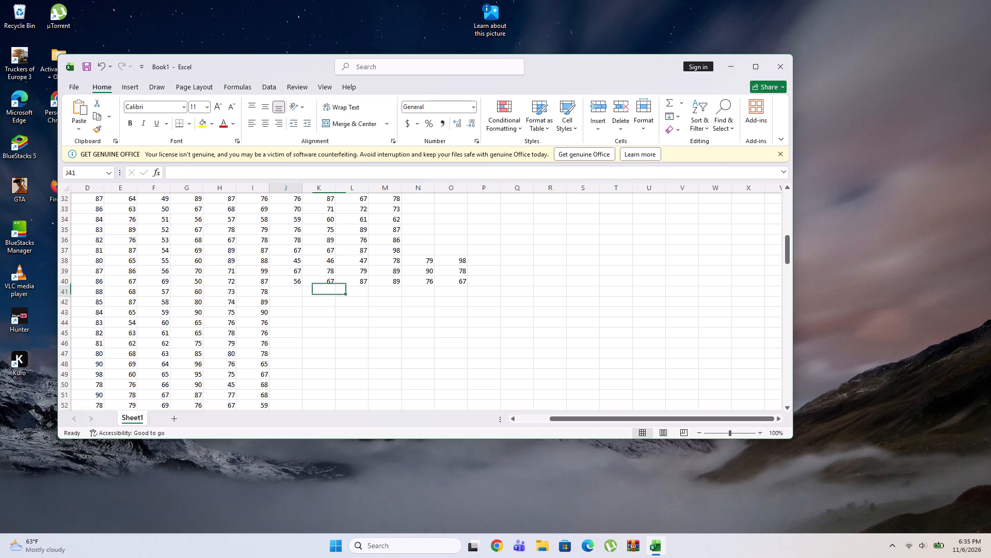
pyautogui.write('67')
pyautogui.press('Right')
pyautogui.write('89')
pyautogui.press('Right')
pyautogui.write('87')
pyautogui.press('Right')
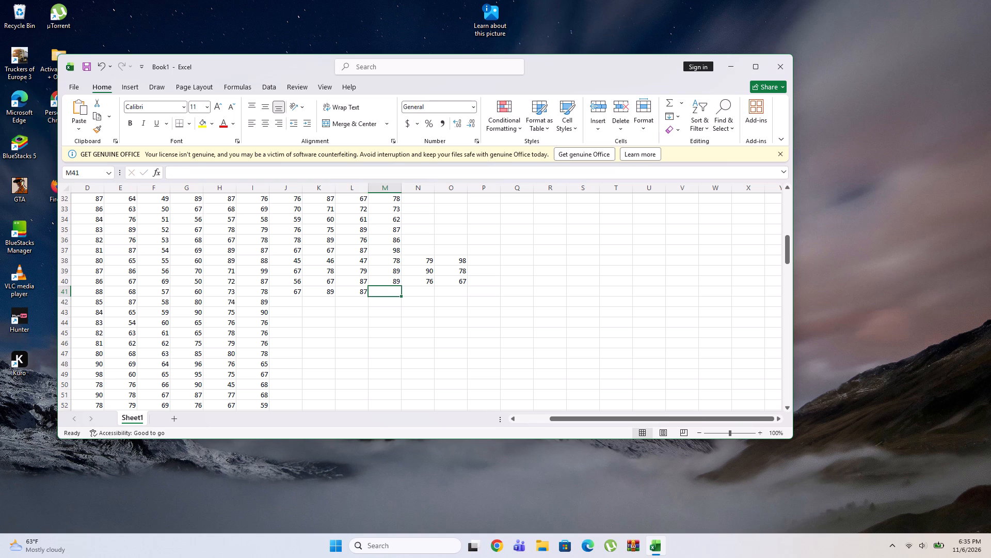
pyautogui.write('88')
pyautogui.press('Right')
pyautogui.write('88')
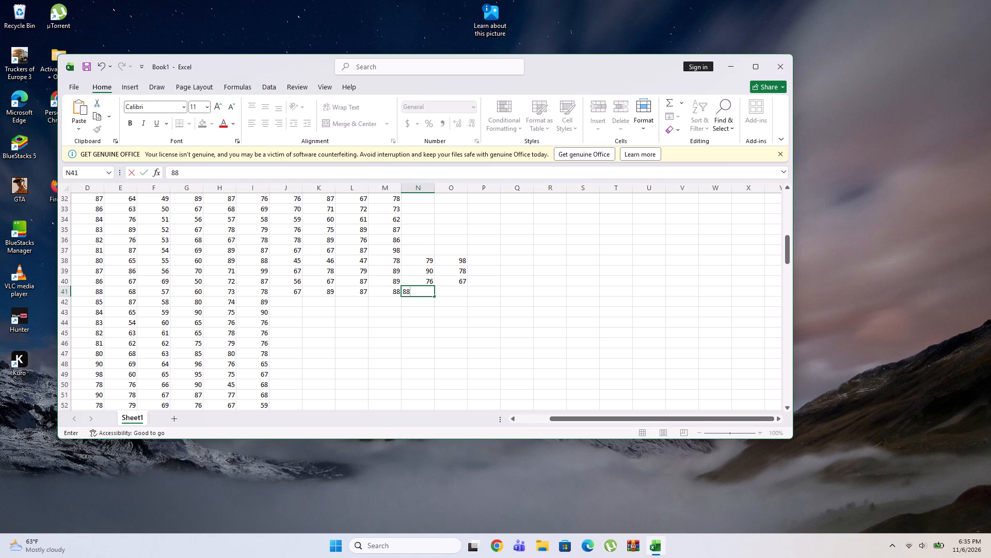
pyautogui.press('Right')
pyautogui.write('77')
pyautogui.press('Right')
pyautogui.write('76')
pyautogui.press('Right')
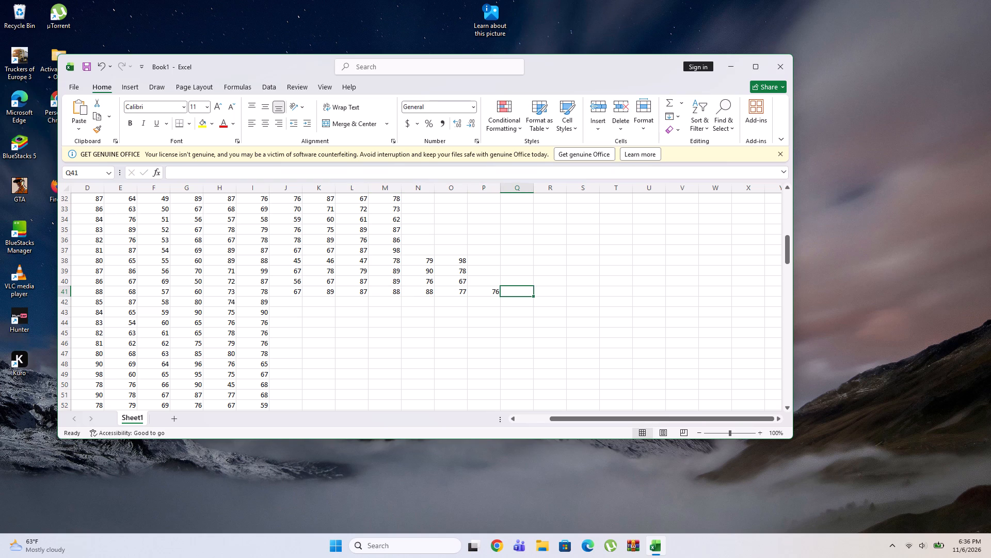
pyautogui.click(285, 300)
pyautogui.write('67')
pyautogui.press('Right')
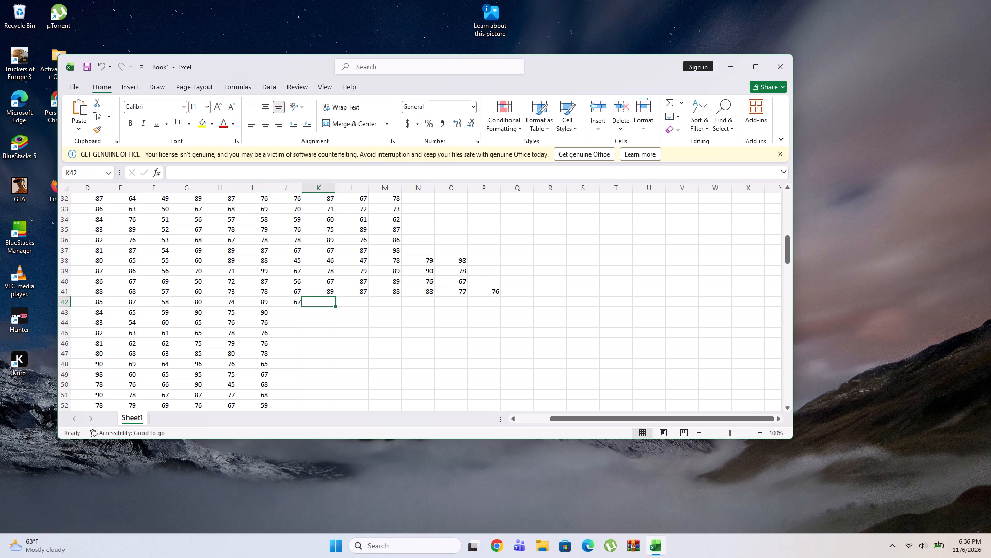
pyautogui.write('67')
pyautogui.press('Right')
pyautogui.write('68')
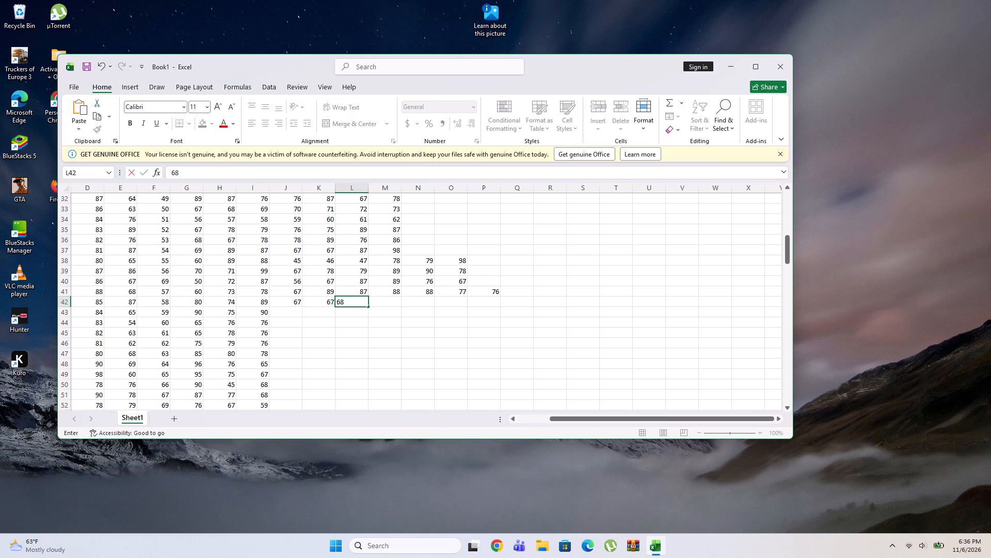
pyautogui.press('Right')
pyautogui.write('60')
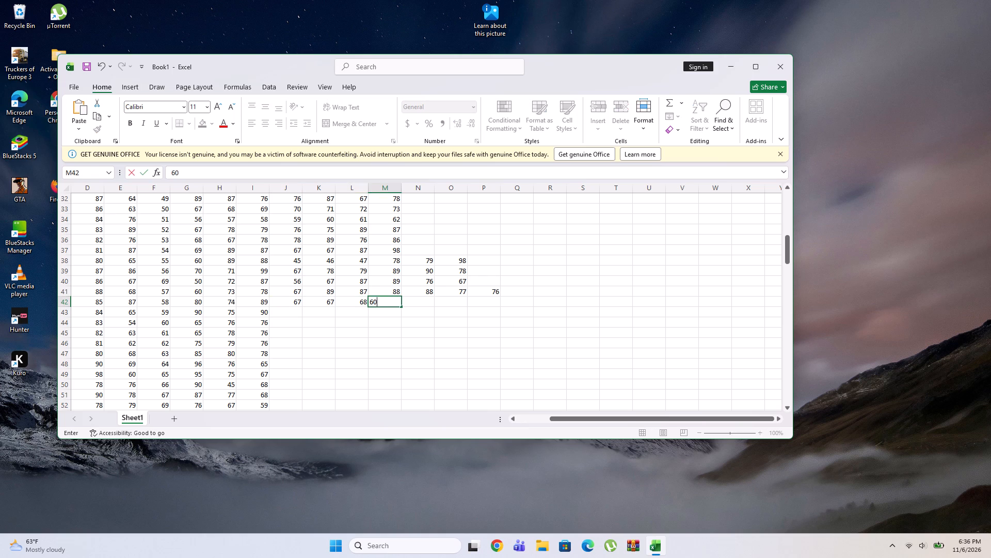
pyautogui.press('Right')
pyautogui.write('60')
pyautogui.press('Right')
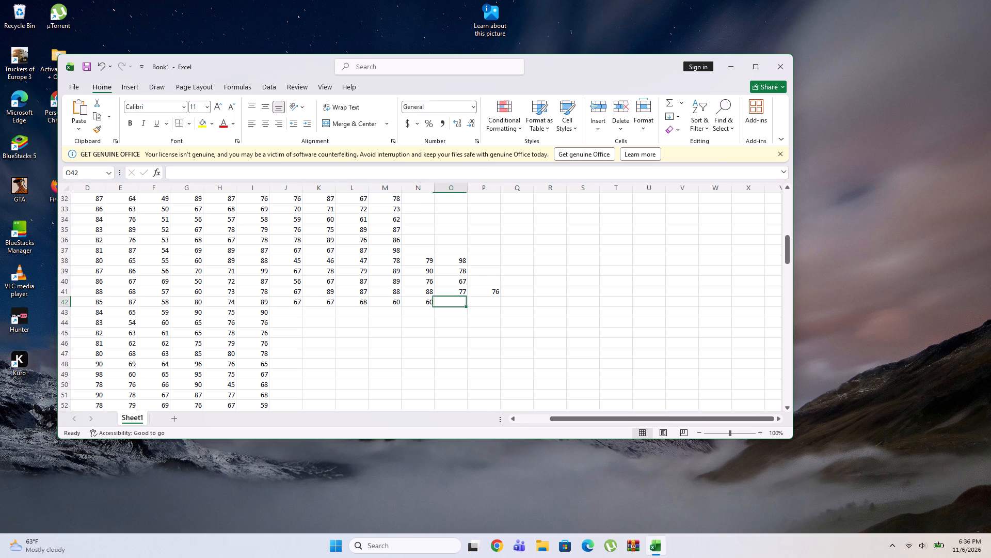
pyautogui.write('T59')
pyautogui.press('BackSpace')
pyautogui.press('BackSpace')
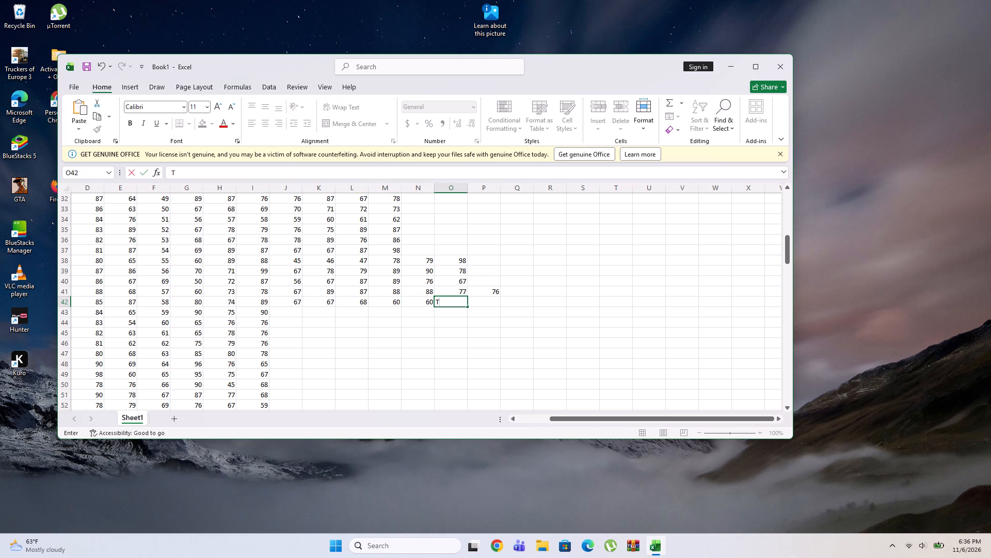
pyautogui.press('BackSpace')
pyautogui.write('69')
pyautogui.press('Down')
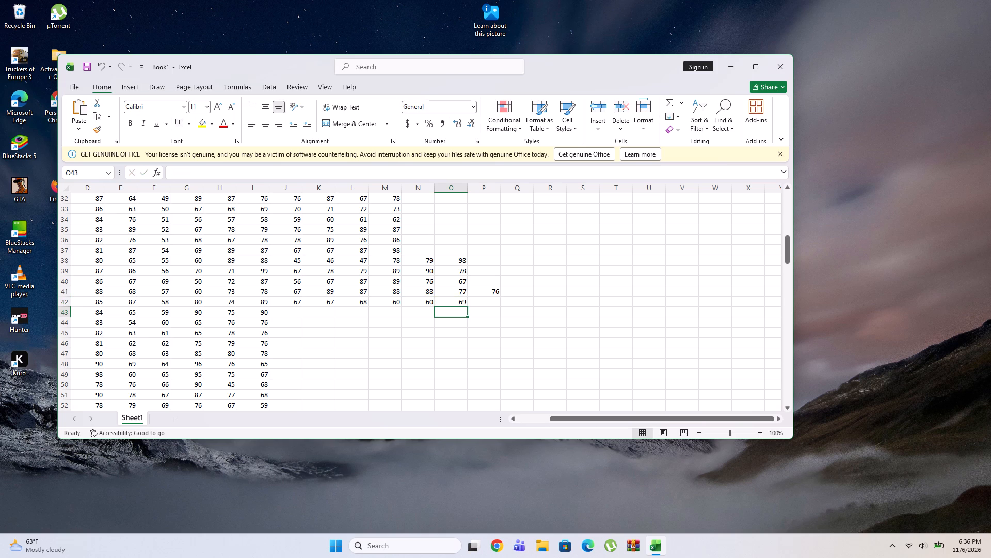
# Enter the marks 43, 45, 44, 56, 57 and 58 down column J, from J43 to J48.
pyautogui.click(280, 313)
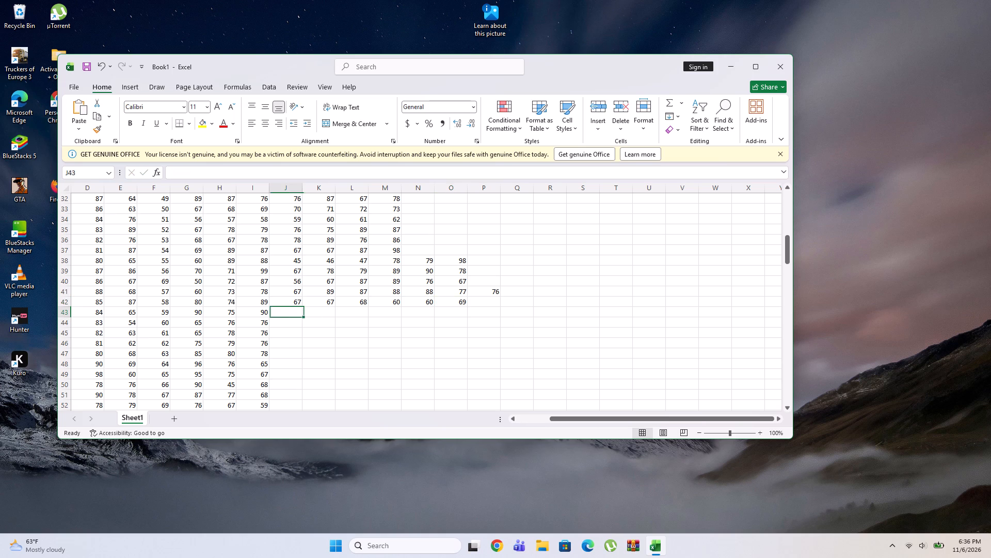
pyautogui.write('43')
pyautogui.press('Down')
pyautogui.write('45')
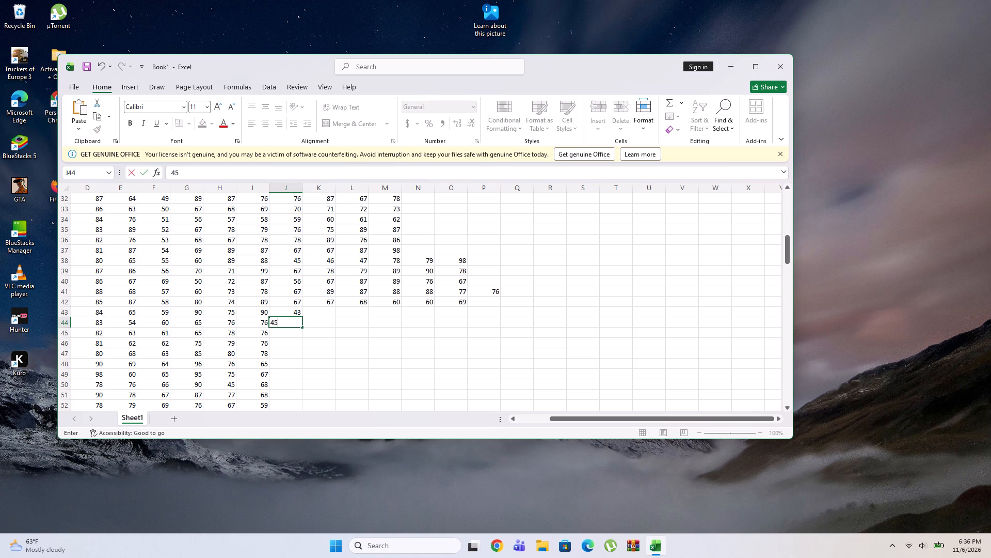
pyautogui.press('Down')
pyautogui.write('44')
pyautogui.press('Down')
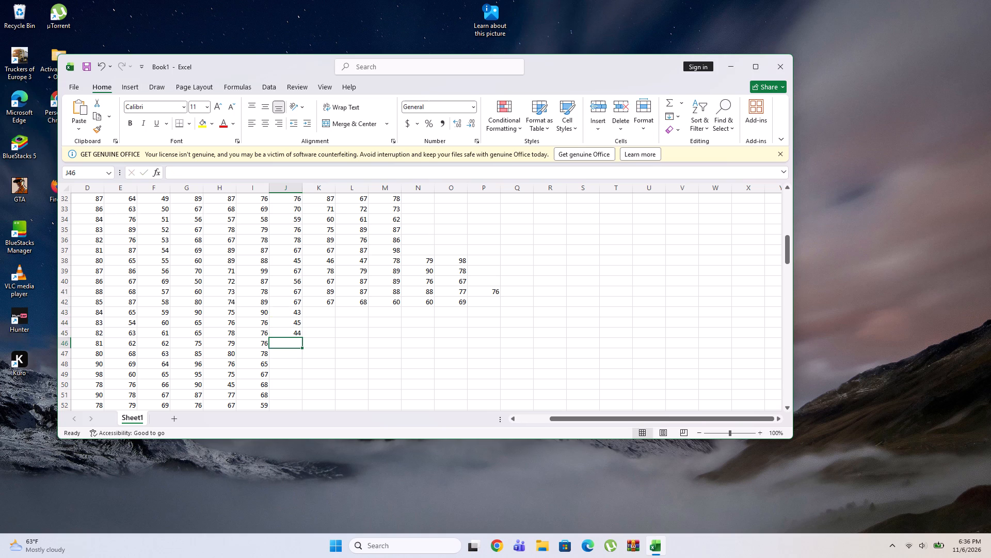
pyautogui.write('56')
pyautogui.press('Down')
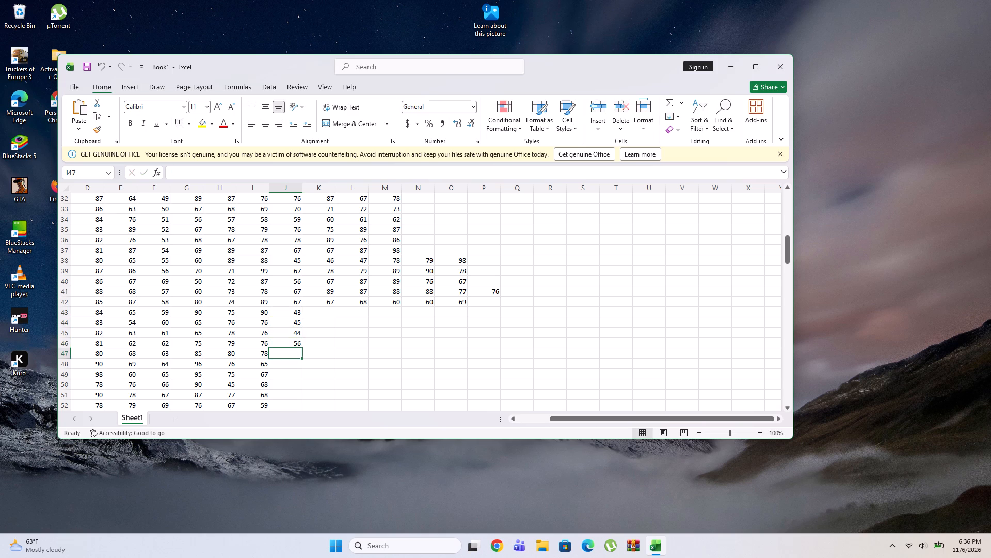
pyautogui.write('57')
pyautogui.press('Down')
pyautogui.write('58')
pyautogui.press('Down')
# Enter the marks 59, 60, 612, 62, 63, 64 and 64 down column J, from J49 to J55.
pyautogui.write('59')
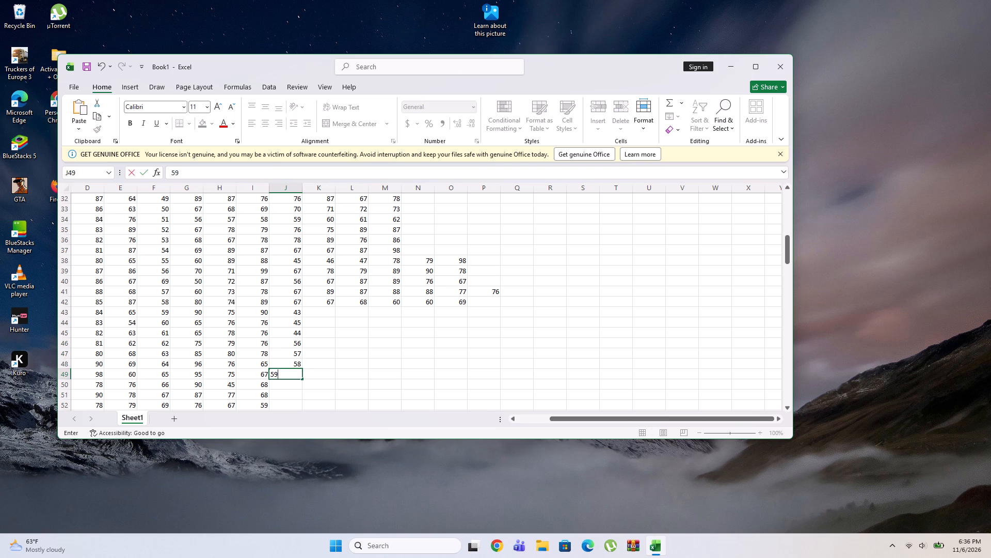
pyautogui.press('Down')
pyautogui.write('60')
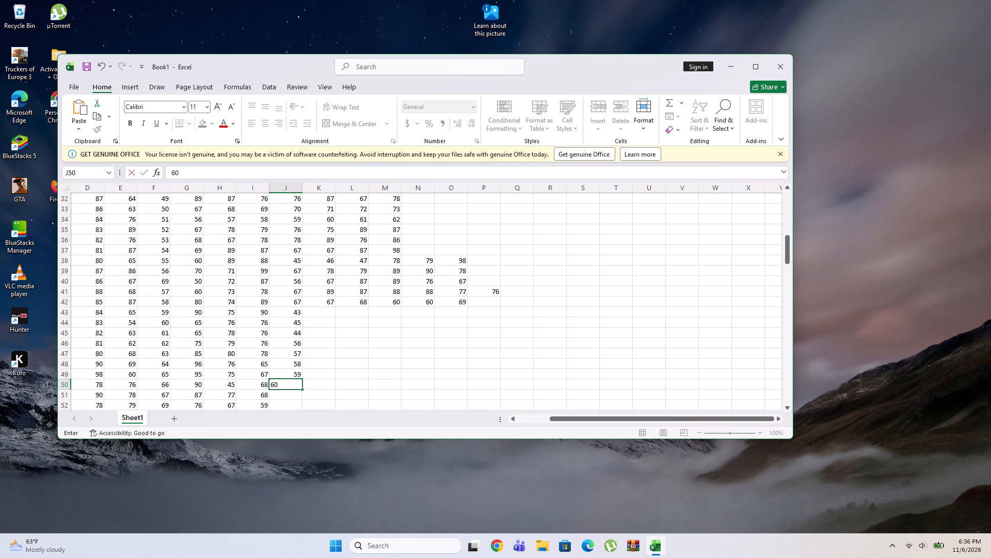
pyautogui.press('Down')
pyautogui.write('612')
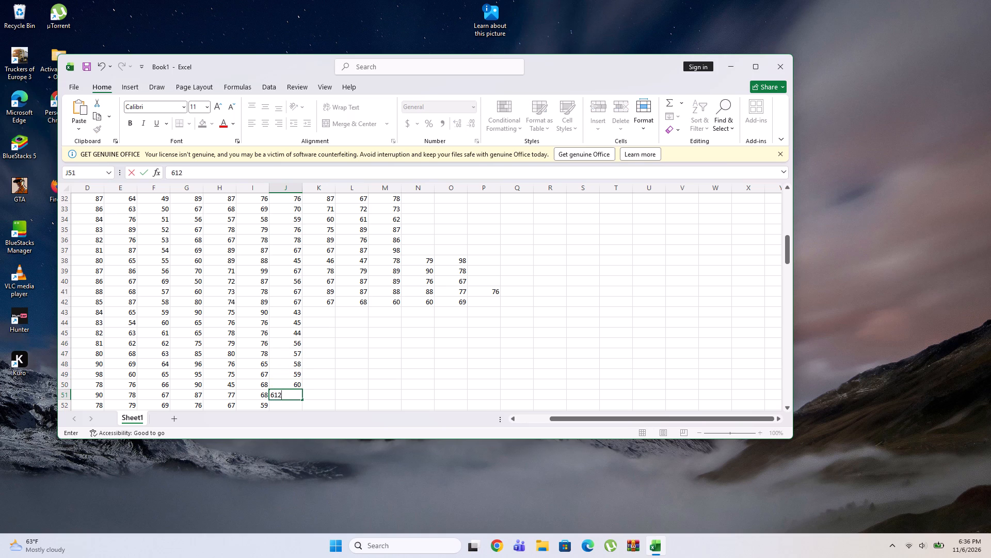
pyautogui.press('Down')
pyautogui.write('62')
pyautogui.press('Down')
pyautogui.write('63')
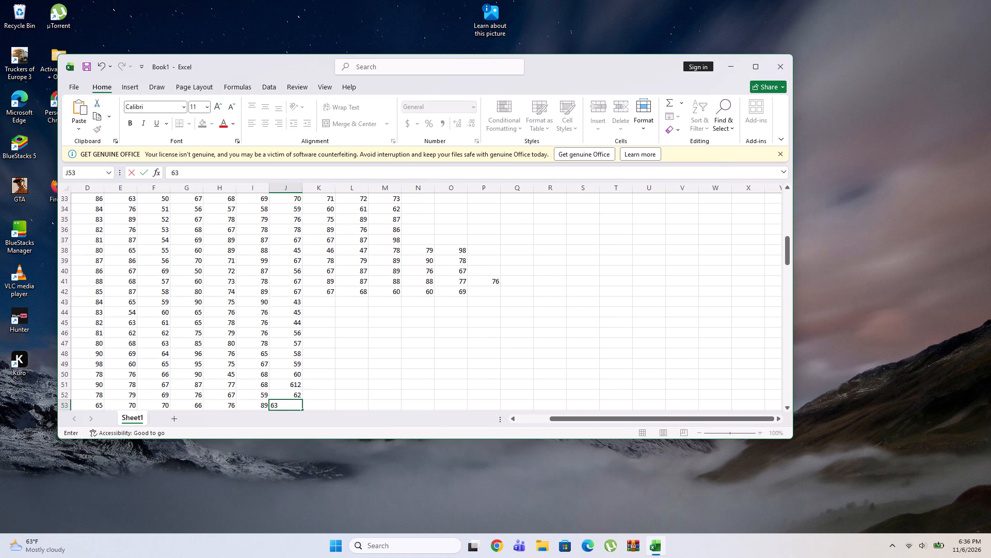
pyautogui.press('Down')
pyautogui.write('64')
pyautogui.press('Down')
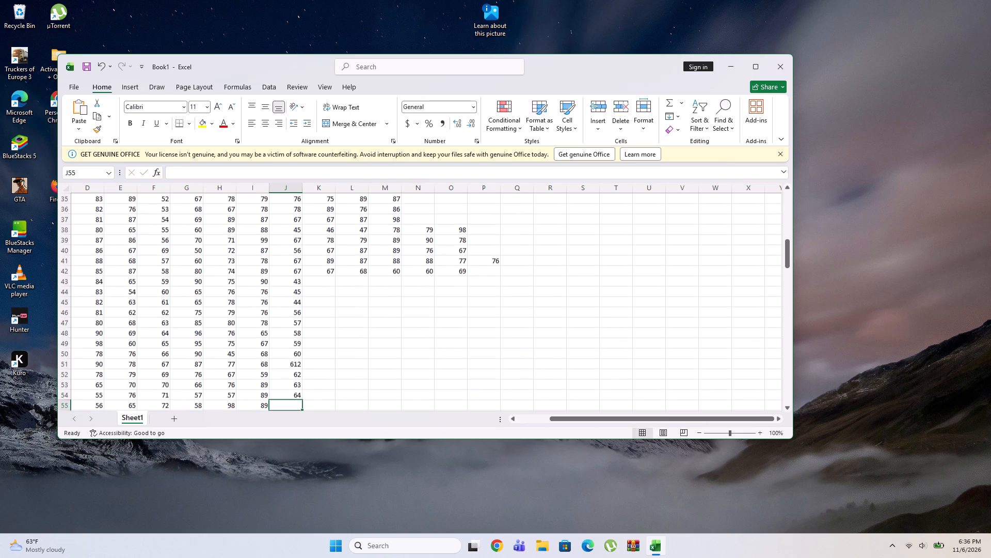
pyautogui.write('64')
pyautogui.press('Down')
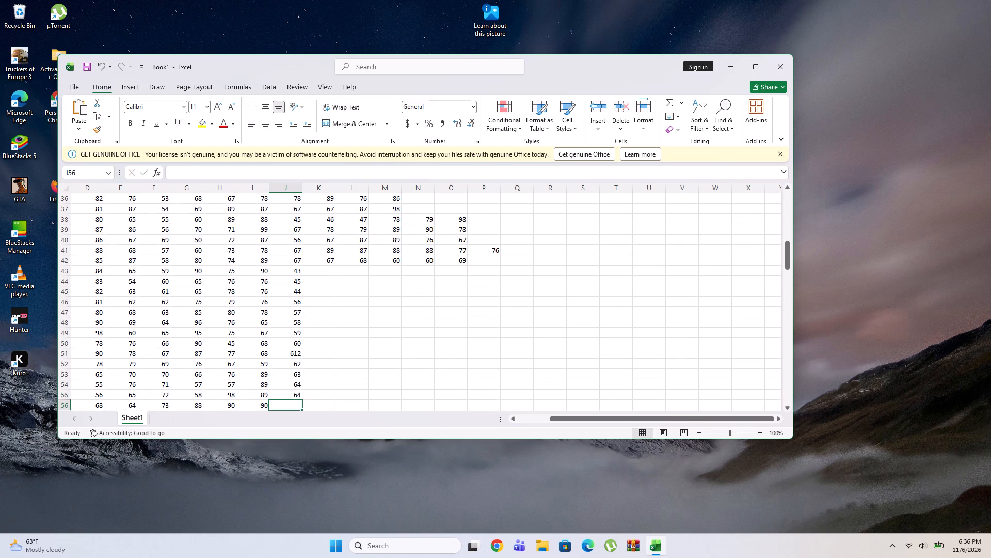
# Enter the marks 65, 66, 67, 69 and 69 down column J, from J56 to J60.
pyautogui.write('65')
pyautogui.press('Down')
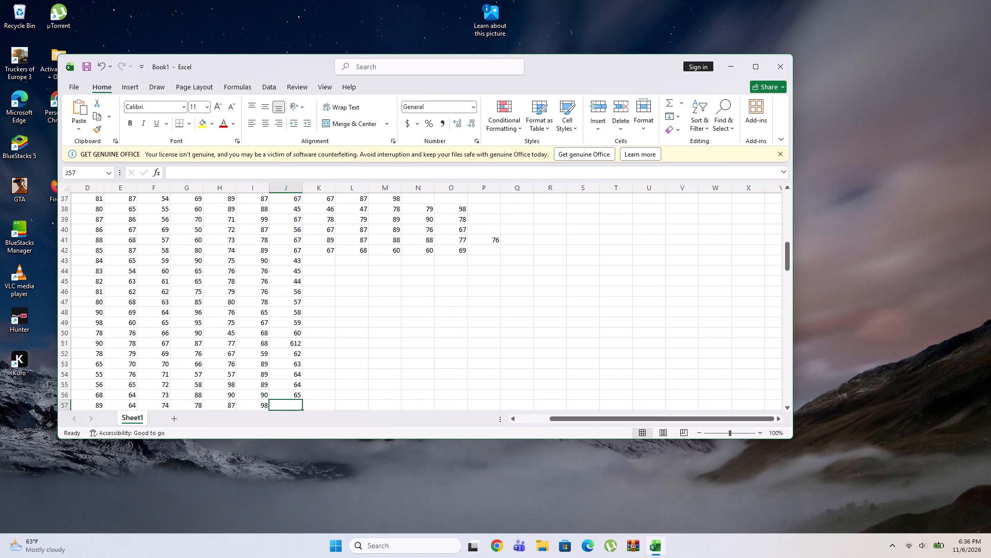
pyautogui.write('66')
pyautogui.press('Down')
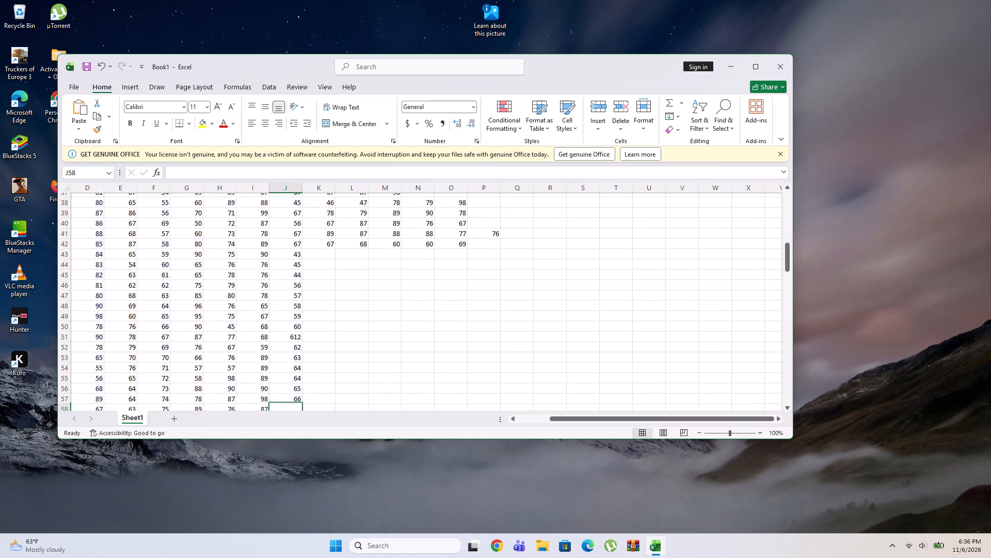
pyautogui.write('67')
pyautogui.press('Down')
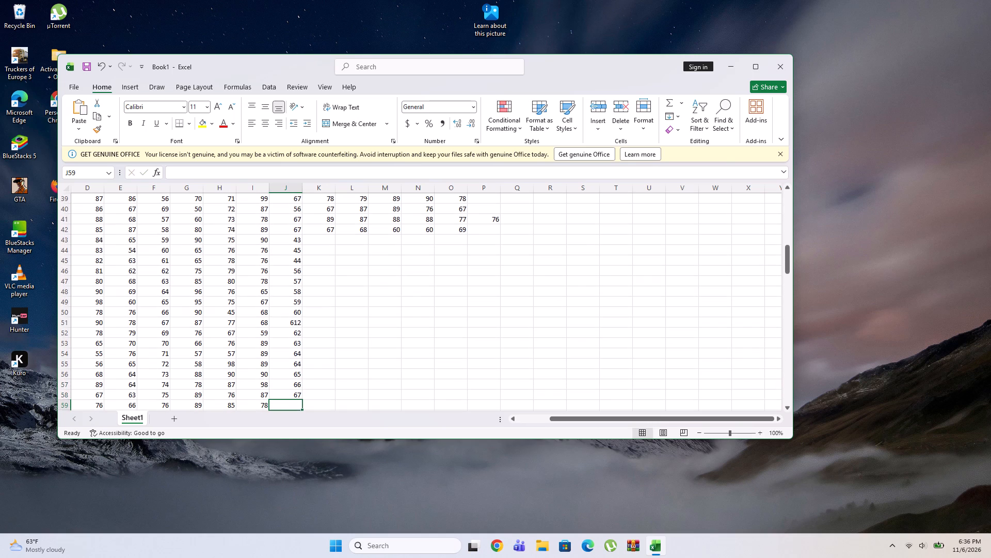
pyautogui.write('68')
pyautogui.press('Down')
pyautogui.press('Up')
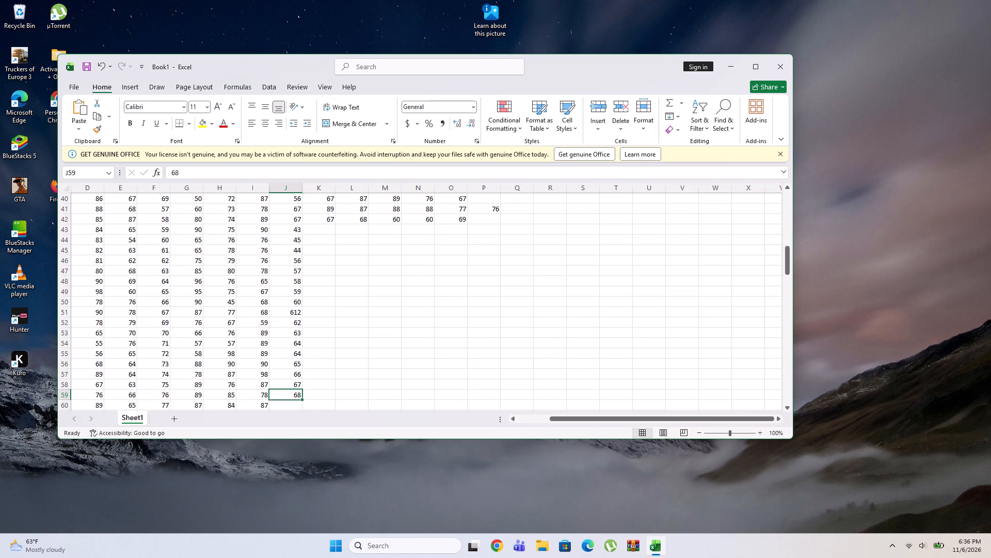
pyautogui.write('69')
pyautogui.press('Down')
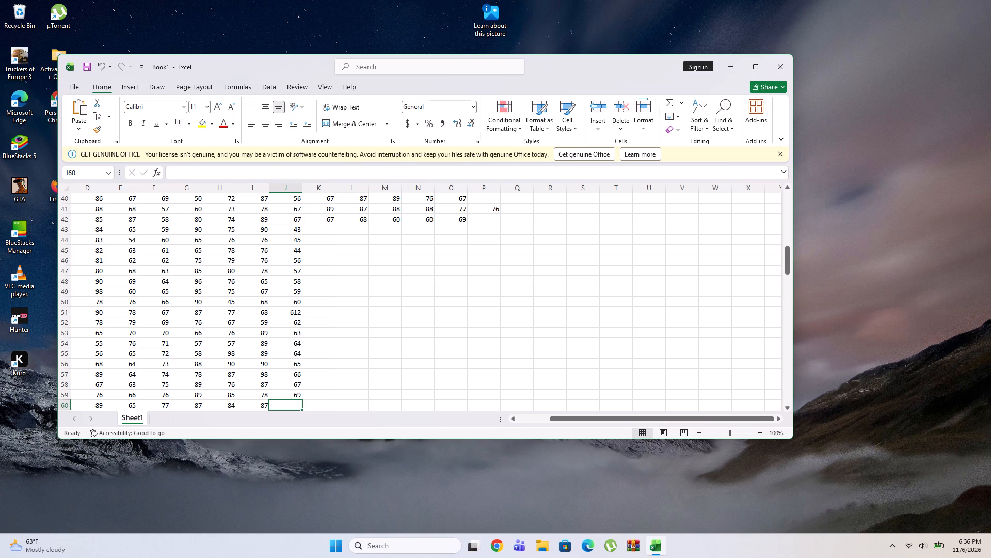
pyautogui.write('69')
pyautogui.press('Down')
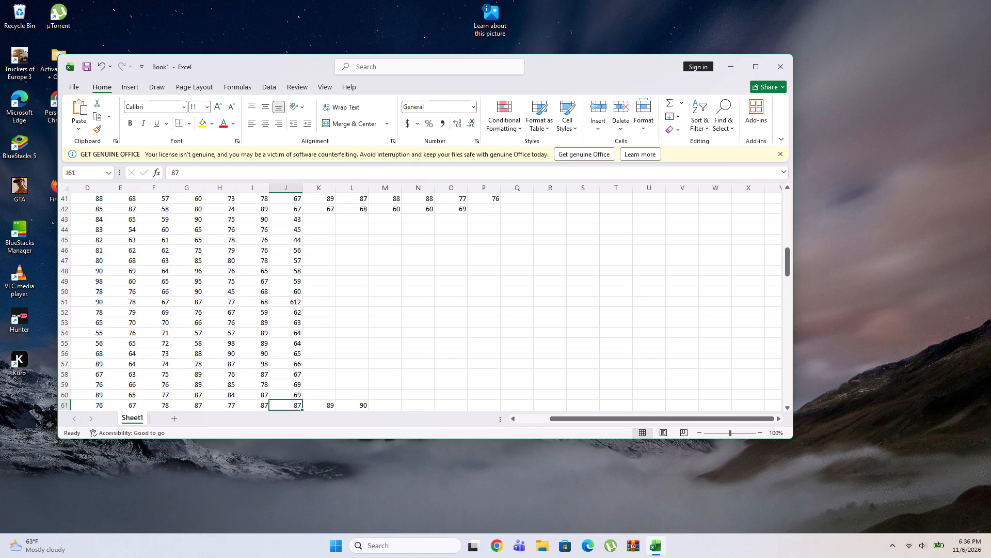
# Enter the marks 68, 69, 70, 71 and 72 down column K, from K43 to K47.
pyautogui.click(326, 218)
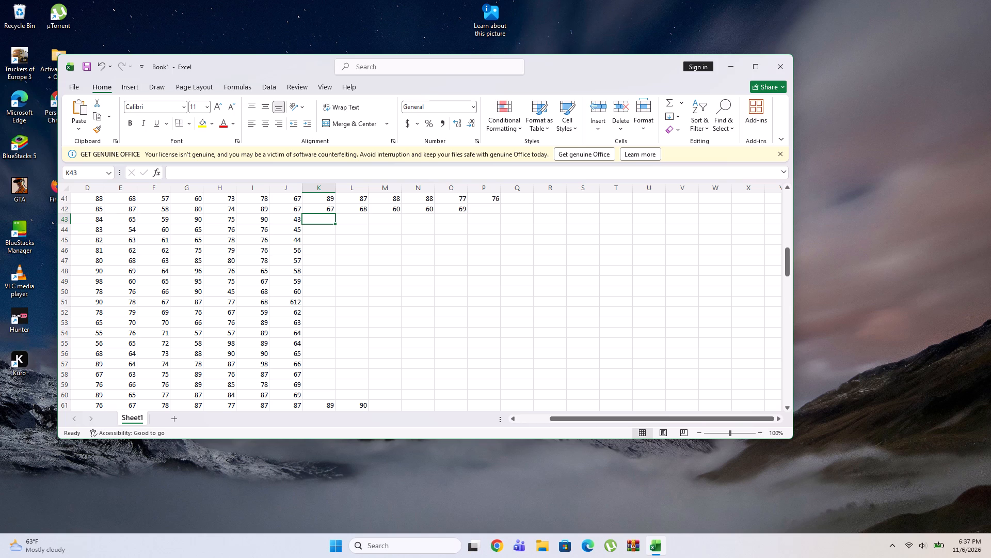
pyautogui.click(327, 219)
pyautogui.write('68')
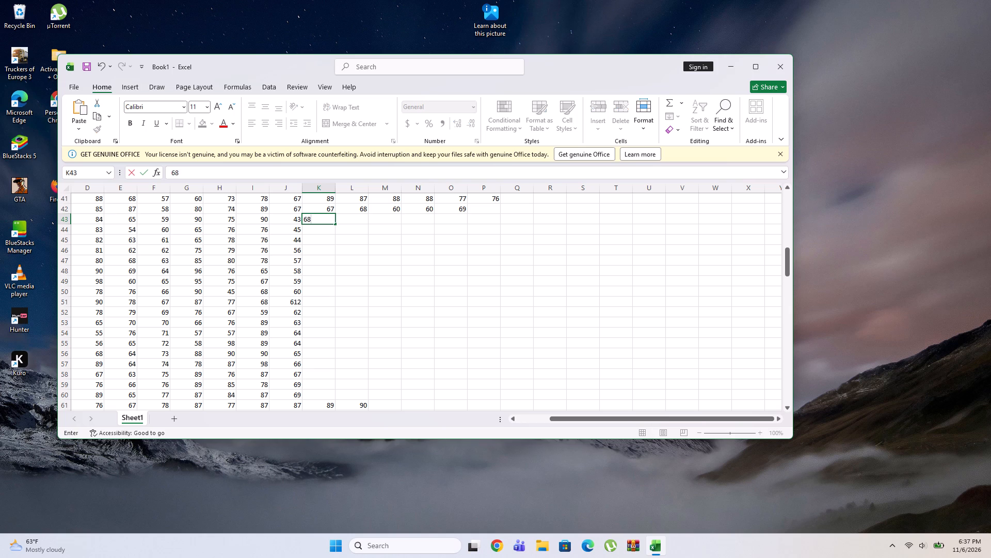
pyautogui.press('Down')
pyautogui.write('69')
pyautogui.press('Down')
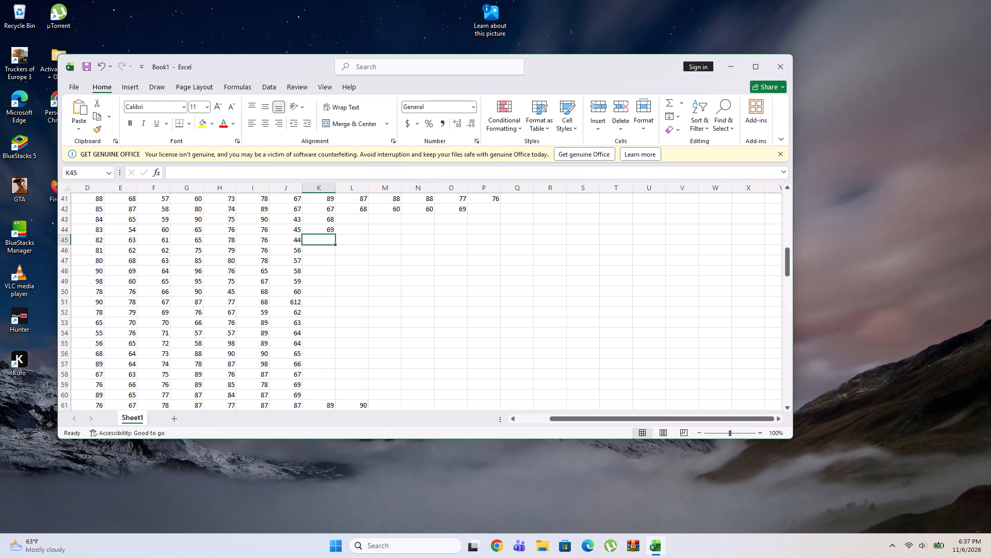
pyautogui.write('70')
pyautogui.press('Down')
pyautogui.write('71')
pyautogui.press('Down')
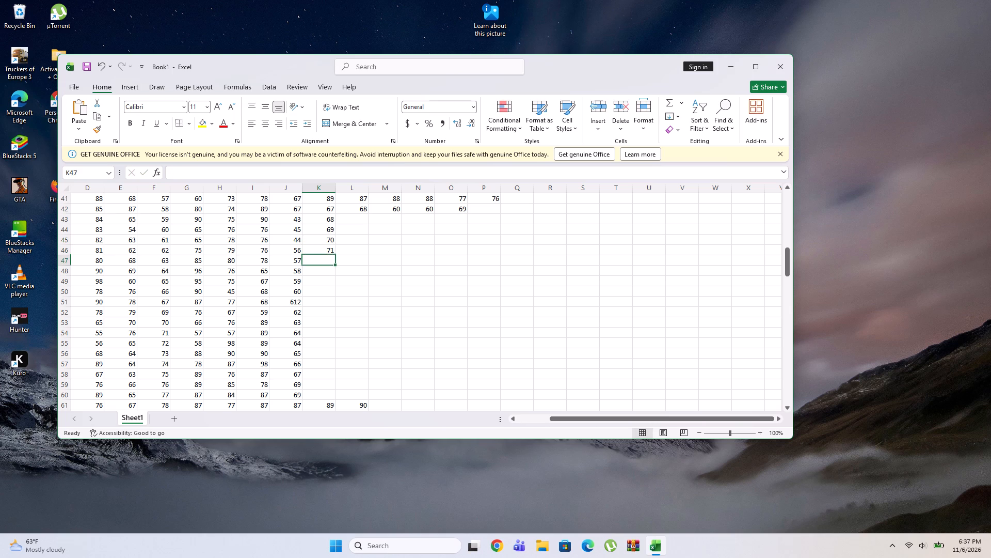
pyautogui.write('72')
pyautogui.press('Down')
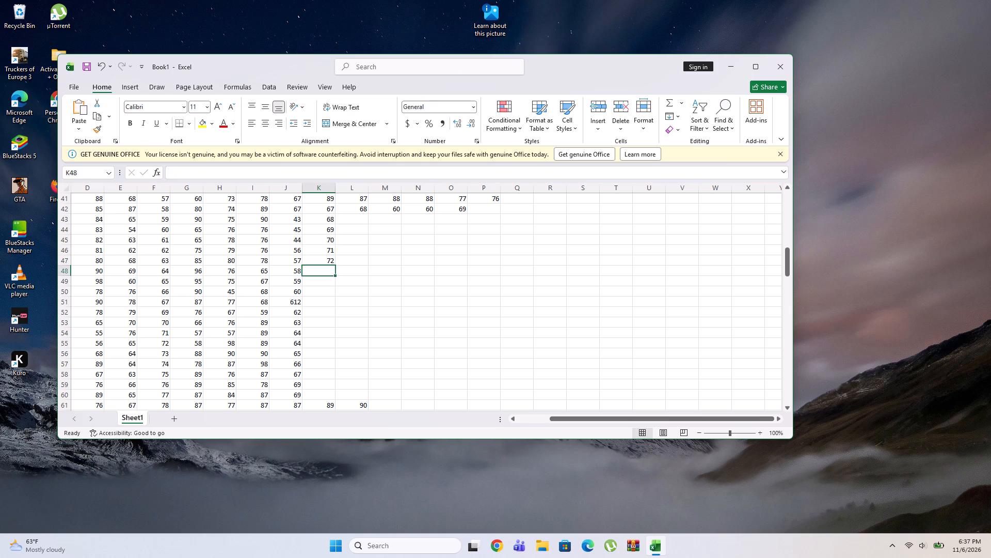
# Correct the mark in J51 to 61.
pyautogui.click(297, 301)
pyautogui.press('BackSpace')
pyautogui.write('61')
# Enter the marks 74, 75, 76 and 77 down column K, from K48 to K51.
pyautogui.click(322, 270)
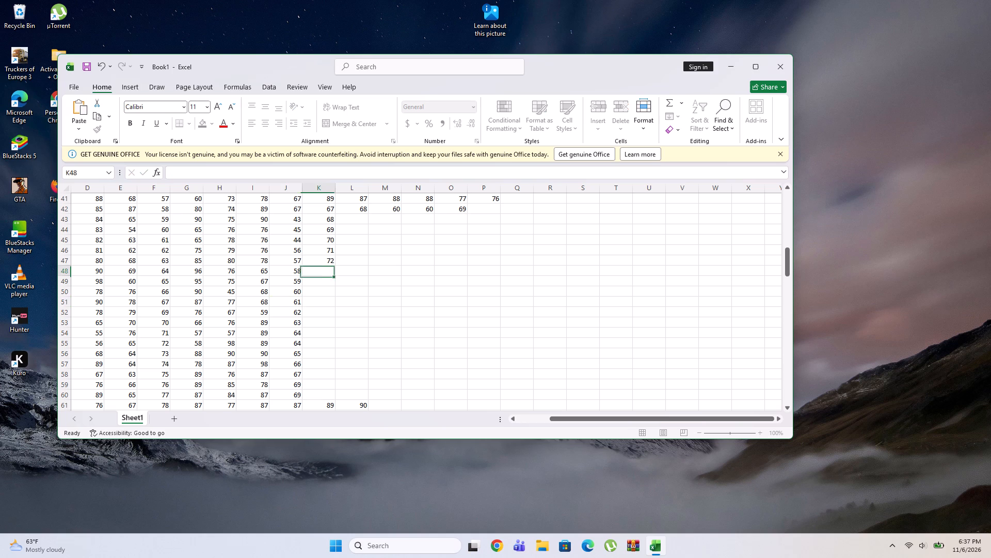
pyautogui.write('73')
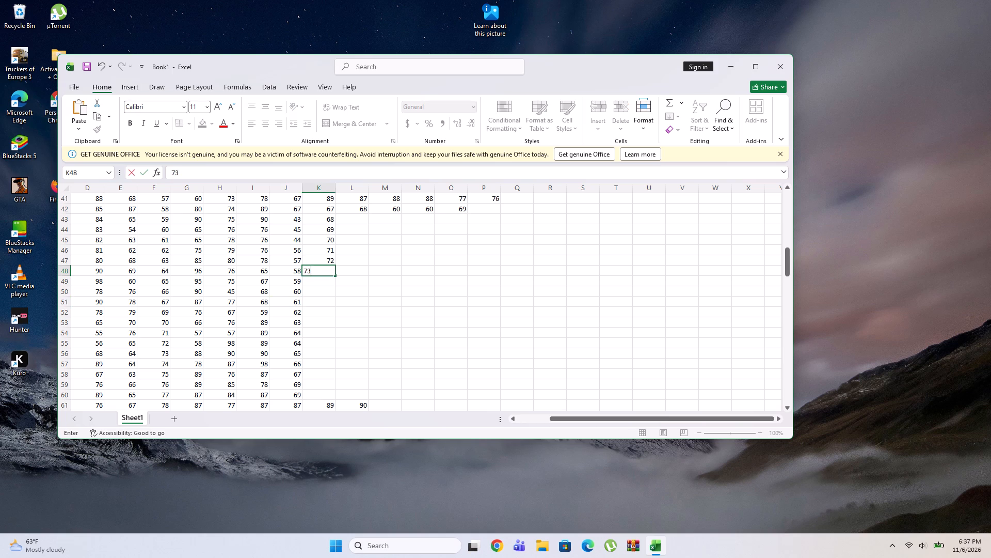
pyautogui.press('Down')
pyautogui.press('Up')
pyautogui.write('74')
pyautogui.press('Down')
pyautogui.write('75')
pyautogui.press('Down')
pyautogui.write('76')
pyautogui.press('Down')
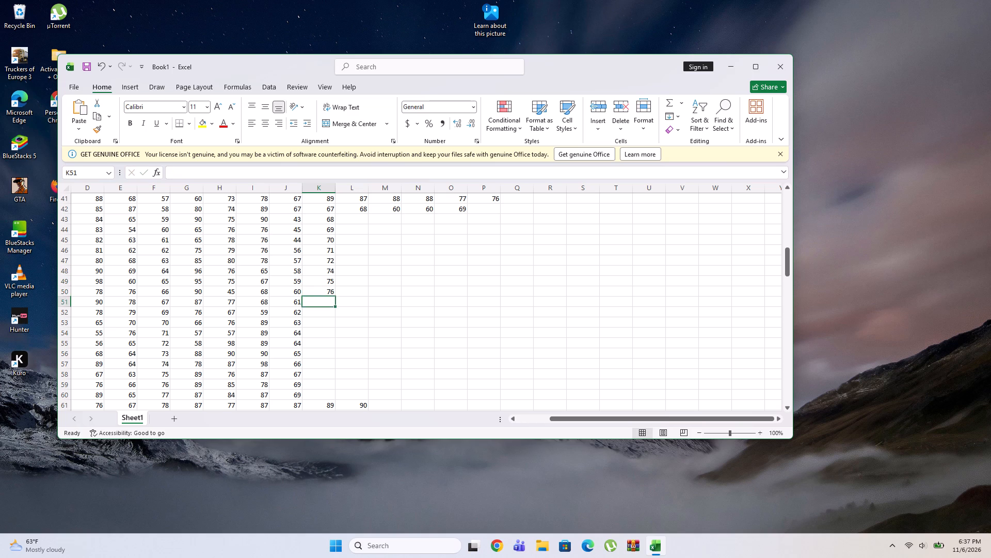
pyautogui.write('77')
pyautogui.press('Down')
# Enter the marks 79, 79, 76, 78, 89 and 87 down column K, from K52 to K57.
pyautogui.write('78')
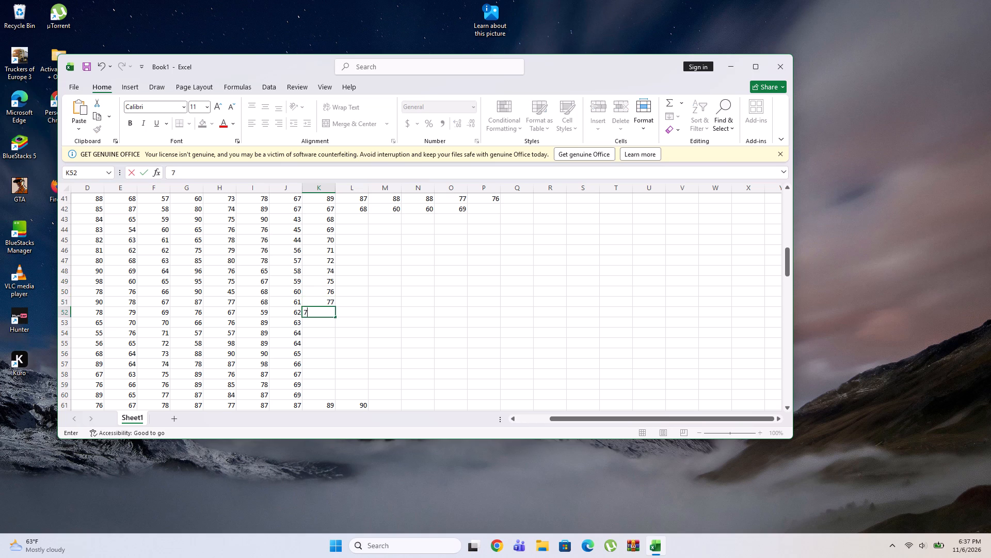
pyautogui.press('Down')
pyautogui.press('Up')
pyautogui.write('79')
pyautogui.press('Down')
pyautogui.write('79')
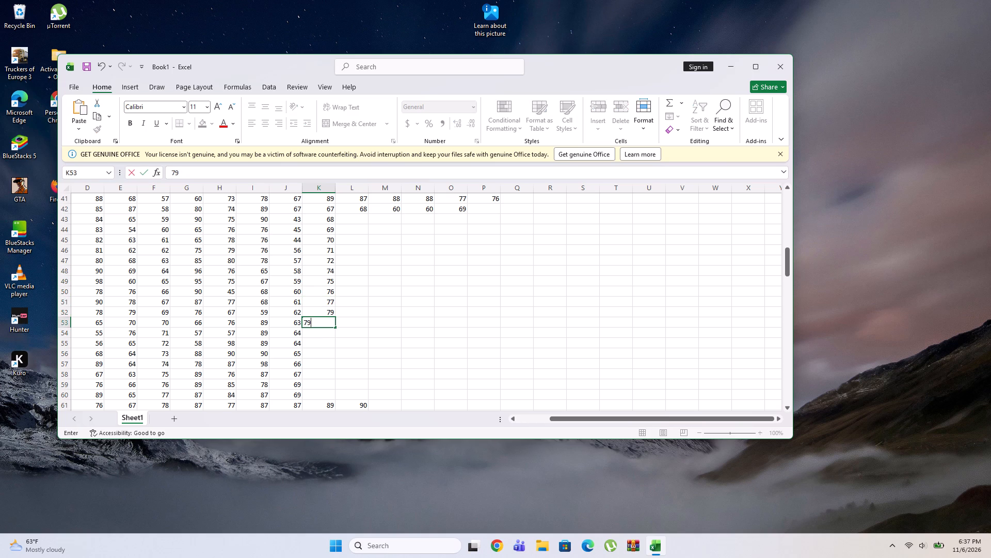
pyautogui.press('Down')
pyautogui.write('76')
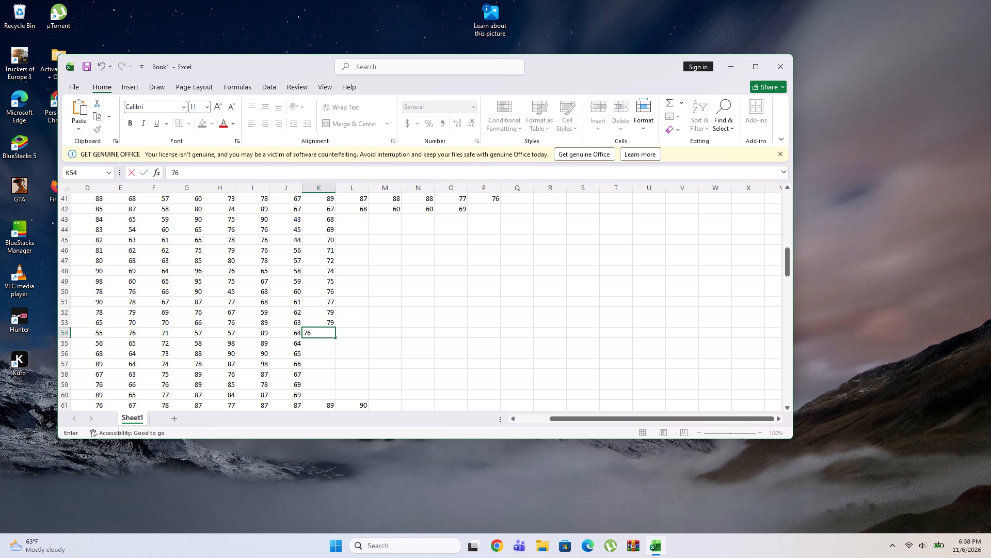
pyautogui.press('Down')
pyautogui.write('78')
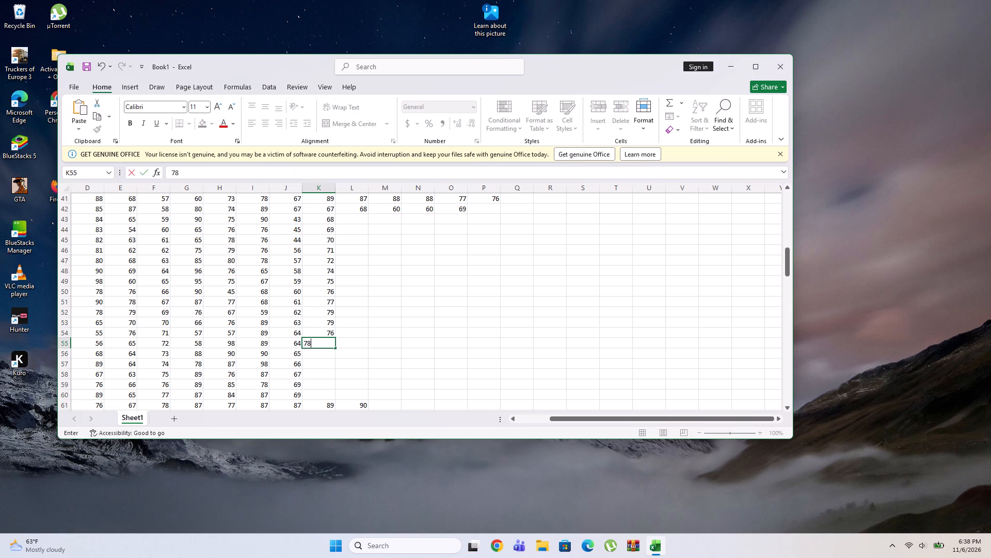
pyautogui.press('Down')
pyautogui.write('89')
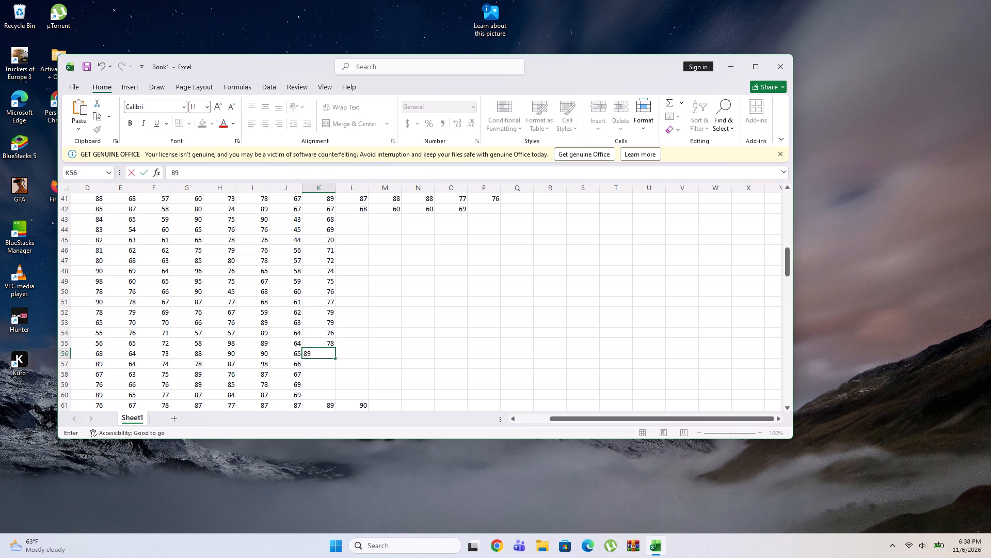
pyautogui.press('Down')
pyautogui.write('87')
pyautogui.press('Down')
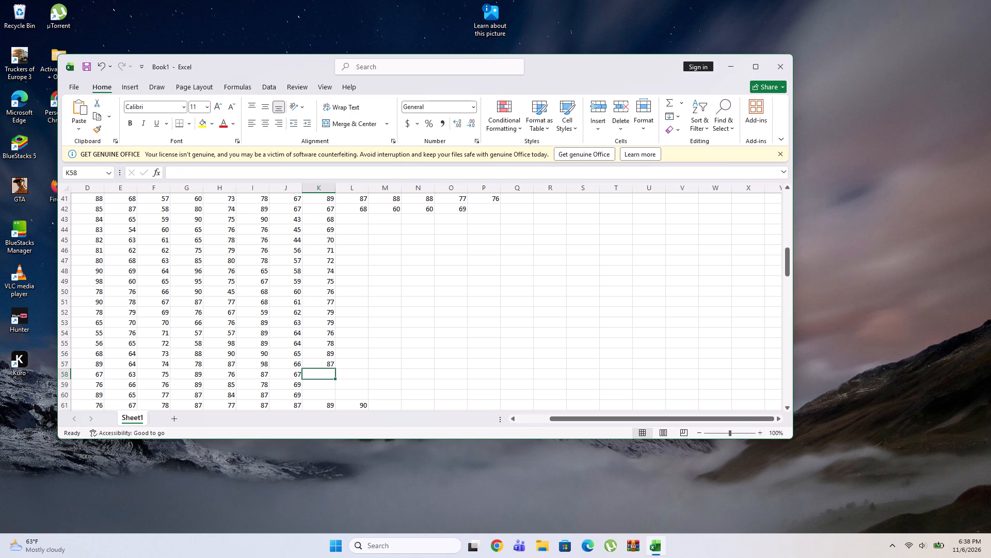
# Enter the marks 76, 89 and 87 down column K, from K58 to K60.
pyautogui.write('76')
pyautogui.press('Down')
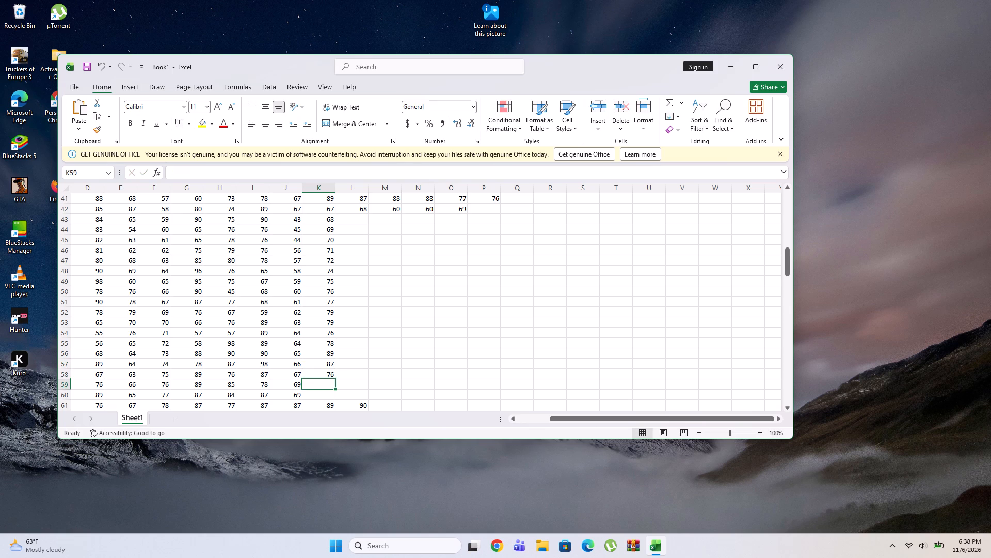
pyautogui.write('89')
pyautogui.press('Down')
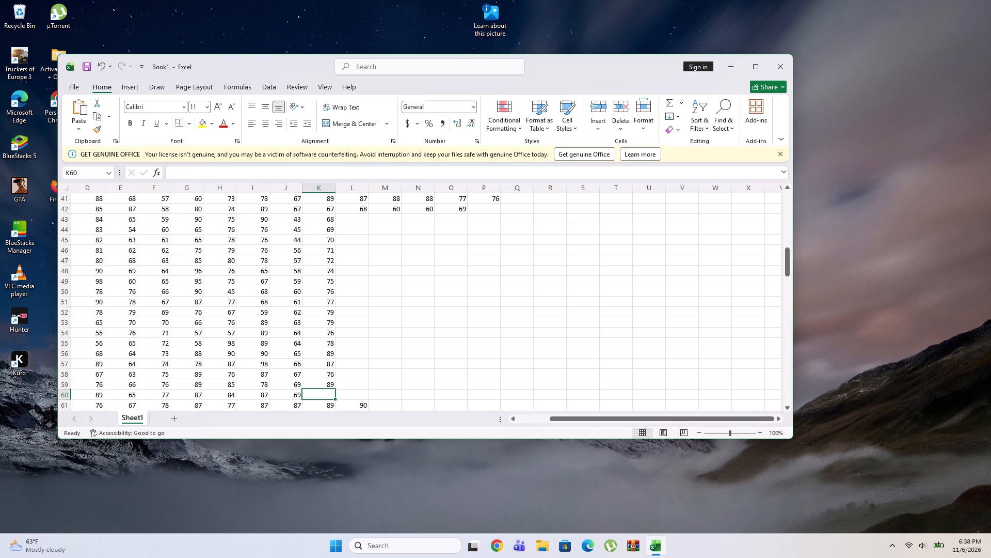
pyautogui.write('87')
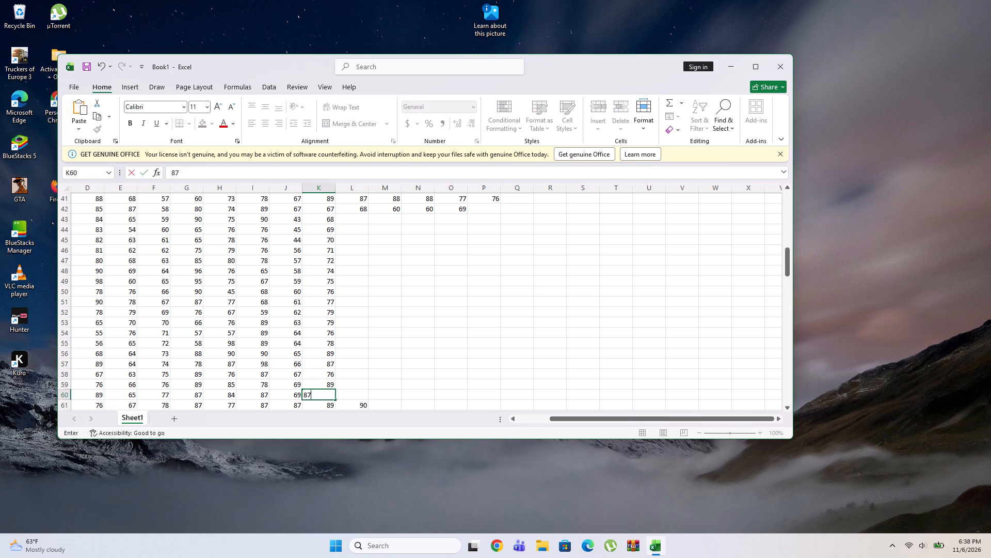
pyautogui.press('Down')
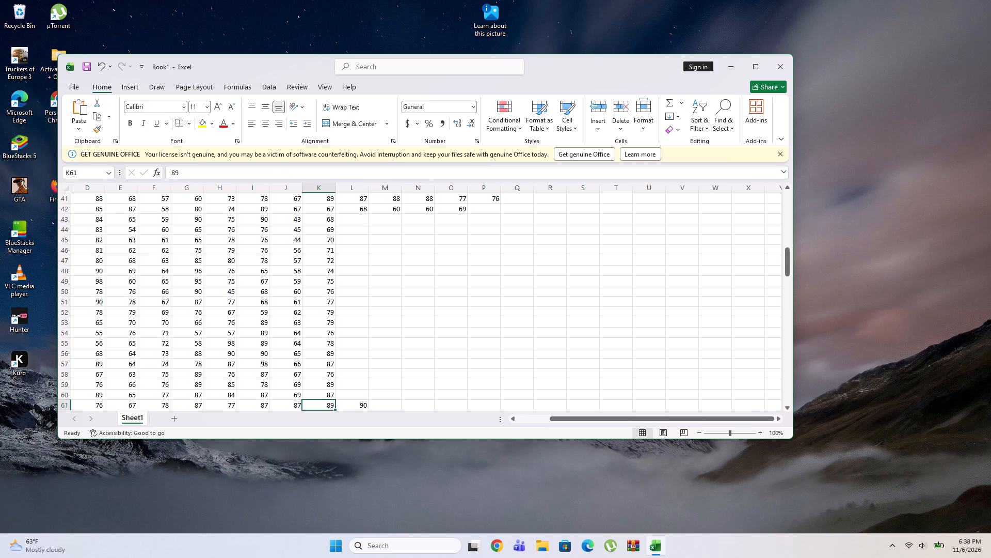
# Enter the marks 67, 66, 65, 64, 63 and 62 down column L, from L43 to L48.
pyautogui.click(354, 220)
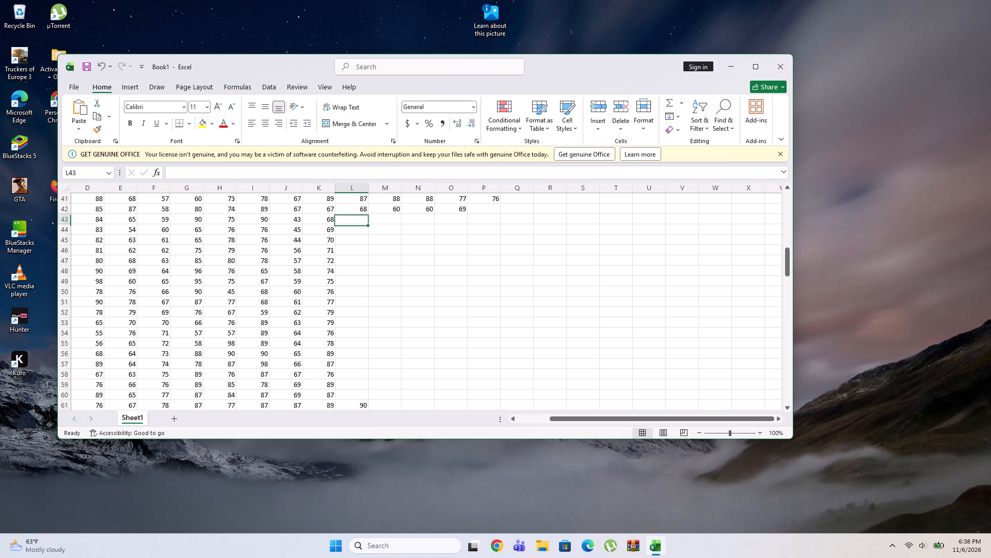
pyautogui.write('67')
pyautogui.press('Down')
pyautogui.write('66')
pyautogui.press('Down')
pyautogui.write('65')
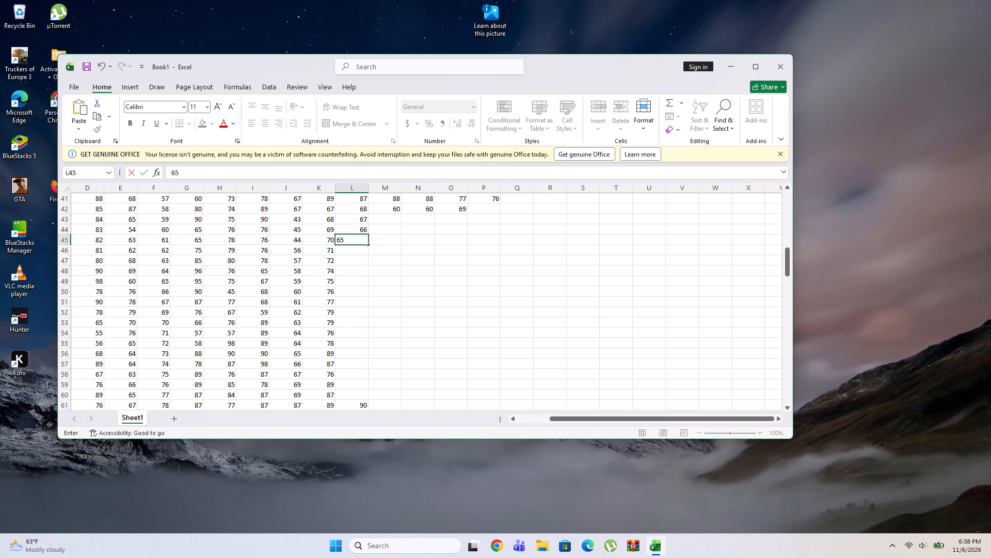
pyautogui.press('Down')
pyautogui.write('64')
pyautogui.press('Down')
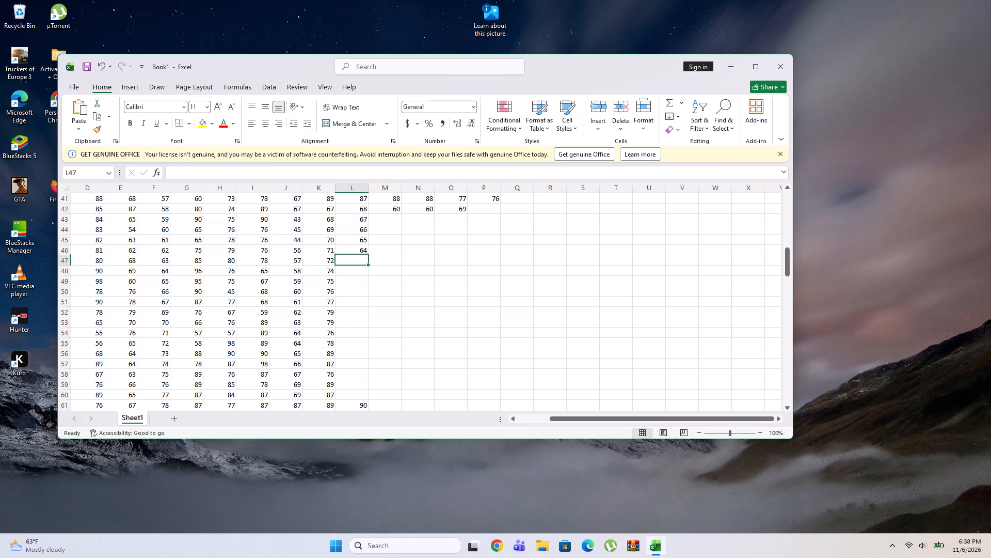
pyautogui.write('63')
pyautogui.press('Down')
pyautogui.write('62')
pyautogui.press('Down')
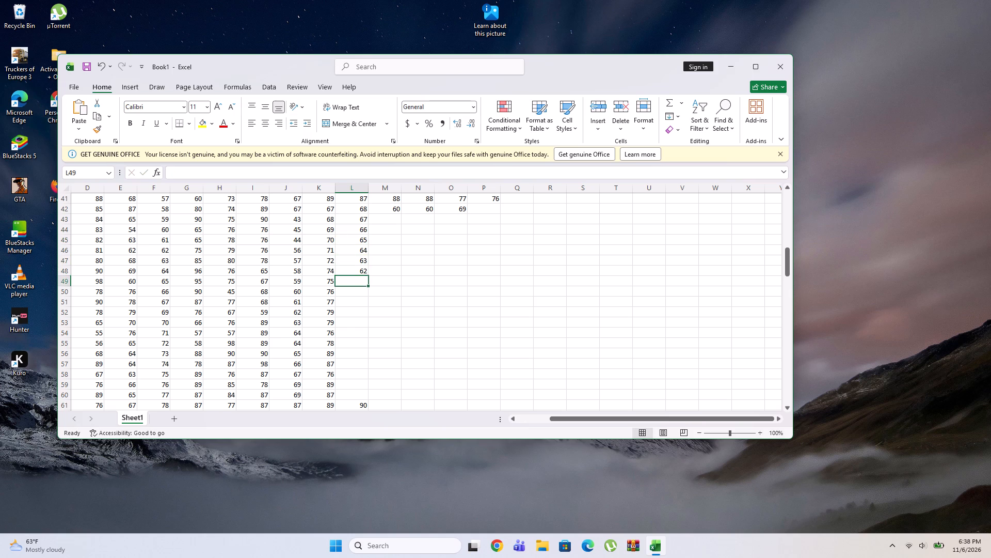
# Enter the marks 61, 60, 59, 58, 57 and 56 down column L, from L49 to L54.
pyautogui.write('61')
pyautogui.press('Down')
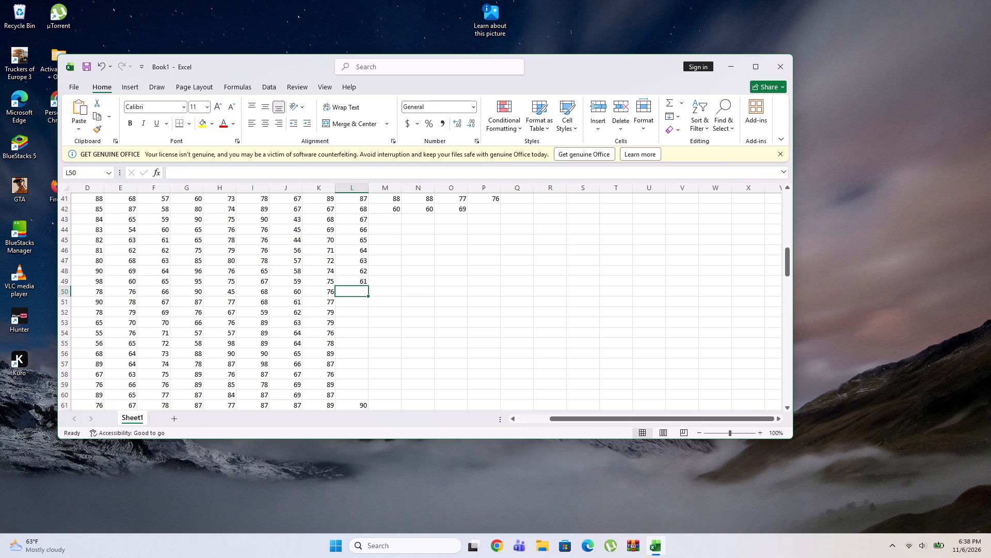
pyautogui.write('60')
pyautogui.press('Down')
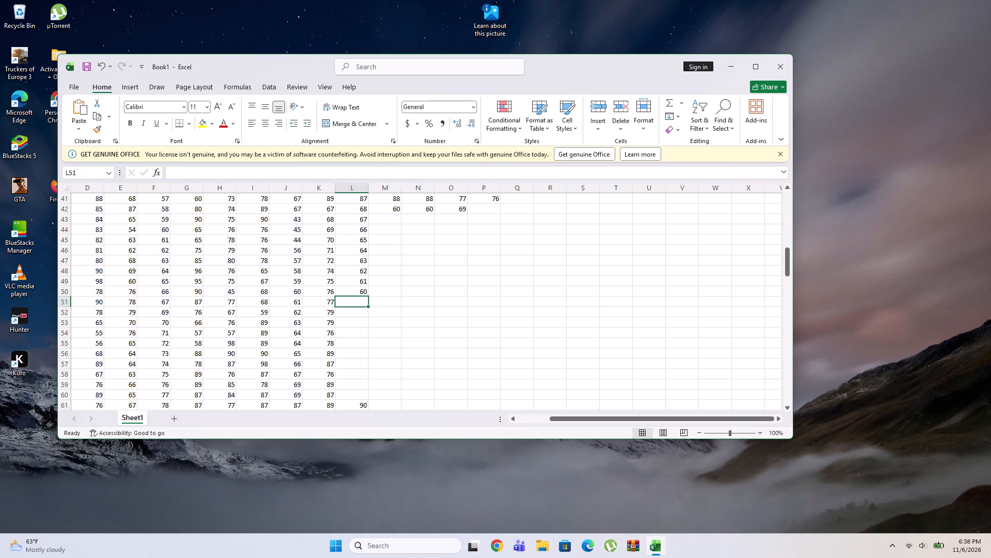
pyautogui.write('59')
pyautogui.press('Down')
pyautogui.write('58')
pyautogui.press('Down')
pyautogui.write('57')
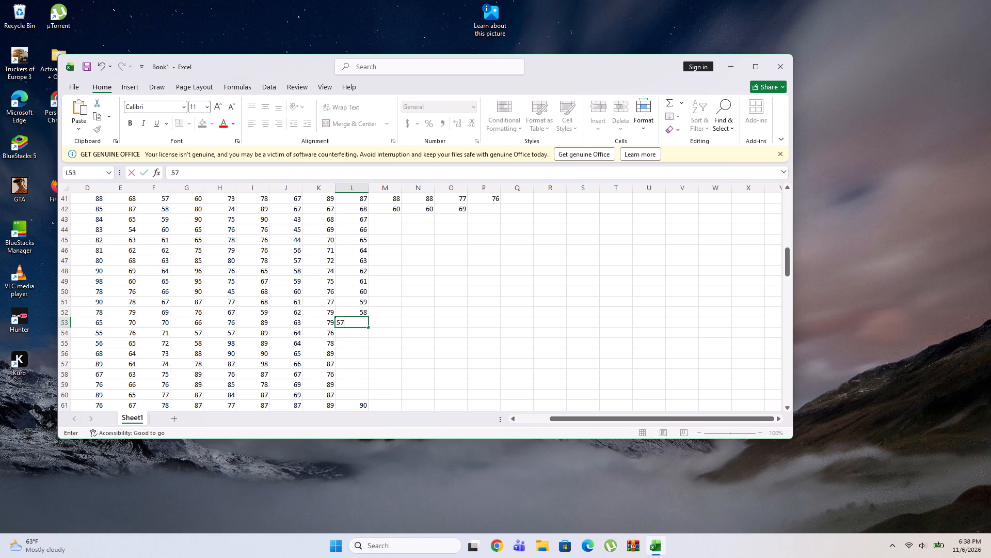
pyautogui.press('Down')
pyautogui.write('56')
pyautogui.press('Down')
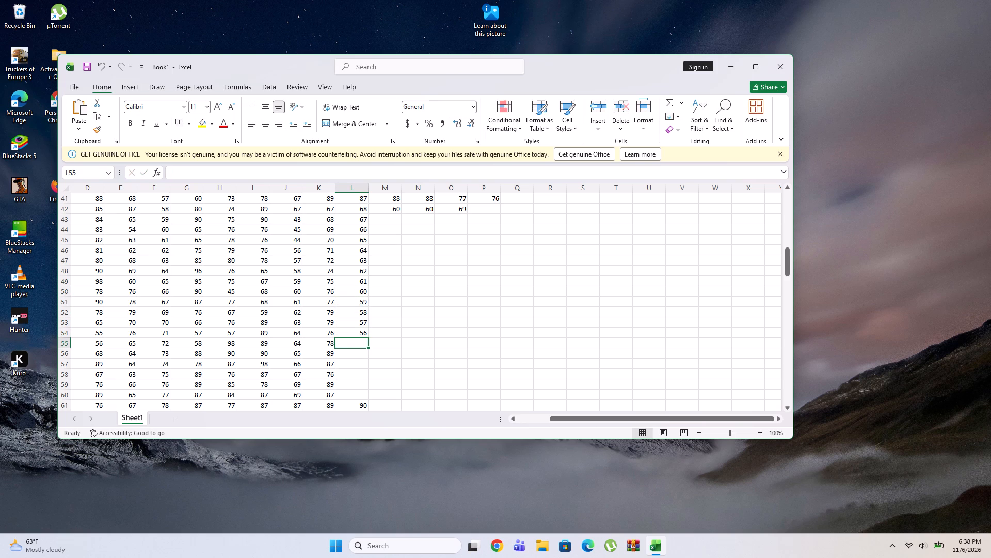
# Enter the marks 55, 54, 53, 53, 52 and 51 down column L, from L55 to L60.
pyautogui.write('55')
pyautogui.press('Down')
pyautogui.write('54')
pyautogui.press('Down')
pyautogui.write('53')
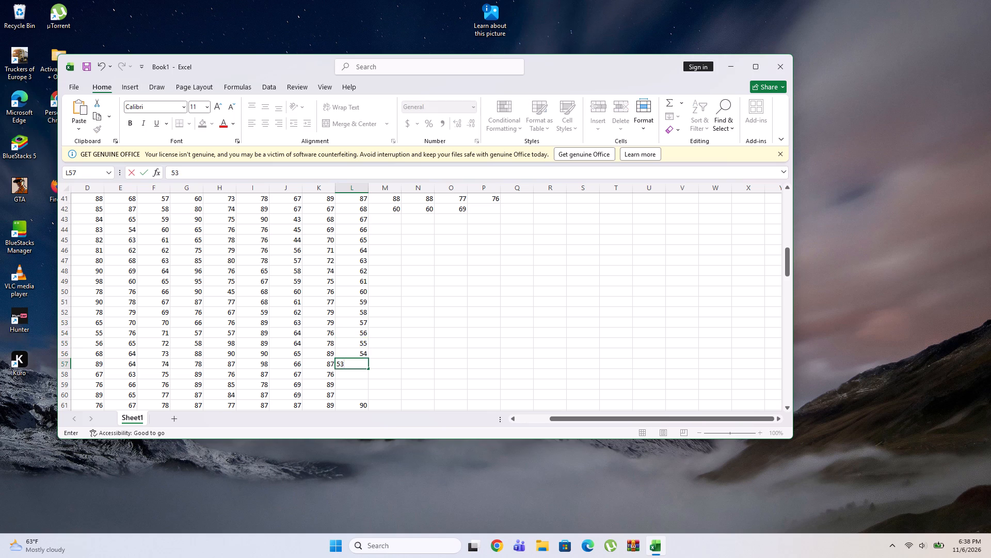
pyautogui.press('Down')
pyautogui.write('5322')
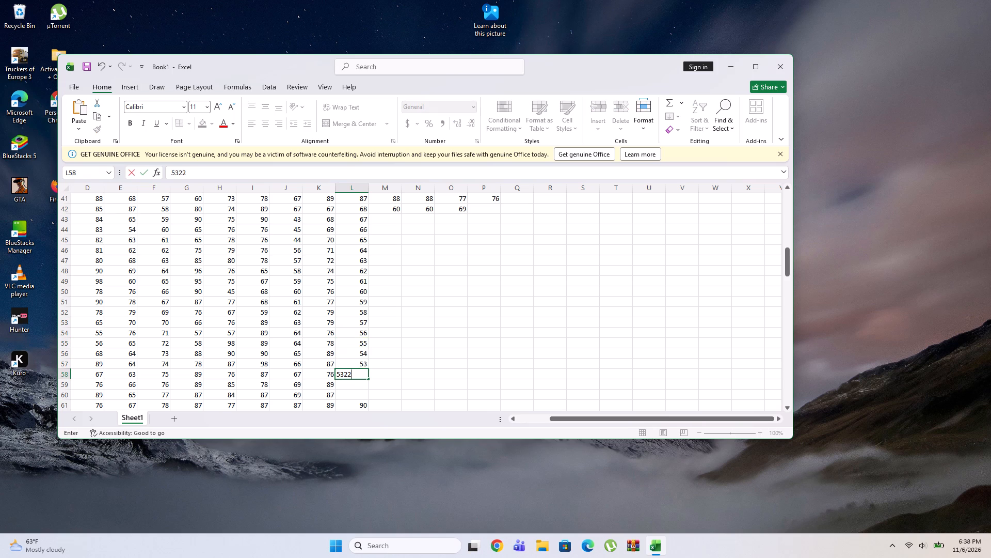
pyautogui.press('BackSpace')
pyautogui.press('BackSpace')
pyautogui.press('Down')
pyautogui.write('52')
pyautogui.press('Down')
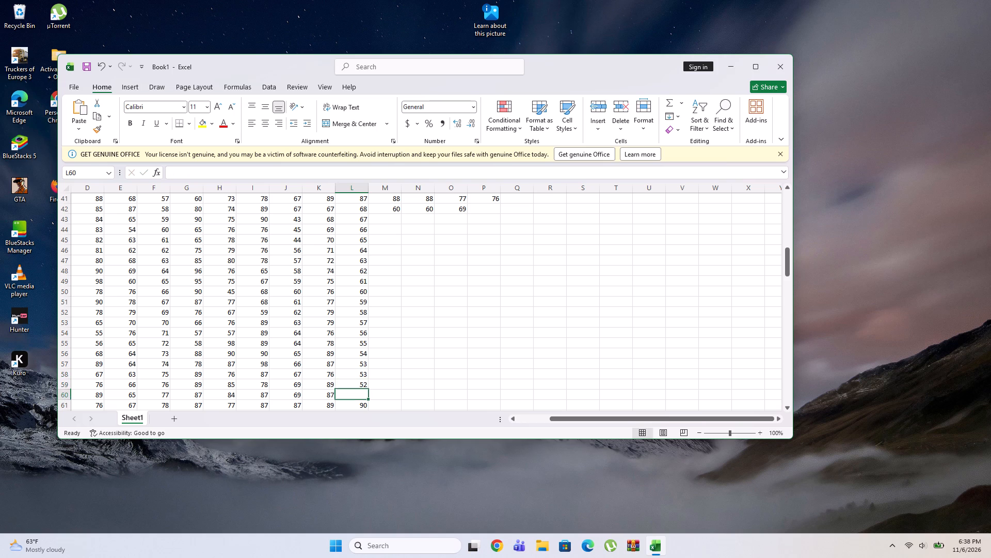
pyautogui.write('51')
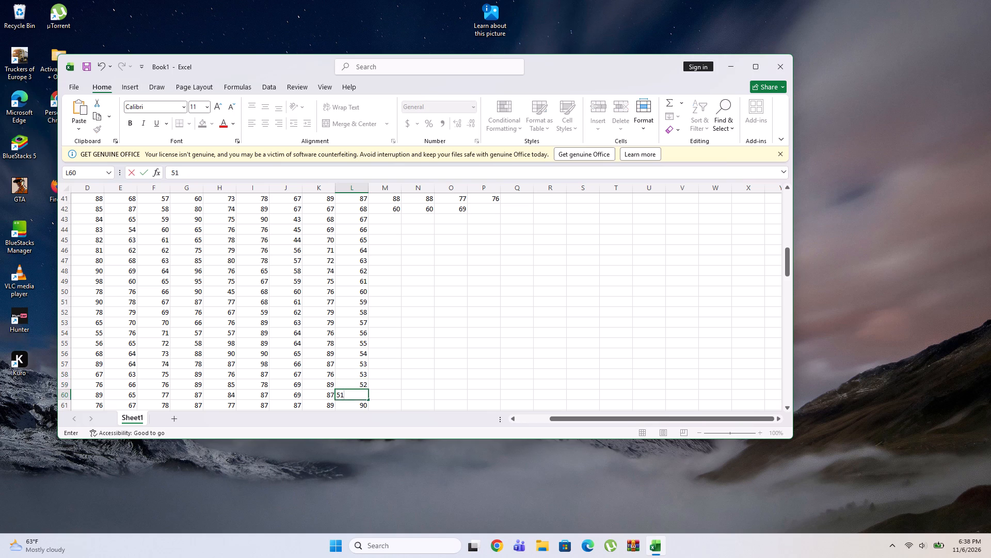
# Enter the marks 90, 98, 87, 86, 76 and 77 down column M, from M43 to M48.
pyautogui.click(392, 218)
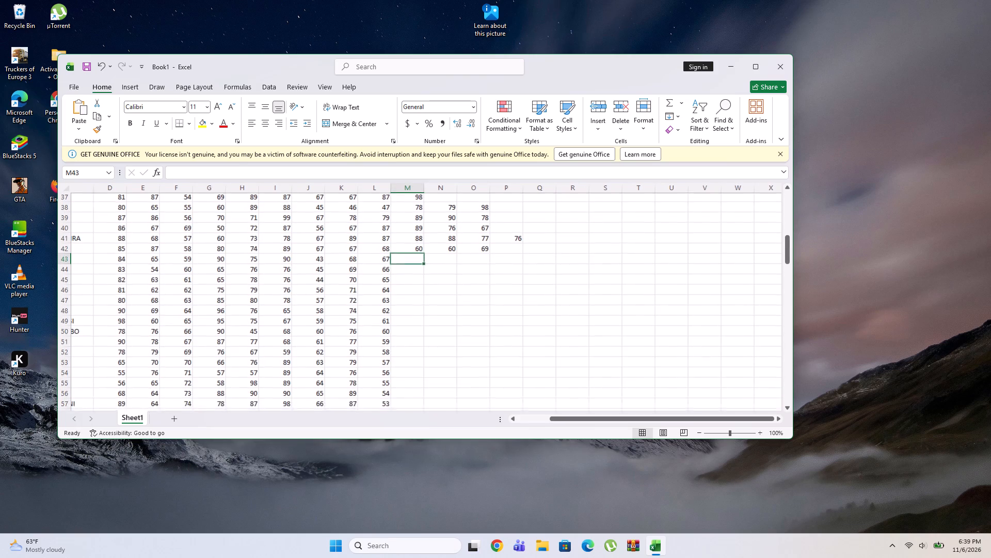
pyautogui.write('90')
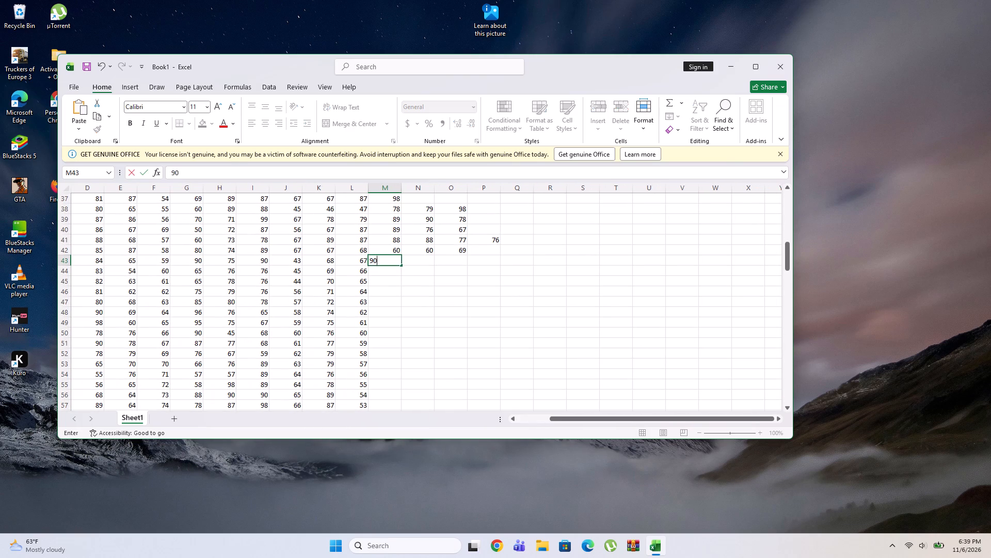
pyautogui.press('Down')
pyautogui.write('98')
pyautogui.press('Down')
pyautogui.write('87')
pyautogui.press('Down')
pyautogui.write('86')
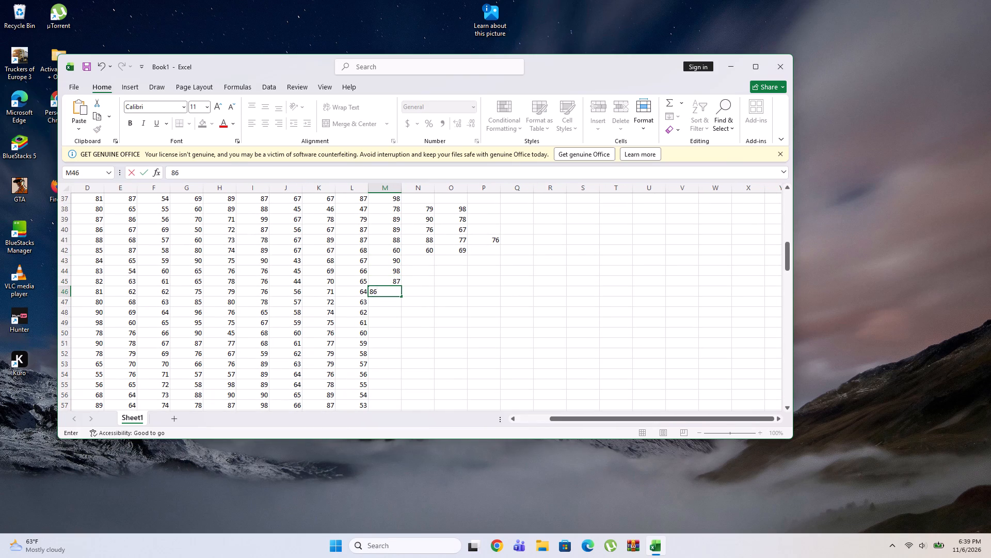
pyautogui.press('Down')
pyautogui.write('76')
pyautogui.press('Down')
pyautogui.write('77')
pyautogui.press('Down')
# Enter the marks 75, 74, 73, 72, 71 and 70 down column M, from M49 to M54.
pyautogui.write('75')
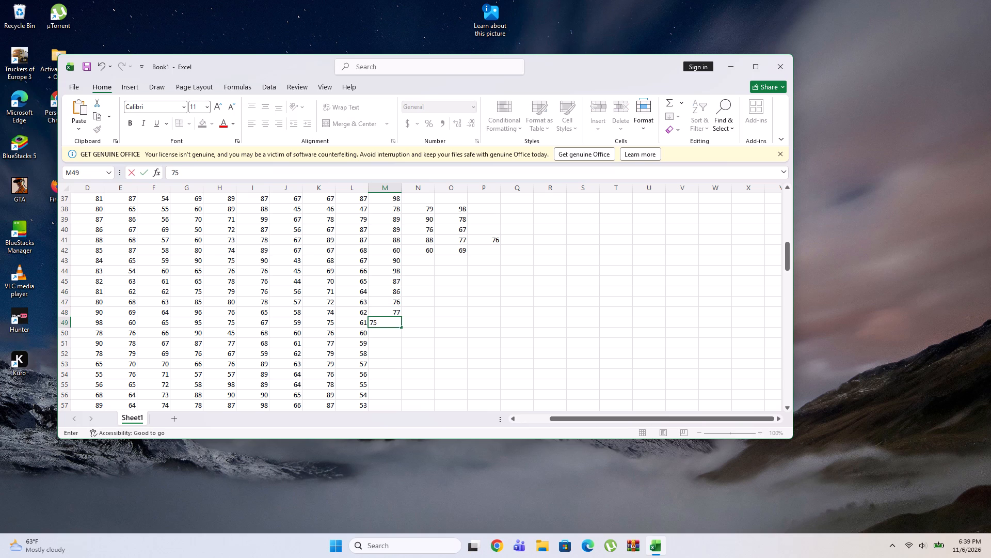
pyautogui.press('Down')
pyautogui.write('74')
pyautogui.press('Down')
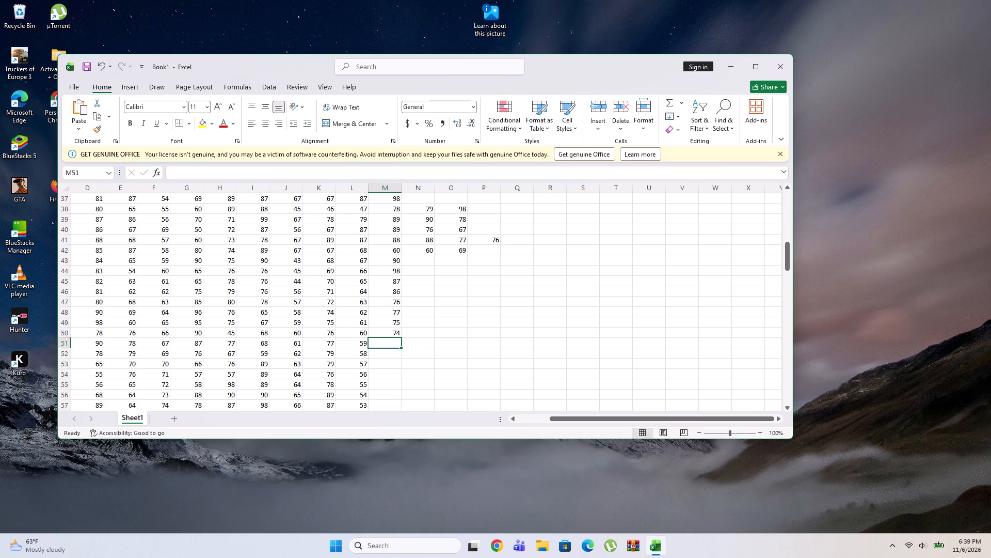
pyautogui.write('73')
pyautogui.press('Down')
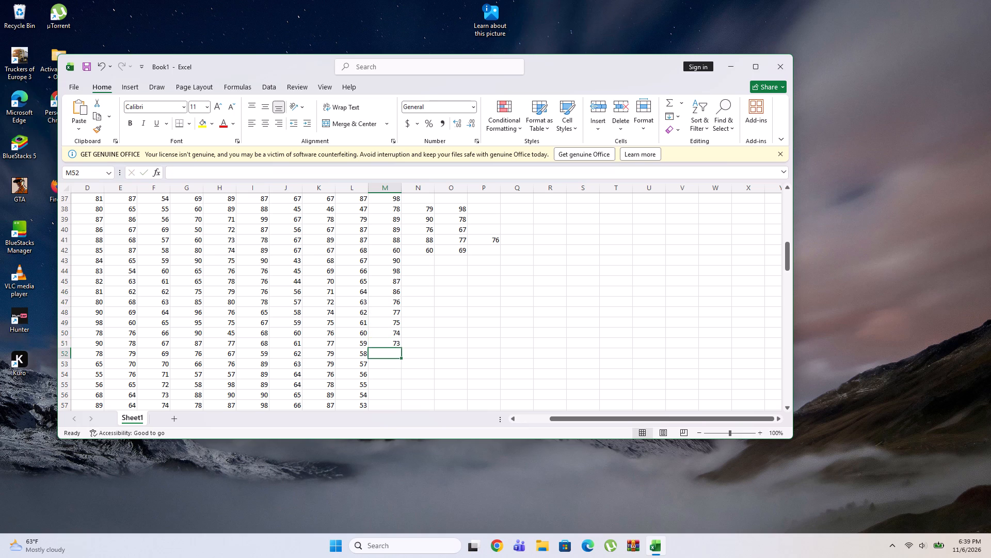
pyautogui.write('72')
pyautogui.press('Down')
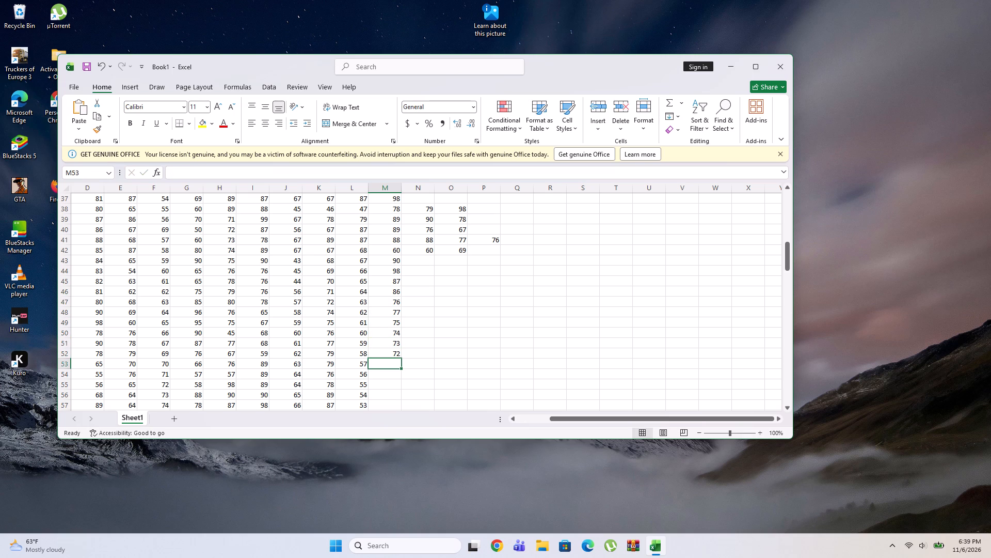
pyautogui.write('71')
pyautogui.press('Down')
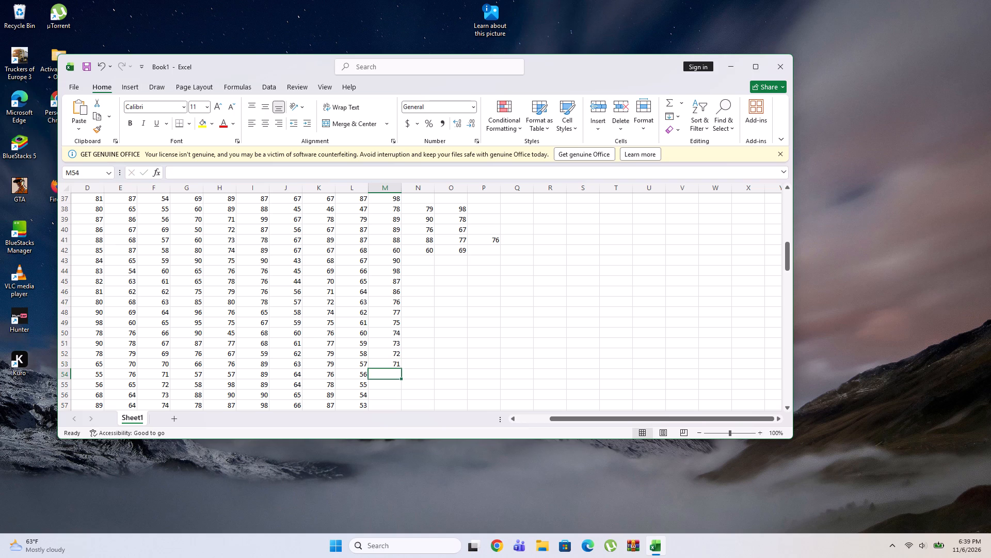
pyautogui.write('70')
pyautogui.press('Down')
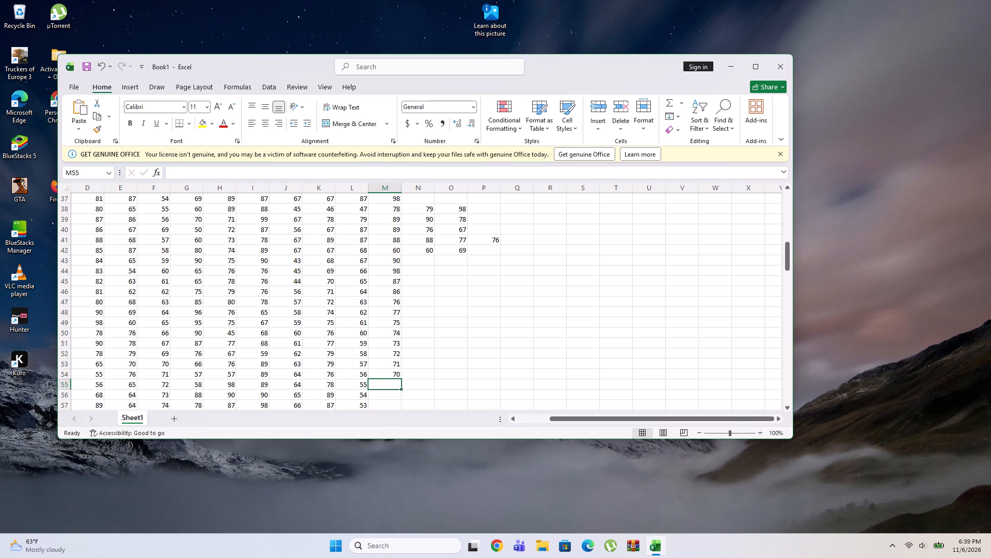
# Enter the marks 71, 56, 67 and 87 down column M, from M55 to M58.
pyautogui.press('7')
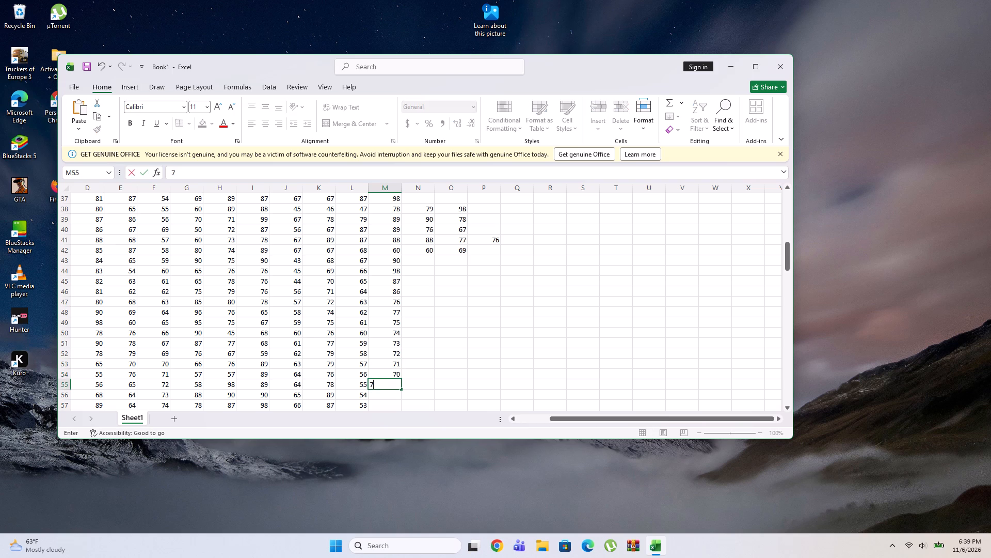
pyautogui.press('1')
pyautogui.press('Down')
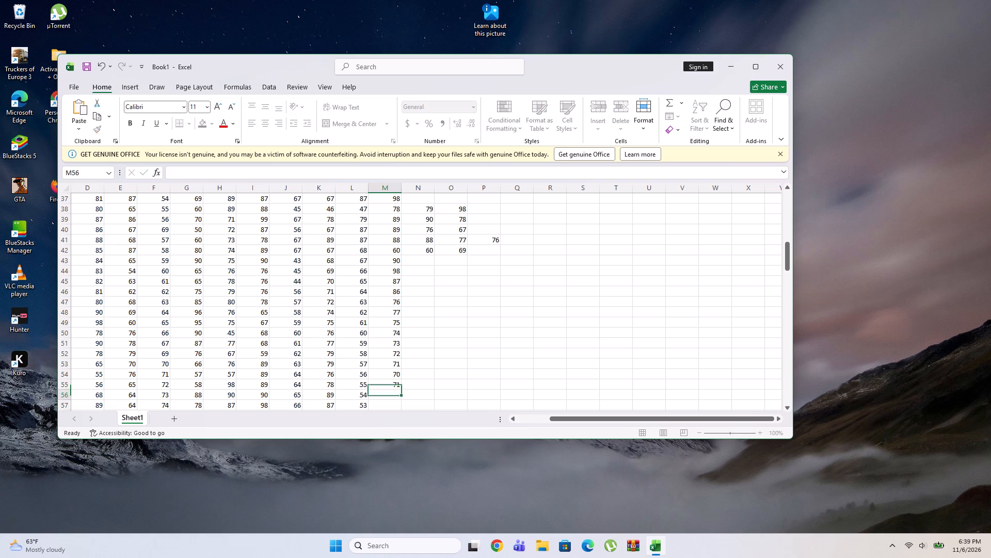
pyautogui.write('56')
pyautogui.press('Down')
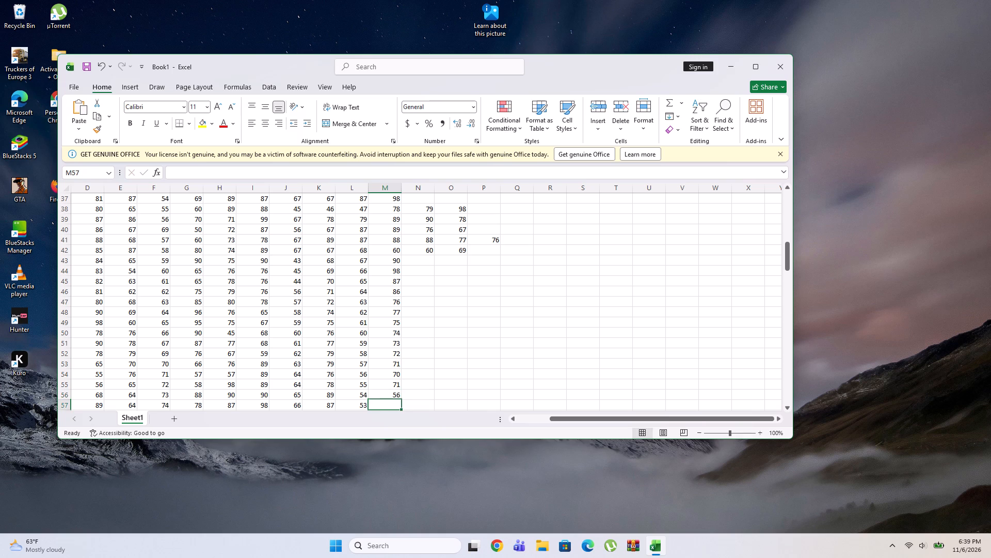
pyautogui.write('67')
pyautogui.press('Down')
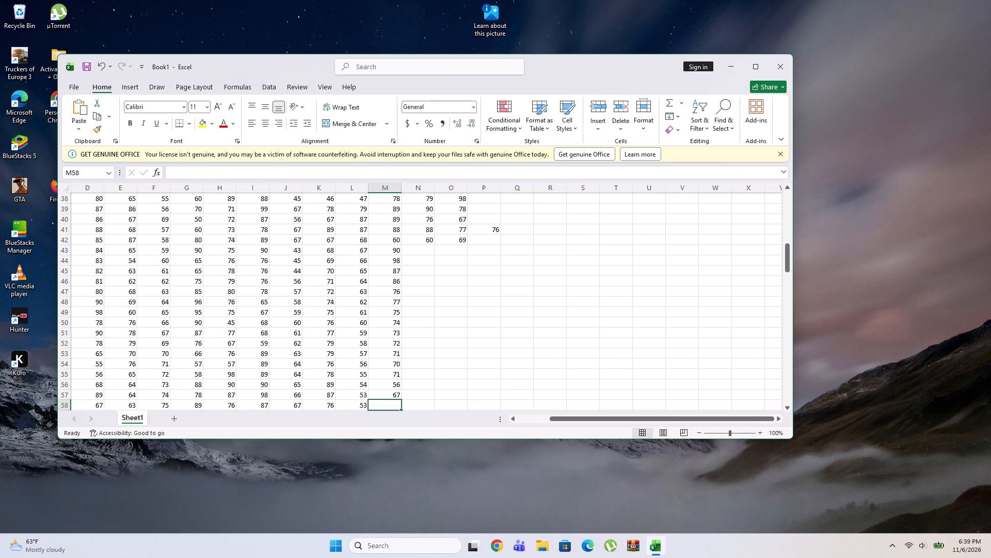
pyautogui.write('87')
pyautogui.press('Down')
# Enter the marks 76, 76 and 89 down column M, from M59 to M61.
pyautogui.write('65')
pyautogui.press('Down')
pyautogui.press('Up')
pyautogui.write('76')
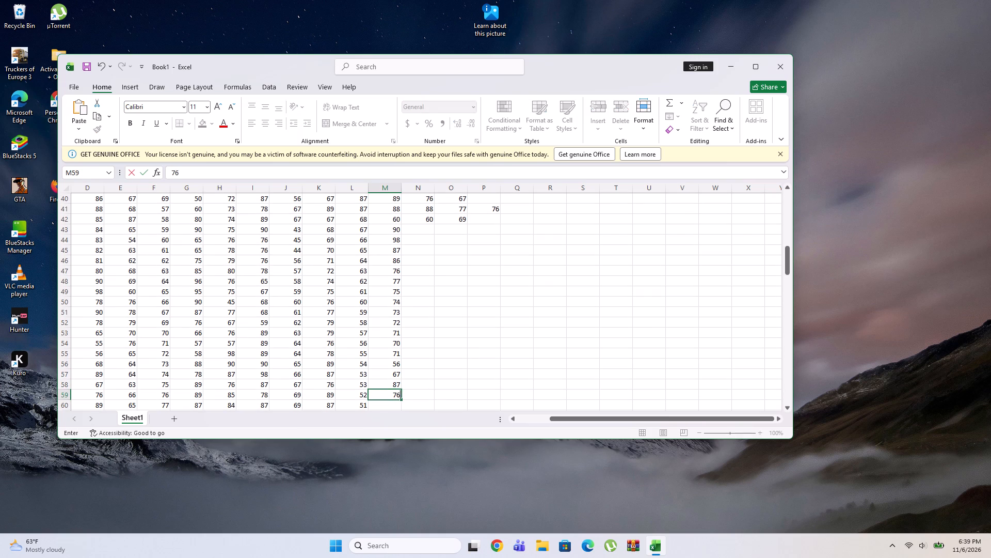
pyautogui.press('Down')
pyautogui.write('76')
pyautogui.press('Down')
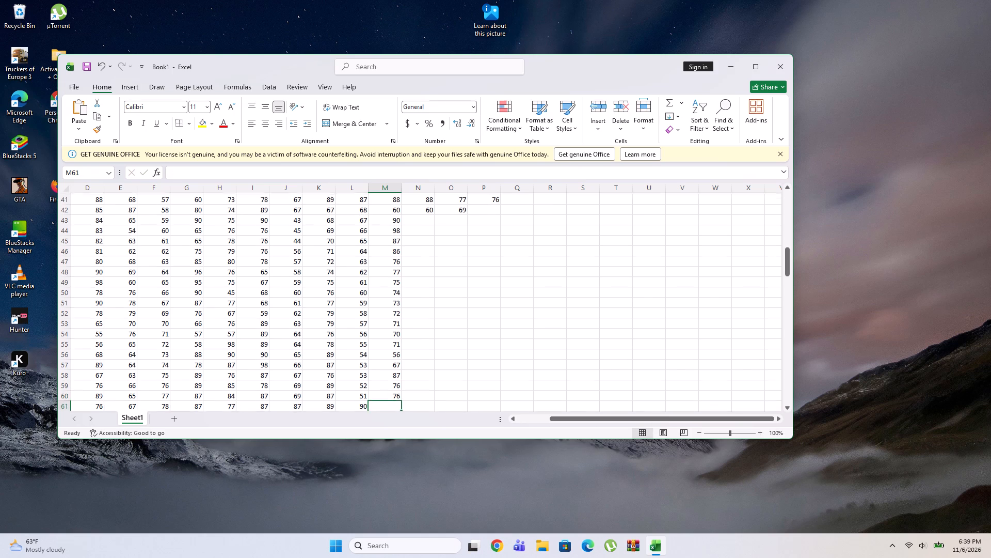
pyautogui.write('89')
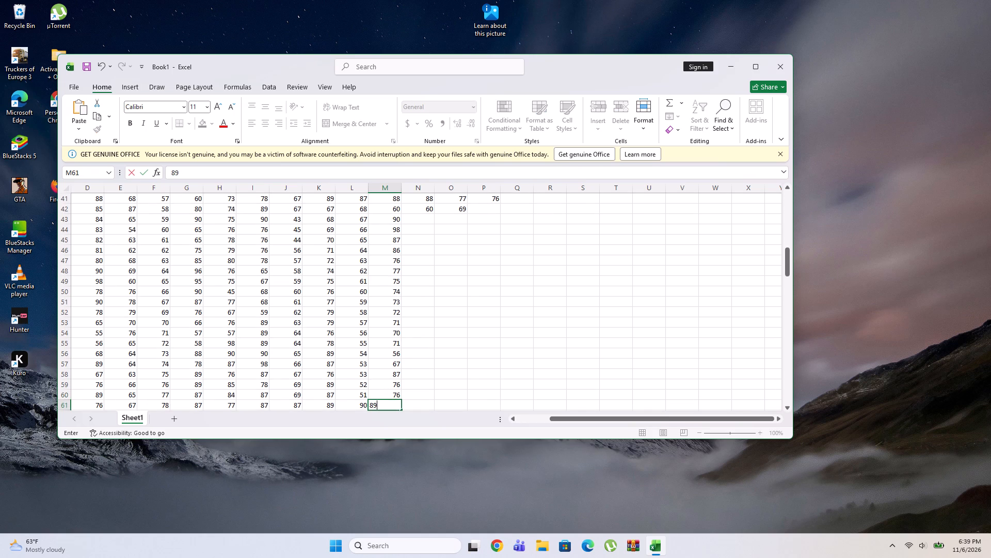
pyautogui.press('Down')
# Enter the marks 98, 89, 98 and 76 up column M, from M77 to M74.
pyautogui.press('Down')
pyautogui.press('Down')
pyautogui.press('Down')
pyautogui.press('Down')
pyautogui.press('Down')
pyautogui.press('Down')
pyautogui.press('Down')
pyautogui.press('Down')
pyautogui.press('Down')
pyautogui.press('Down')
pyautogui.press('Down')
pyautogui.press('Down')
pyautogui.press('Down')
pyautogui.press('Down')
pyautogui.press('Down')
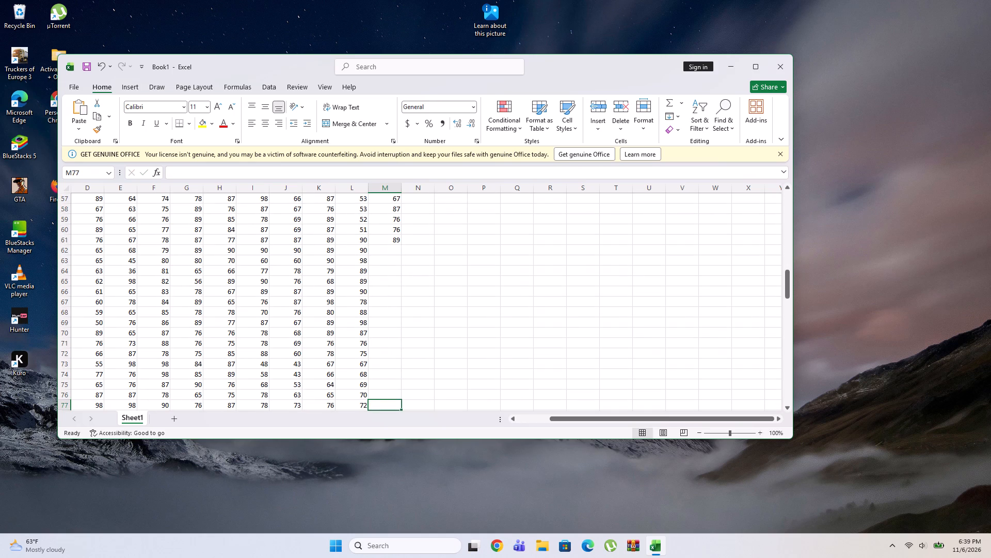
pyautogui.write('98')
pyautogui.press('Up')
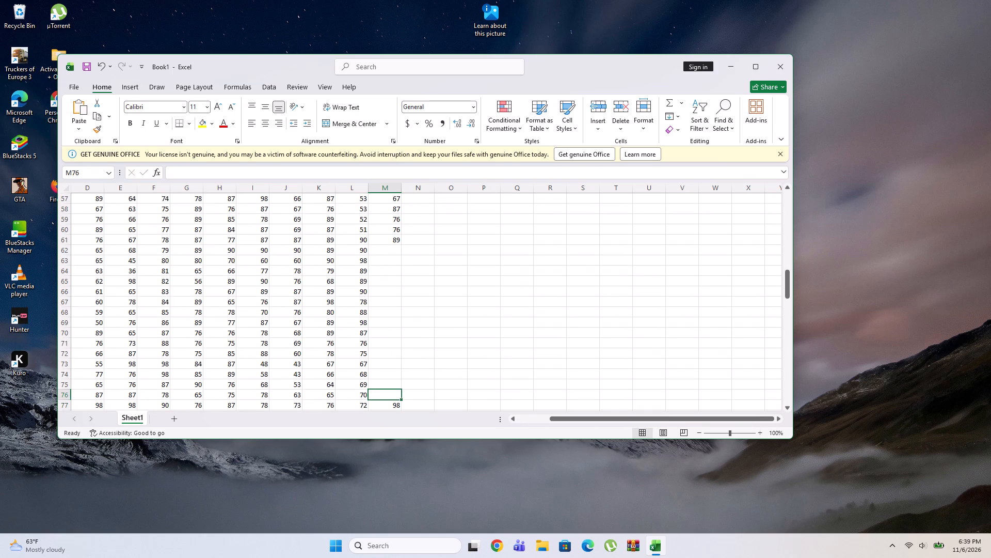
pyautogui.write('89')
pyautogui.press('Up')
pyautogui.write('98')
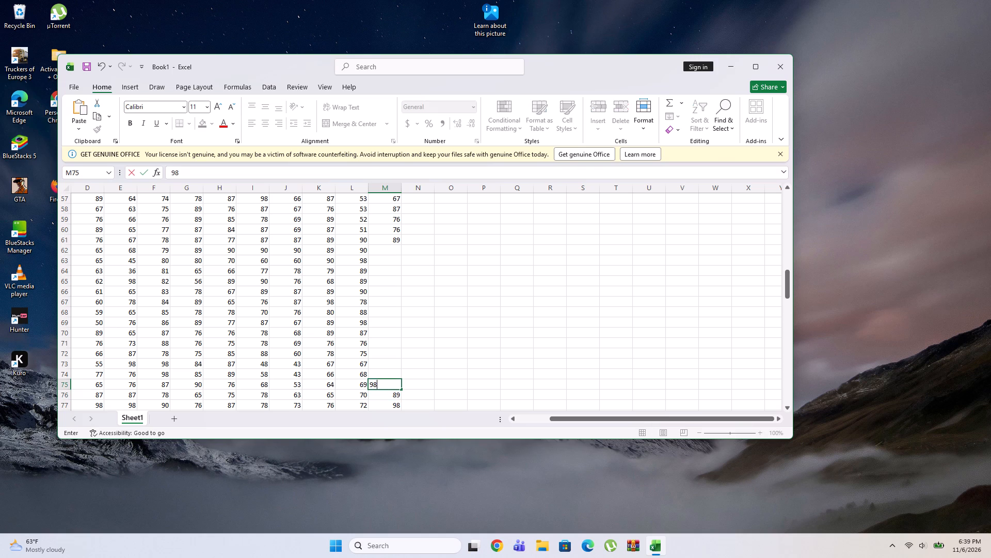
pyautogui.press('Up')
pyautogui.write('76')
pyautogui.press('Up')
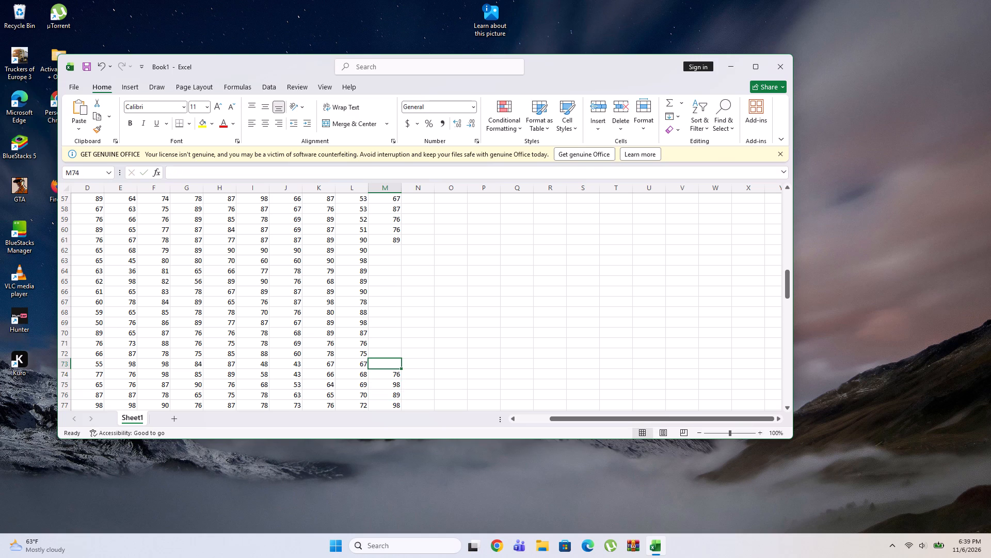
# Enter the marks 87, 78, 76, 67 and 78 up column M, from M73 to M69.
pyautogui.write('87')
pyautogui.press('Up')
pyautogui.write('78')
pyautogui.press('Up')
pyautogui.write('76')
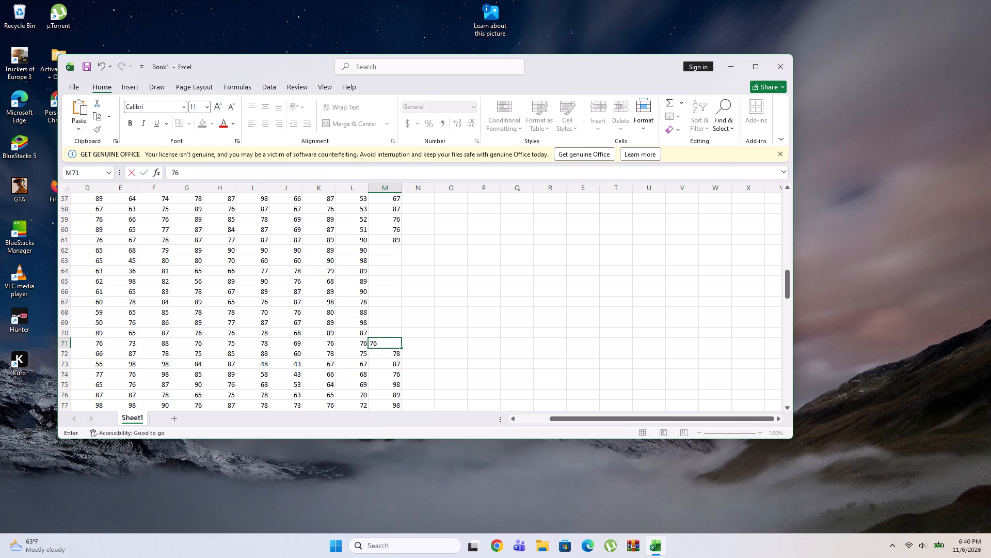
pyautogui.press('Up')
pyautogui.write('67')
pyautogui.press('Up')
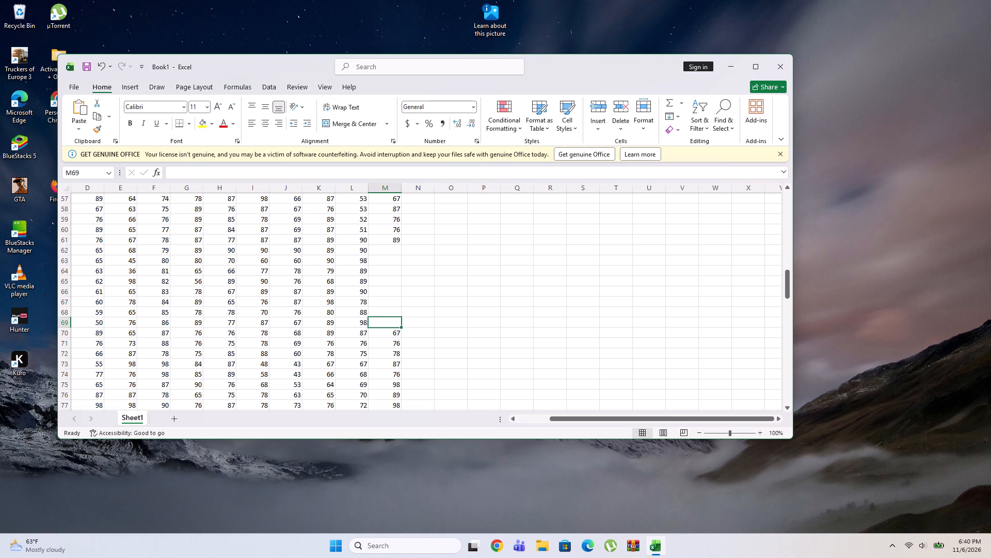
pyautogui.write('78')
pyautogui.press('Up')
# Enter the marks 98, 76, 76, 65, 67, 68 and 87 up column M, from M68 to M62.
pyautogui.write('98')
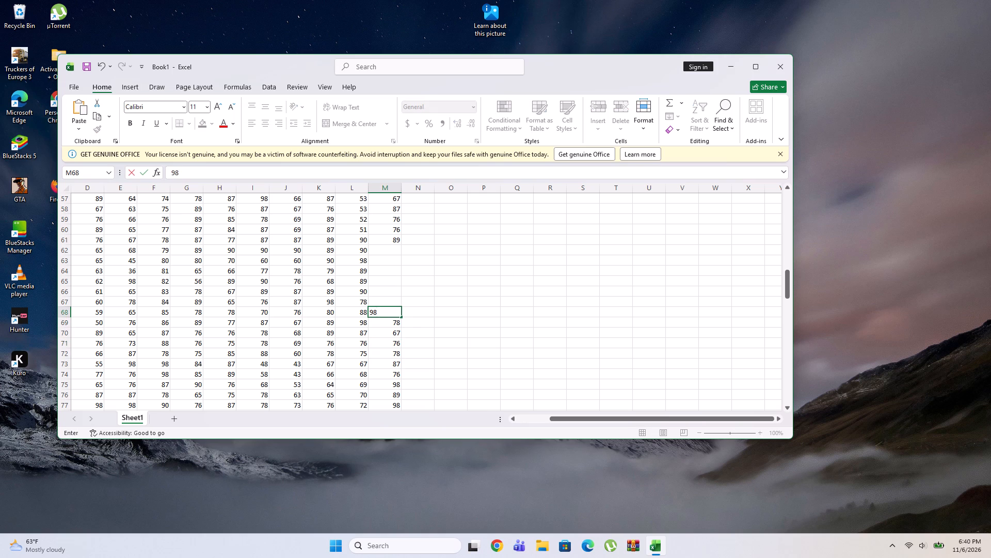
pyautogui.press('Up')
pyautogui.write('76')
pyautogui.press('Up')
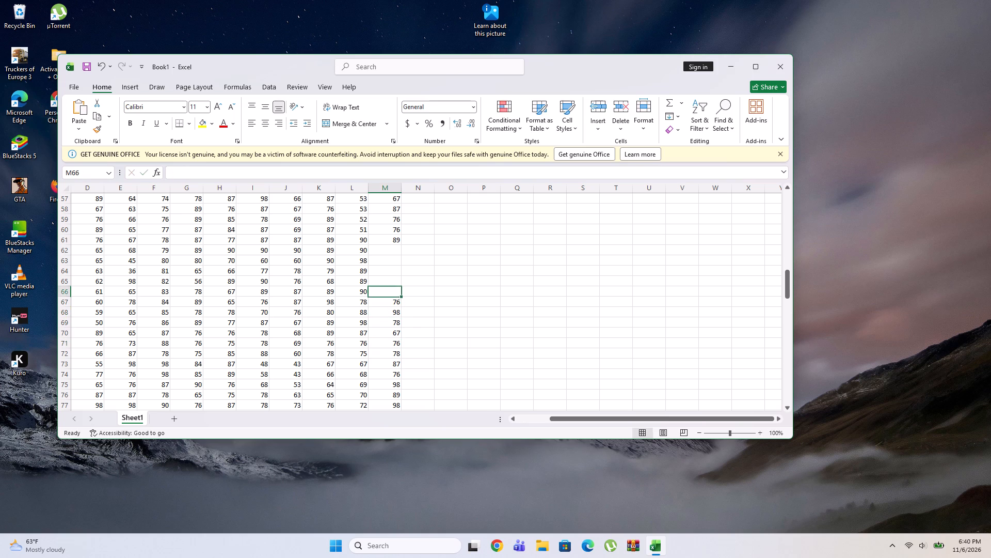
pyautogui.write('76')
pyautogui.press('Up')
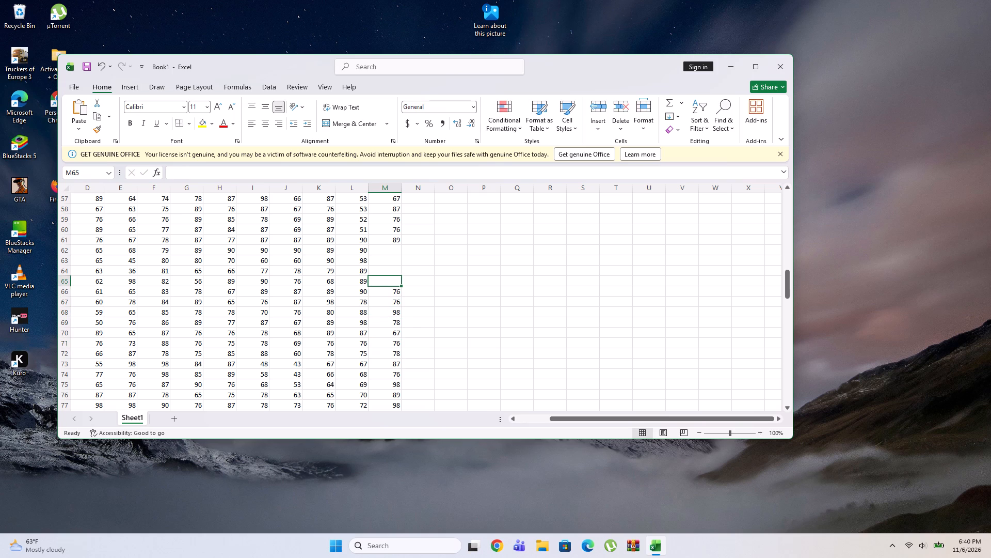
pyautogui.write('65')
pyautogui.press('Up')
pyautogui.write('67')
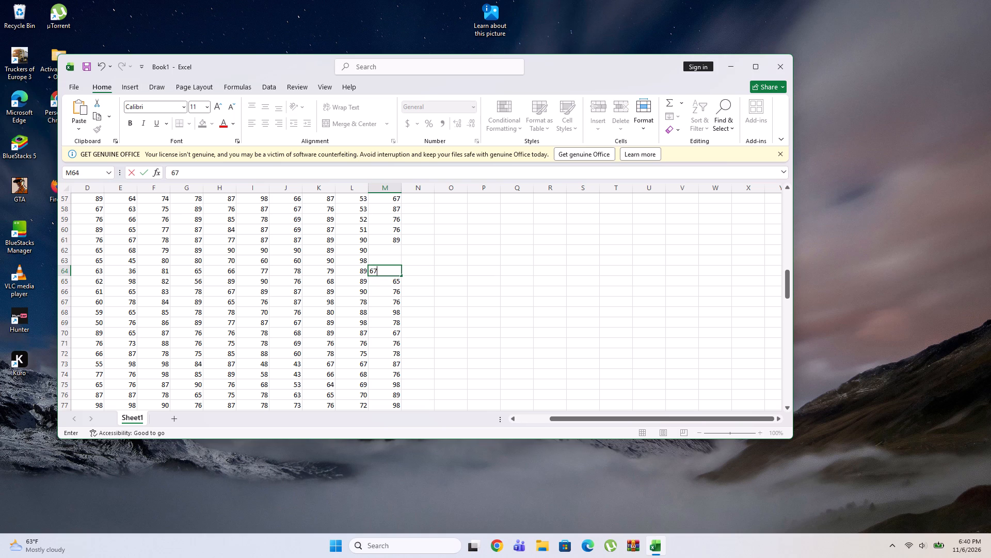
pyautogui.press('Up')
pyautogui.write('68')
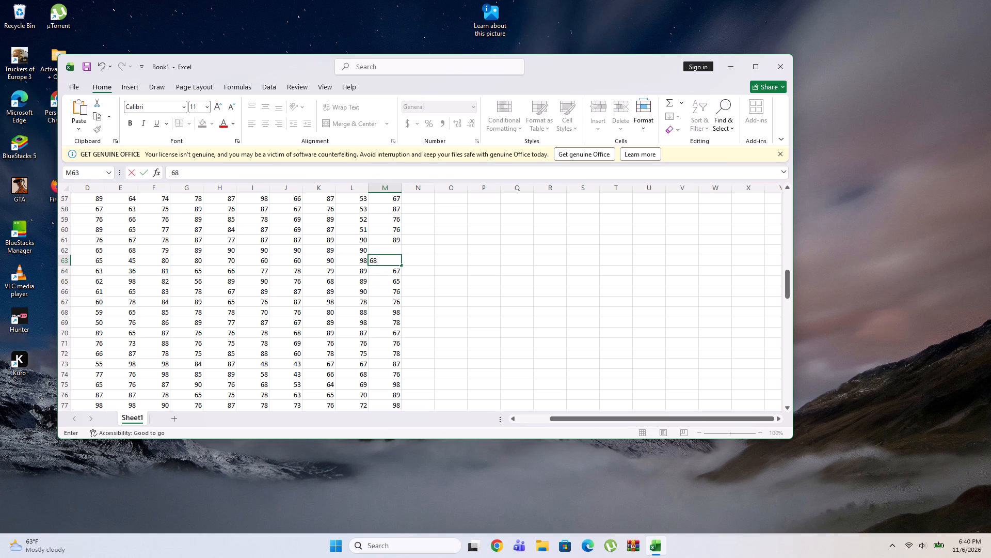
pyautogui.press('Up')
pyautogui.write('87')
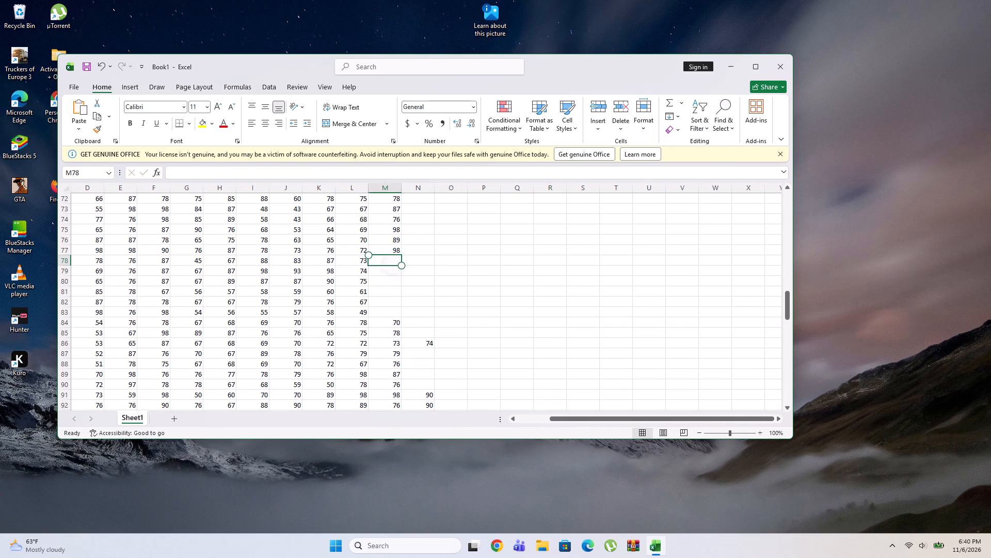
# Enter the marks 87, 78, 76, 87, 76 and 78 down column M, from M78 to M83.
pyautogui.write('87')
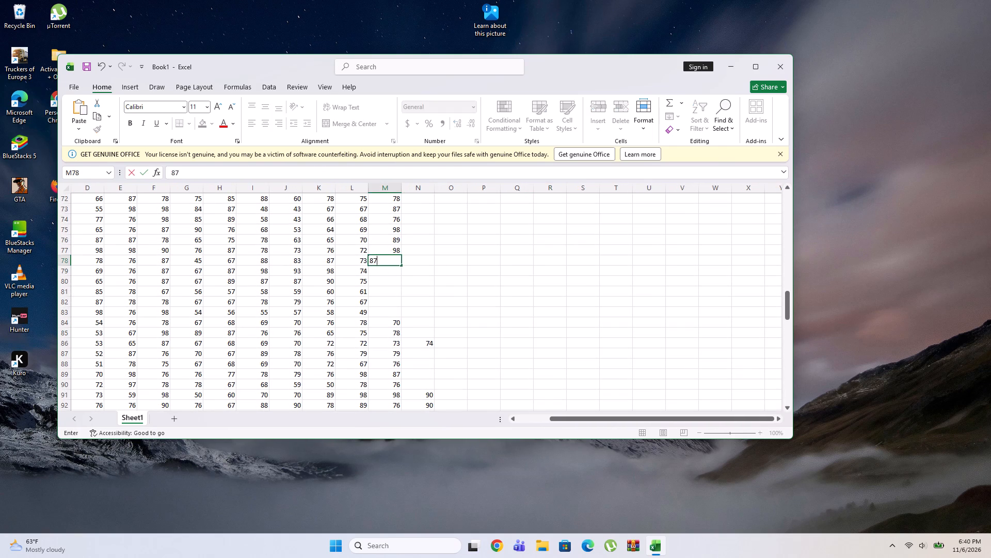
pyautogui.press('Down')
pyautogui.write('78')
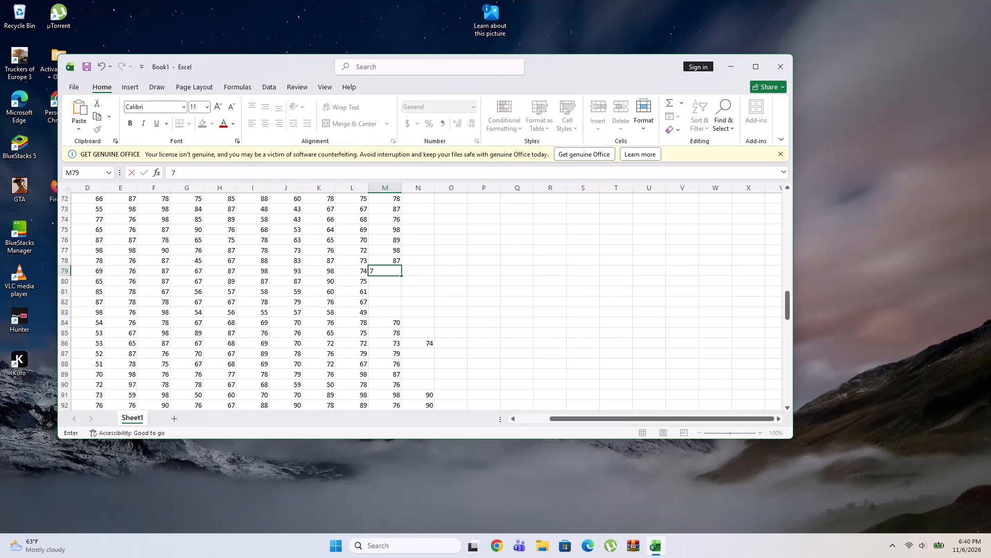
pyautogui.press('Down')
pyautogui.write('76')
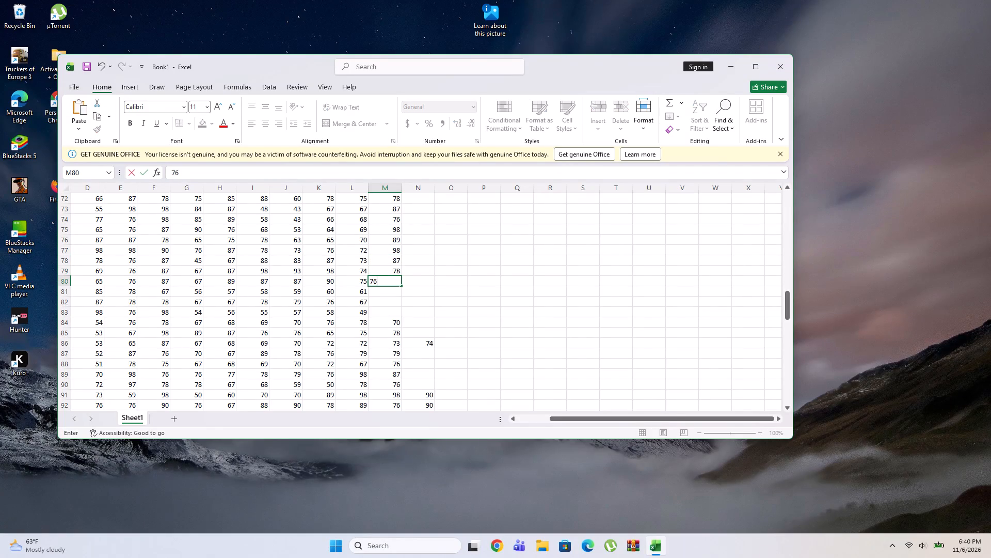
pyautogui.press('Down')
pyautogui.write('87')
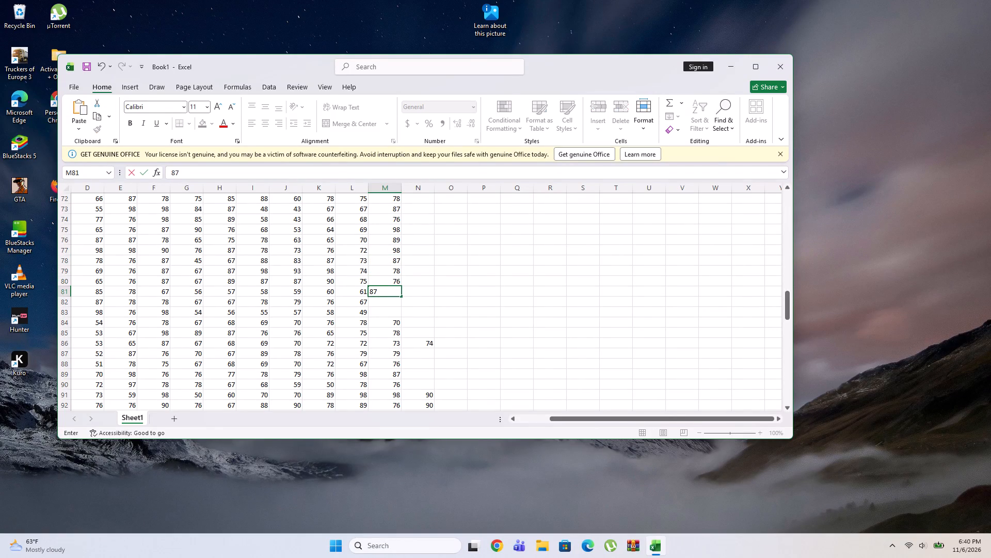
pyautogui.press('Down')
pyautogui.write('76')
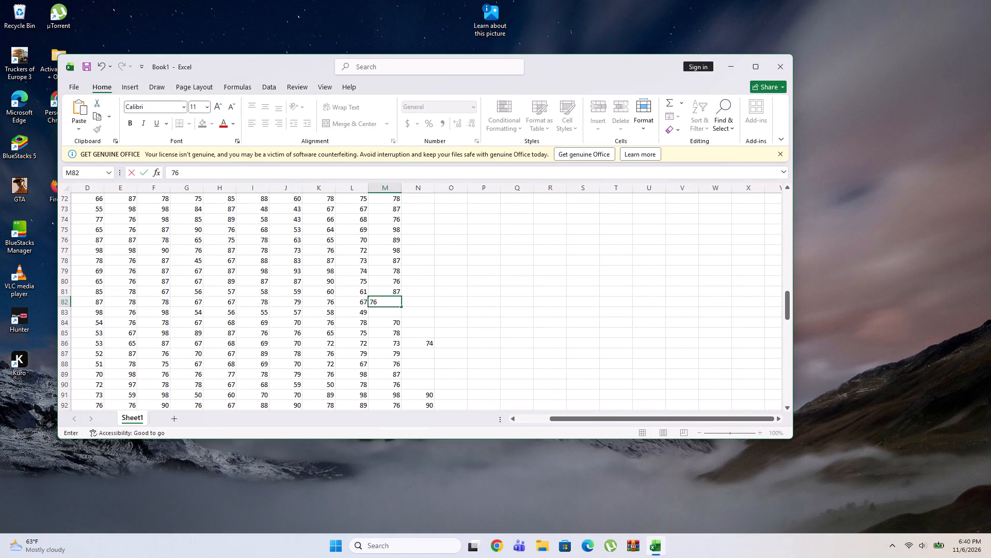
pyautogui.press('Down')
pyautogui.write('78')
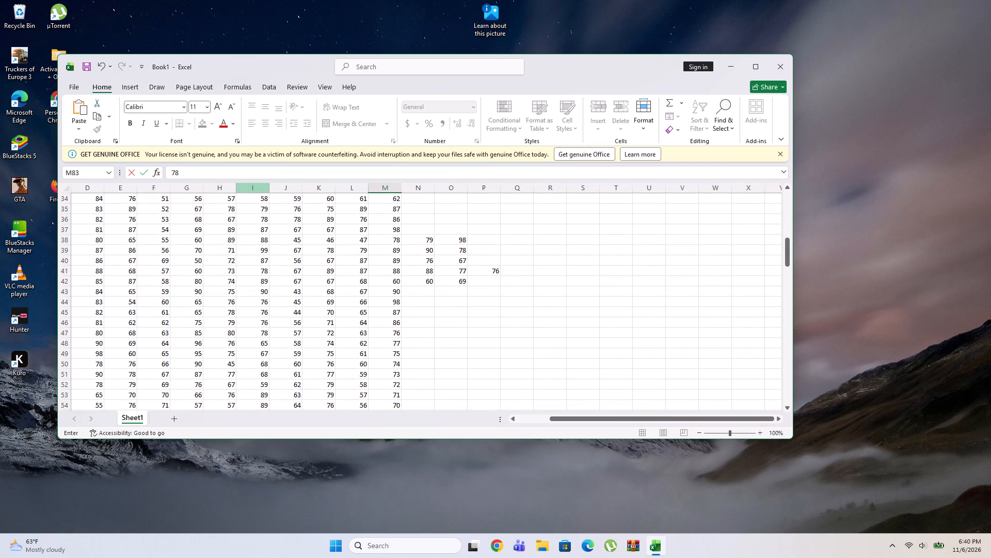
# Clear the surplus marks beyond column M in rows 38 to 42, cells N38 to P42.
pyautogui.doubleClick(428, 240)
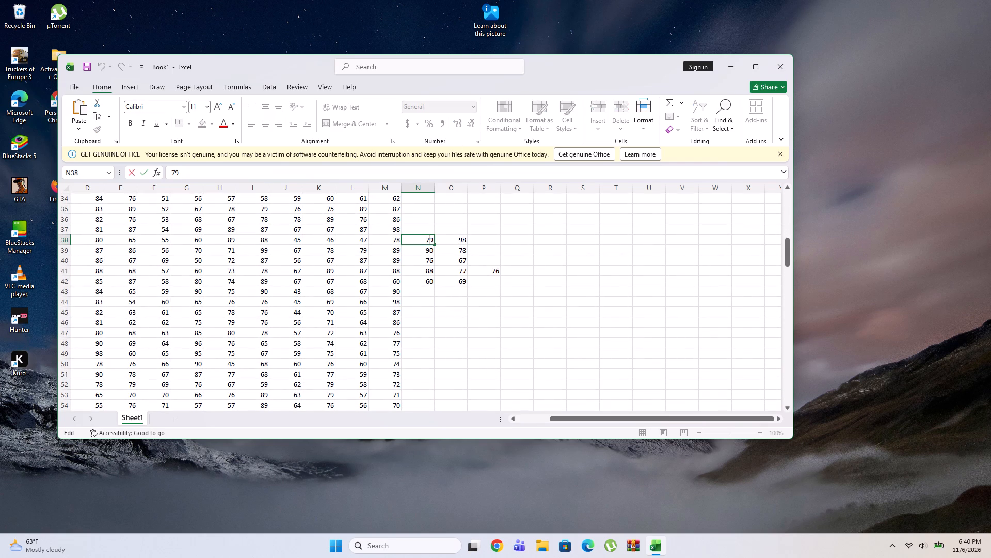
pyautogui.moveTo(433, 247); pyautogui.dragTo(427, 241)
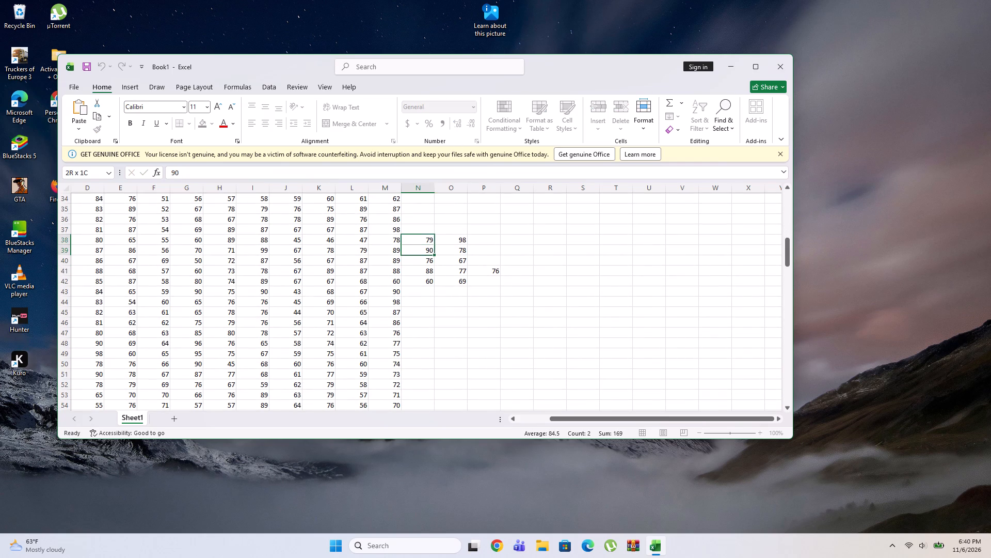
pyautogui.moveTo(427, 241); pyautogui.dragTo(467, 286)
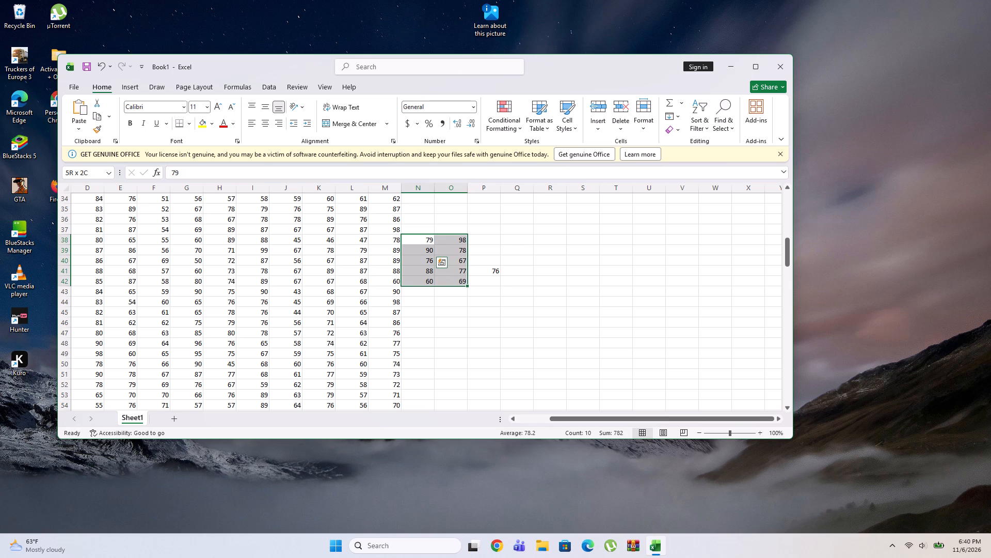
pyautogui.moveTo(467, 286); pyautogui.dragTo(483, 285)
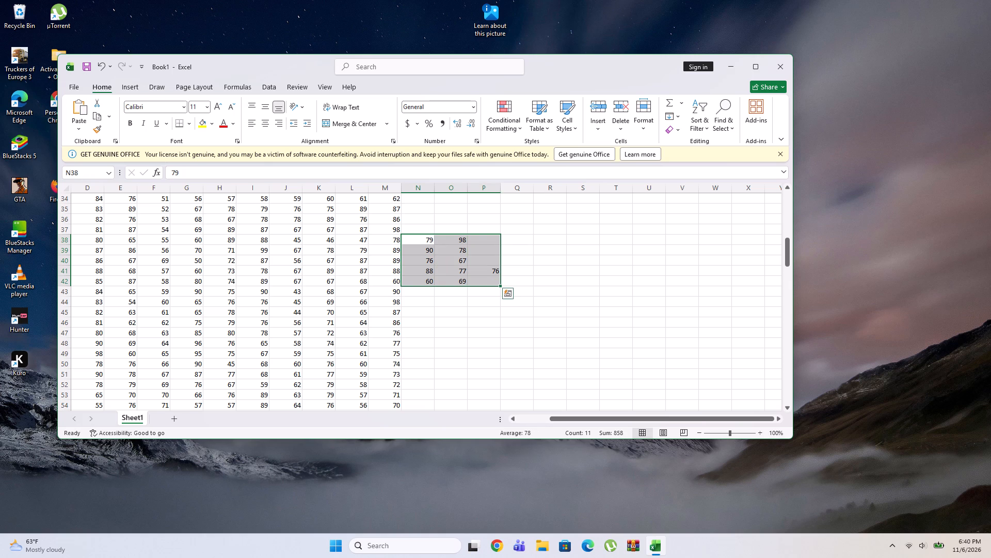
pyautogui.press('Delete')
pyautogui.click(483, 285)
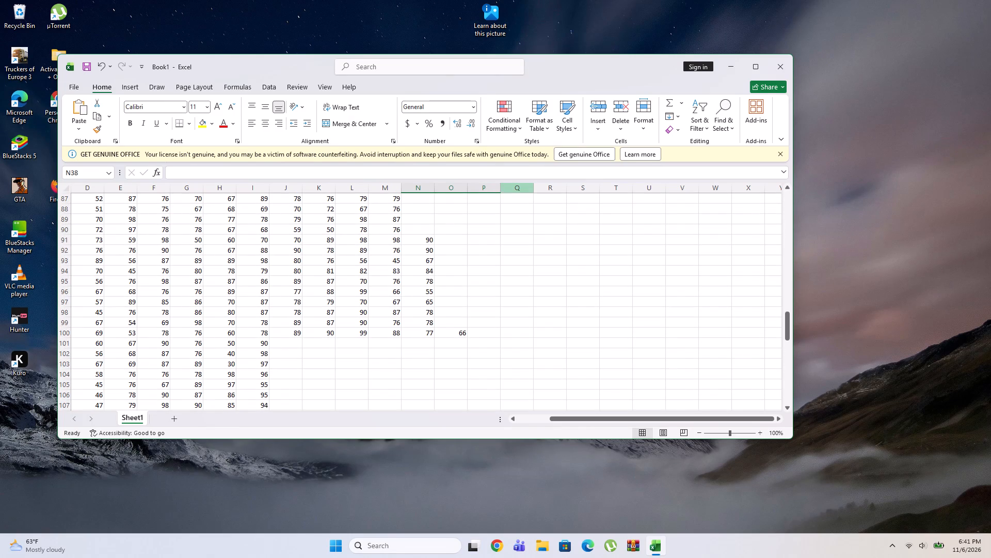
# Clear the surplus marks in column N, from N91 to N100.
pyautogui.moveTo(435, 253); pyautogui.dragTo(438, 239)
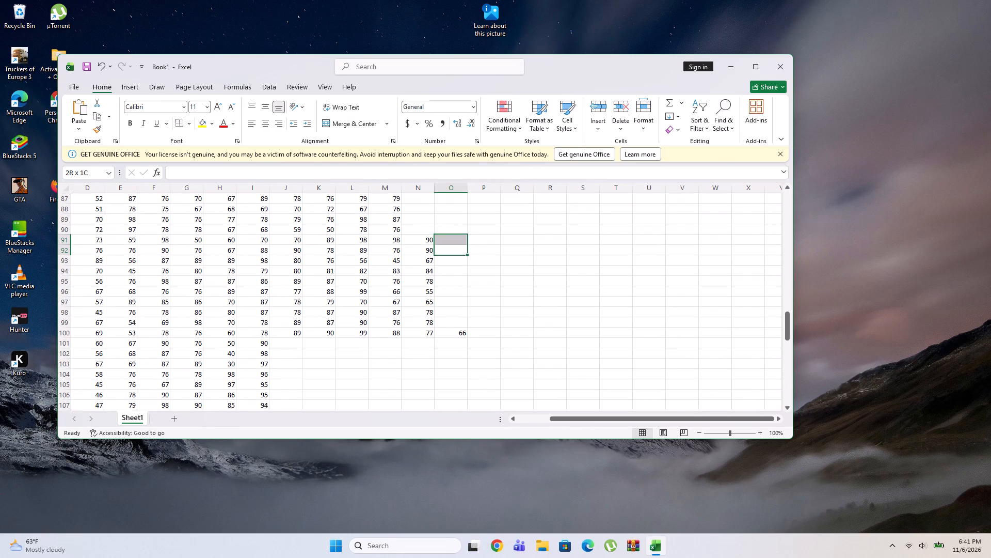
pyautogui.doubleClick(421, 240)
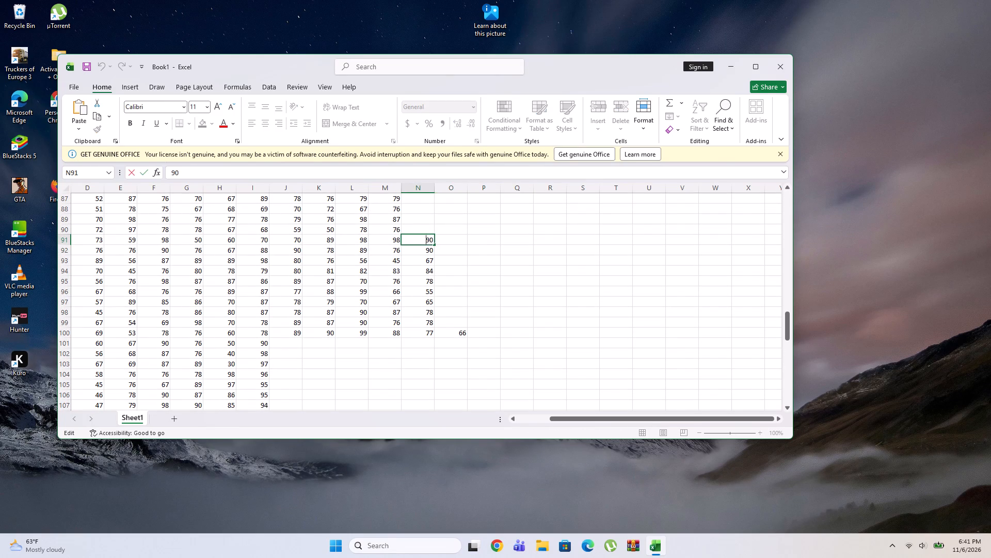
pyautogui.moveTo(435, 242); pyautogui.dragTo(461, 331)
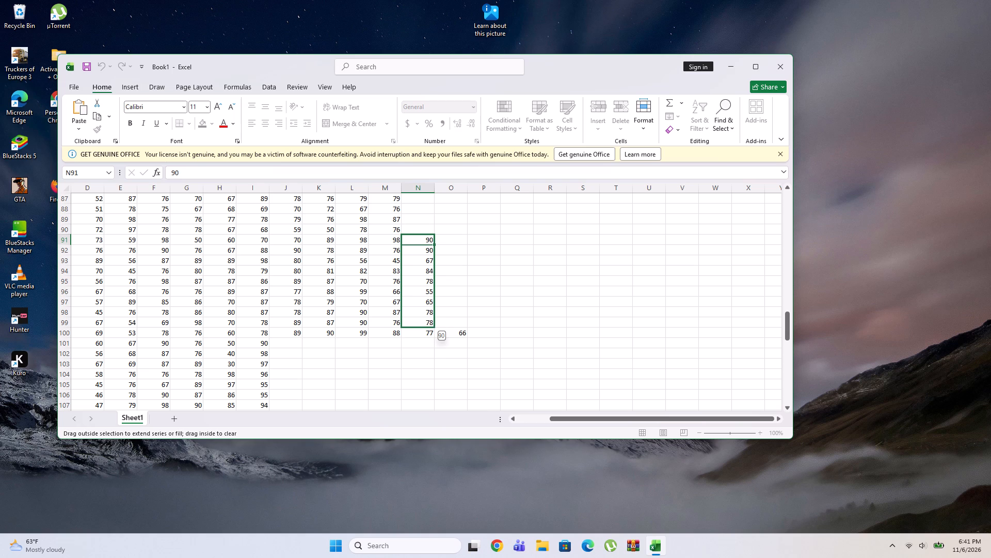
pyautogui.moveTo(461, 331); pyautogui.dragTo(433, 330)
pyautogui.moveTo(433, 330); pyautogui.dragTo(432, 337)
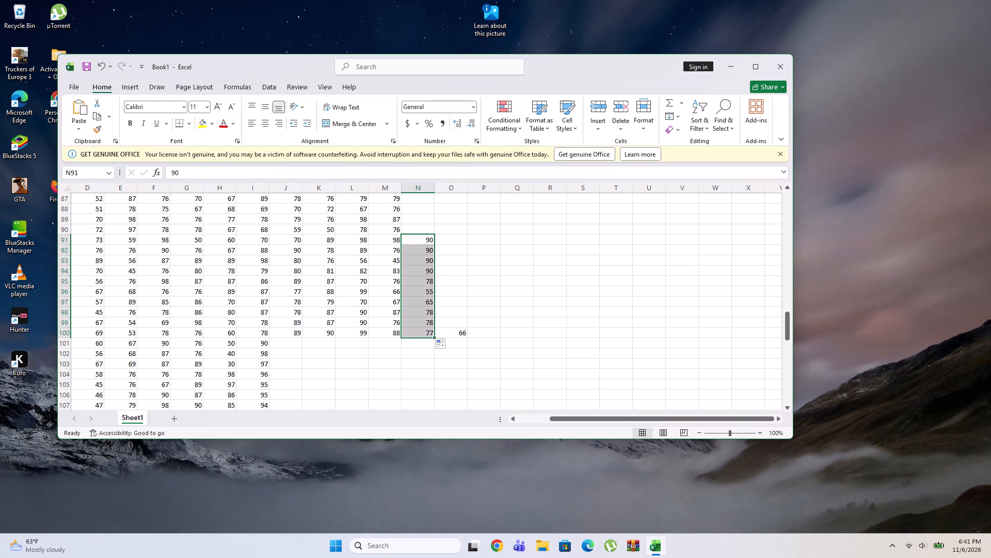
pyautogui.press('Delete')
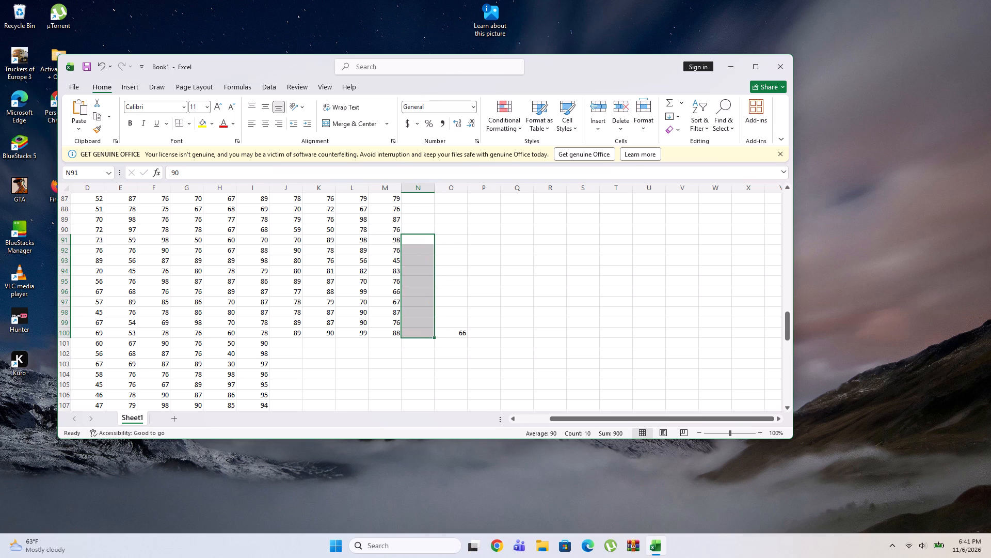
# Clear the stray mark in cell O100.
pyautogui.click(463, 329)
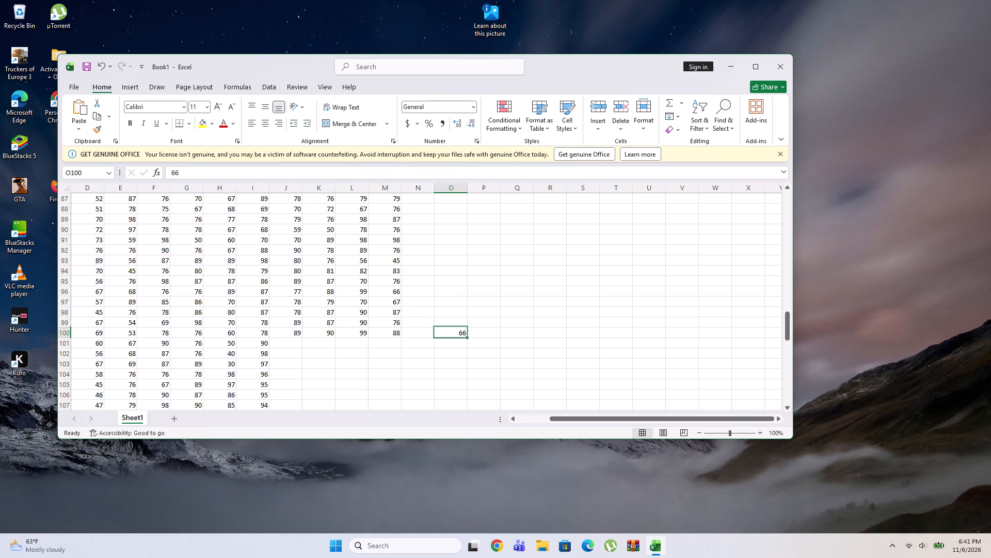
pyautogui.press('Delete')
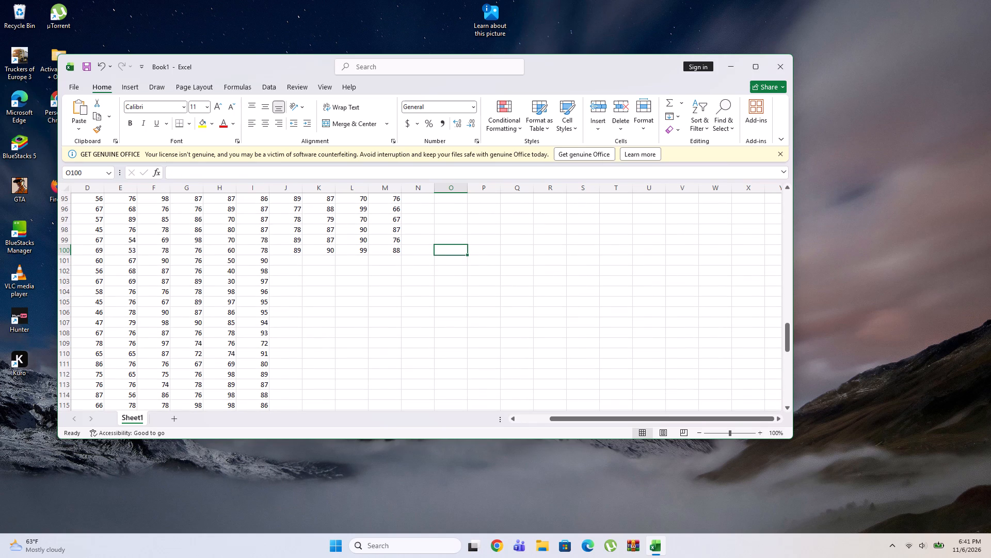
# Enter the marks 87, 67, 68 and 69 across row 101, from J101 to M101.
pyautogui.click(293, 264)
pyautogui.write('87')
pyautogui.press('Right')
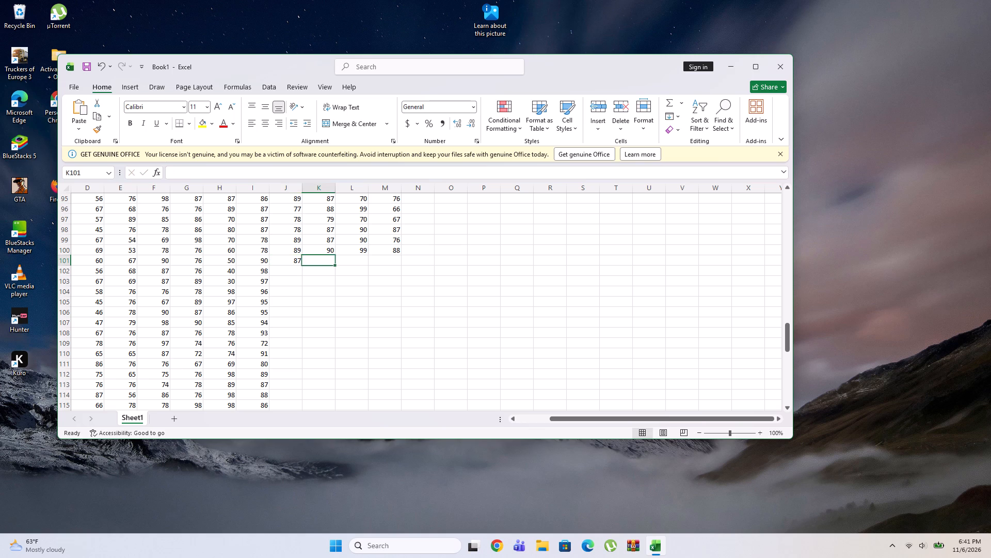
pyautogui.write('67')
pyautogui.press('Right')
pyautogui.write('68')
pyautogui.press('Right')
pyautogui.write('69')
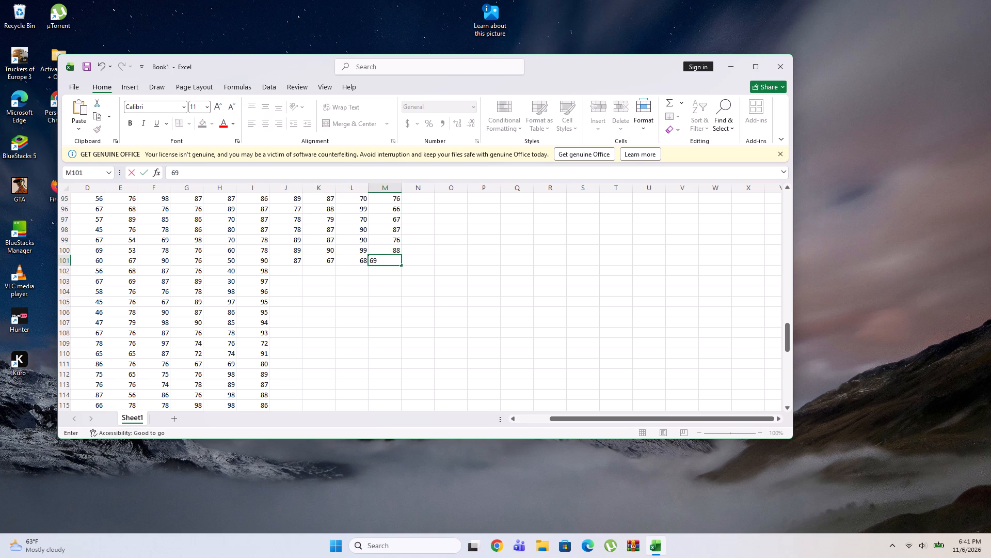
pyautogui.press('Right')
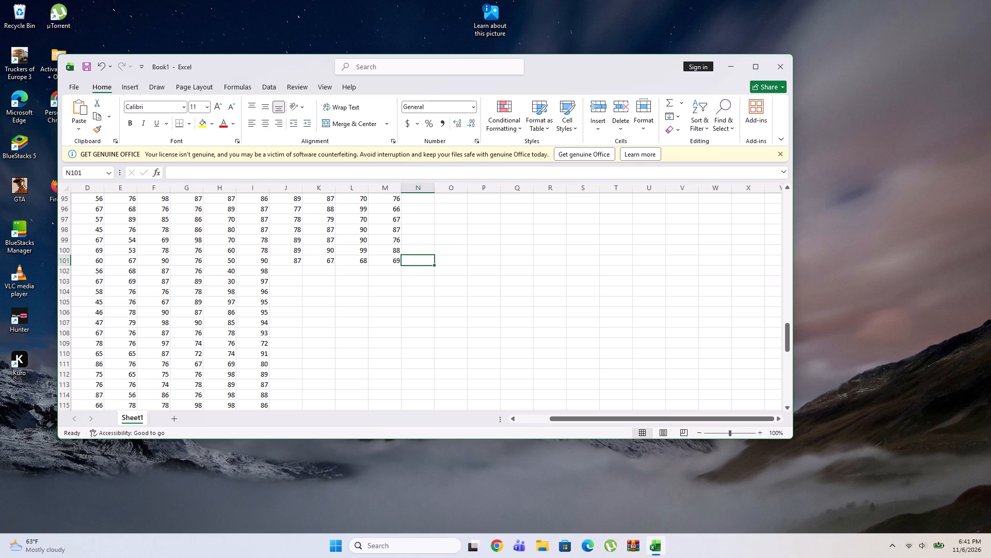
# Enter the marks 56, 57, 58 and 59 across row 102, from J102 to M102.
pyautogui.click(293, 270)
pyautogui.write('56')
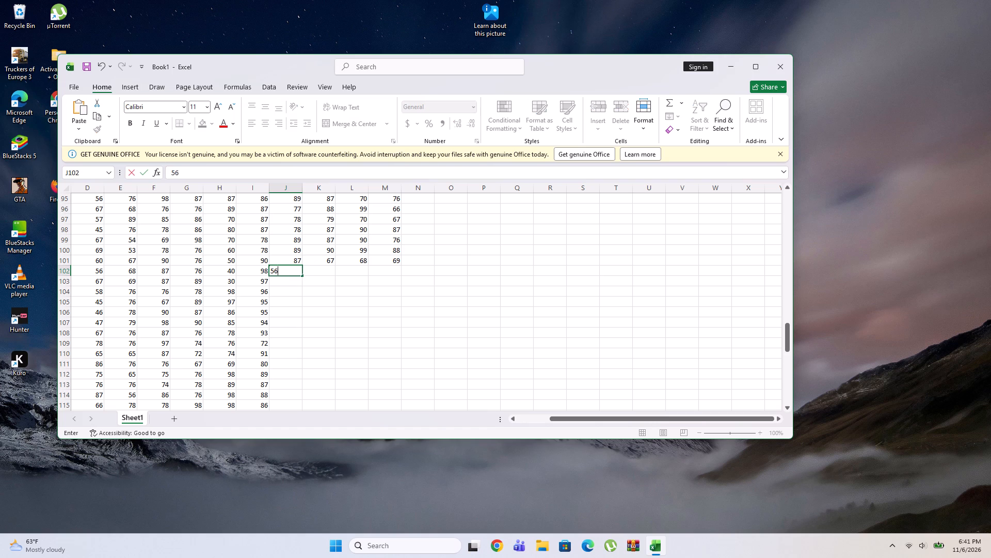
pyautogui.press('Right')
pyautogui.write('57')
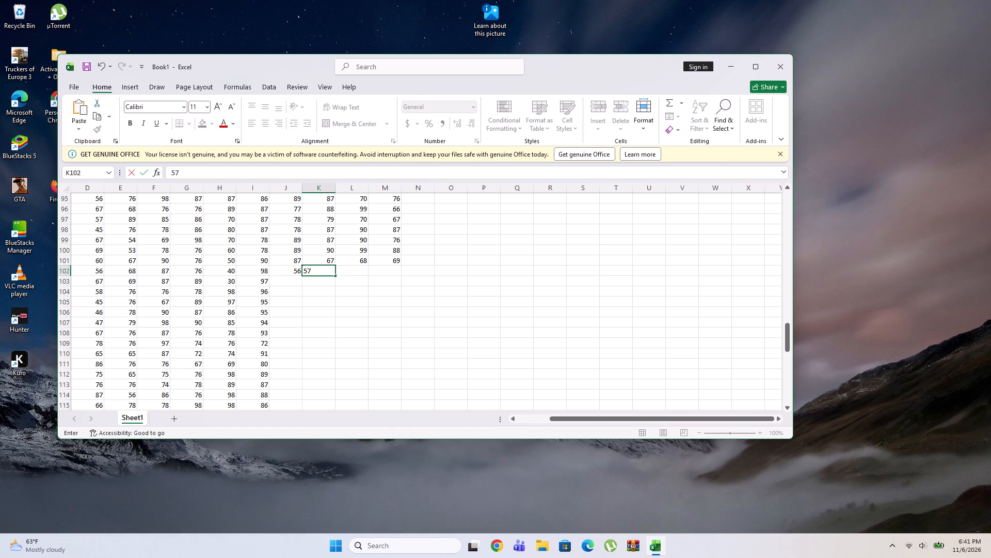
pyautogui.press('Right')
pyautogui.write('58')
pyautogui.press('Right')
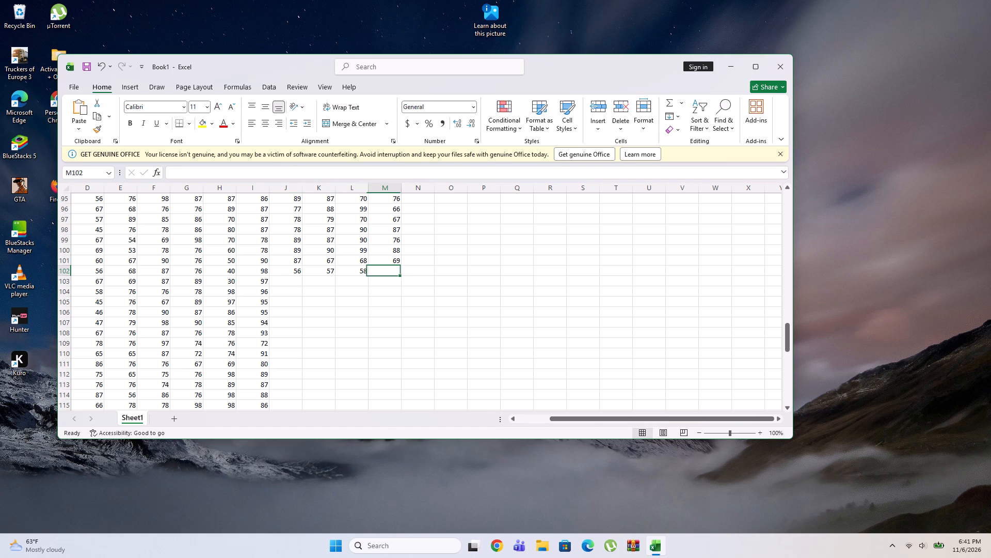
pyautogui.write('59')
pyautogui.press('Right')
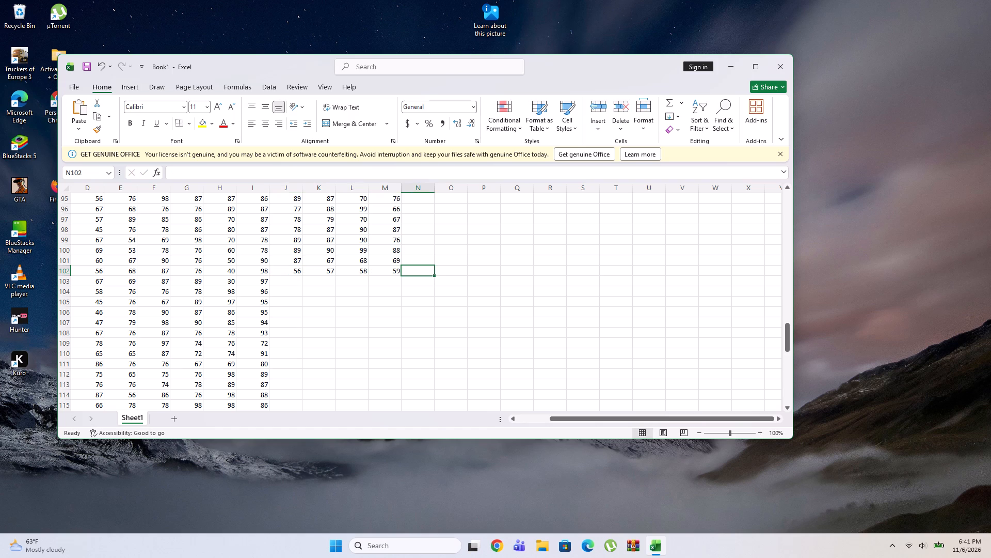
# Enter the marks 67, 78, 87, 89 and 76 down column J, from J103 to J107.
pyautogui.click(290, 284)
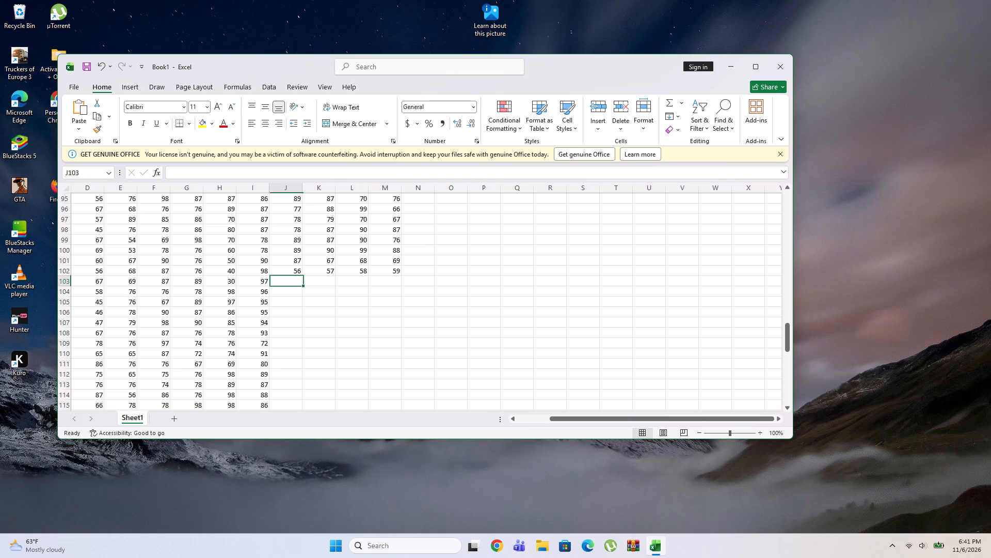
pyautogui.write('67')
pyautogui.press('Down')
pyautogui.write('78')
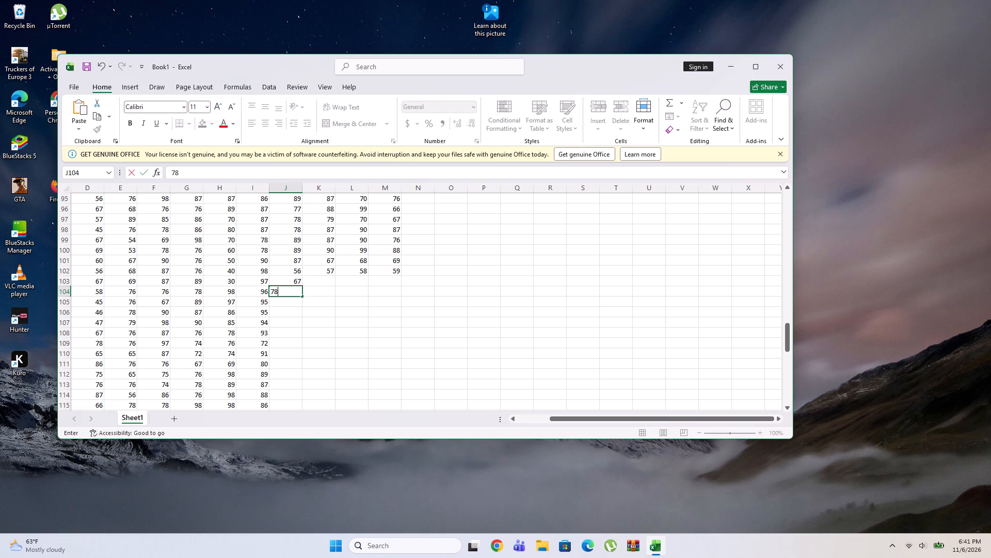
pyautogui.press('Down')
pyautogui.write('87')
pyautogui.press('Down')
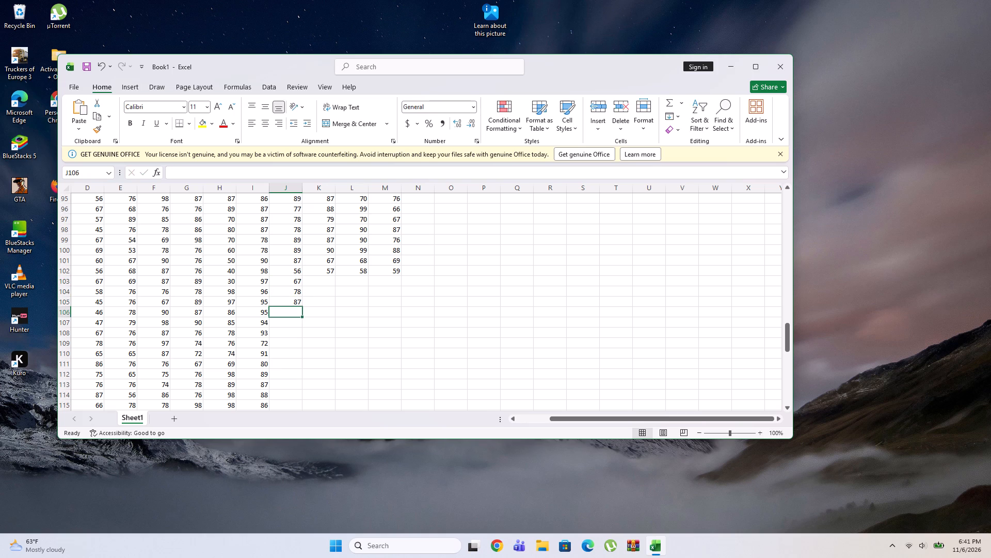
pyautogui.write('89')
pyautogui.press('Down')
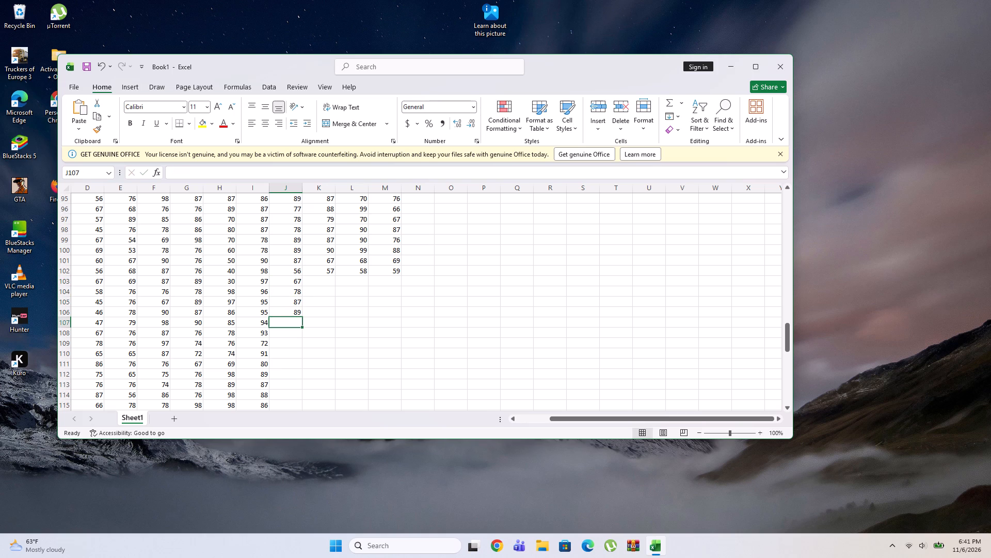
pyautogui.write('76')
pyautogui.press('Down')
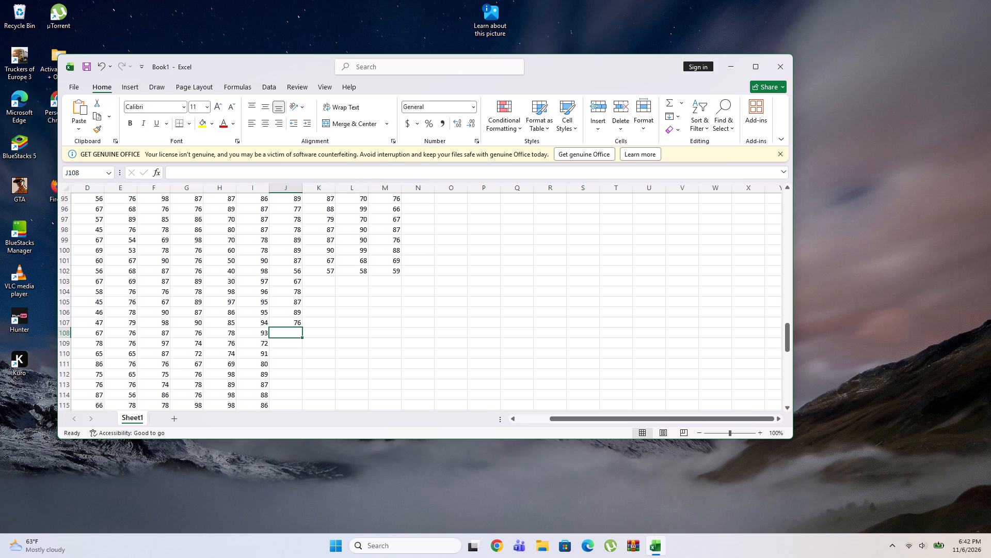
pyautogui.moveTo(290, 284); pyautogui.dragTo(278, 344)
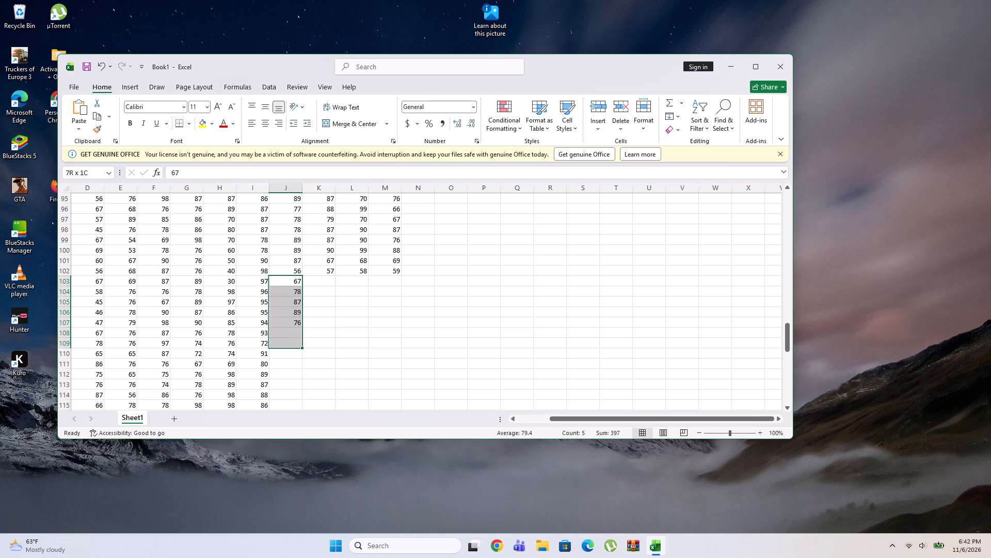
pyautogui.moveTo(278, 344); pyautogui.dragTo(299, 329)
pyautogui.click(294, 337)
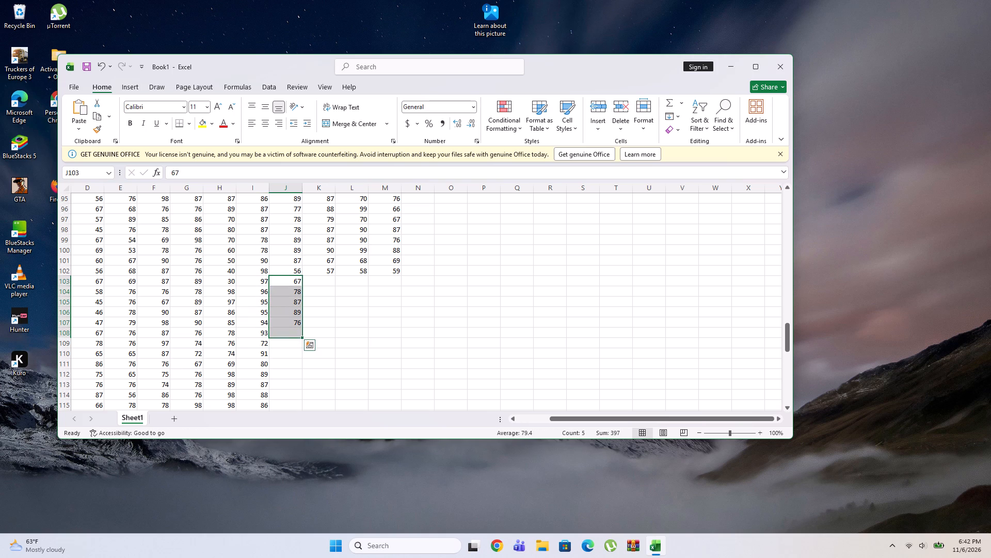
# Enter the marks 58, 87, 76, 75 and 74 down column K, from K103 to K107.
pyautogui.click(317, 281)
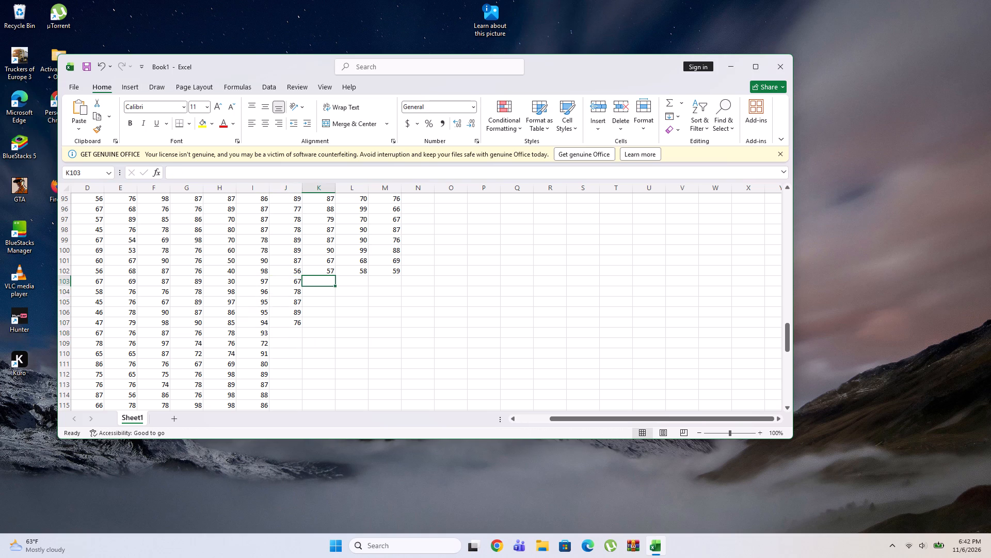
pyautogui.write('58')
pyautogui.press('Down')
pyautogui.write('89')
pyautogui.press('Down')
pyautogui.press('Up')
pyautogui.write('87')
pyautogui.press('Down')
pyautogui.write('76')
pyautogui.press('Down')
pyautogui.press('Up')
pyautogui.write('76')
pyautogui.press('Down')
pyautogui.write('75')
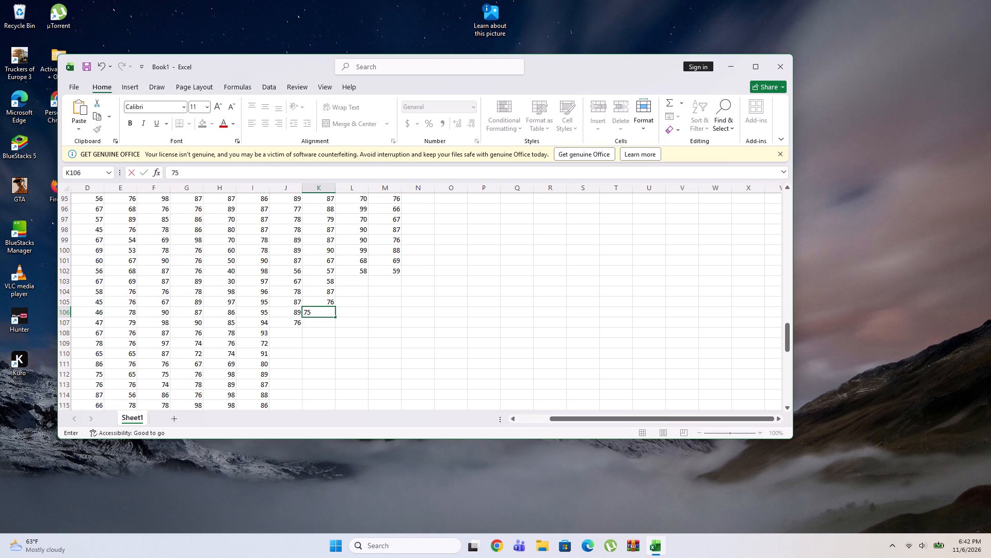
pyautogui.press('Down')
pyautogui.write('74')
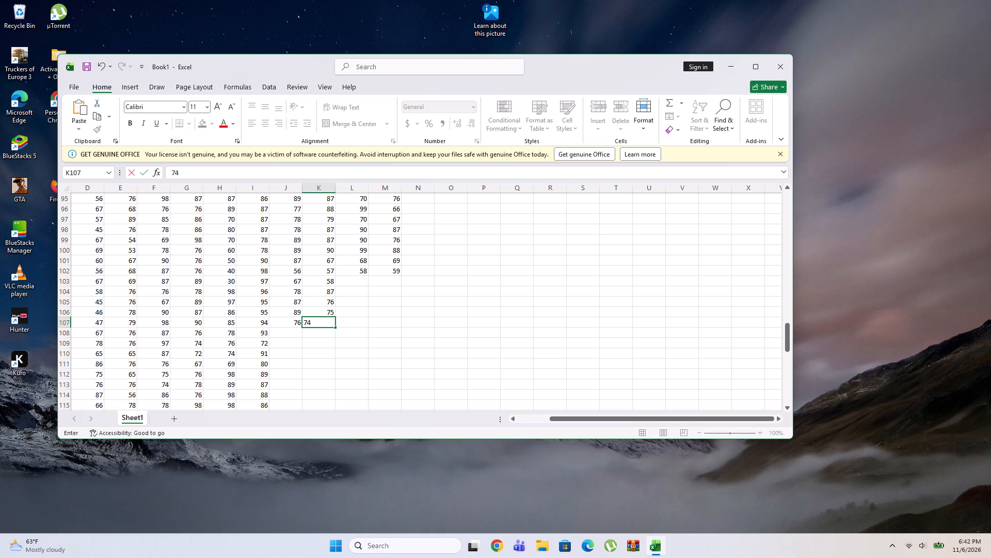
pyautogui.press('Down')
# Complete row 103 with the marks 67 in L103 and 78 in M103.
pyautogui.click(358, 282)
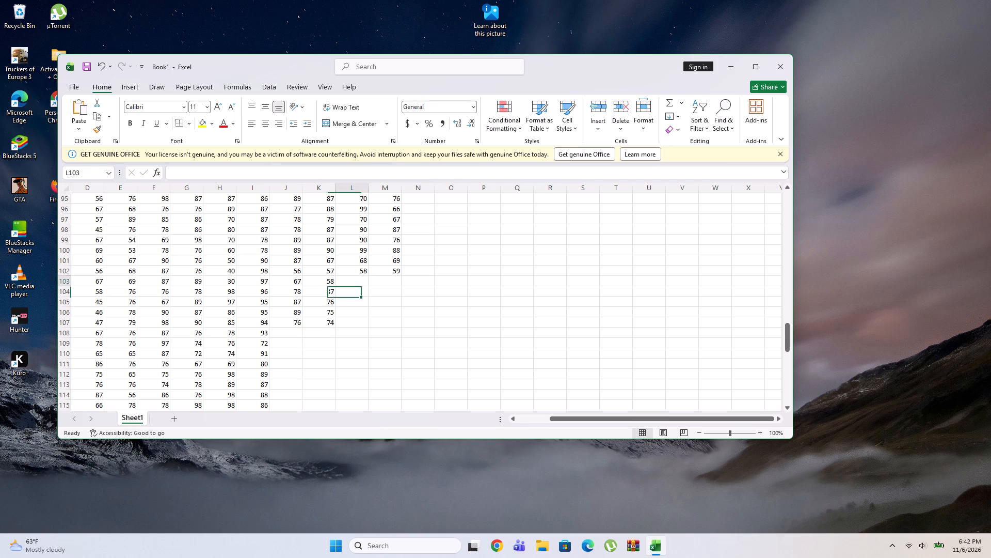
pyautogui.write('67')
pyautogui.press('Right')
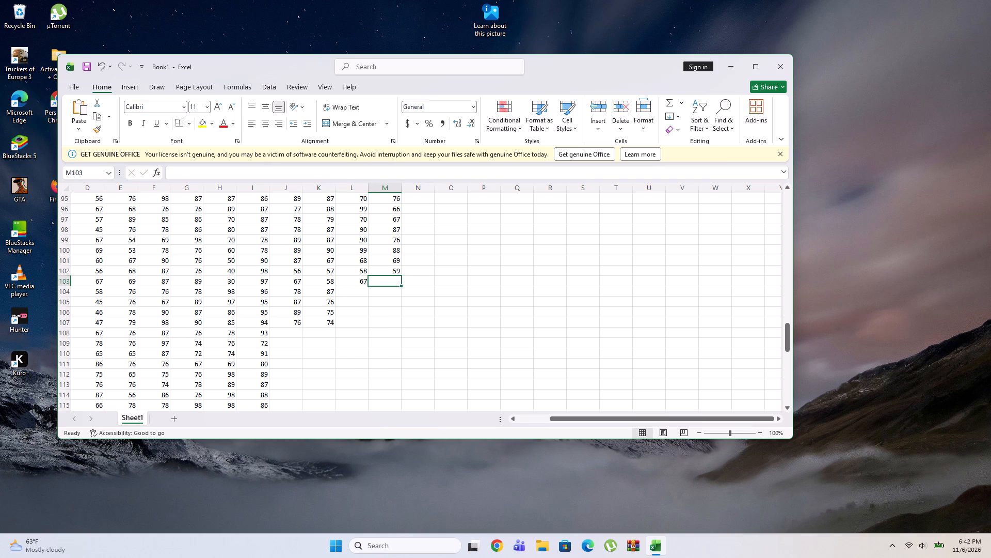
pyautogui.write('78')
pyautogui.press('Right')
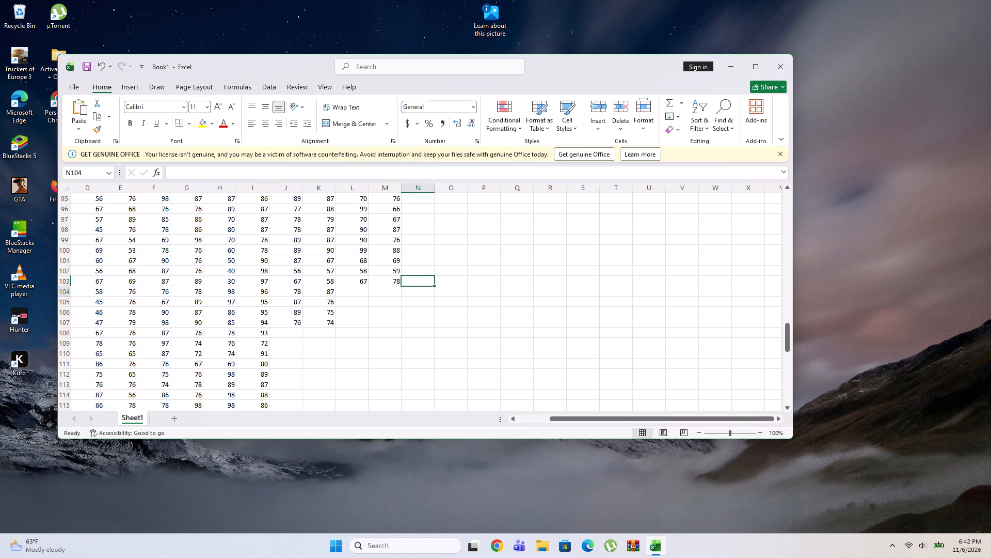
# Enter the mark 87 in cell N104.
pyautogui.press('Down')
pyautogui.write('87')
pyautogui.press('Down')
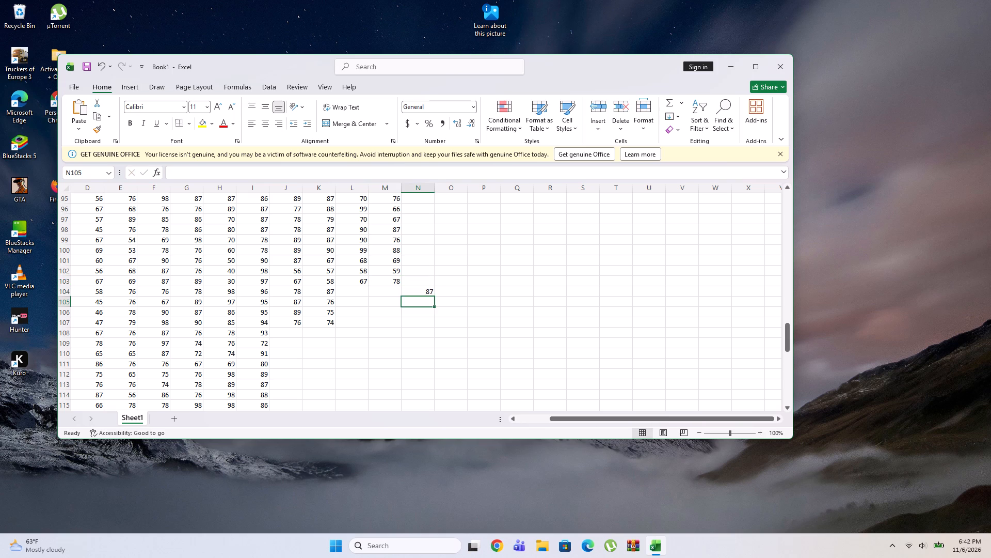
# Enter the marks 76 in M105 and 65 in L105, and 90 in M104 and 76 in L104.
pyautogui.press('Left')
pyautogui.write('76')
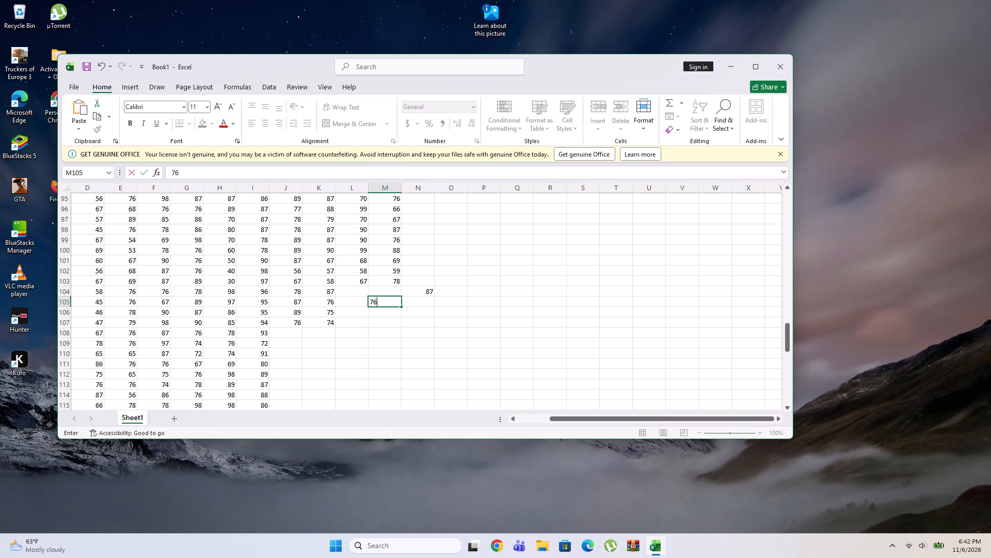
pyautogui.press('Left')
pyautogui.write('65')
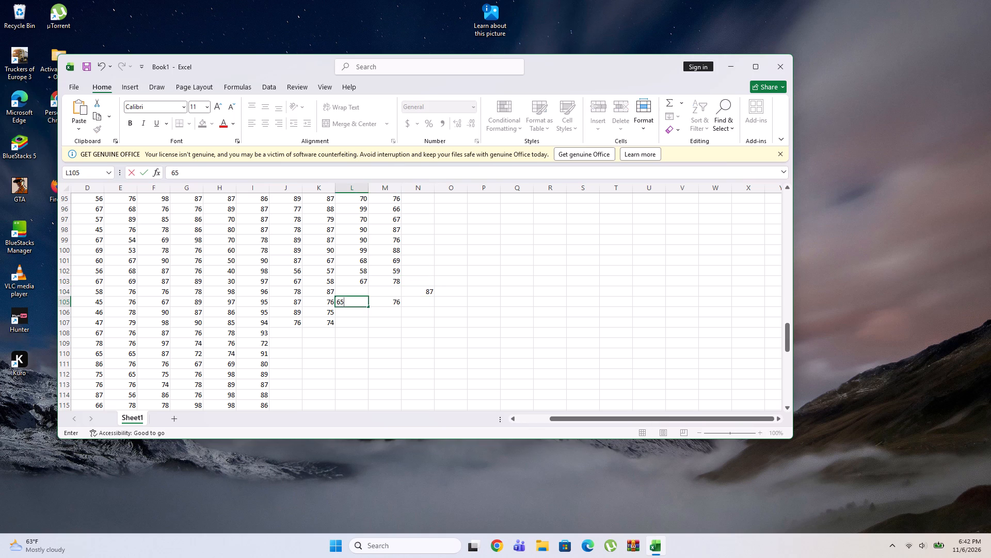
pyautogui.click(384, 289)
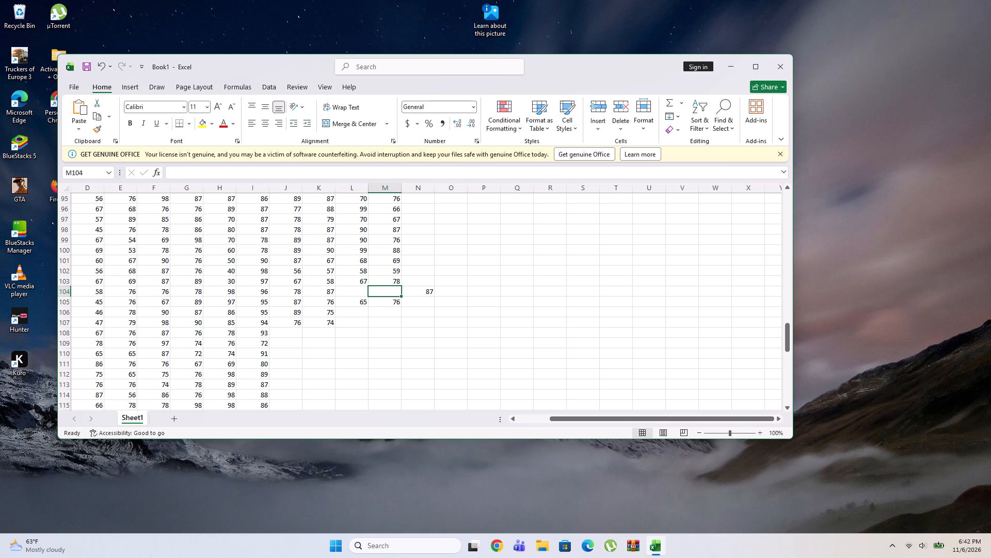
pyautogui.write('90')
pyautogui.press('Left')
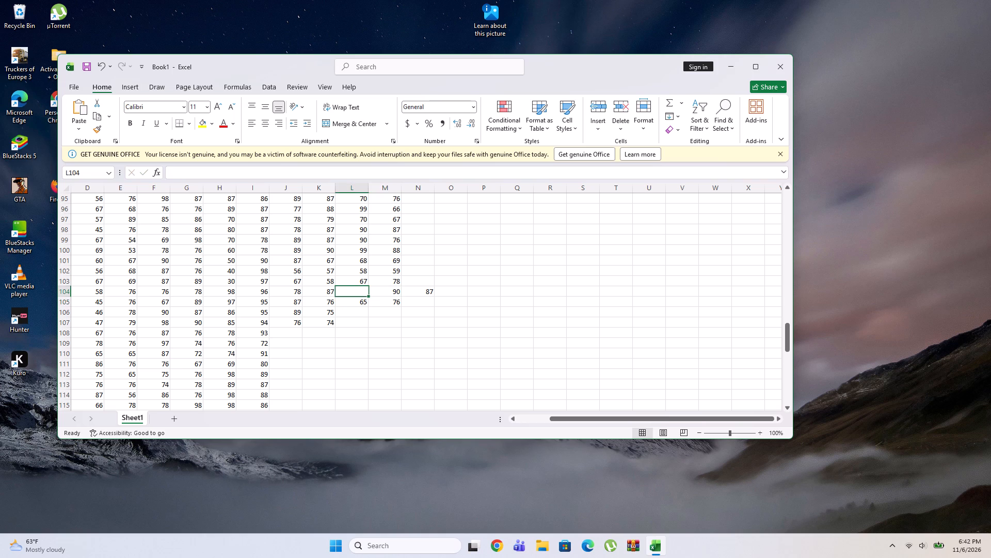
pyautogui.write('76')
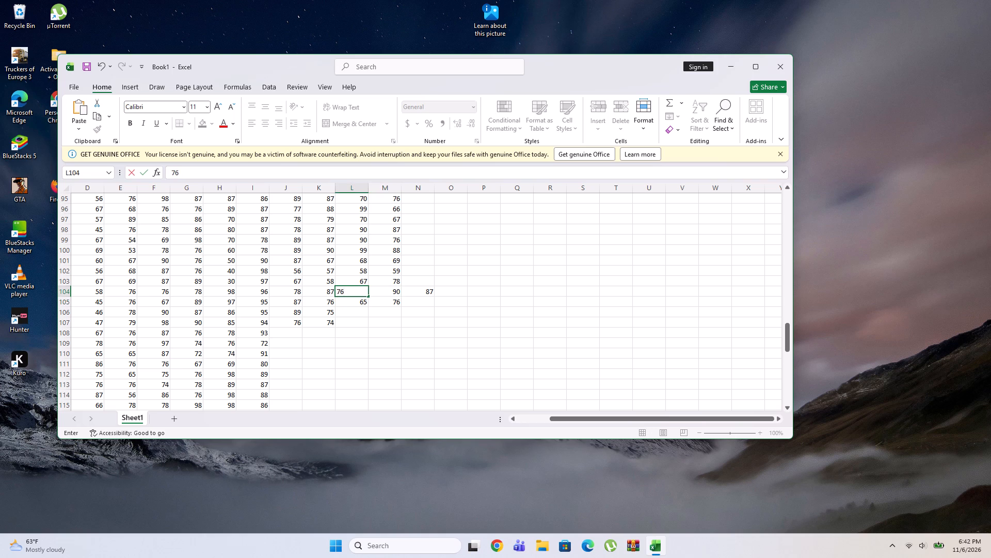
# Clear the stray mark in cell N104.
pyautogui.click(427, 286)
pyautogui.click(426, 291)
pyautogui.press('BackSpace')
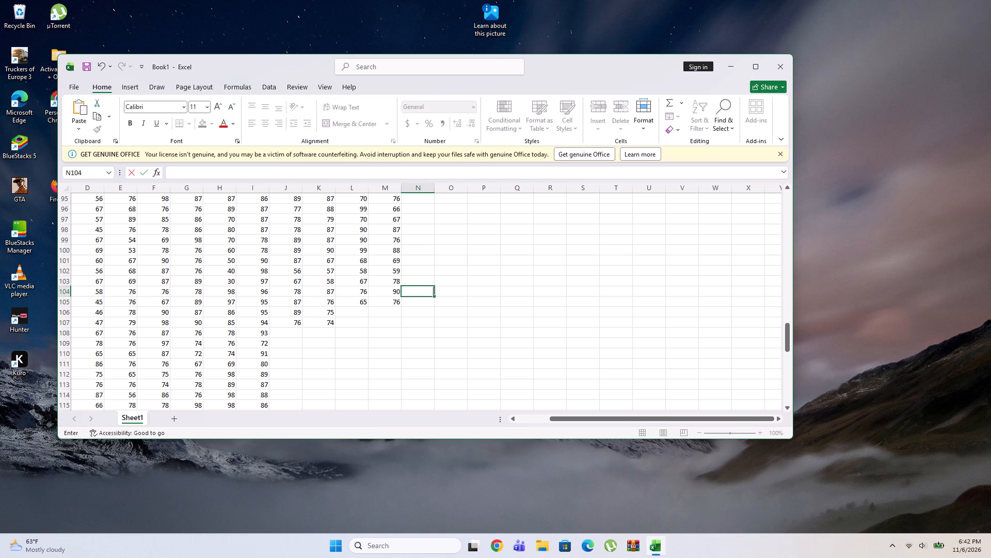
# Enter the marks 78 in L106 and 89 in M106, and 87 in M107 and 76 in L107.
pyautogui.click(354, 315)
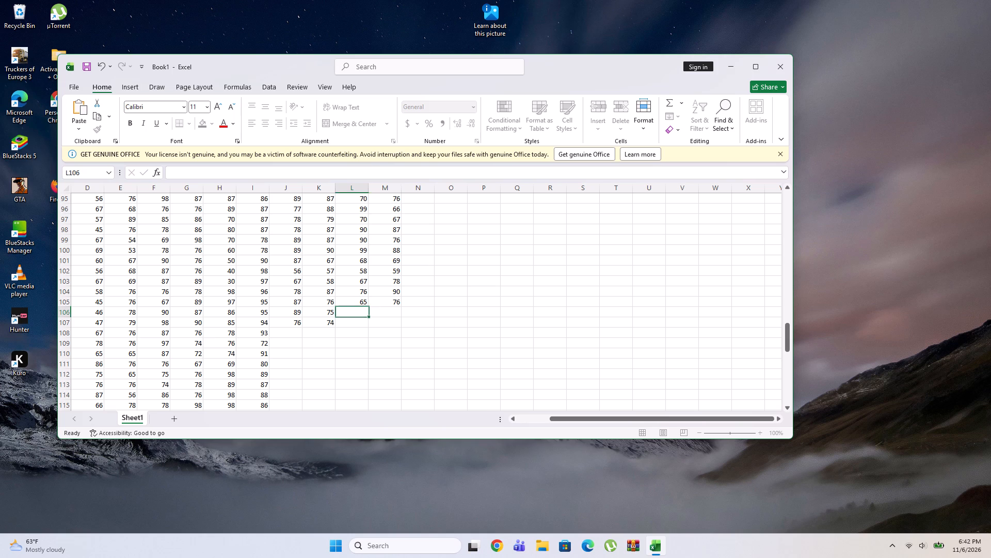
pyautogui.write('78')
pyautogui.press('Right')
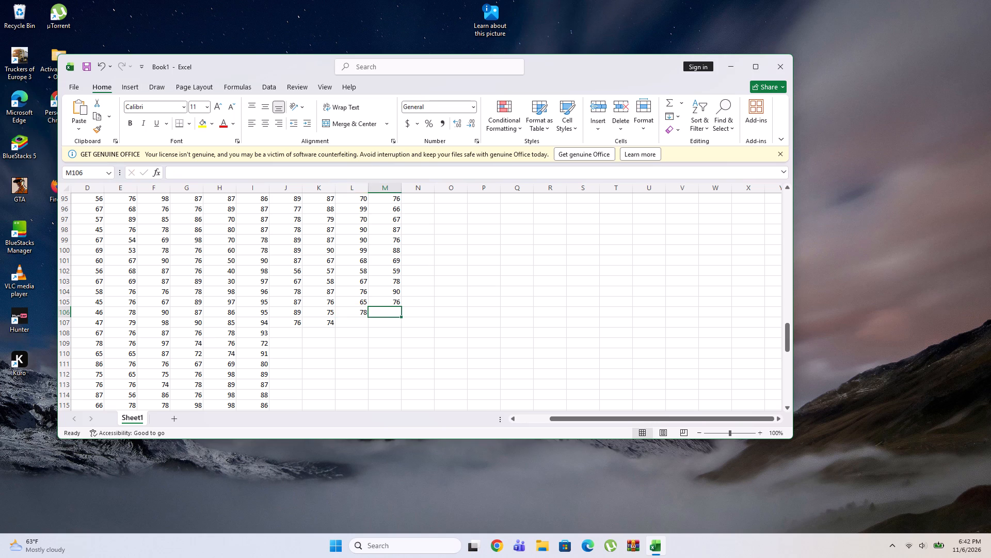
pyautogui.write('89')
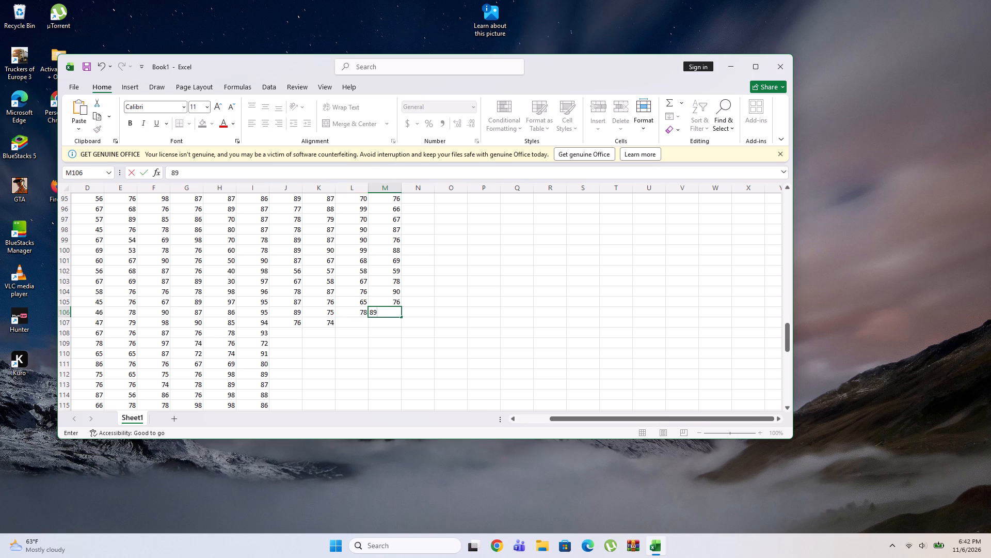
pyautogui.press('Down')
pyautogui.press('Up')
pyautogui.press('Down')
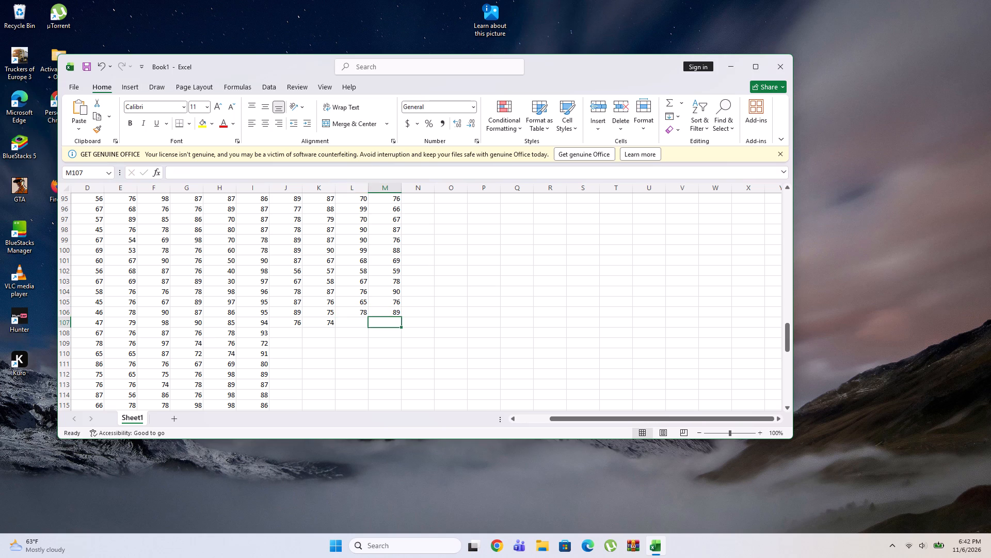
pyautogui.write('87')
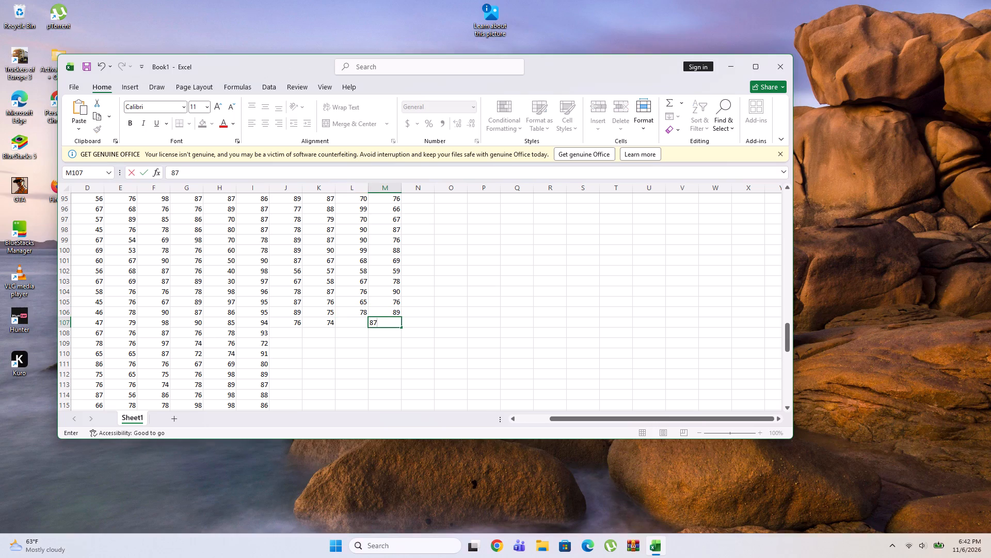
pyautogui.press('Left')
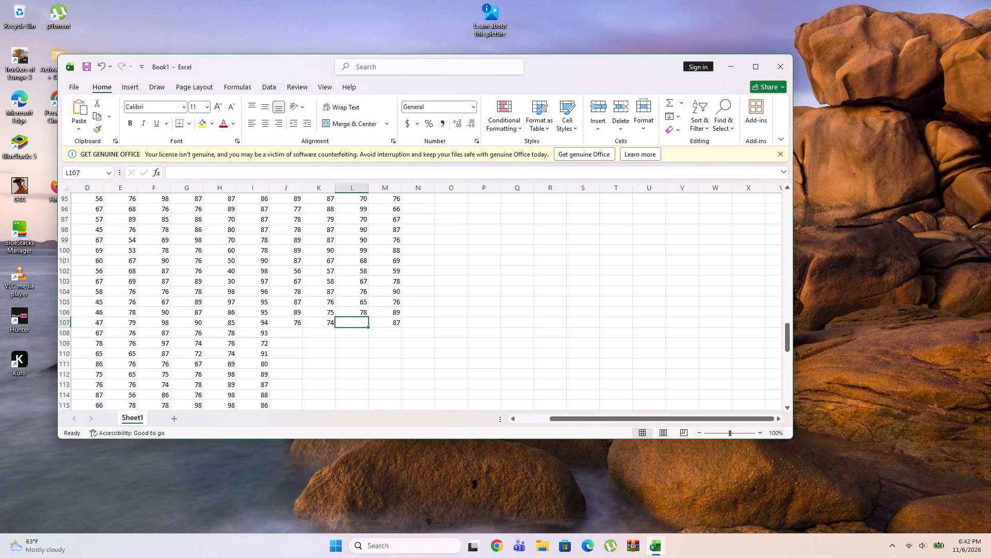
pyautogui.write('76')
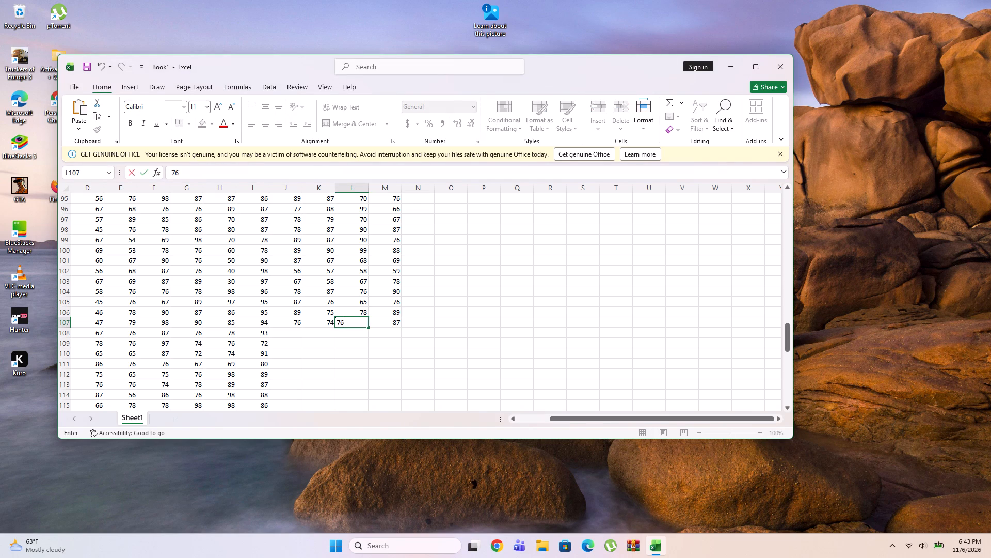
# Enter the marks 76, 56, 58, 59, 60 and 70 down column J in rows 108 to 113.
pyautogui.click(286, 335)
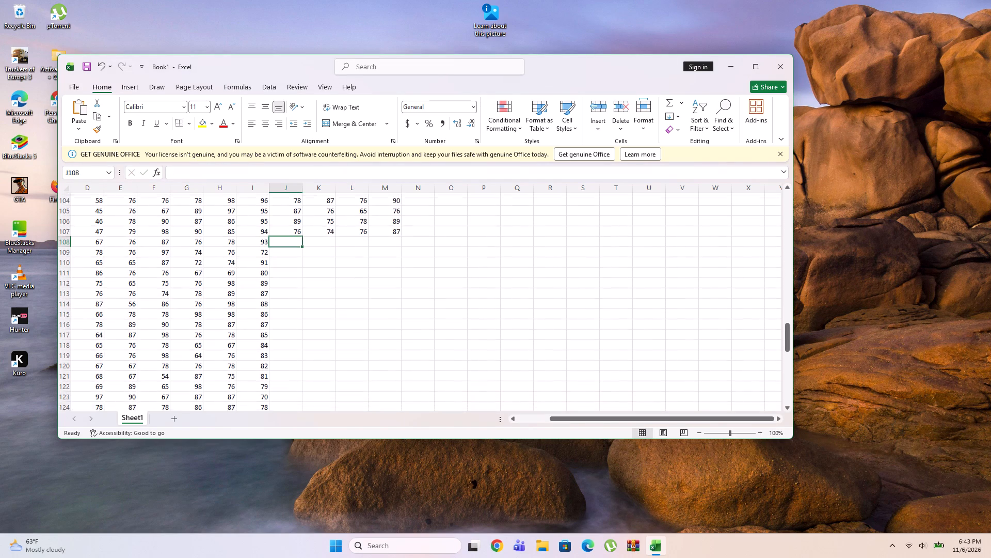
pyautogui.write('76')
pyautogui.press('Down')
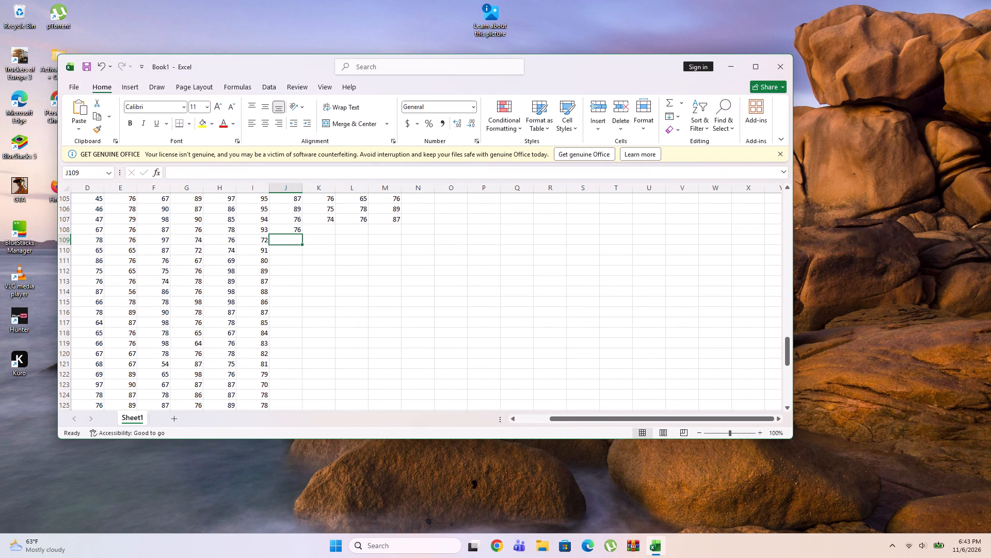
pyautogui.write('56')
pyautogui.press('Down')
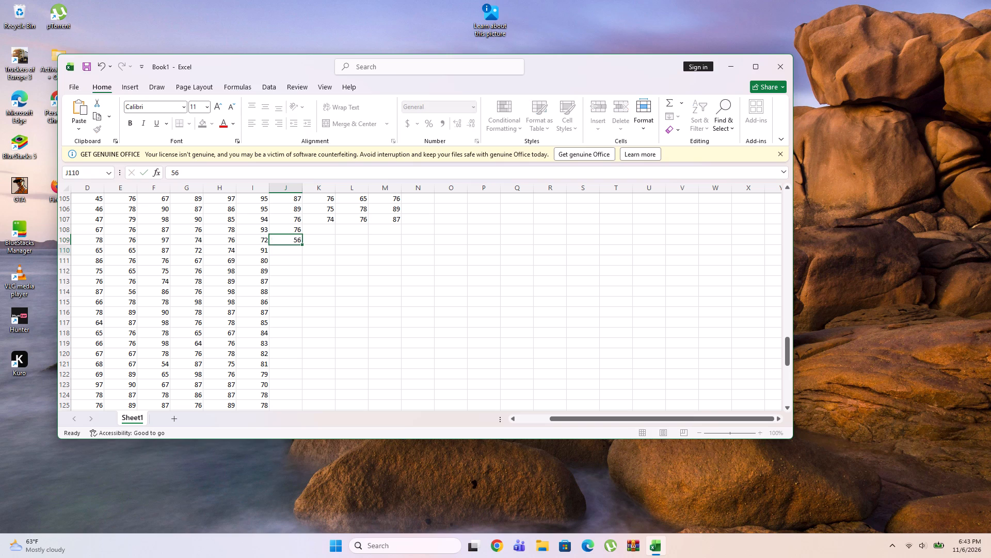
pyautogui.write('58')
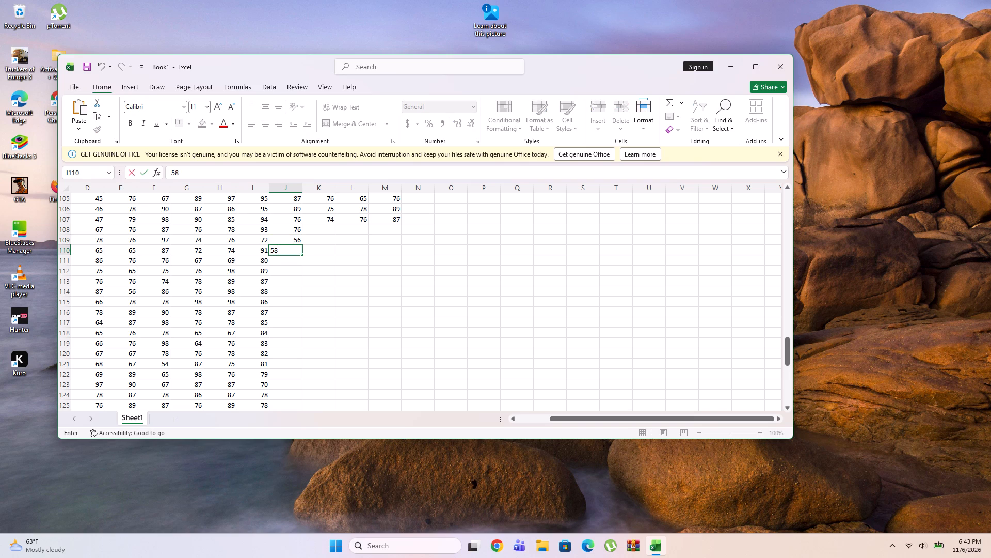
pyautogui.press('Down')
pyautogui.write('59')
pyautogui.press('Down')
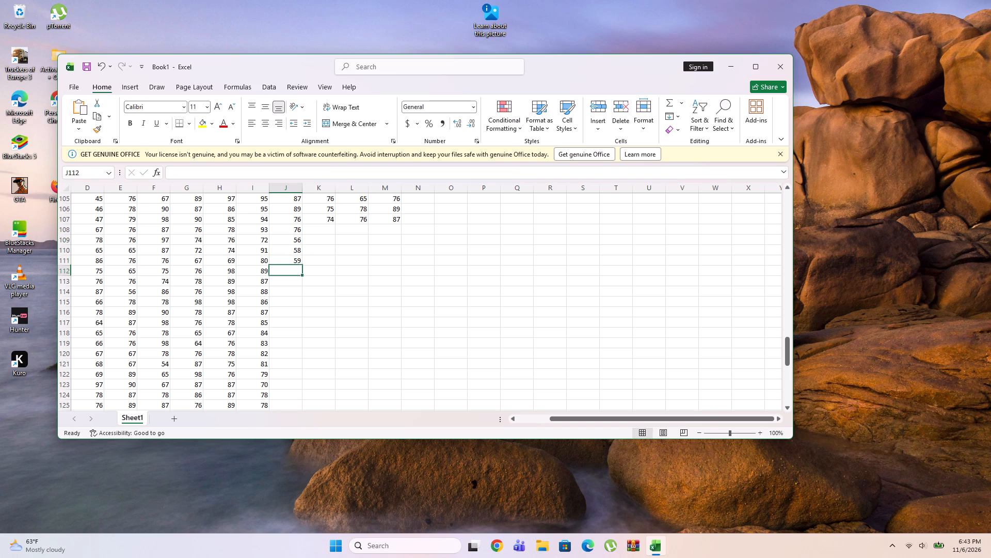
pyautogui.write('60')
pyautogui.press('Down')
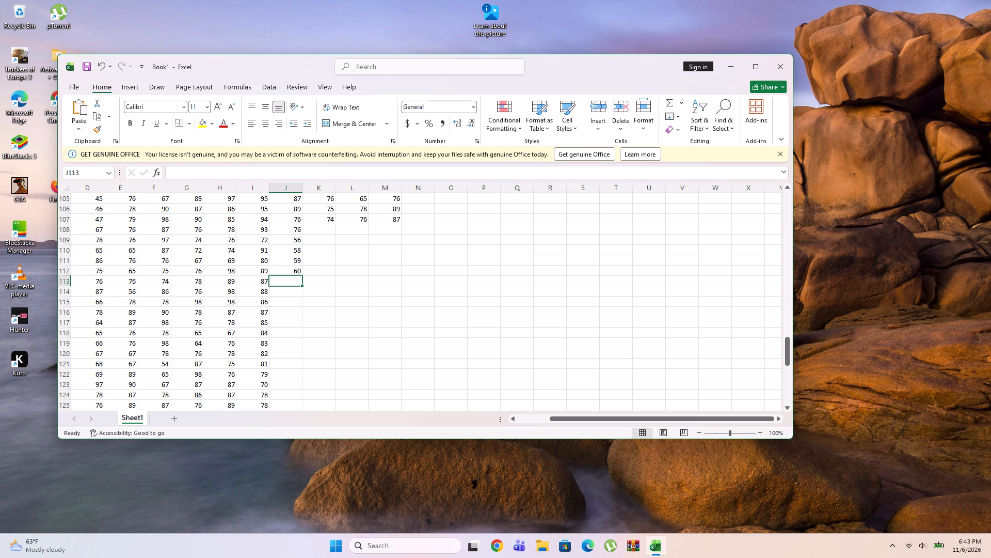
pyautogui.write('70')
pyautogui.press('Down')
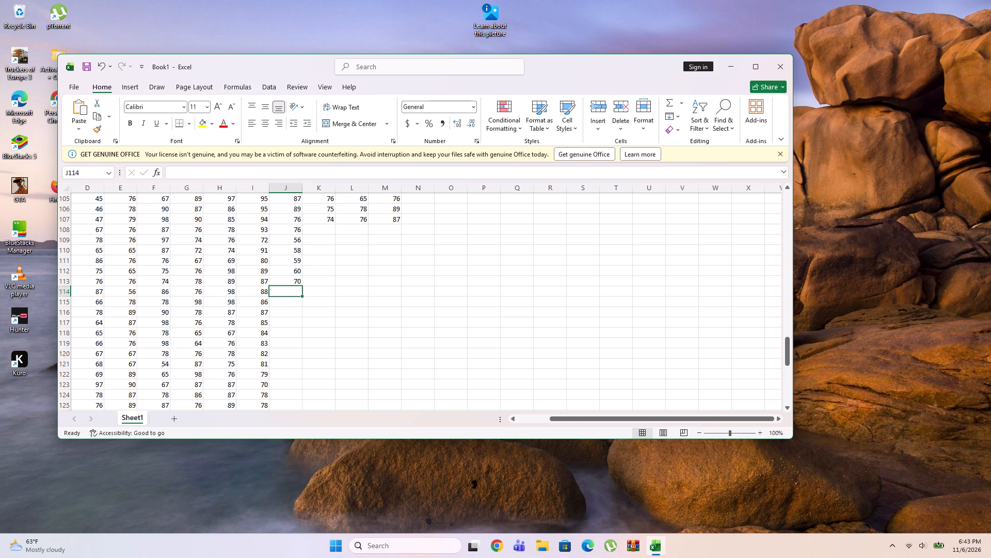
# Enter the marks 69, 68, 67, 66, 65 and 64 down column J in rows 114 to 119.
pyautogui.write('69')
pyautogui.press('Down')
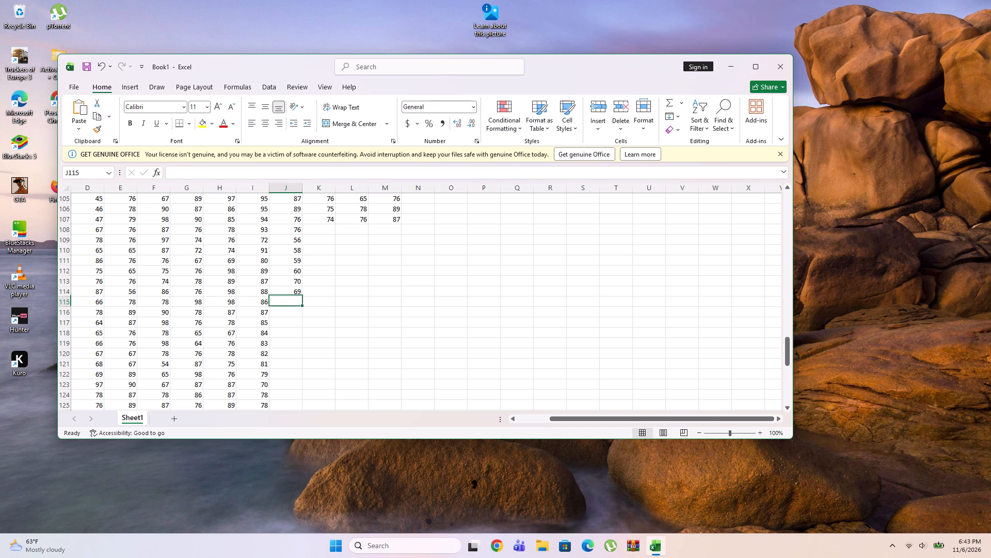
pyautogui.write('68')
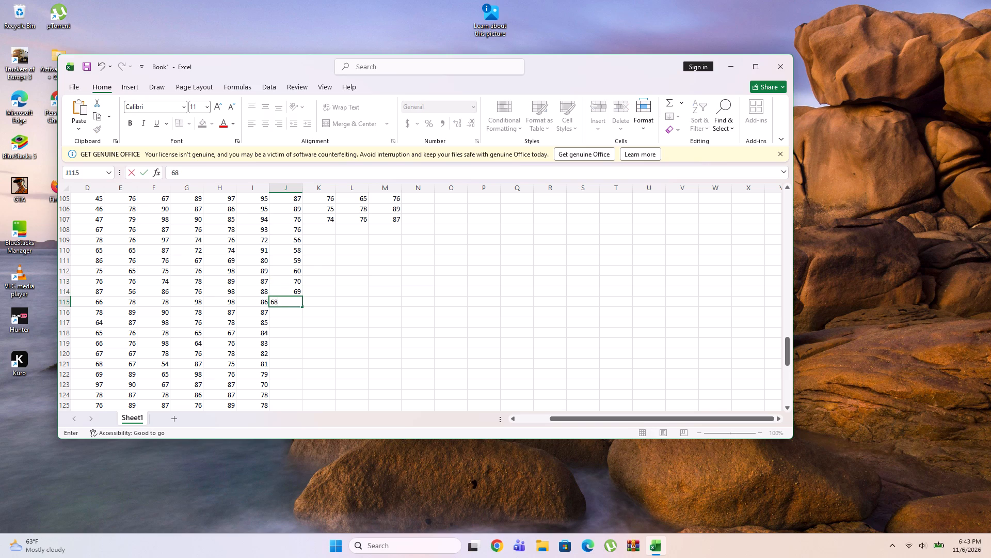
pyautogui.press('Down')
pyautogui.write('67')
pyautogui.press('Down')
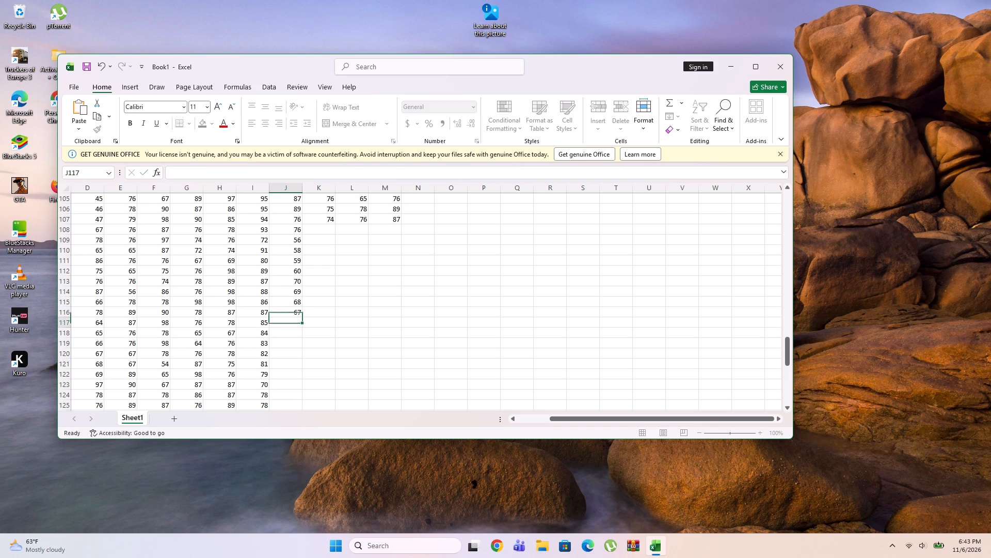
pyautogui.write('66')
pyautogui.press('Down')
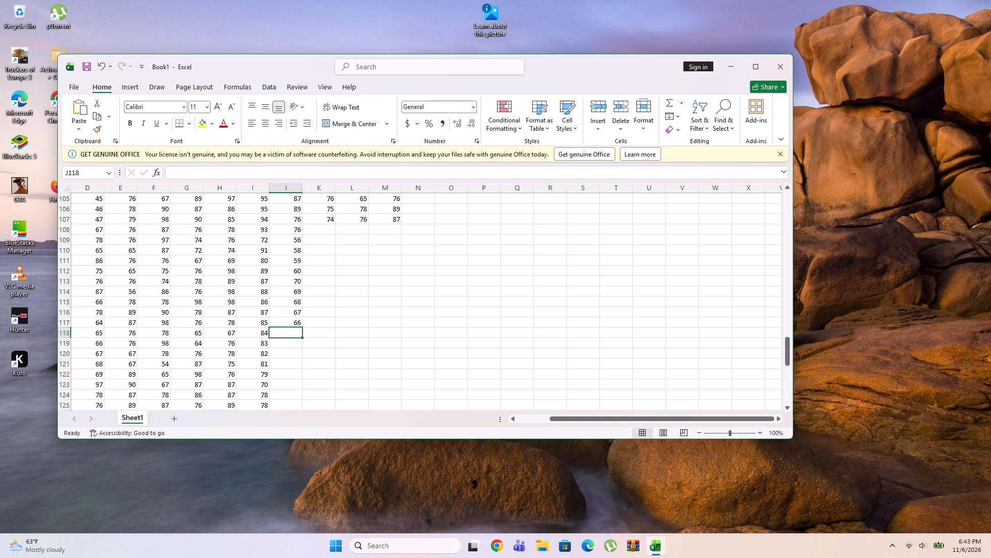
pyautogui.write('65')
pyautogui.press('Down')
pyautogui.write('64')
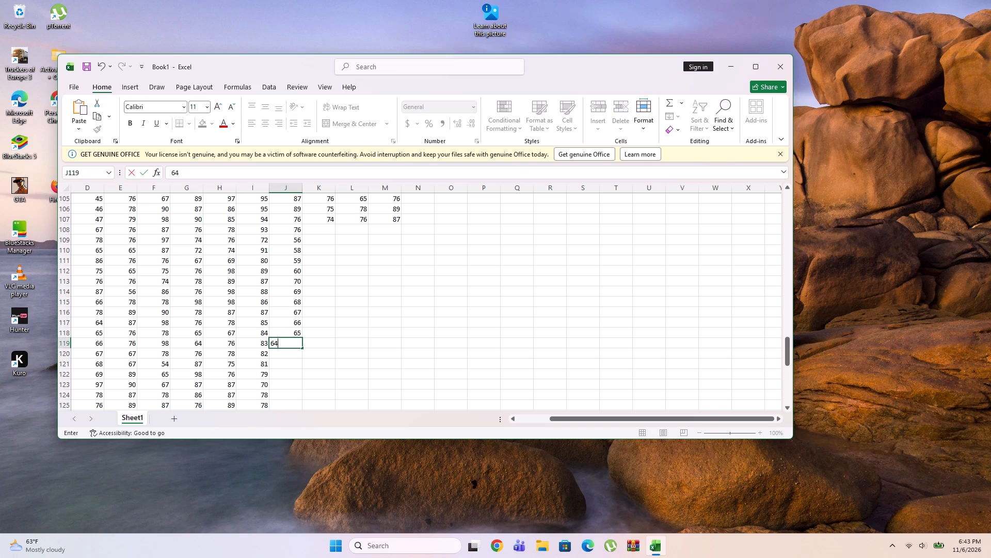
pyautogui.press('Down')
# Enter the marks 63, 62, 61 and 60 down column J in rows 120 to 123.
pyautogui.write('63')
pyautogui.press('Down')
pyautogui.write('62')
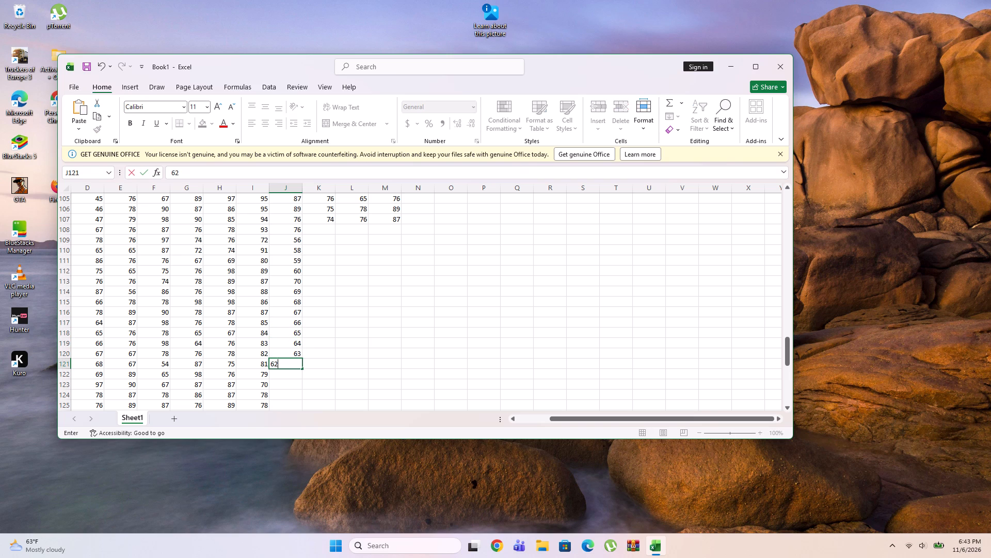
pyautogui.press('Down')
pyautogui.write('61')
pyautogui.press('Down')
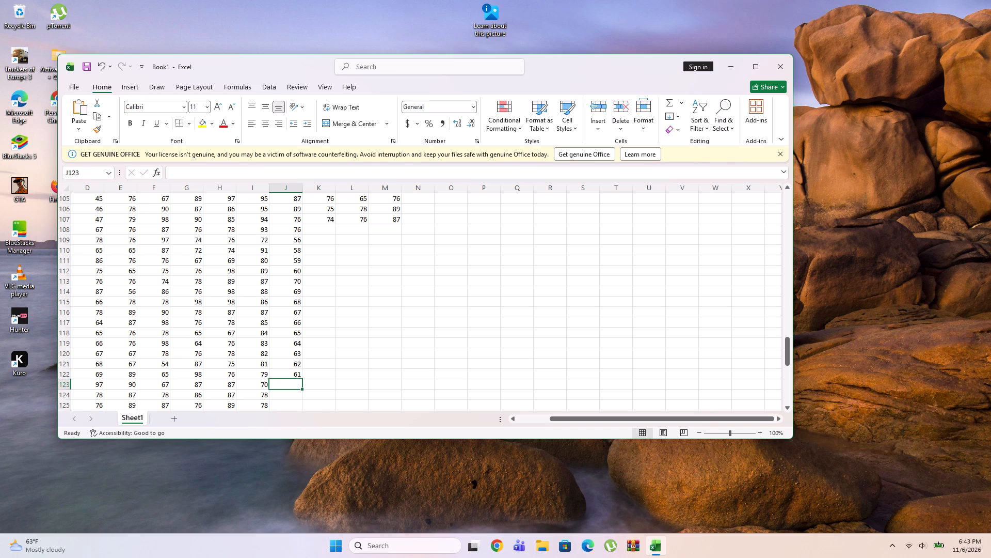
pyautogui.click(295, 386)
pyautogui.write('6-')
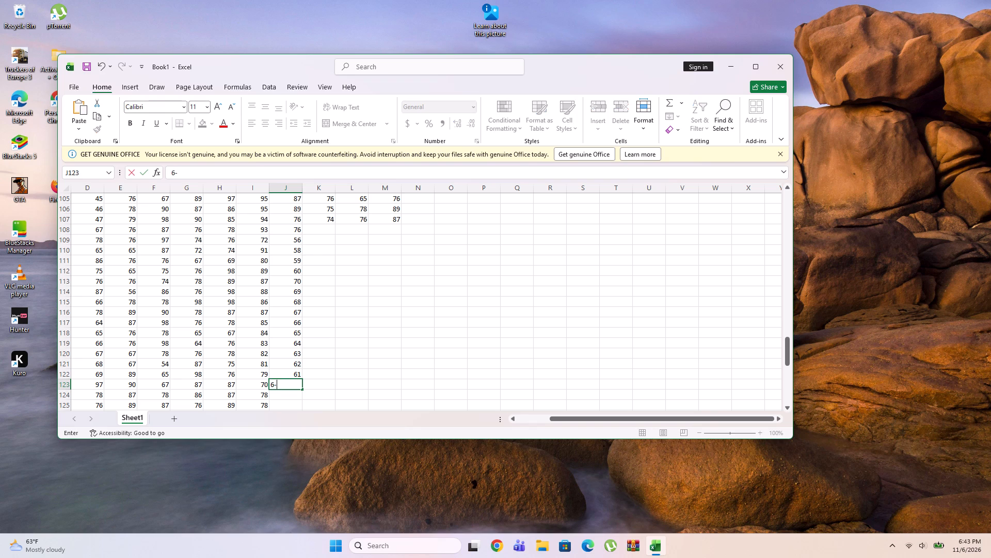
pyautogui.press('BackSpace')
pyautogui.press('0')
pyautogui.press('Down')
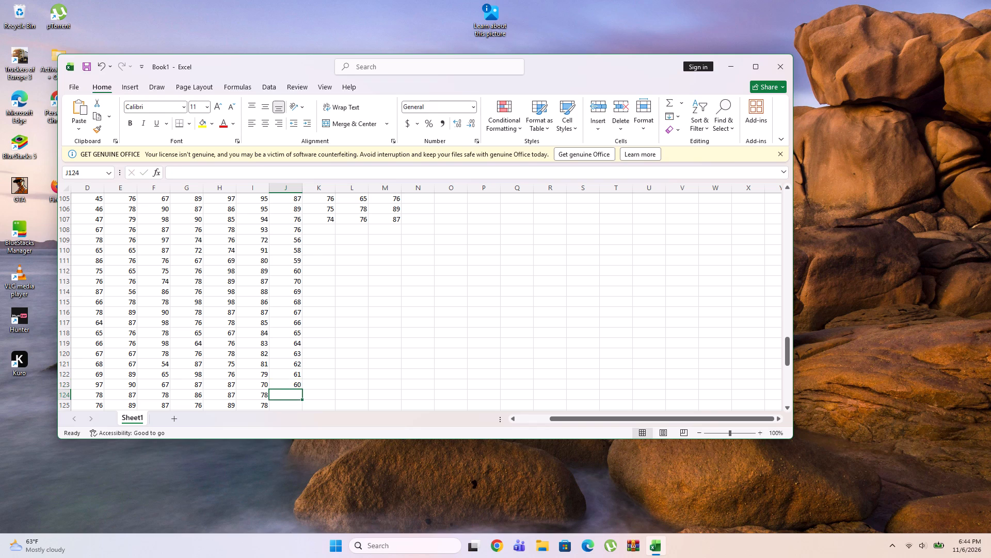
# Enter the marks 65, 76, 86, 87, 98 and 76 down column J in rows 124 to 129.
pyautogui.write('65')
pyautogui.press('Down')
pyautogui.write('76')
pyautogui.press('Down')
pyautogui.write('86')
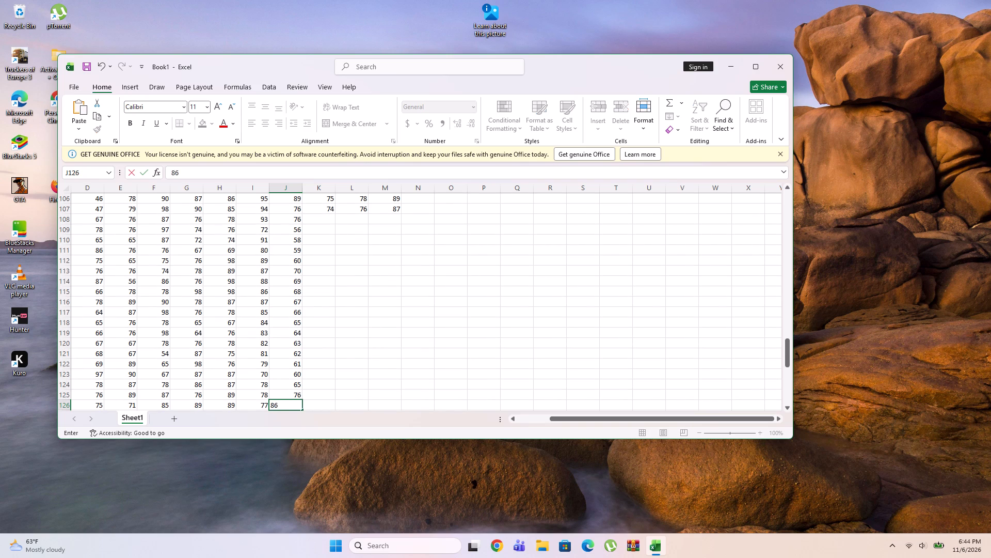
pyautogui.press('Down')
pyautogui.write('87')
pyautogui.press('Down')
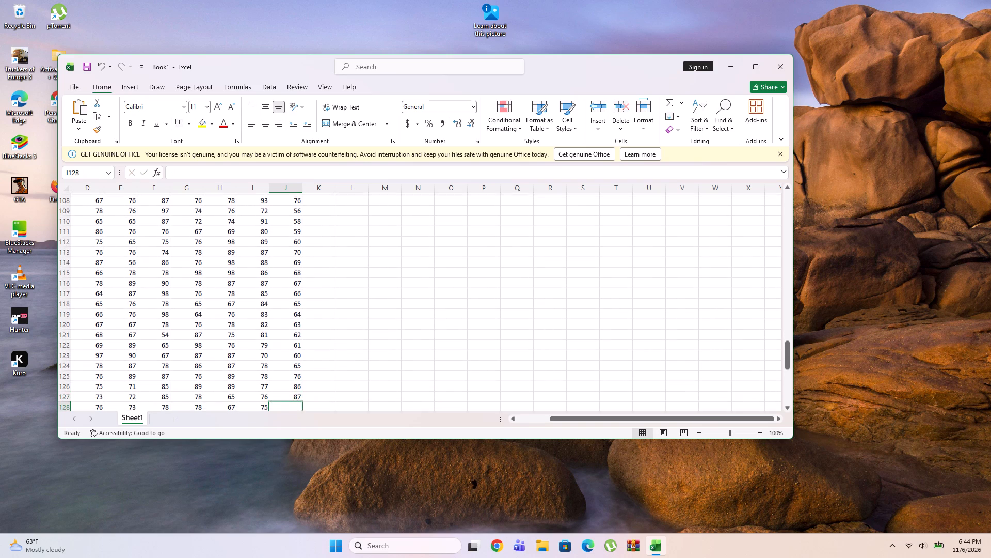
pyautogui.write('98')
pyautogui.press('Down')
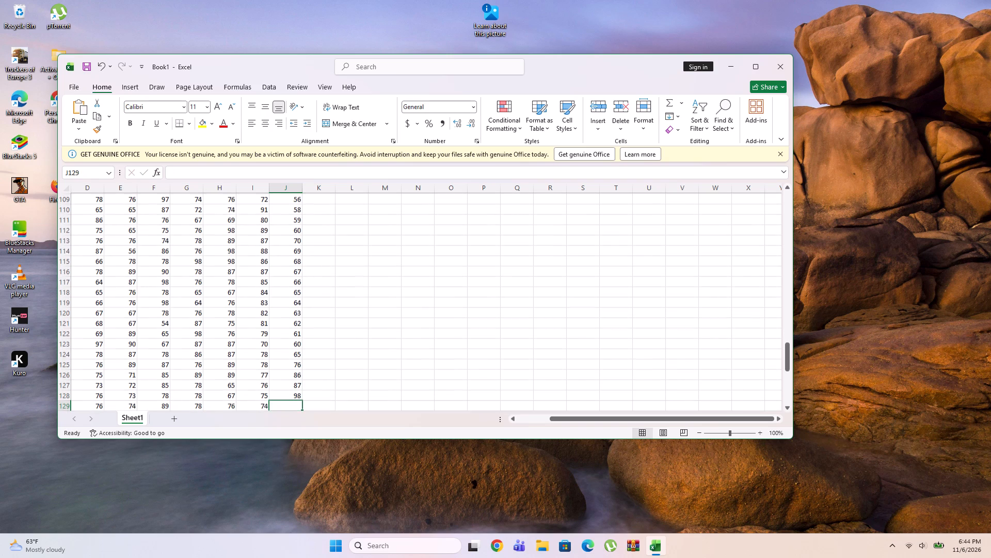
pyautogui.write('76')
pyautogui.press('Down')
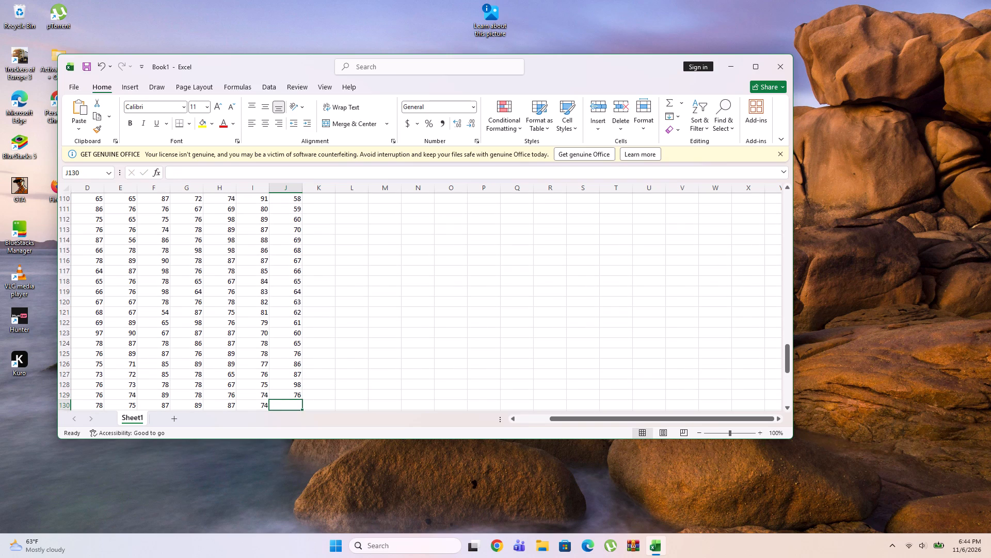
# Enter the marks 76, 76, 67, 76, 76 and 78 down column J in rows 130 to 135.
pyautogui.write('76')
pyautogui.press('Down')
pyautogui.write('76')
pyautogui.press('Down')
pyautogui.write('67')
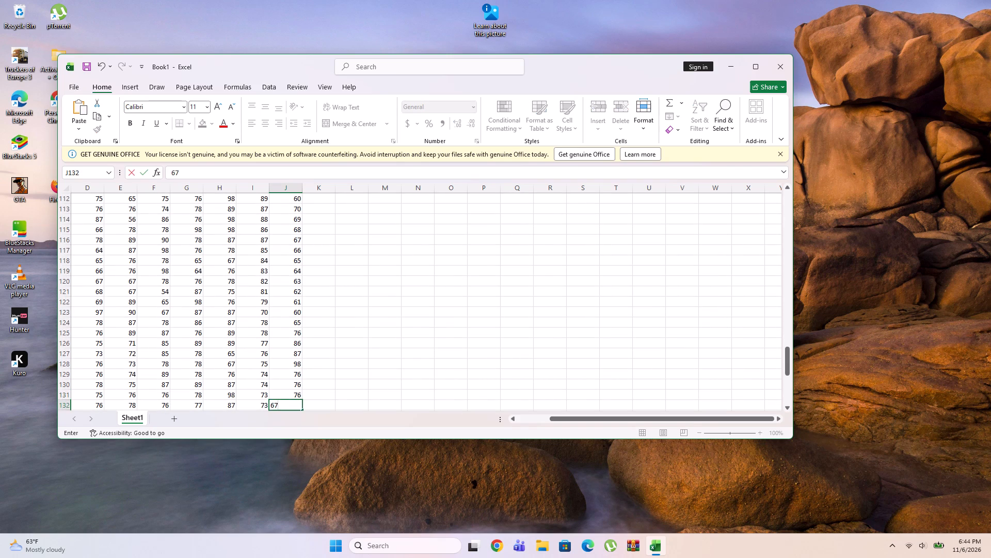
pyautogui.press('Down')
pyautogui.write('76')
pyautogui.press('Down')
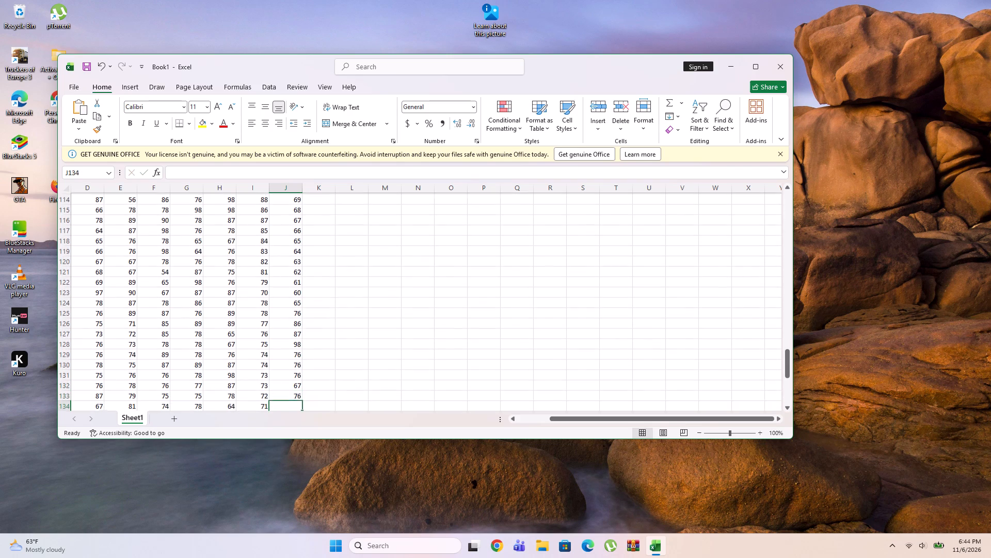
pyautogui.press('7')
pyautogui.press('6')
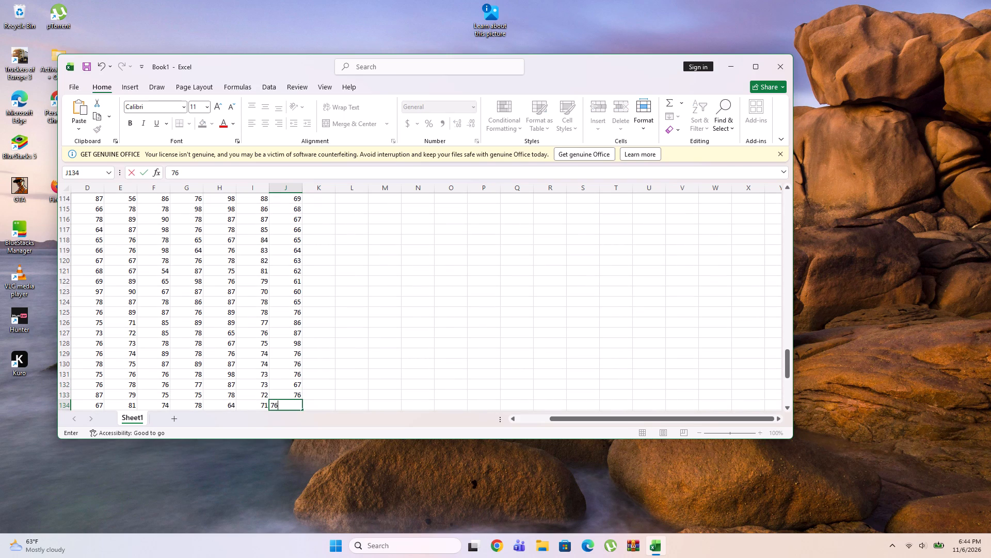
pyautogui.press('Down')
pyautogui.write('78')
pyautogui.press('Down')
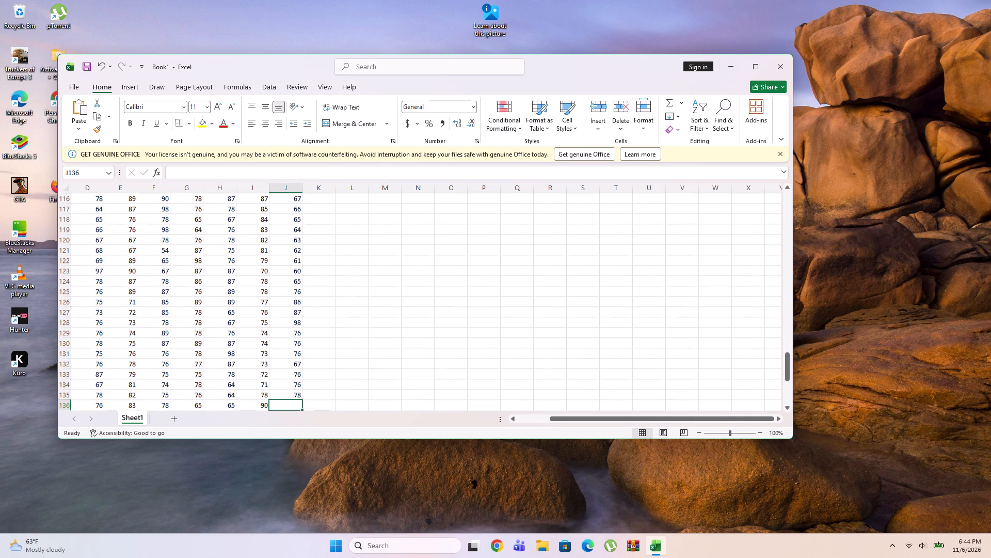
# Enter the marks 76, 67, 65, 67, 69 and 76 down column J in rows 136 to 141.
pyautogui.write('76')
pyautogui.press('Down')
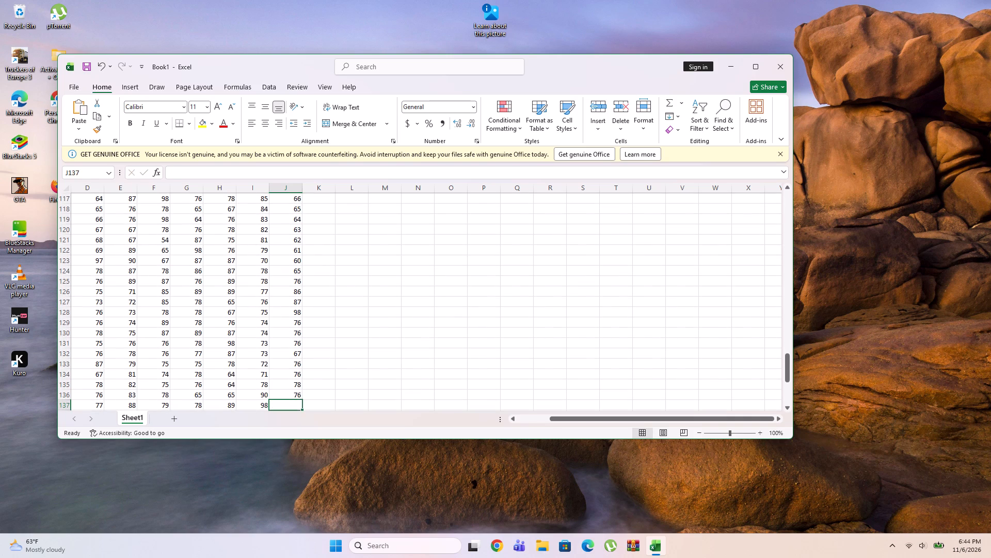
pyautogui.write('67')
pyautogui.press('Down')
pyautogui.write('65')
pyautogui.press('Down')
pyautogui.write('67')
pyautogui.press('Down')
pyautogui.write('69')
pyautogui.press('Down')
pyautogui.write('76')
pyautogui.press('Down')
# Enter the marks 76, 78, 76, 67, 65, 67 and 67 down column J in rows 142 to 148.
pyautogui.write('76')
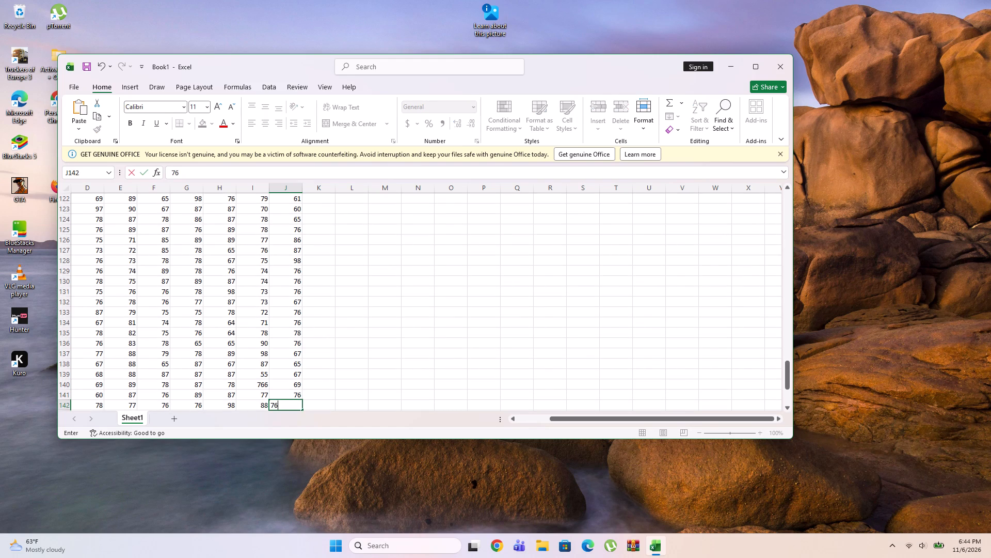
pyautogui.press('Down')
pyautogui.write('78')
pyautogui.press('Down')
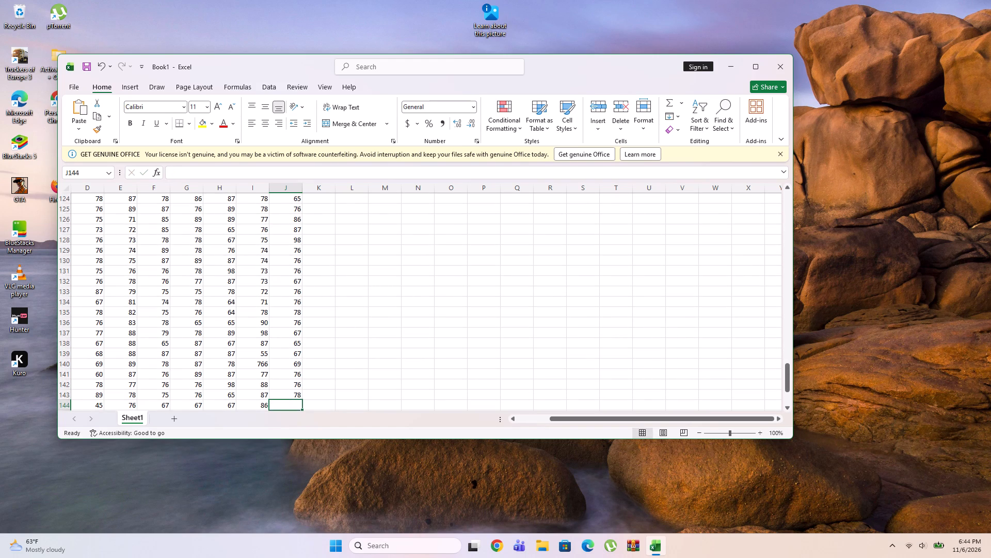
pyautogui.write('76')
pyautogui.press('Down')
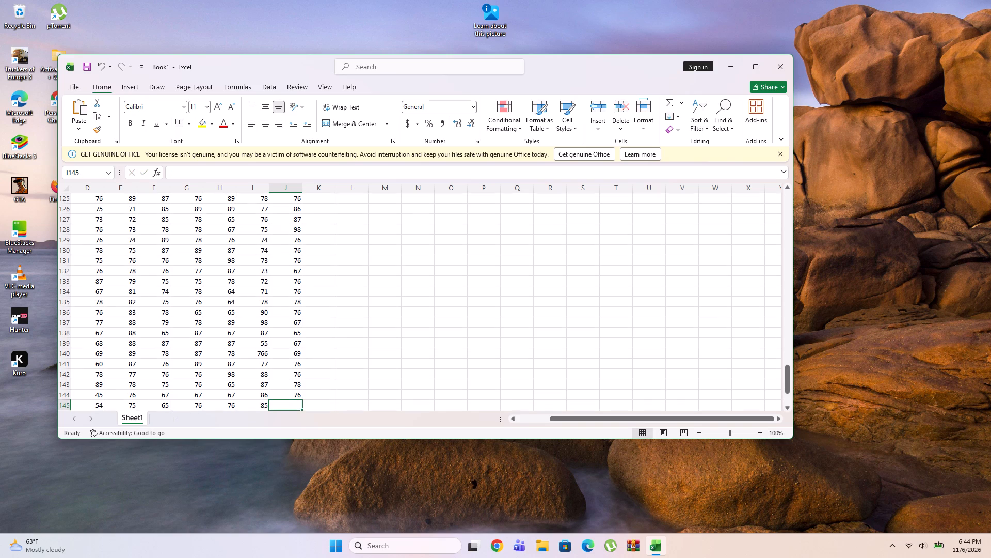
pyautogui.write('67')
pyautogui.press('Down')
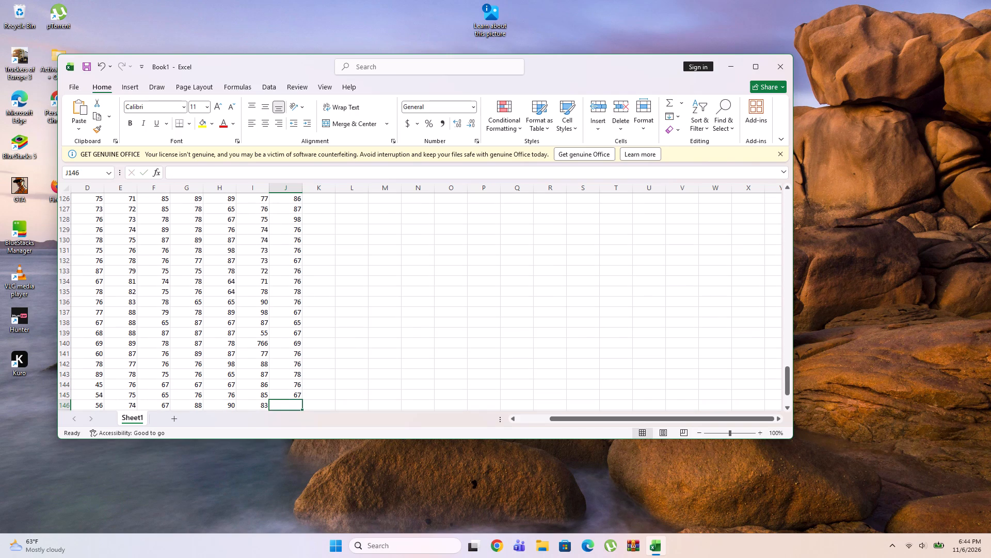
pyautogui.write('65')
pyautogui.press('Down')
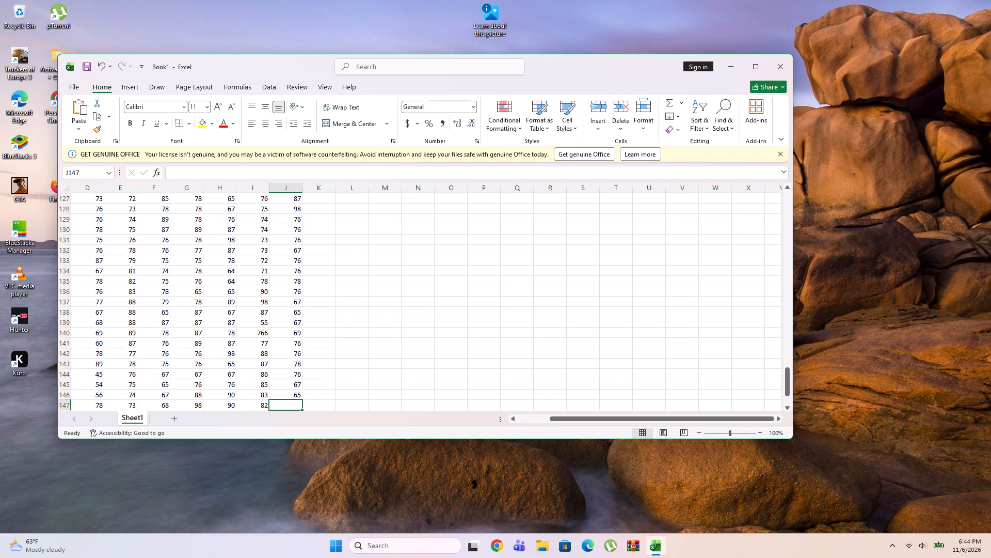
pyautogui.write('67')
pyautogui.press('Down')
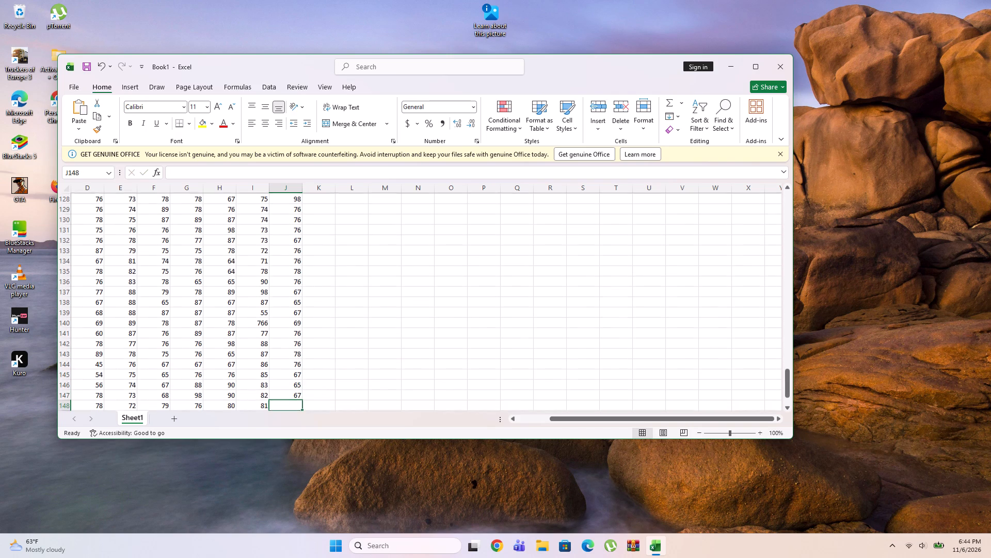
pyautogui.write('67')
pyautogui.press('Down')
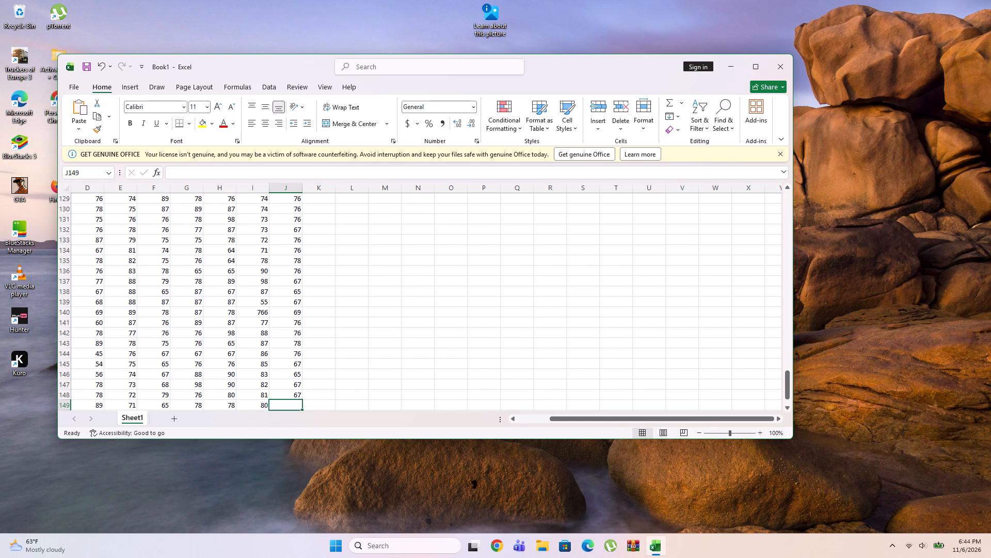
# Enter the marks 65, 67 and 67 down column J in rows 149 to 151.
pyautogui.write('65')
pyautogui.press('Down')
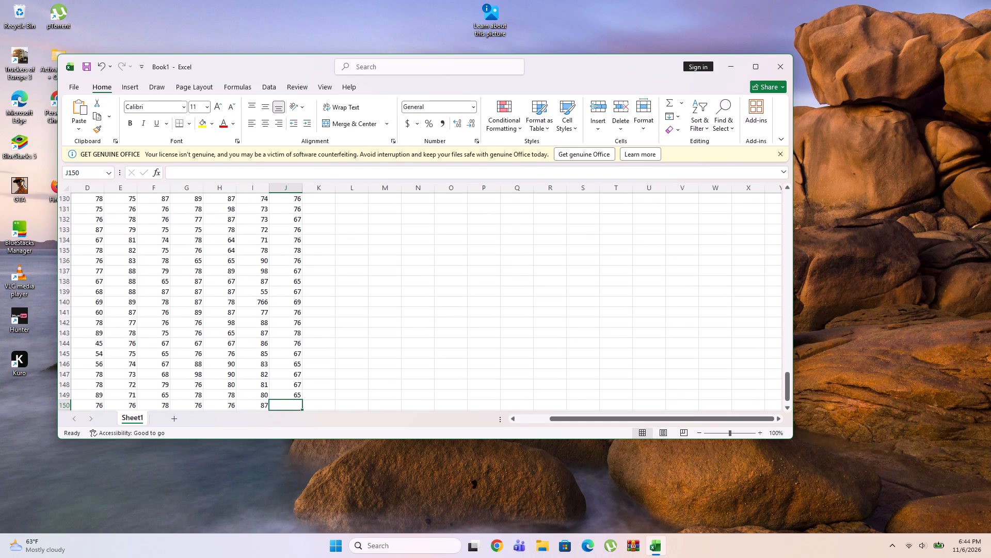
pyautogui.write('67')
pyautogui.press('Down')
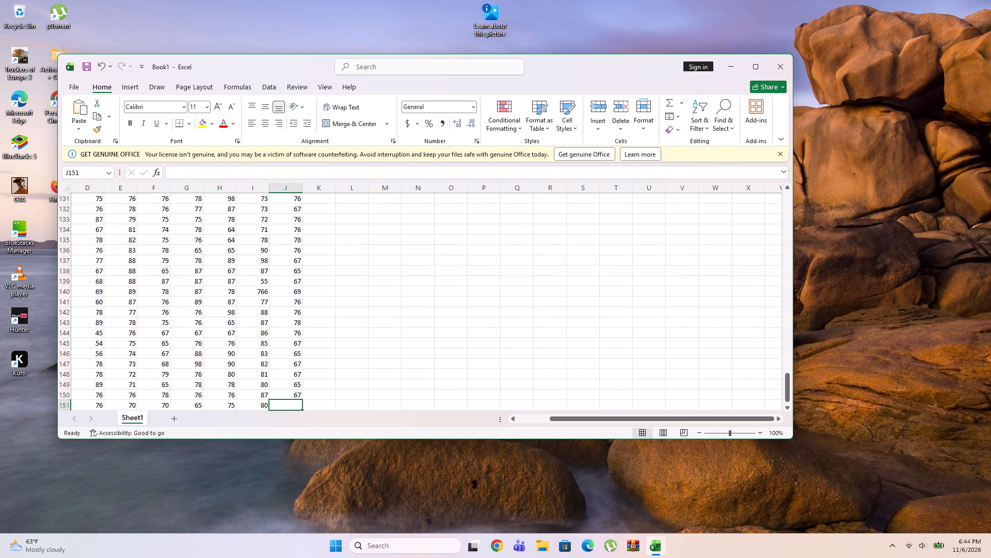
pyautogui.write('67')
pyautogui.press('Down')
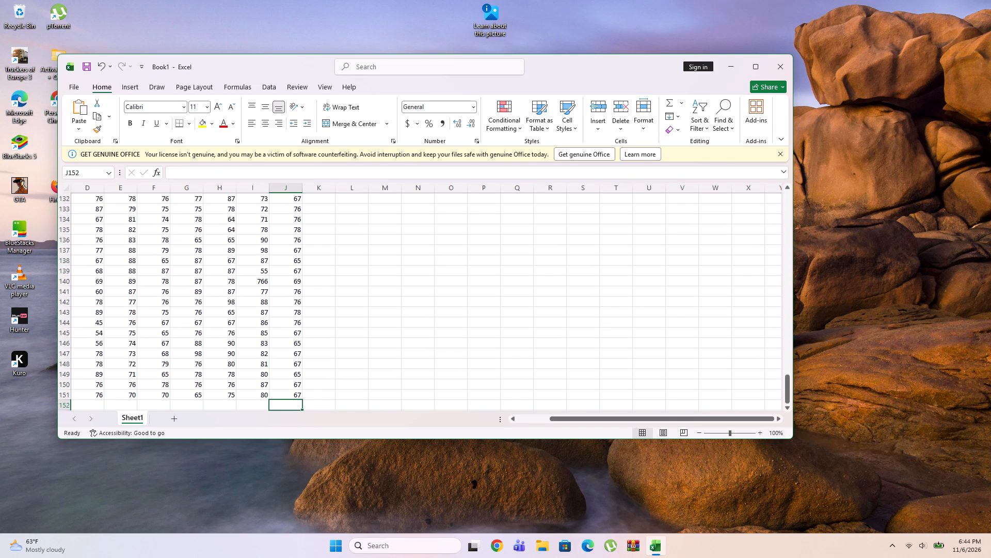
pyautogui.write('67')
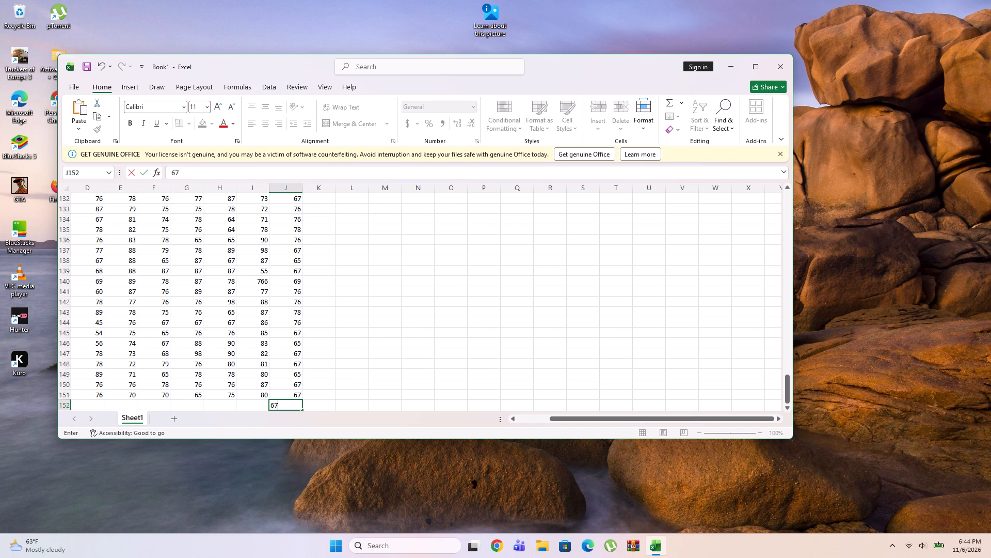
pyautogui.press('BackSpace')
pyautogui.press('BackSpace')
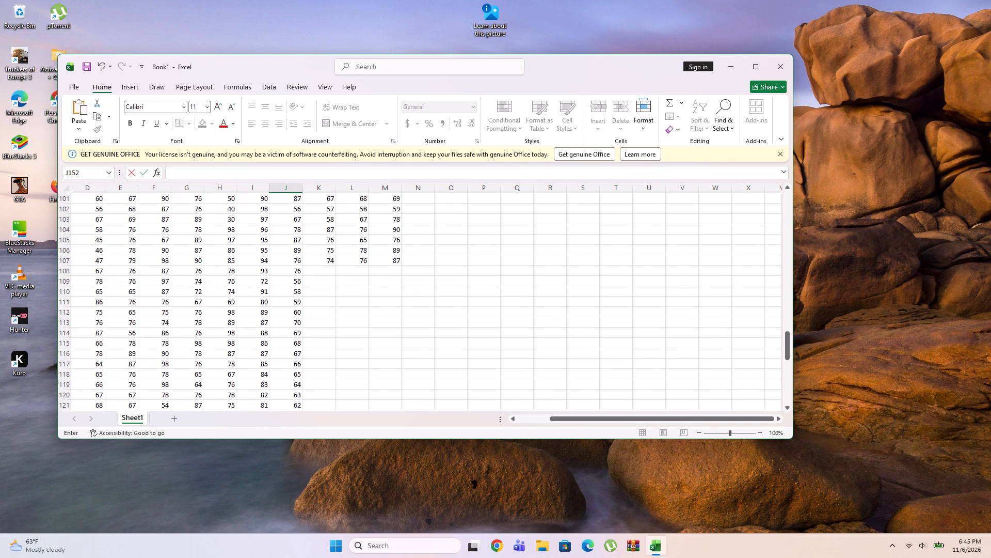
# Enter the marks 73, 72, 71, 70 and 69 down column K in rows 108 to 112.
pyautogui.click(330, 269)
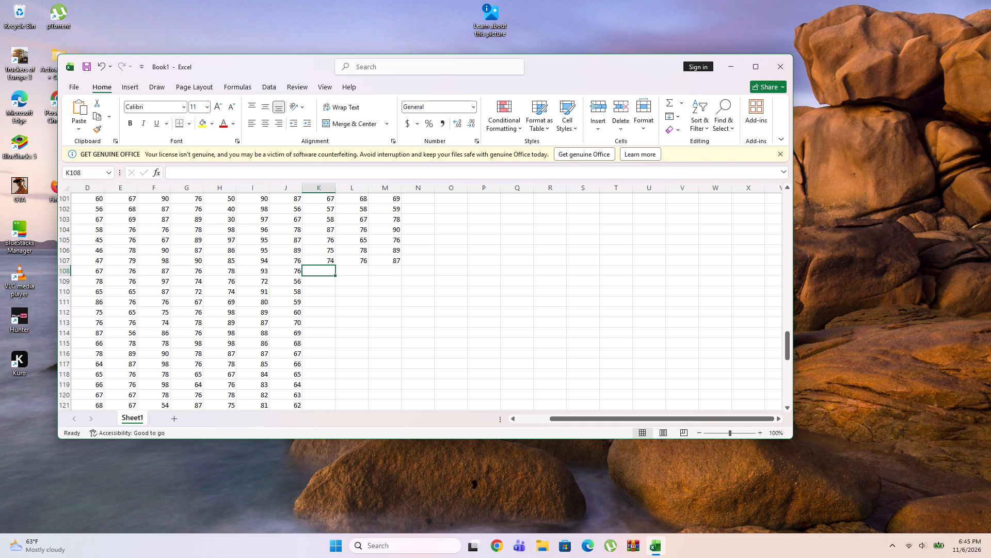
pyautogui.write('73')
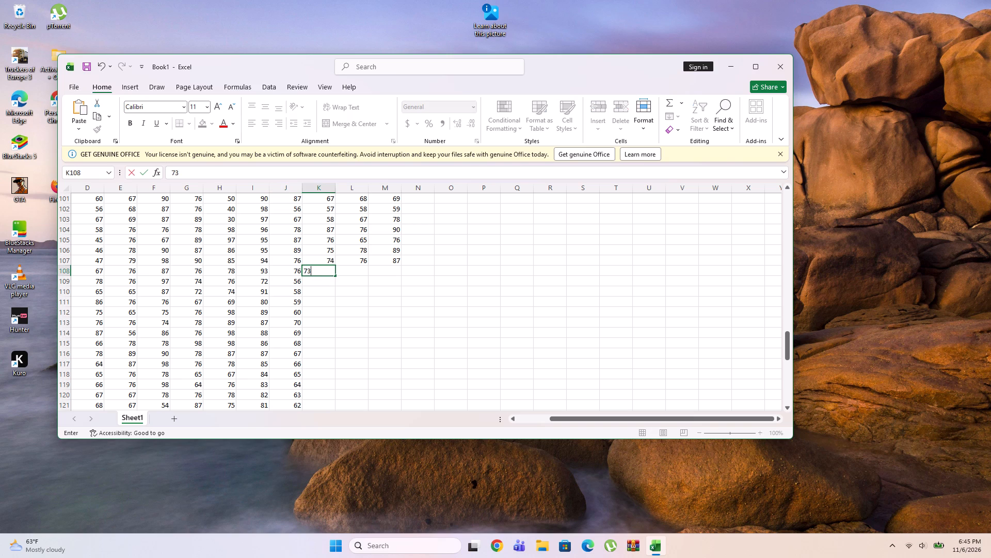
pyautogui.press('Down')
pyautogui.write('72')
pyautogui.press('Down')
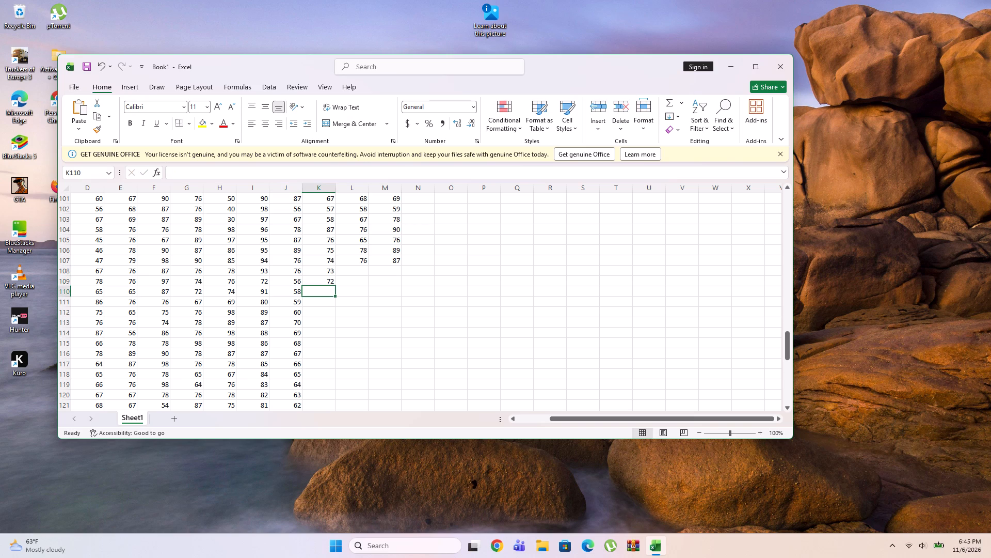
pyautogui.press('7')
pyautogui.press('1')
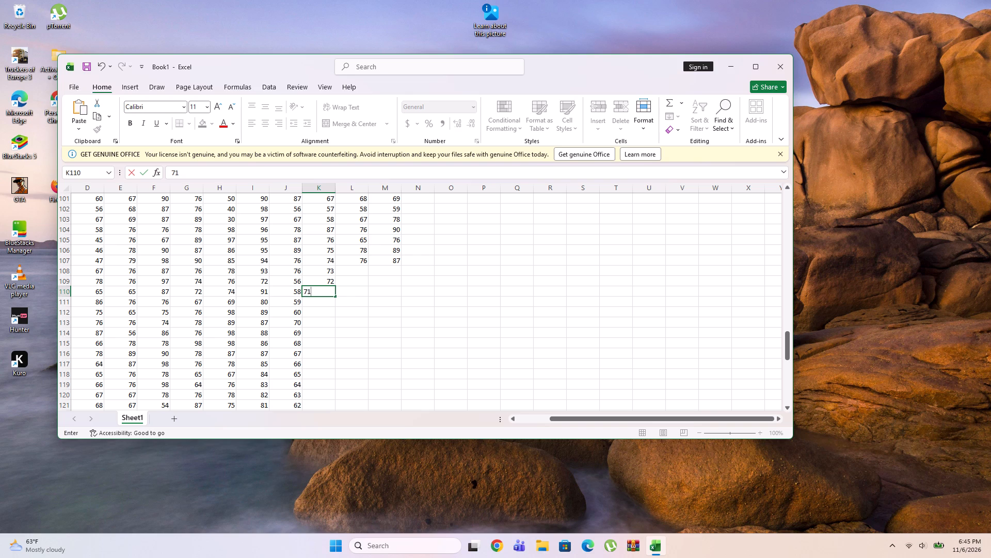
pyautogui.press('Down')
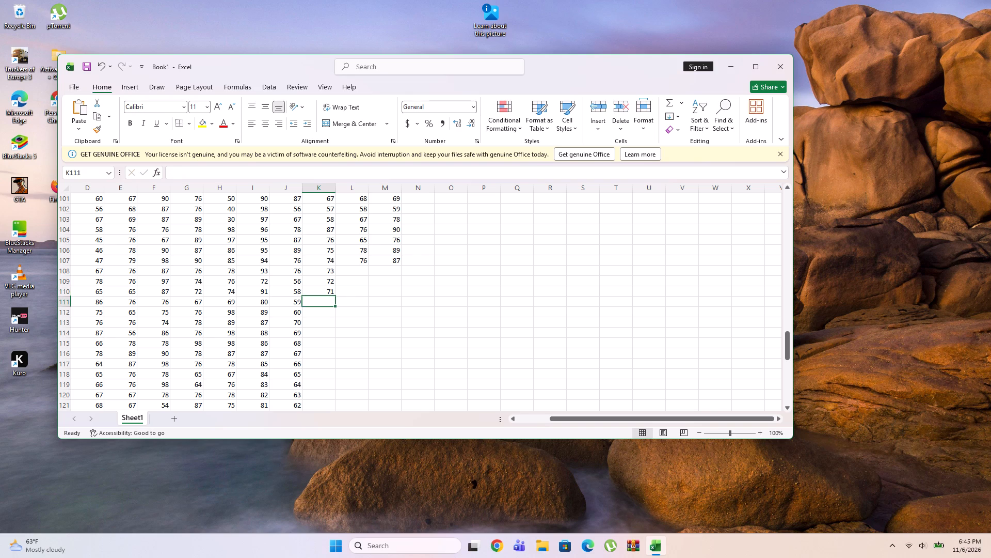
pyautogui.write('70')
pyautogui.press('Down')
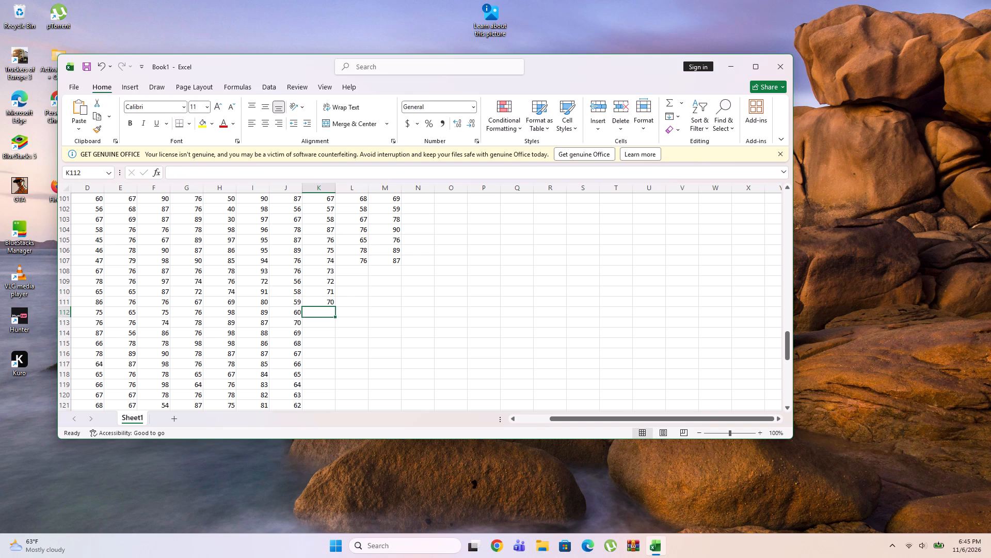
pyautogui.write('69')
pyautogui.press('Down')
# Enter the marks 68, 67, 66, 65, 64 and 63 down column K in rows 113 to 118.
pyautogui.write('68')
pyautogui.press('Down')
pyautogui.write('67')
pyautogui.press('Down')
pyautogui.write('66')
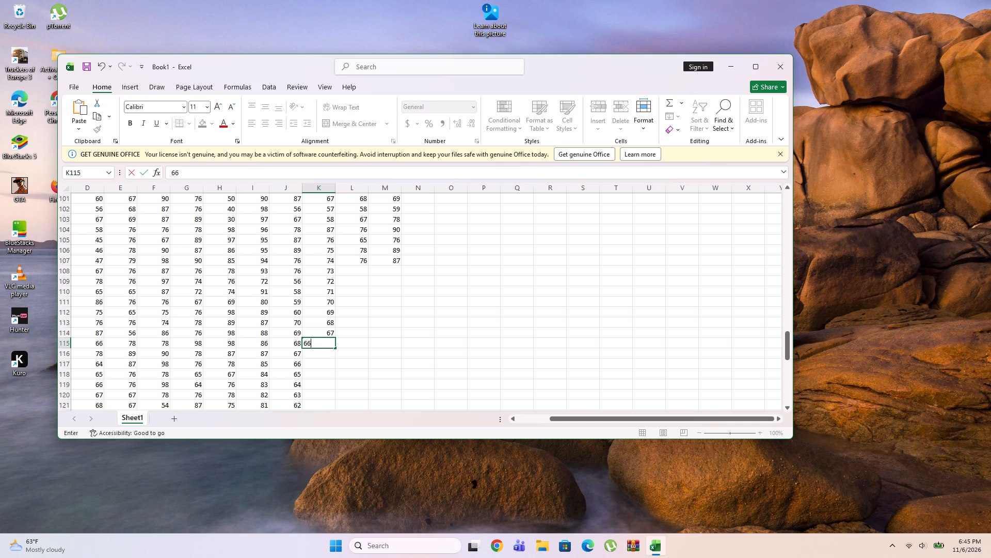
pyautogui.press('Down')
pyautogui.write('65')
pyautogui.press('Down')
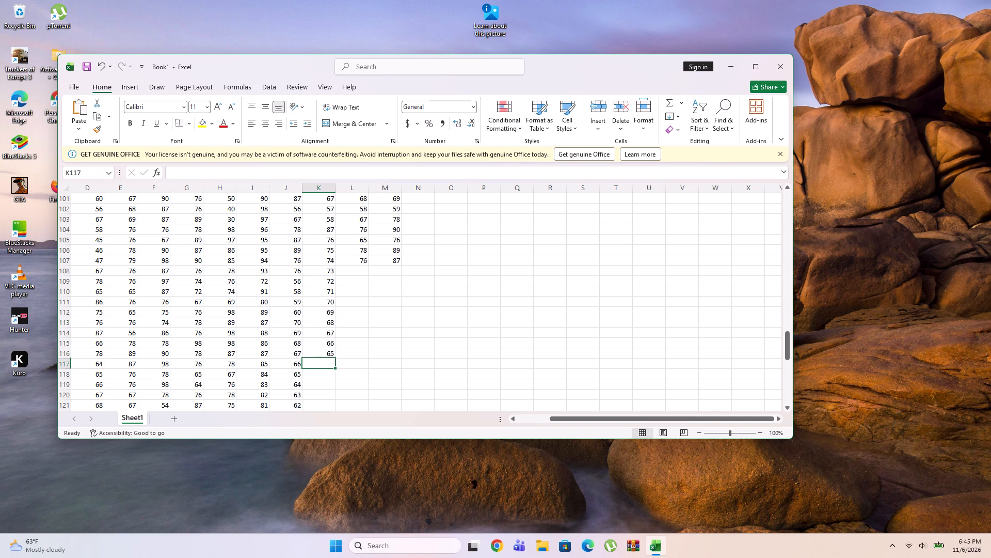
pyautogui.write('64')
pyautogui.press('Down')
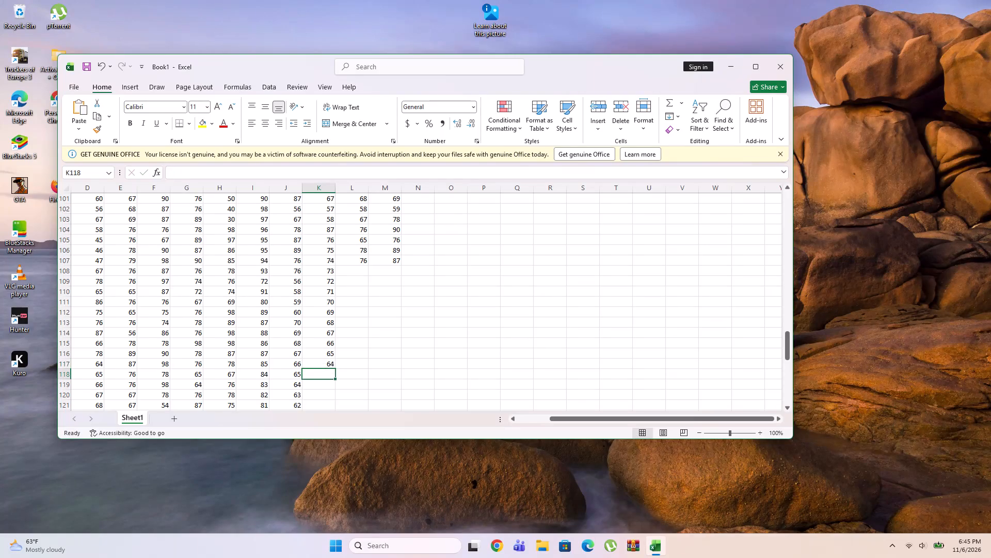
pyautogui.write('63')
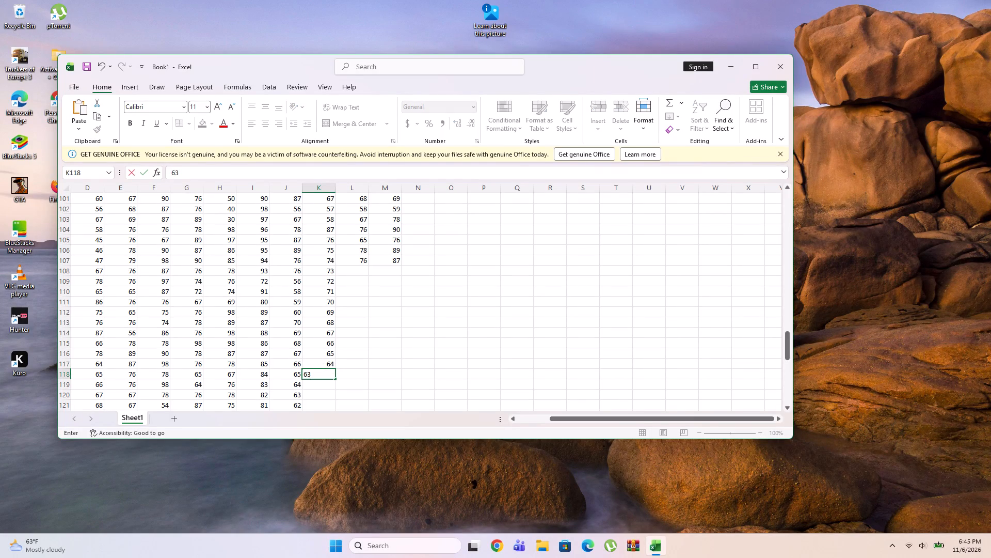
pyautogui.press('Down')
# Enter the marks 62, 61, 59, 58, 57 and 56 down column K in rows 119 to 124.
pyautogui.write('62')
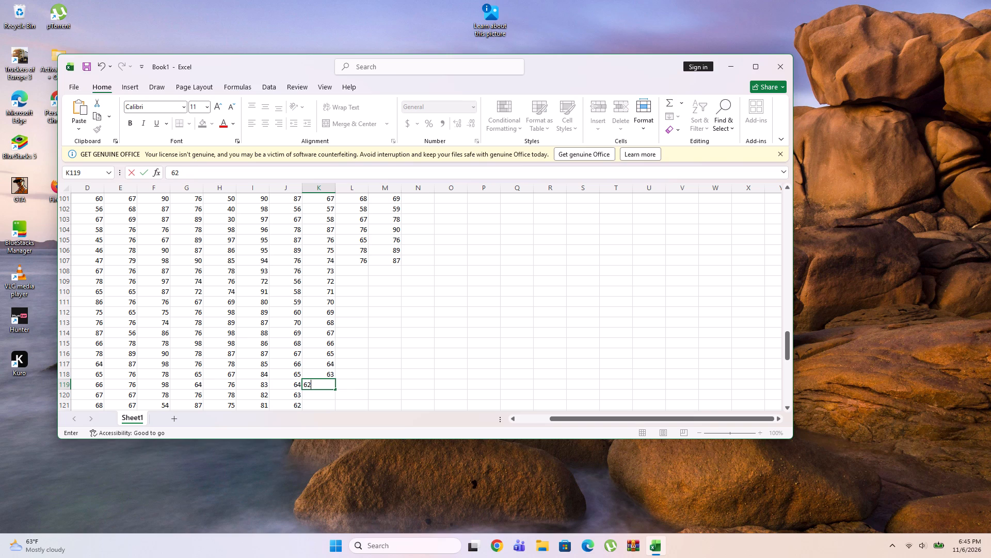
pyautogui.press('Down')
pyautogui.write('61')
pyautogui.press('Down')
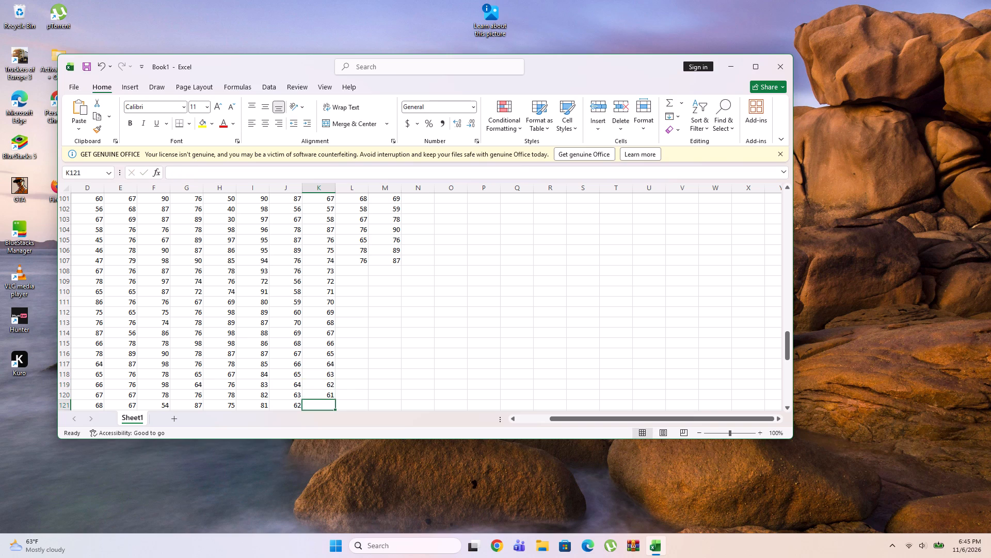
pyautogui.write('59')
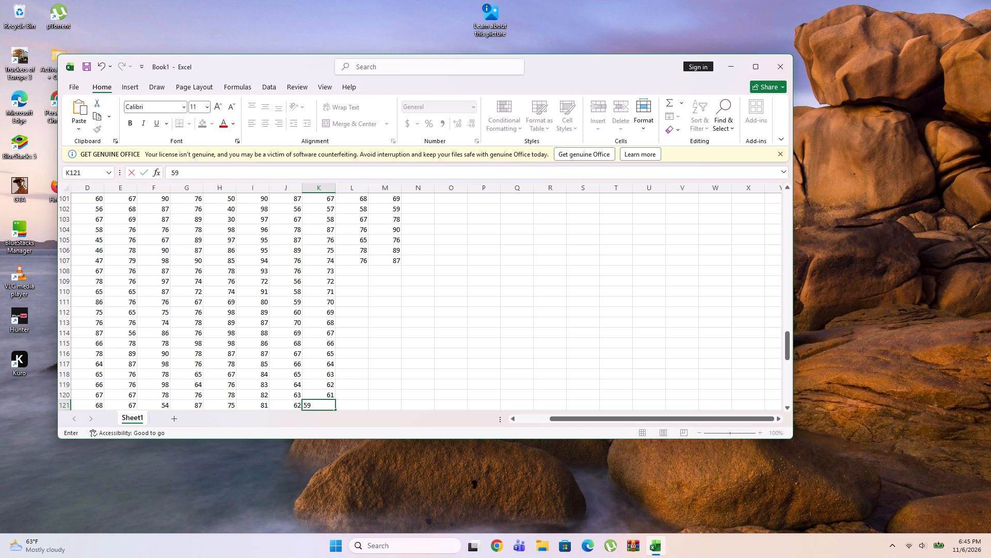
pyautogui.press('Down')
pyautogui.write('58')
pyautogui.press('Down')
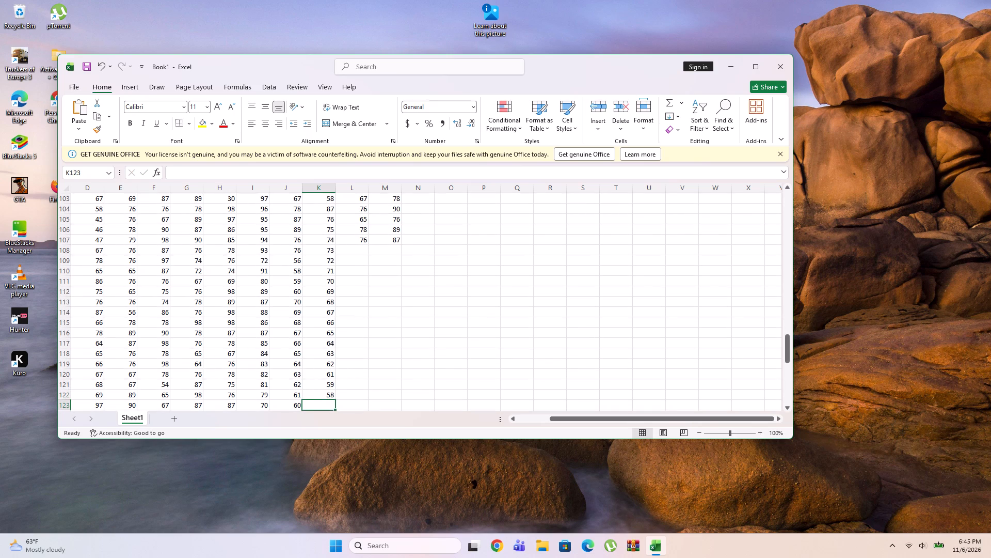
pyautogui.write('57')
pyautogui.press('Down')
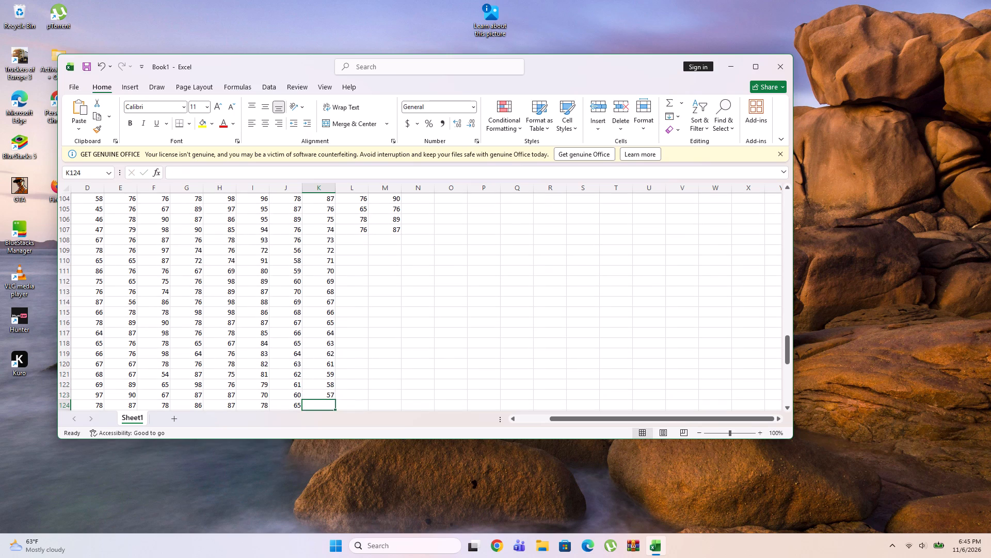
pyautogui.write('56')
pyautogui.press('Down')
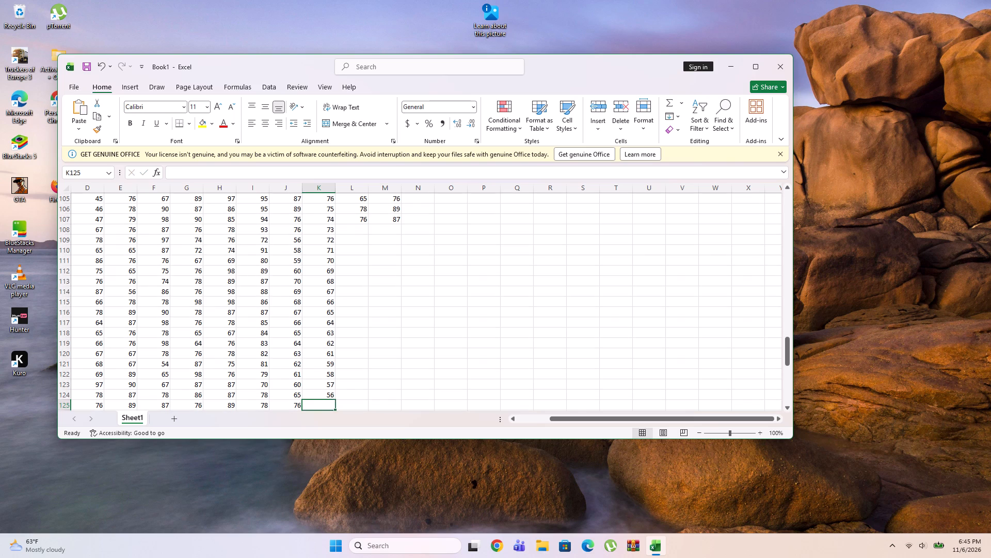
# Enter the marks 55, 54, 53, 52, 51 and 50 down column K in rows 125 to 130.
pyautogui.press('5')
pyautogui.press('5')
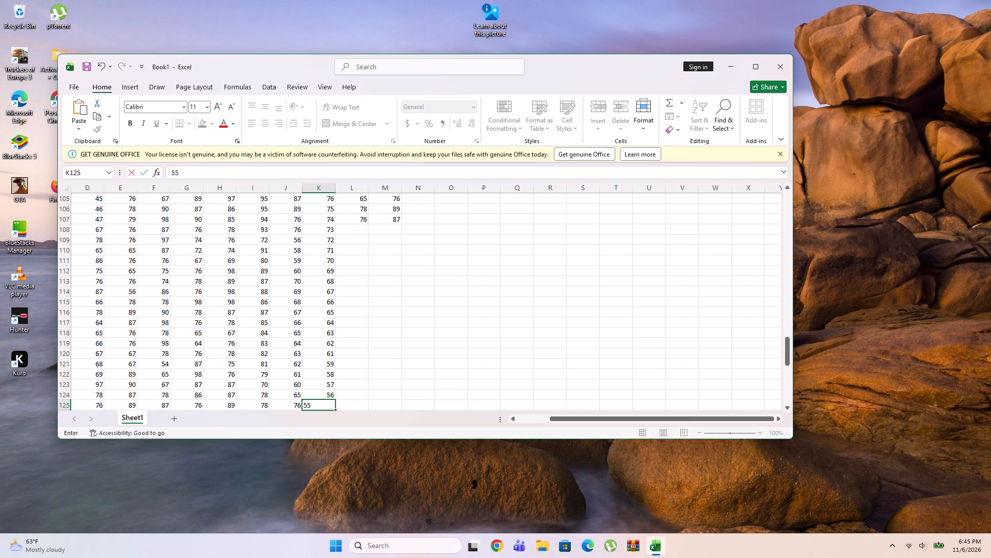
pyautogui.press('Down')
pyautogui.write('54')
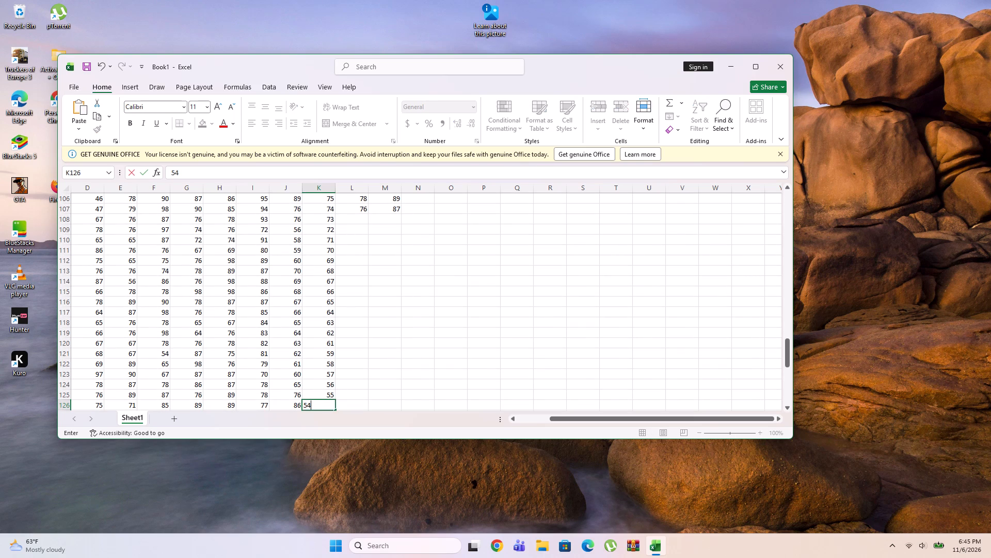
pyautogui.press('Down')
pyautogui.write('53')
pyautogui.press('Down')
pyautogui.write('52')
pyautogui.press('Down')
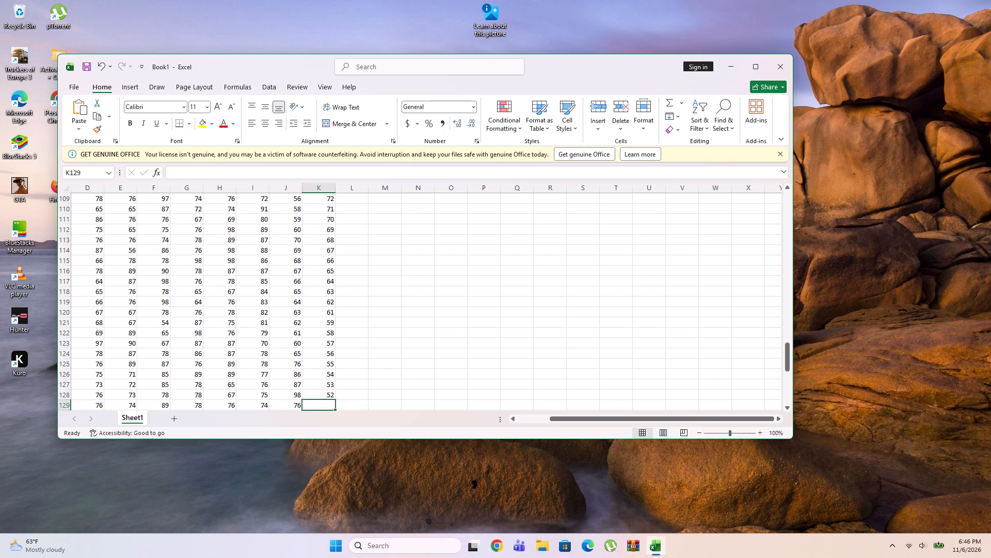
pyautogui.write('51')
pyautogui.press('Down')
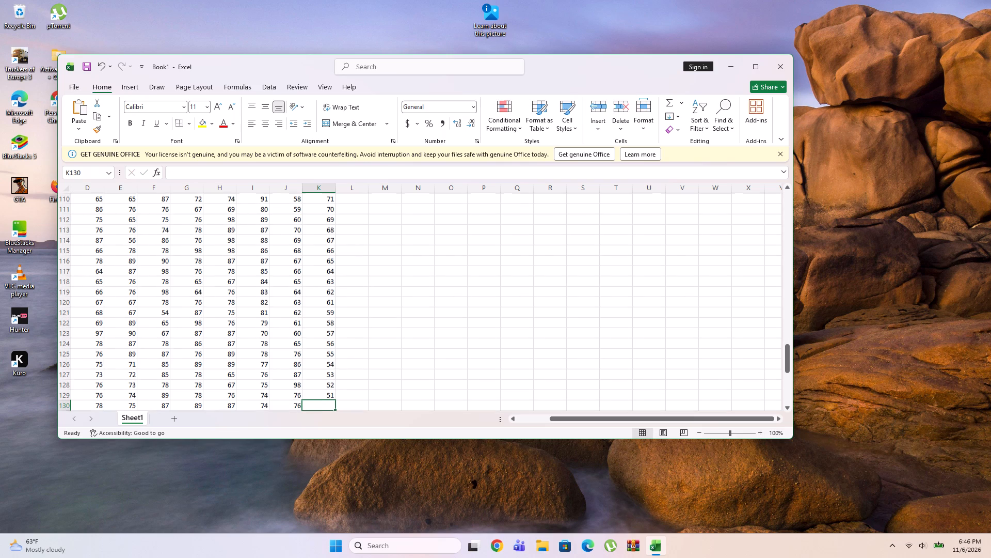
pyautogui.write('50')
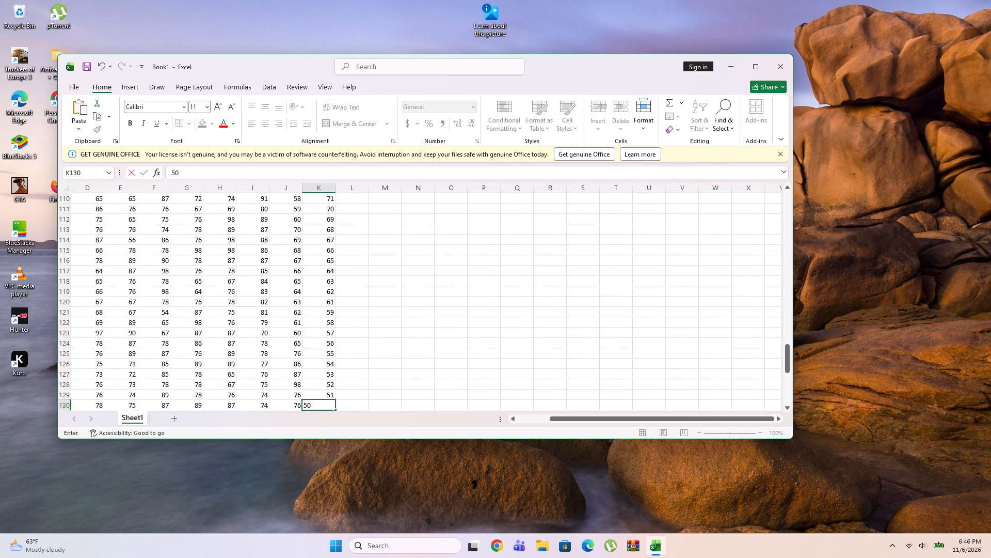
pyautogui.press('Down')
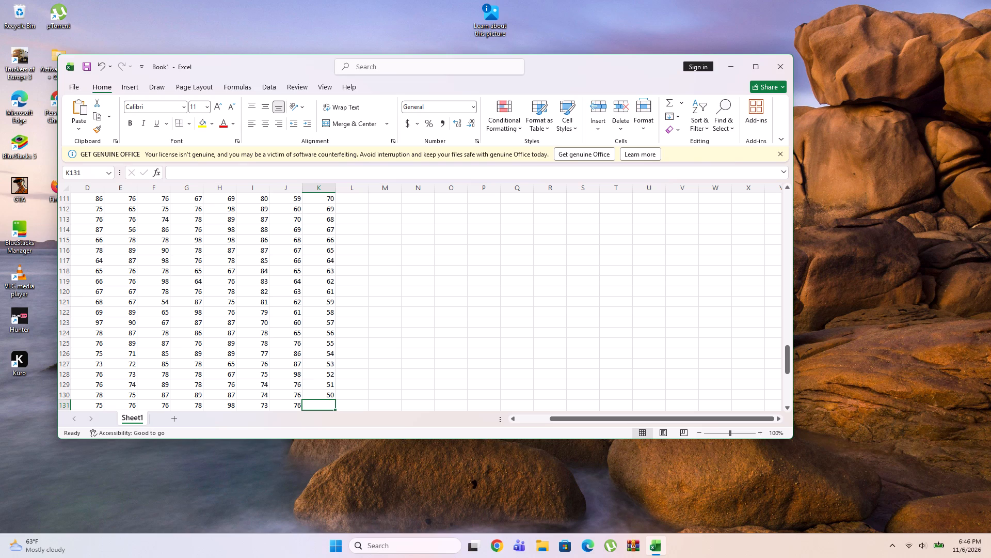
# Enter the marks 49, 48, 47, 46 and 45 down column K in rows 131 to 135.
pyautogui.write('49')
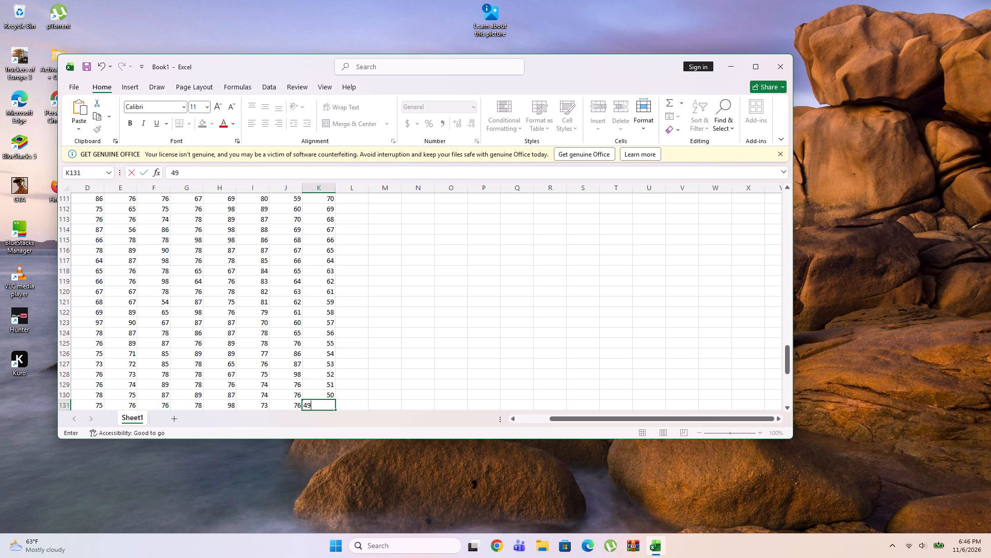
pyautogui.press('Down')
pyautogui.write('48')
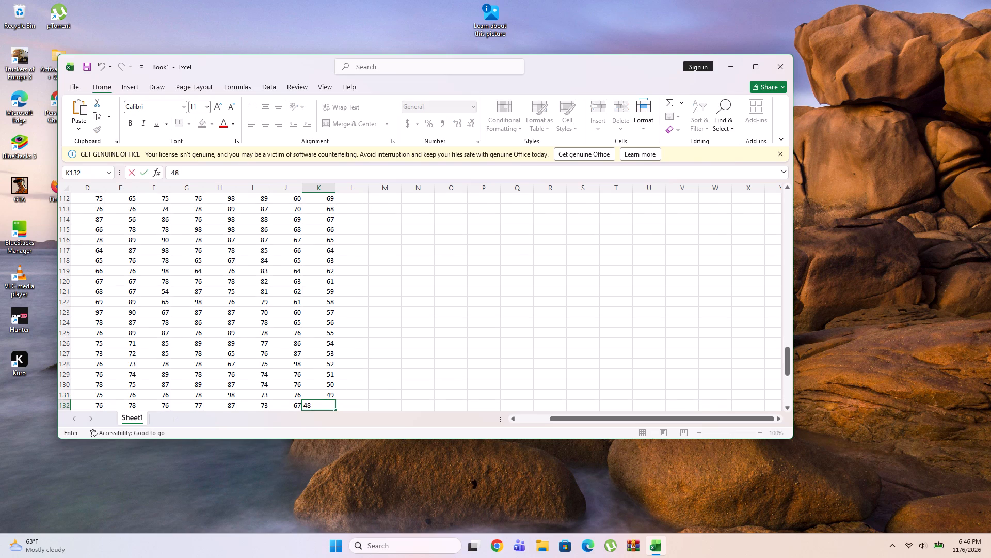
pyautogui.press('Down')
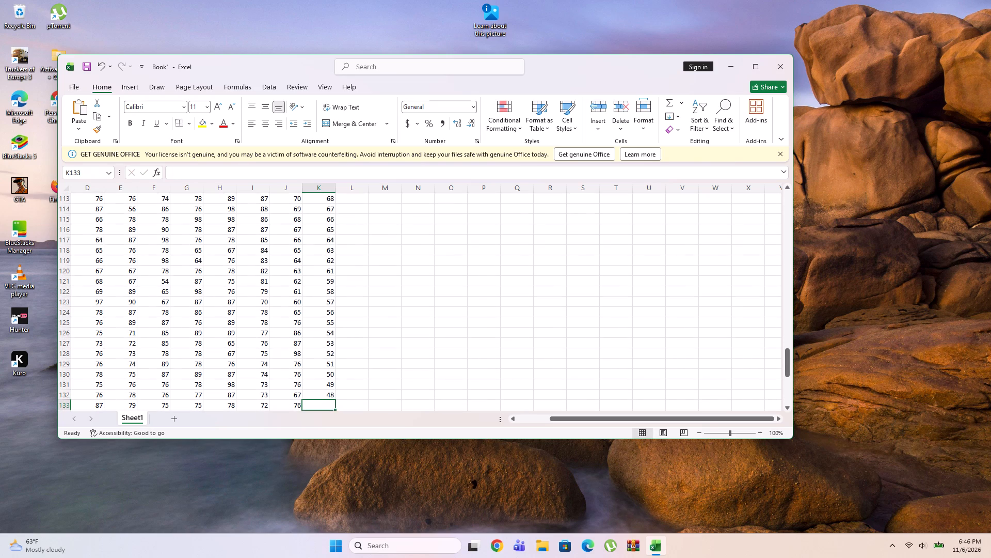
pyautogui.write('47')
pyautogui.press('Down')
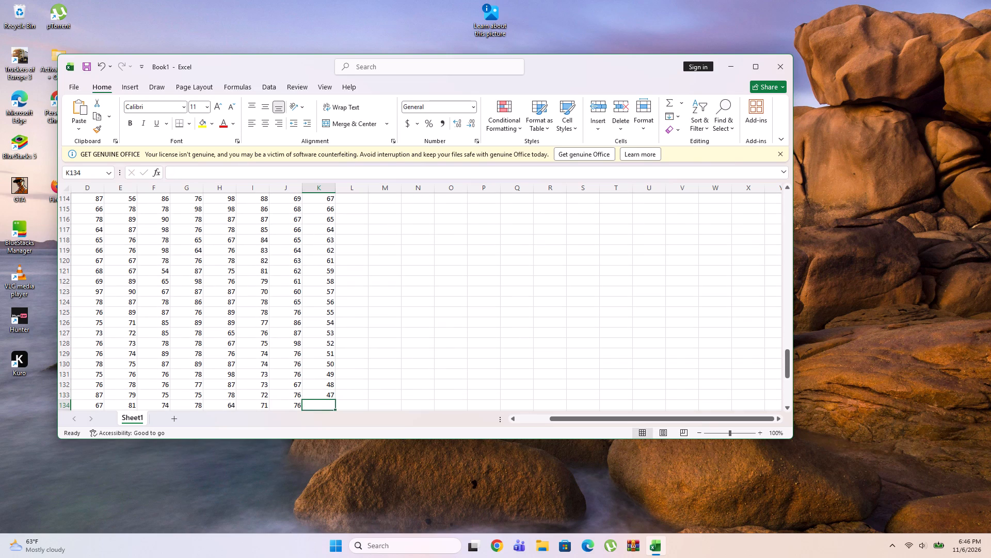
pyautogui.write('46')
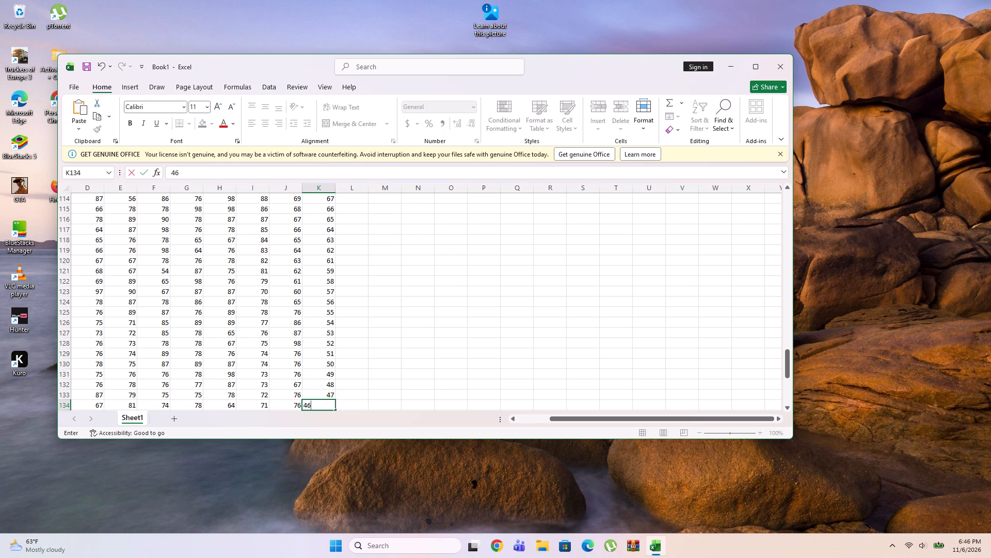
pyautogui.press('Down')
pyautogui.write('45')
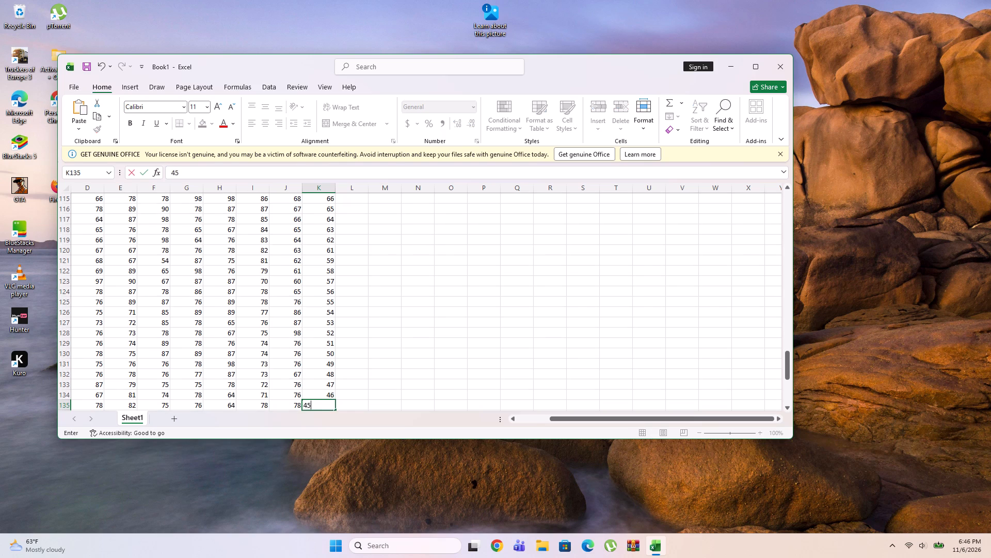
pyautogui.press('Down')
# Enter the marks 78, 76, 87, 76, 98 and 87 down column K in rows 136 to 141.
pyautogui.write('78')
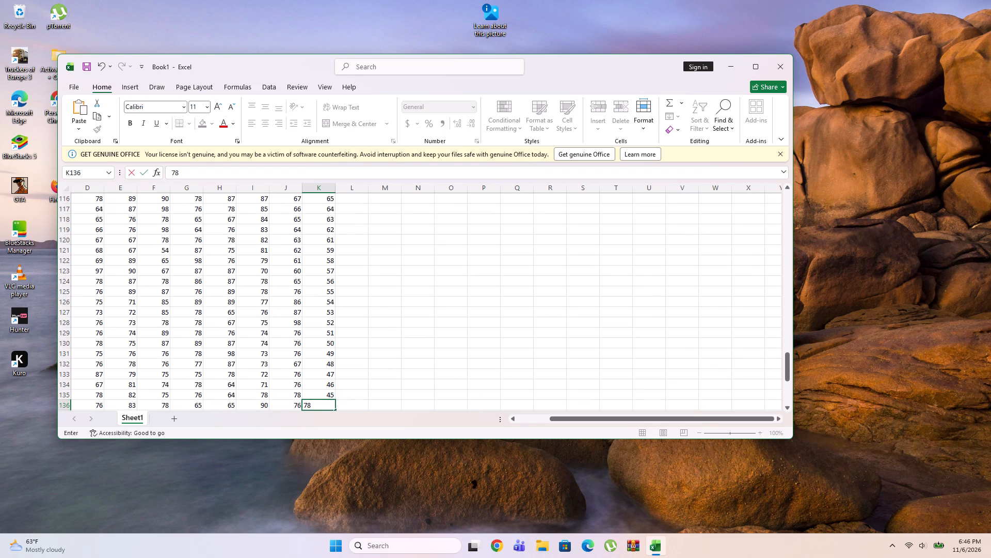
pyautogui.press('Down')
pyautogui.write('76')
pyautogui.press('Down')
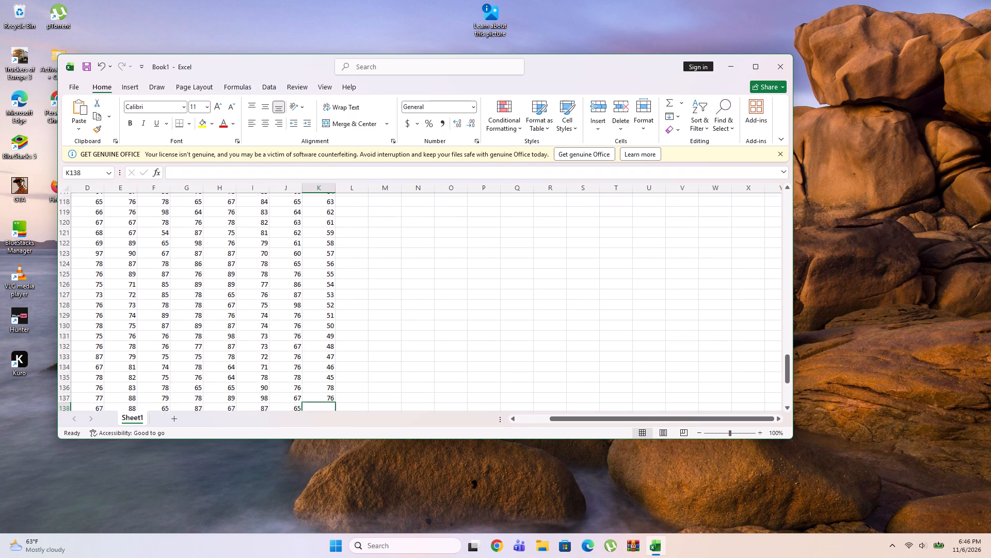
pyautogui.write('87')
pyautogui.press('Down')
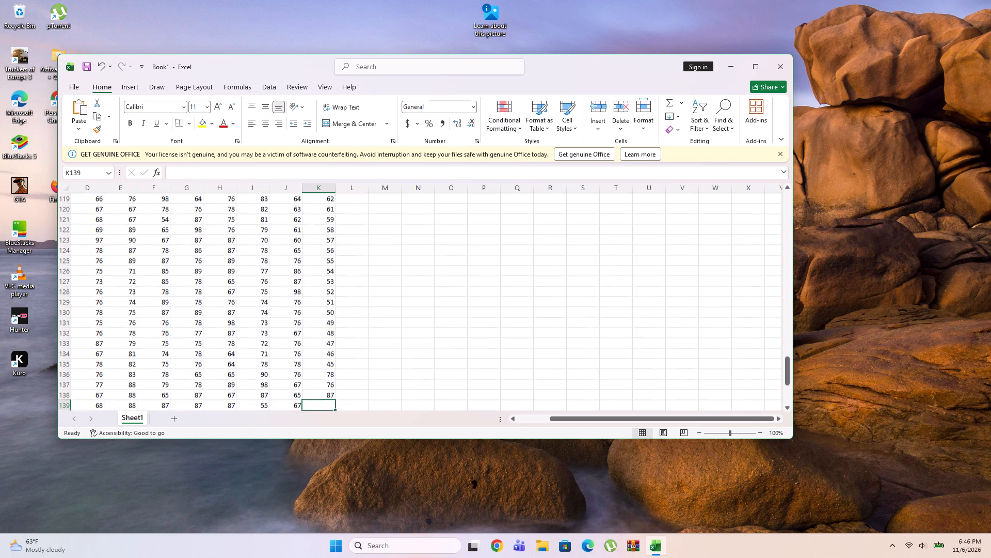
pyautogui.write('76')
pyautogui.press('Down')
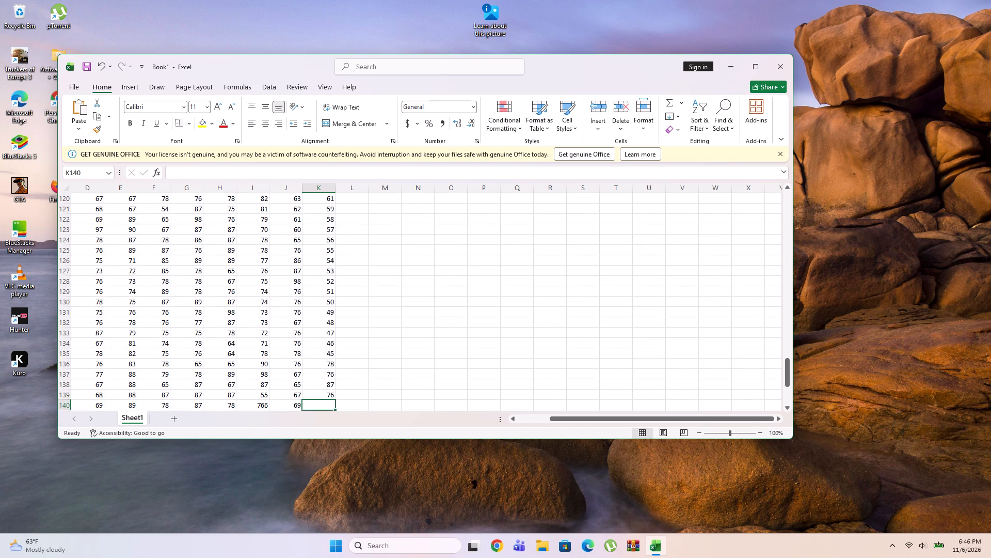
pyautogui.write('98')
pyautogui.press('Down')
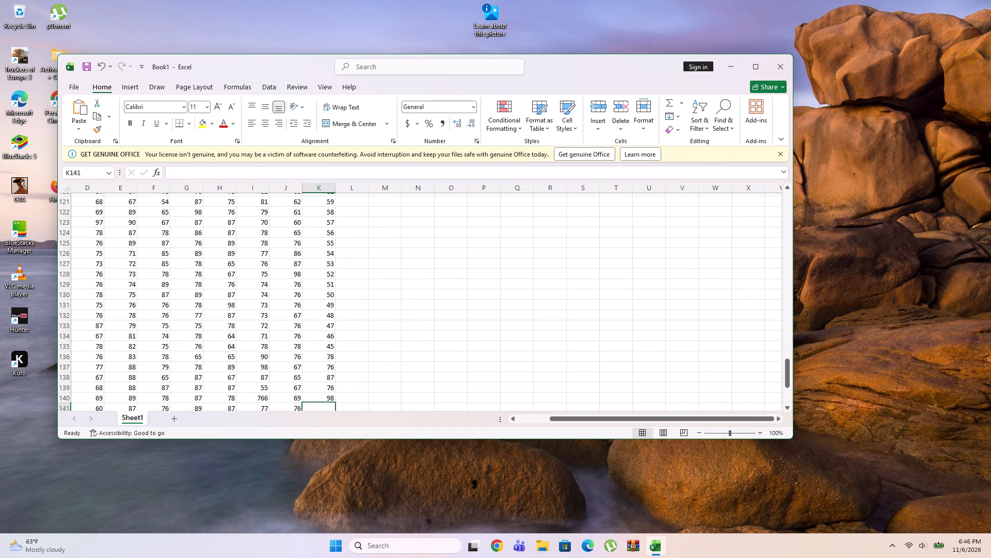
pyautogui.write('87')
pyautogui.press('Down')
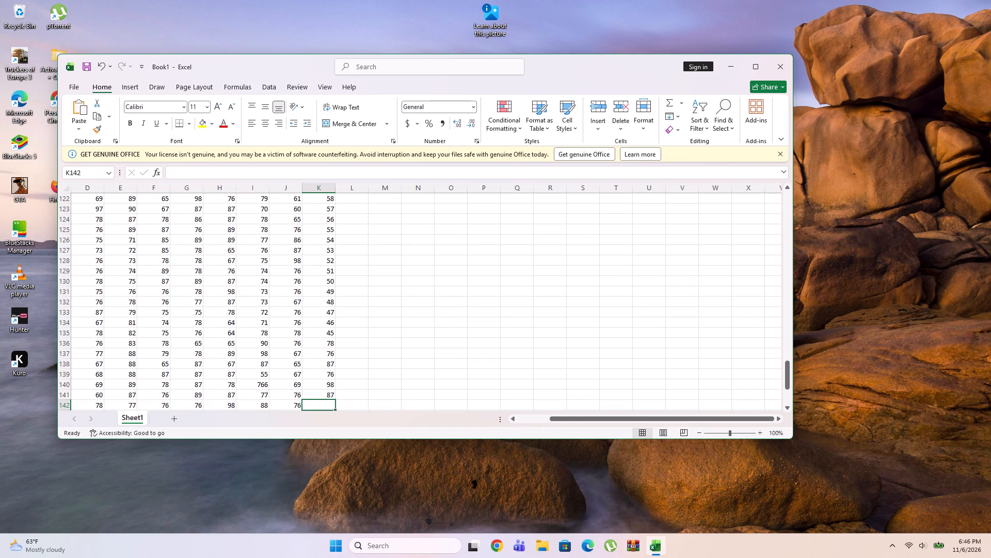
# Enter the marks 76, 76, 65, 65 and 76 down column K in rows 142 to 146.
pyautogui.write('76')
pyautogui.press('Down')
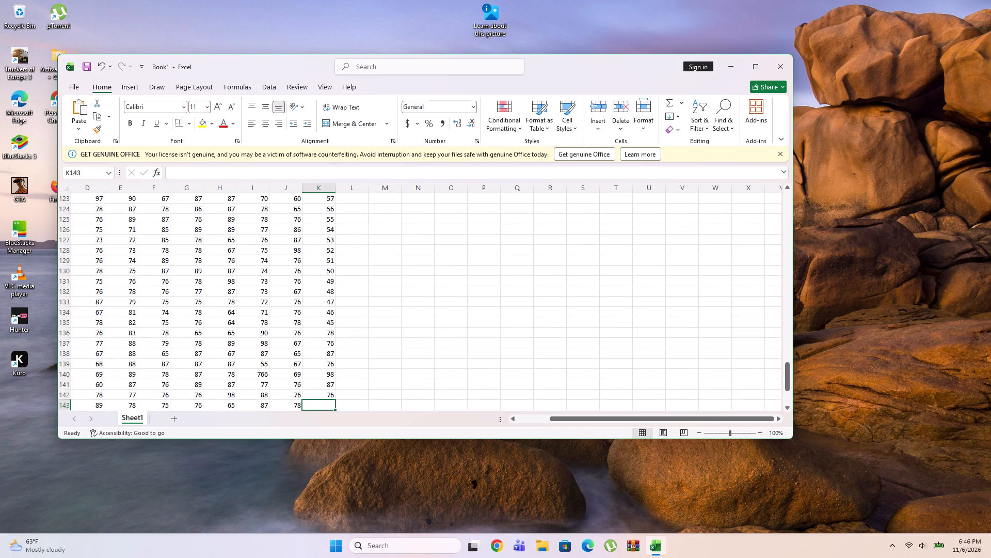
pyautogui.write('76')
pyautogui.press('Down')
pyautogui.write('65')
pyautogui.press('Down')
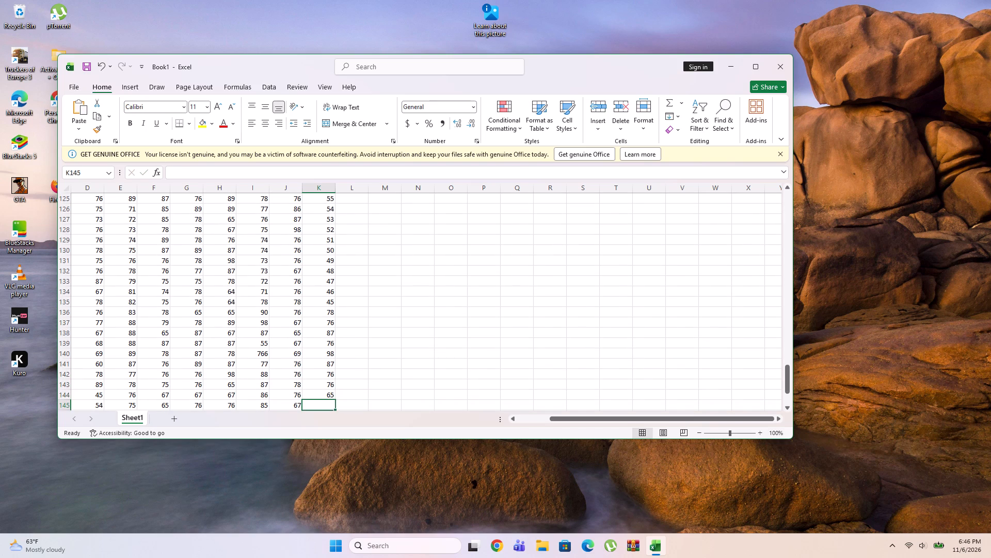
pyautogui.write('65')
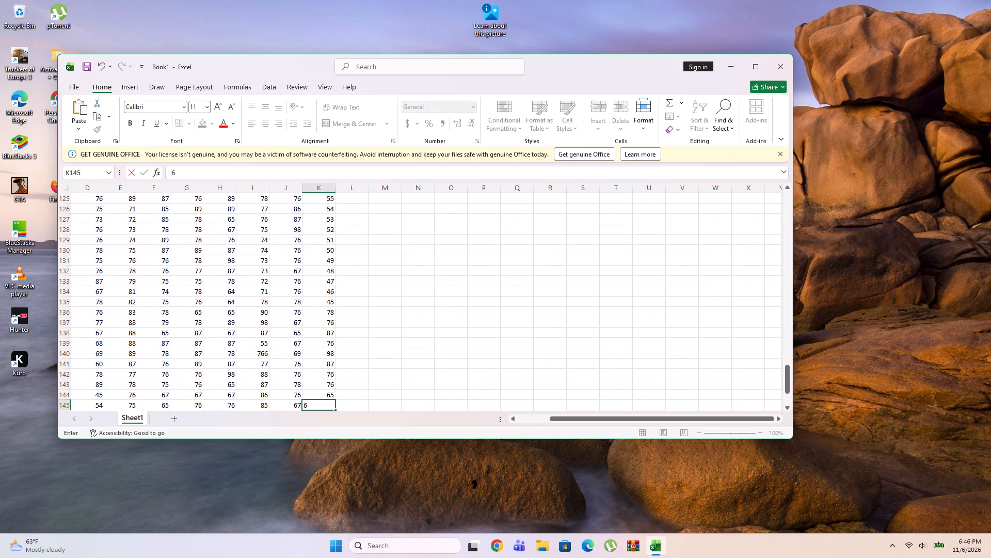
pyautogui.press('Down')
pyautogui.write('76')
pyautogui.press('Down')
# Enter the marks 87, 76, 76, 65 and 76 down column K in rows 147 to 151.
pyautogui.write('87')
pyautogui.press('Down')
pyautogui.write('76')
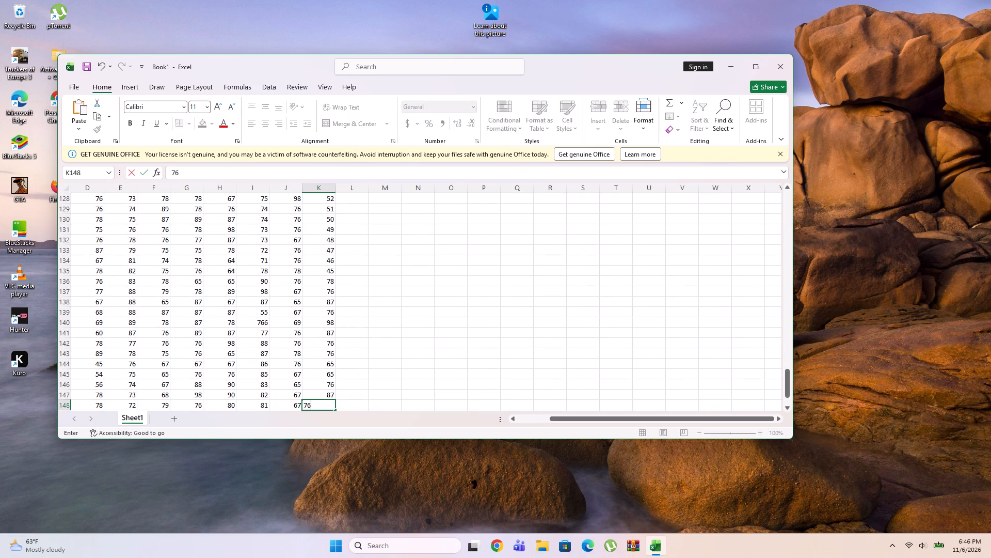
pyautogui.press('Down')
pyautogui.write('76')
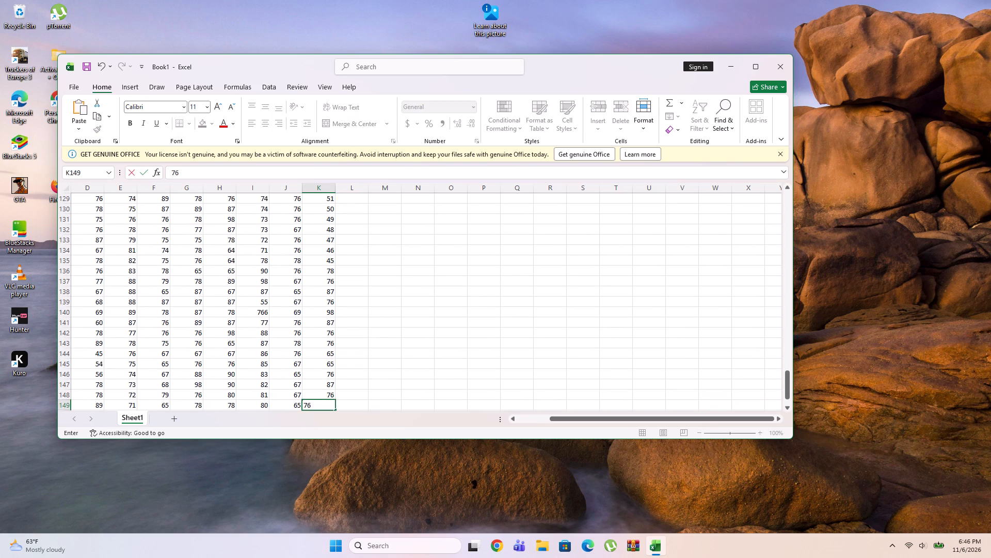
pyautogui.press('Down')
pyautogui.write('65')
pyautogui.press('Down')
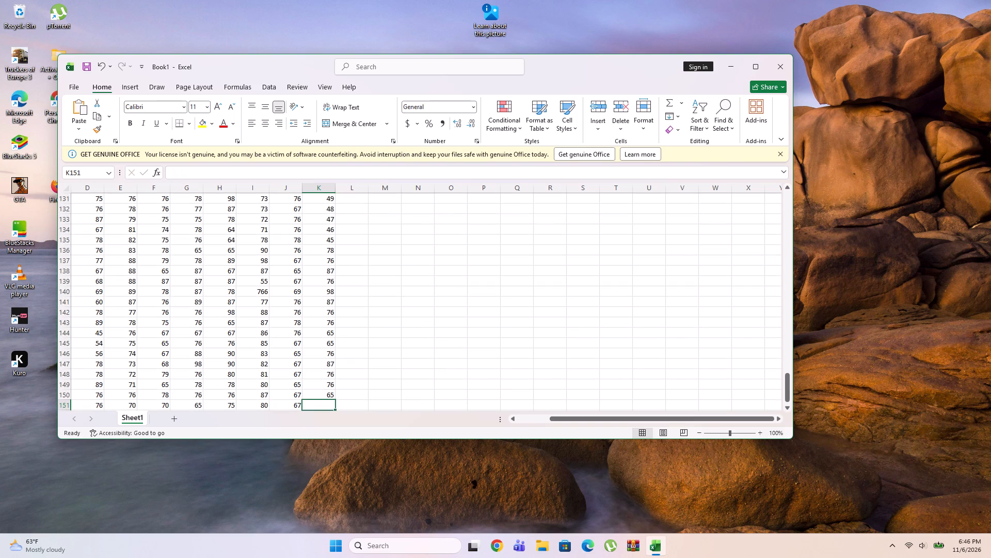
pyautogui.write('76')
pyautogui.press('Down')
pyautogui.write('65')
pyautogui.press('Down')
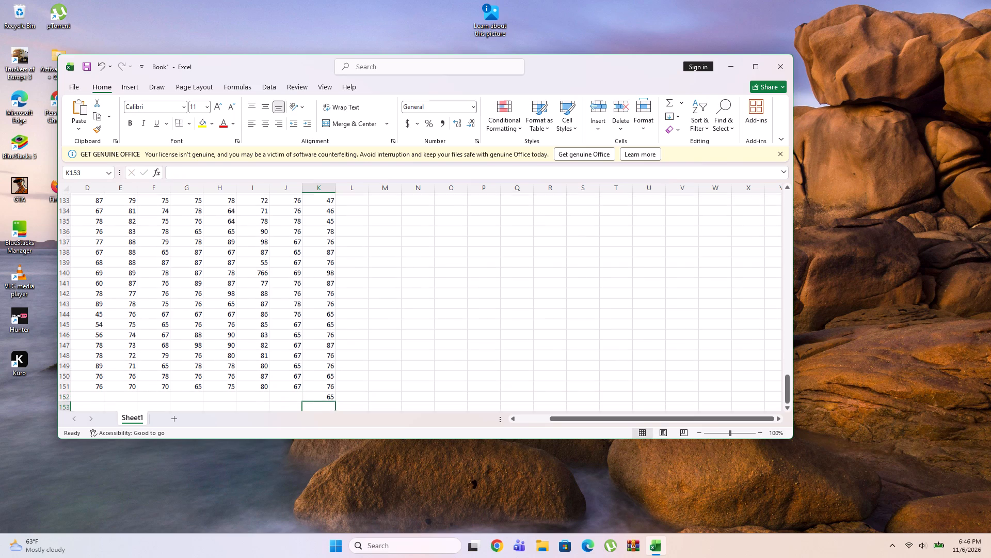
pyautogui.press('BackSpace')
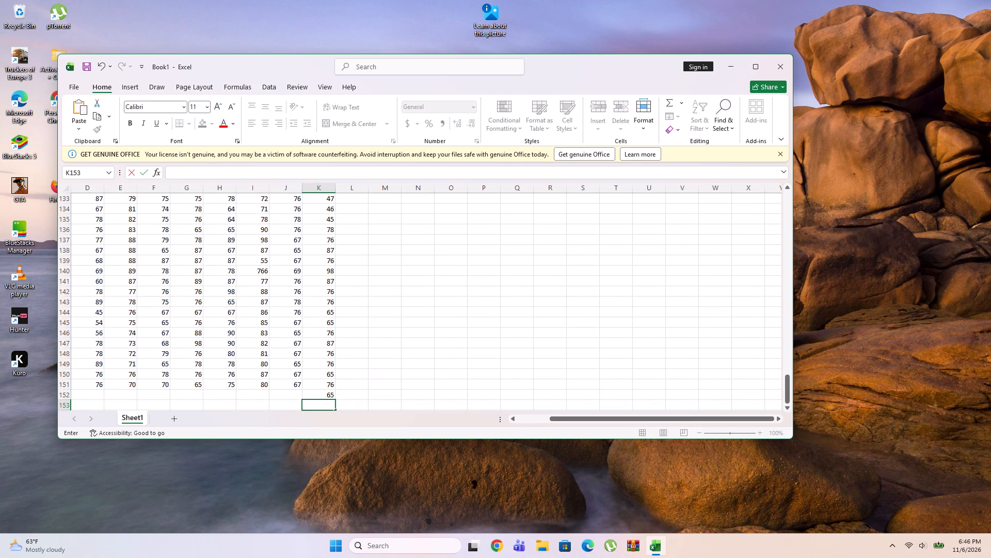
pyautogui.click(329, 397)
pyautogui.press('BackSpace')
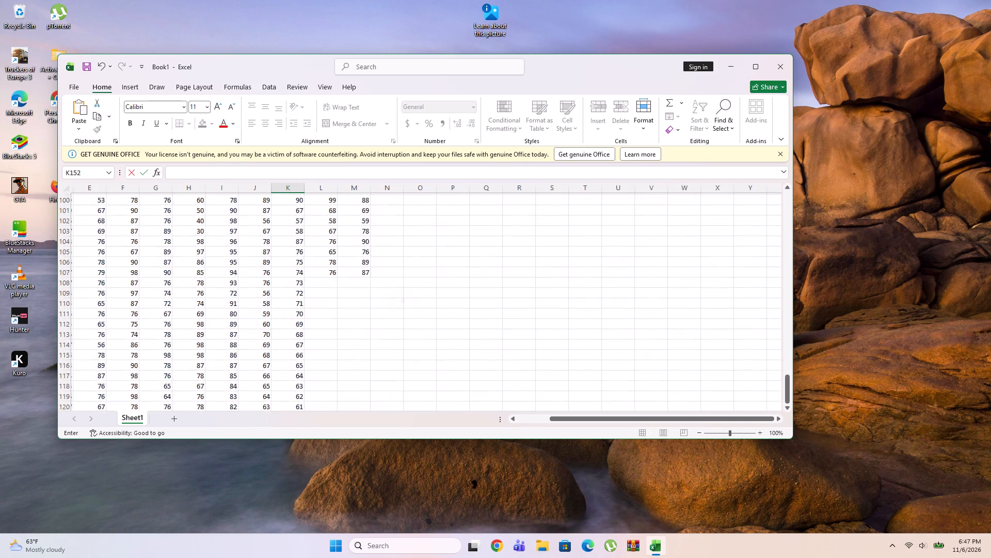
# Enter the marks 75, 74, 73, 72, 71 and 70 down column L in rows 108 to 113.
pyautogui.click(329, 281)
pyautogui.write('75')
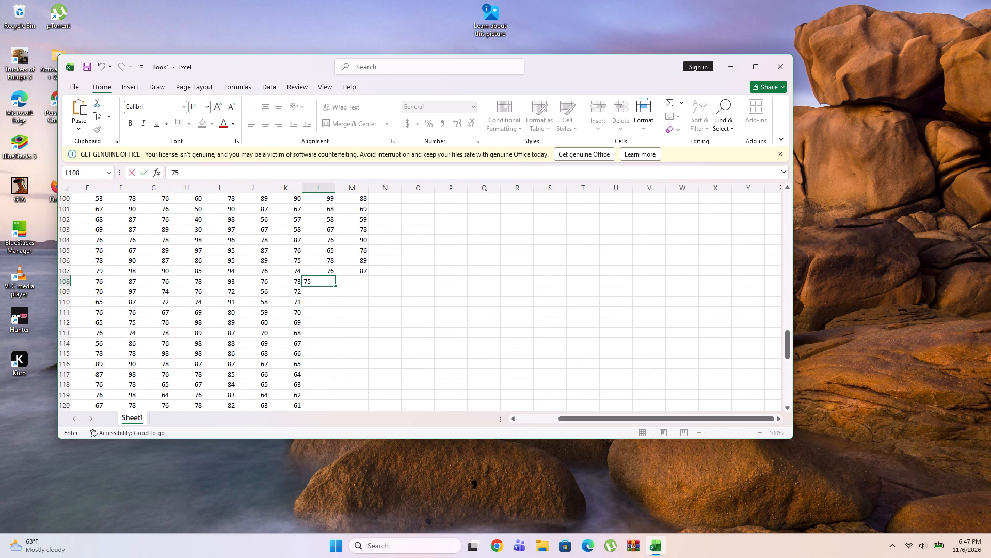
pyautogui.press('Down')
pyautogui.write('74')
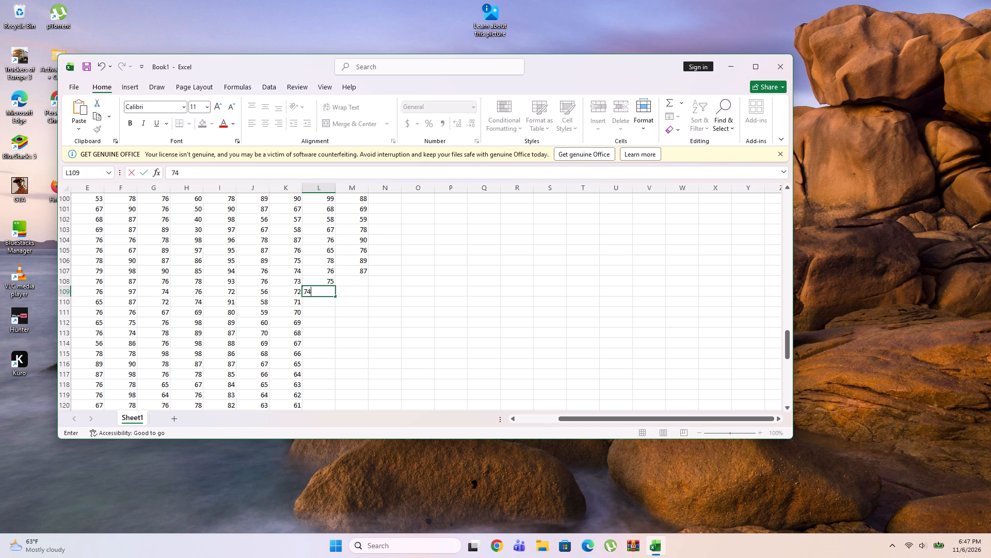
pyautogui.press('Down')
pyautogui.write('73')
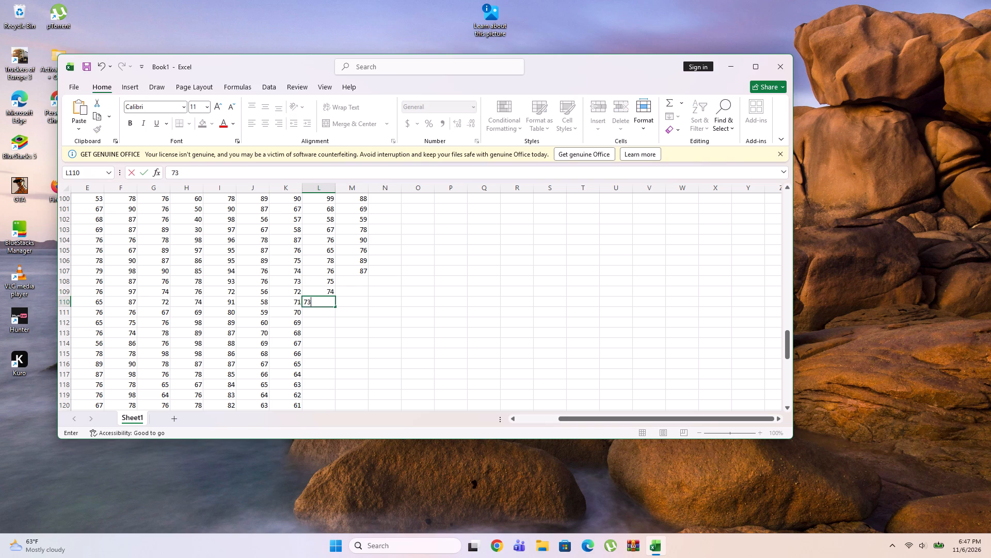
pyautogui.press('Down')
pyautogui.write('72')
pyautogui.press('Down')
pyautogui.press('7')
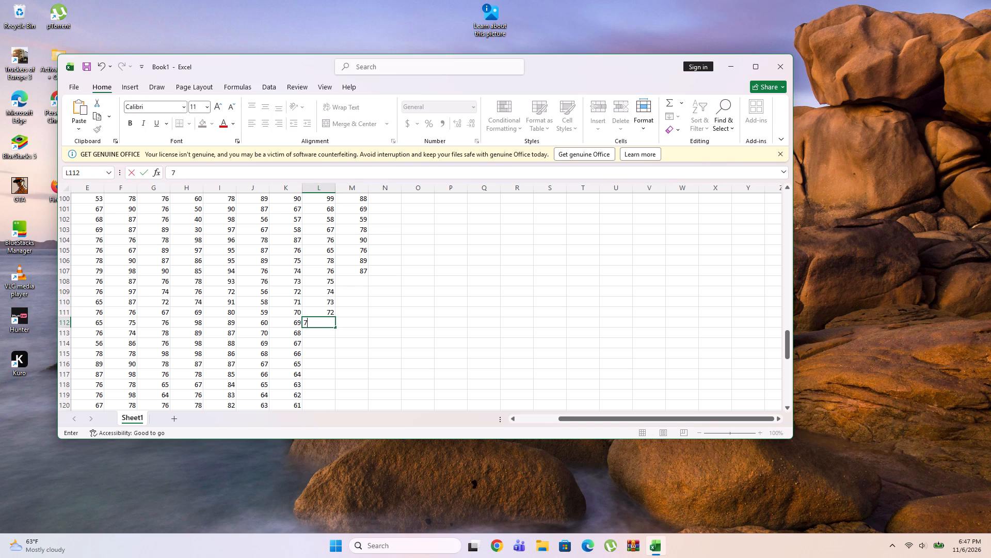
pyautogui.press('1')
pyautogui.press('Down')
pyautogui.write('70')
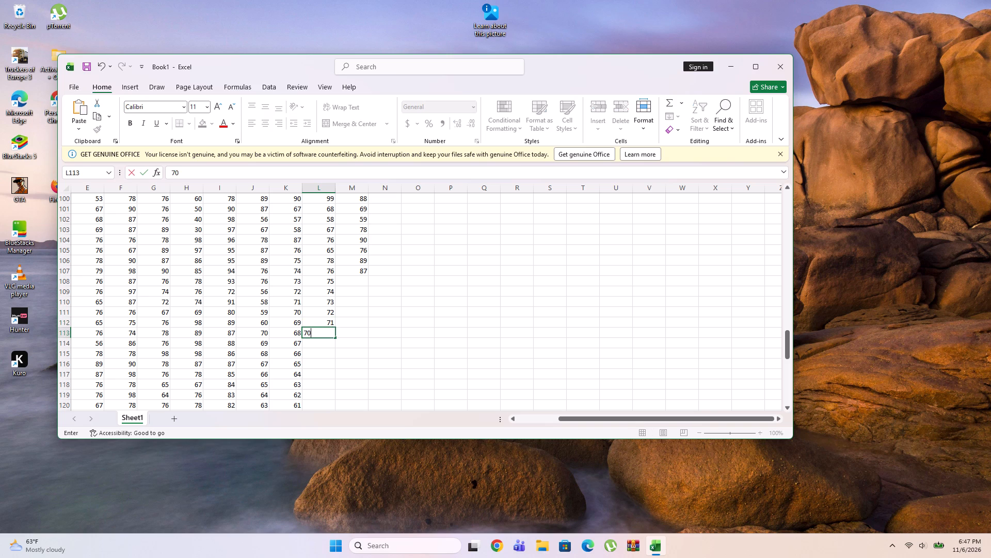
pyautogui.press('Down')
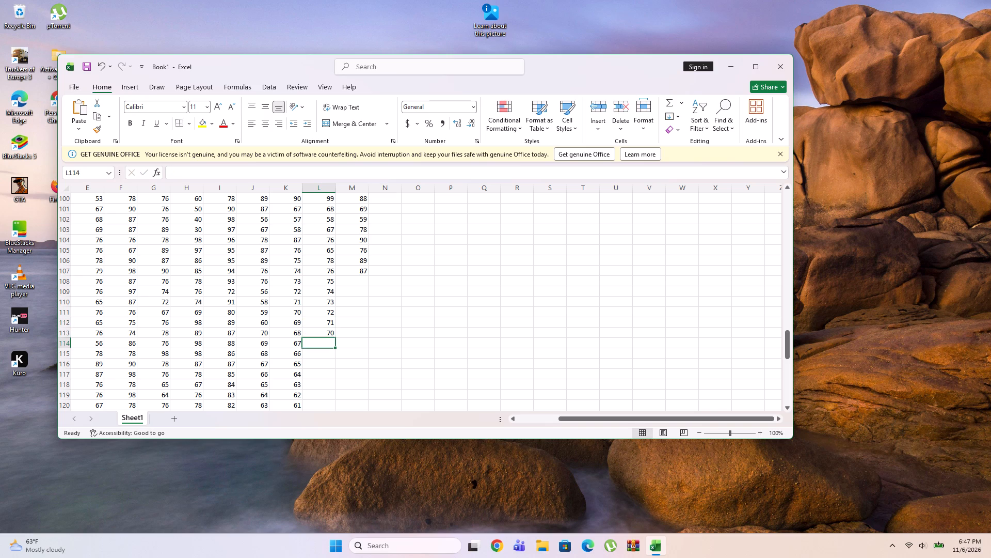
# Enter the marks 79, 78, 77 and 76 down column L in rows 114 to 117.
pyautogui.write('79')
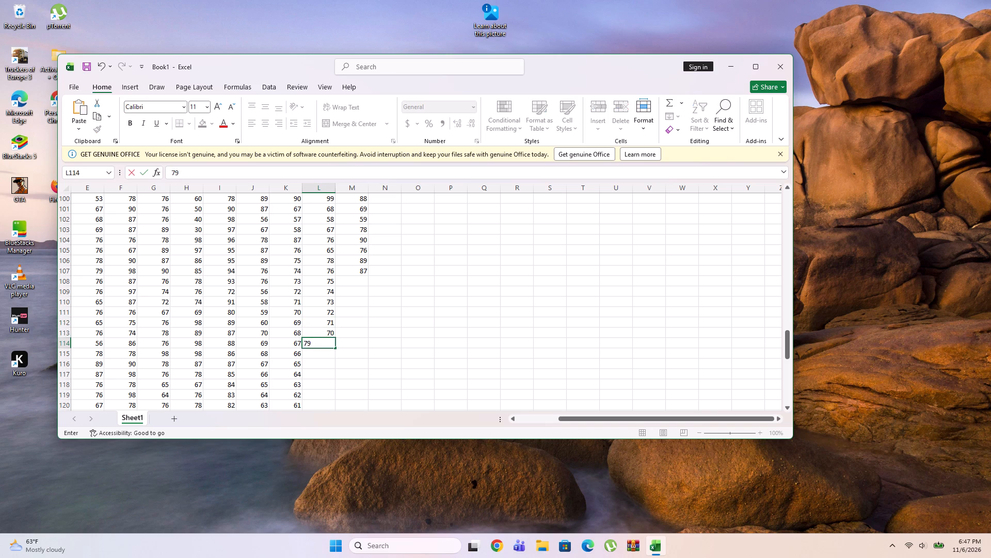
pyautogui.press('Down')
pyautogui.write('78')
pyautogui.press('Down')
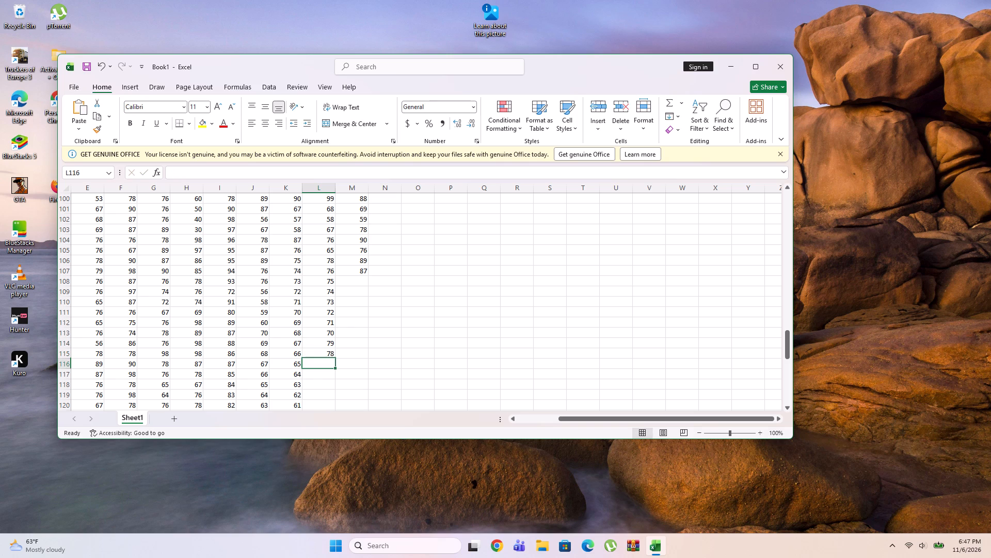
pyautogui.write('77')
pyautogui.press('Down')
pyautogui.write('76')
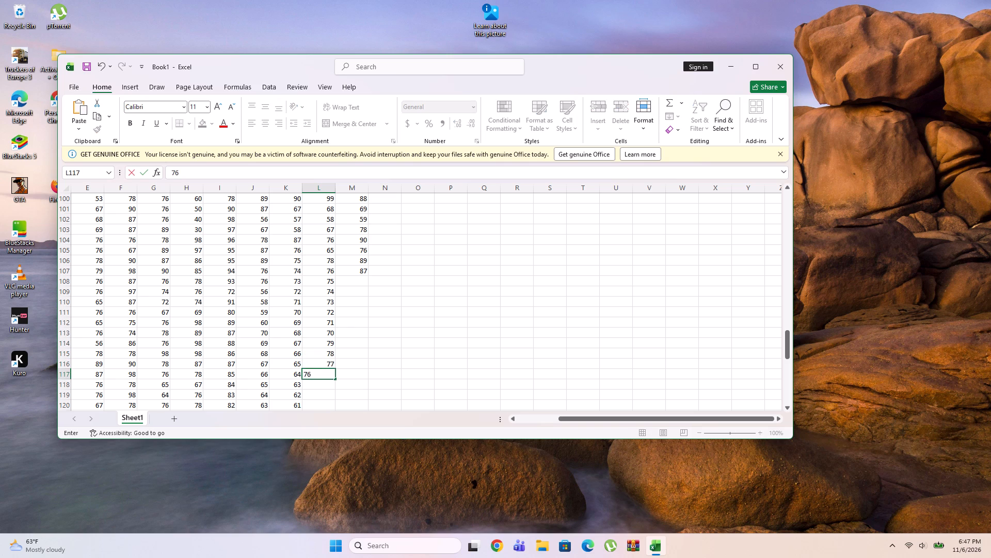
pyautogui.press('Down')
# Enter the marks 75, 74, 73 and 72 down column L in rows 118 to 121.
pyautogui.write('75')
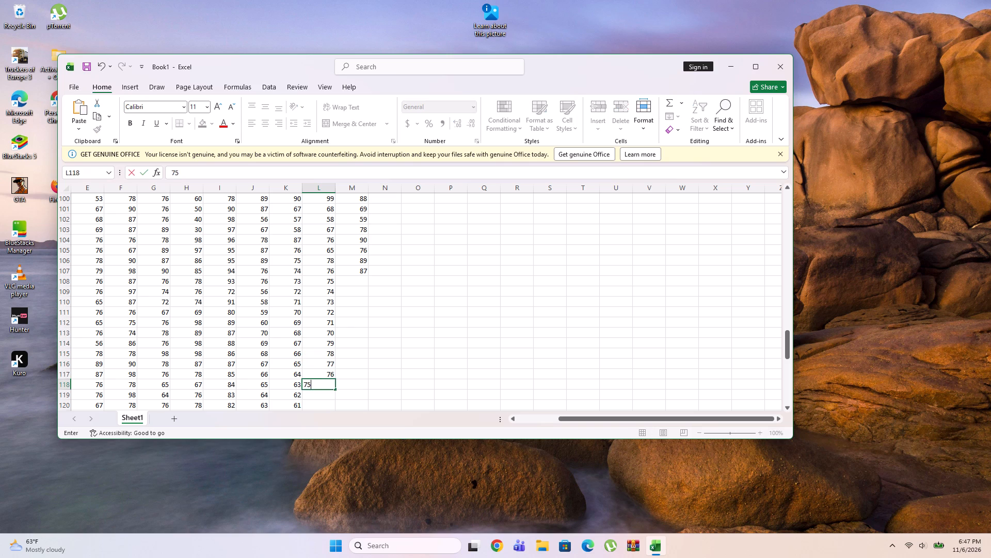
pyautogui.press('Down')
pyautogui.write('74')
pyautogui.press('Down')
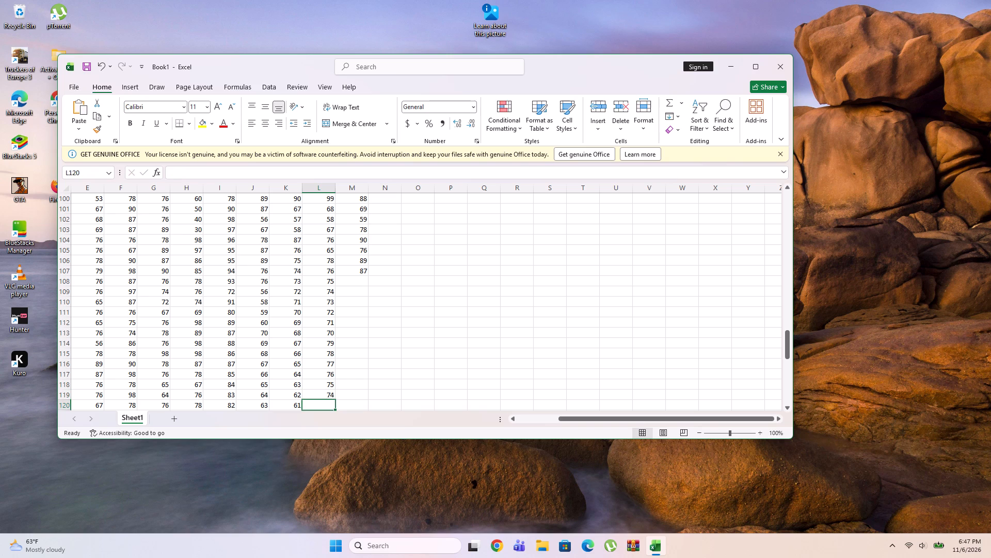
pyautogui.write('73')
pyautogui.press('Down')
pyautogui.write('72')
pyautogui.press('Down')
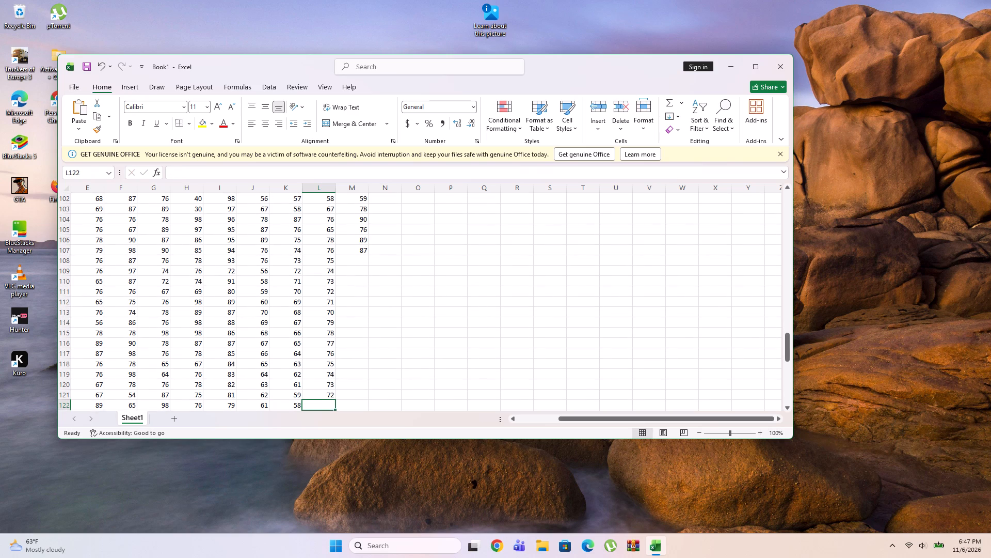
# Enter the marks 71, 70, 69, 68, 67 and 66 down column L in rows 122 to 127.
pyautogui.write('71')
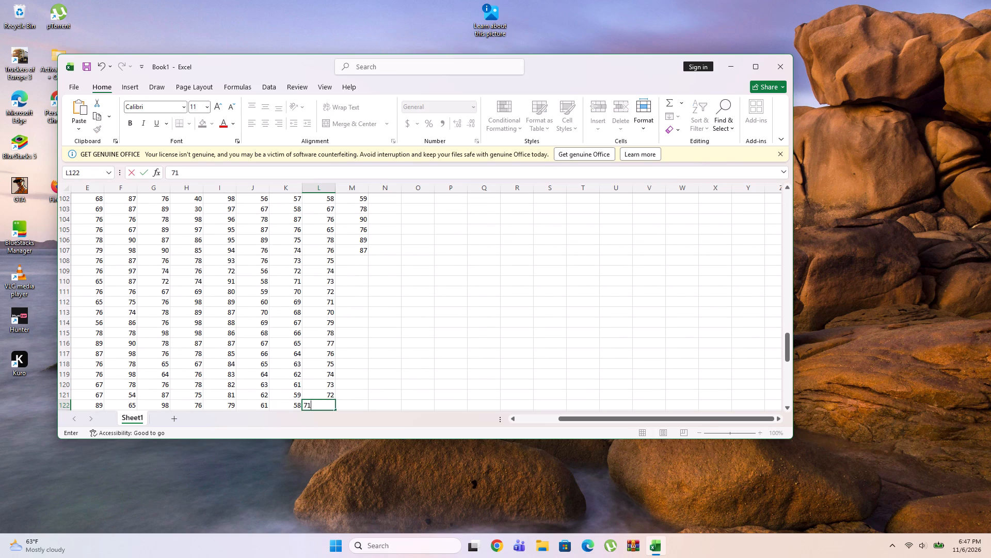
pyautogui.press('Down')
pyautogui.write('70')
pyautogui.press('Down')
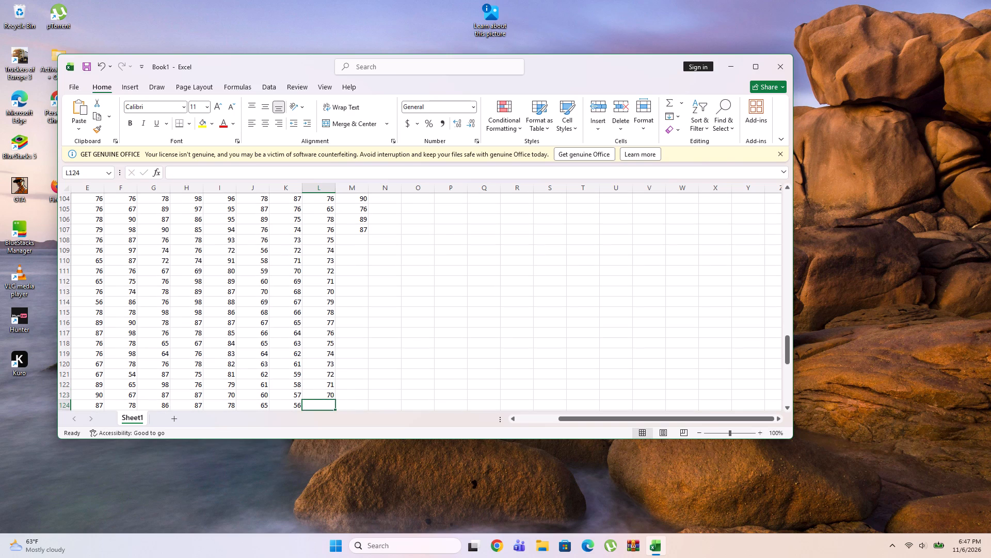
pyautogui.write('69')
pyautogui.press('Down')
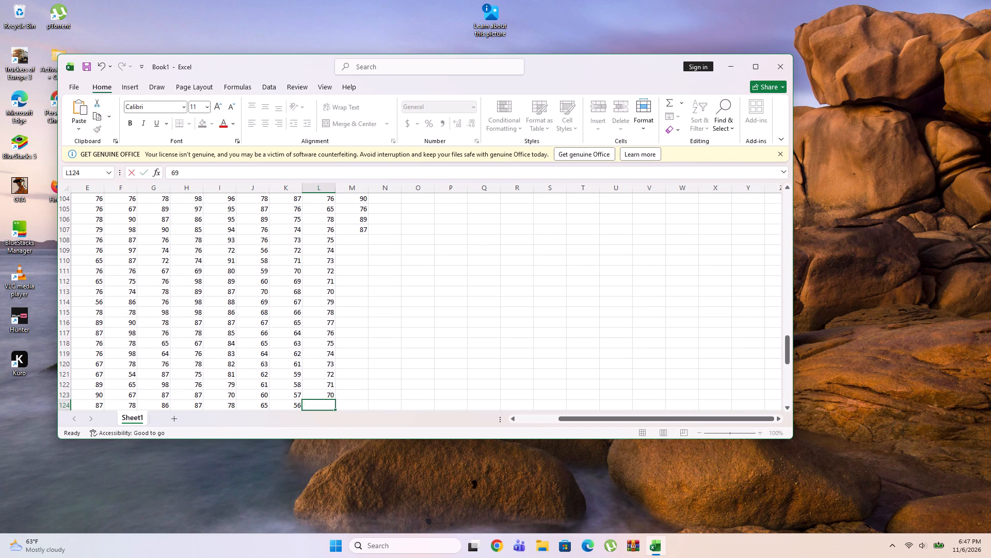
pyautogui.write('68')
pyautogui.press('Down')
pyautogui.write('67')
pyautogui.press('Down')
pyautogui.write('66')
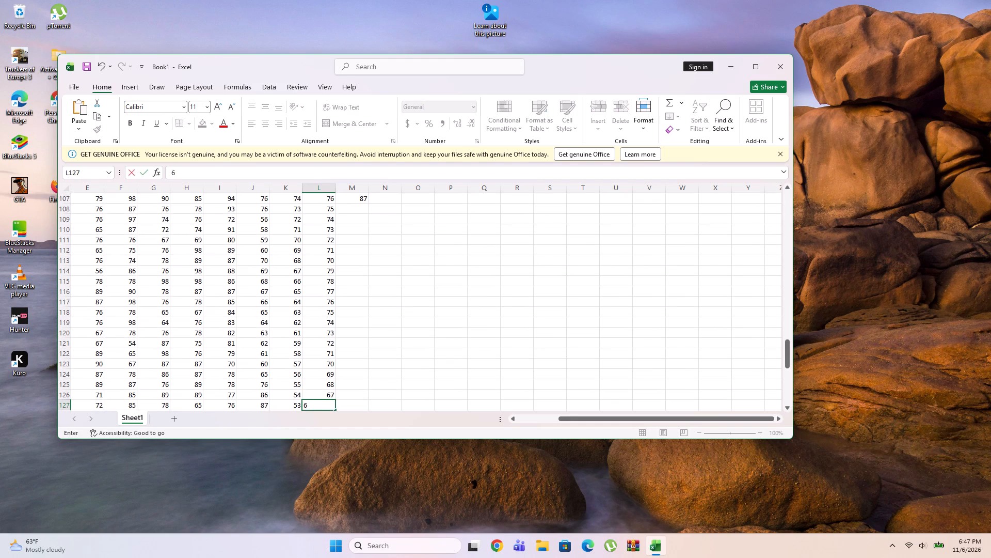
pyautogui.press('Down')
# Enter the marks 65, 64, 63, 64, 65 and 66 down column L in rows 128 to 133.
pyautogui.write('65')
pyautogui.press('Down')
pyautogui.write('64')
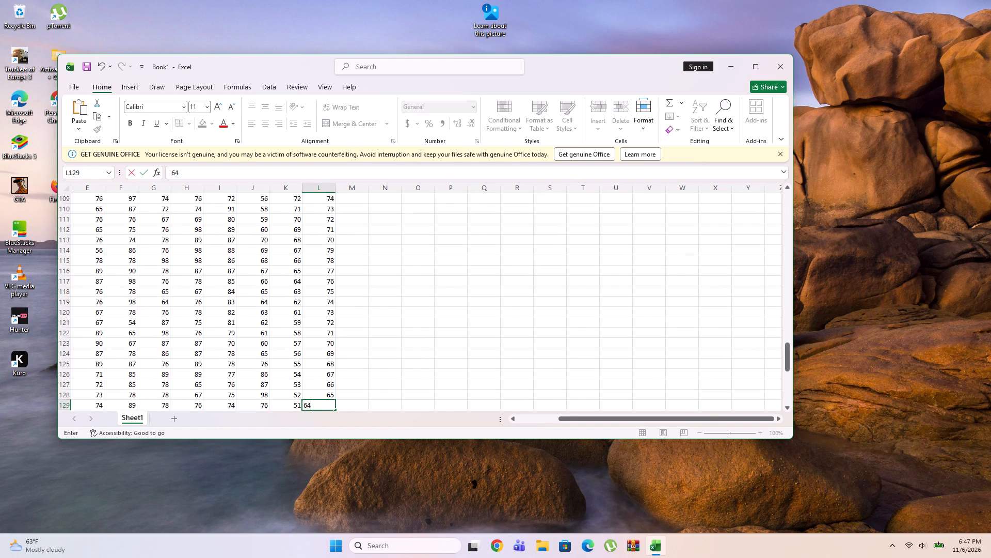
pyautogui.press('Down')
pyautogui.write('63')
pyautogui.press('Down')
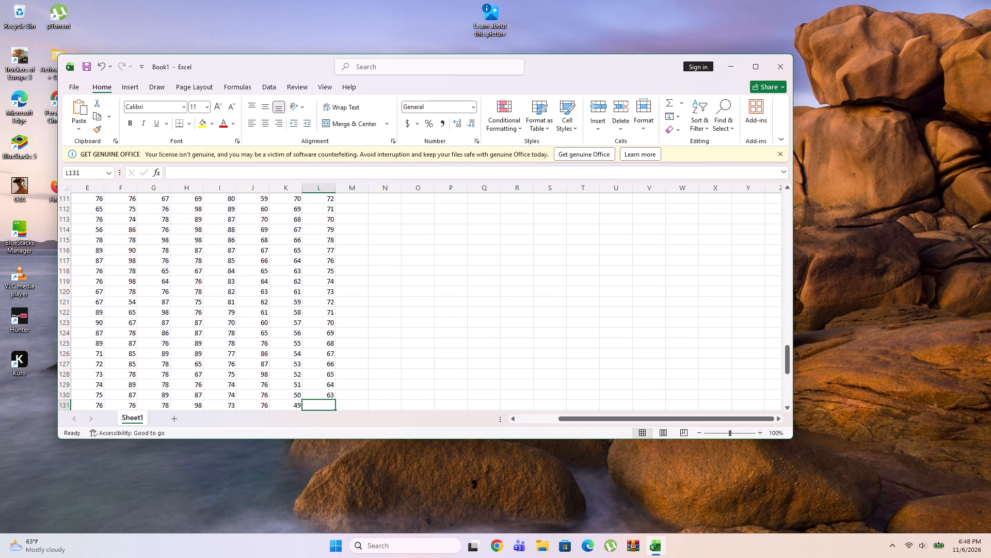
pyautogui.write('64')
pyautogui.press('Down')
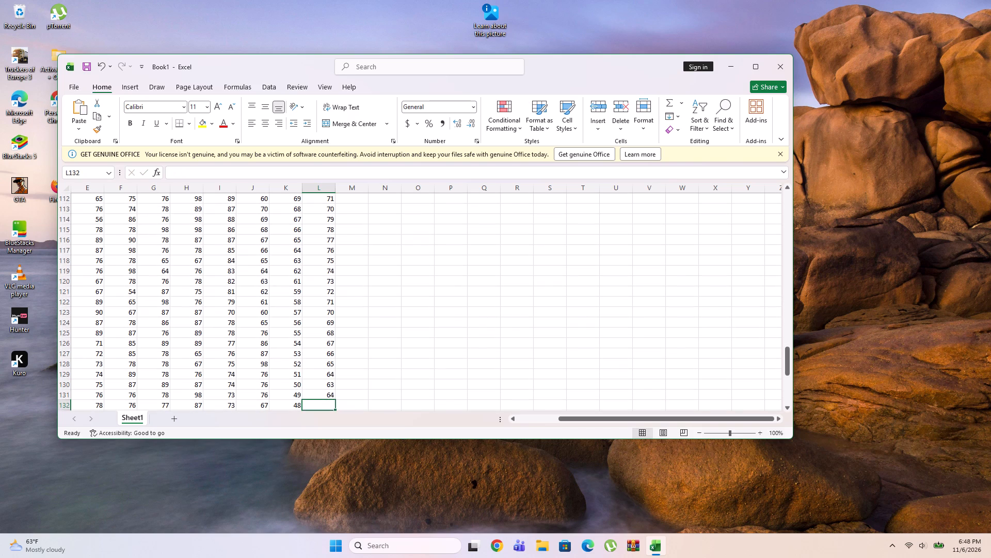
pyautogui.write('65')
pyautogui.press('Down')
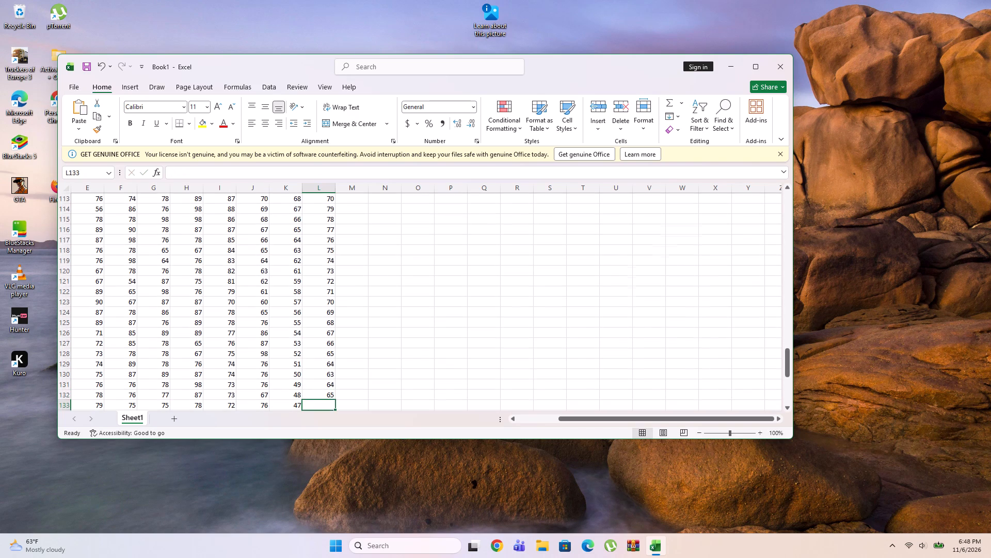
pyautogui.write('66')
pyautogui.press('Down')
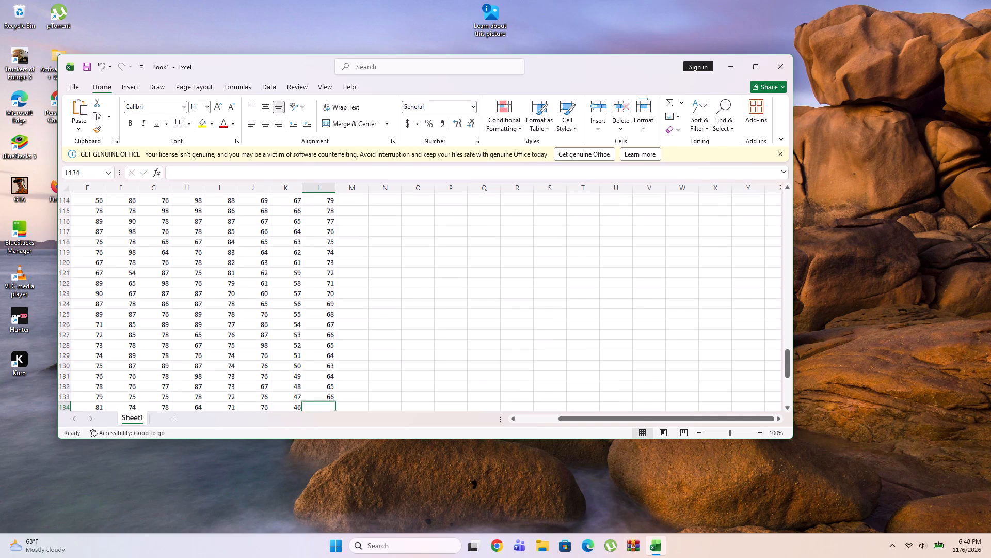
# Enter the marks 67, 68, 69, 70 and 71 down column L in rows 134 to 138.
pyautogui.write('67')
pyautogui.press('Down')
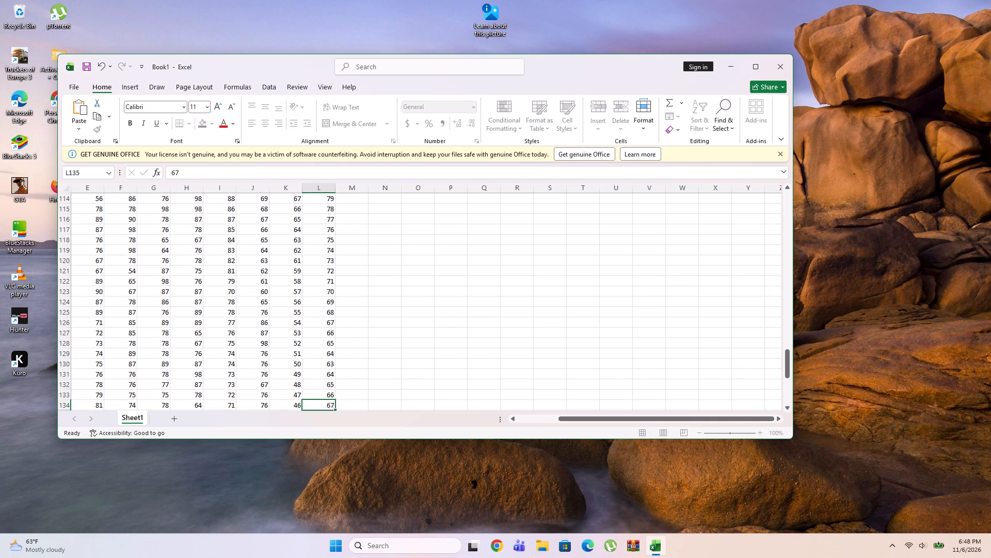
pyautogui.write('68')
pyautogui.press('Down')
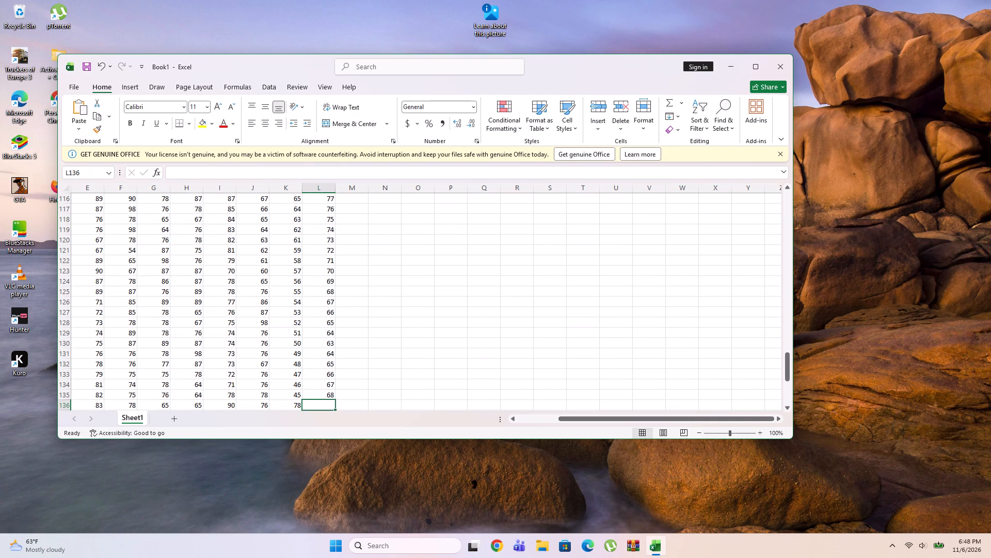
pyautogui.write('69')
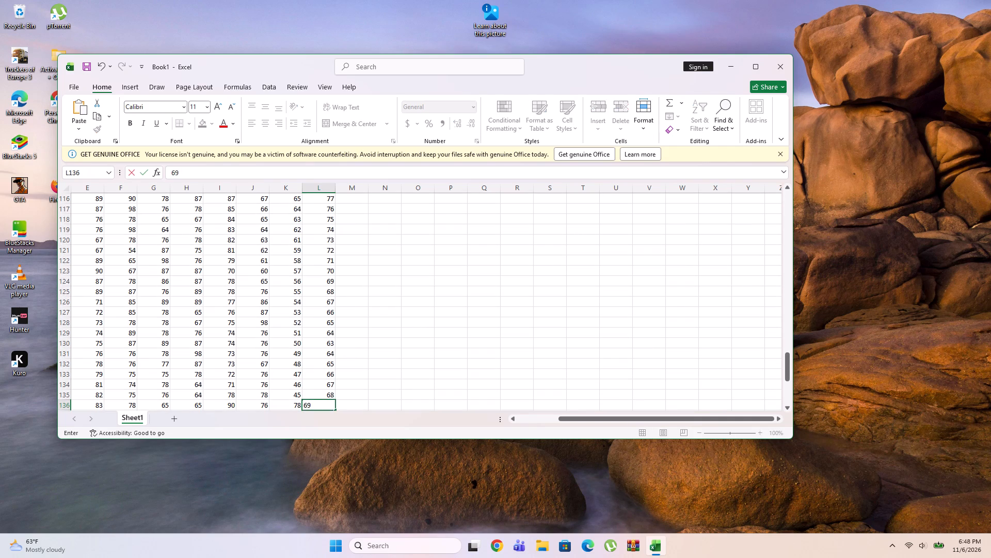
pyautogui.press('Down')
pyautogui.write('70')
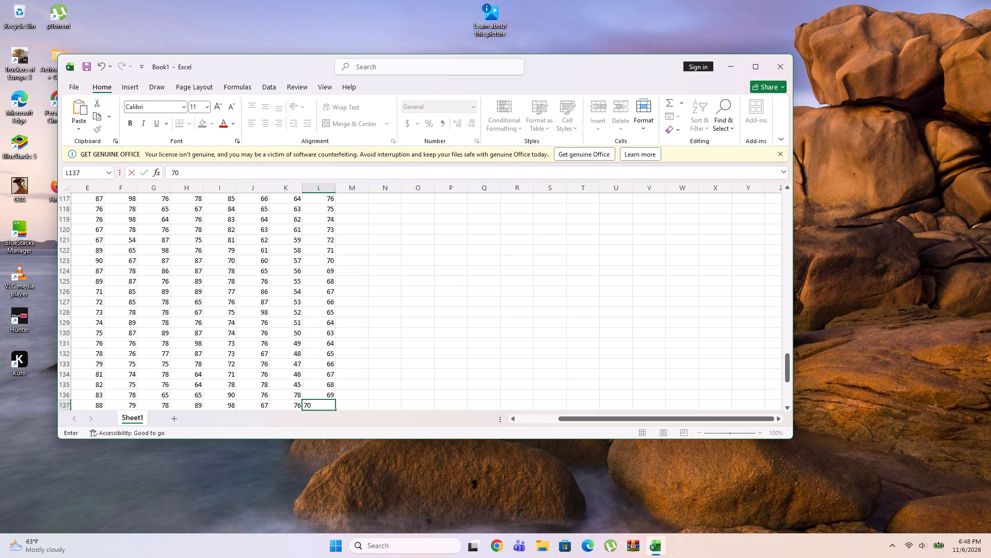
pyautogui.press('Down')
pyautogui.press('7')
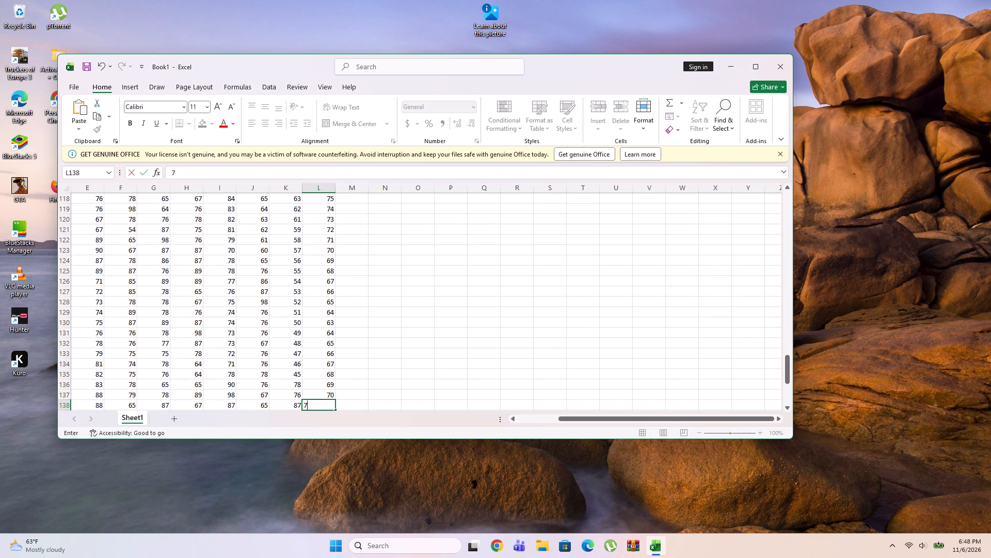
pyautogui.press('1')
pyautogui.press('Down')
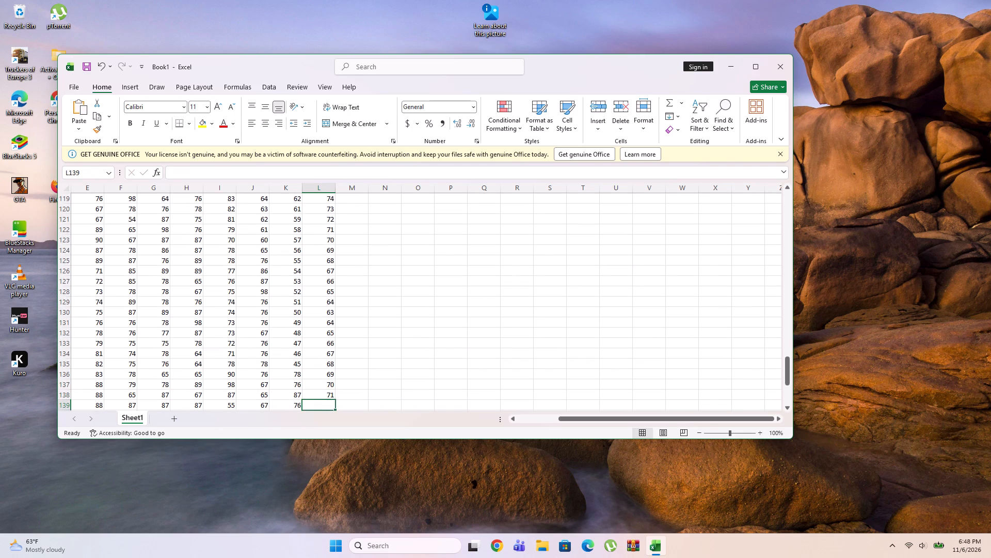
# Enter the marks 56, 57, 68, 49 and 78 down column L in rows 139 to 143.
pyautogui.write('56')
pyautogui.press('Down')
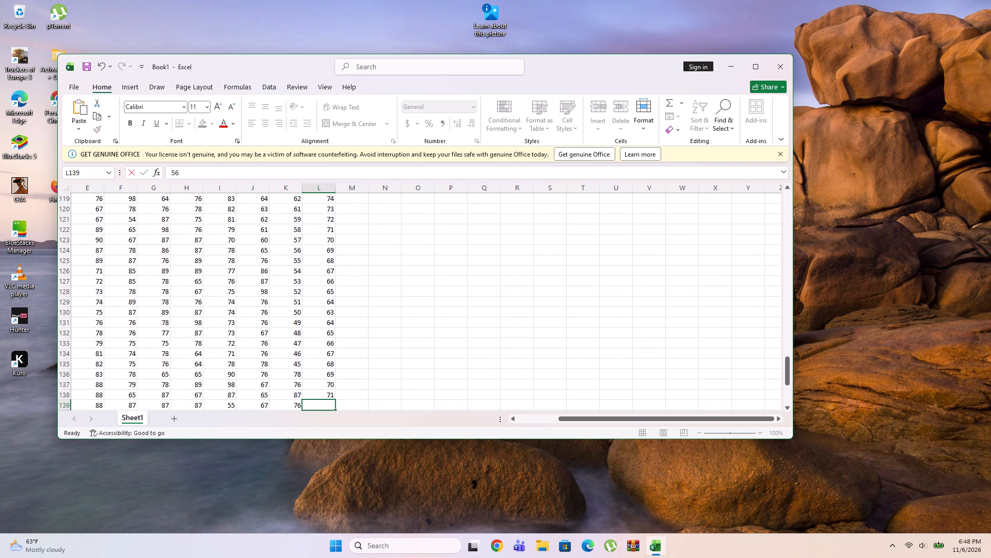
pyautogui.write('57')
pyautogui.press('Down')
pyautogui.write('68')
pyautogui.press('Down')
pyautogui.write('49')
pyautogui.press('Down')
pyautogui.write('78')
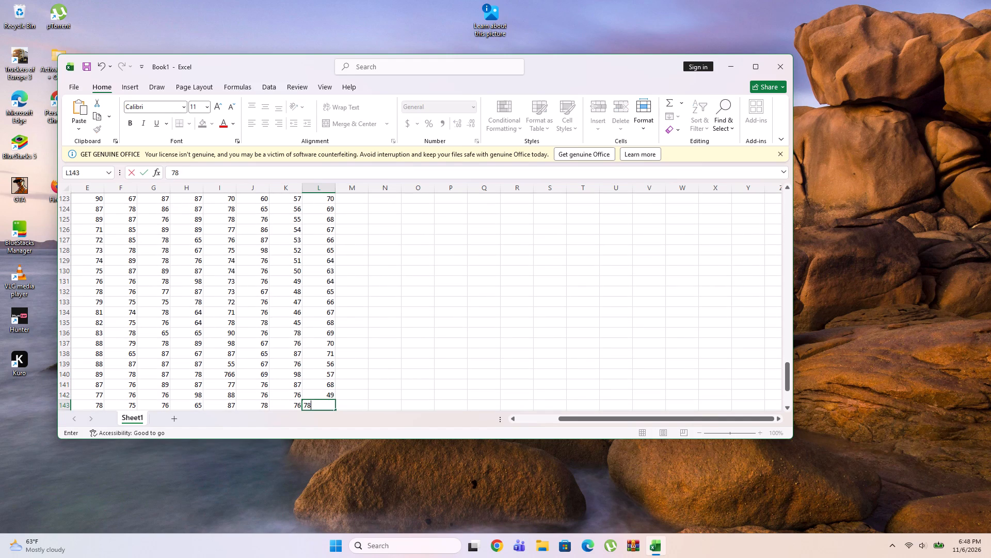
pyautogui.press('Right')
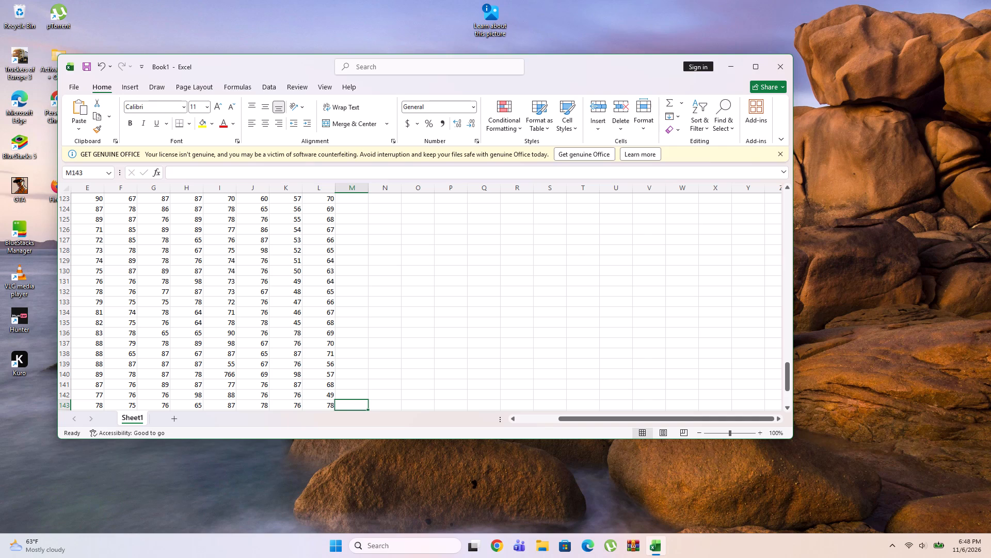
# Enter the marks 77, 67, 87 and 87 down column L in rows 144 to 147.
pyautogui.click(347, 288)
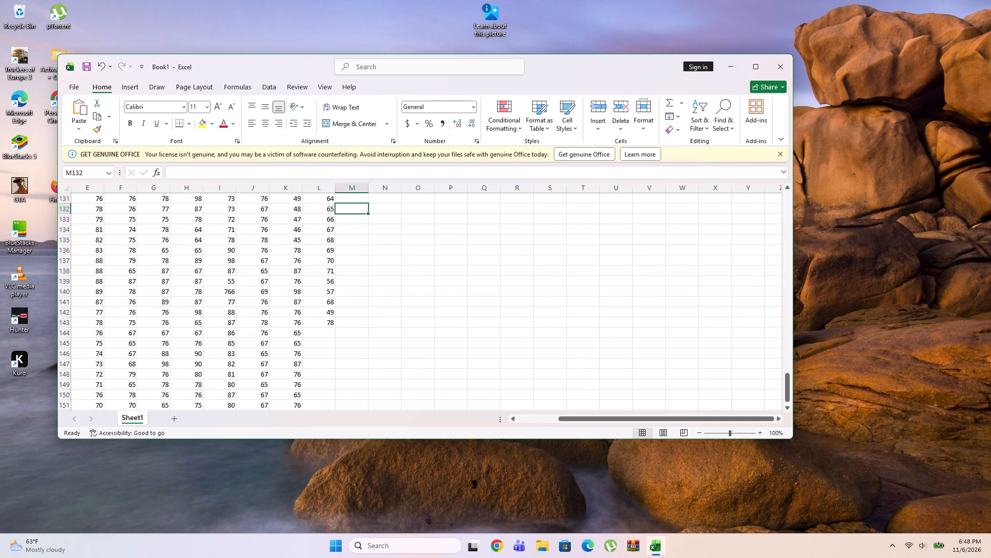
pyautogui.click(326, 329)
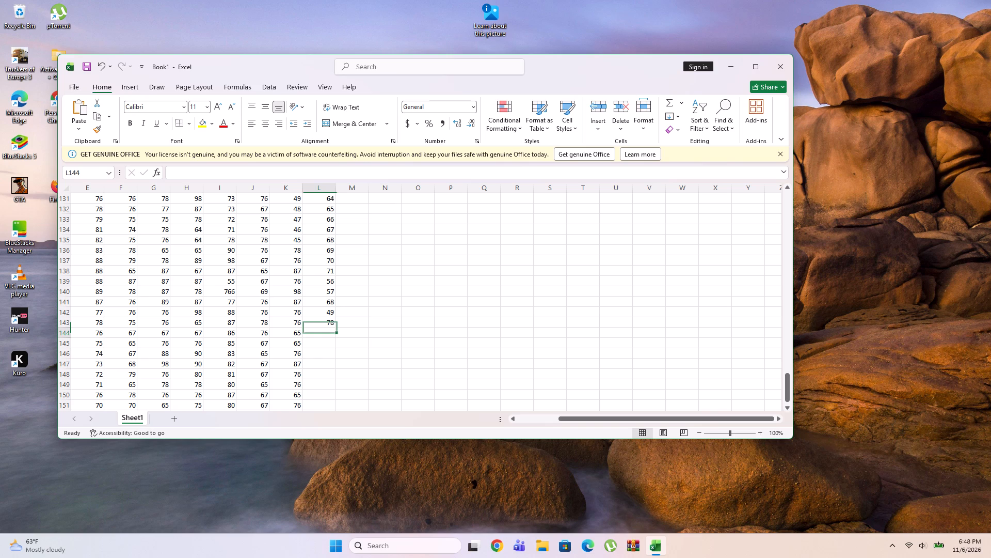
pyautogui.write('77')
pyautogui.press('Down')
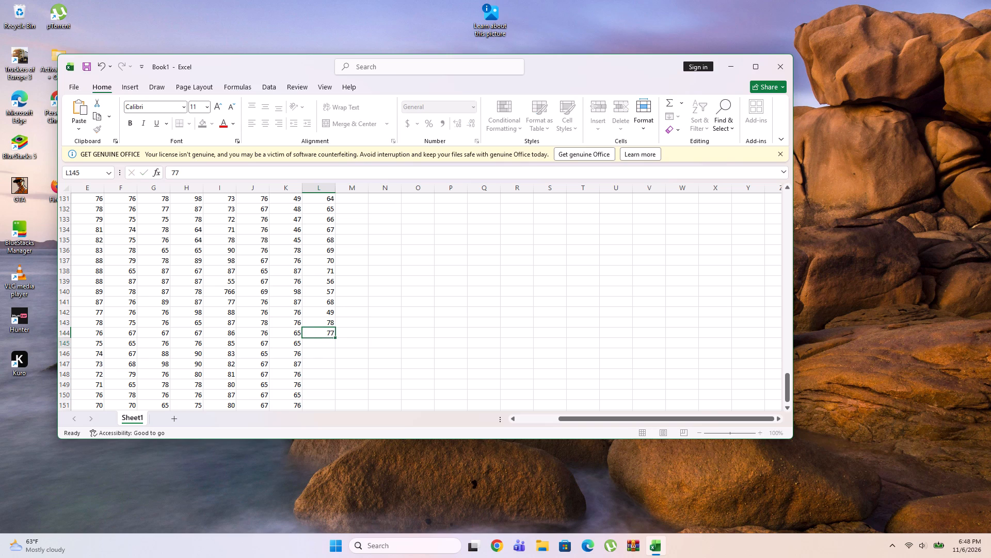
pyautogui.write('67')
pyautogui.press('Down')
pyautogui.write('87')
pyautogui.press('Down')
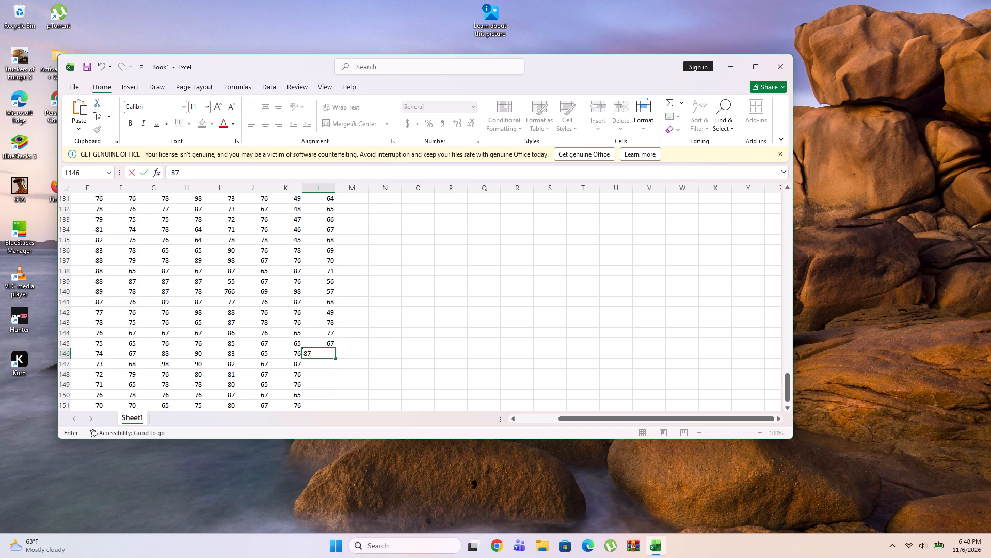
pyautogui.write('87')
pyautogui.press('Down')
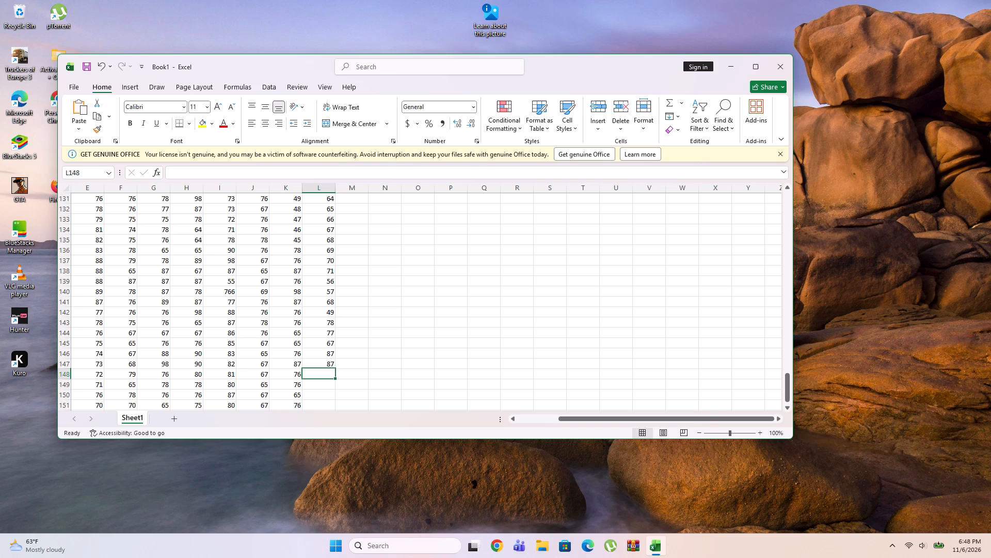
# Enter the marks 76, 65, 78 and 78 down column L in rows 148 to 151.
pyautogui.write('76')
pyautogui.press('Down')
pyautogui.write('65')
pyautogui.press('Down')
pyautogui.write('78')
pyautogui.press('Down')
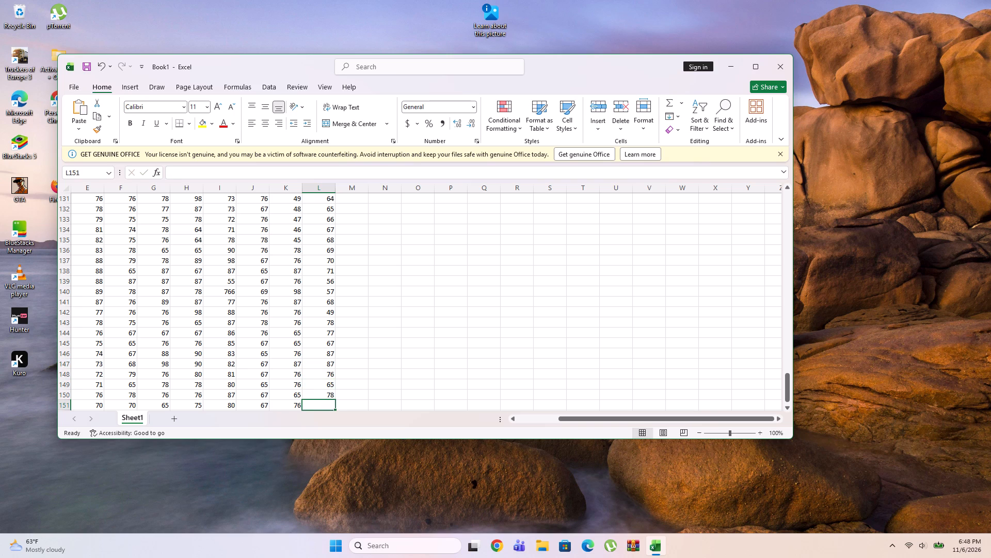
pyautogui.write('78')
pyautogui.press('Down')
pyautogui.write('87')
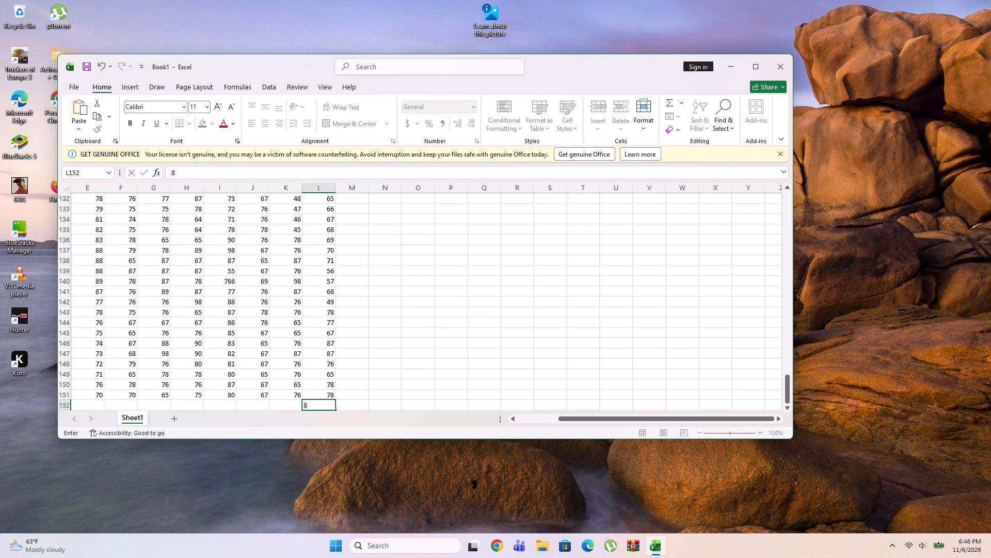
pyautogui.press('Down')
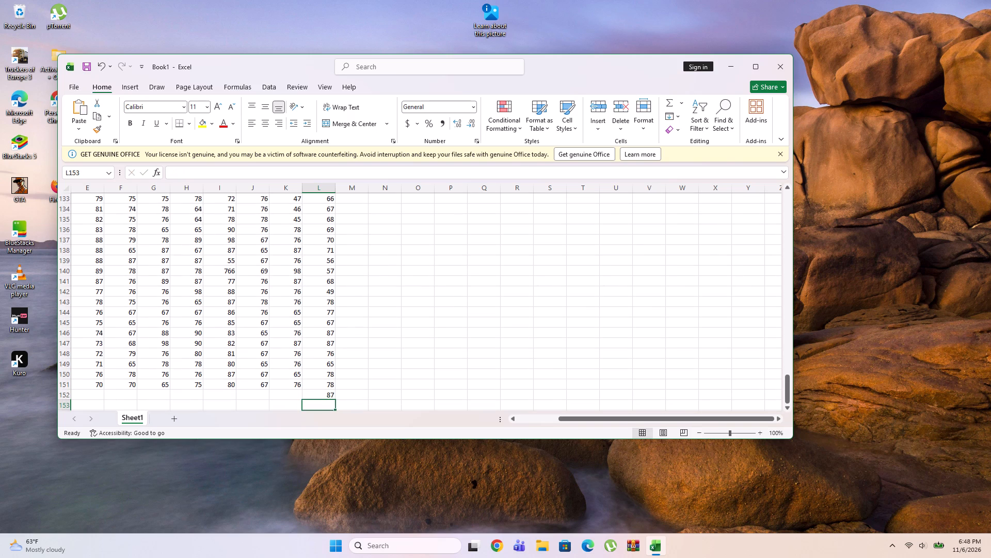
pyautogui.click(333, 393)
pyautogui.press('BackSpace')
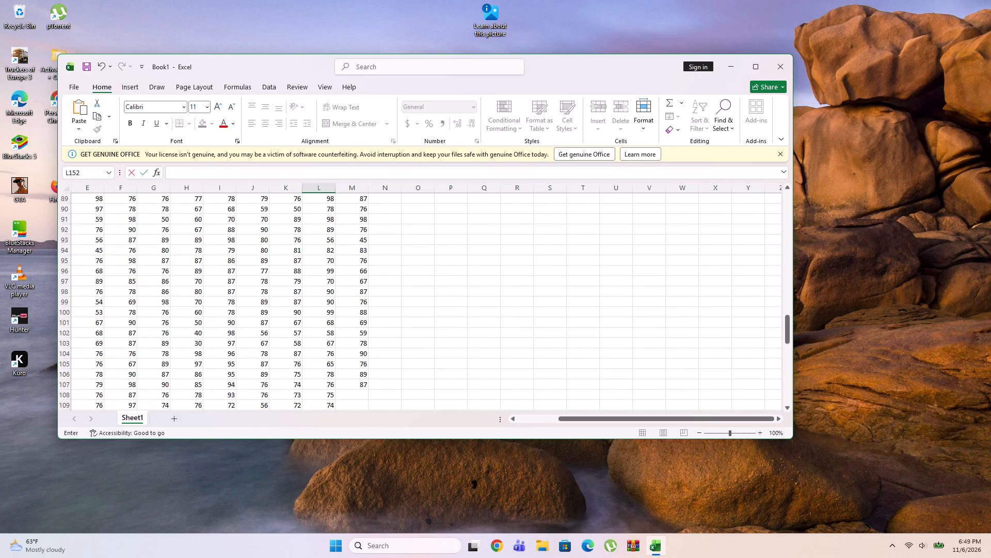
# Enter the marks 88, 76, 89, 88, 90 and 87 down column M in rows 108 to 113.
pyautogui.click(355, 398)
pyautogui.write('88')
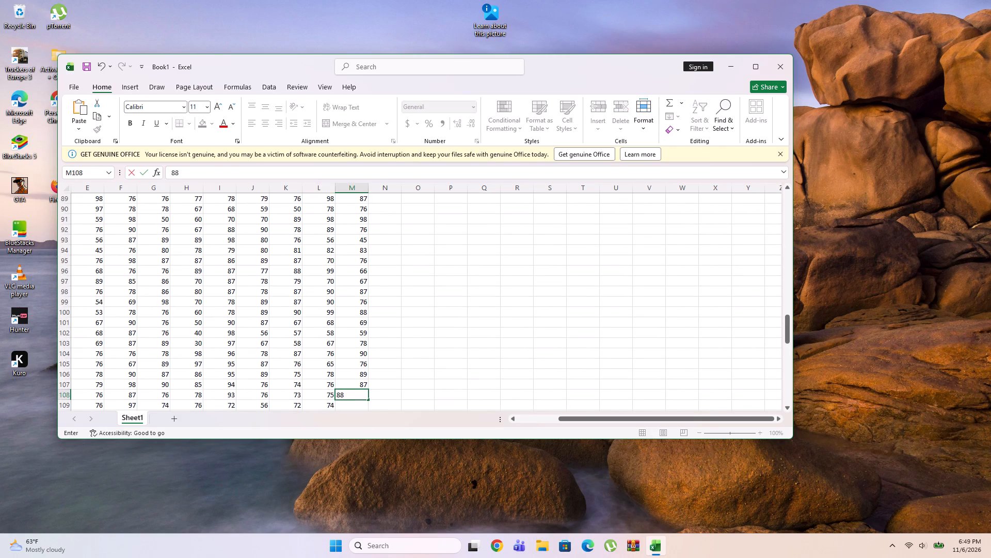
pyautogui.press('Down')
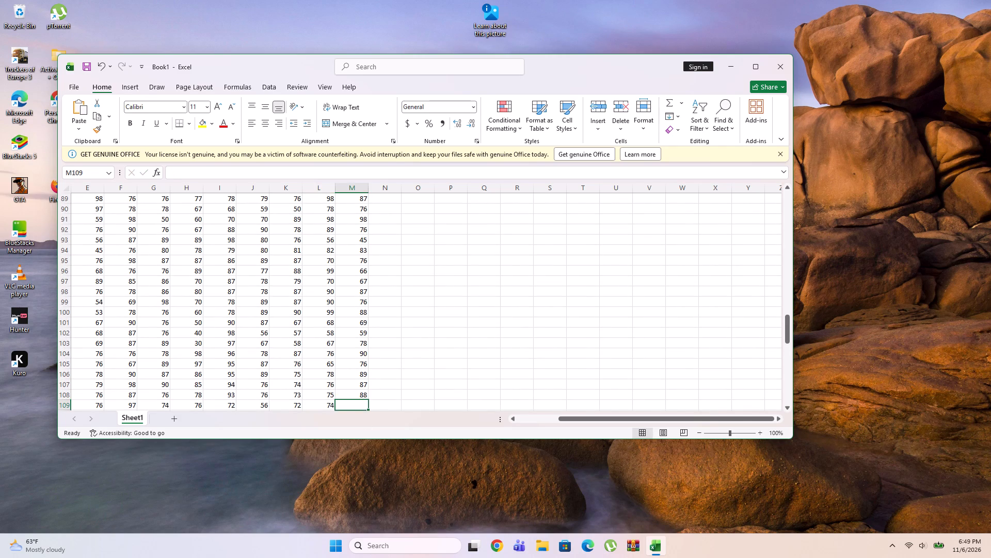
pyautogui.write('76')
pyautogui.press('Down')
pyautogui.write('89')
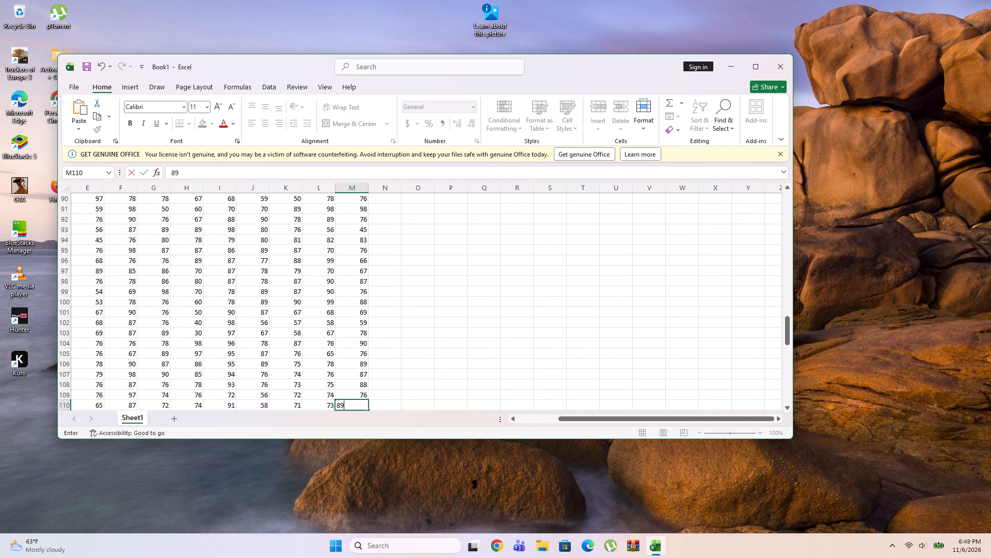
pyautogui.press('Down')
pyautogui.write('88')
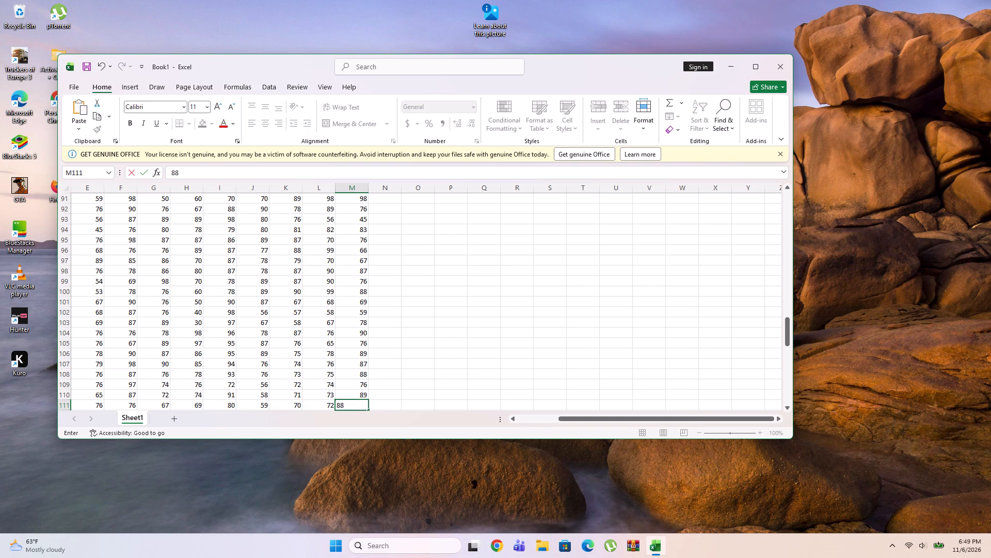
pyautogui.press('Down')
pyautogui.write('90')
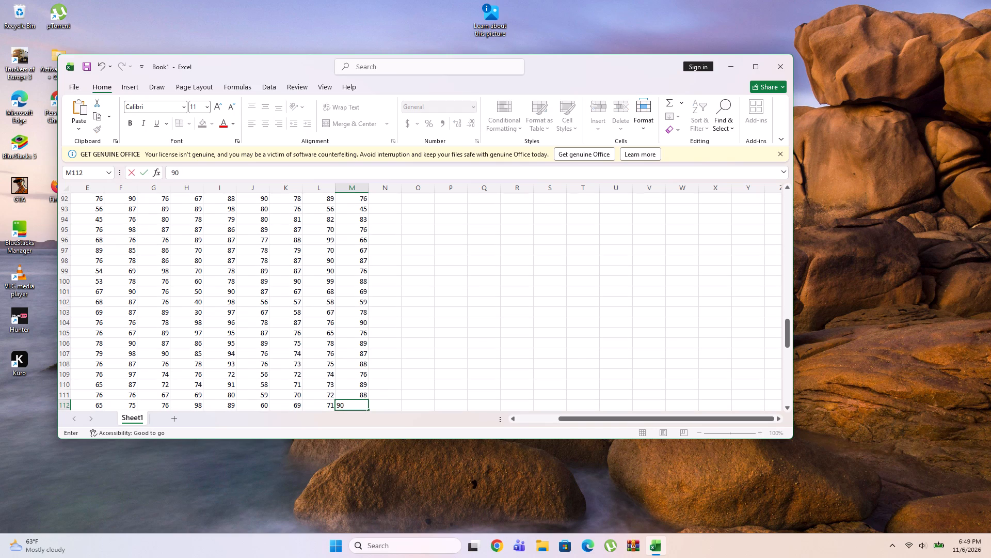
pyautogui.press('Down')
pyautogui.write('87')
pyautogui.press('Down')
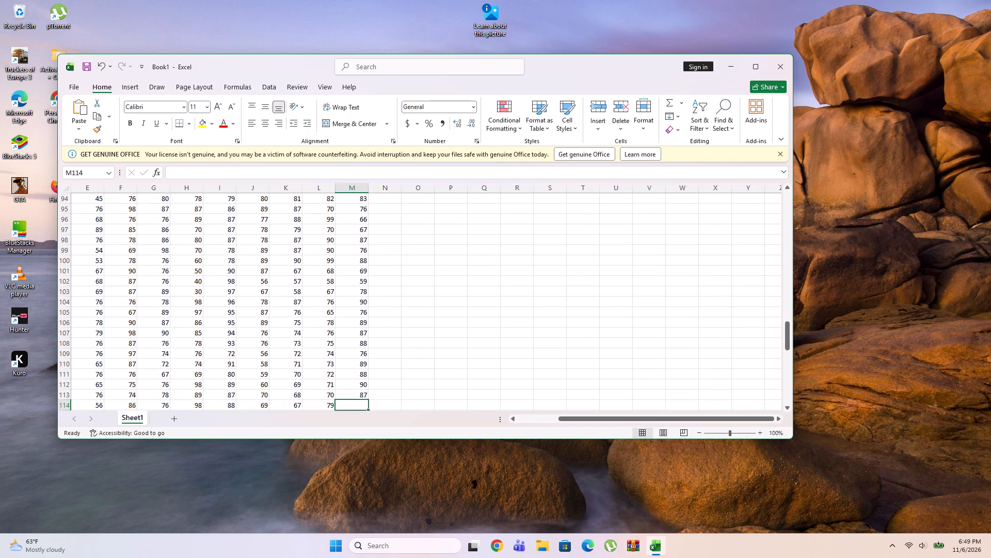
# Enter the marks 78, 87, 78, 76 and 90 down column M in rows 114 to 118.
pyautogui.write('78')
pyautogui.press('Down')
pyautogui.write('87')
pyautogui.press('Down')
pyautogui.write('78')
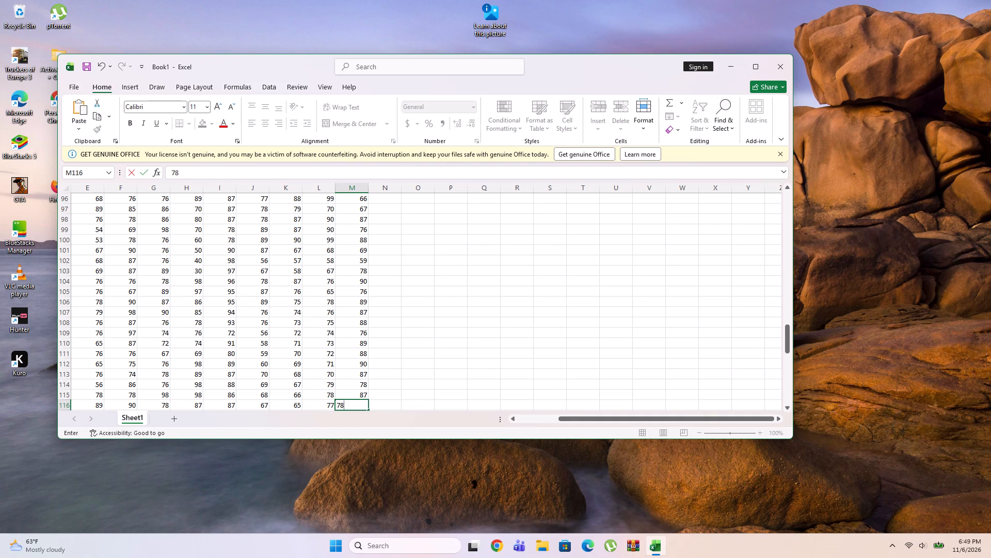
pyautogui.press('Down')
pyautogui.write('76')
pyautogui.press('Down')
pyautogui.write('89')
pyautogui.press('Down')
pyautogui.press('Up')
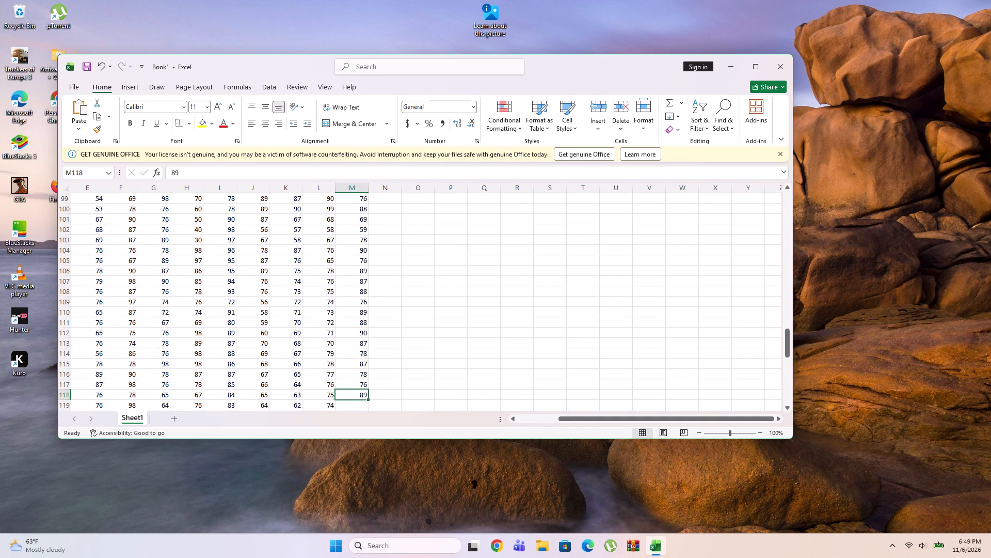
pyautogui.write('90')
pyautogui.press('Down')
# Enter the marks 76, 67, 78, 65 and 78 down column M in rows 119 to 123.
pyautogui.write('76')
pyautogui.press('Down')
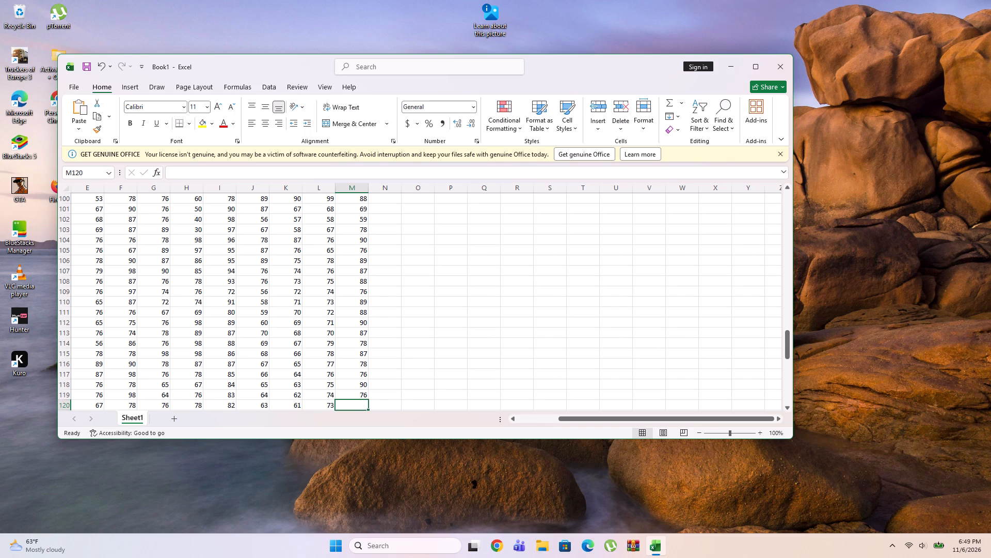
pyautogui.write('67')
pyautogui.press('Down')
pyautogui.write('78')
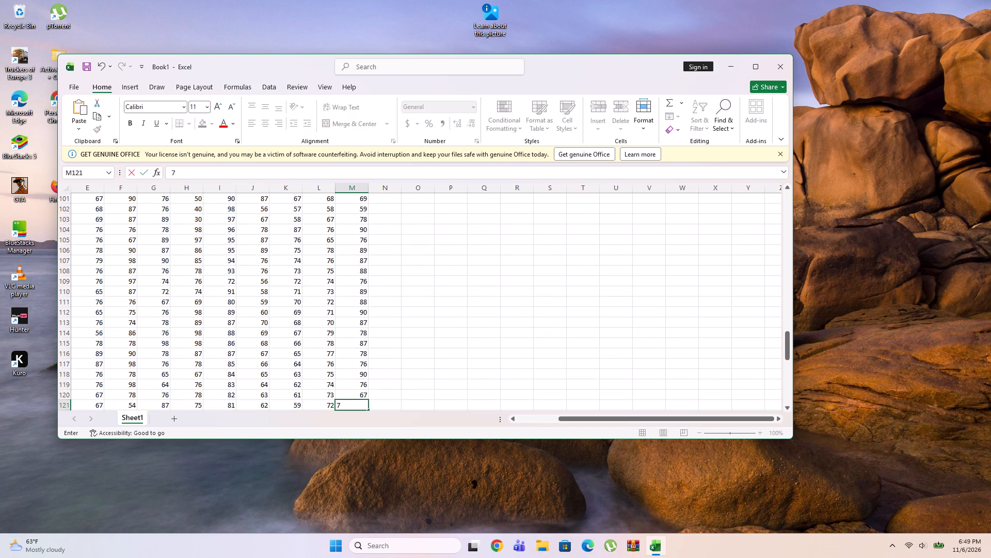
pyautogui.press('Down')
pyautogui.write('65')
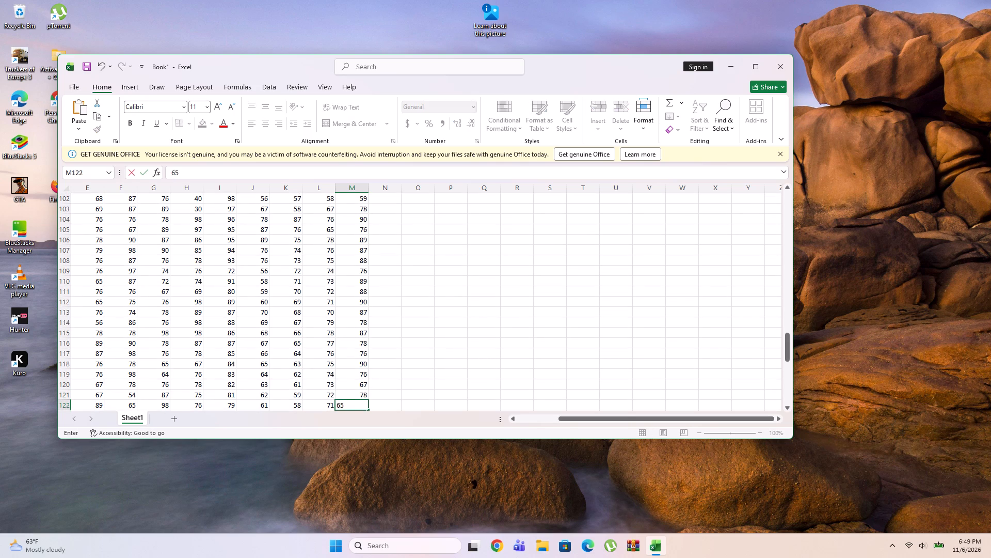
pyautogui.press('Down')
pyautogui.write('78')
pyautogui.press('Down')
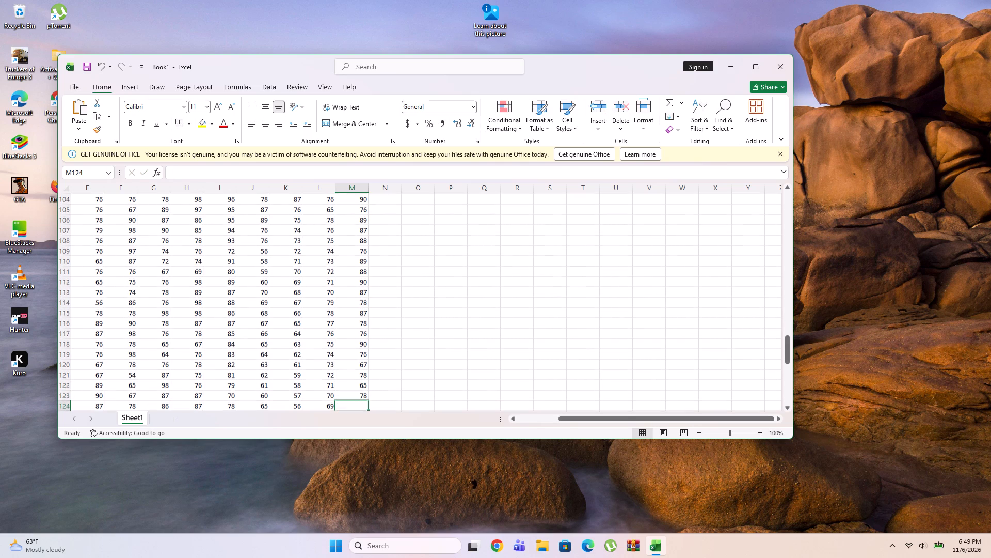
# Enter the marks 65, 65 and 89 down column M in rows 124 to 126.
pyautogui.write('65')
pyautogui.press('Down')
pyautogui.write('78')
pyautogui.press('Down')
pyautogui.press('Up')
pyautogui.write('65')
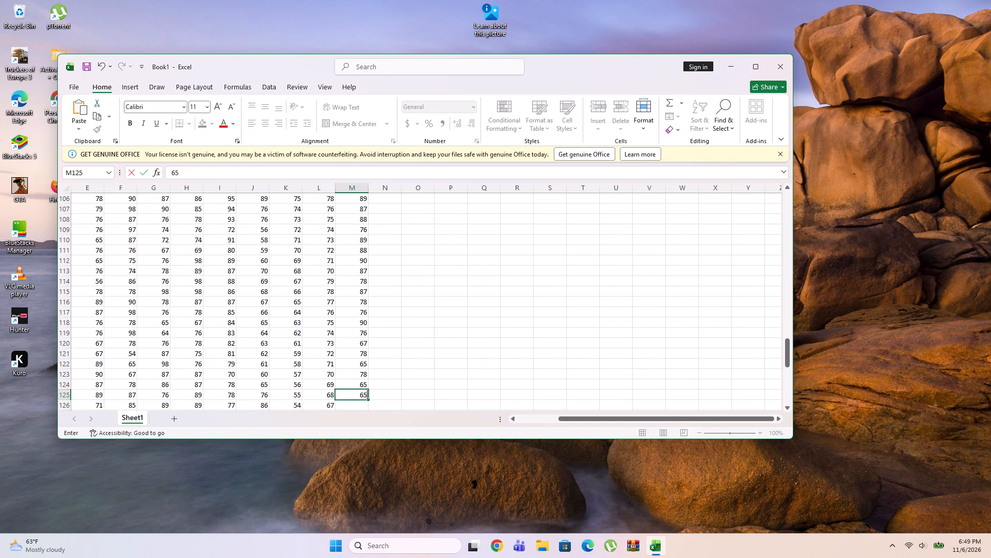
pyautogui.press('Down')
pyautogui.write('89')
pyautogui.press('Down')
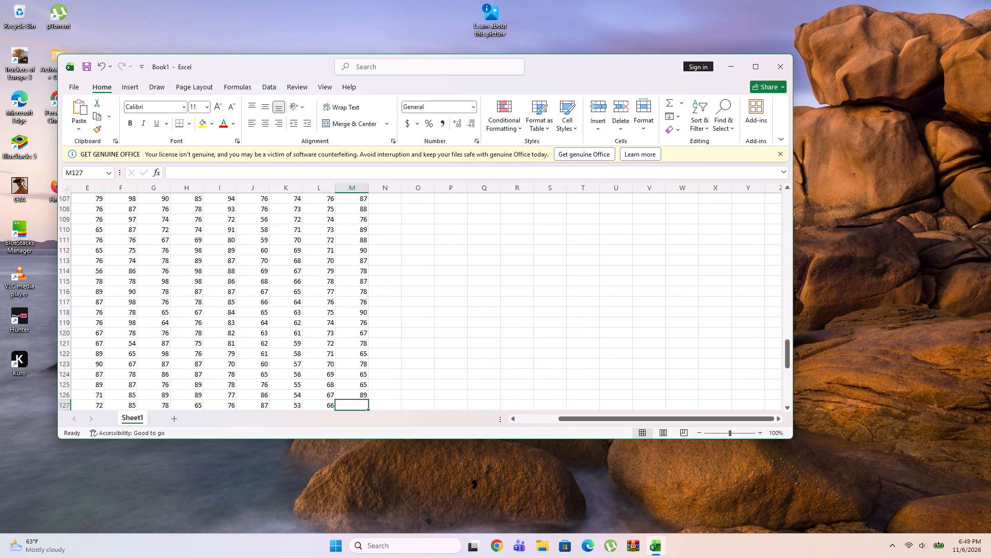
# Enter the marks 76, 67, 65, 56 and 58 down column M in rows 127 to 131.
pyautogui.write('76')
pyautogui.press('Down')
pyautogui.write('67')
pyautogui.press('Down')
pyautogui.write('65')
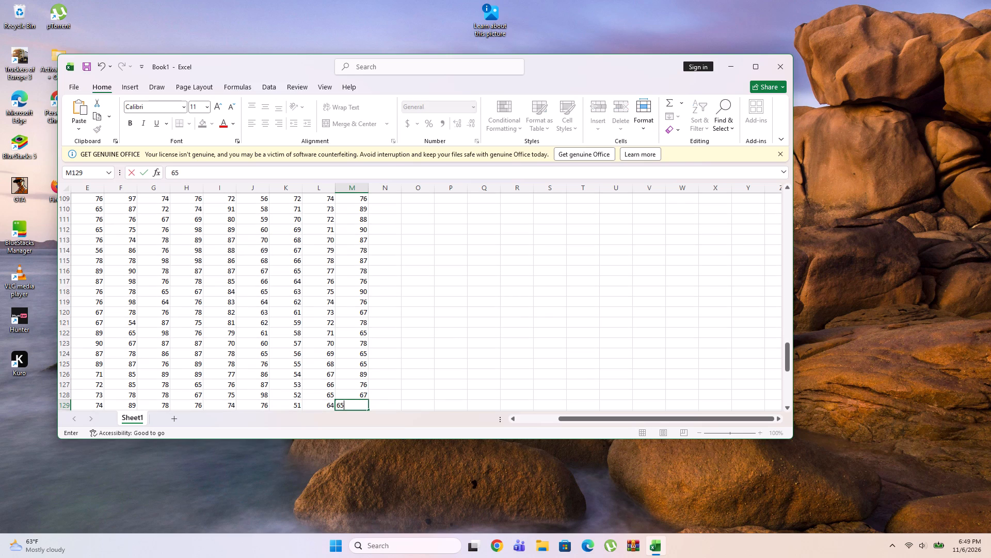
pyautogui.press('Down')
pyautogui.write('56')
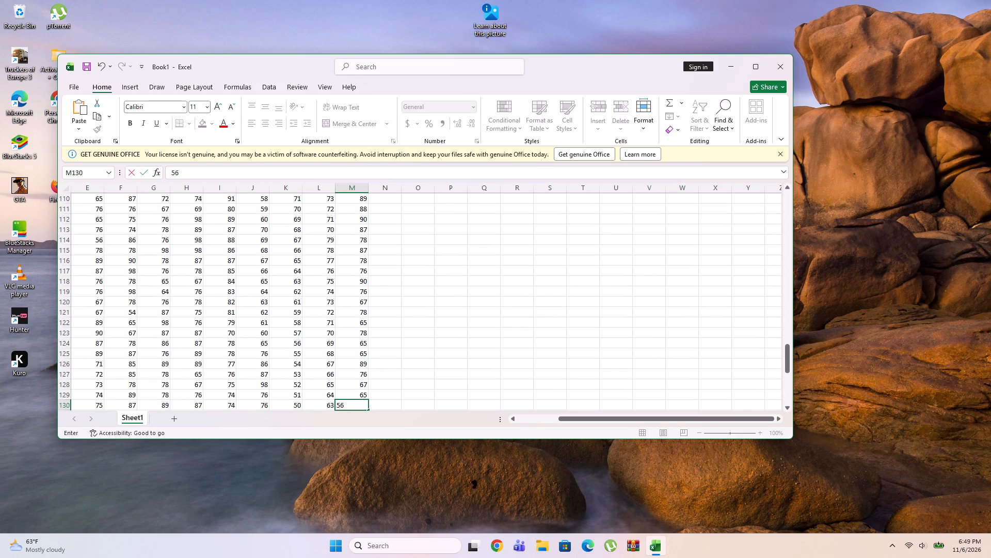
pyautogui.press('Down')
pyautogui.write('58')
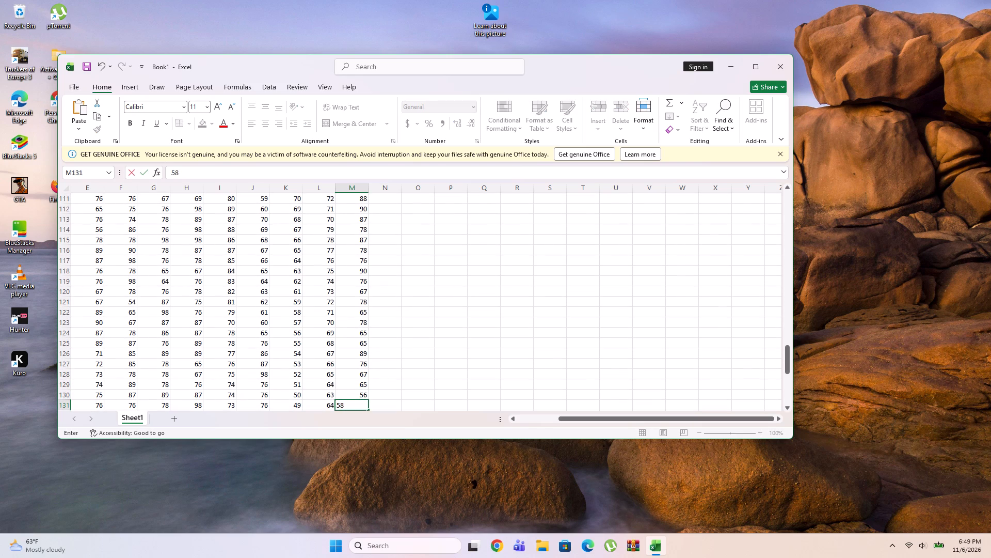
pyautogui.press('Down')
# Enter the marks 69, 89, 76, 75, 79 and 78 down column M in rows 132 to 137.
pyautogui.write('69')
pyautogui.press('Down')
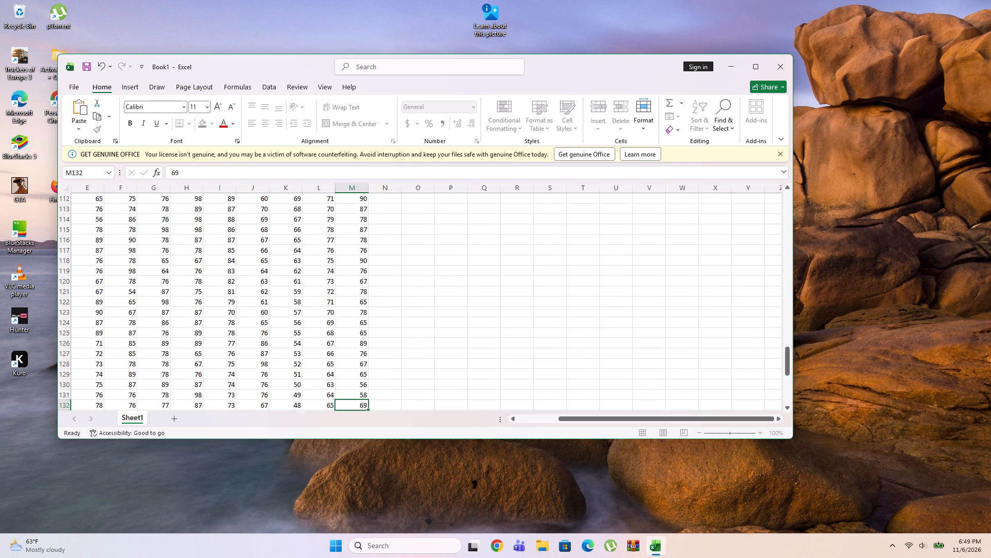
pyautogui.write('89')
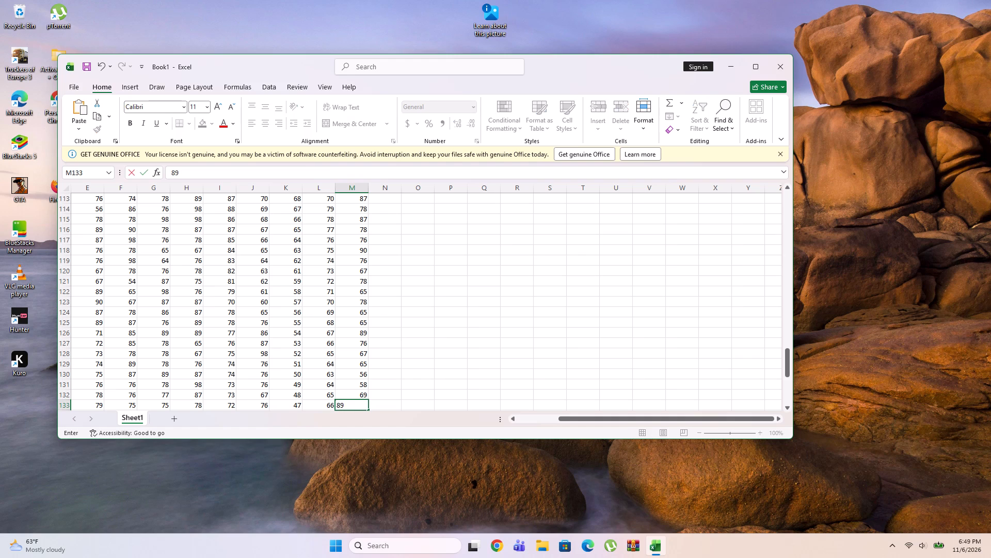
pyautogui.press('Down')
pyautogui.write('76')
pyautogui.press('Down')
pyautogui.write('75')
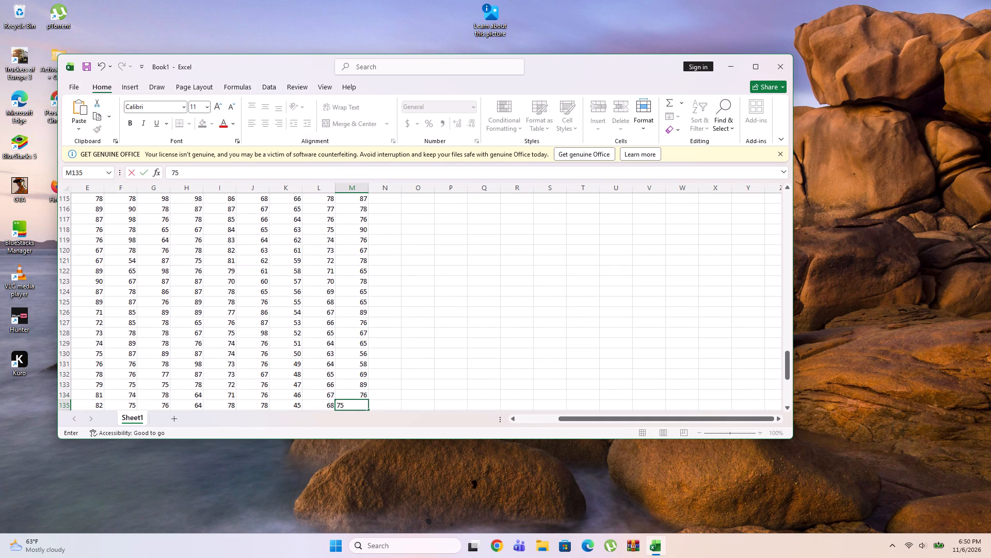
pyautogui.press('Down')
pyautogui.write('79')
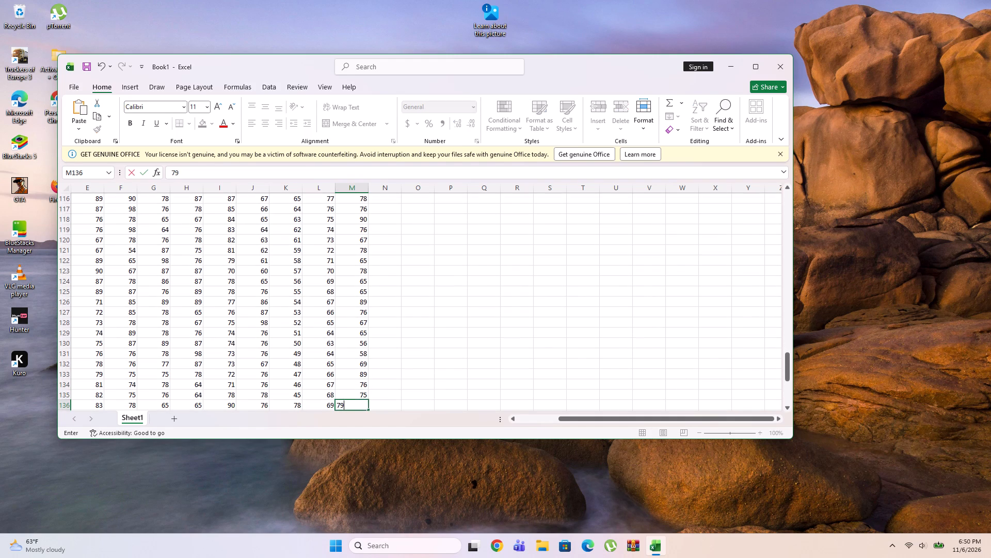
pyautogui.press('Down')
pyautogui.write('78')
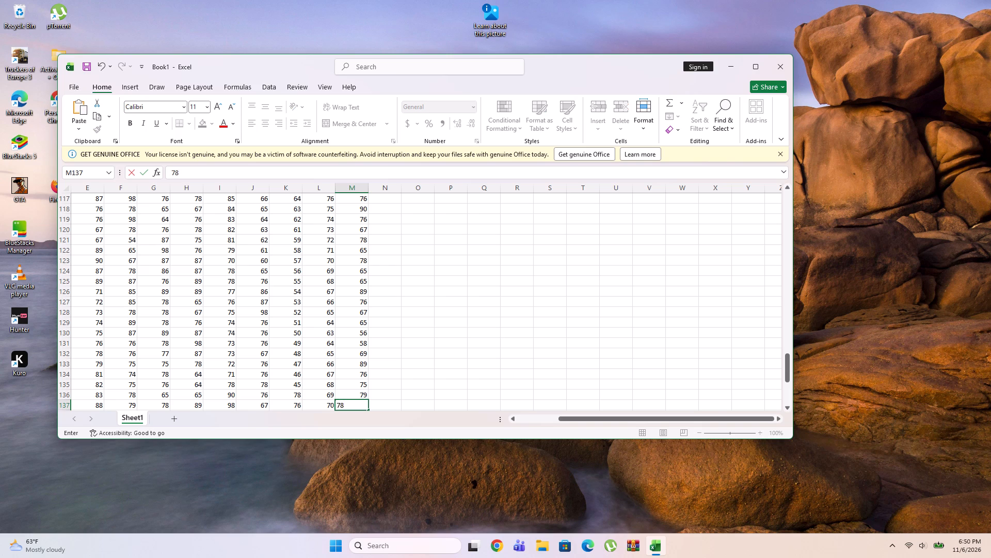
pyautogui.press('Down')
# Enter the mark 79 in column M, row 138.
pyautogui.write('709')
pyautogui.press('Down')
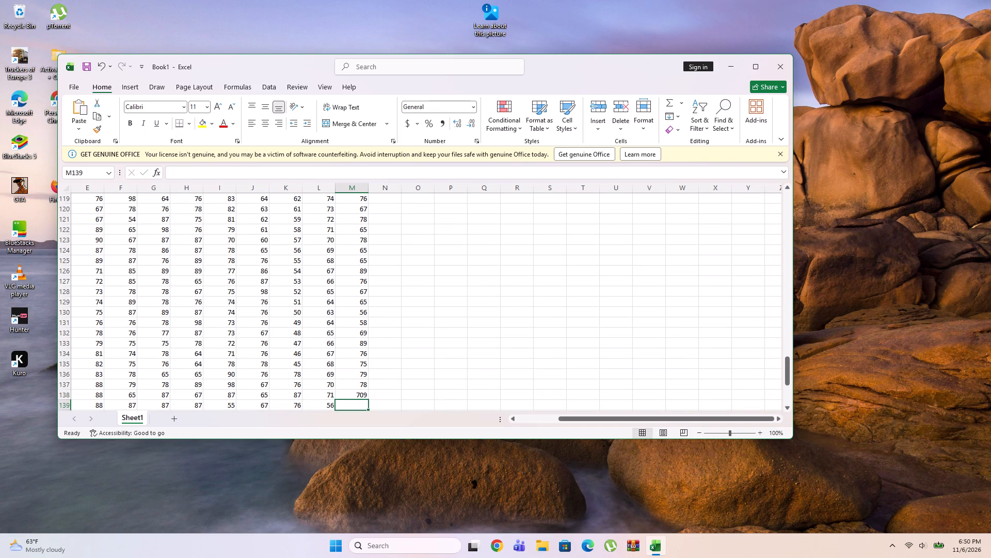
pyautogui.click(362, 396)
pyautogui.press('BackSpace')
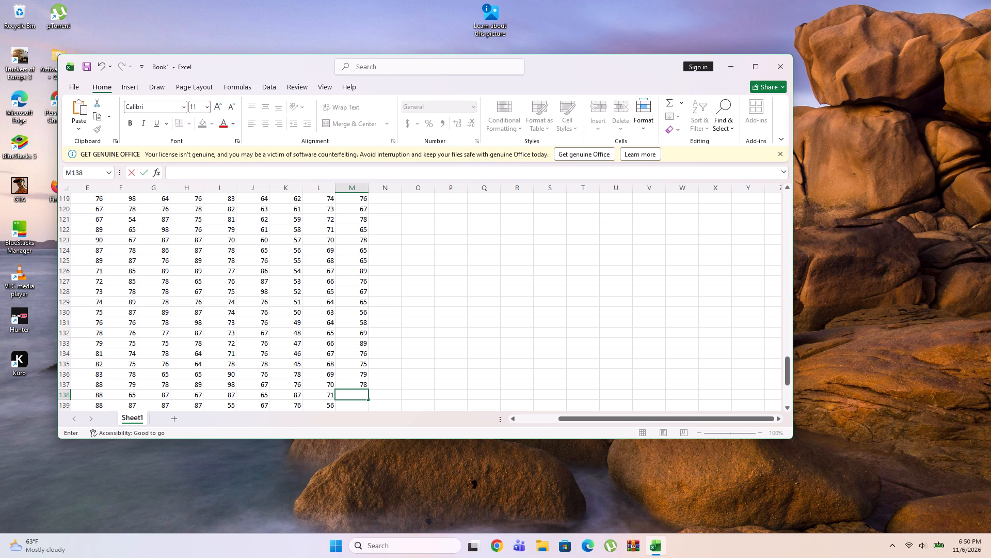
pyautogui.write('79')
pyautogui.press('Down')
# Enter the marks 78, 87, 78, 76, 75 and 74 down column M in rows 139 to 144.
pyautogui.write('78')
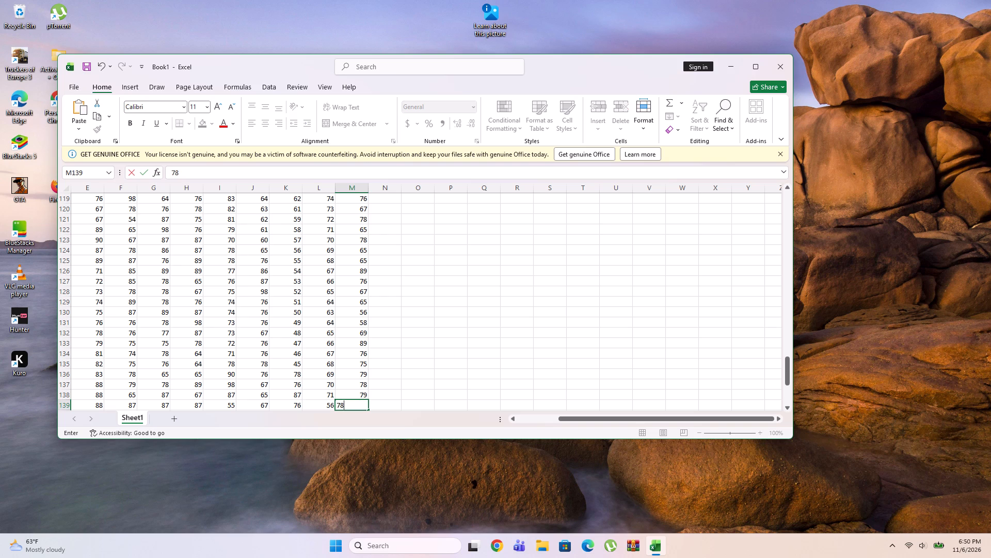
pyautogui.press('Down')
pyautogui.write('87')
pyautogui.press('Down')
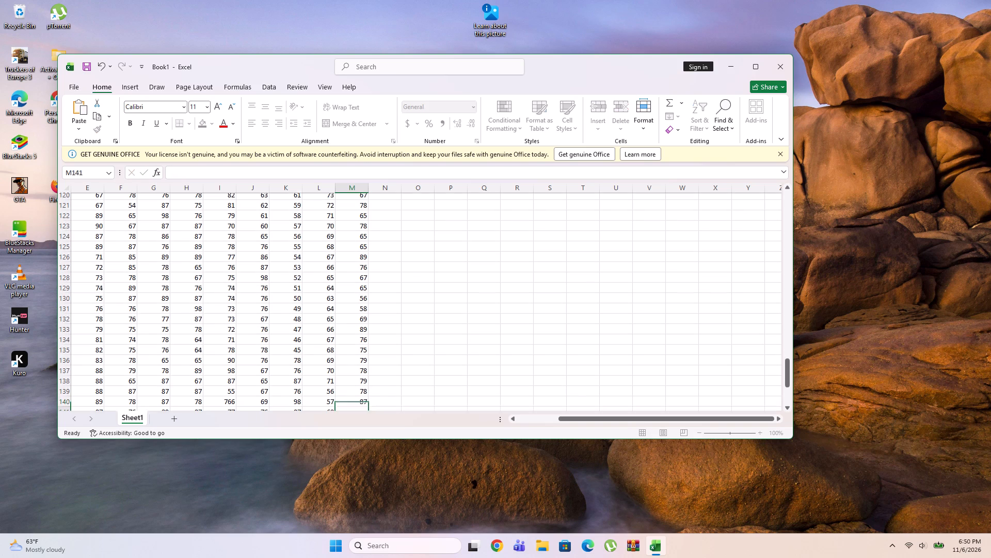
pyautogui.write('78')
pyautogui.press('Down')
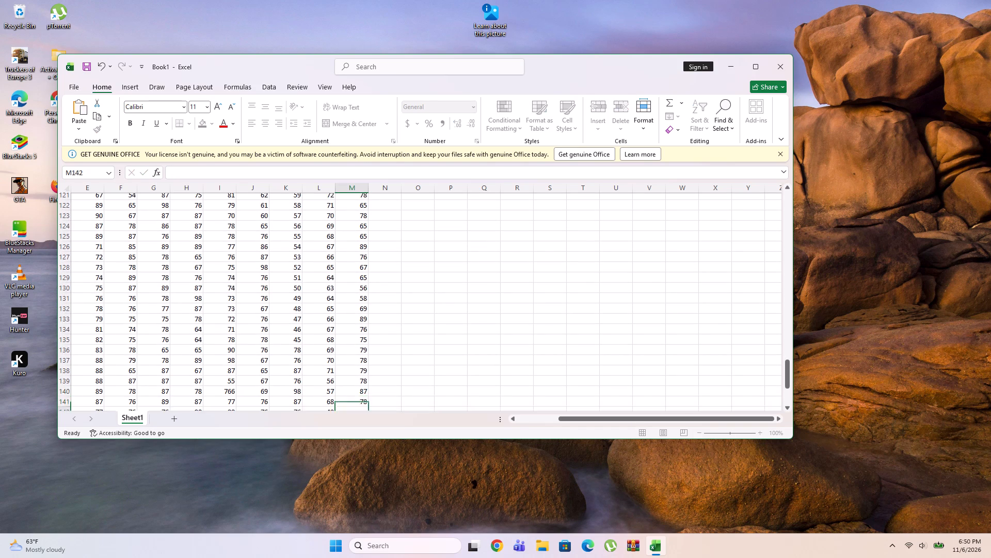
pyautogui.write('76')
pyautogui.press('Down')
pyautogui.write('75')
pyautogui.press('Down')
pyautogui.write('74')
pyautogui.press('Down')
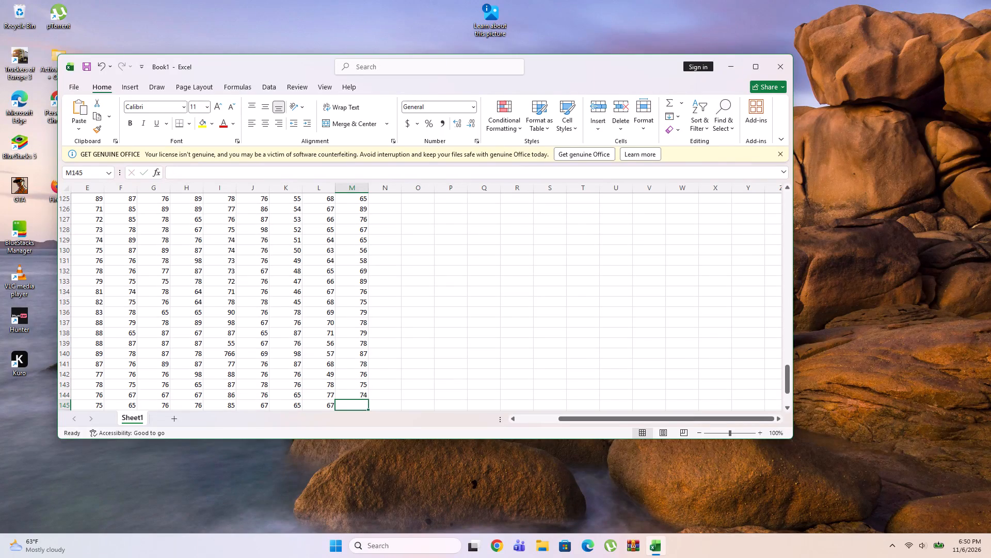
# Enter the marks 73, 73, 72, 78, 78, 76 and 87 down column M in rows 145 to 151.
pyautogui.write('73')
pyautogui.press('Down')
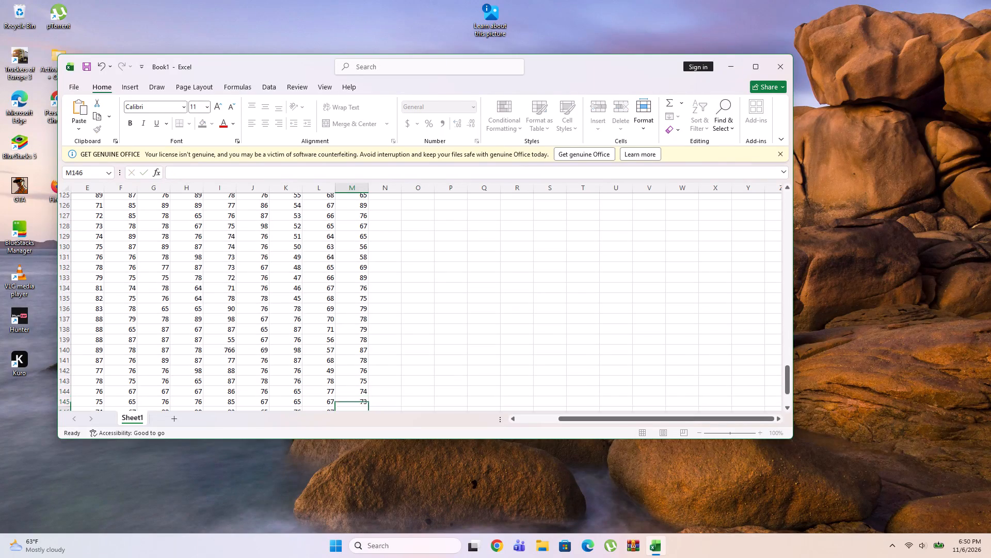
pyautogui.write('73')
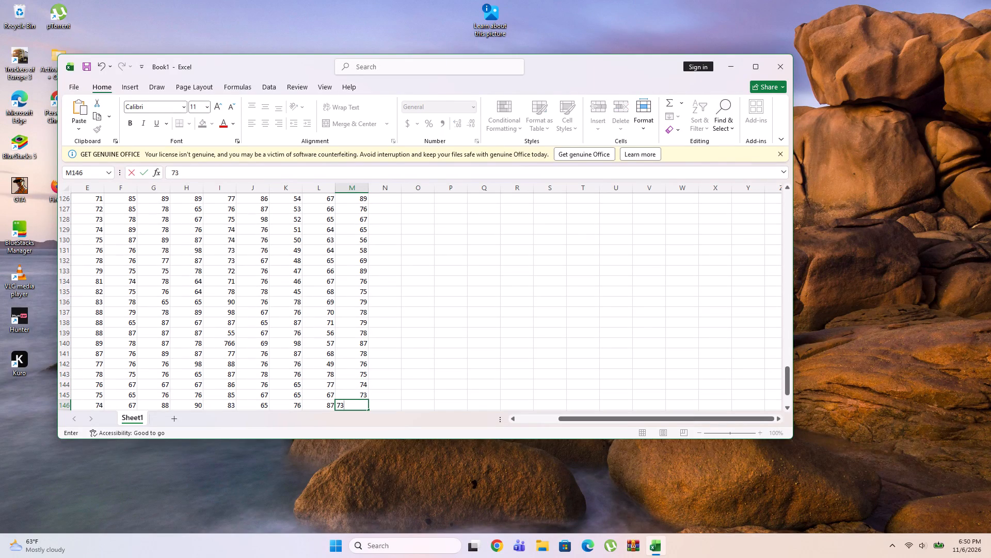
pyautogui.press('Down')
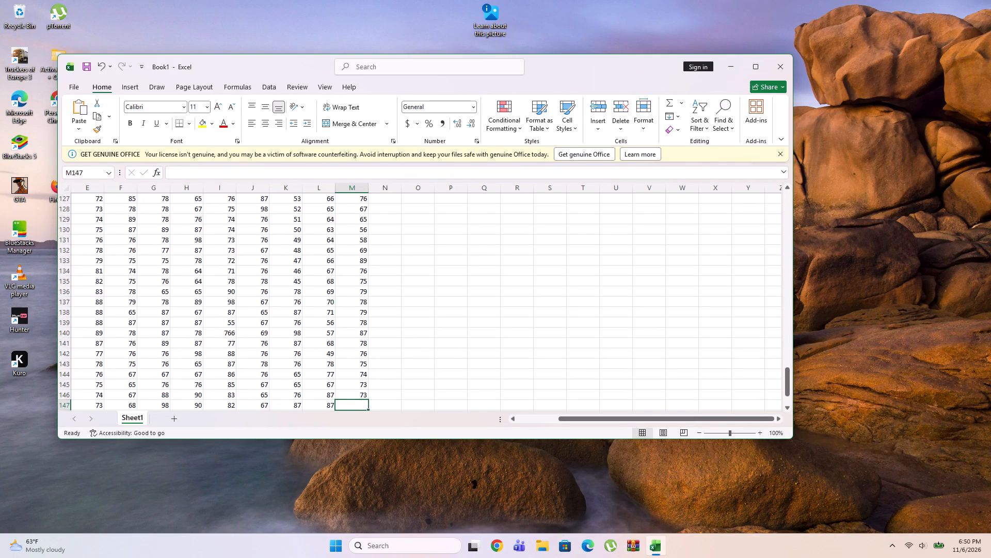
pyautogui.write('72')
pyautogui.press('Down')
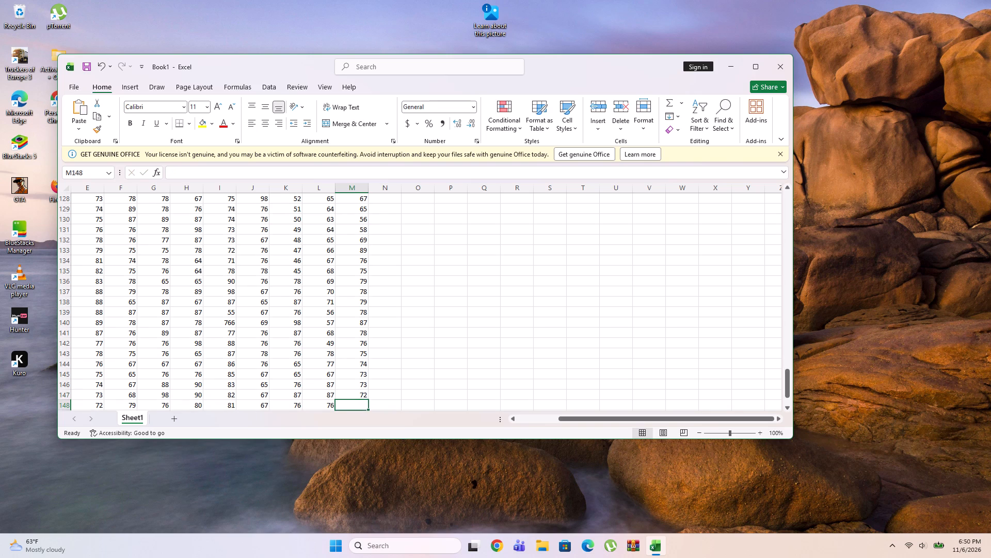
pyautogui.write('78')
pyautogui.press('Down')
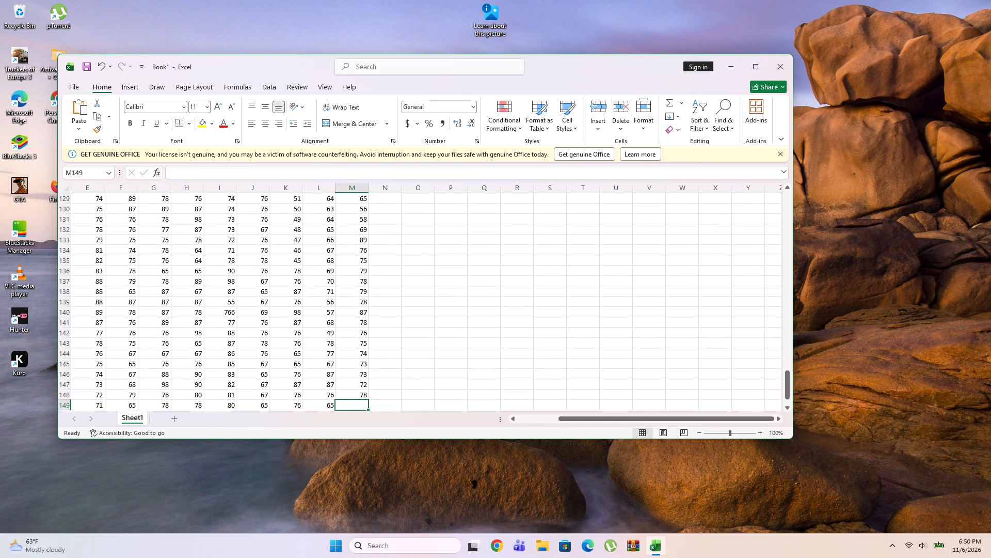
pyautogui.write('78')
pyautogui.press('Down')
pyautogui.write('76')
pyautogui.press('Down')
pyautogui.write('87')
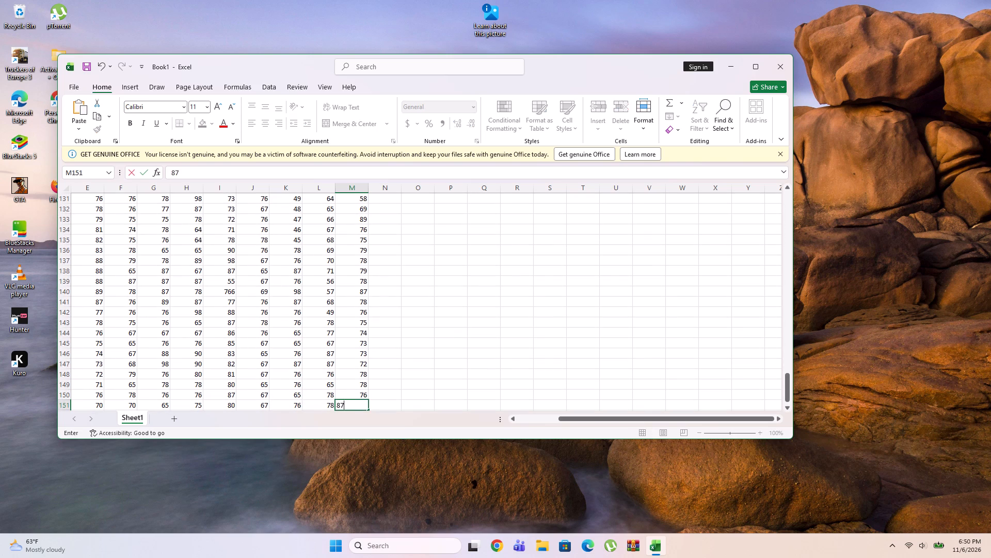
pyautogui.press('Down')
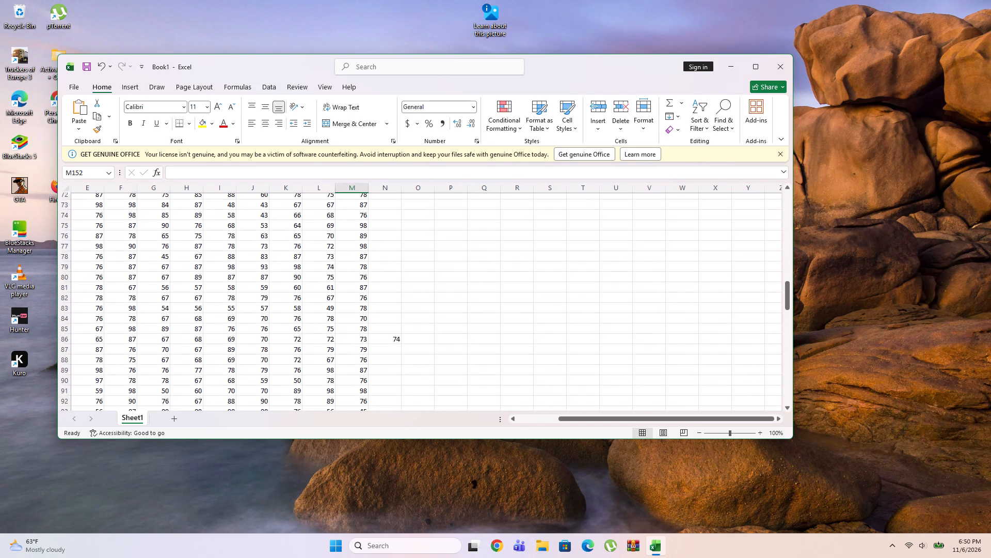
# Clear the stray value 74 beside the marks table in column N, row 86.
pyautogui.click(391, 334)
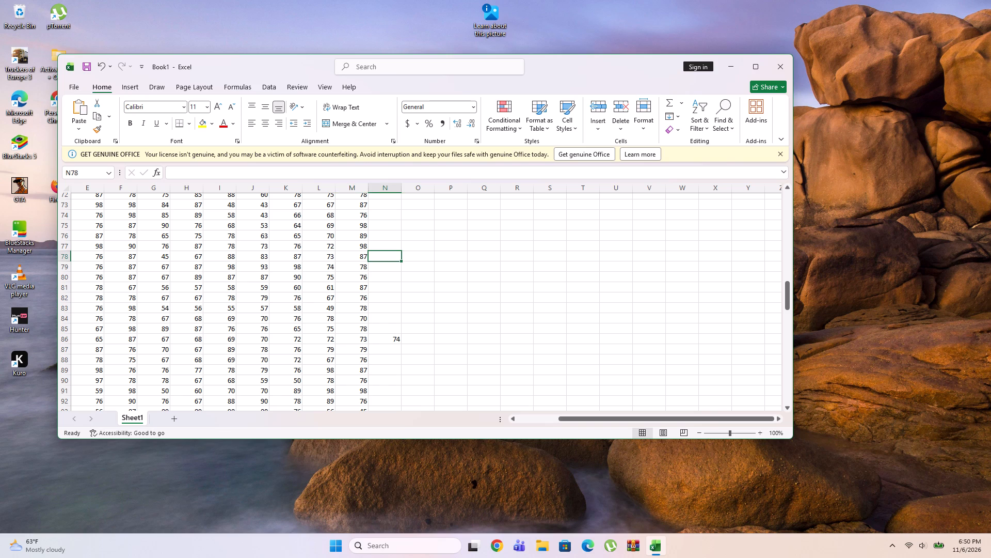
pyautogui.click(395, 337)
pyautogui.click(395, 337)
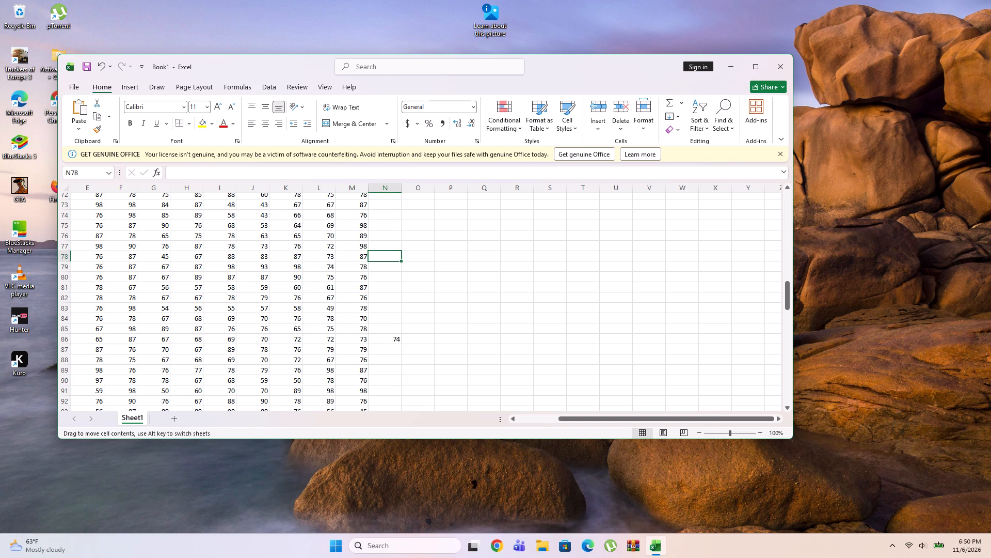
pyautogui.click(394, 341)
pyautogui.click(394, 341)
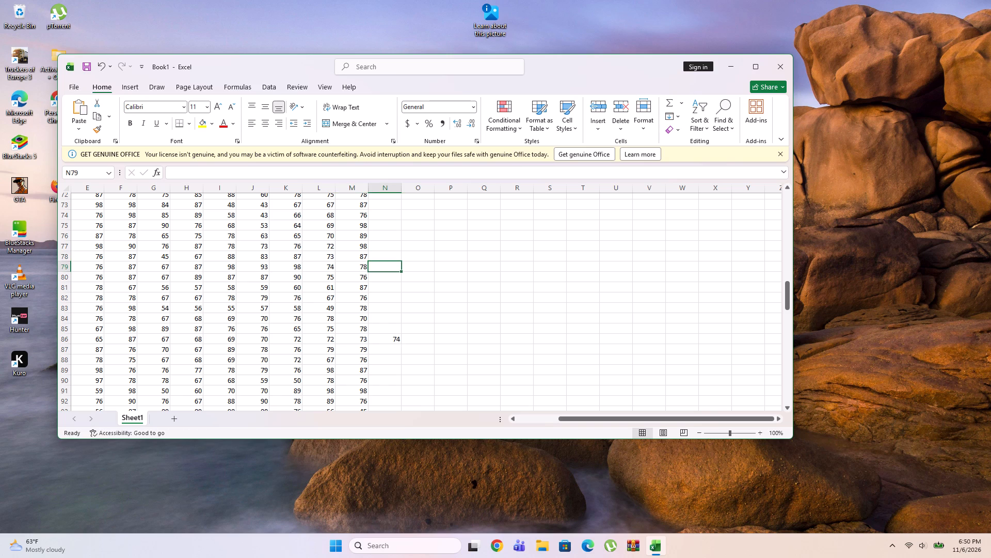
pyautogui.click(391, 341)
pyautogui.click(391, 341)
pyautogui.click(391, 341)
pyautogui.moveTo(391, 341); pyautogui.dragTo(395, 261)
pyautogui.click(395, 261)
pyautogui.click(395, 336)
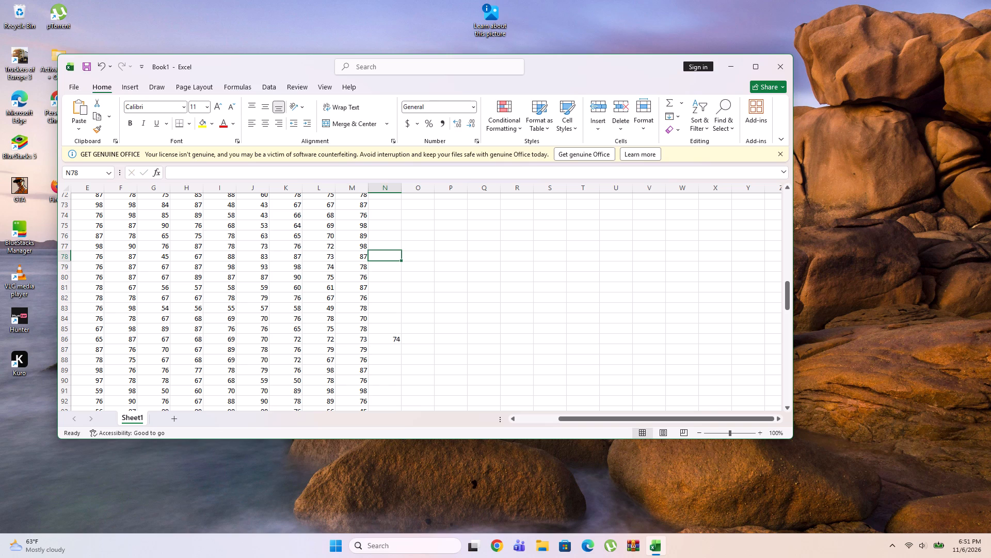
pyautogui.click(393, 345)
pyautogui.moveTo(401, 275); pyautogui.dragTo(410, 417)
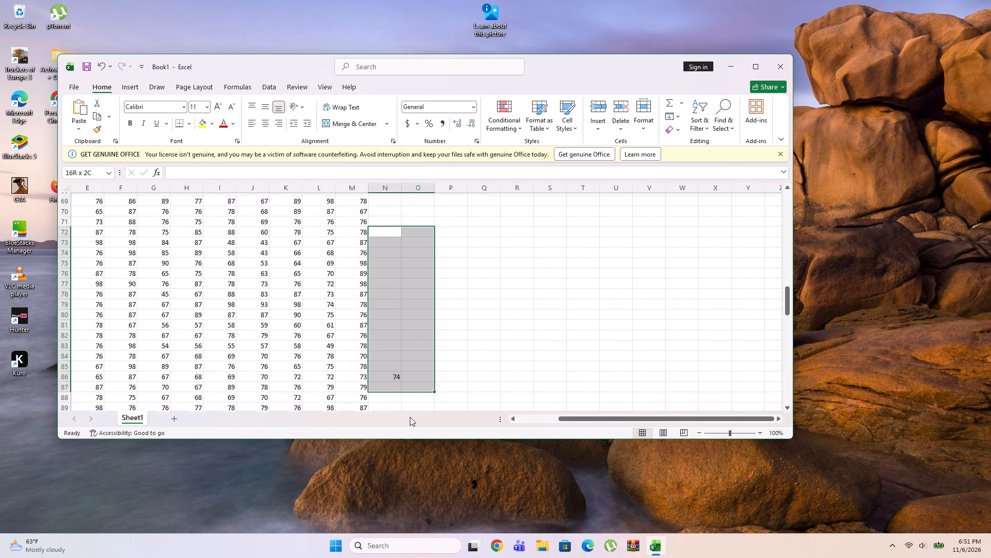
pyautogui.press('Delete')
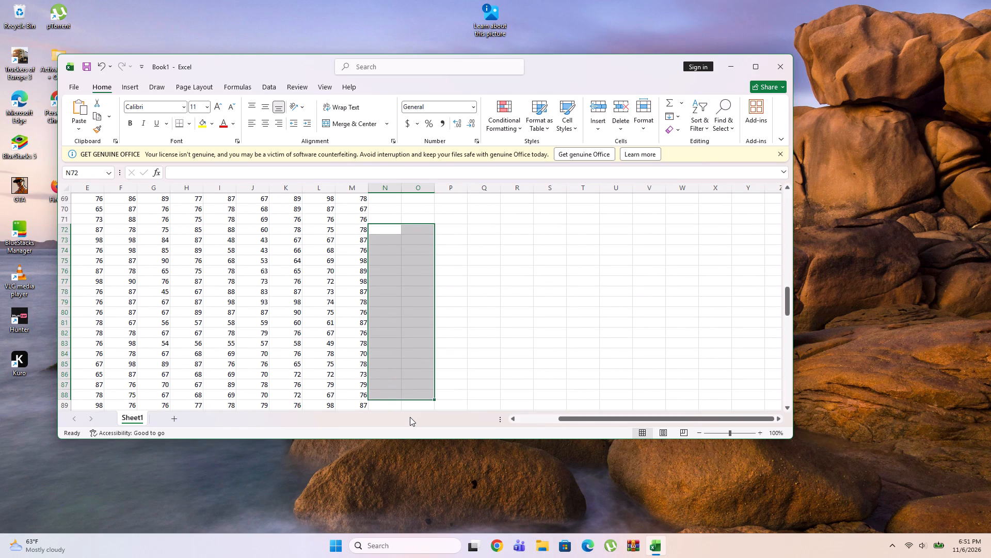
pyautogui.click(516, 354)
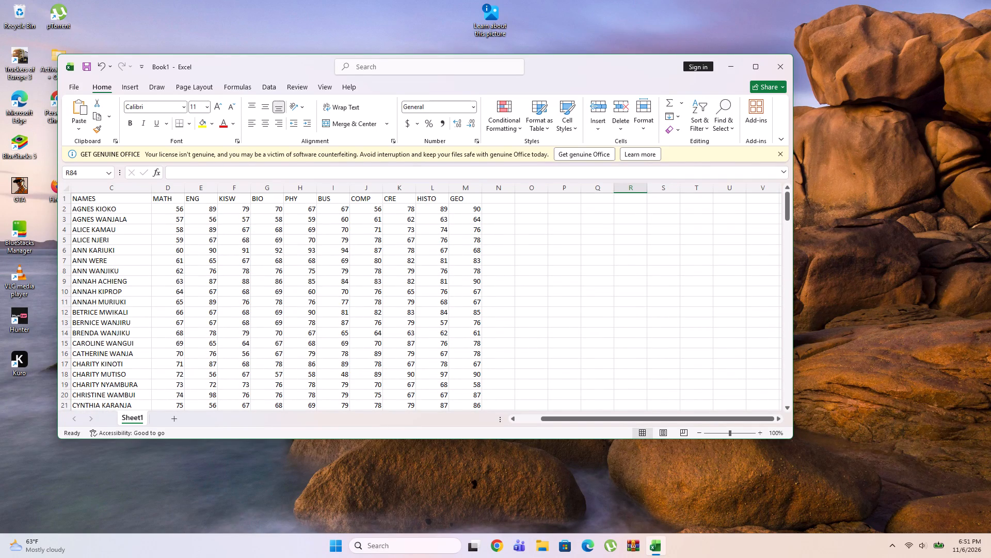
# Add the column headings TOTALS, AVERAGE and GRADE in cells N1, O1 and P1, following GEO.
pyautogui.click(495, 202)
pyautogui.write('TOTALS')
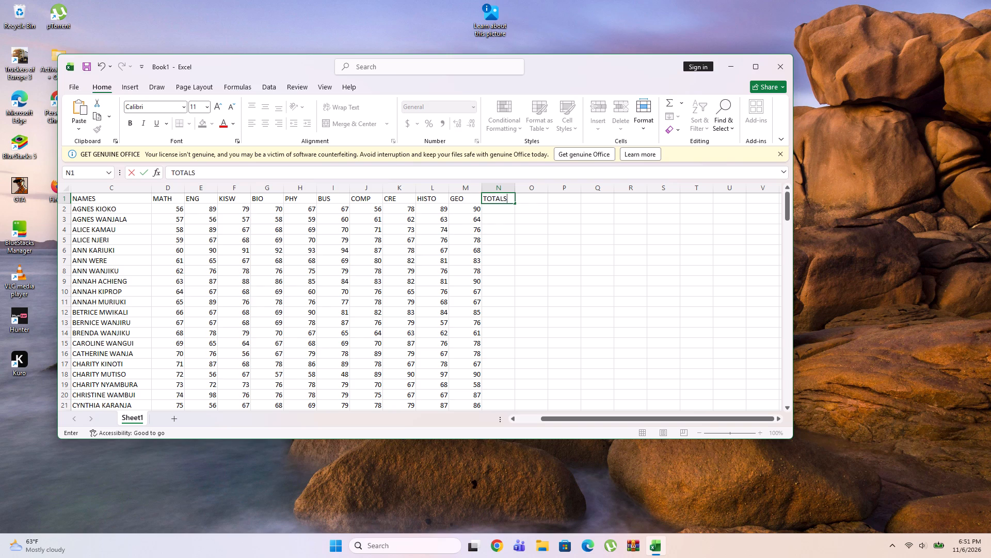
pyautogui.click(529, 200)
pyautogui.write('AVERAGE')
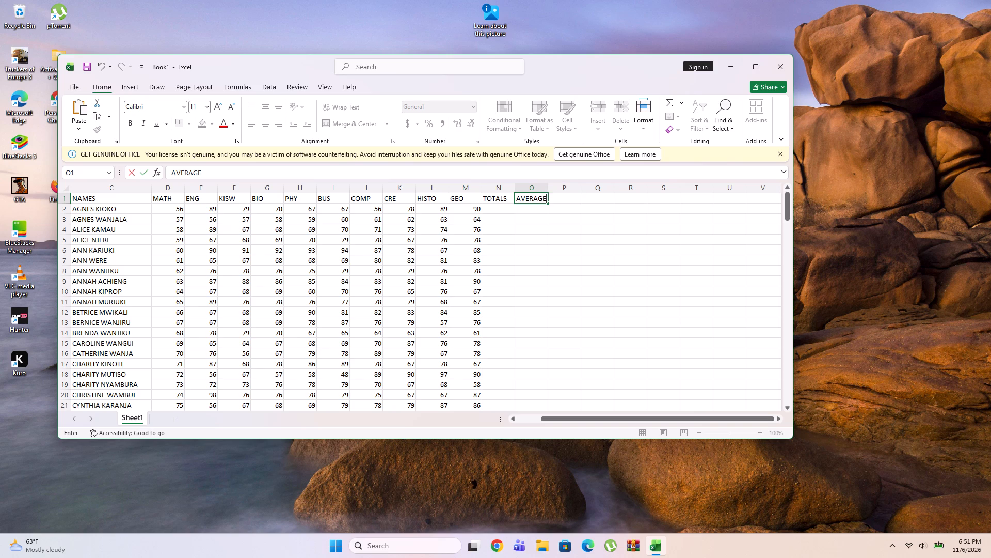
pyautogui.click(558, 197)
pyautogui.press('g')
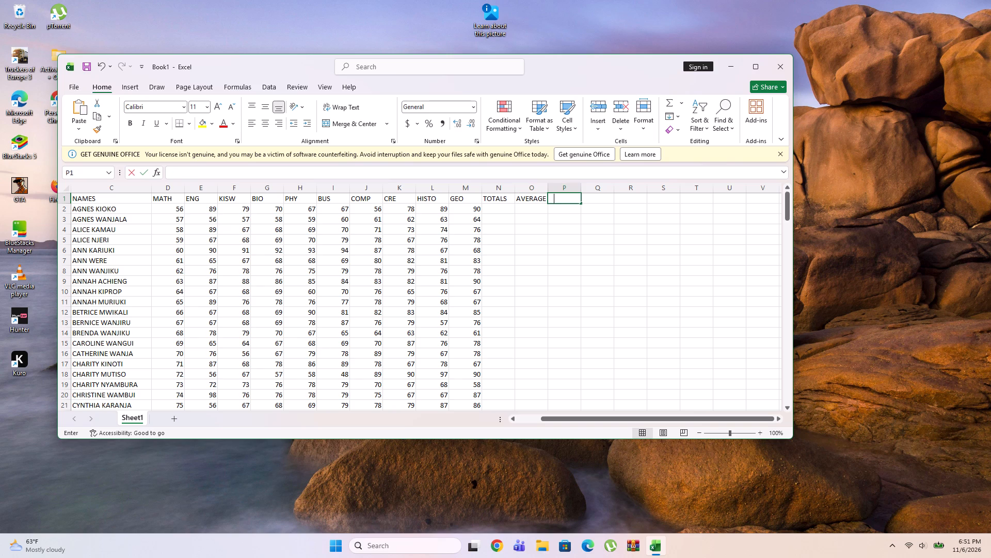
pyautogui.write('RAD')
pyautogui.press('3')
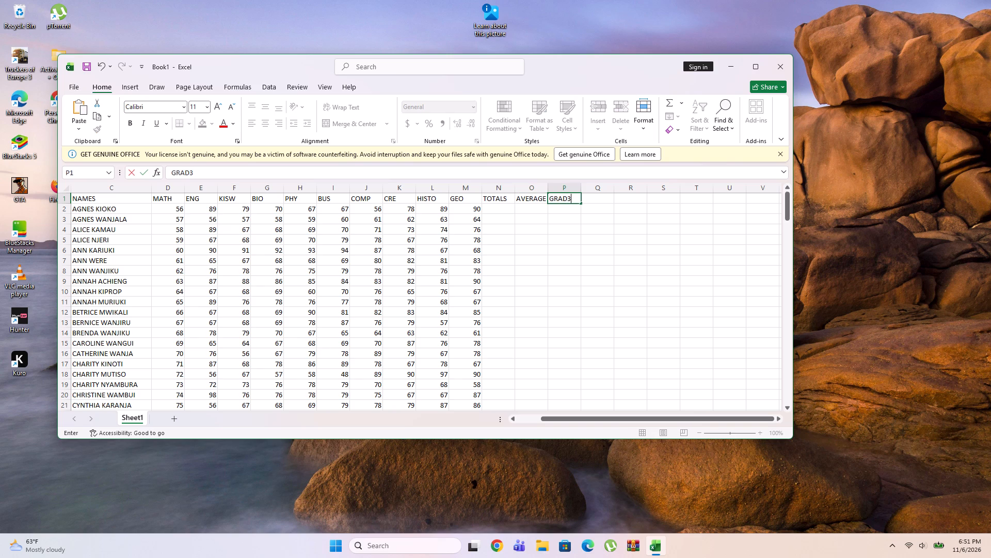
pyautogui.press('BackSpace')
pyautogui.press('e')
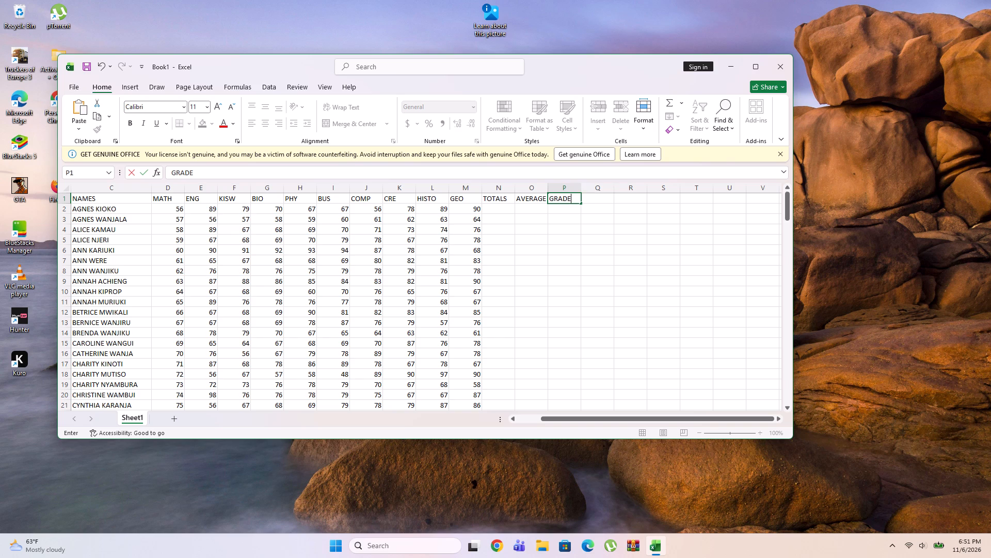
# Enter the column heading POSITION in cell Q1, following GRADE.
pyautogui.click(595, 200)
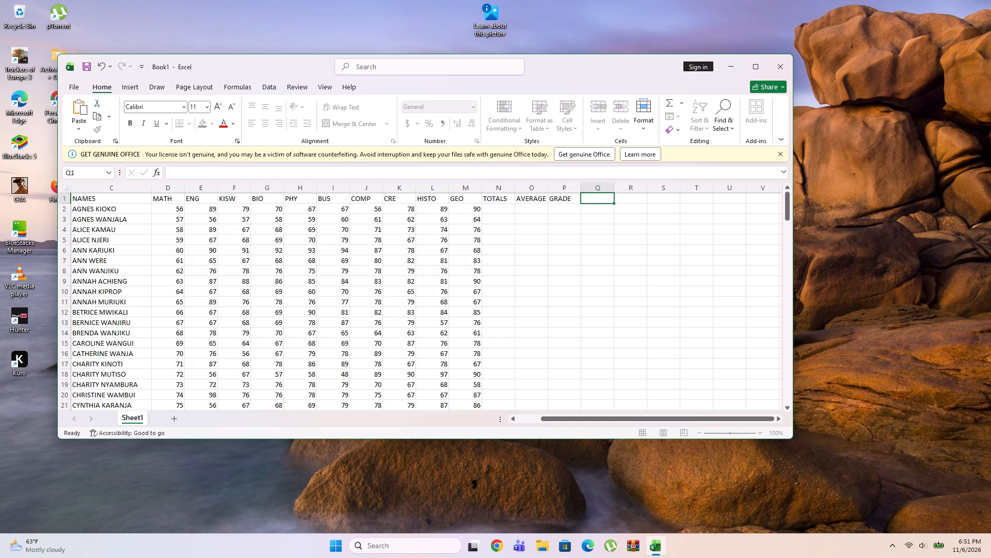
pyautogui.write('OSITIOM')
pyautogui.press('BackSpace')
pyautogui.press('n')
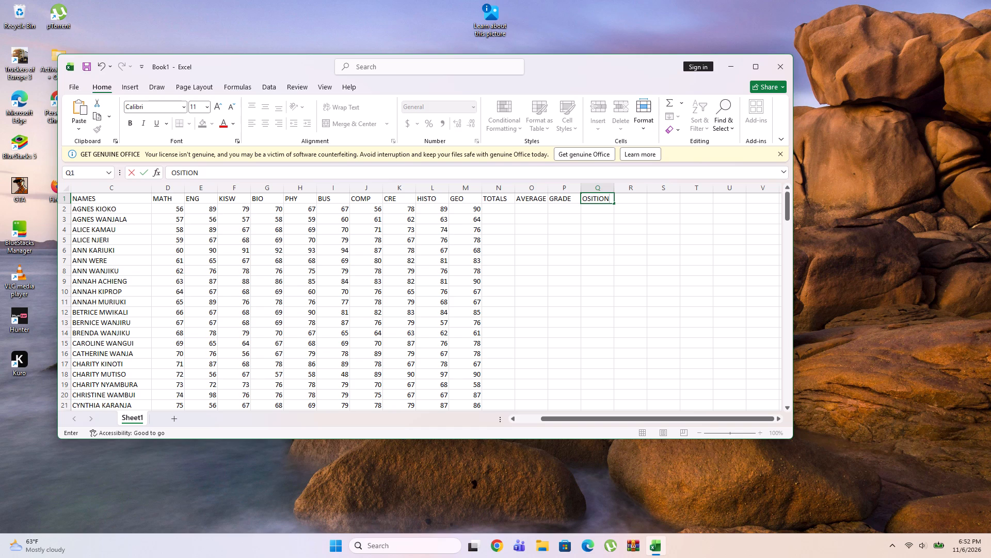
pyautogui.click(585, 198)
pyautogui.press('BackSpace')
pyautogui.press('BackSpace')
pyautogui.press('BackSpace')
pyautogui.press('BackSpace')
pyautogui.press('BackSpace')
pyautogui.press('BackSpace')
pyautogui.press('BackSpace')
pyautogui.click(605, 198)
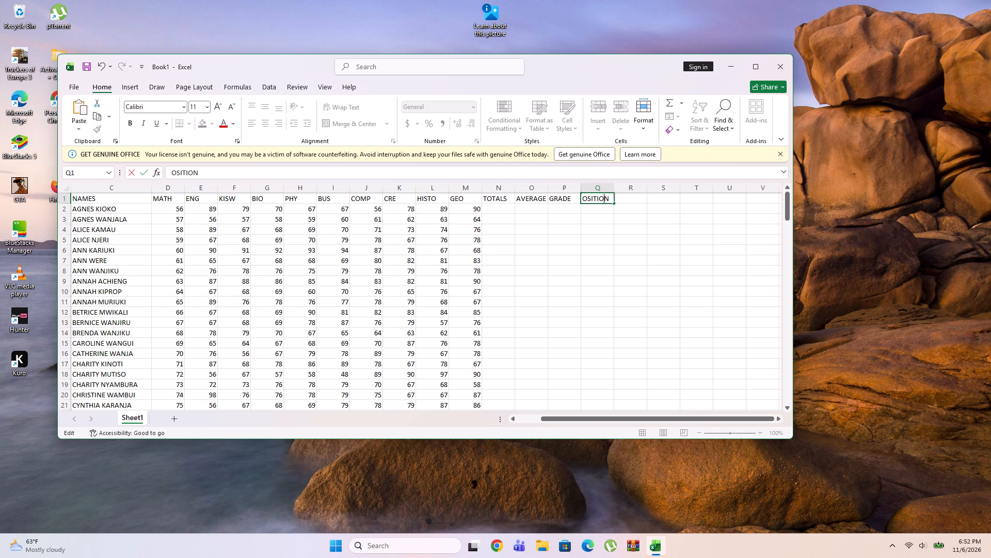
pyautogui.tripleClick(605, 198)
pyautogui.press('BackSpace')
pyautogui.write('PO')
pyautogui.write('SITION')
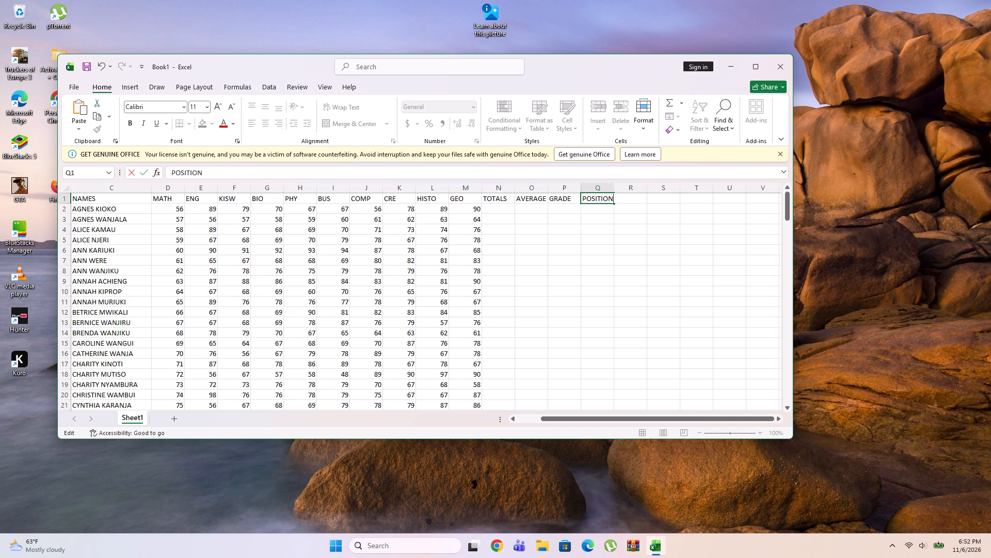
# Calculate the first student's total in cell N2 with the formula =SUM(D2:M2), covering the MATH to GEO marks.
pyautogui.click(501, 210)
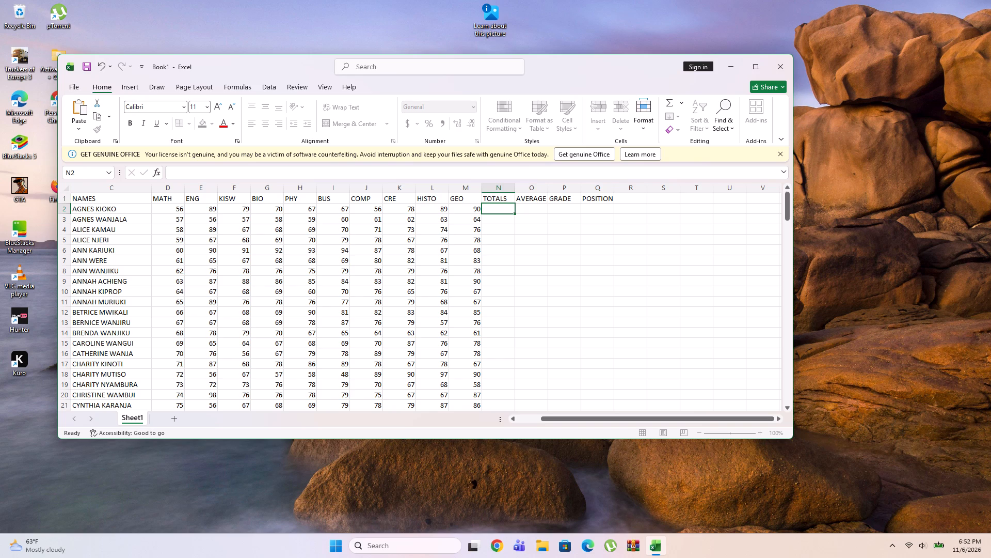
pyautogui.press('=')
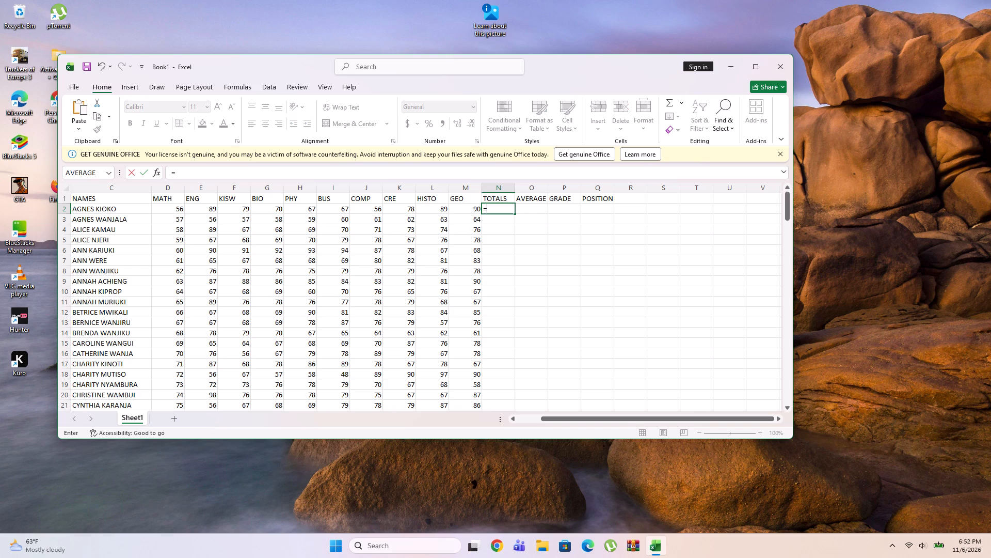
pyautogui.write('SUM')
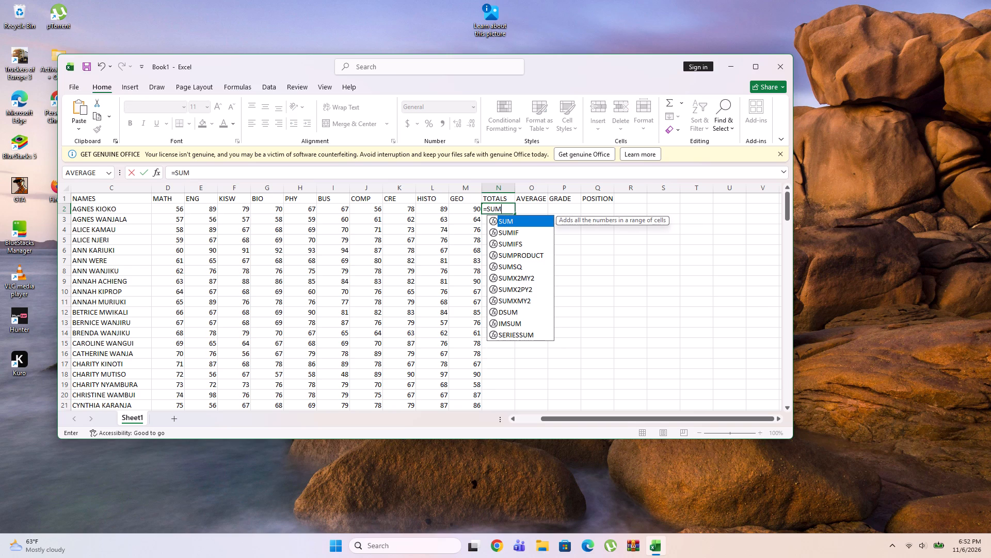
pyautogui.hotkey('shift', '(')
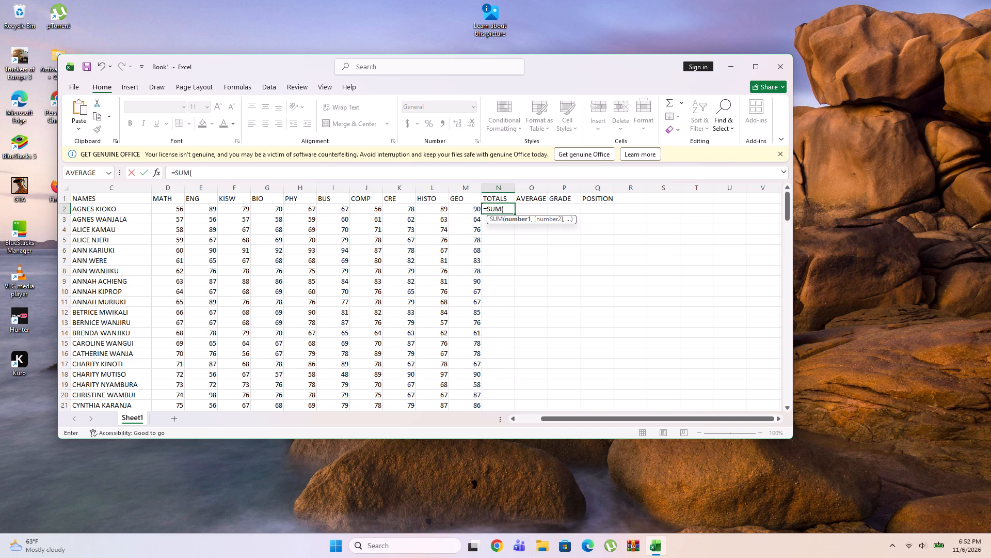
pyautogui.press('d')
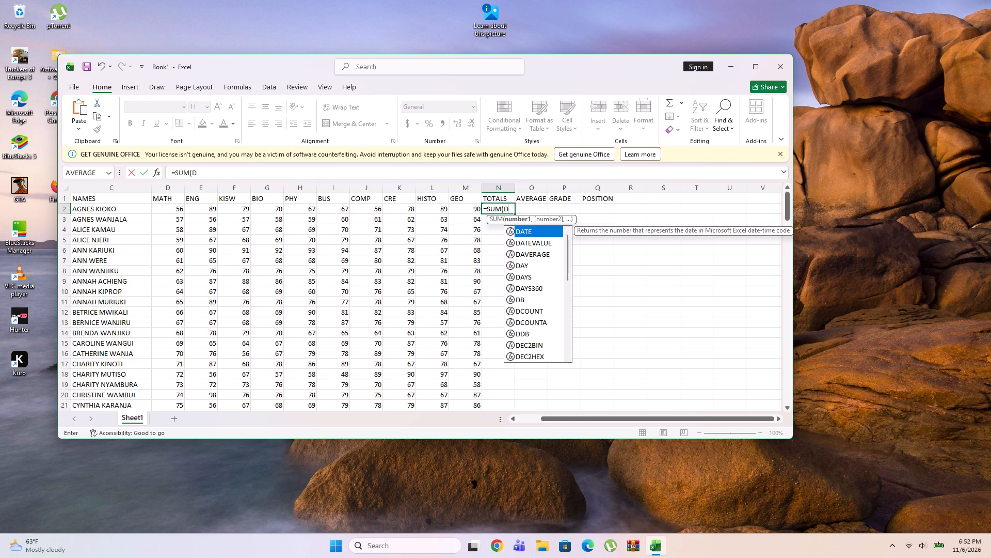
pyautogui.press('2')
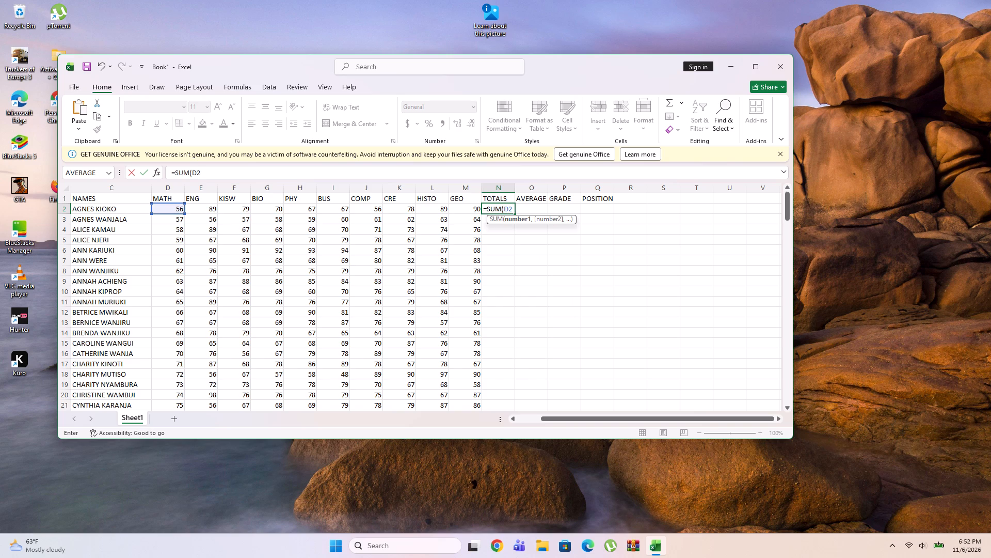
pyautogui.hotkey('shift', ':')
pyautogui.press('m')
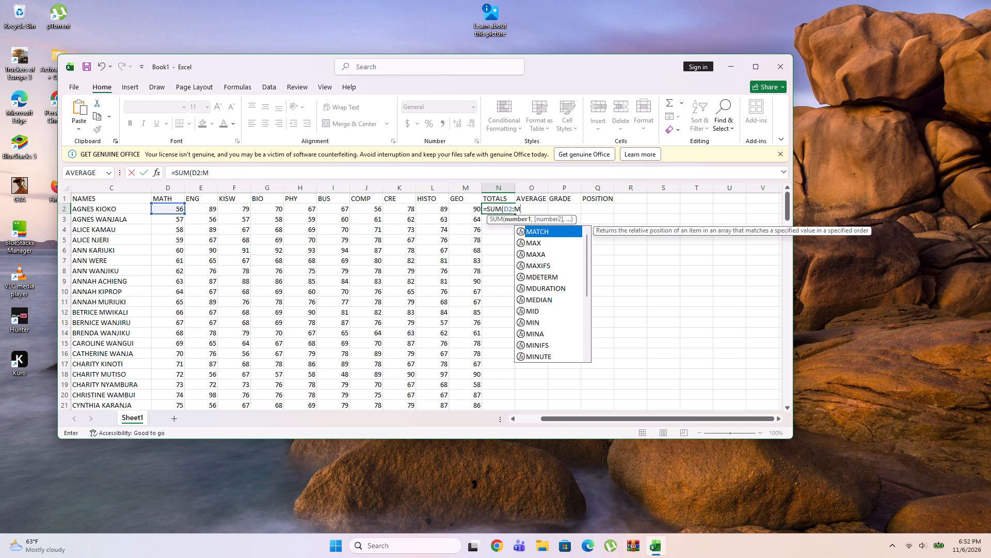
pyautogui.hotkey('shift', '@')
pyautogui.press('BackSpace')
pyautogui.press('3')
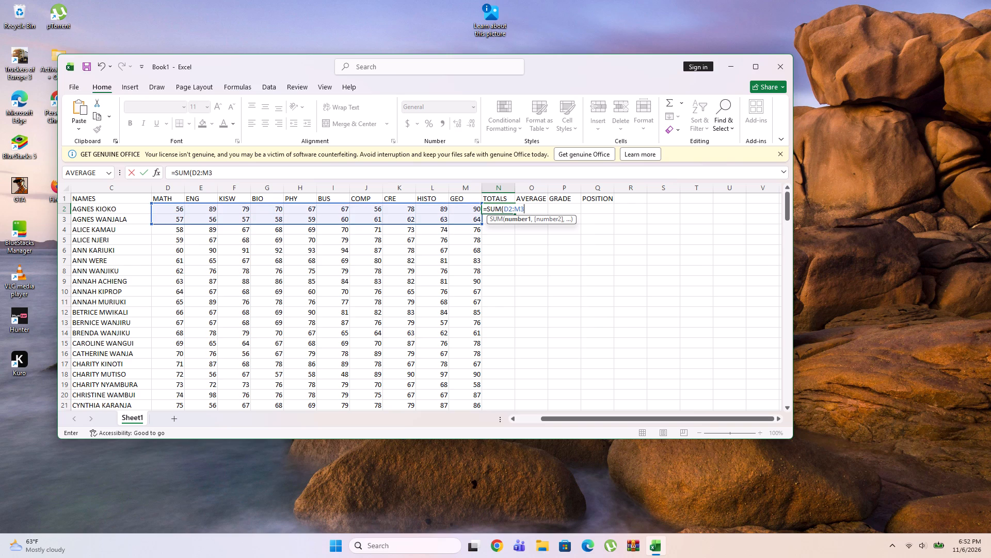
pyautogui.press('BackSpace')
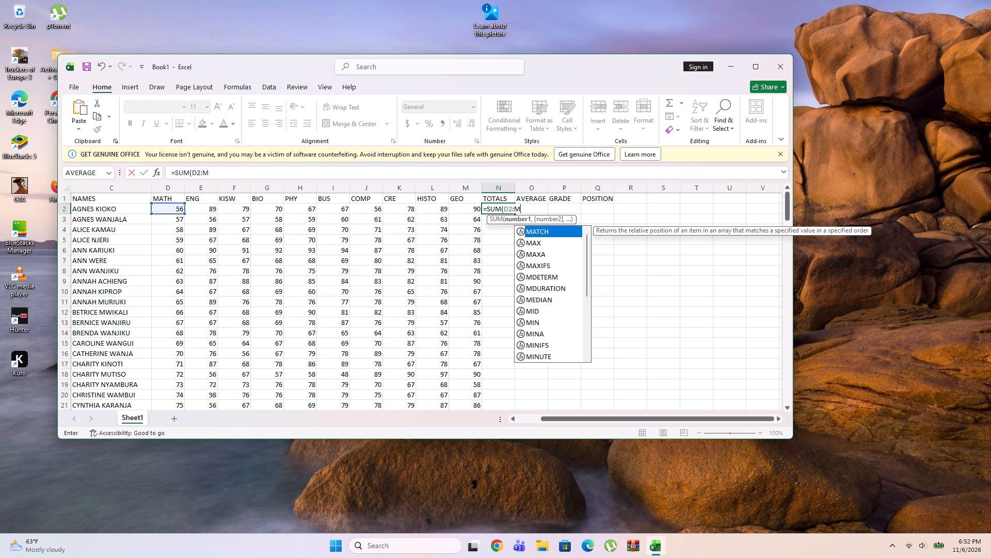
pyautogui.press('2')
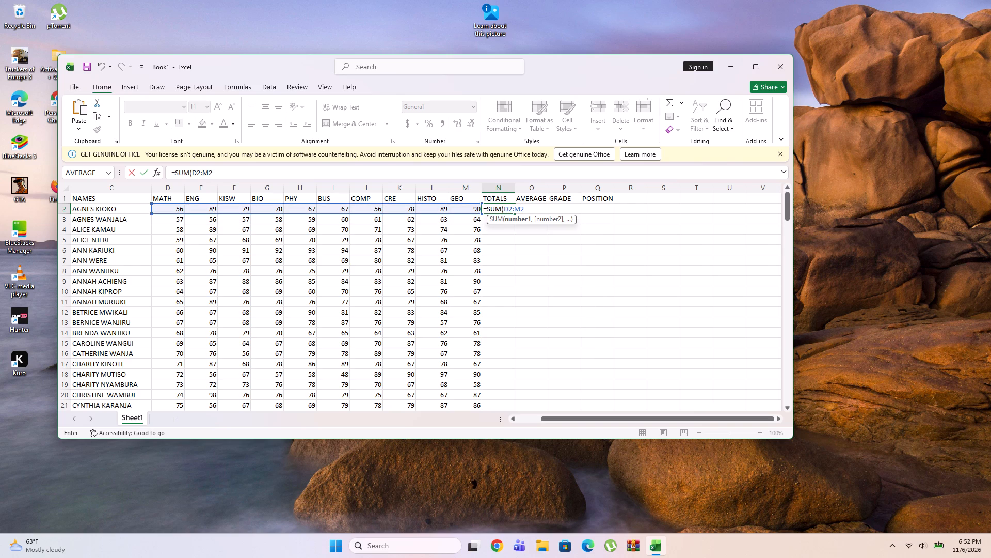
pyautogui.hotkey('shift', ')')
pyautogui.press('Return')
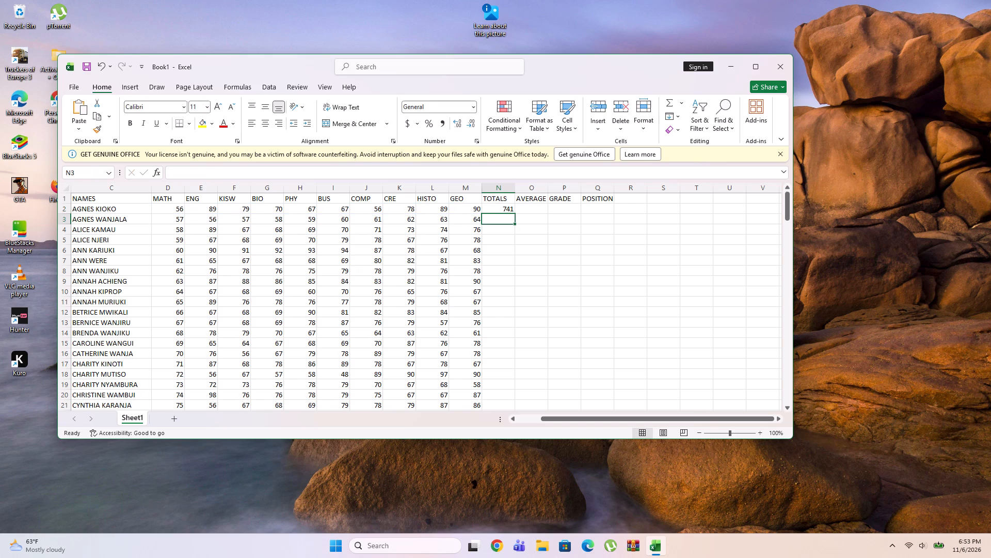
# Fill the total formula from N2 down the TOTALS column through row 788, covering all the students.
pyautogui.click(511, 207)
pyautogui.doubleClick(519, 211)
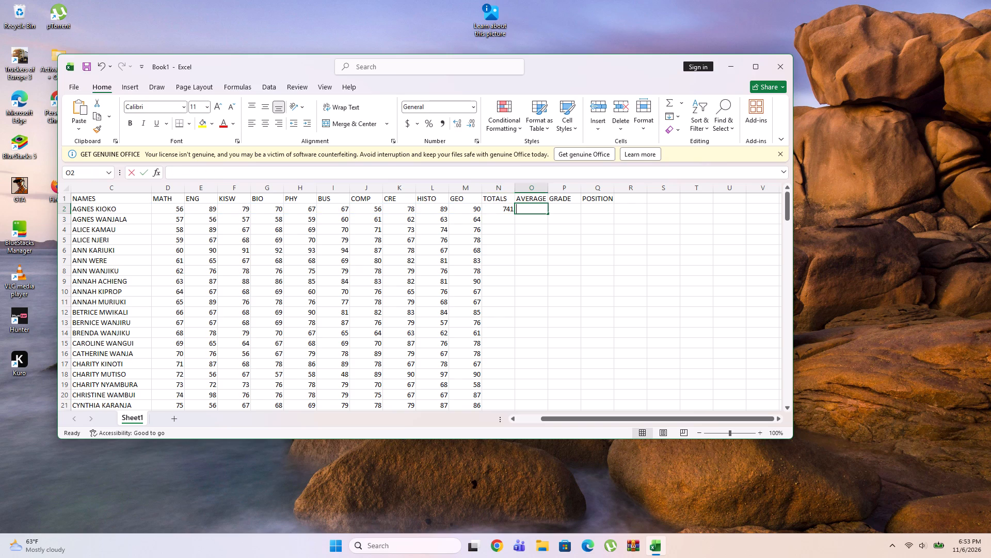
pyautogui.click(505, 211)
pyautogui.moveTo(516, 214); pyautogui.dragTo(531, 364)
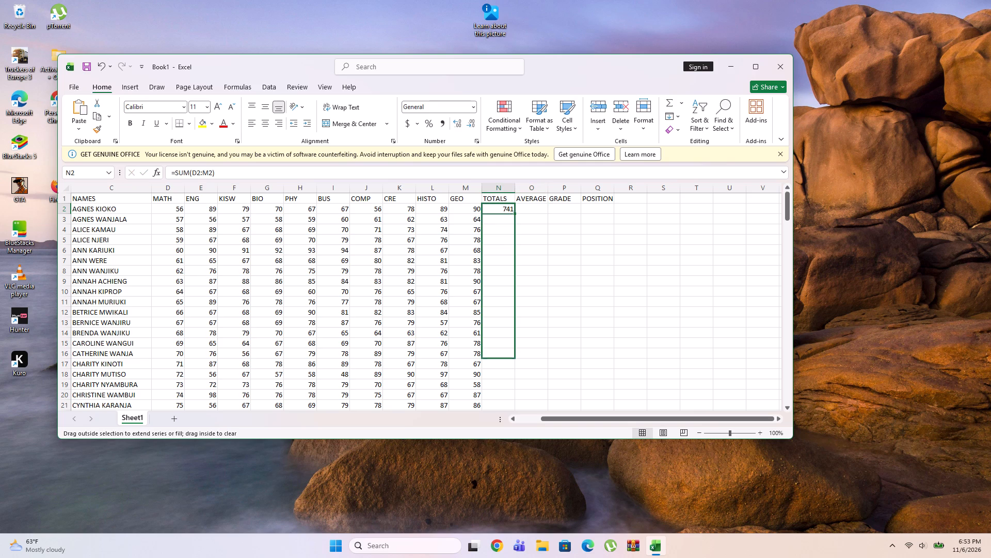
pyautogui.moveTo(531, 364); pyautogui.dragTo(535, 536)
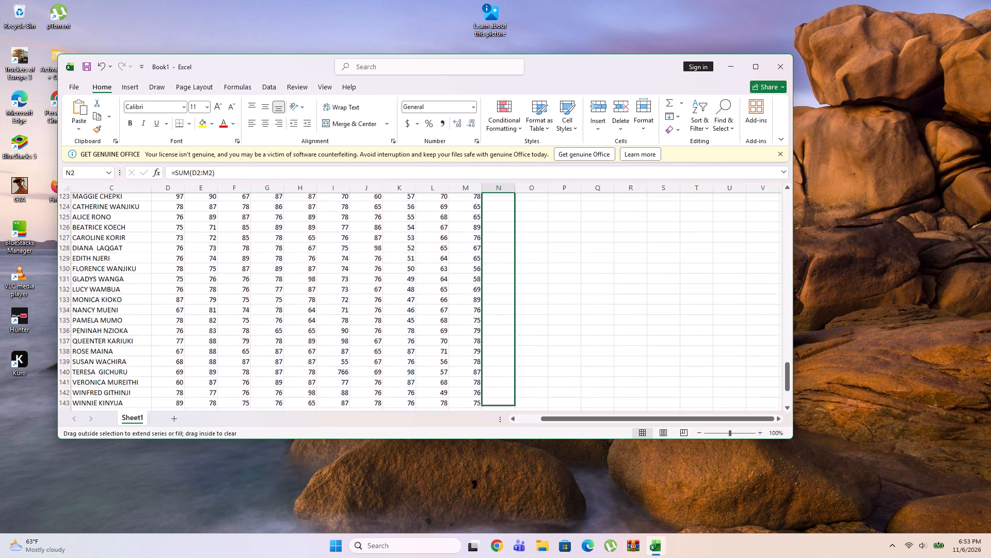
pyautogui.moveTo(535, 536); pyautogui.dragTo(537, 557)
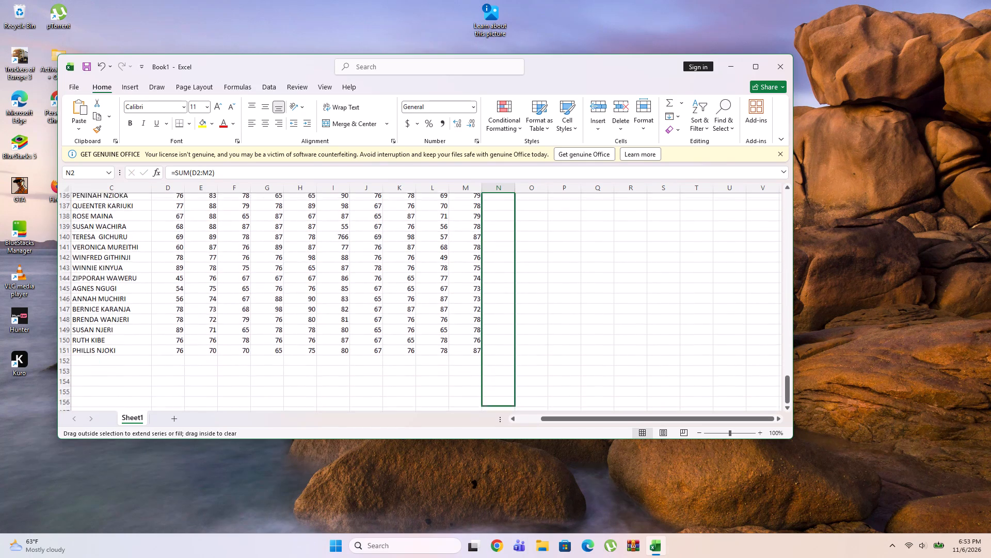
pyautogui.moveTo(537, 557); pyautogui.dragTo(535, 490)
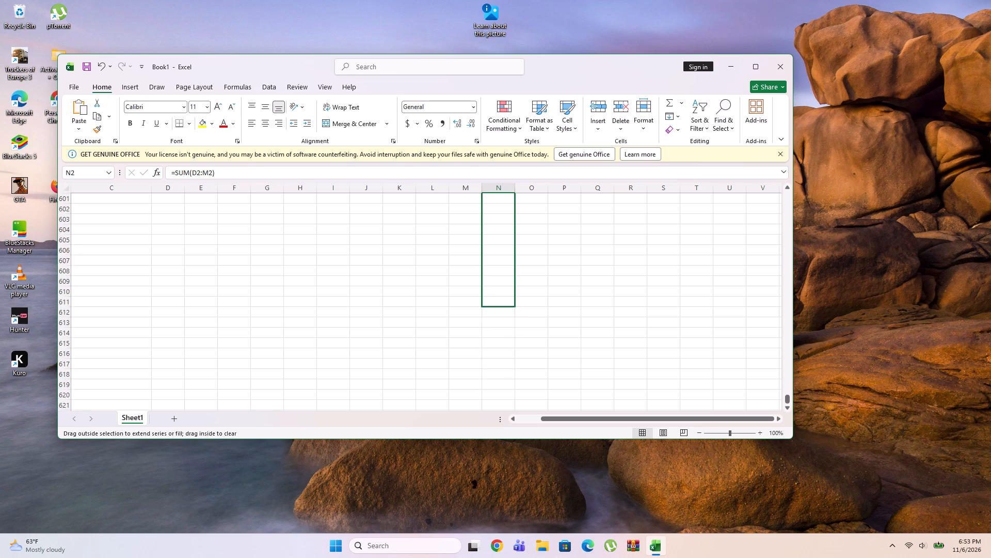
pyautogui.moveTo(535, 490); pyautogui.dragTo(533, 436)
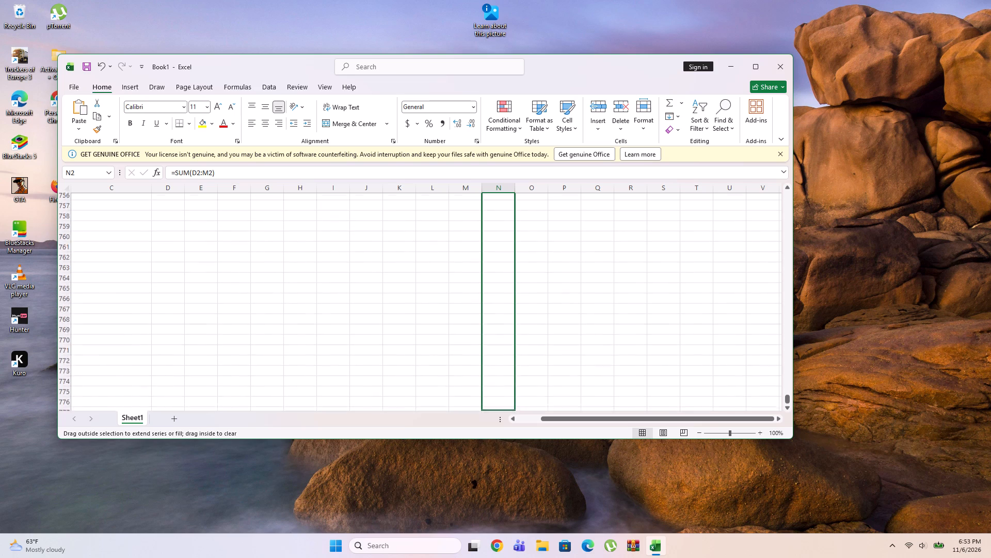
pyautogui.moveTo(533, 436); pyautogui.dragTo(529, 366)
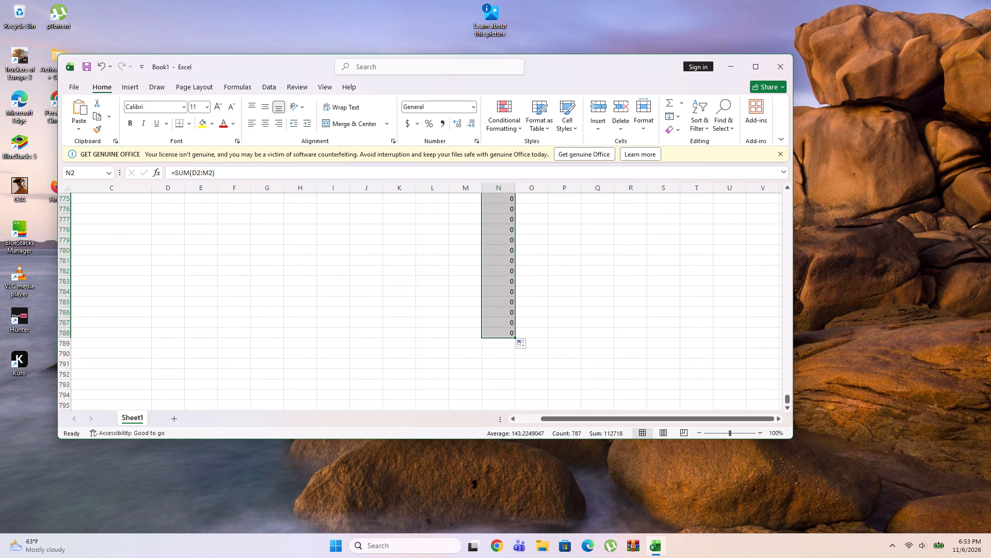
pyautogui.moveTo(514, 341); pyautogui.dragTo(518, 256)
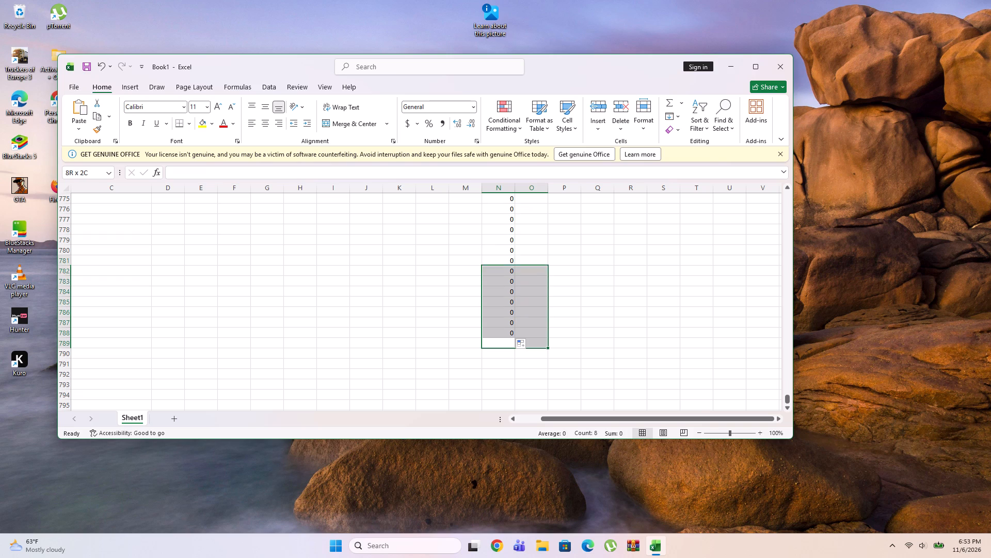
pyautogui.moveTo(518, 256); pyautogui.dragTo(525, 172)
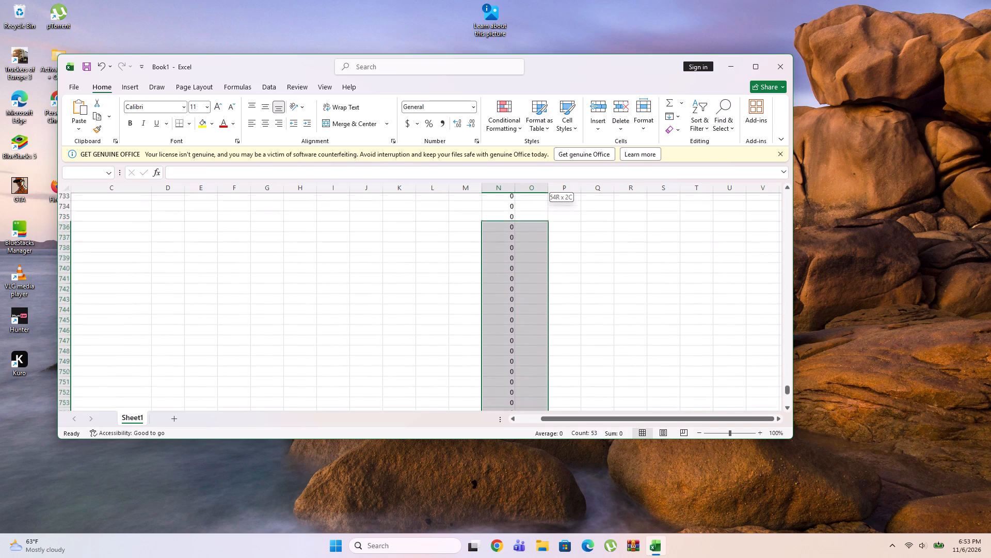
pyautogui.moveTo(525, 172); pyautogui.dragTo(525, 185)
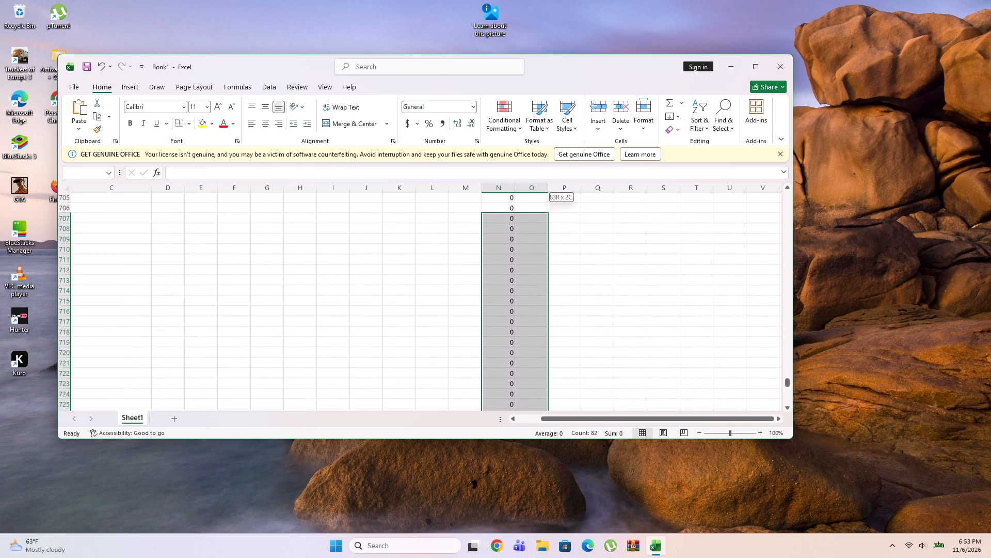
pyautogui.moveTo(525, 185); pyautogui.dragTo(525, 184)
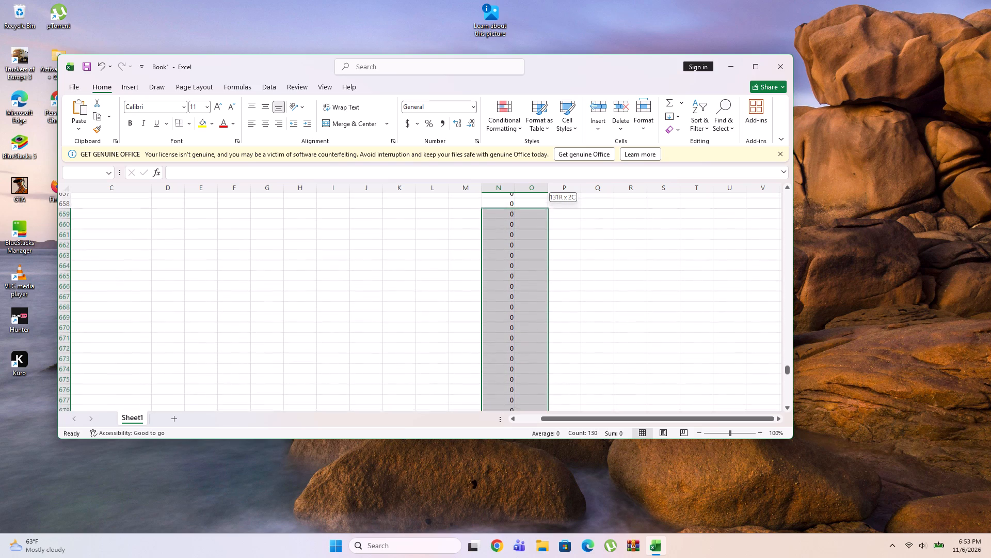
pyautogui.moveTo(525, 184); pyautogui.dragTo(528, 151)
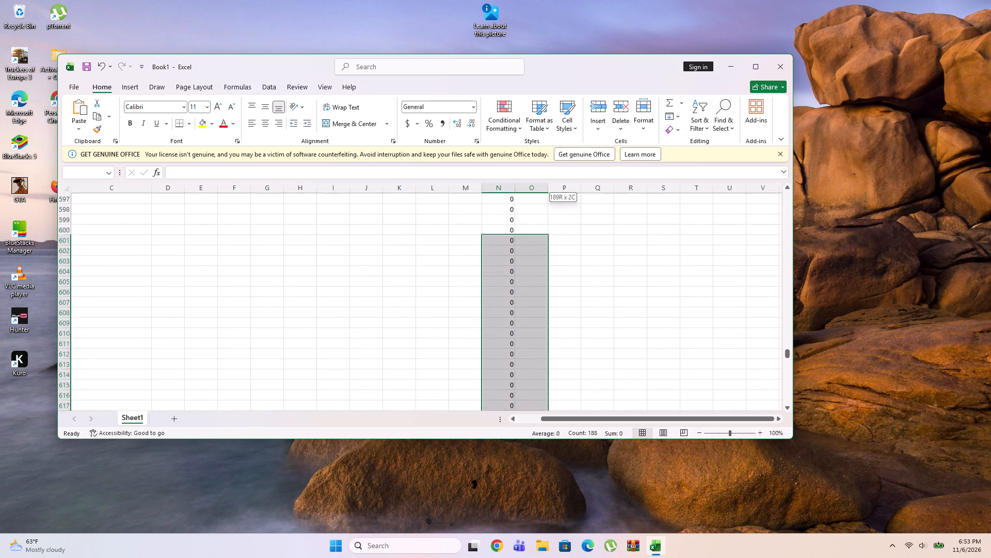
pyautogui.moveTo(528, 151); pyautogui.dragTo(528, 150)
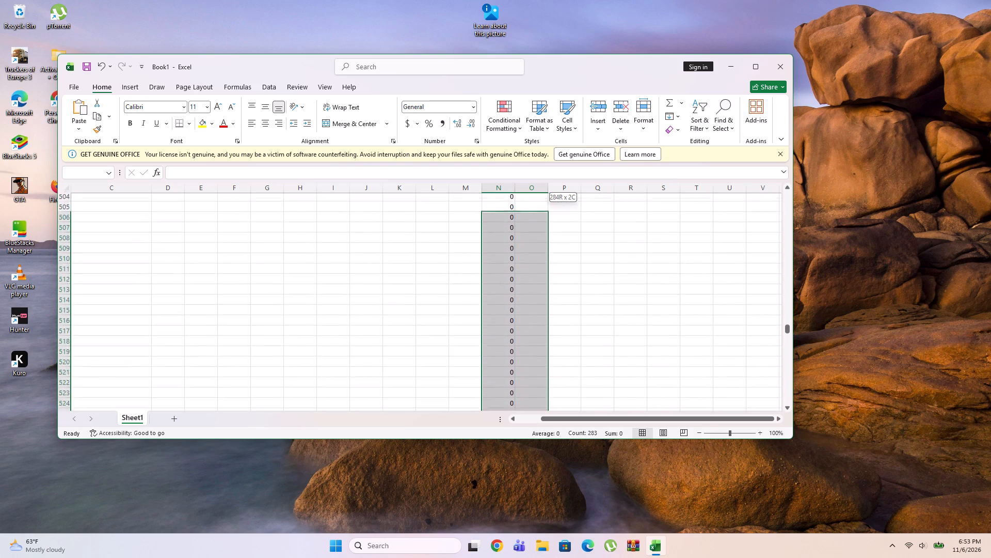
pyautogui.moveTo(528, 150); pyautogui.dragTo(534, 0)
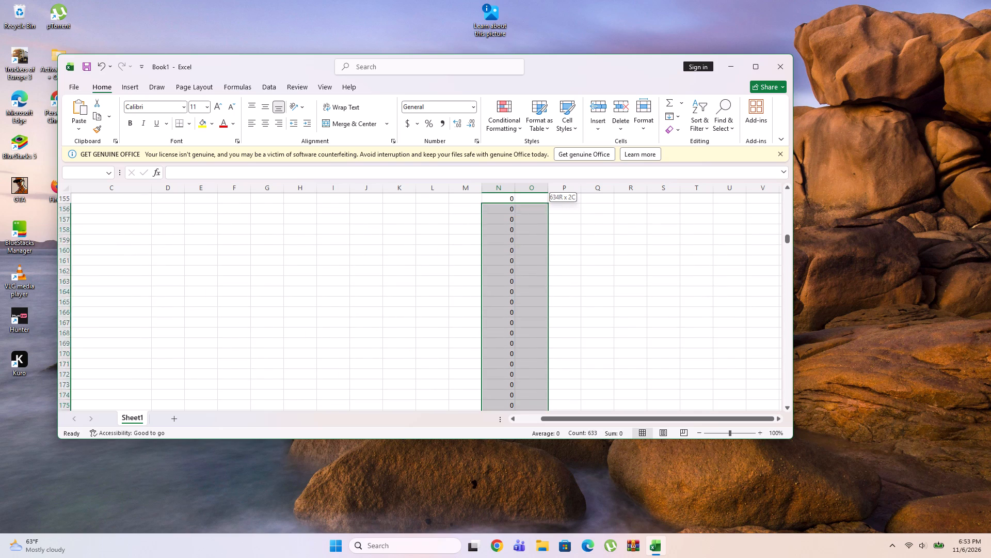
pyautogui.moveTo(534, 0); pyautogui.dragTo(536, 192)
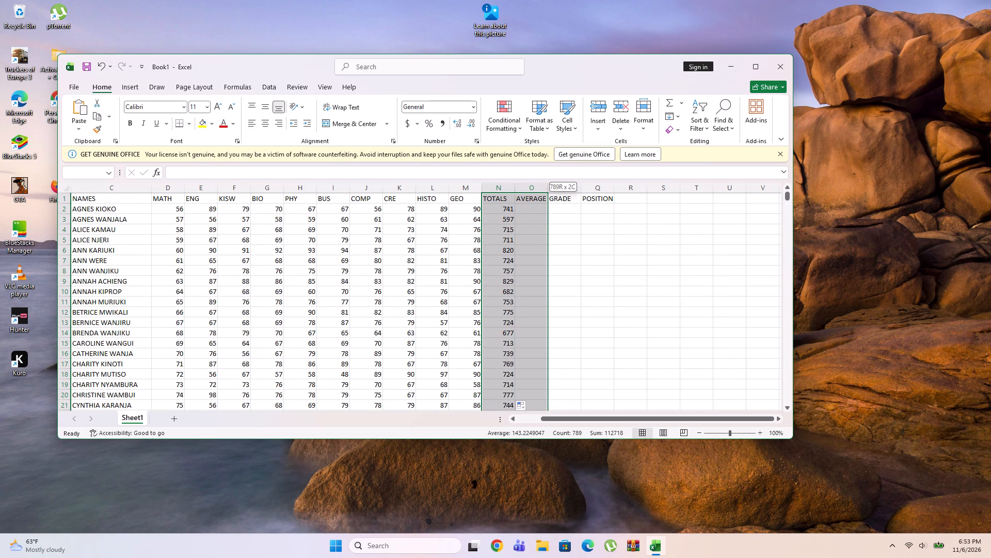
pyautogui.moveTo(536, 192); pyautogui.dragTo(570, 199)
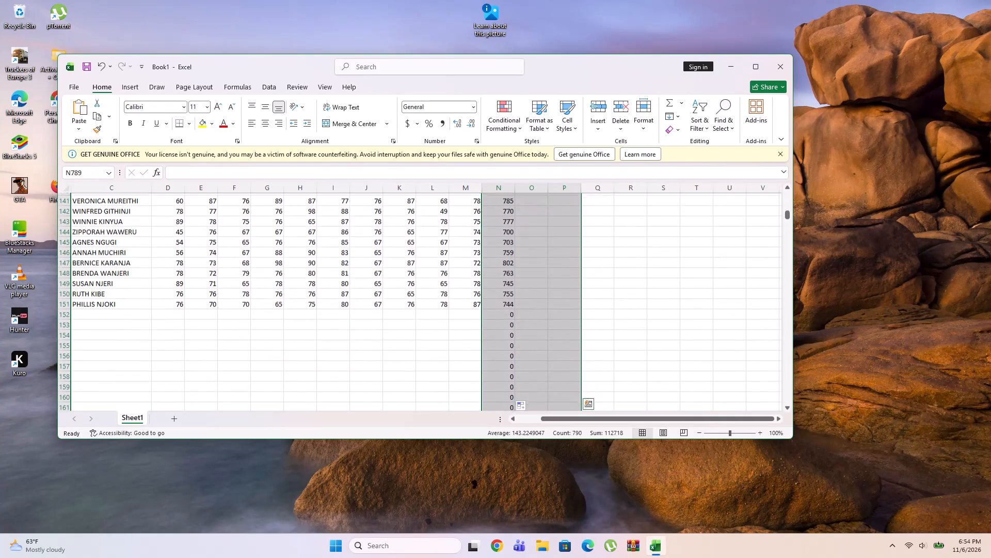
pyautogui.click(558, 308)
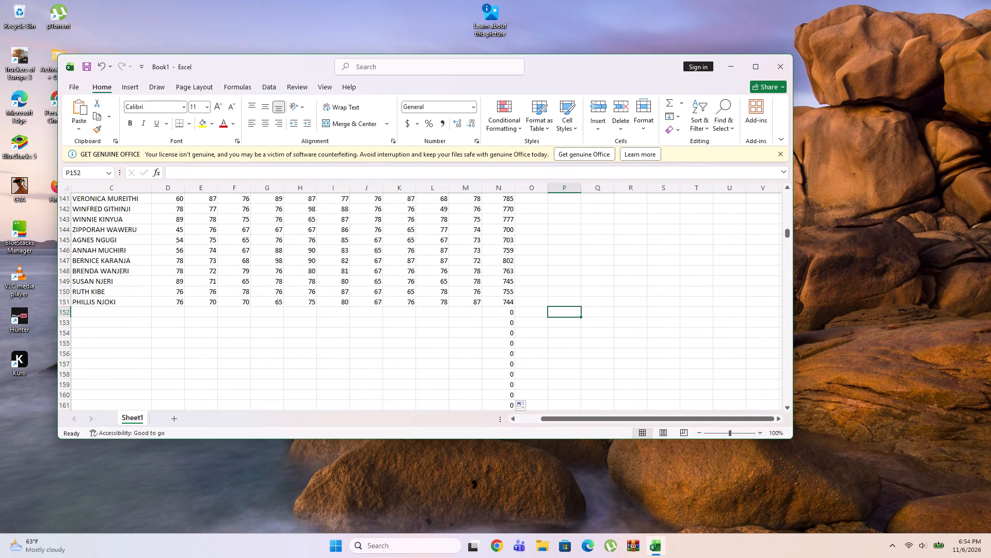
# Move the surplus totals in cells N152 and N153, below the last student, out to P153 and P154.
pyautogui.click(515, 311)
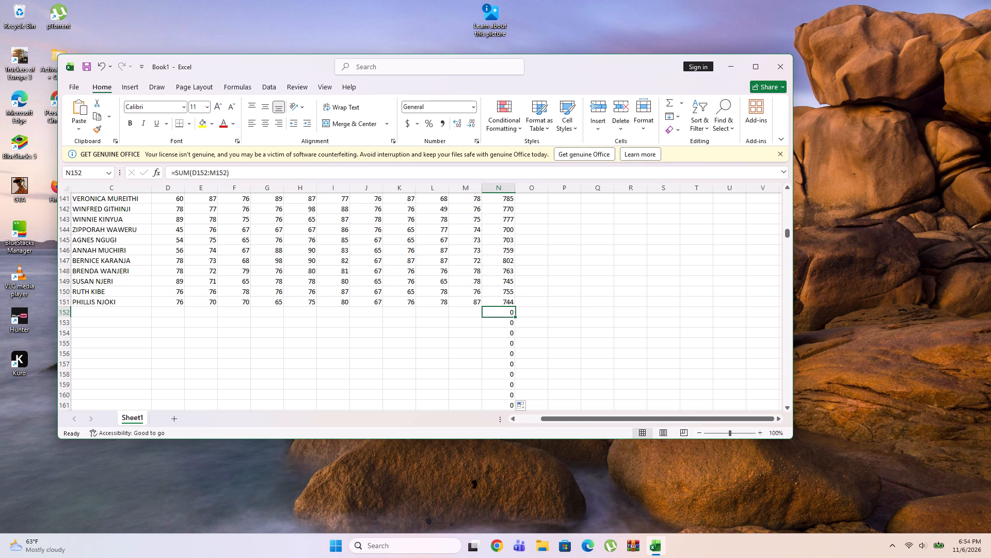
pyautogui.moveTo(515, 319); pyautogui.dragTo(507, 315)
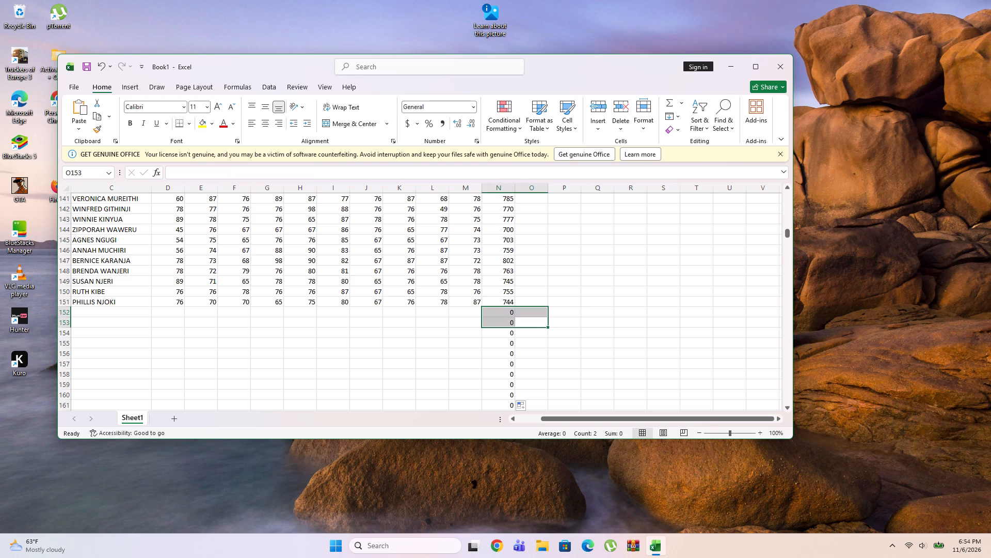
pyautogui.moveTo(515, 329); pyautogui.dragTo(517, 346)
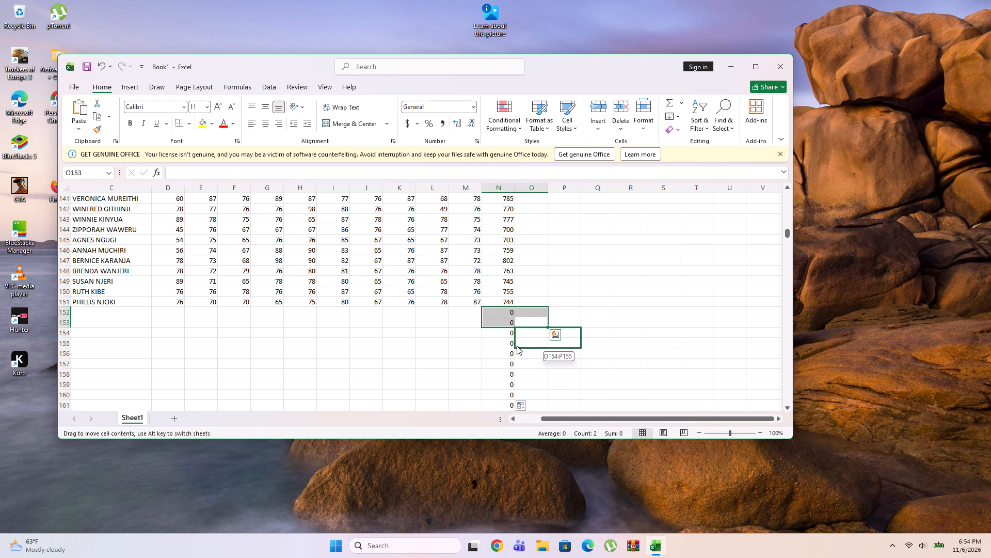
pyautogui.moveTo(517, 346); pyautogui.dragTo(537, 329)
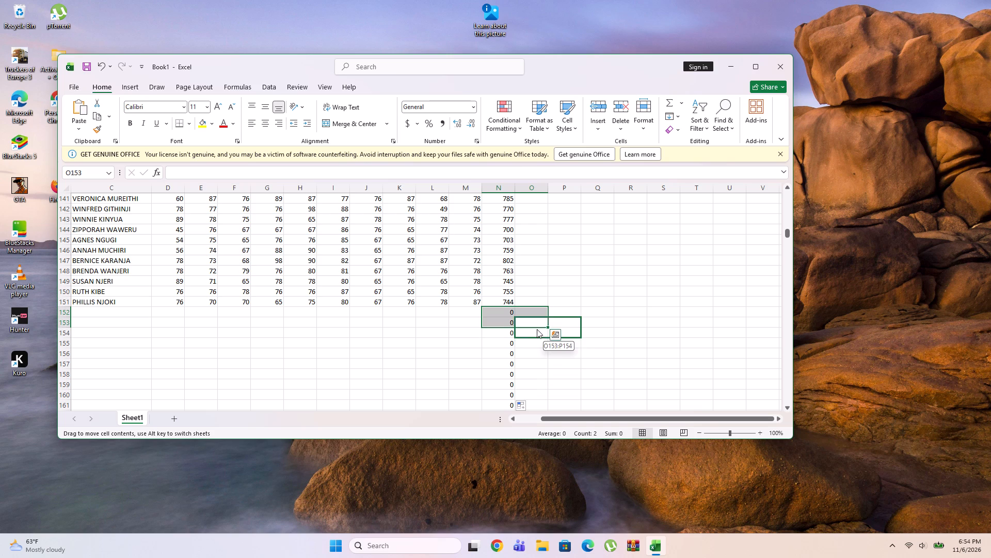
pyautogui.moveTo(537, 329); pyautogui.dragTo(550, 330)
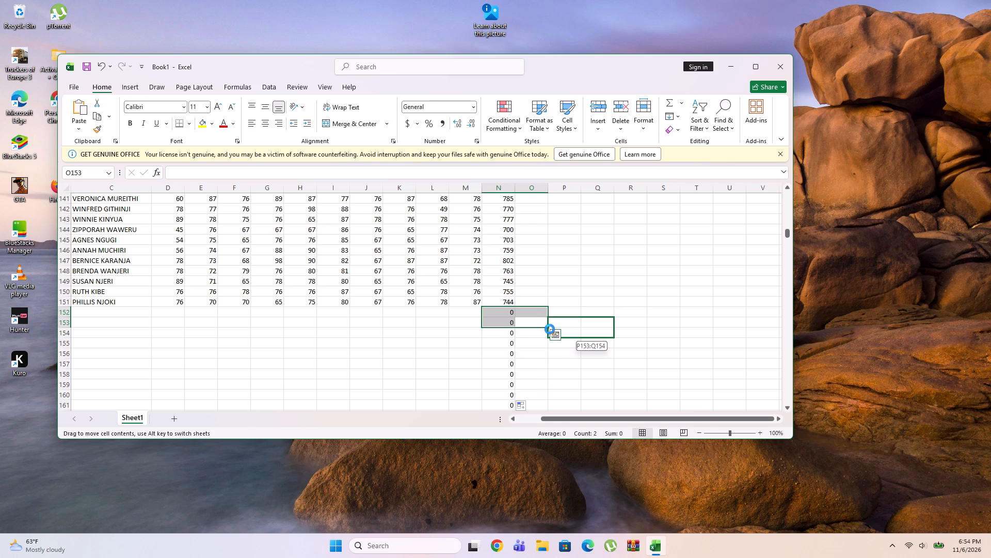
pyautogui.moveTo(550, 329); pyautogui.dragTo(522, 325)
pyautogui.click(522, 325)
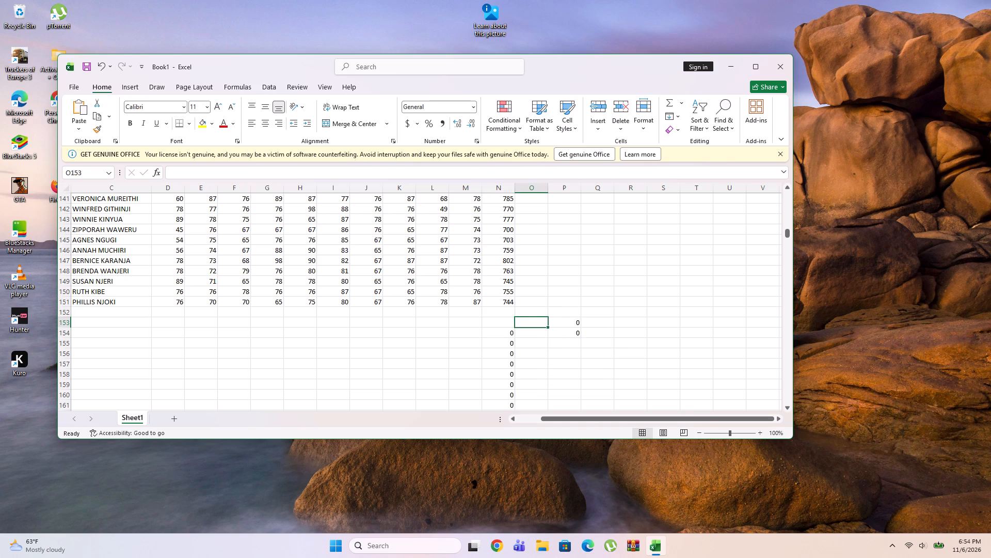
# Clear the remaining surplus totals from cells N154 through N788 below the student list.
pyautogui.click(509, 334)
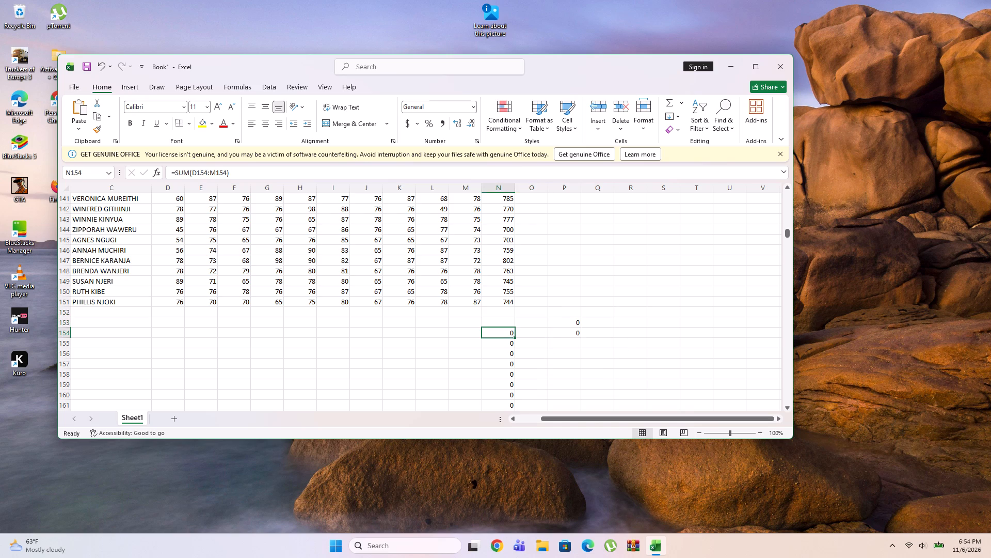
pyautogui.moveTo(516, 339); pyautogui.dragTo(531, 383)
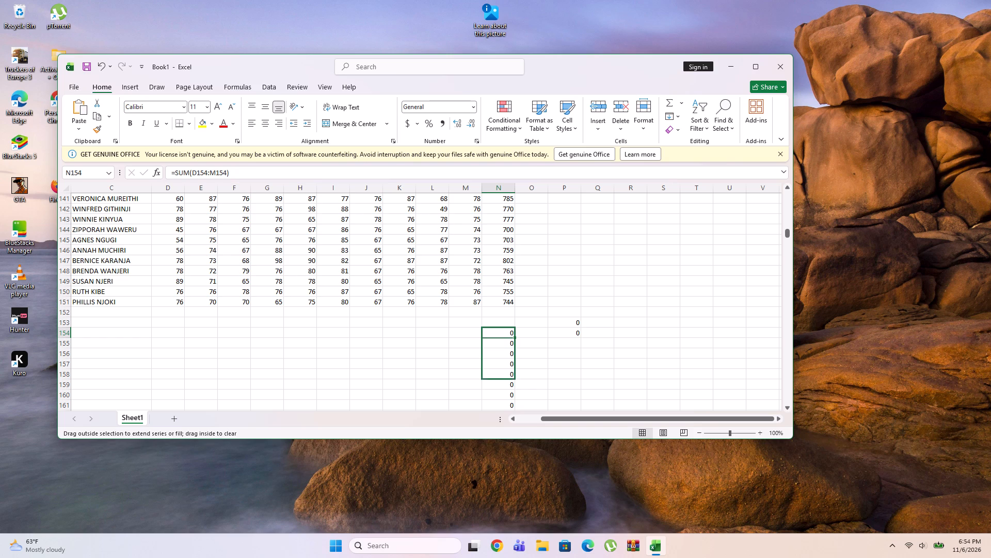
pyautogui.moveTo(531, 383); pyautogui.dragTo(533, 408)
pyautogui.moveTo(533, 408); pyautogui.dragTo(539, 423)
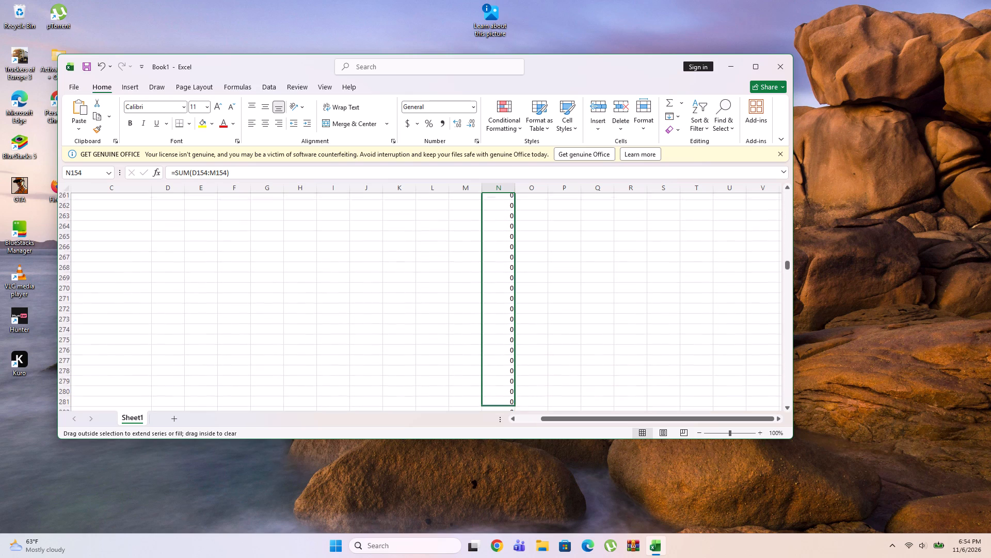
pyautogui.moveTo(539, 423); pyautogui.dragTo(541, 541)
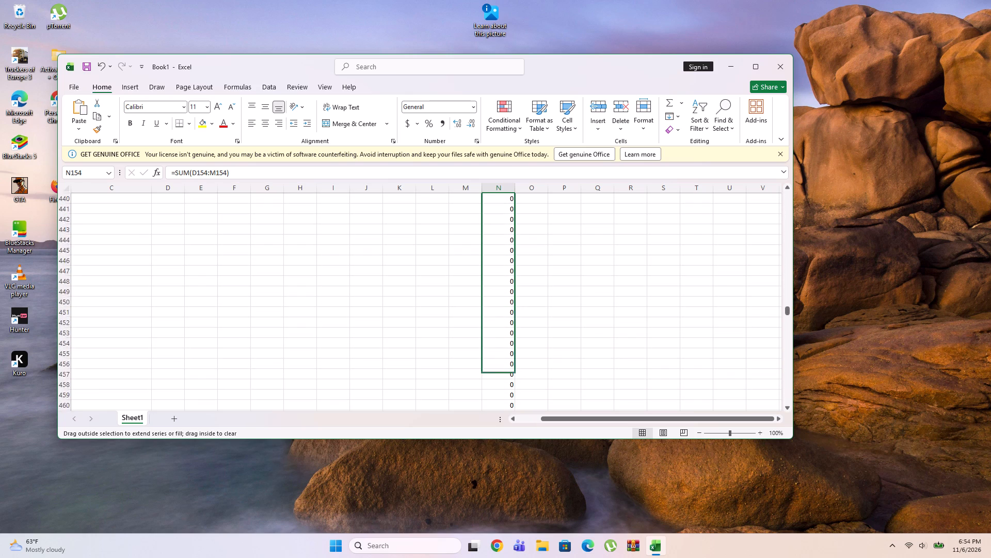
pyautogui.moveTo(541, 541); pyautogui.dragTo(560, 547)
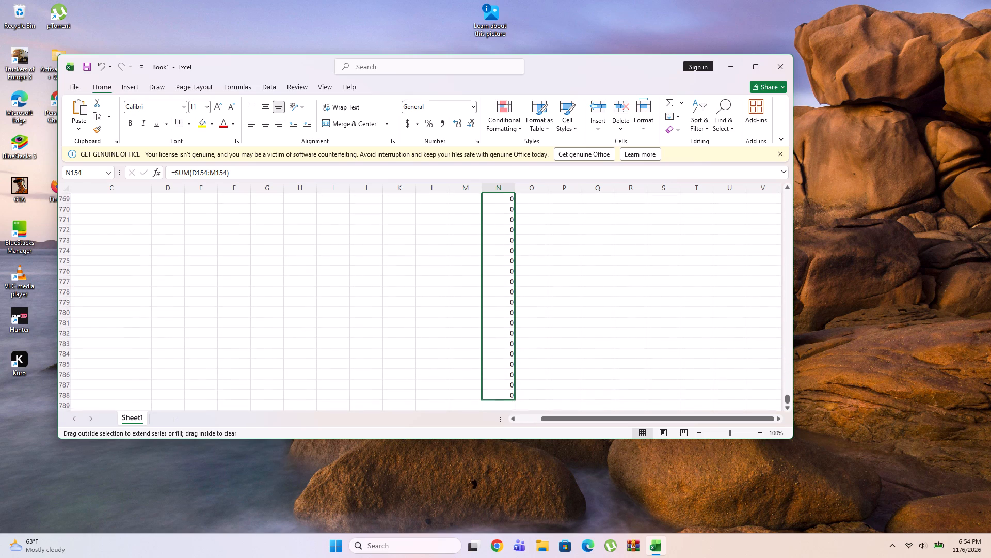
pyautogui.moveTo(560, 547); pyautogui.dragTo(549, 513)
pyautogui.press('Delete')
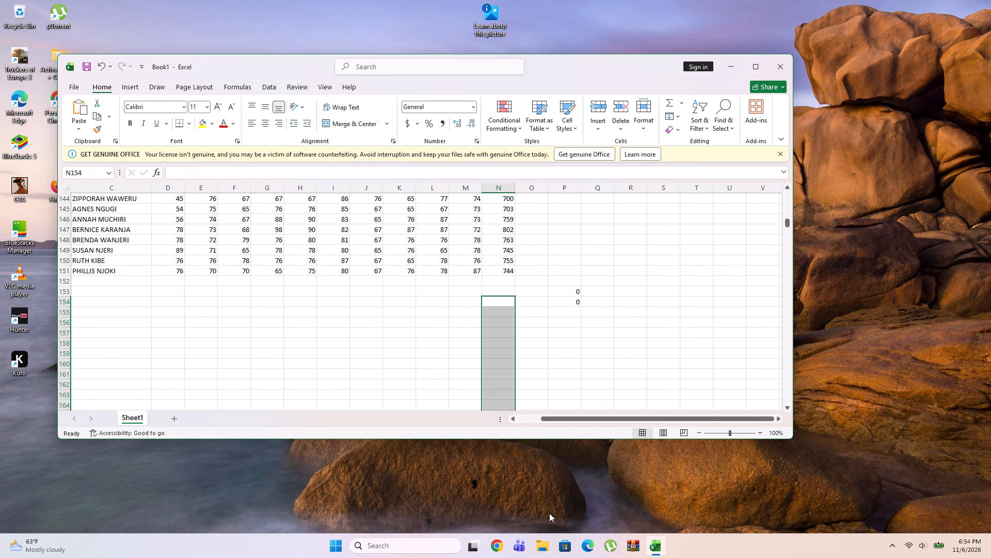
# Clear the stray total formulas from cells P153 and P154.
pyautogui.click(578, 296)
pyautogui.press('BackSpace')
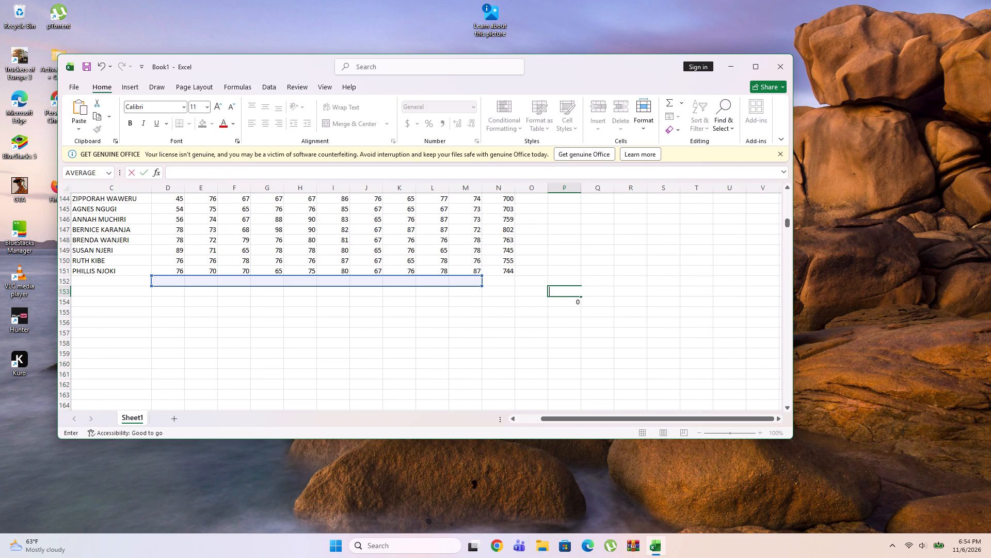
pyautogui.click(578, 305)
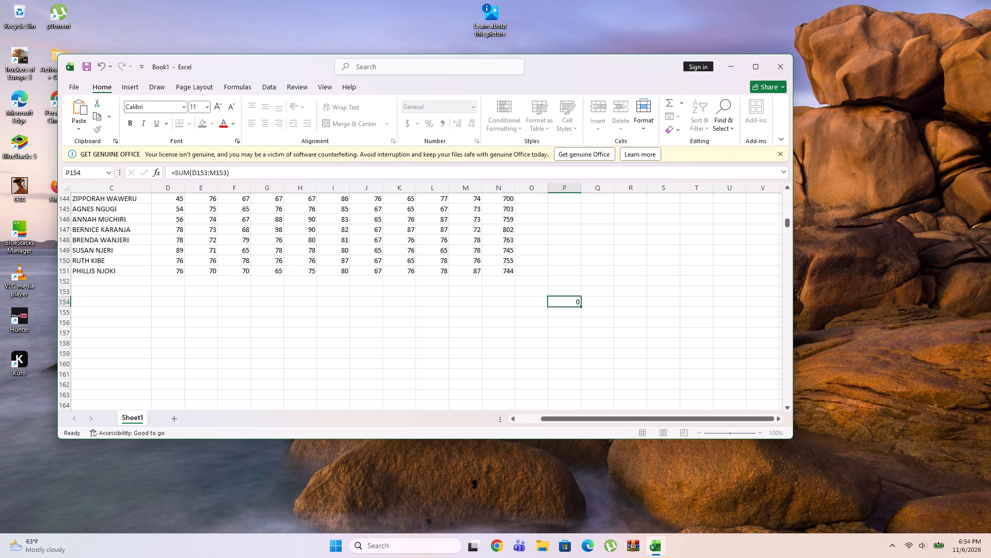
pyautogui.press('BackSpace')
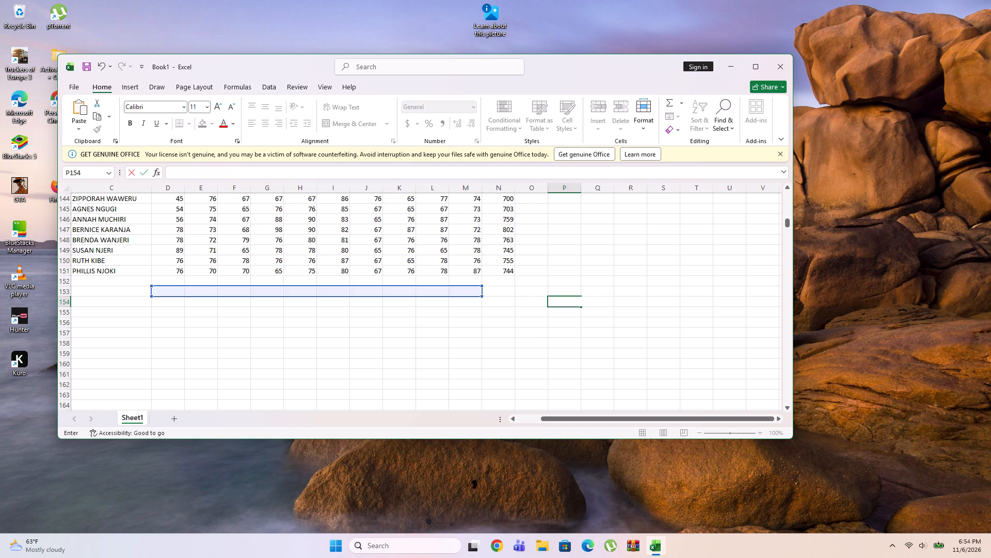
pyautogui.click(580, 517)
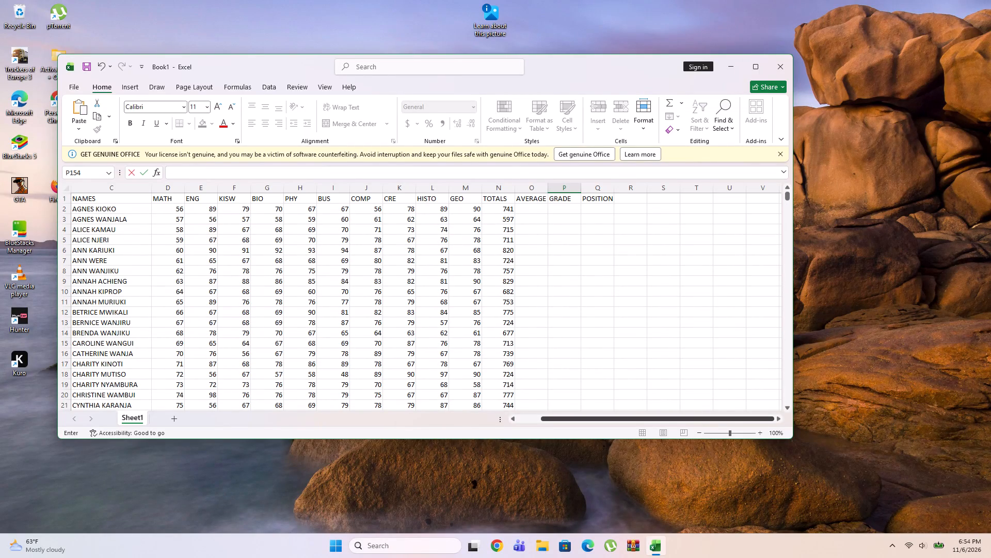
# Calculate the first student's average in cell O2 with the formula =AVERAGE(D2:M2), covering the MATH to GEO marks.
pyautogui.click(524, 208)
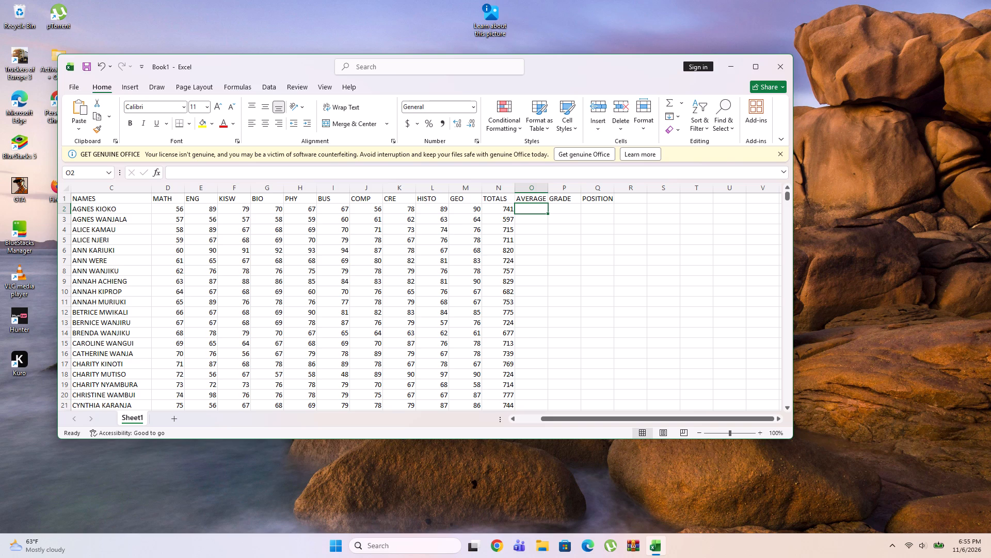
pyautogui.press('=')
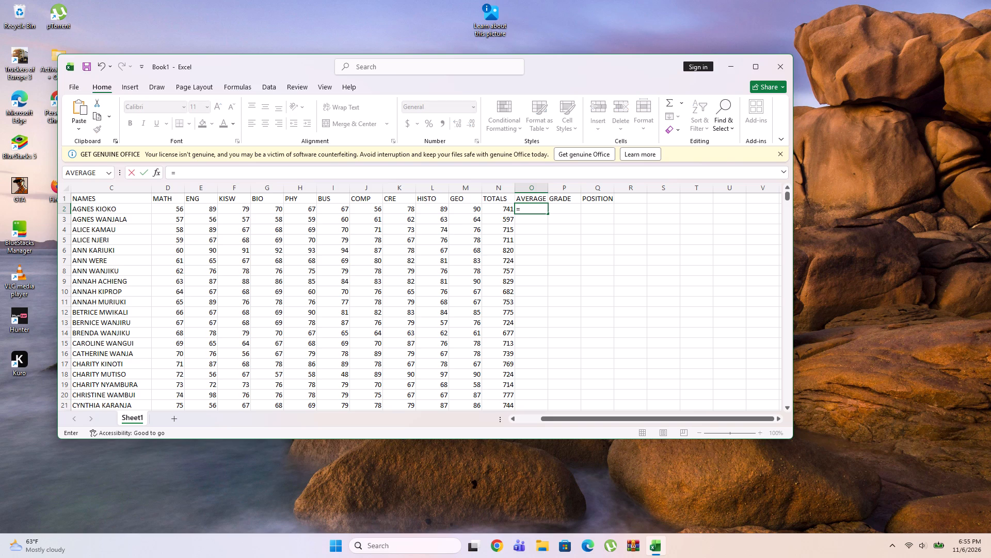
pyautogui.write('AVERA')
pyautogui.write('GE')
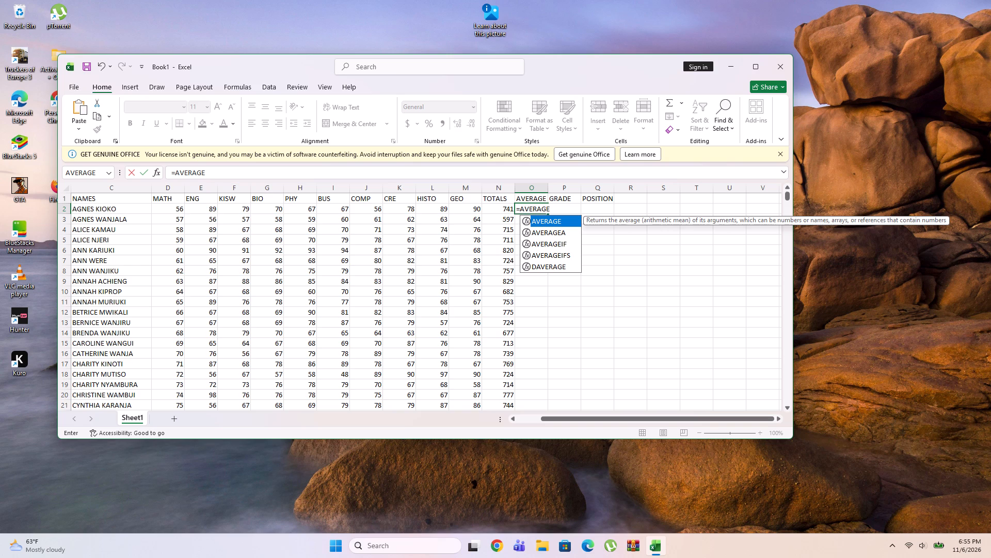
pyautogui.hotkey('shift', '(')
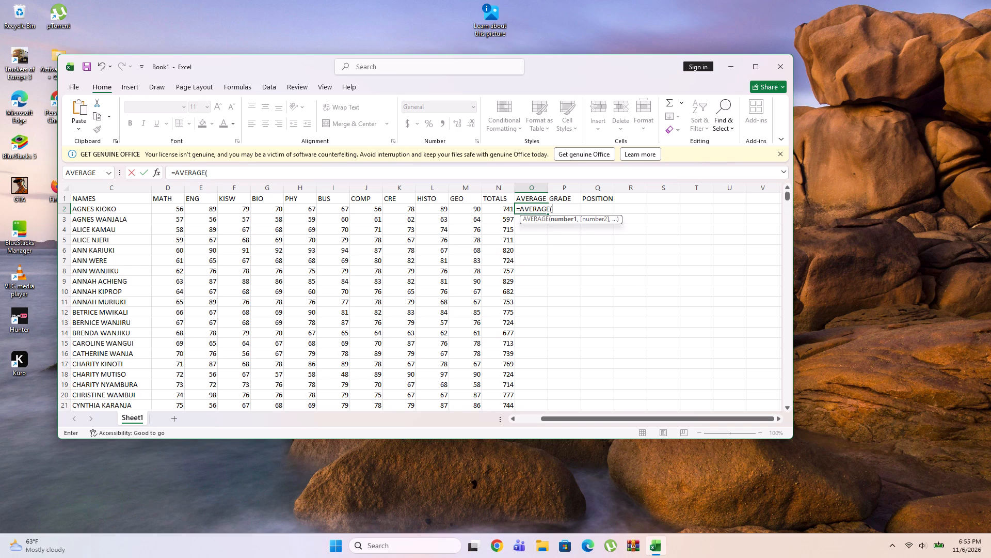
pyautogui.press('d')
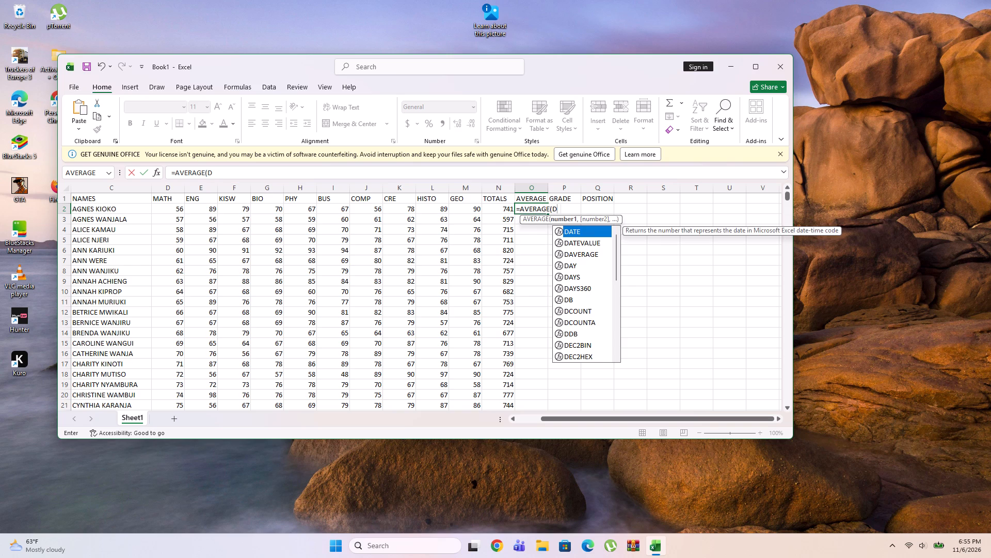
pyautogui.press('2')
pyautogui.hotkey('shift', ':')
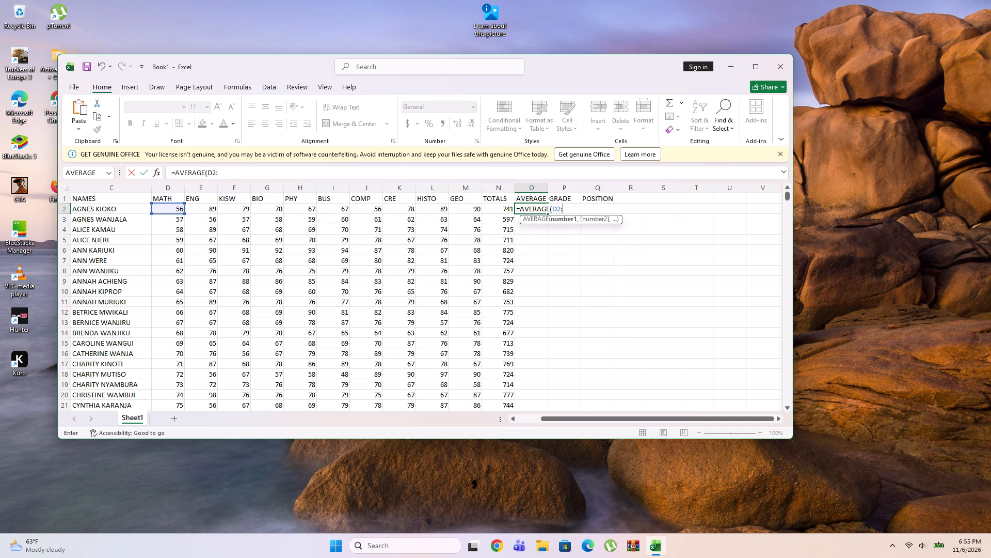
pyautogui.press('m')
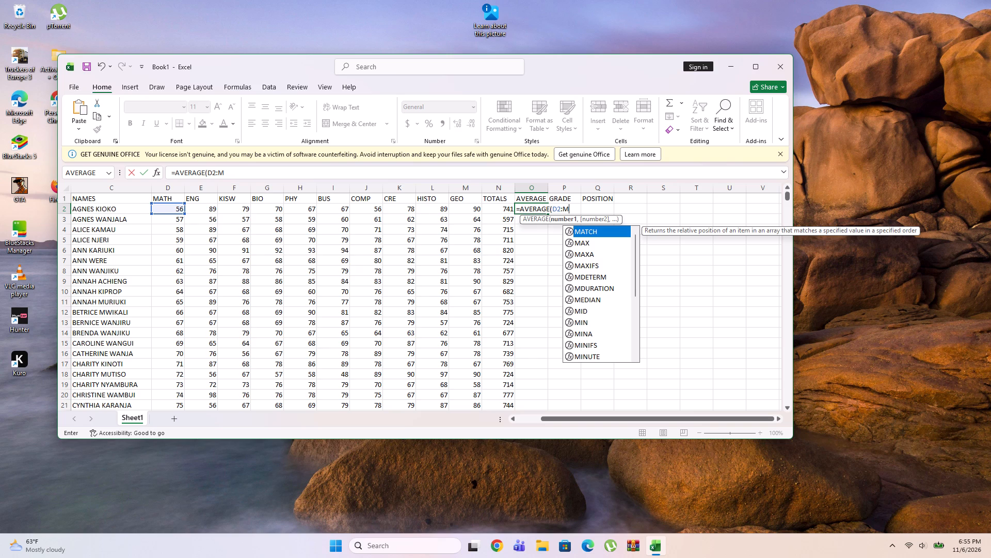
pyautogui.hotkey('shift', '@')
pyautogui.press('BackSpace')
pyautogui.press('2')
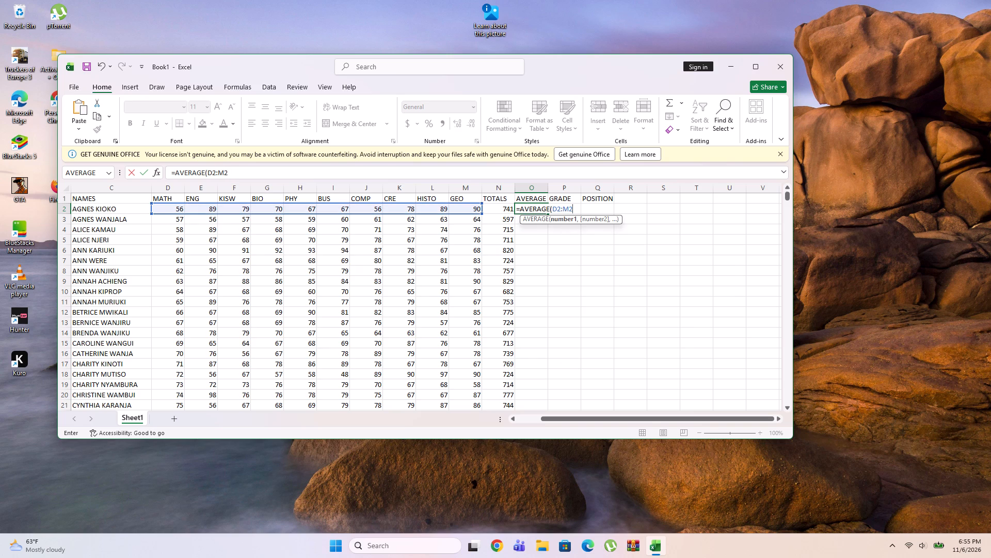
pyautogui.hotkey('shift', ')')
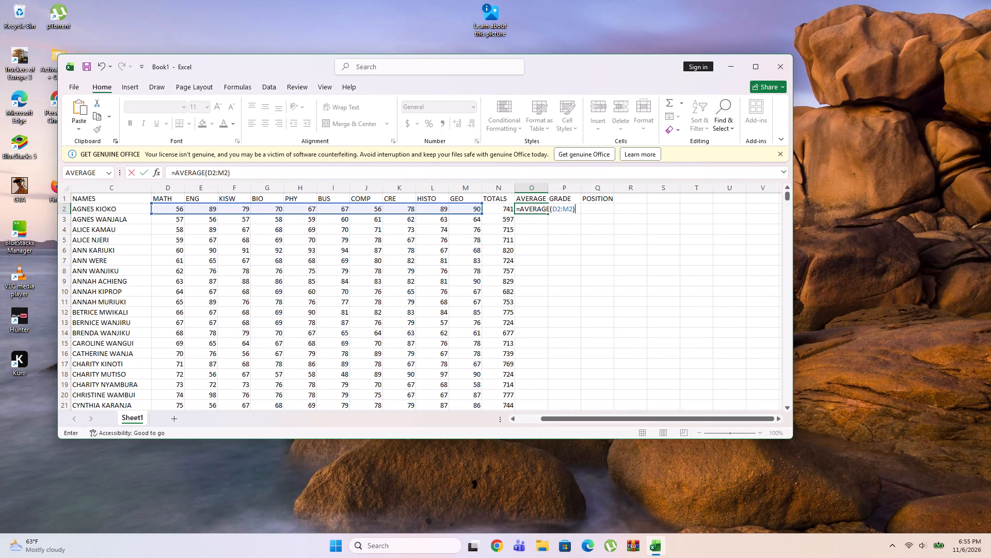
pyautogui.press('Return')
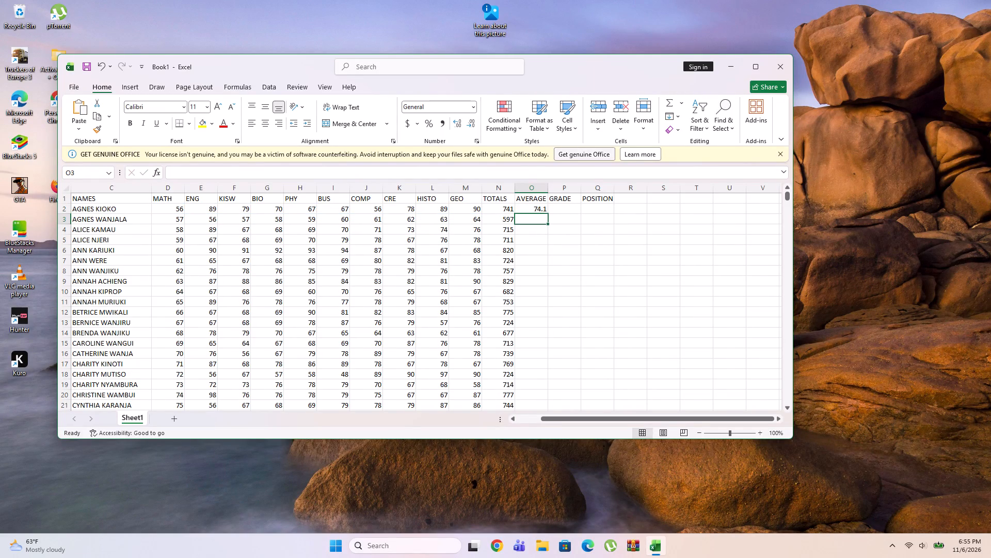
# Fill the average formula in O2 down the AVERAGE column to O151, the last student's row.
pyautogui.click(540, 206)
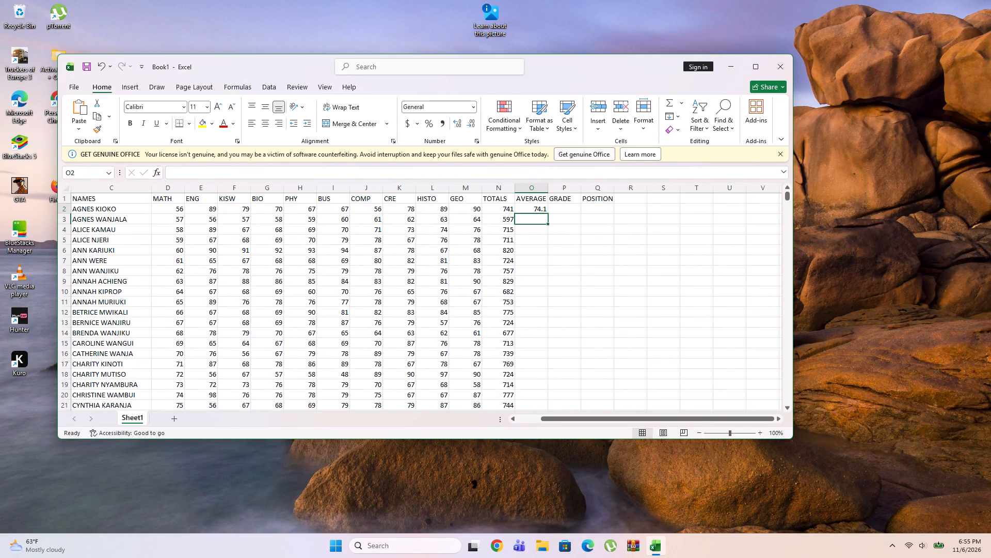
pyautogui.click(544, 212)
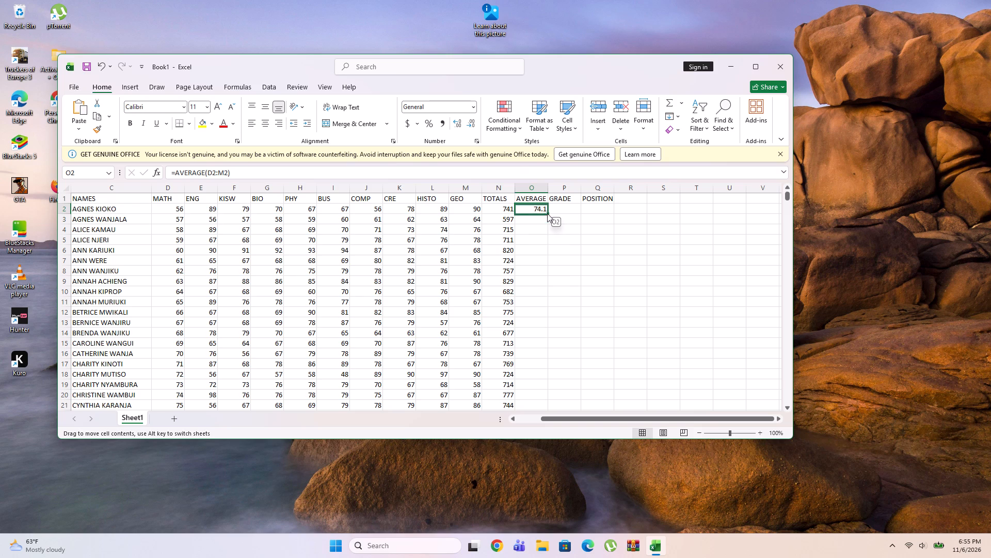
pyautogui.moveTo(547, 213); pyautogui.dragTo(541, 329)
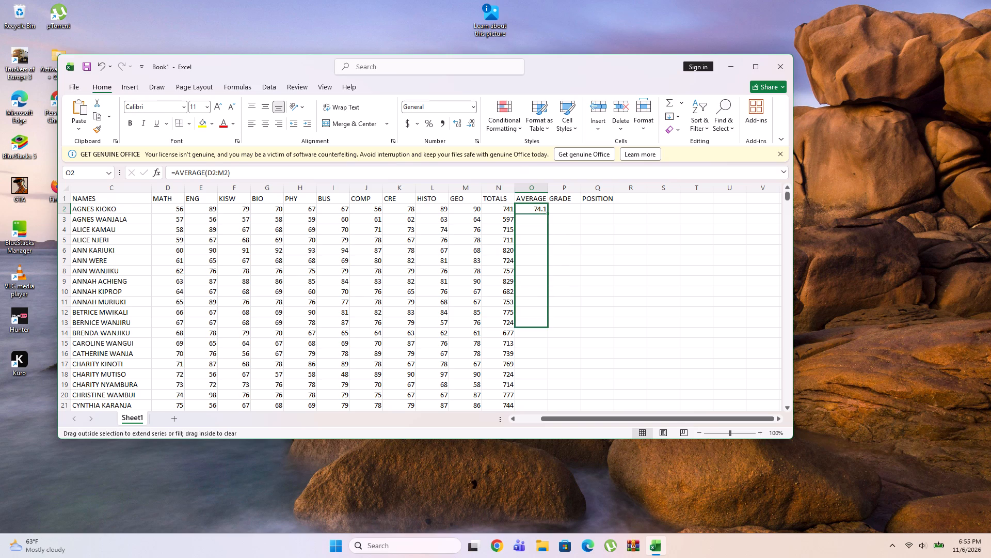
pyautogui.moveTo(541, 329); pyautogui.dragTo(531, 442)
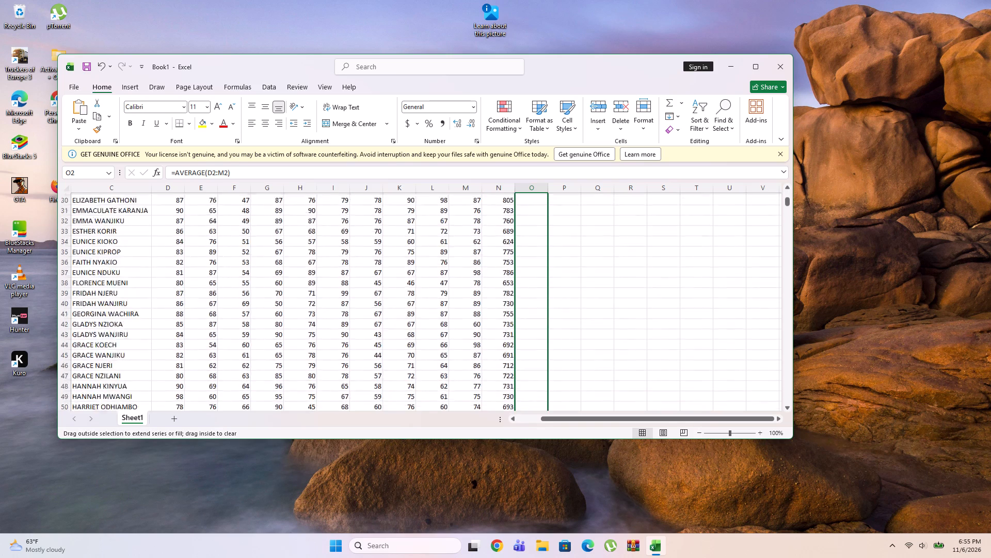
pyautogui.moveTo(531, 442); pyautogui.dragTo(530, 452)
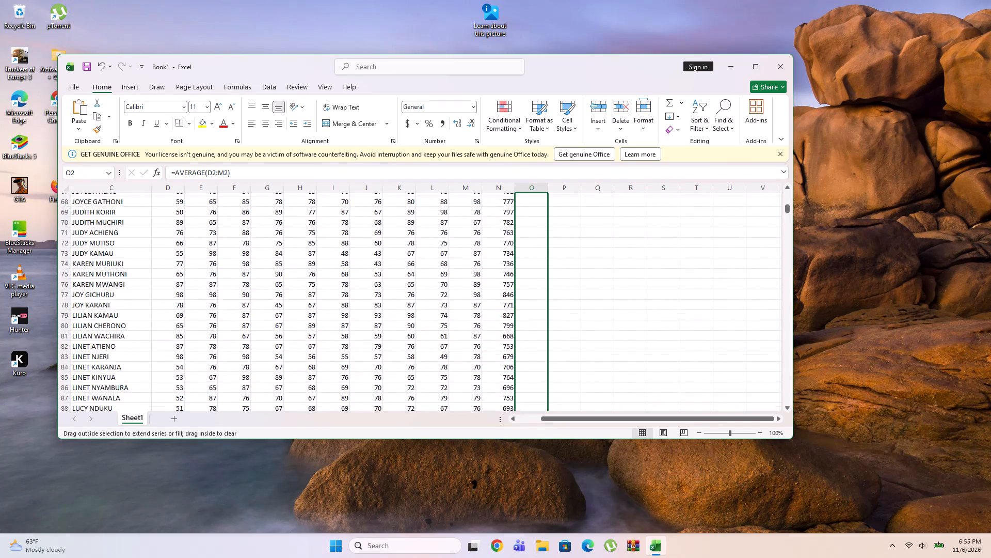
pyautogui.moveTo(530, 452); pyautogui.dragTo(521, 421)
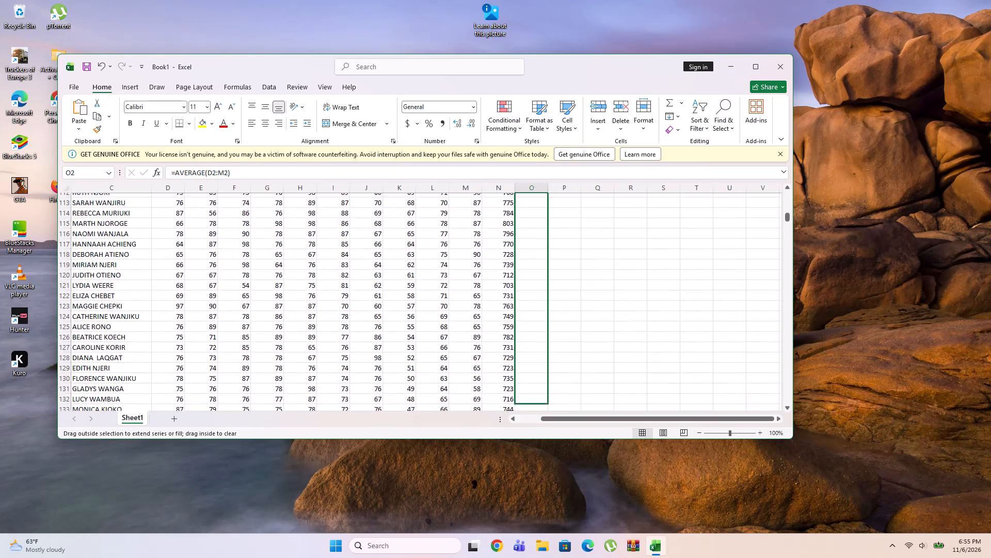
pyautogui.moveTo(521, 421); pyautogui.dragTo(519, 414)
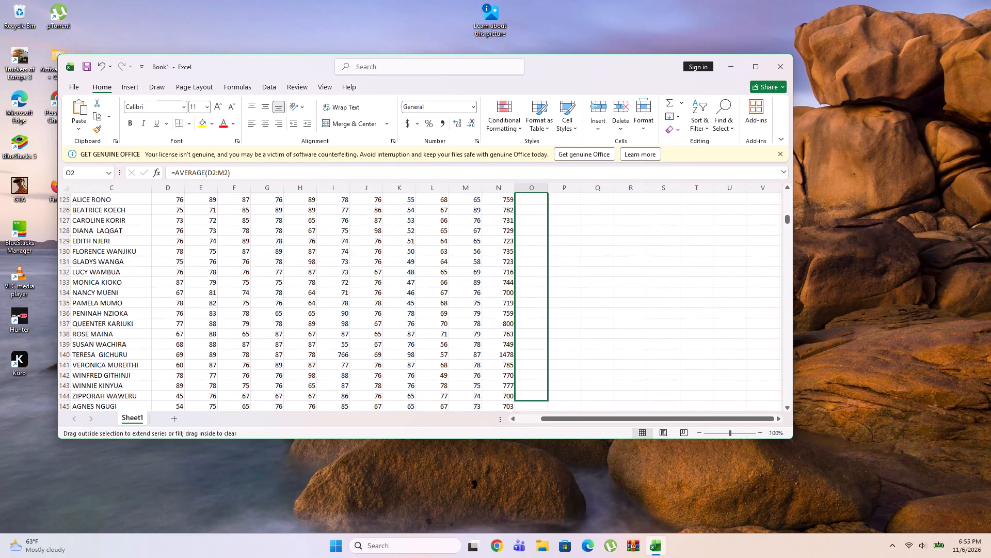
pyautogui.moveTo(519, 414); pyautogui.dragTo(519, 409)
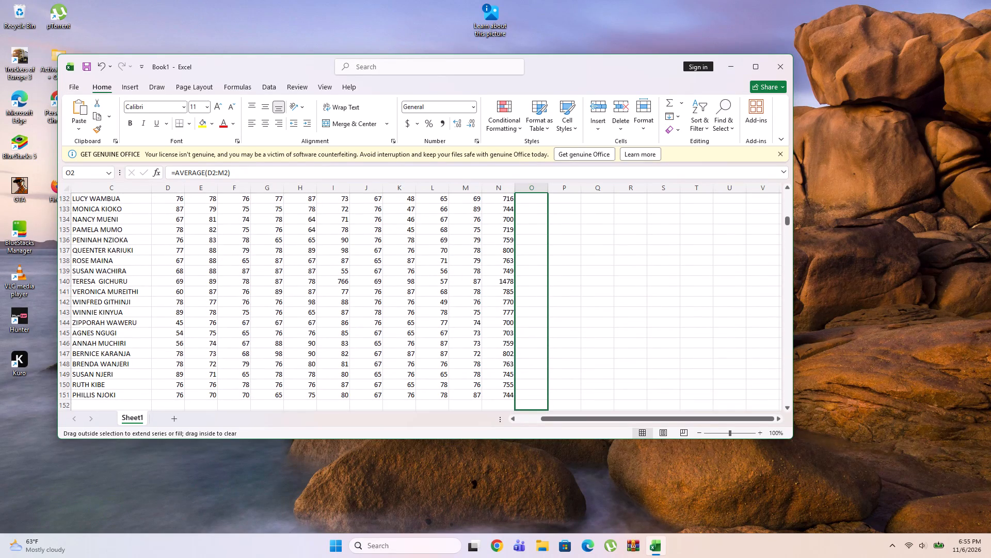
pyautogui.moveTo(519, 409); pyautogui.dragTo(517, 402)
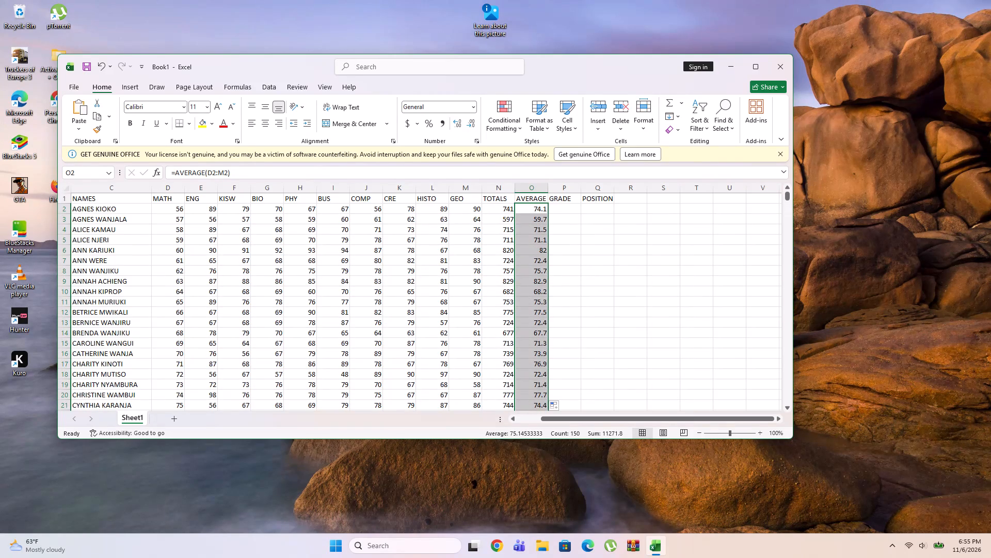
# Select cell P2, the first student's cell in the GRADE column.
pyautogui.click(563, 211)
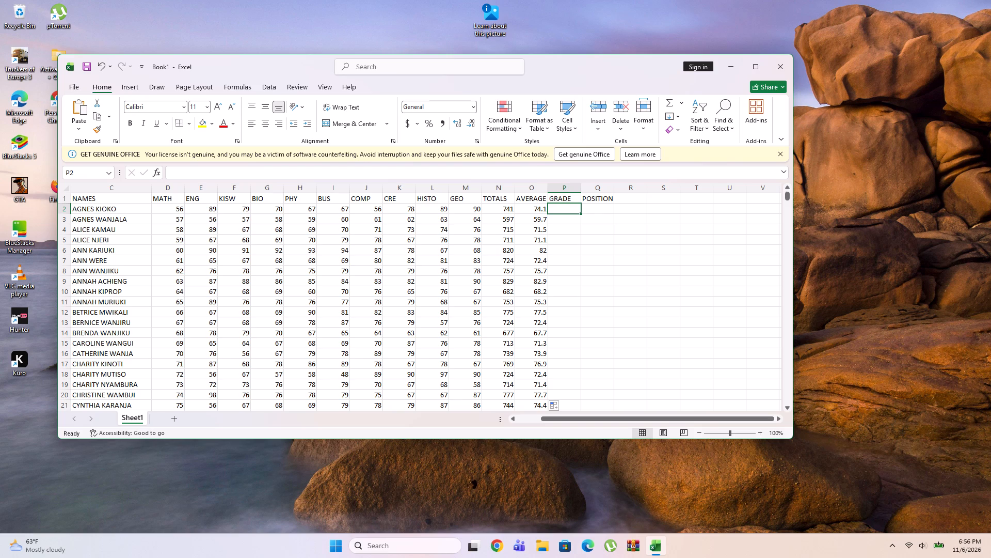
pyautogui.click(563, 211)
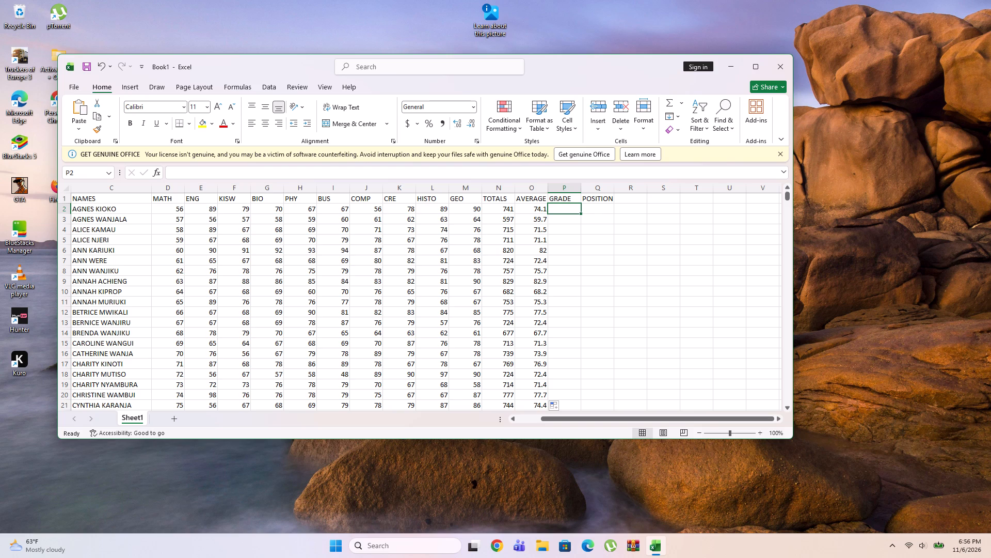
pyautogui.click(563, 211)
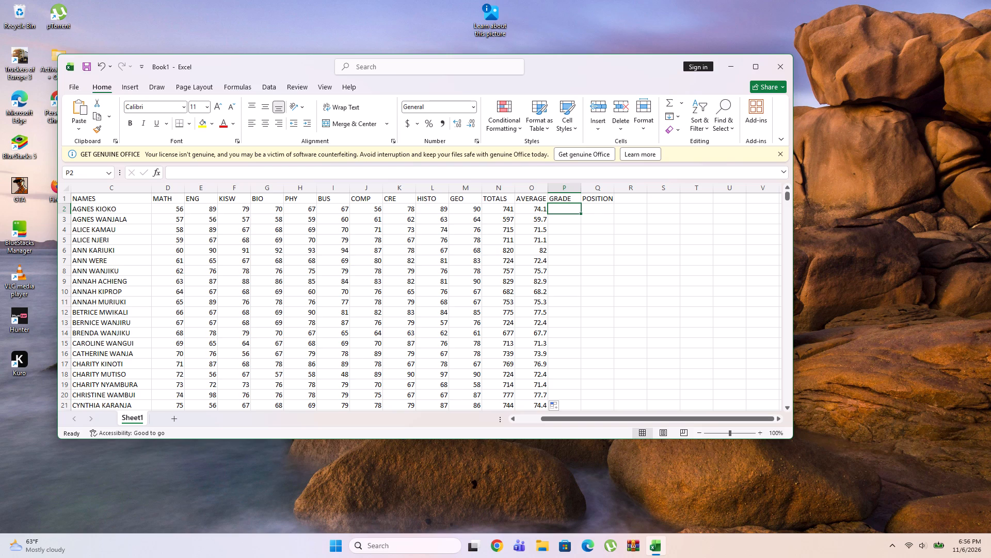
pyautogui.click(563, 211)
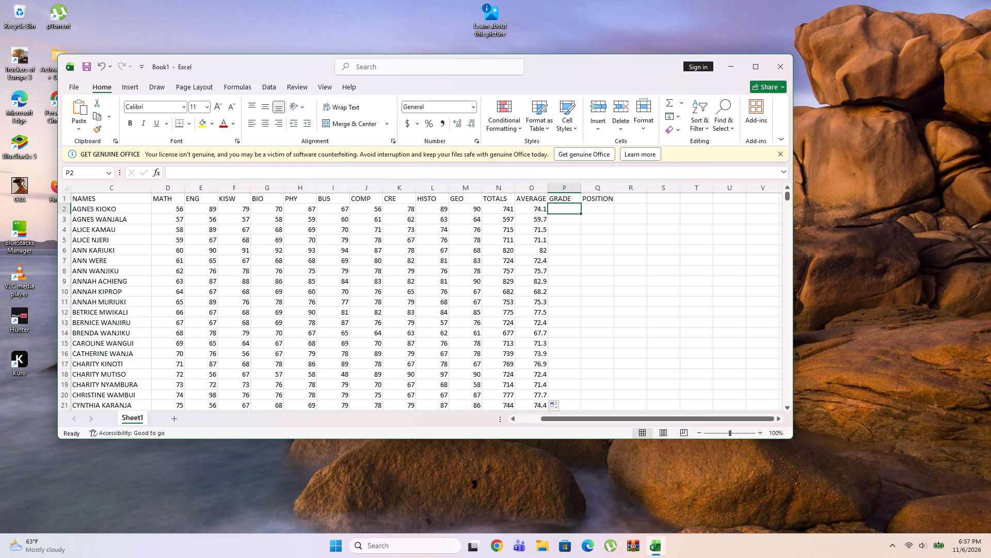
pyautogui.click(567, 207)
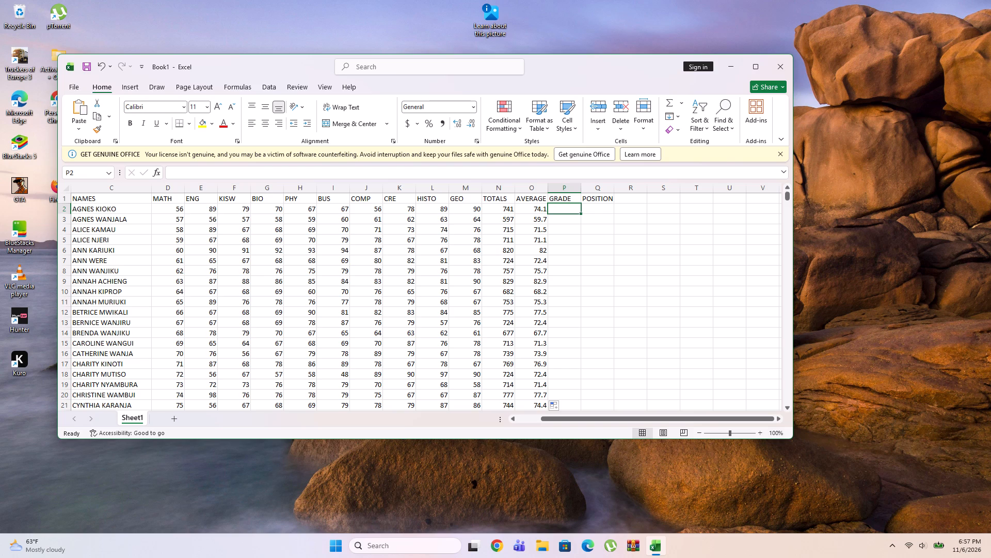
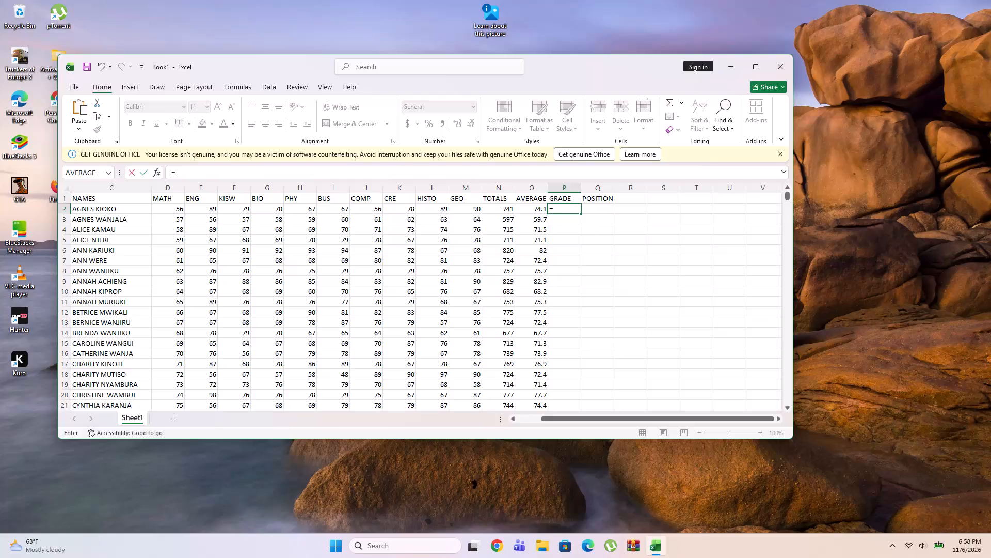
# Start the GRADE formula in P2 with an IF that returns "A" when L2>=80.
pyautogui.write('IF')
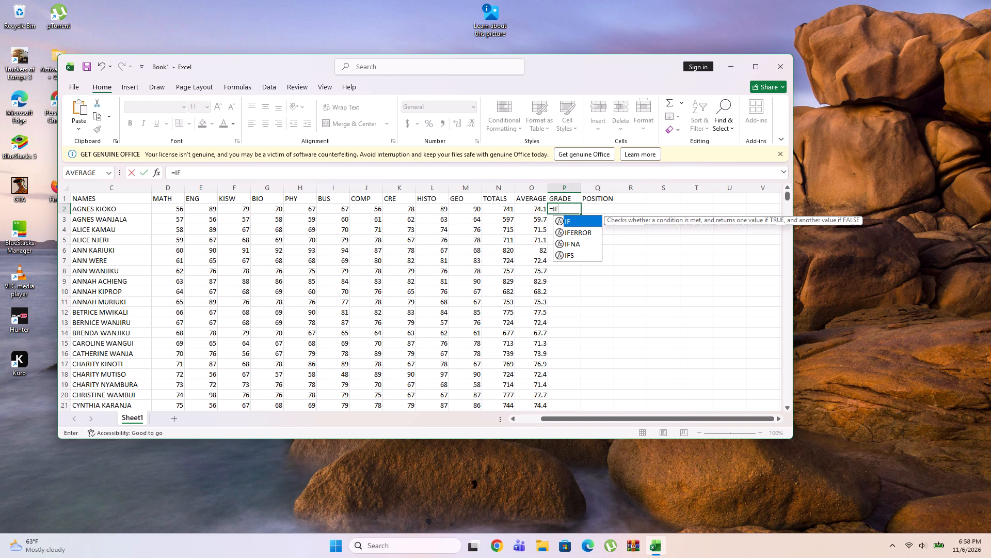
pyautogui.hotkey('shift', '(')
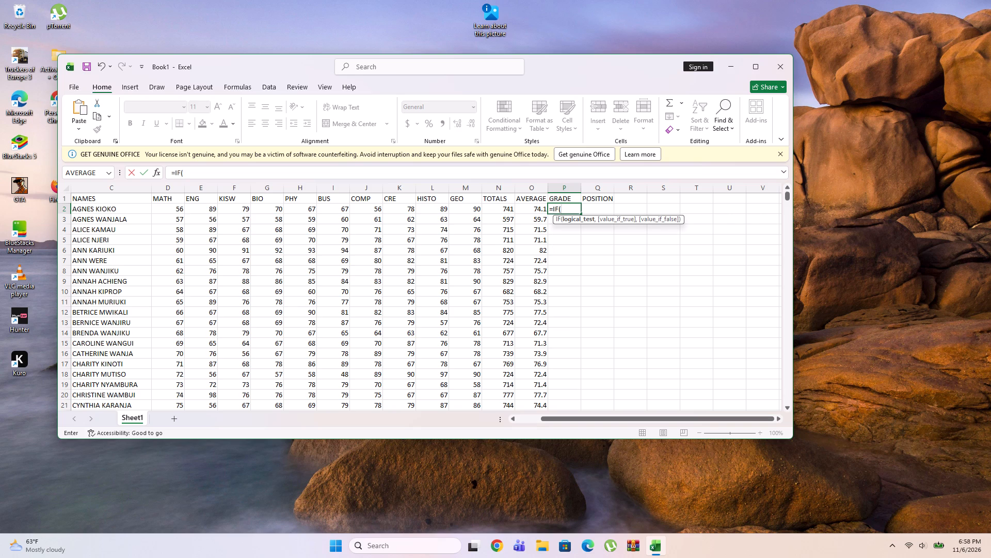
pyautogui.press('l')
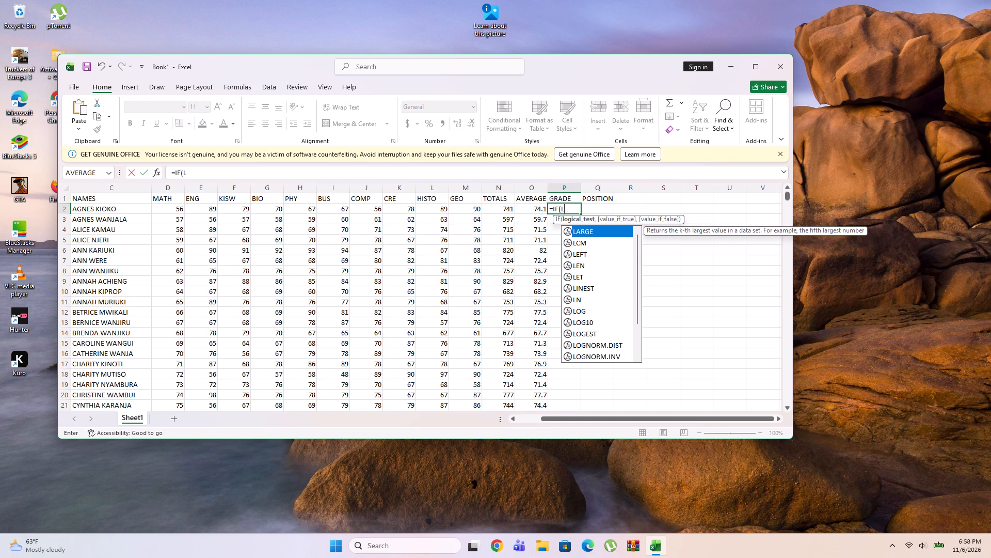
pyautogui.press('2')
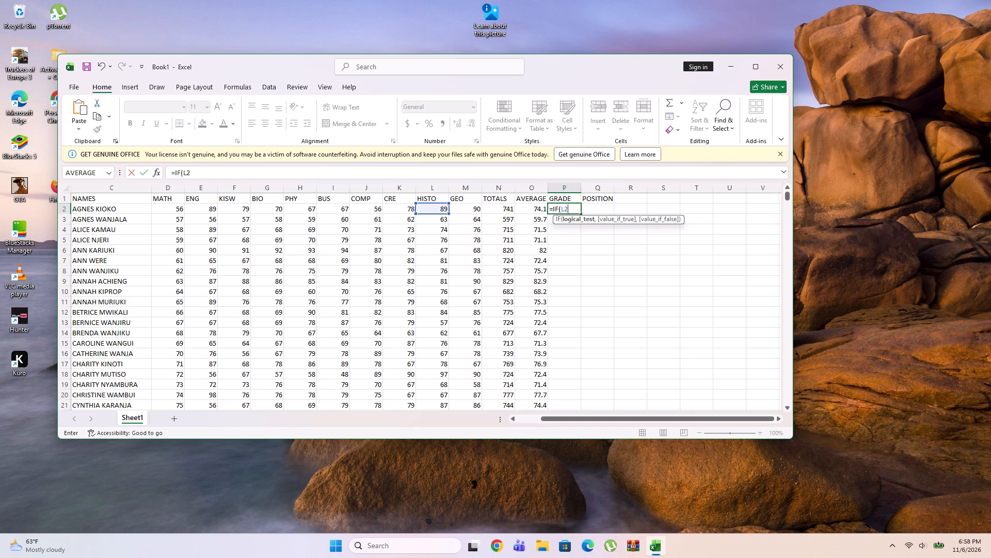
pyautogui.hotkey('shift', '>')
pyautogui.press('=')
pyautogui.write('80')
pyautogui.press(',')
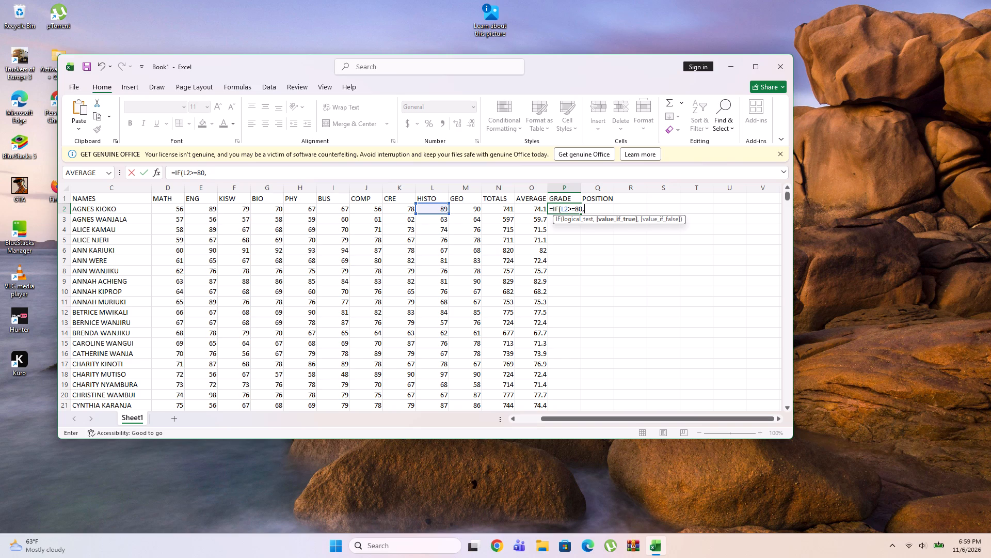
pyautogui.press("'")
pyautogui.press('BackSpace')
pyautogui.hotkey('shift', '"')
pyautogui.press('a')
pyautogui.hotkey('shift', '"')
pyautogui.press(',')
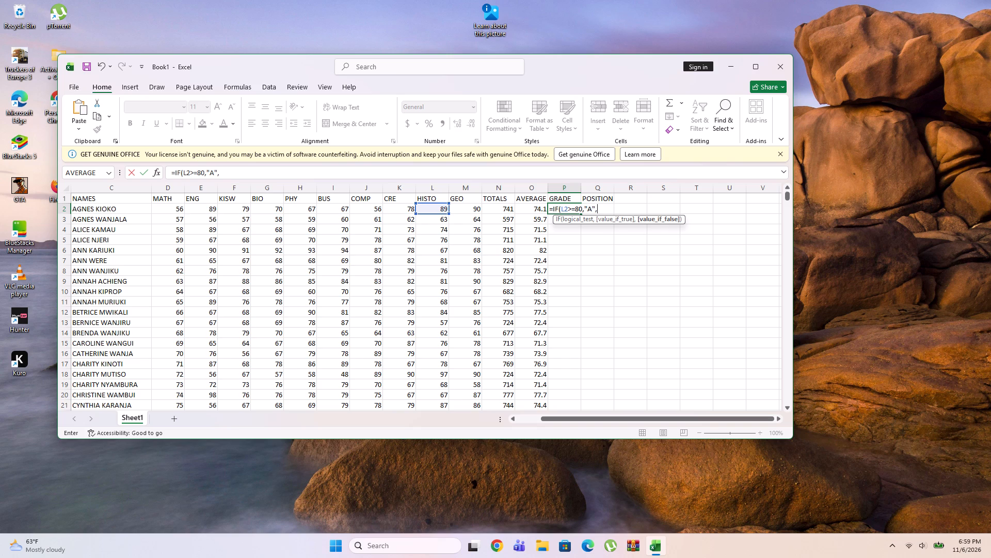
# Nest a second IF in the P2 grade formula that returns "B" when L2>=70.
pyautogui.write('IF')
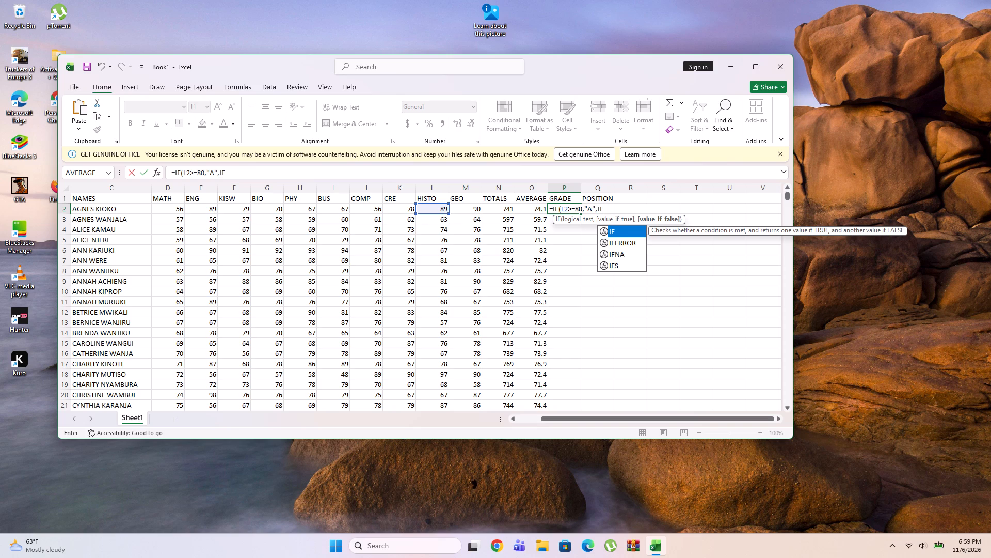
pyautogui.hotkey('shift', '(')
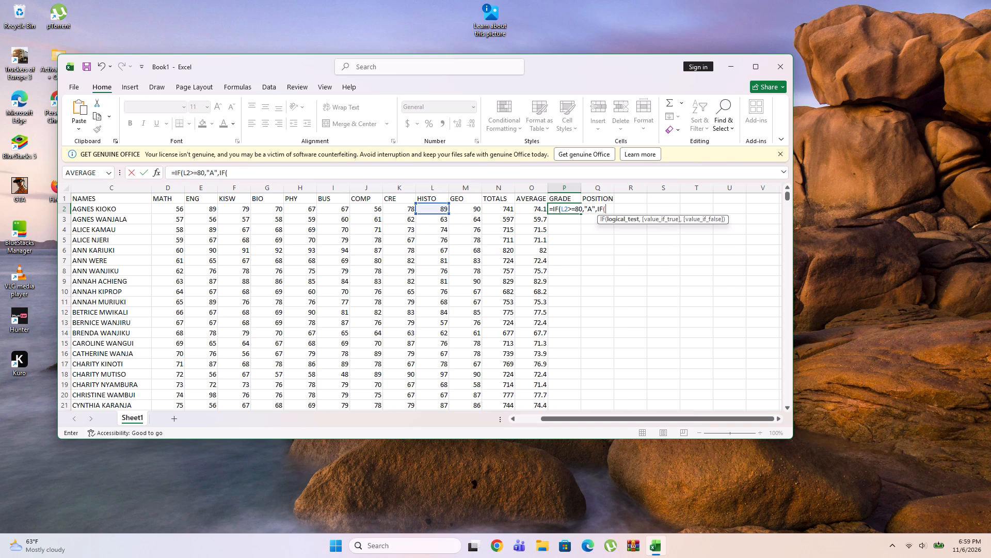
pyautogui.press('l')
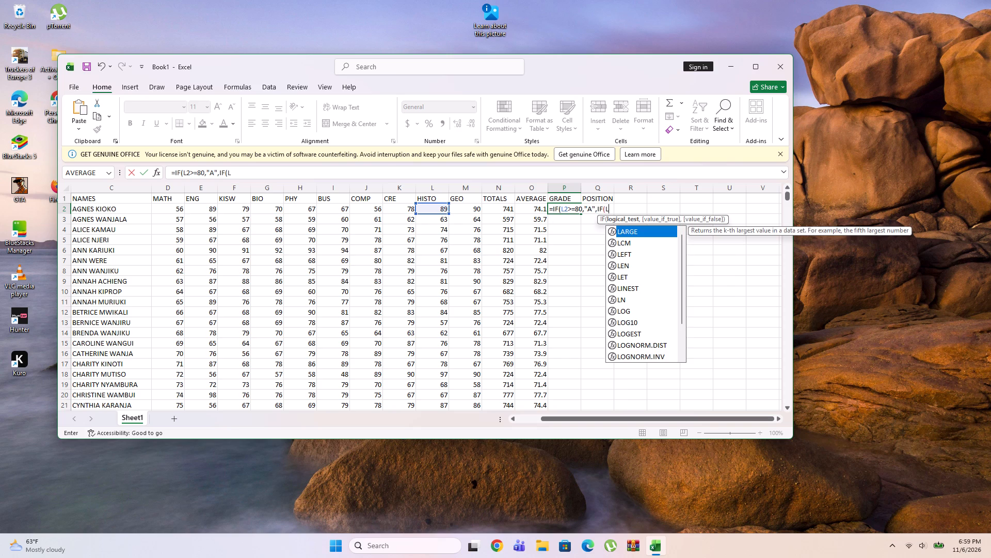
pyautogui.press('2')
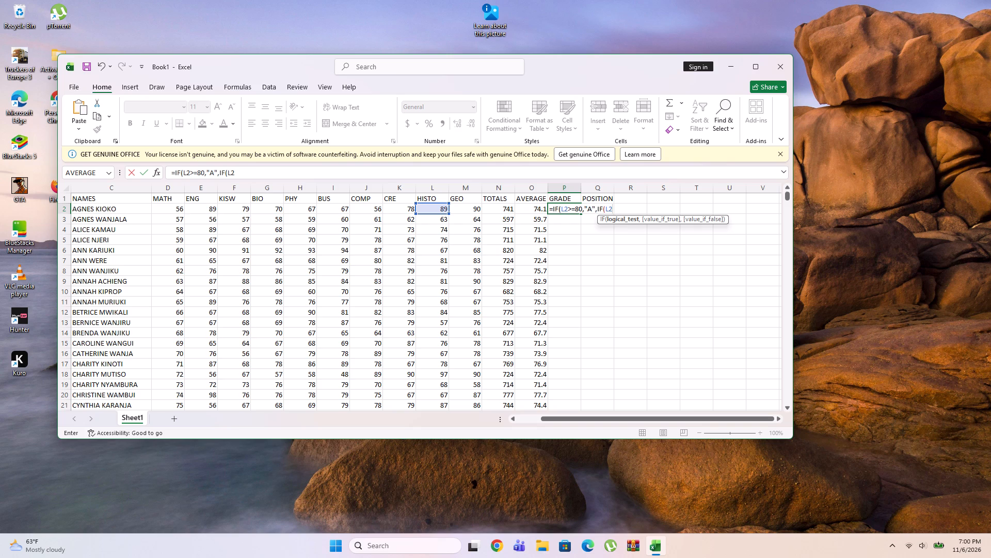
pyautogui.hotkey('shift', '>')
pyautogui.press('=')
pyautogui.write('70')
pyautogui.press(',')
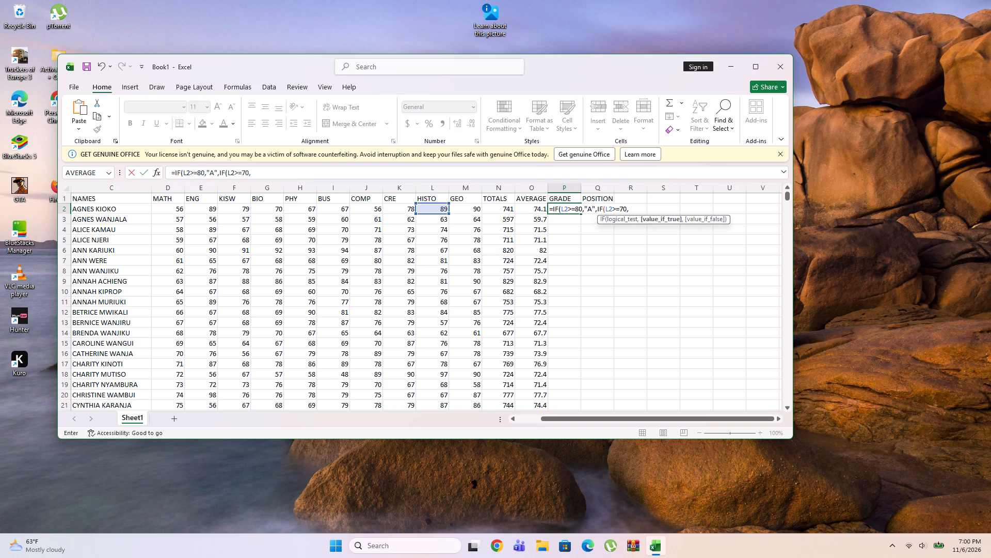
pyautogui.hotkey('shift', '"')
pyautogui.write('B"')
pyautogui.press(',')
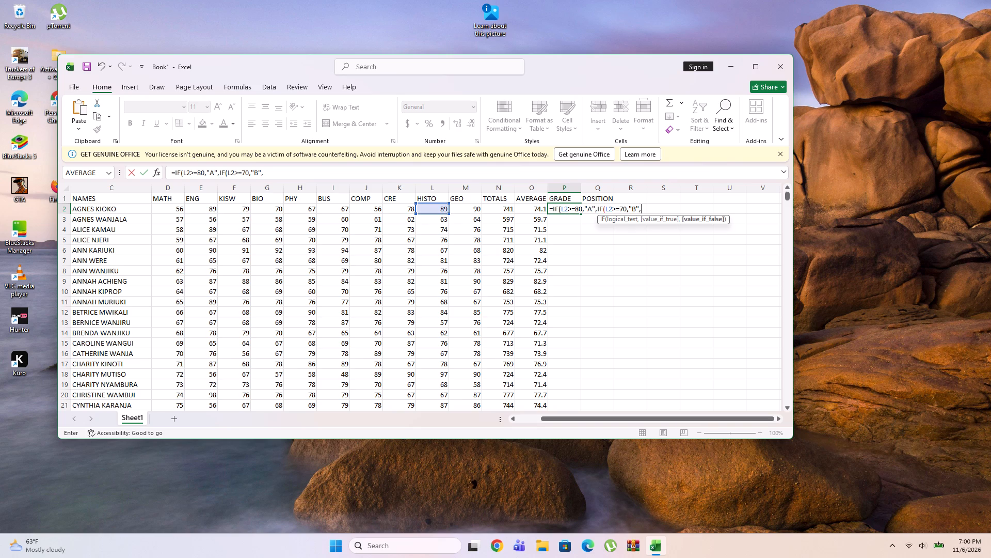
# Nest a third IF in the P2 grade formula that returns "C" when L2>=60.
pyautogui.write('IF')
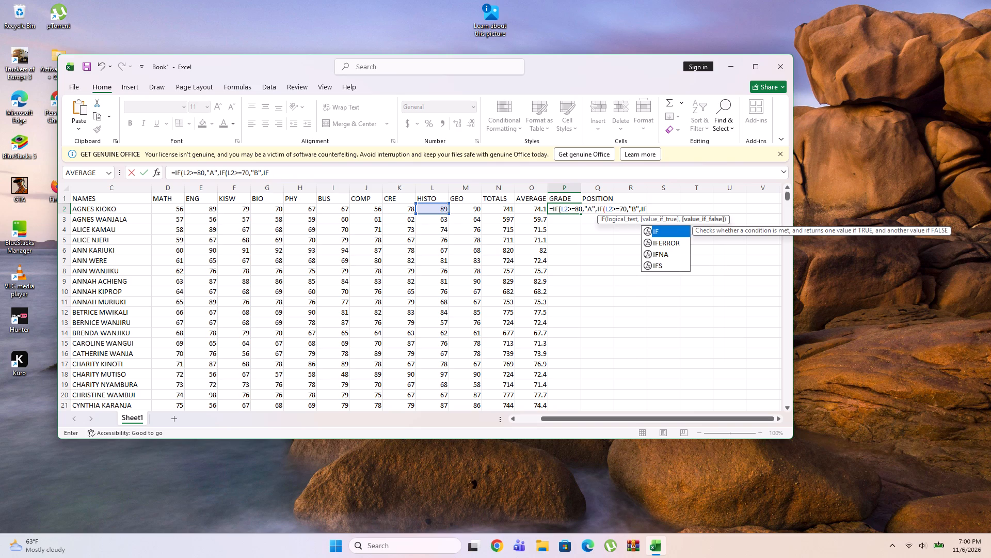
pyautogui.hotkey('shift', '(')
pyautogui.press('l')
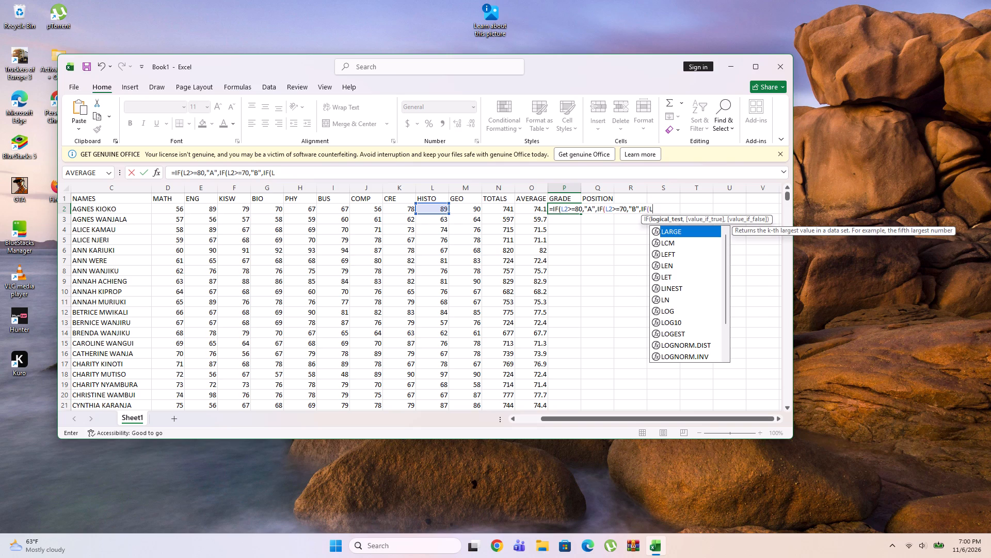
pyautogui.press('2')
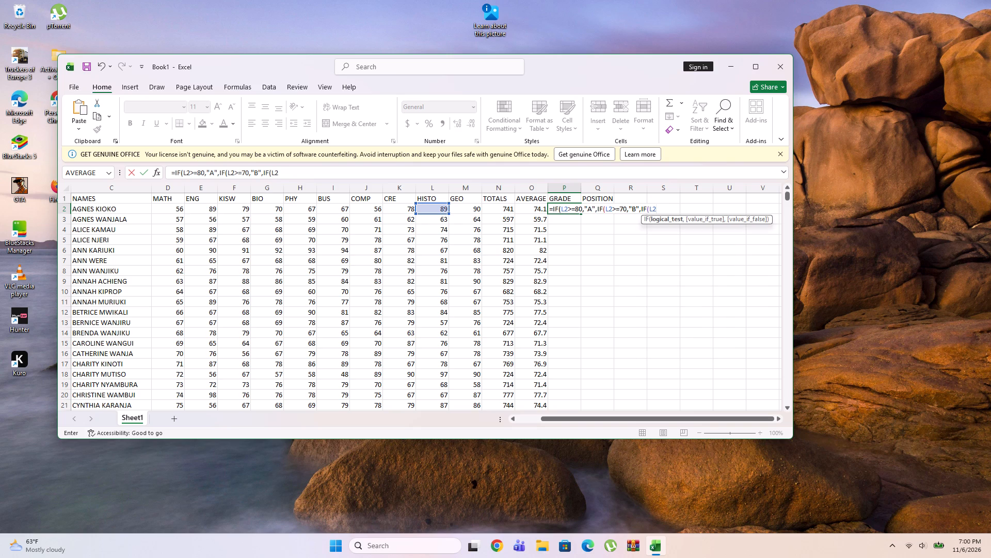
pyautogui.hotkey('shift', '>')
pyautogui.press('=')
pyautogui.write('60')
pyautogui.press(',')
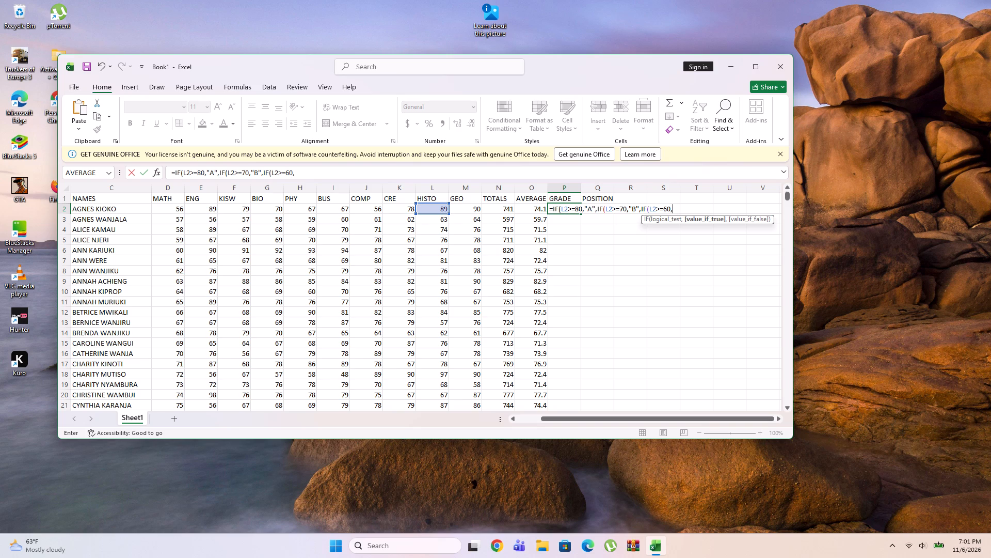
pyautogui.hotkey('shift', '"')
pyautogui.write('C"')
pyautogui.press(',')
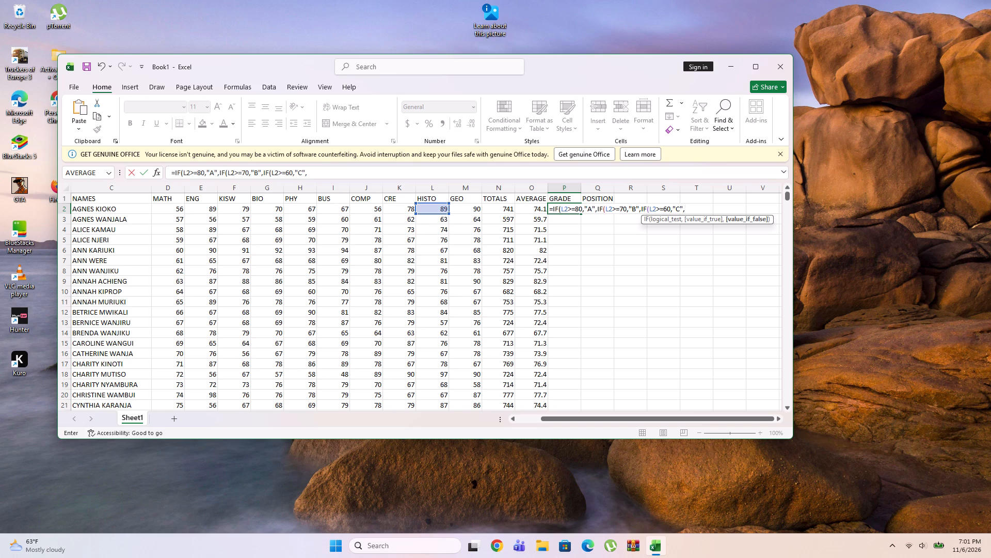
# Nest a fourth IF in the P2 grade formula that returns "D" when L2>=50.
pyautogui.write('IF')
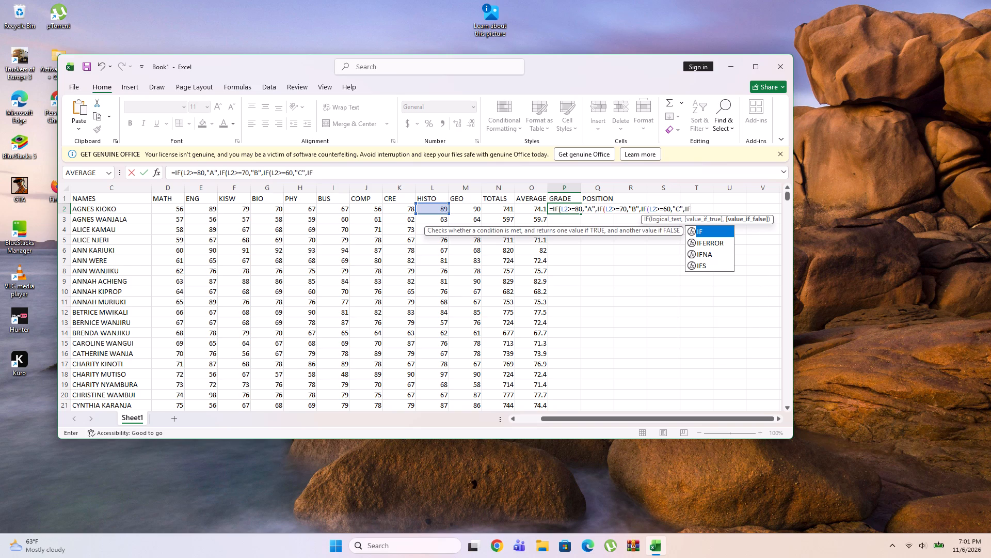
pyautogui.hotkey('shift', '(')
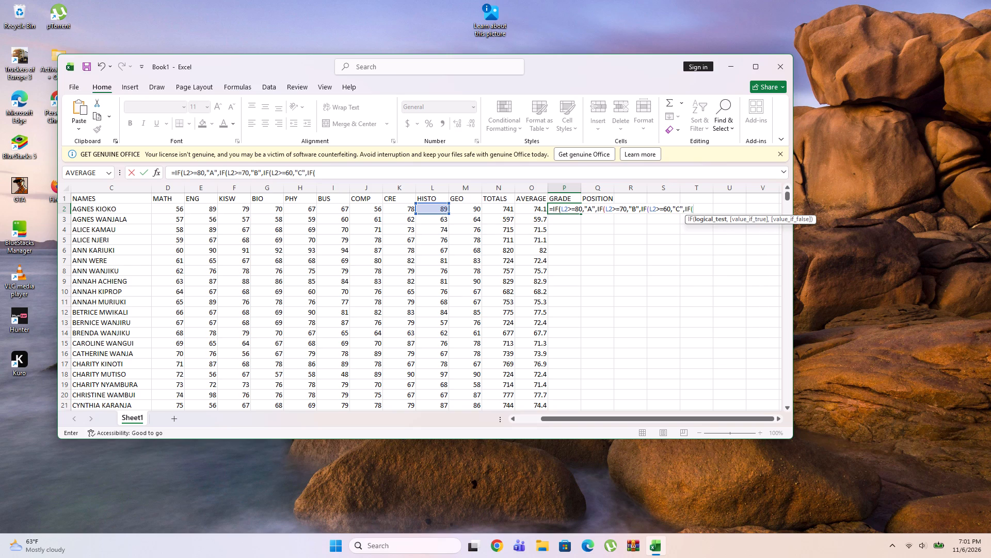
pyautogui.press('l')
pyautogui.press('2')
pyautogui.hotkey('shift', '>')
pyautogui.hotkey('shift', '+')
pyautogui.press('BackSpace')
pyautogui.press('=')
pyautogui.write('50')
pyautogui.press(',')
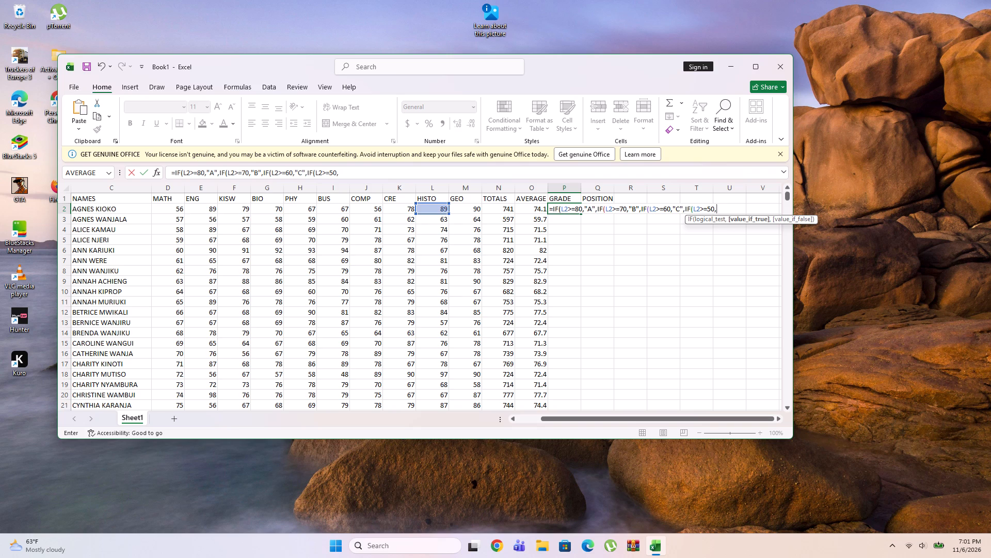
pyautogui.hotkey('shift', '"')
pyautogui.press('d')
pyautogui.hotkey('shift', '"')
pyautogui.press(',')
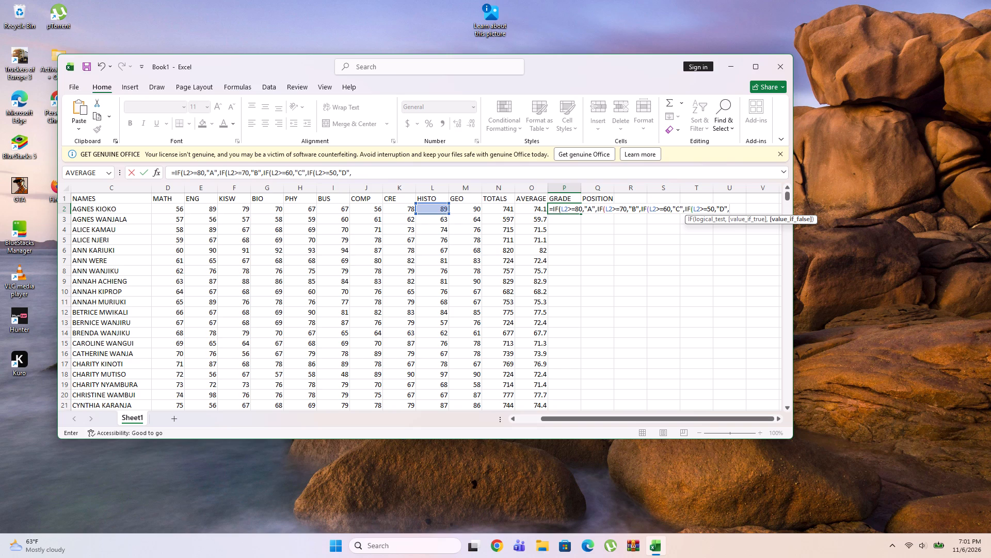
# Finish the P2 grade formula with "E" as the fallback value, close all four IFs and enter it.
pyautogui.hotkey('shift', '"')
pyautogui.press('e')
pyautogui.hotkey('shift', '"')
pyautogui.hotkey('shift', ')')
pyautogui.write(')))')
pyautogui.press('Return')
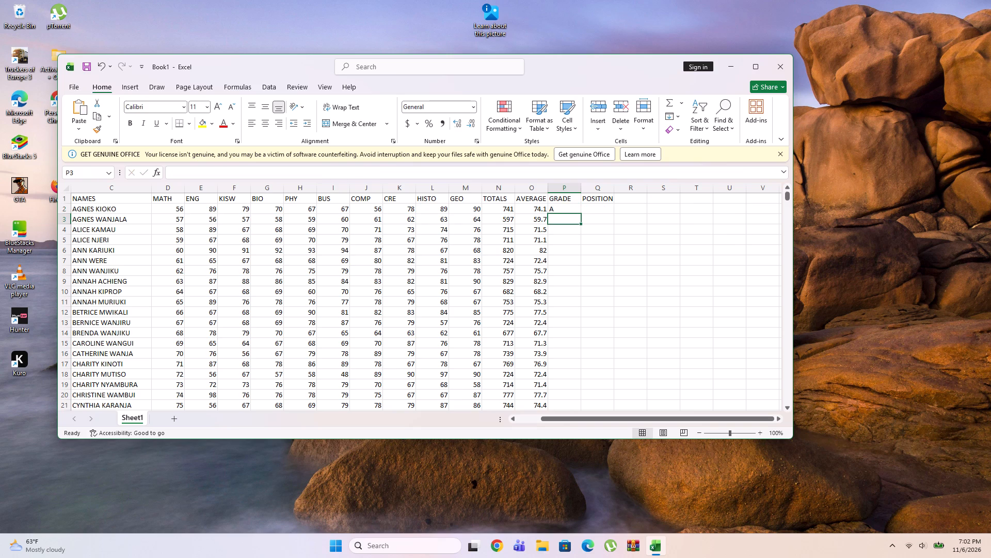
# Fill the P2 grade formula down the GRADE column to the last student in row 151.
pyautogui.click(564, 206)
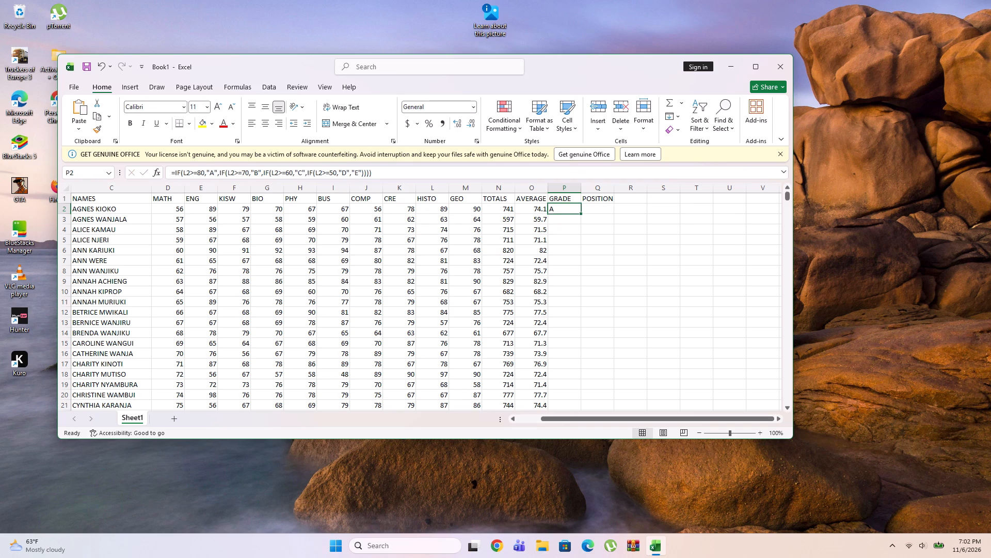
pyautogui.moveTo(583, 213); pyautogui.dragTo(574, 283)
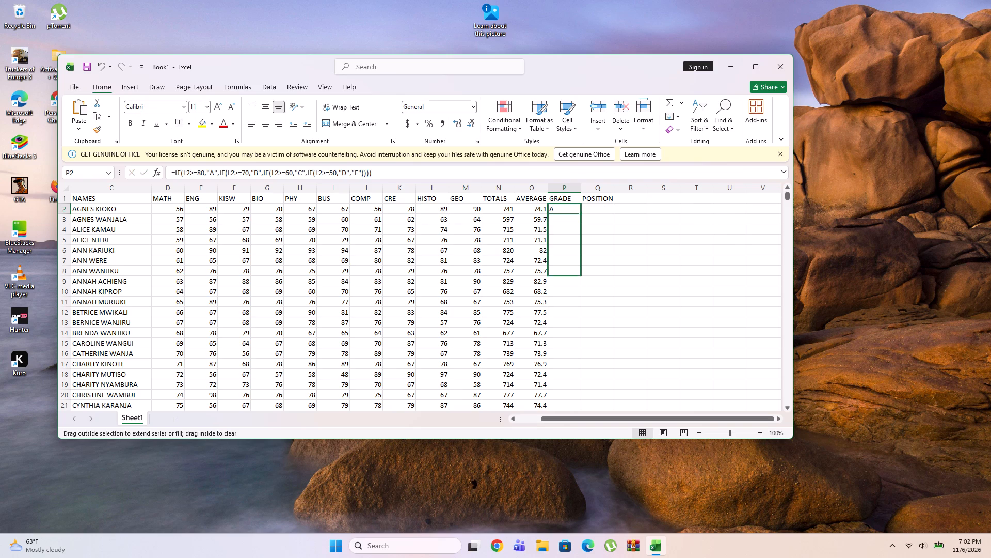
pyautogui.moveTo(574, 283); pyautogui.dragTo(585, 468)
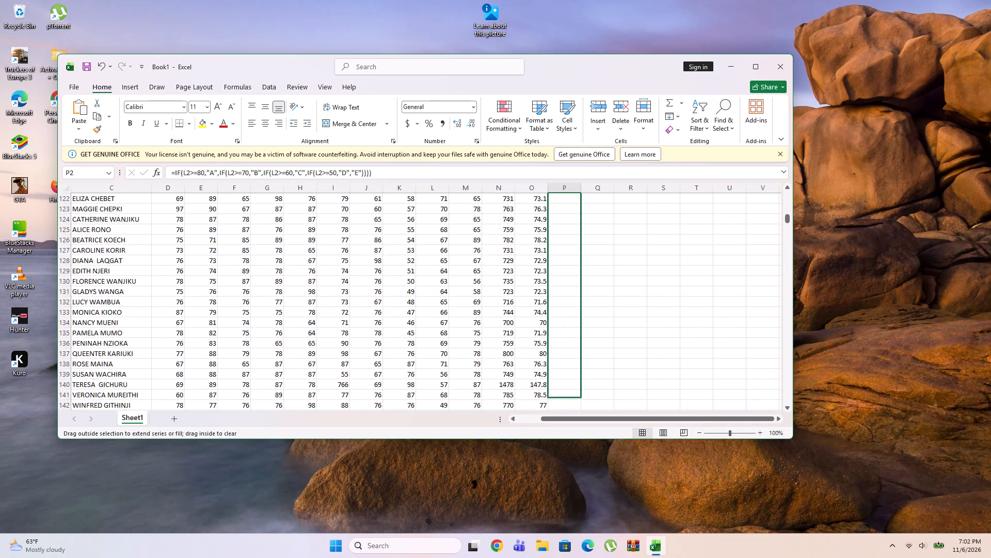
pyautogui.moveTo(585, 468); pyautogui.dragTo(583, 414)
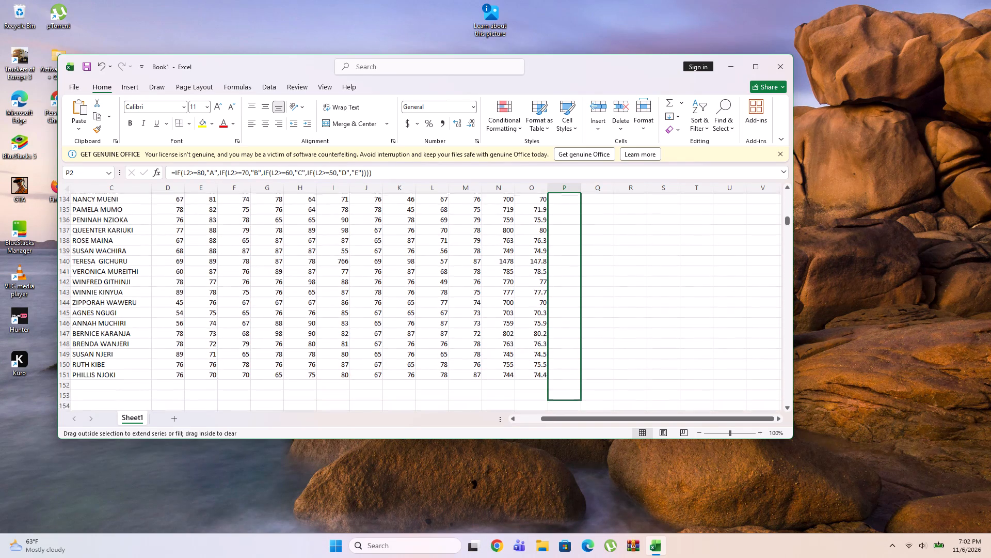
pyautogui.moveTo(583, 414); pyautogui.dragTo(581, 362)
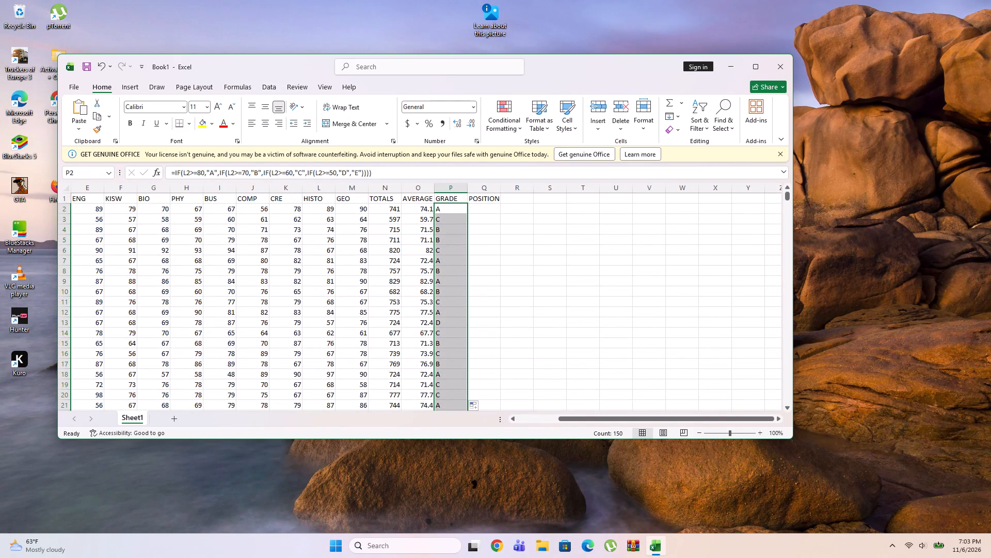
# Select cell Q2, the first student's cell in the POSITION column.
pyautogui.click(487, 209)
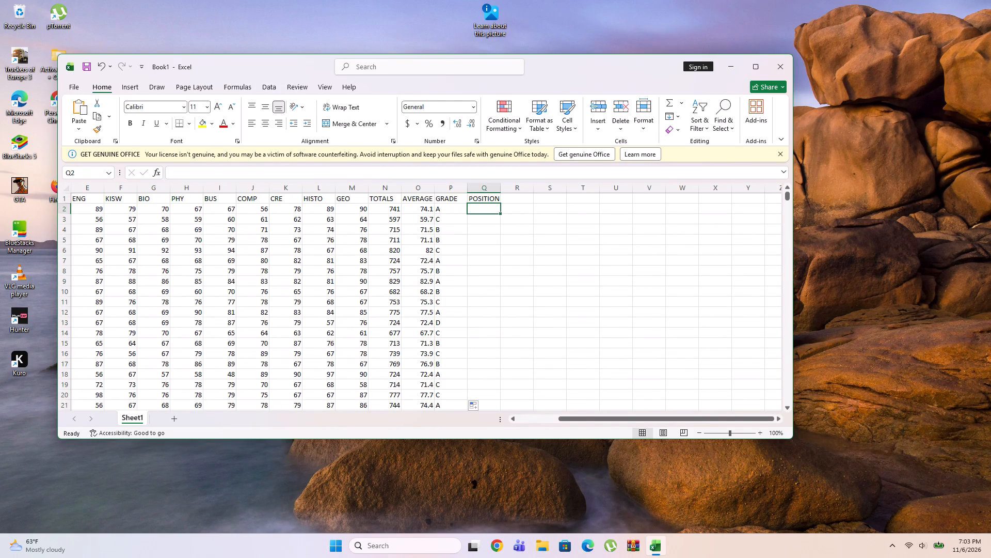
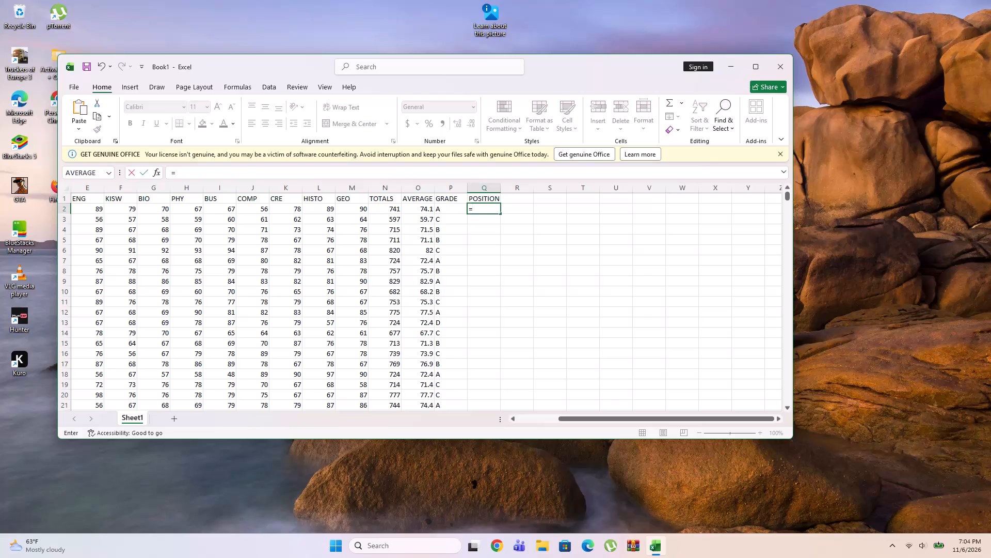
# Begin a RANK formula in Q2 with D2, the first student's MATH mark, as the number to rank.
pyautogui.write('RANK')
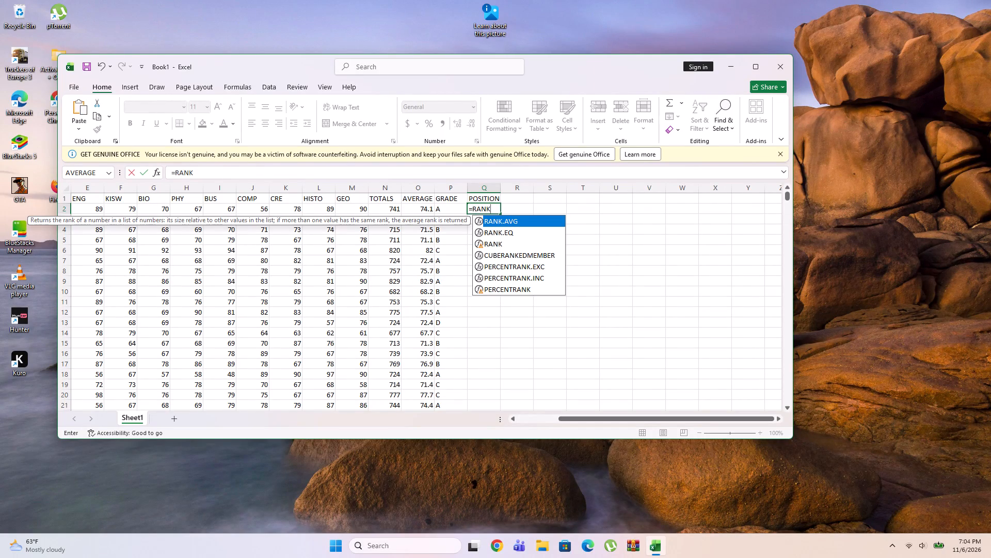
pyautogui.hotkey('shift', '(')
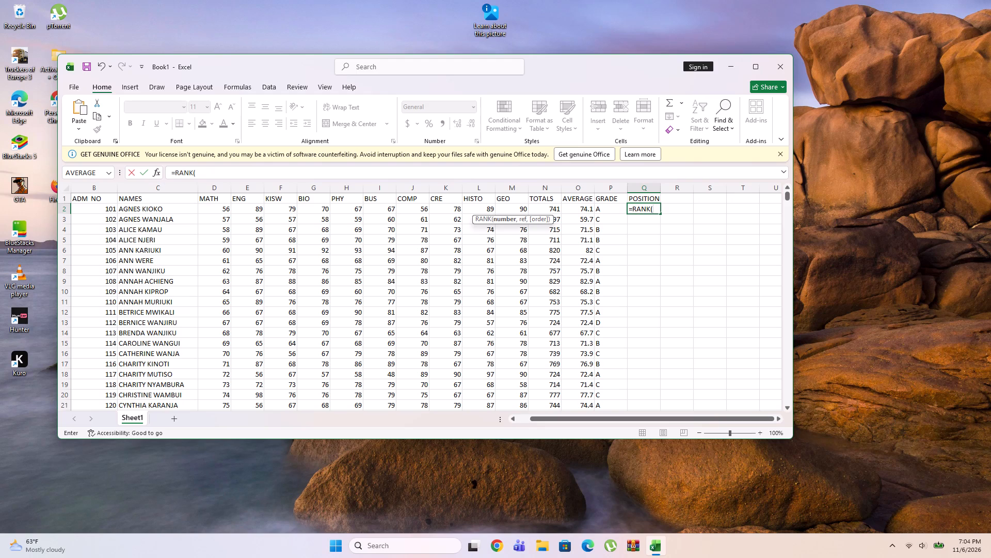
pyautogui.press('d')
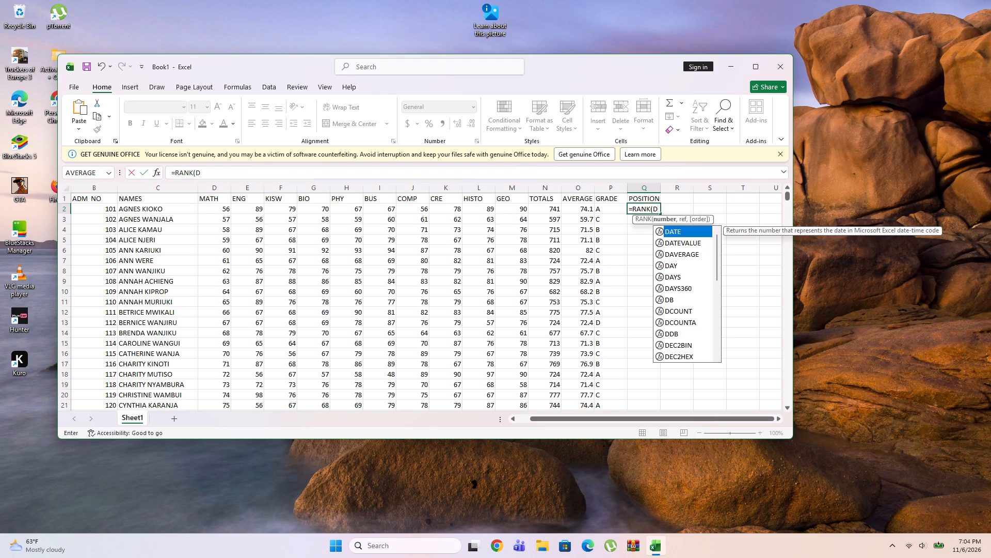
pyautogui.press('2')
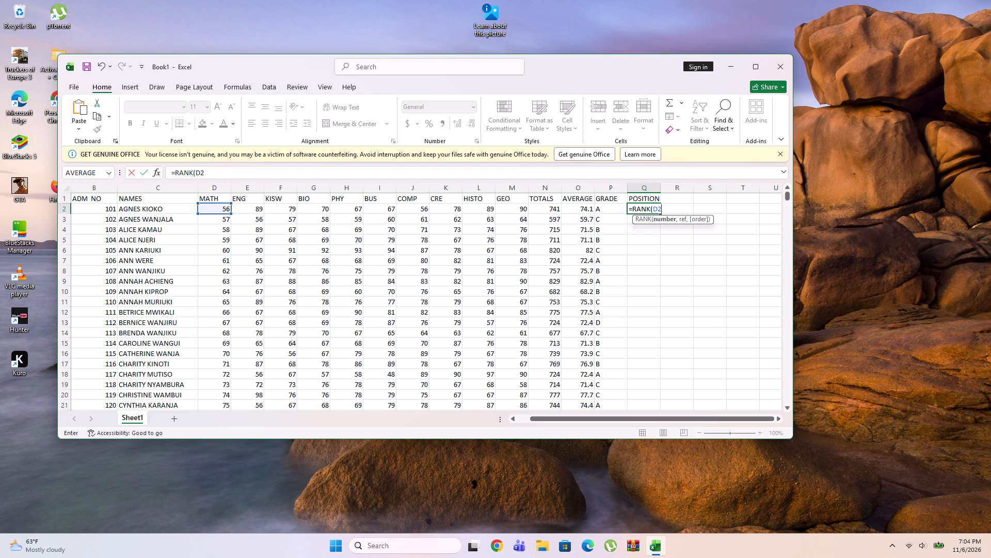
pyautogui.press(',')
# Complete the Q2 RANK formula with the absolute range $D$2:$D$151 and descending order 0, and enter it.
pyautogui.hotkey('shift', '$')
pyautogui.press('d')
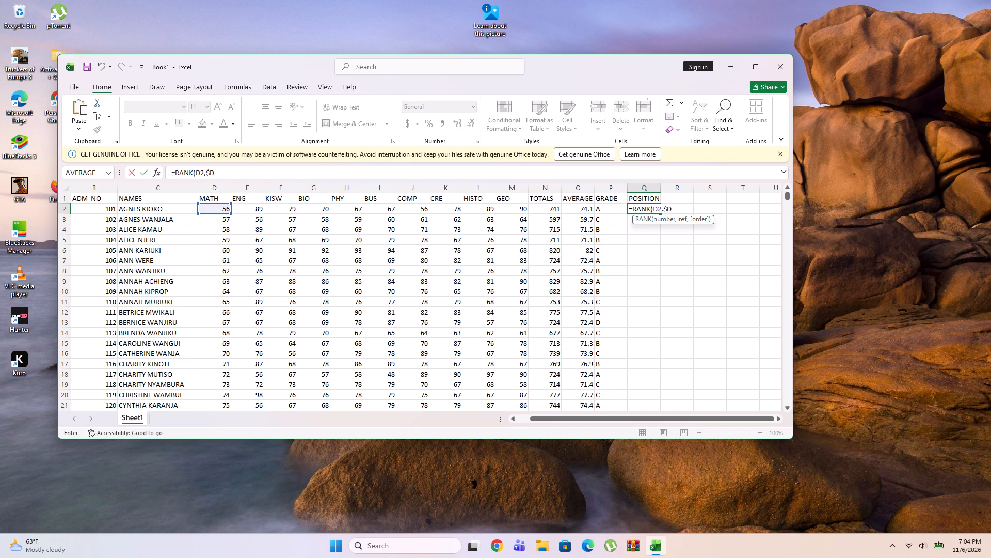
pyautogui.hotkey('shift', '$')
pyautogui.press('2')
pyautogui.hotkey('shift', ':')
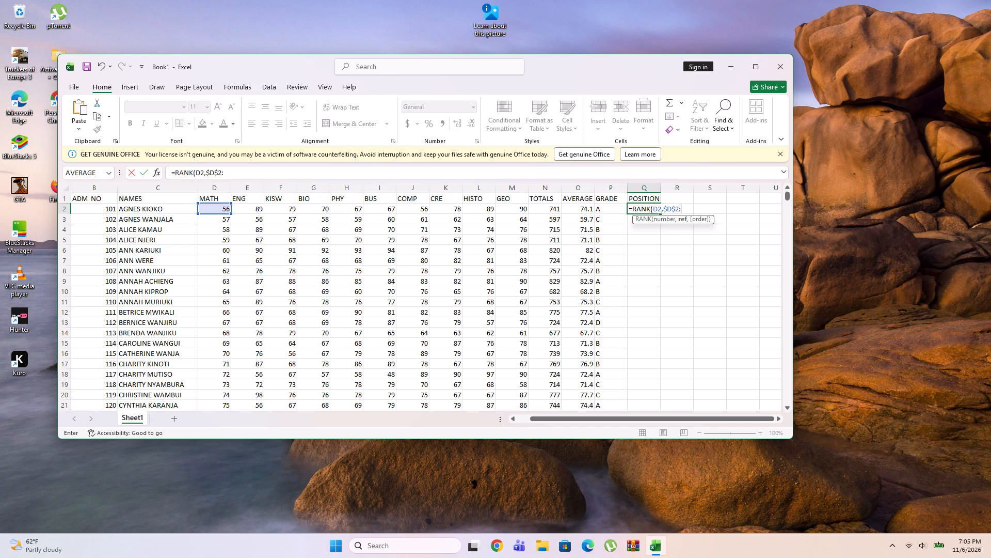
pyautogui.hotkey('shift', '$')
pyautogui.press('d')
pyautogui.hotkey('shift', '$')
pyautogui.press('1')
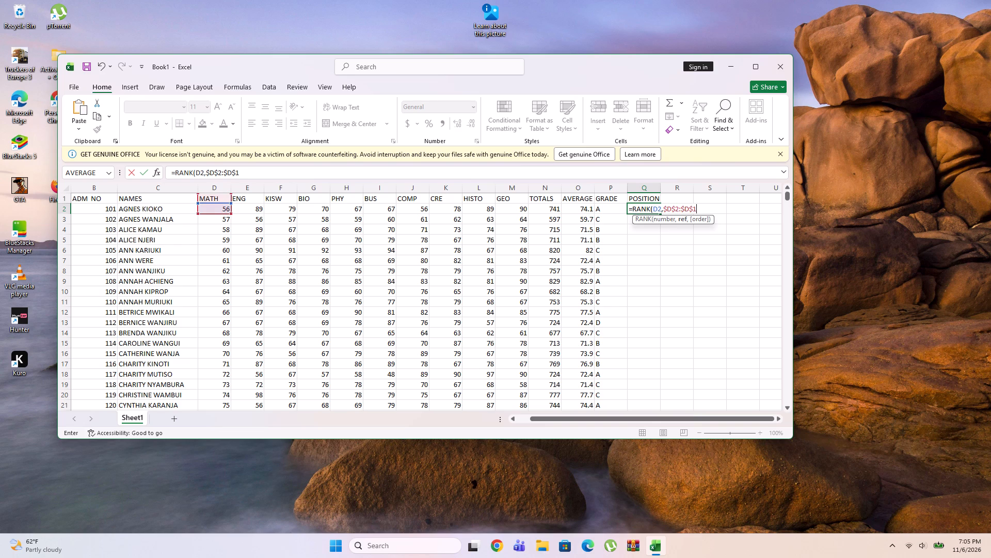
pyautogui.write('51')
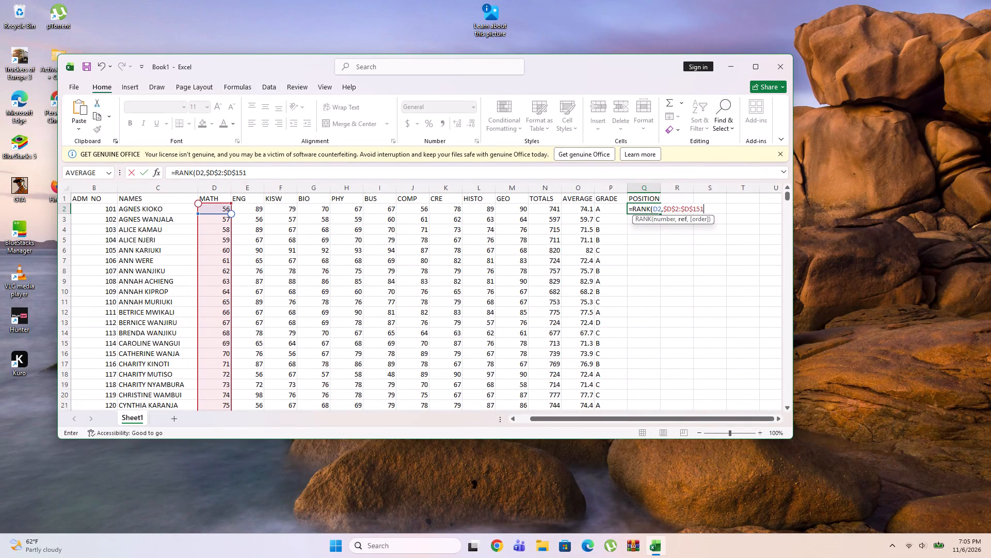
pyautogui.press(',')
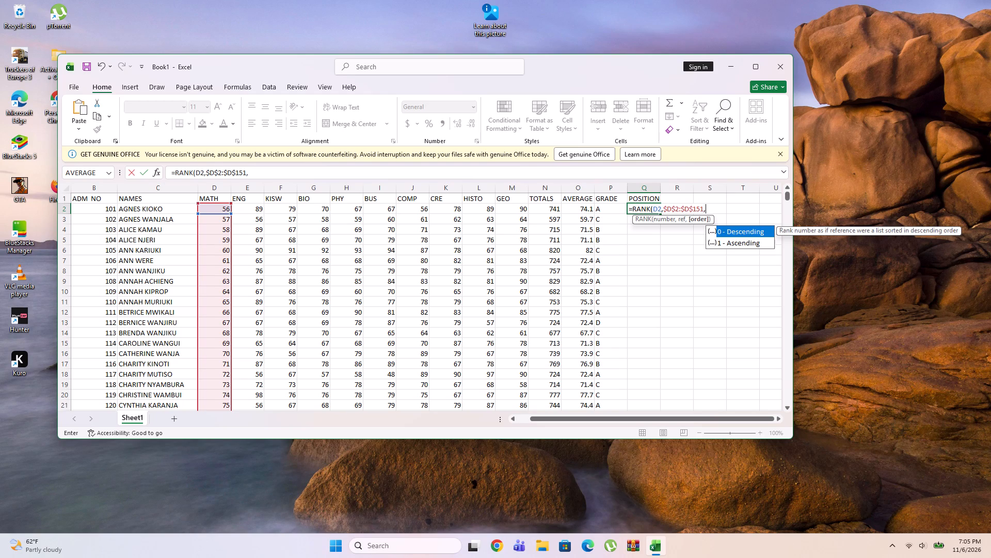
pyautogui.press('0')
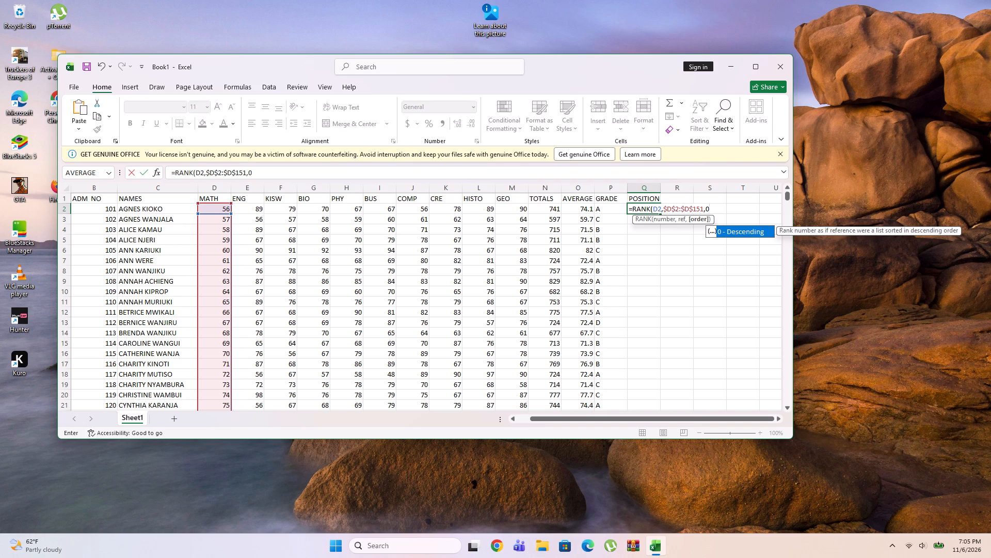
pyautogui.press('Return')
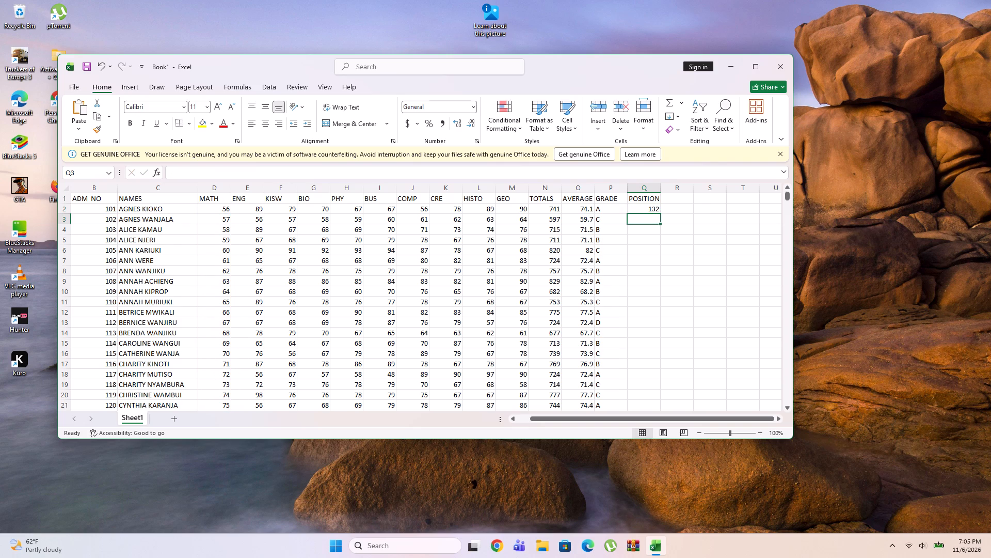
# Fill the Q2 rank formula down the POSITION column through the rest of the student list.
pyautogui.click(653, 209)
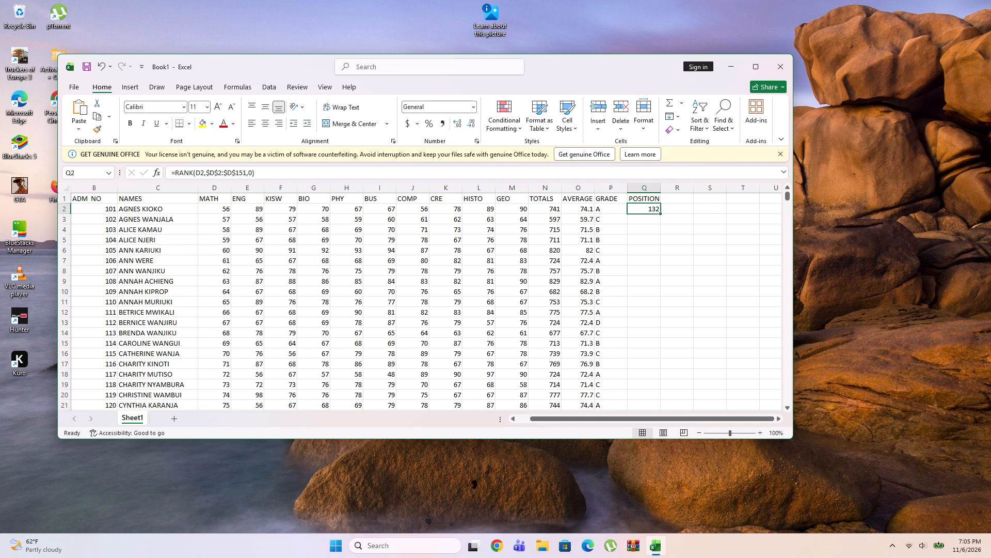
pyautogui.moveTo(660, 213); pyautogui.dragTo(675, 346)
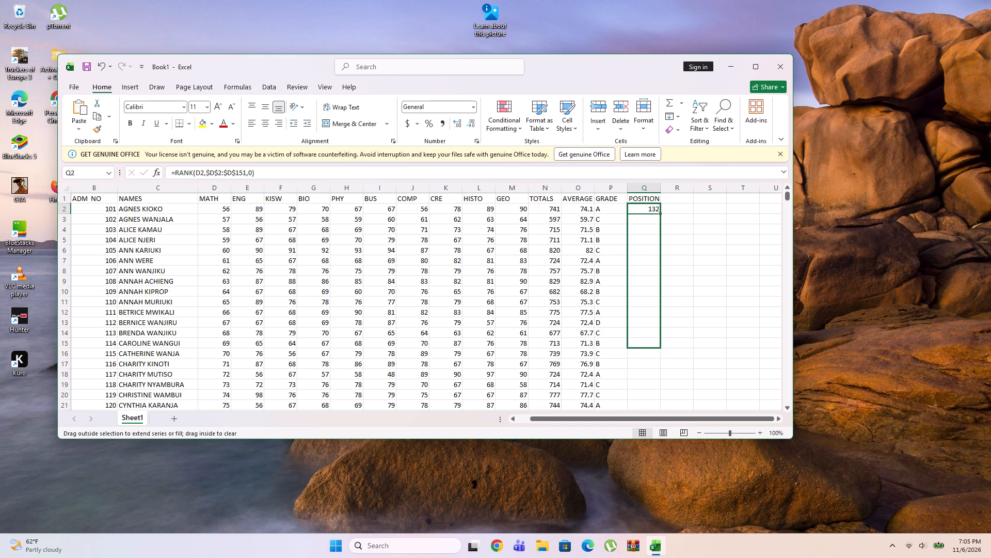
pyautogui.moveTo(675, 346); pyautogui.dragTo(652, 483)
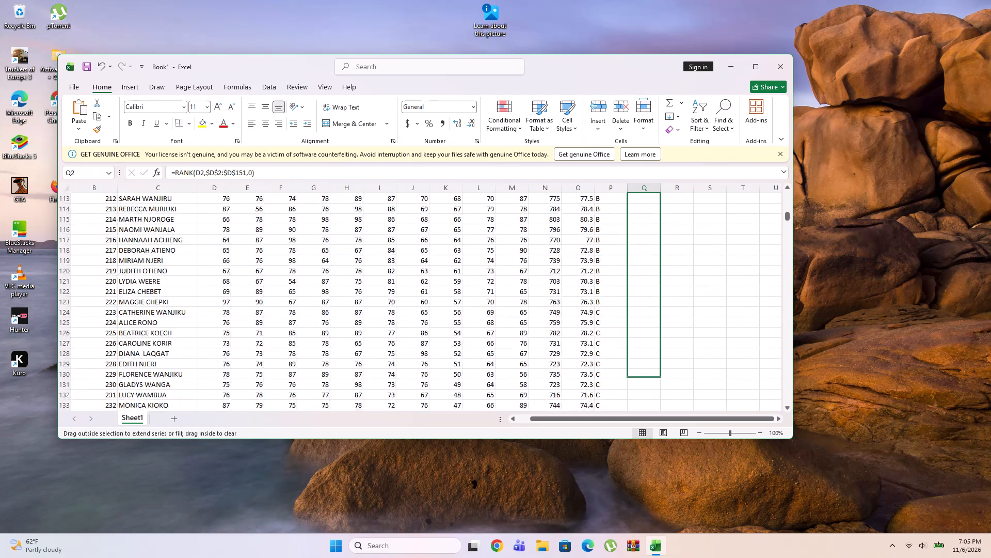
pyautogui.moveTo(652, 483); pyautogui.dragTo(643, 405)
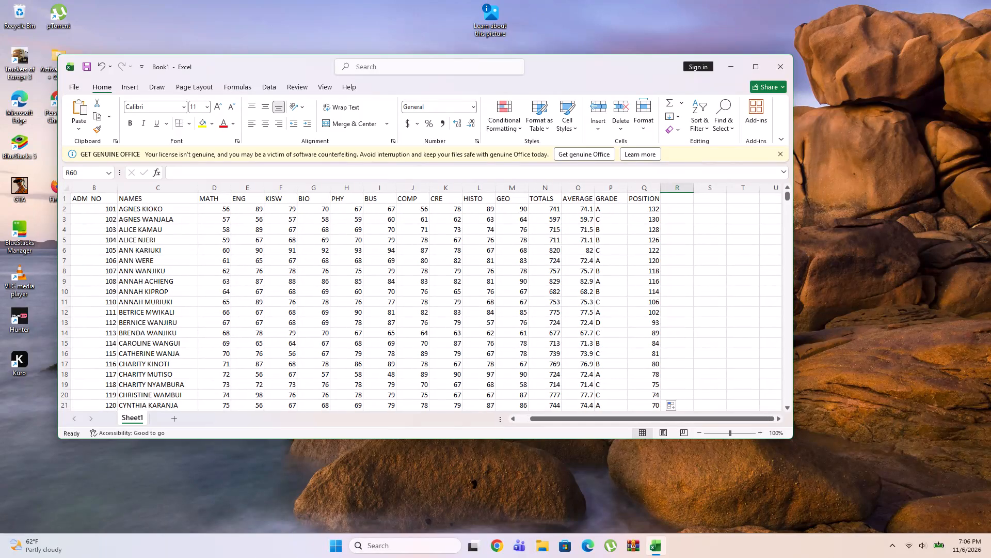
# Close the Book1 workbook and choose to save its changes, bringing up the Save As dialog.
pyautogui.click(780, 61)
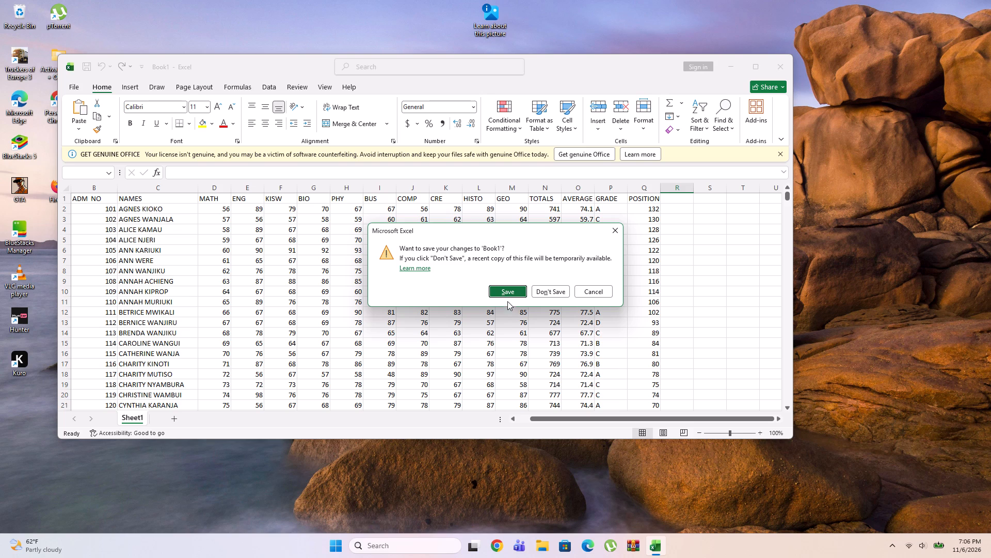
pyautogui.click(517, 289)
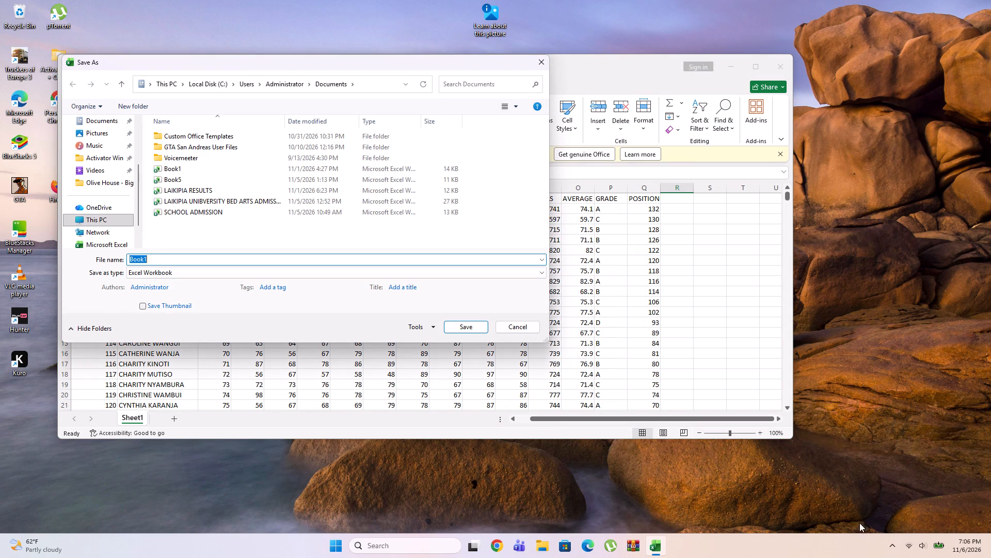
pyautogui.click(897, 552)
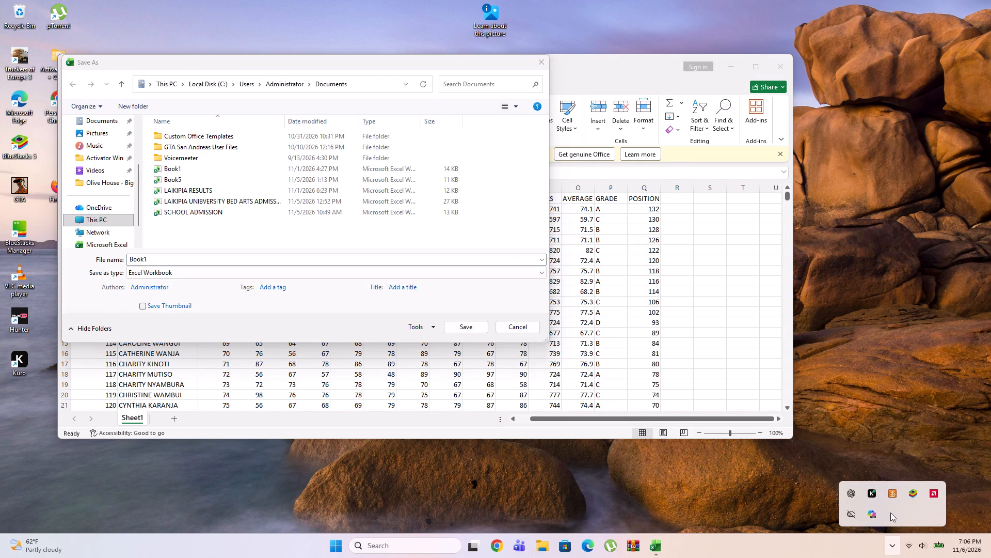
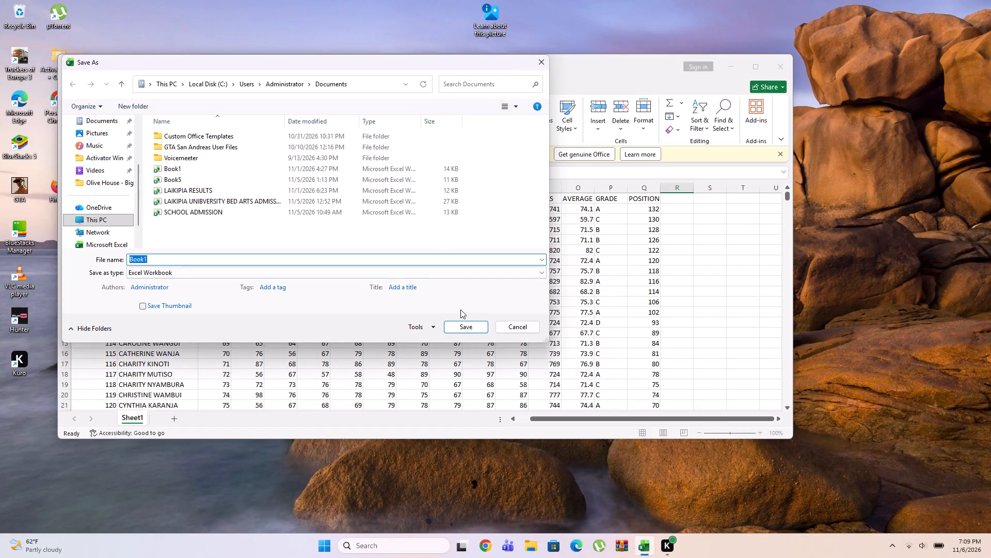
# Save the workbook as Book1 in the Documents folder, replacing the existing file of that name.
pyautogui.click(466, 329)
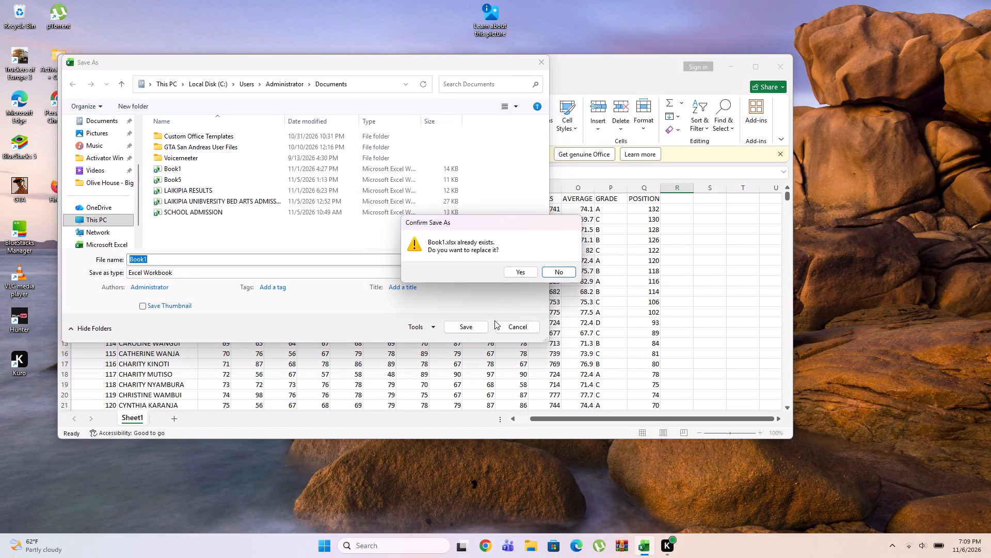
pyautogui.click(514, 270)
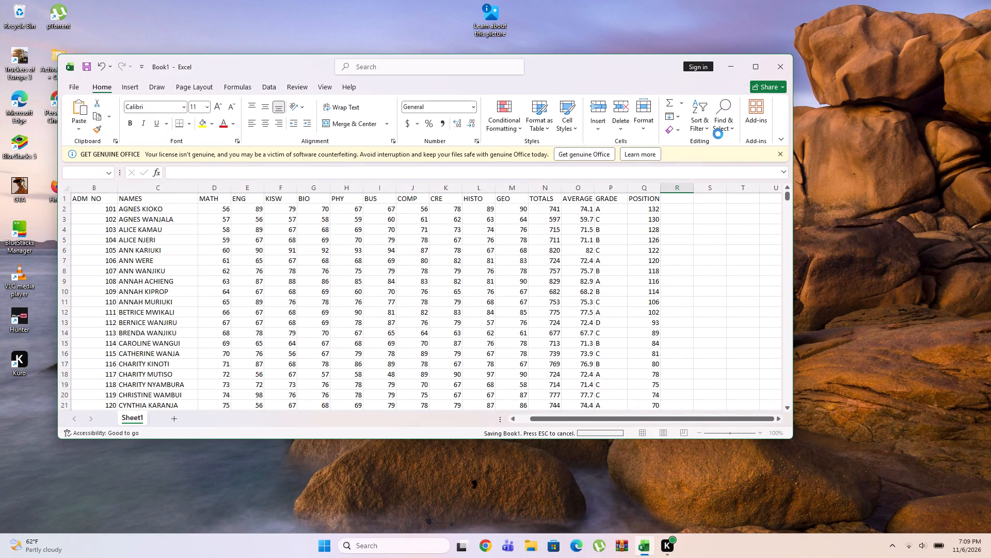
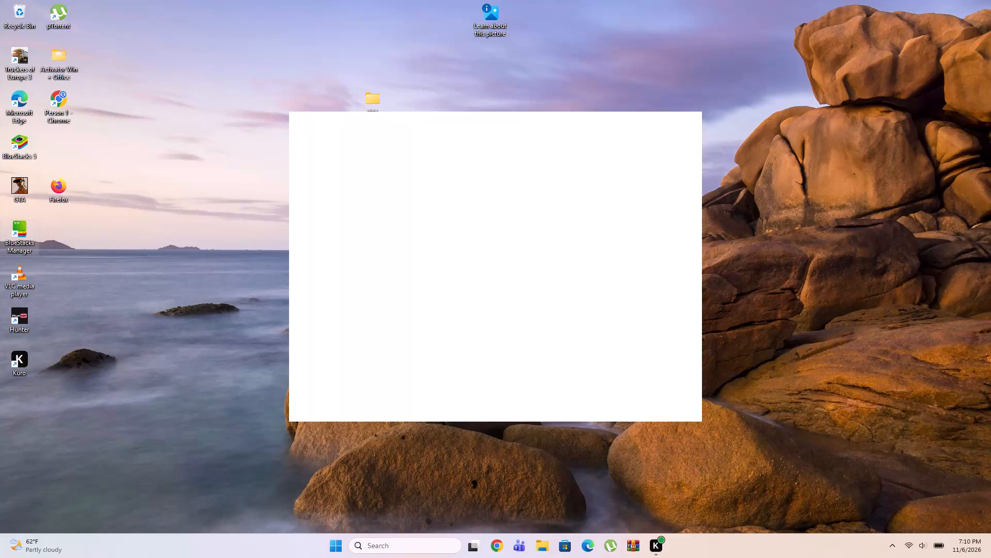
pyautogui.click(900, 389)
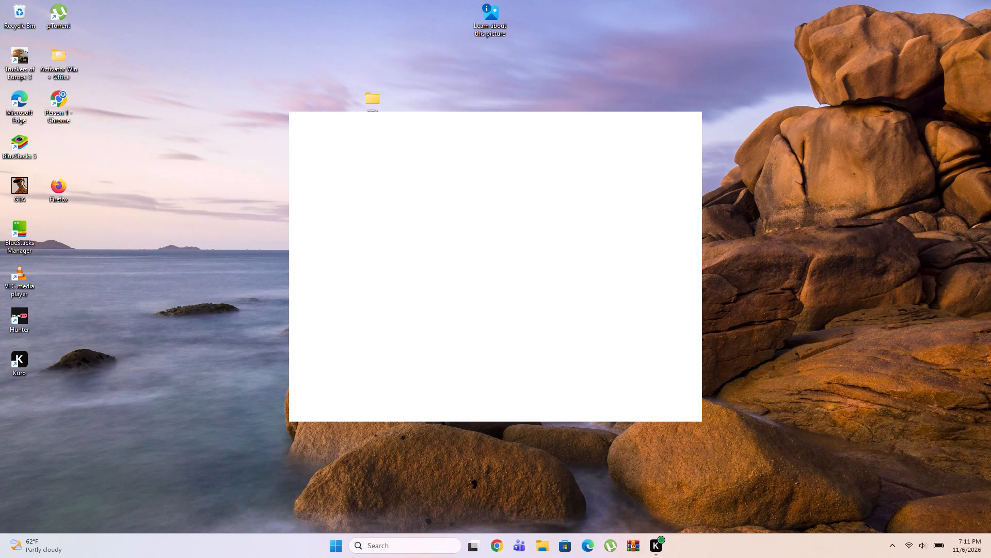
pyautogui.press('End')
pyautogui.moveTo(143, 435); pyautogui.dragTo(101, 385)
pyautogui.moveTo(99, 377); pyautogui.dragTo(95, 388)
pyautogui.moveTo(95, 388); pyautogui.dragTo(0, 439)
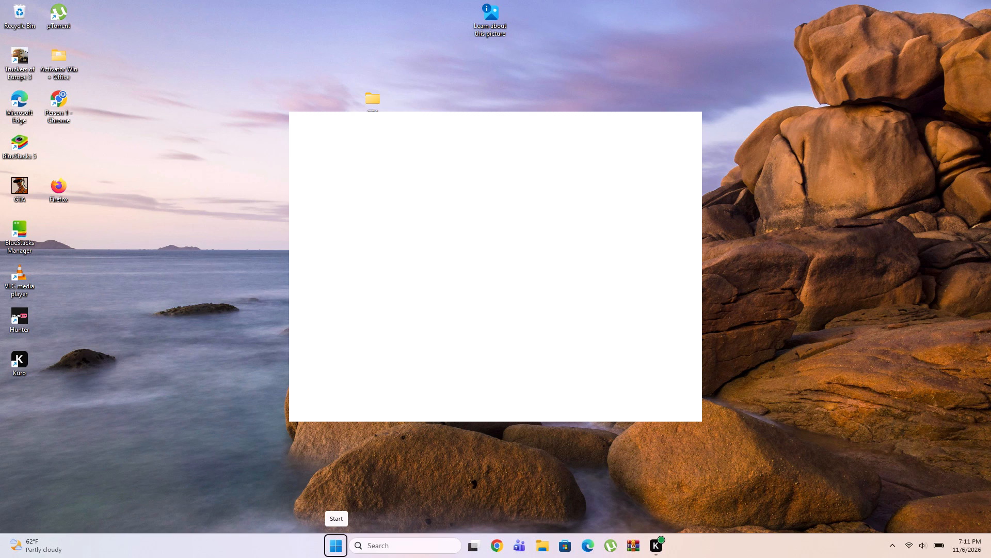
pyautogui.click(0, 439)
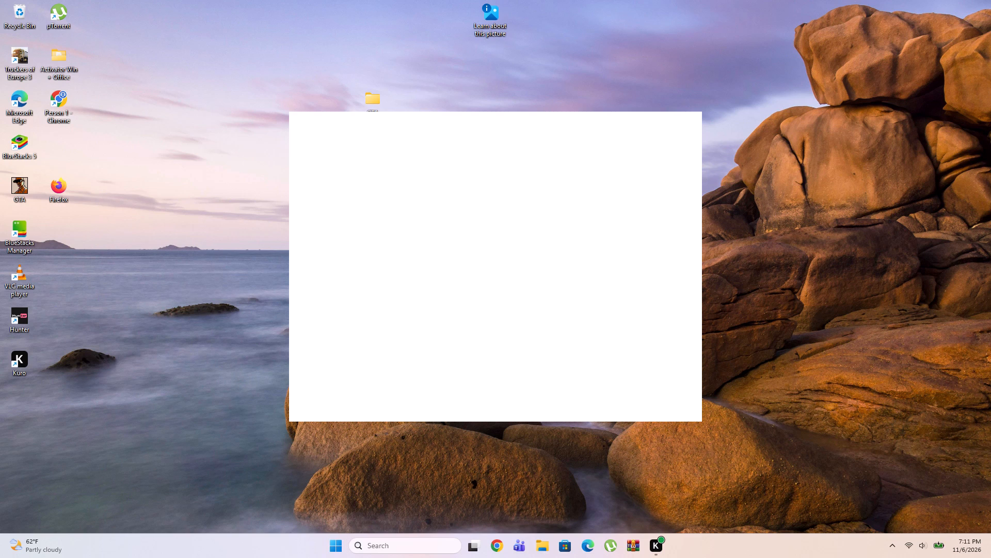